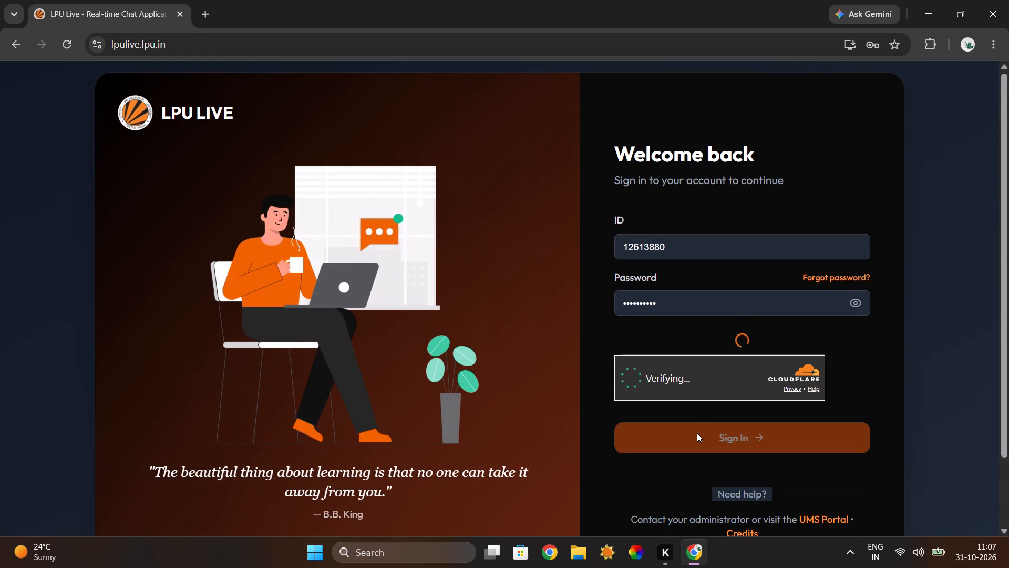
Sign in to LPU Live with the already entered ID and password.
{"action": "left_click", "coordinate": [698, 432]}
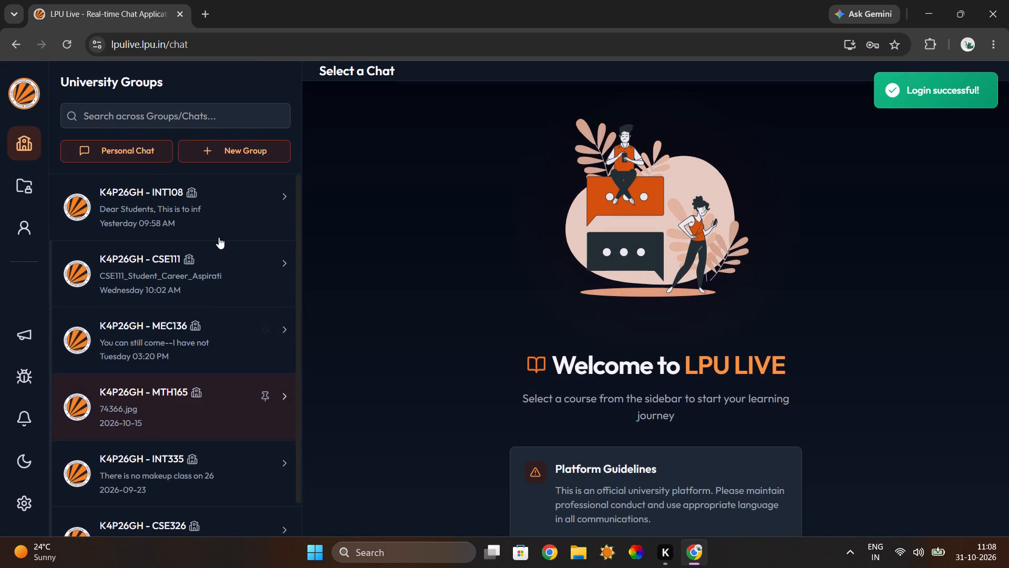
Download the CSE111 Student Career Aspiration Report Guide document posted on 28 October in the K4P26GH - CSE111 group.
{"action": "left_click", "coordinate": [215, 286]}
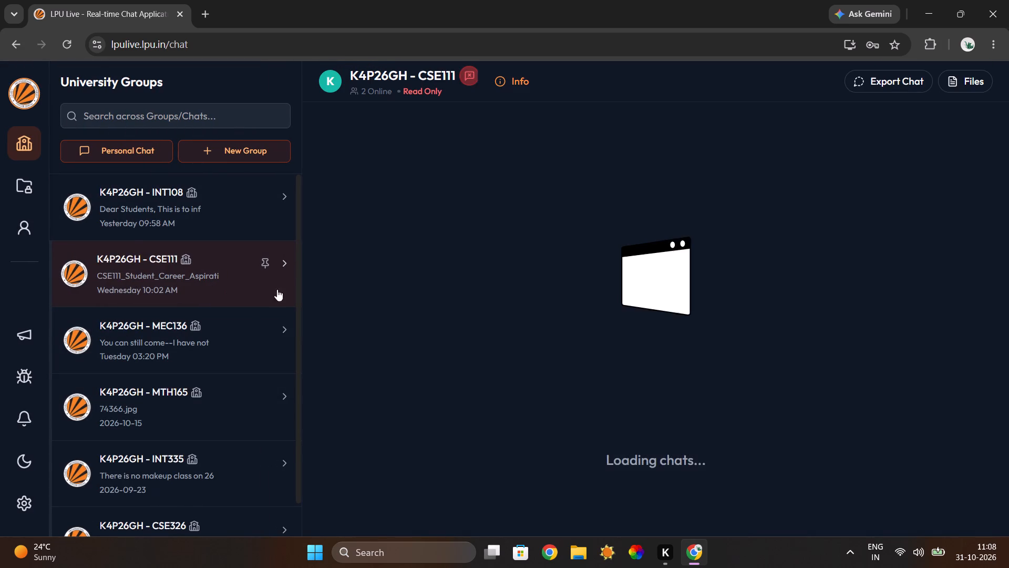
{"action": "scroll", "coordinate": [499, 378], "scroll_direction": "down", "scroll_amount": 1}
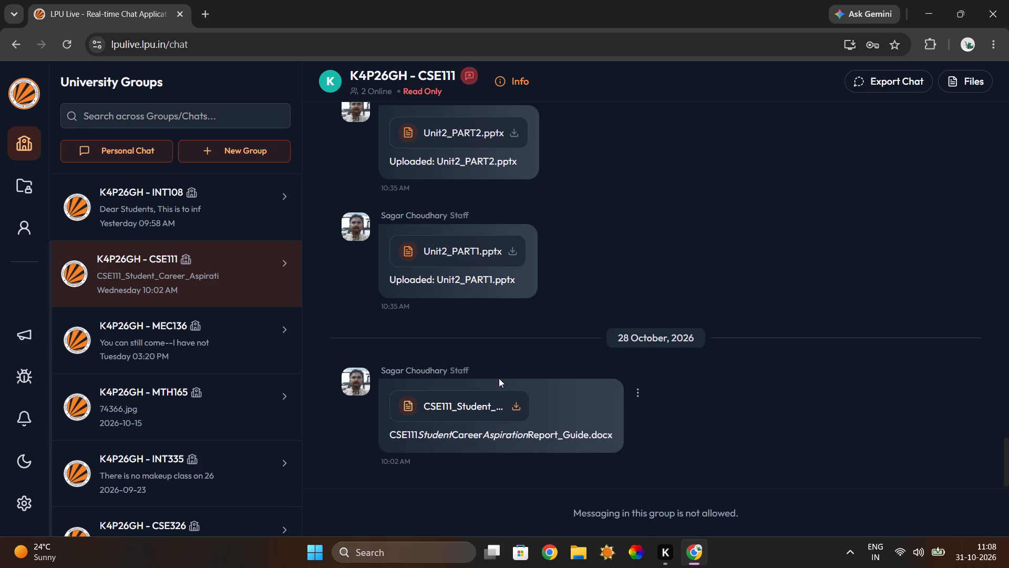
{"action": "left_click", "coordinate": [513, 403]}
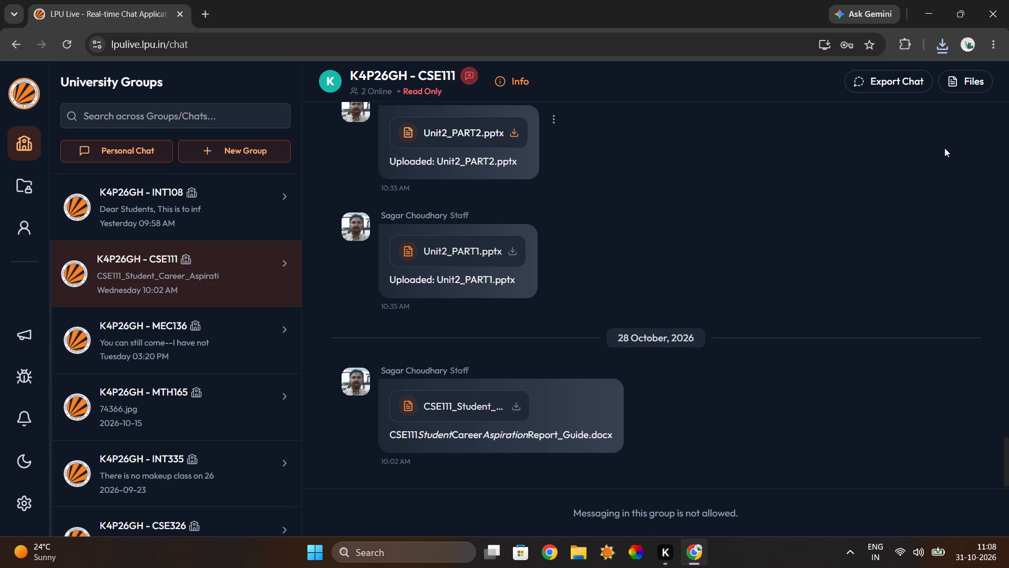
Locate the downloaded CSE111 report guide in the Downloads folder and open it, choosing Word as the app.
{"action": "left_click", "coordinate": [942, 55]}
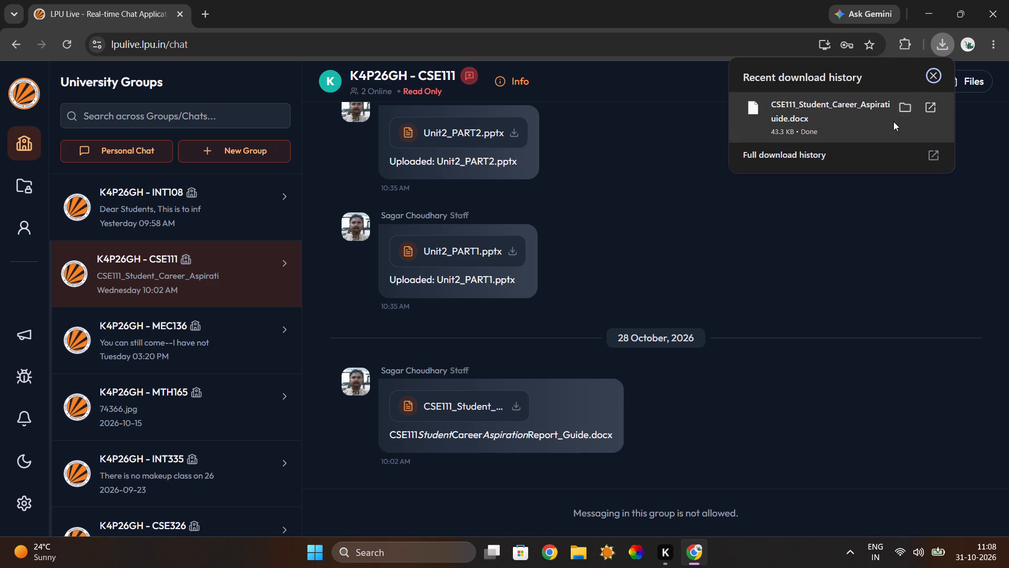
{"action": "left_click", "coordinate": [908, 102]}
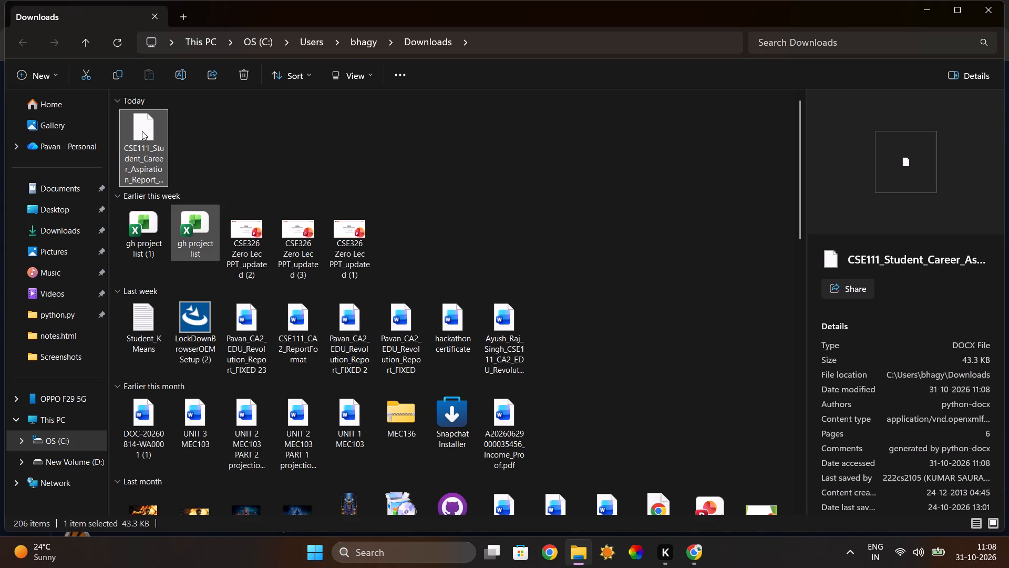
{"action": "double_click", "coordinate": [142, 133]}
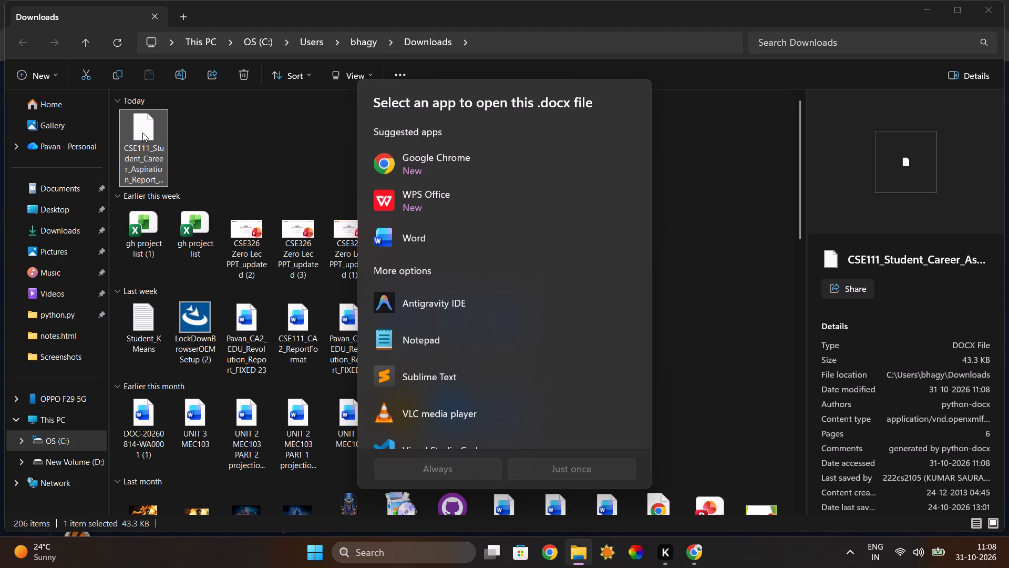
{"action": "left_click", "coordinate": [417, 230]}
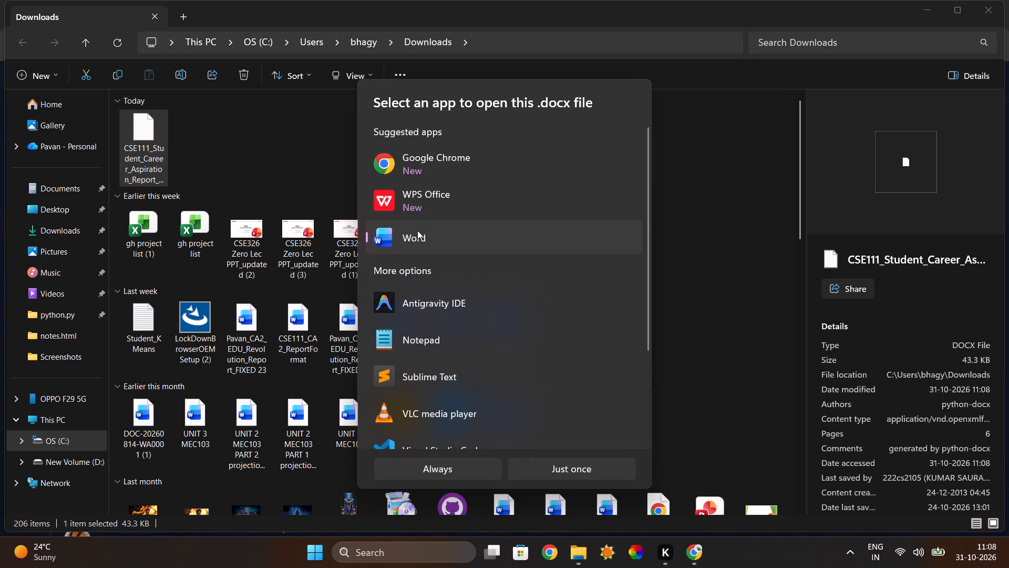
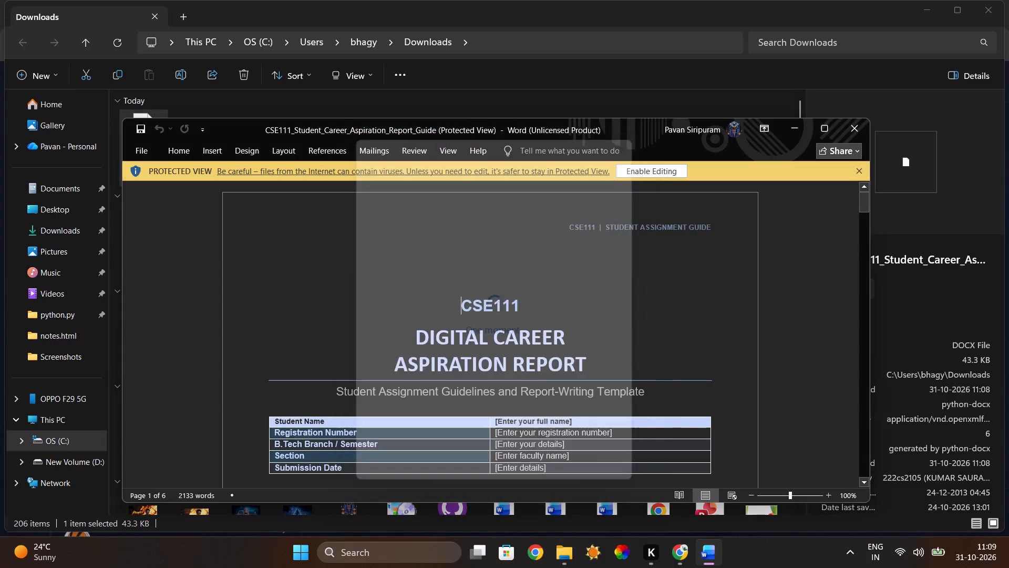
Dismiss the Get started with Microsoft 365 offer covering the report guide.
{"action": "scroll", "coordinate": [447, 316], "scroll_direction": "down", "scroll_amount": 1}
{"action": "scroll", "coordinate": [447, 316], "scroll_direction": "up", "scroll_amount": 1}
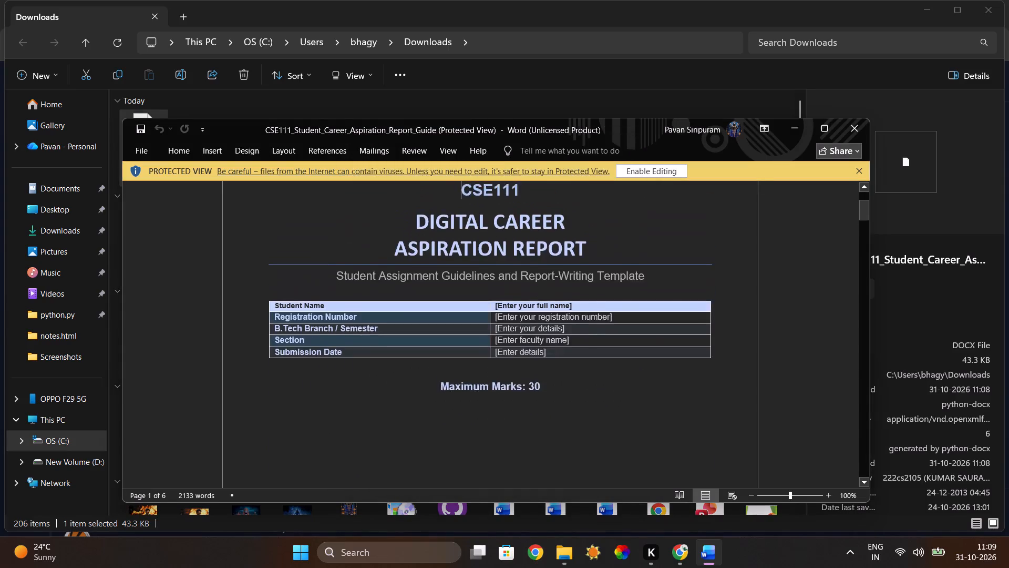
{"action": "scroll", "coordinate": [447, 316], "scroll_direction": "up", "scroll_amount": 2}
{"action": "scroll", "coordinate": [447, 316], "scroll_direction": "down", "scroll_amount": 1}
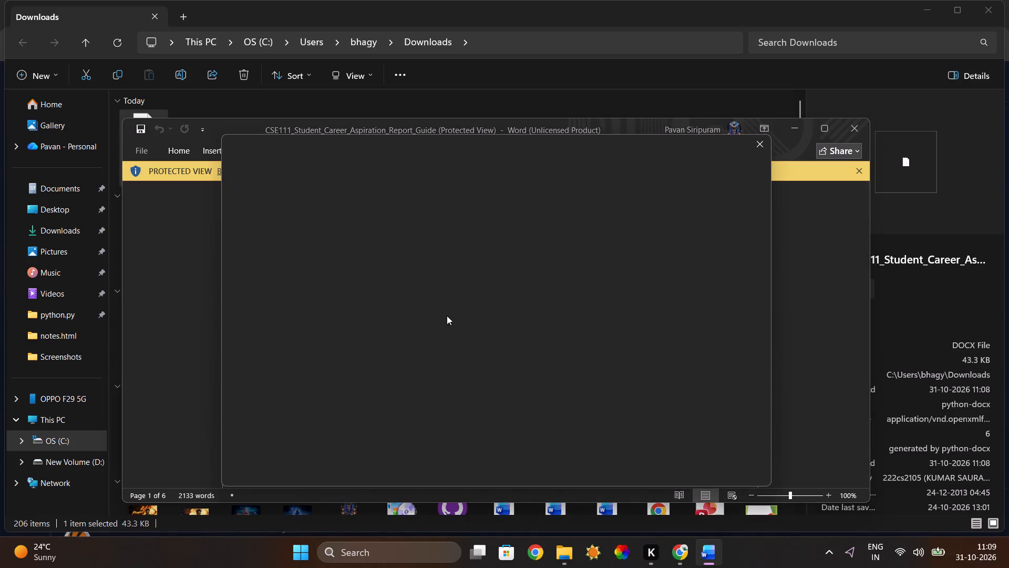
{"action": "scroll", "coordinate": [447, 316], "scroll_direction": "down", "scroll_amount": 1}
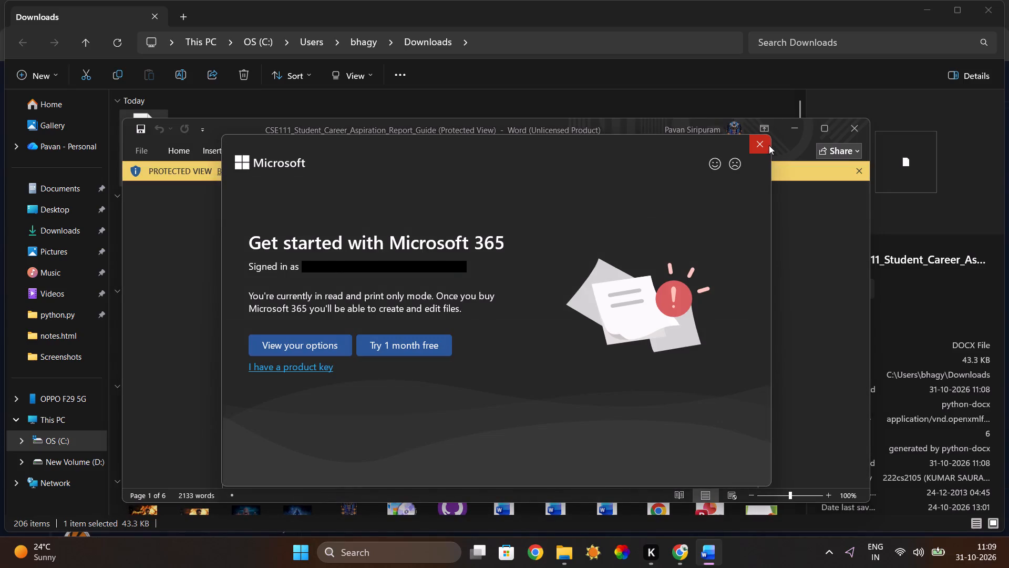
{"action": "left_click", "coordinate": [769, 145]}
Examine the report guide from its cover page and student details table to the Purpose of the Assignment and General Instructions sections.
{"action": "scroll", "coordinate": [619, 295], "scroll_direction": "down", "scroll_amount": 1}
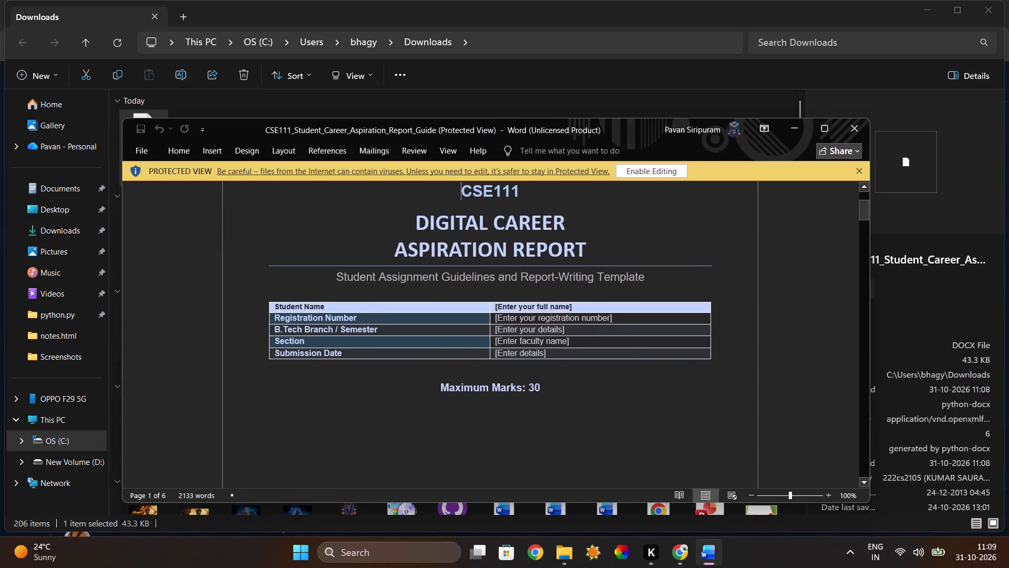
{"action": "scroll", "coordinate": [619, 295], "scroll_direction": "down", "scroll_amount": 1}
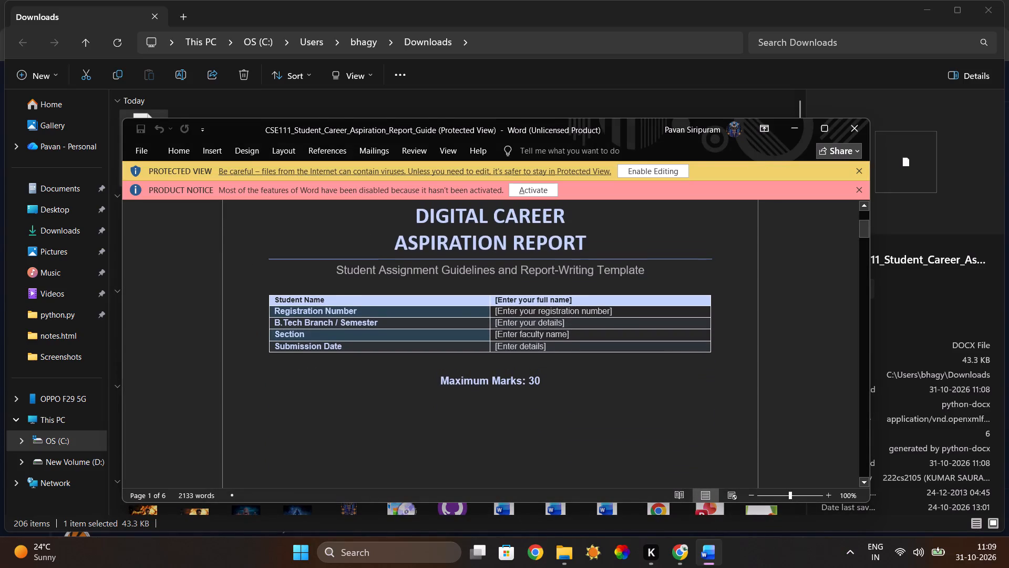
{"action": "scroll", "coordinate": [538, 351], "scroll_direction": "down", "scroll_amount": 2}
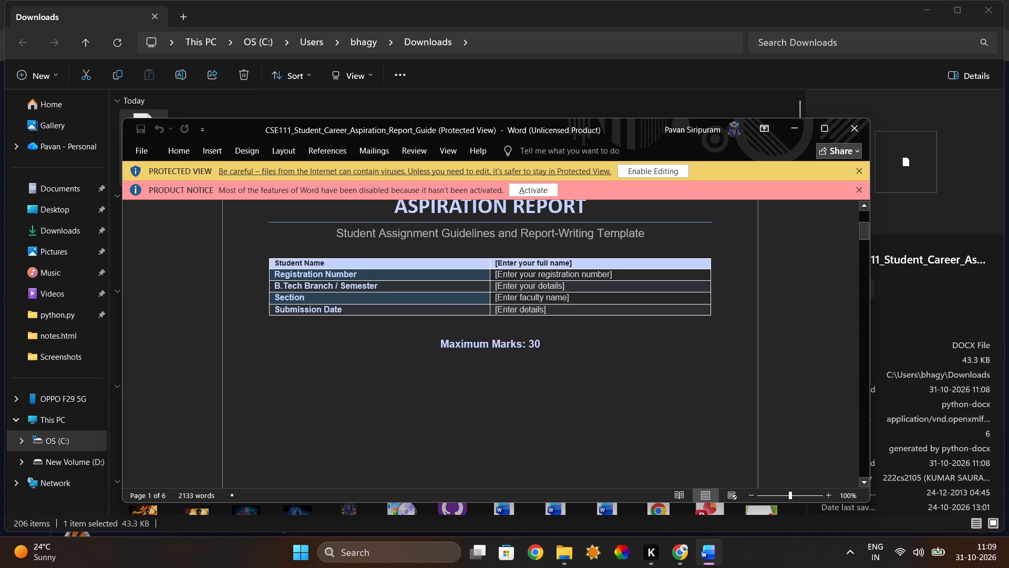
{"action": "scroll", "coordinate": [538, 351], "scroll_direction": "down", "scroll_amount": 1}
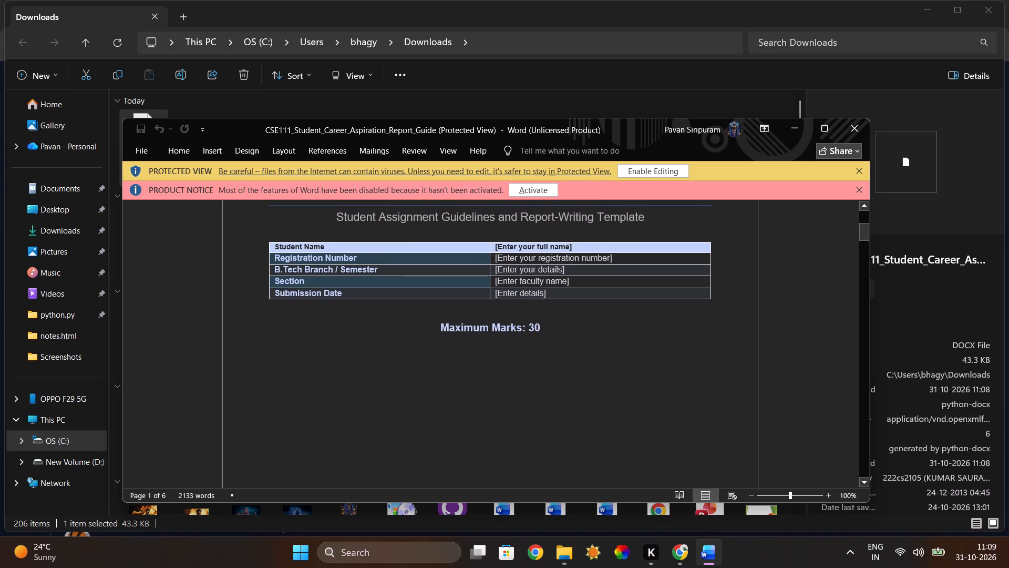
{"action": "scroll", "coordinate": [538, 351], "scroll_direction": "down", "scroll_amount": 3}
{"action": "scroll", "coordinate": [538, 351], "scroll_direction": "up", "scroll_amount": 3}
{"action": "scroll", "coordinate": [538, 351], "scroll_direction": "down", "scroll_amount": 2}
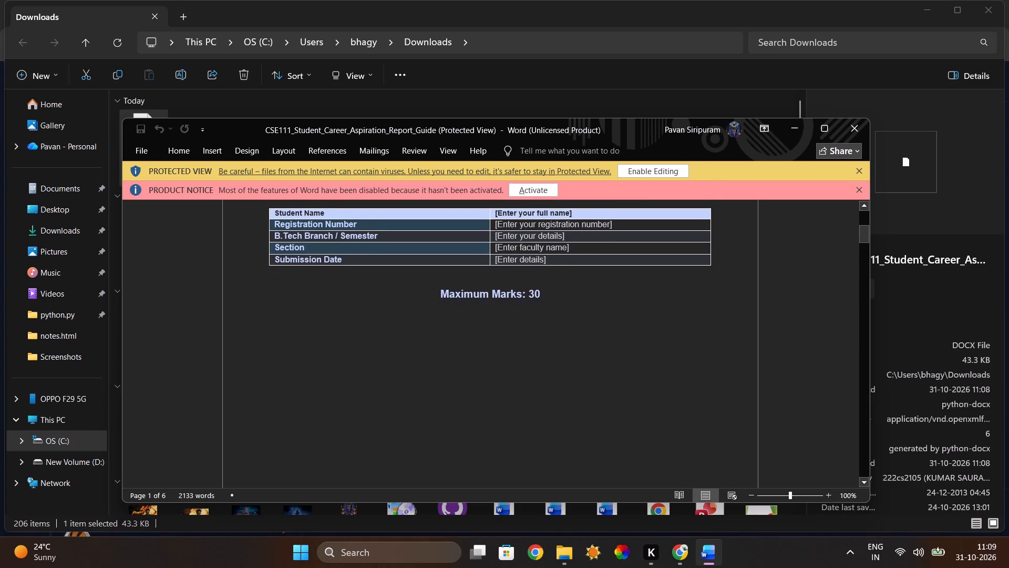
{"action": "scroll", "coordinate": [538, 351], "scroll_direction": "up", "scroll_amount": 2}
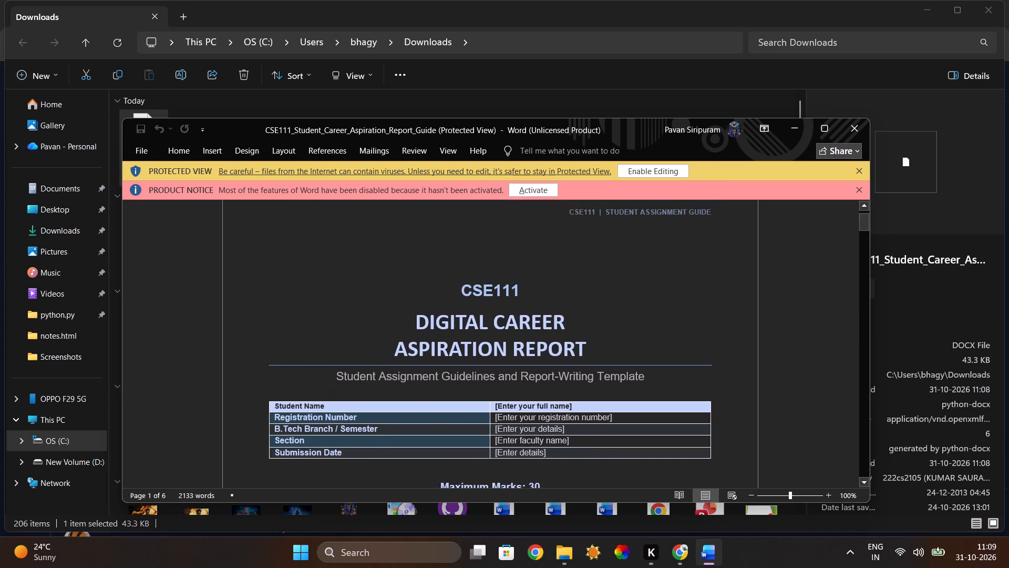
{"action": "scroll", "coordinate": [538, 351], "scroll_direction": "up", "scroll_amount": 1}
{"action": "scroll", "coordinate": [538, 351], "scroll_direction": "down", "scroll_amount": 1}
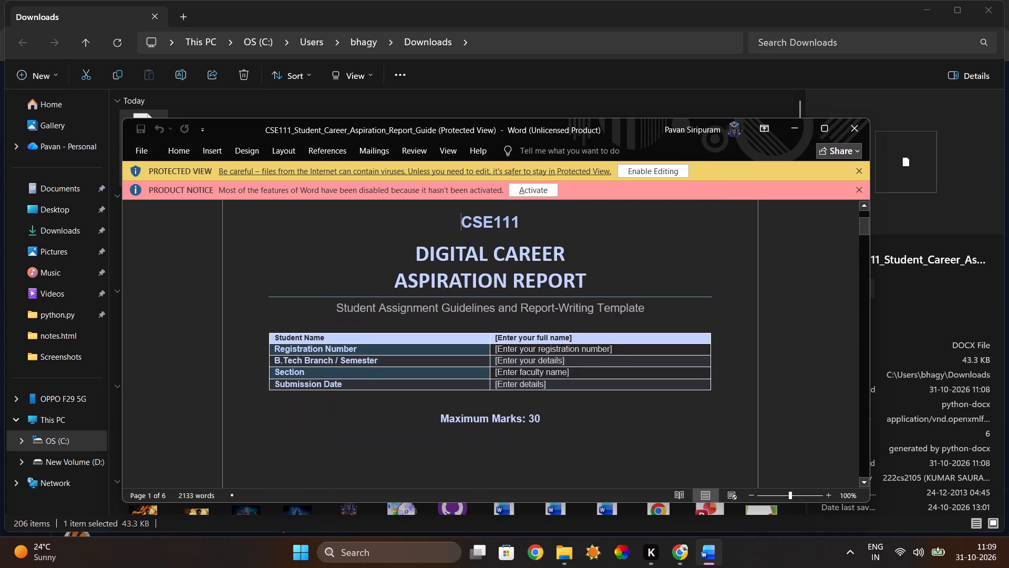
{"action": "scroll", "coordinate": [538, 351], "scroll_direction": "down", "scroll_amount": 3}
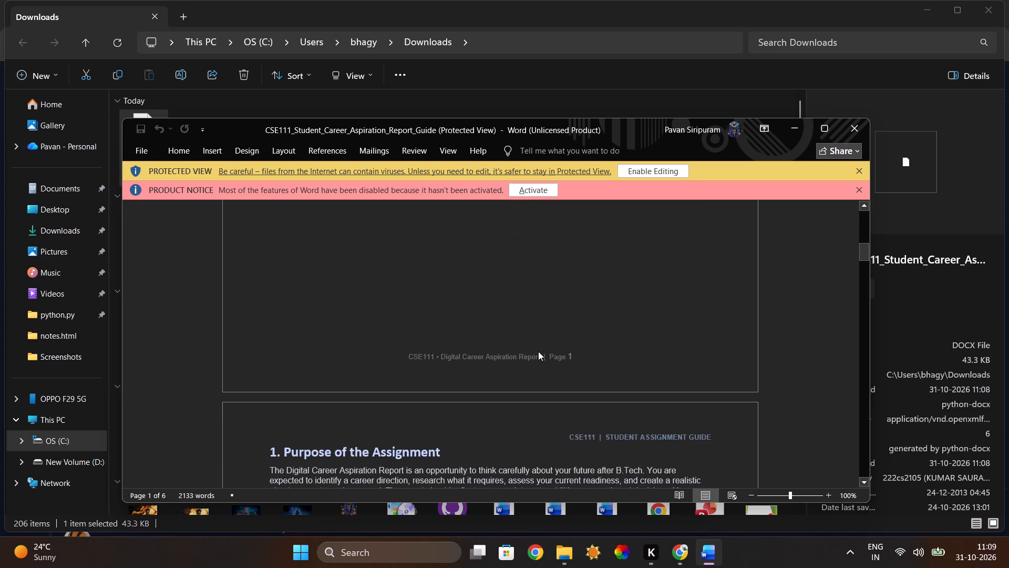
{"action": "scroll", "coordinate": [538, 351], "scroll_direction": "down", "scroll_amount": 2}
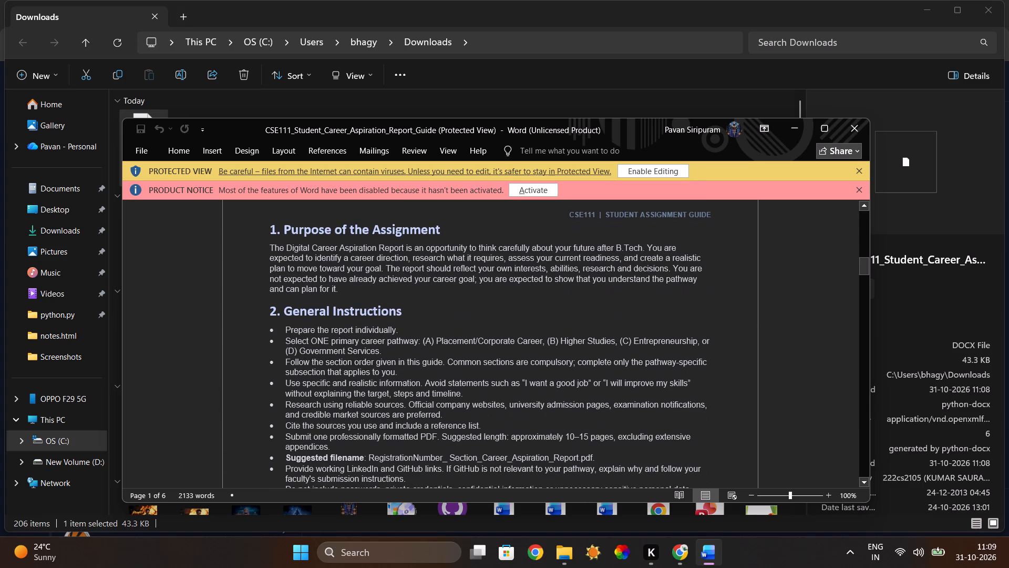
{"action": "scroll", "coordinate": [538, 351], "scroll_direction": "down", "scroll_amount": 1}
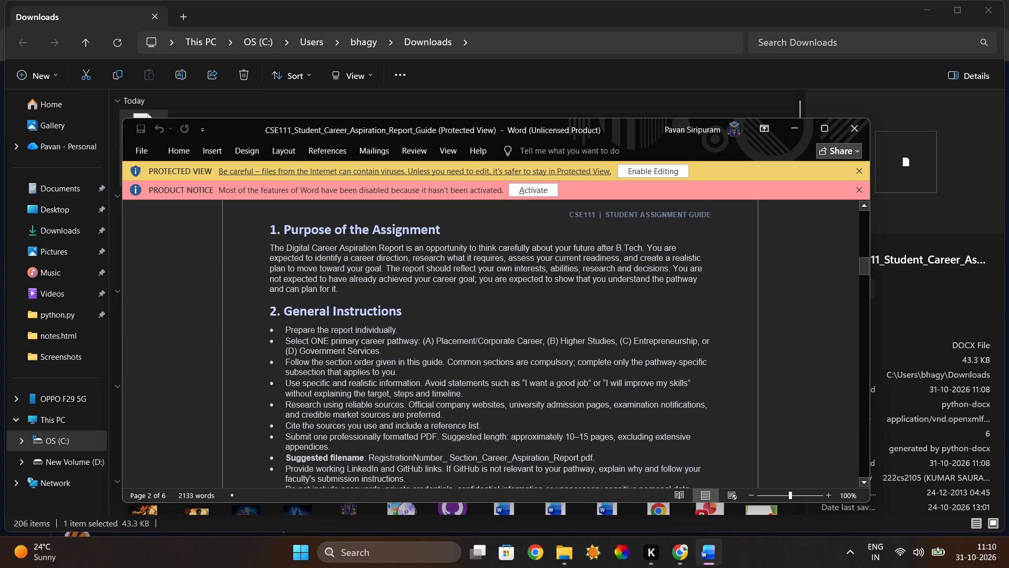
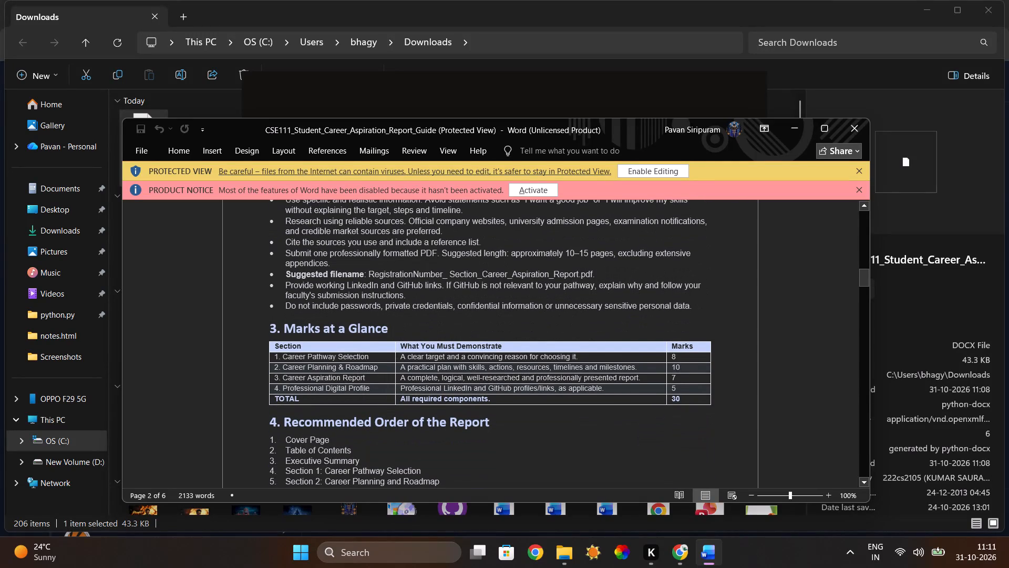
Examine the guide's Marks at a Glance and Recommended Order of the Report sections, then return to the cover page.
{"action": "scroll", "coordinate": [680, 310], "scroll_direction": "down", "scroll_amount": 1}
{"action": "scroll", "coordinate": [615, 298], "scroll_direction": "down", "scroll_amount": 2}
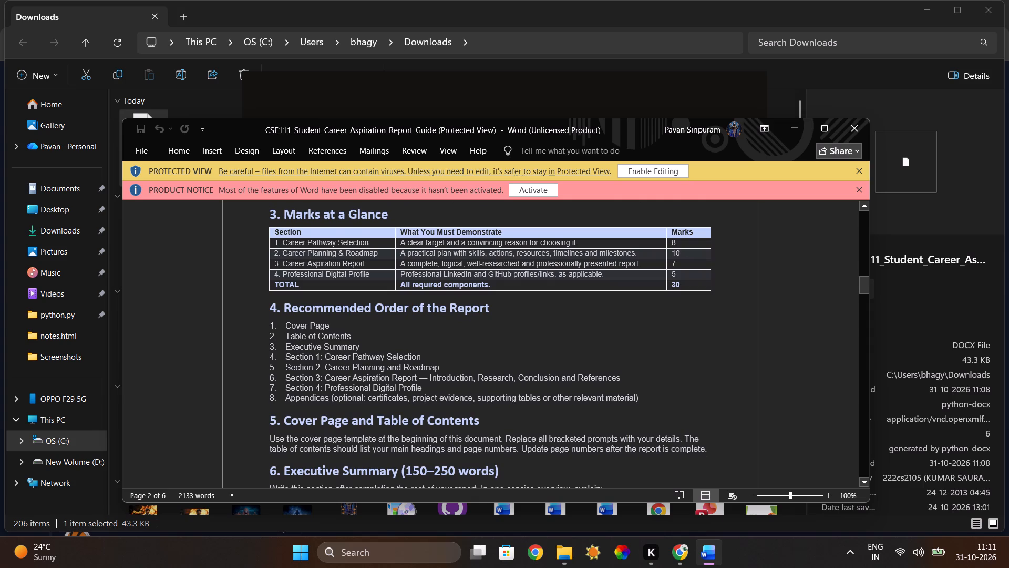
{"action": "scroll", "coordinate": [615, 298], "scroll_direction": "down", "scroll_amount": 1}
{"action": "scroll", "coordinate": [615, 298], "scroll_direction": "up", "scroll_amount": 1}
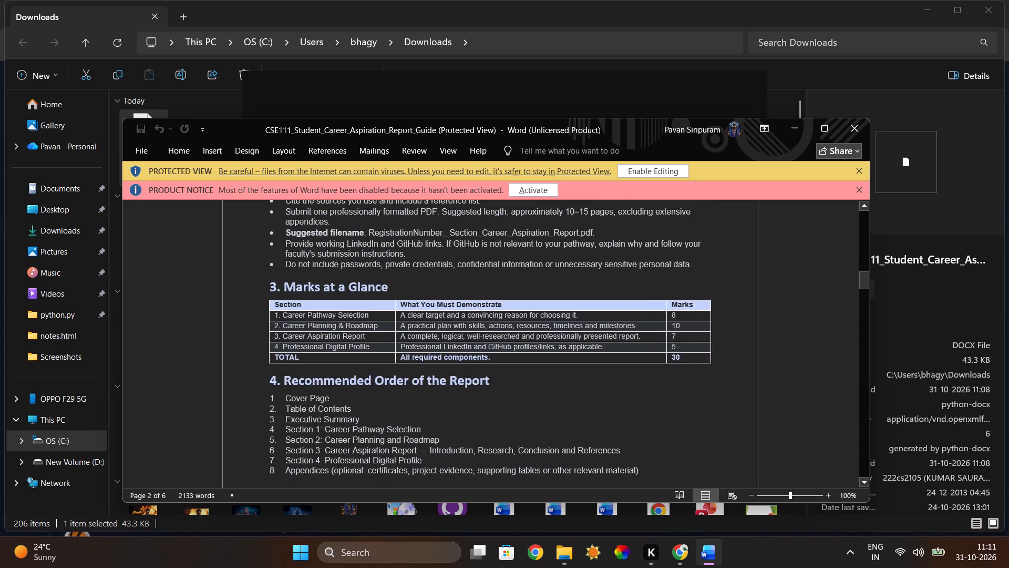
{"action": "scroll", "coordinate": [615, 298], "scroll_direction": "up", "scroll_amount": 2}
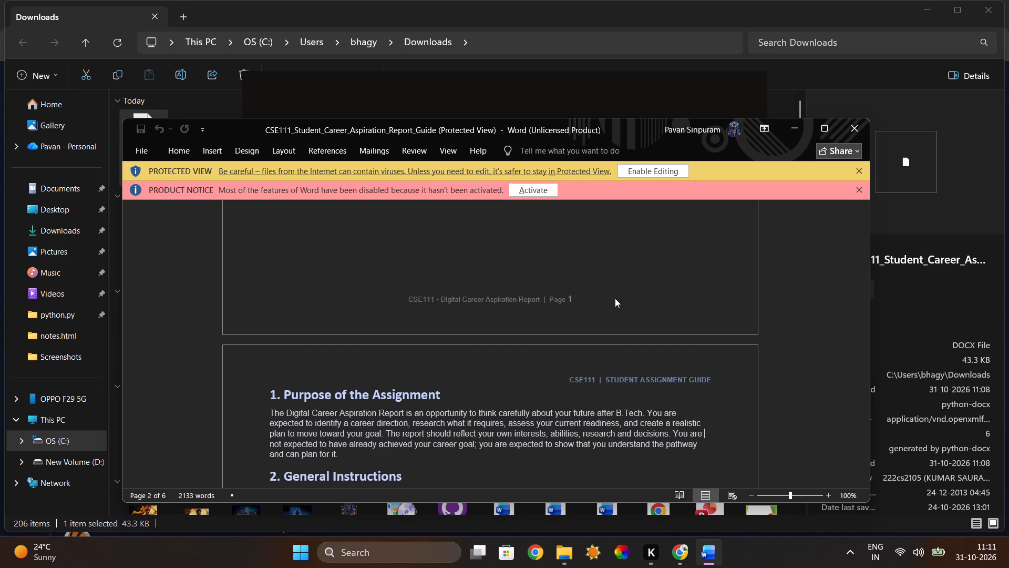
{"action": "scroll", "coordinate": [615, 298], "scroll_direction": "up", "scroll_amount": 4}
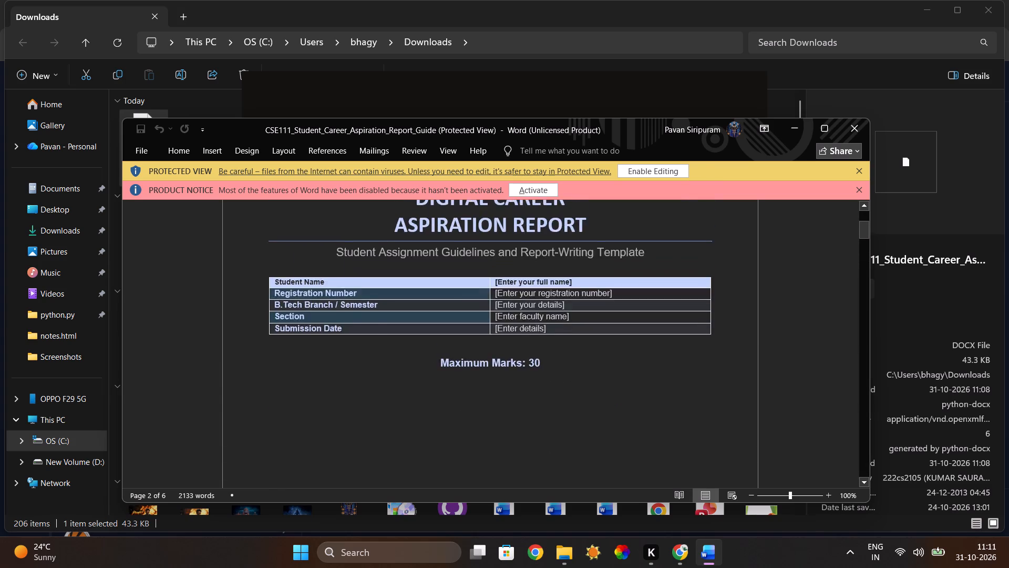
{"action": "scroll", "coordinate": [615, 298], "scroll_direction": "up", "scroll_amount": 1}
Review the guide again from the cover page's student details table through the Purpose of the Assignment and General Instructions.
{"action": "scroll", "coordinate": [615, 298], "scroll_direction": "down", "scroll_amount": 1}
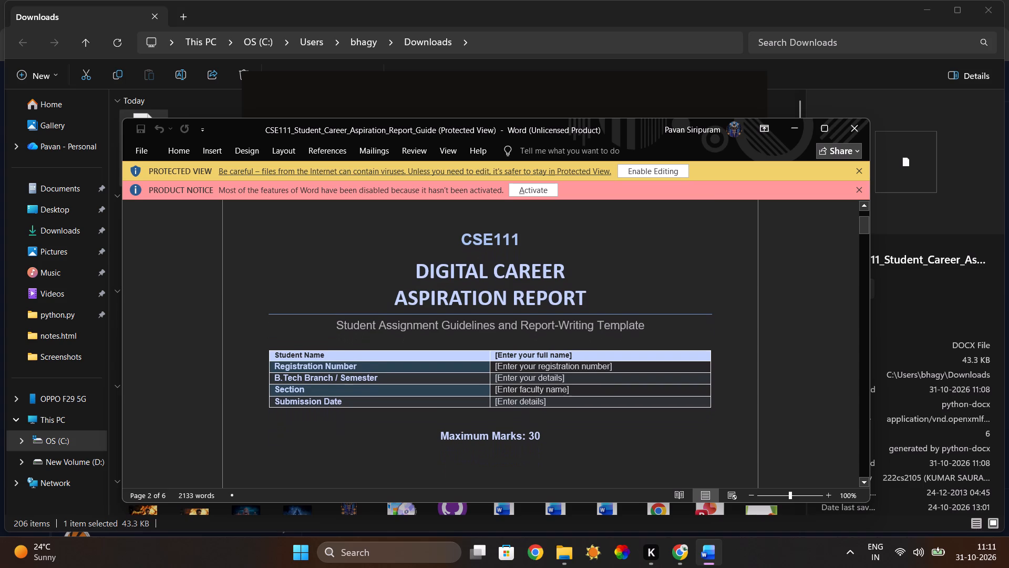
{"action": "scroll", "coordinate": [615, 298], "scroll_direction": "down", "scroll_amount": 1}
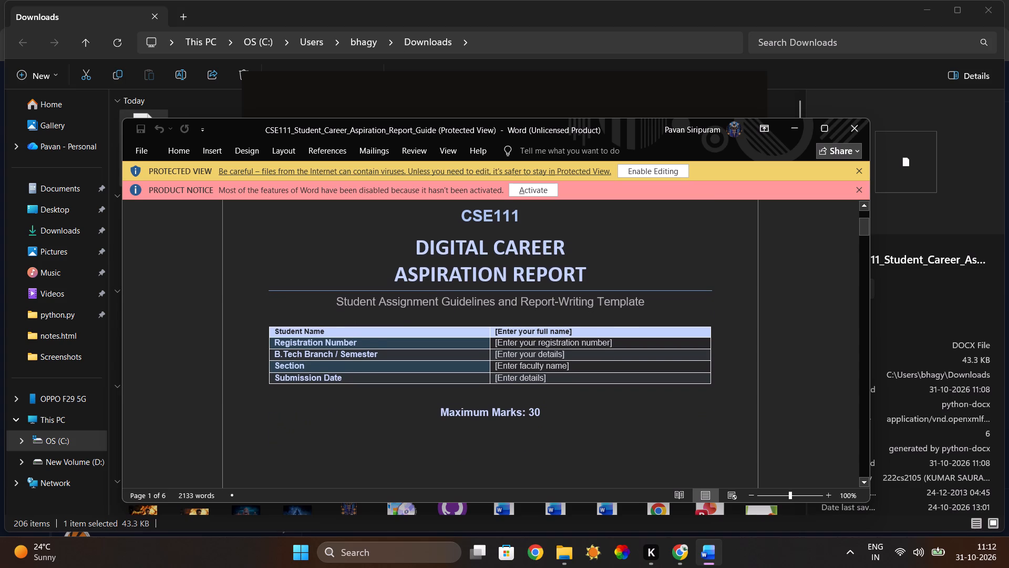
{"action": "scroll", "coordinate": [615, 298], "scroll_direction": "down", "scroll_amount": 1}
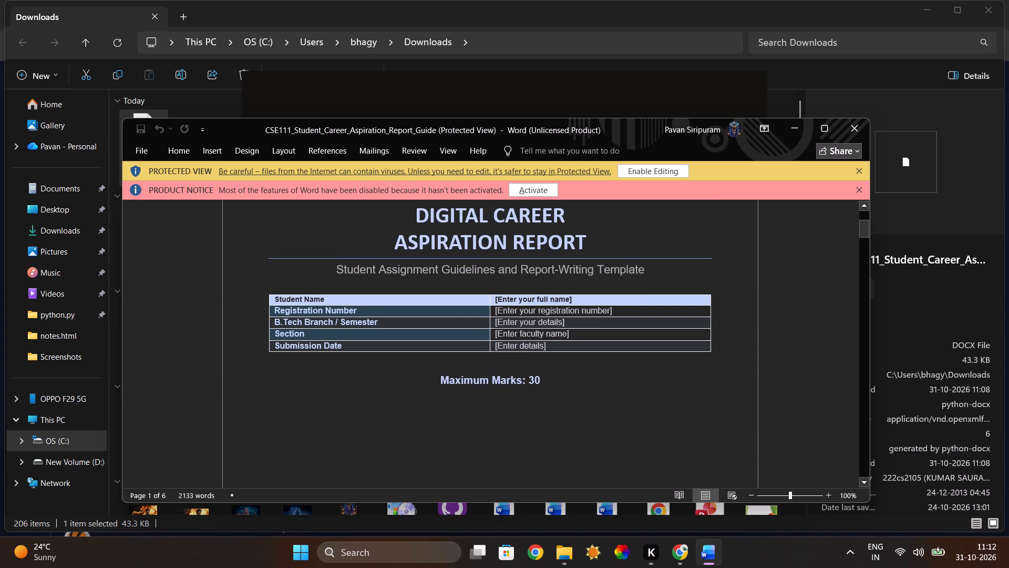
{"action": "scroll", "coordinate": [615, 298], "scroll_direction": "down", "scroll_amount": 1}
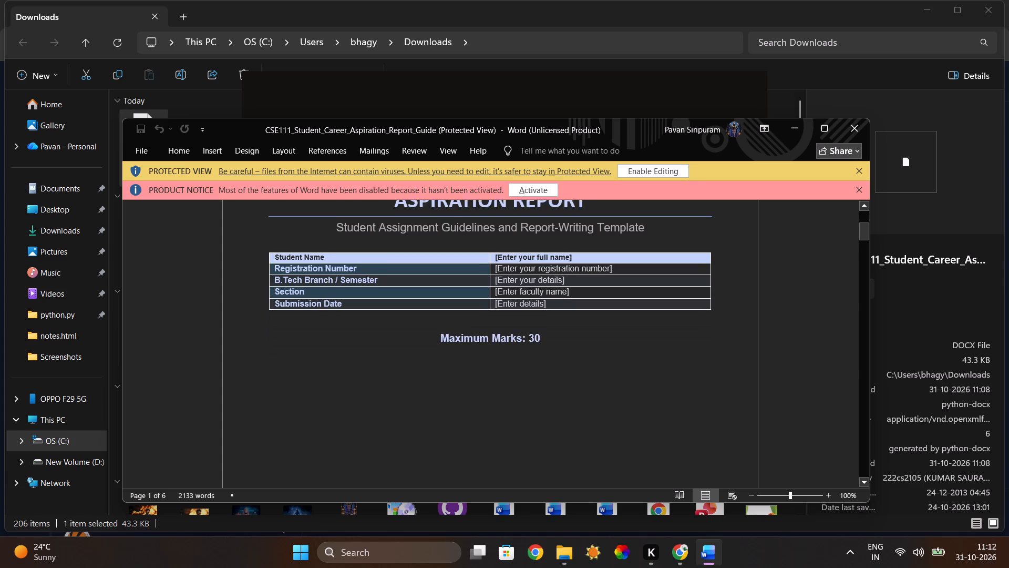
{"action": "scroll", "coordinate": [615, 298], "scroll_direction": "down", "scroll_amount": 2}
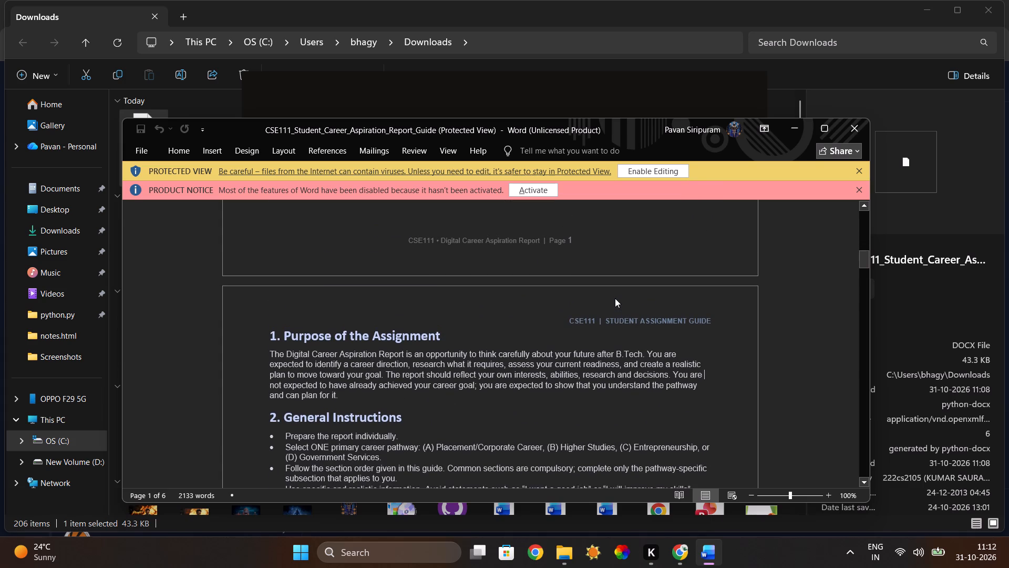
{"action": "scroll", "coordinate": [615, 298], "scroll_direction": "down", "scroll_amount": 2}
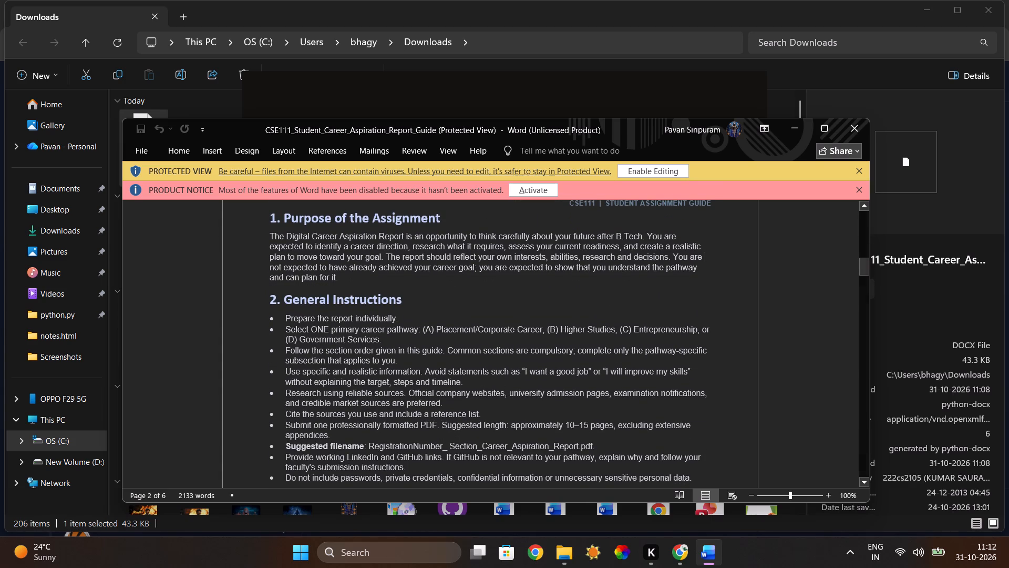
{"action": "scroll", "coordinate": [615, 298], "scroll_direction": "down", "scroll_amount": 1}
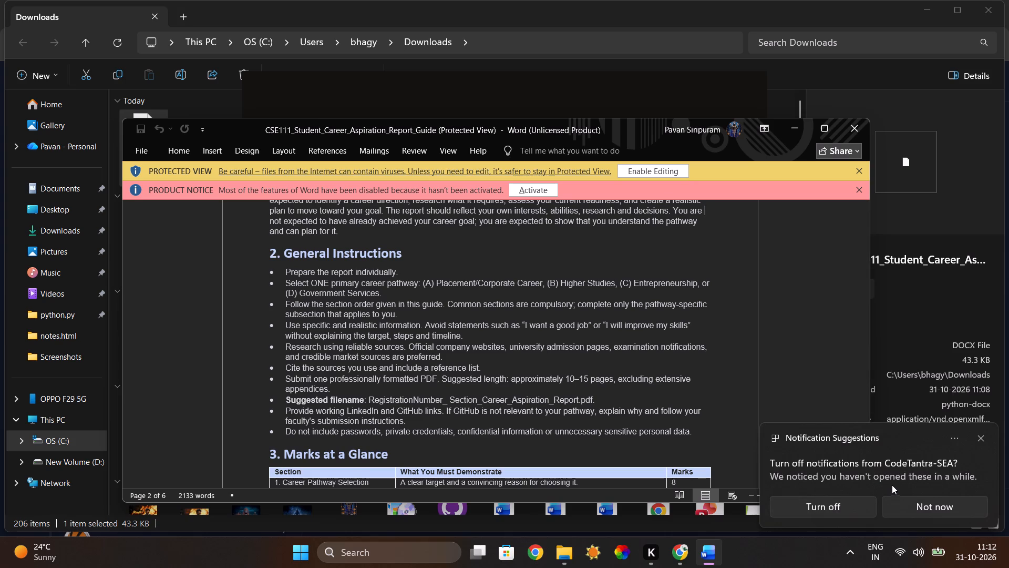
Dismiss the notification suggestion about CodeTantra-SEA.
{"action": "left_click", "coordinate": [980, 435]}
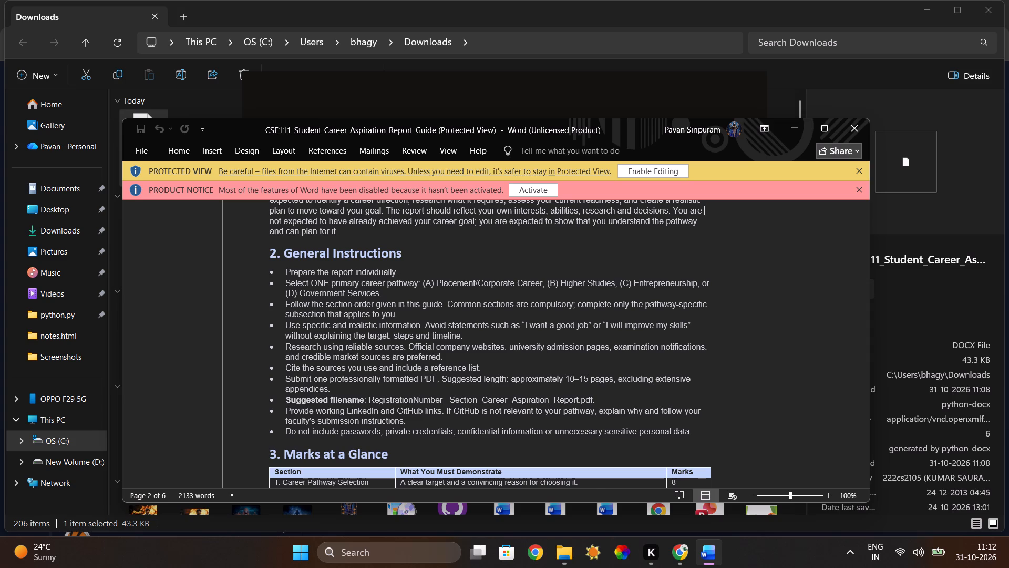
Read the remaining General Instructions, the Marks at a Glance table and the start of the recommended report order.
{"action": "scroll", "coordinate": [533, 362], "scroll_direction": "down", "scroll_amount": 1}
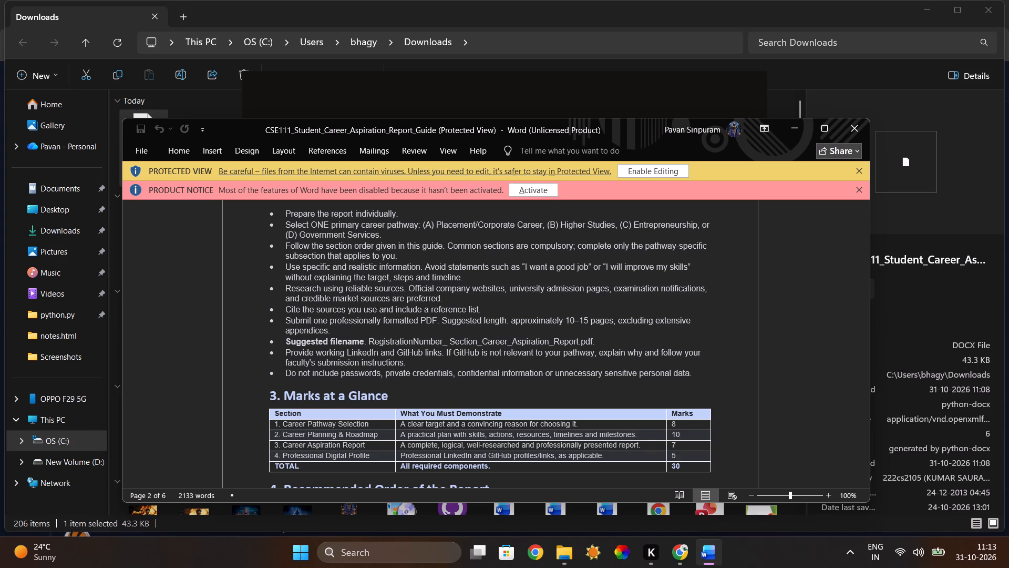
{"action": "scroll", "coordinate": [533, 362], "scroll_direction": "down", "scroll_amount": 1}
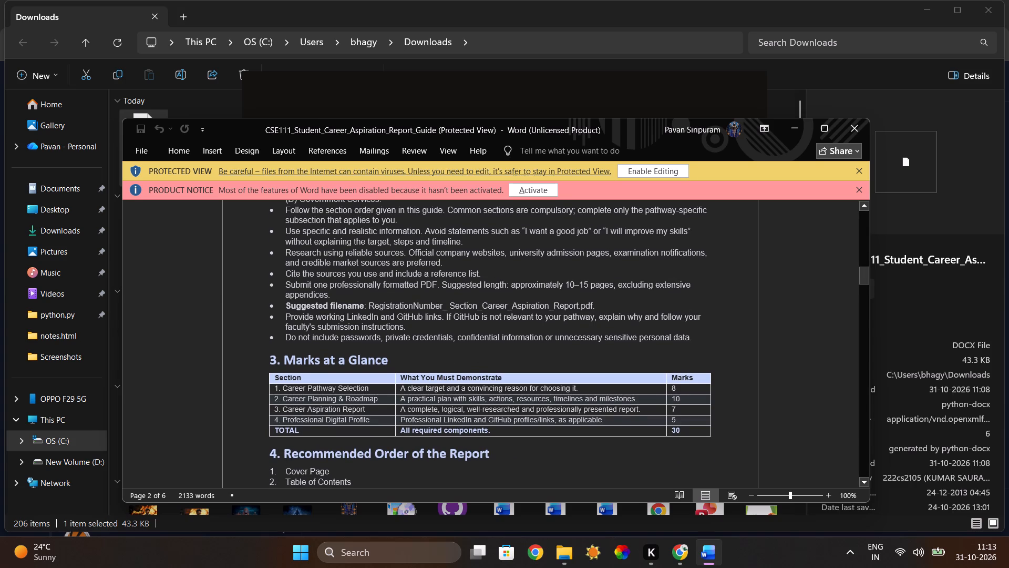
{"action": "scroll", "coordinate": [352, 311], "scroll_direction": "down", "scroll_amount": 1}
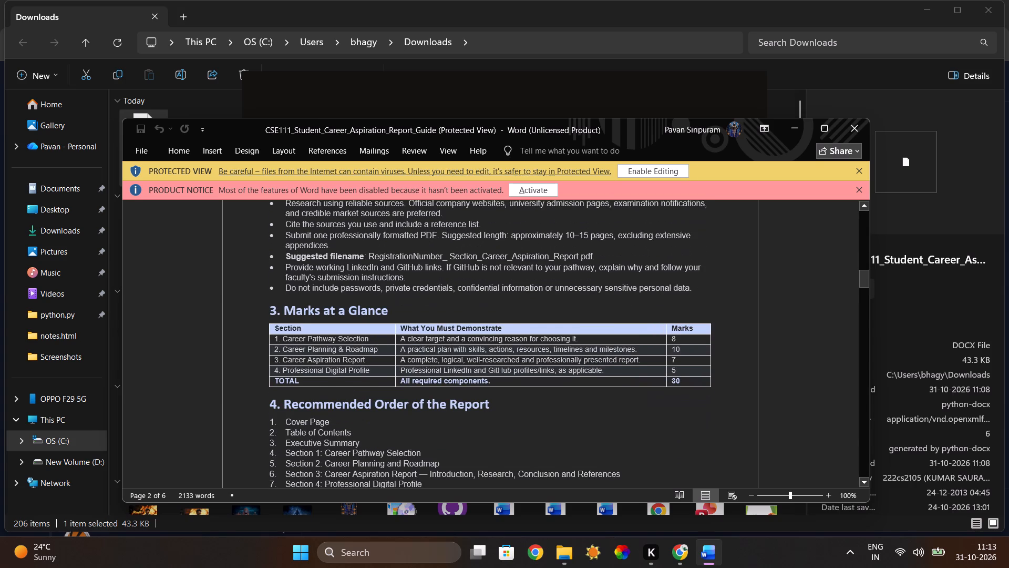
{"action": "scroll", "coordinate": [352, 311], "scroll_direction": "down", "scroll_amount": 1}
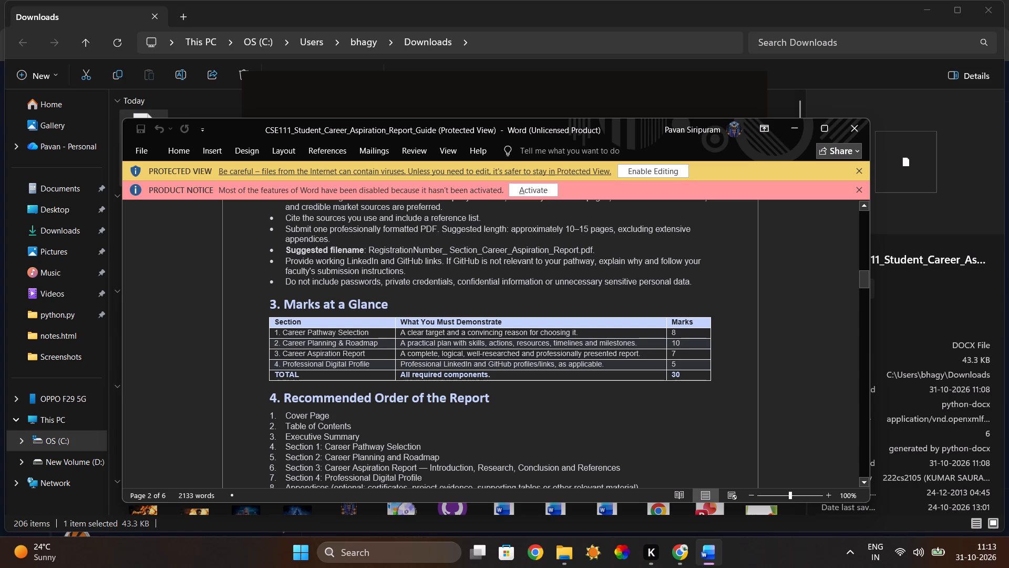
Enlarge the report guide to 120% zoom and maximize its window.
{"action": "scroll", "coordinate": [522, 301], "scroll_direction": "down", "scroll_amount": 1}
{"action": "scroll", "coordinate": [522, 301], "scroll_direction": "up", "scroll_amount": 1, "text": "ctrl"}
{"action": "scroll", "coordinate": [522, 301], "scroll_direction": "down", "scroll_amount": 1, "text": "ctrl"}
{"action": "scroll", "coordinate": [522, 301], "scroll_direction": "up", "scroll_amount": 1, "text": "ctrl"}
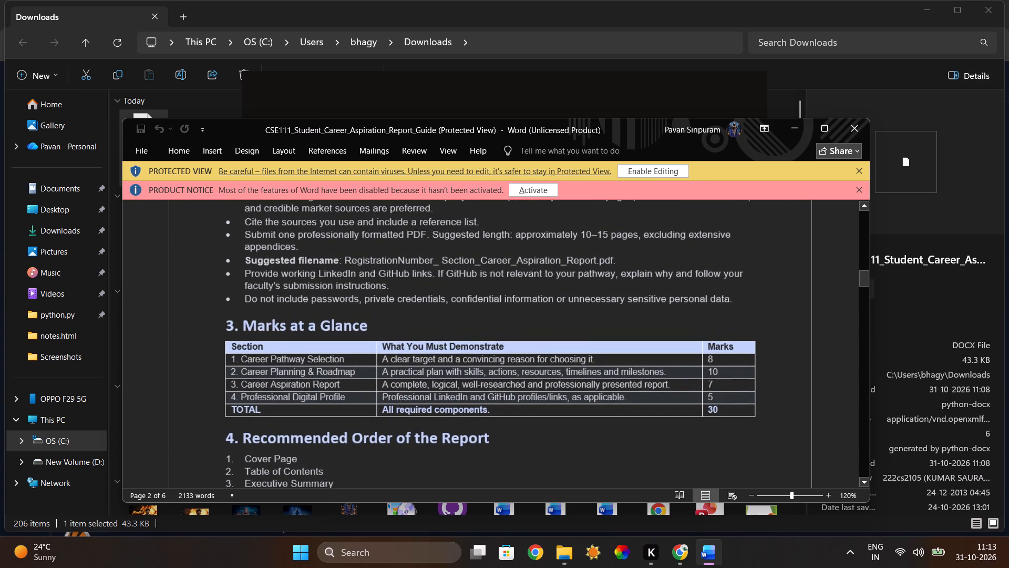
{"action": "left_click", "coordinate": [819, 125]}
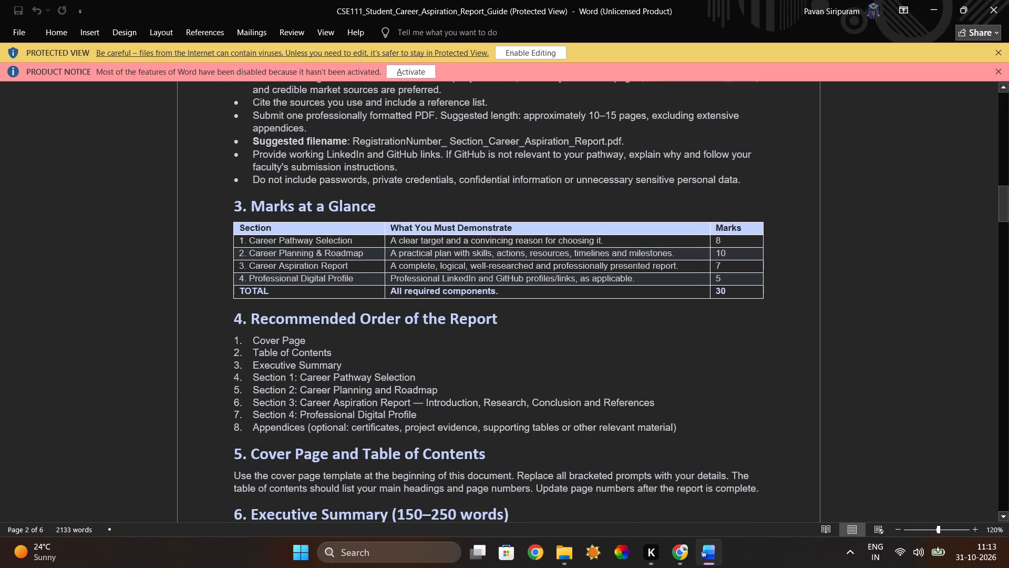
Read the guide from the Marks at a Glance table through the recommended order, cover page and Executive Summary sections.
{"action": "scroll", "coordinate": [400, 259], "scroll_direction": "down", "scroll_amount": 2}
{"action": "scroll", "coordinate": [422, 214], "scroll_direction": "up", "scroll_amount": 1}
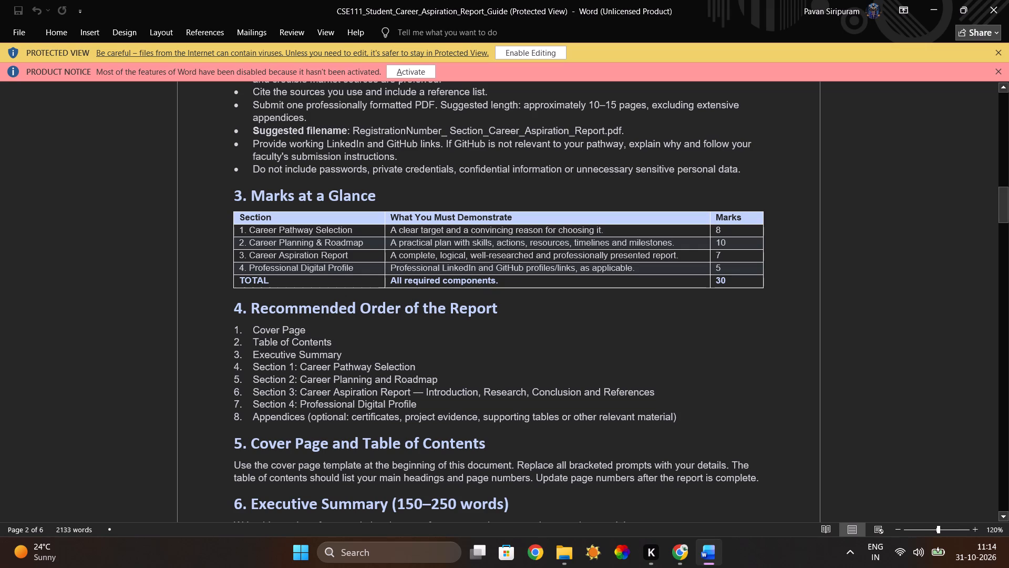
{"action": "left_click", "coordinate": [327, 236]}
{"action": "scroll", "coordinate": [327, 236], "scroll_direction": "down", "scroll_amount": 1}
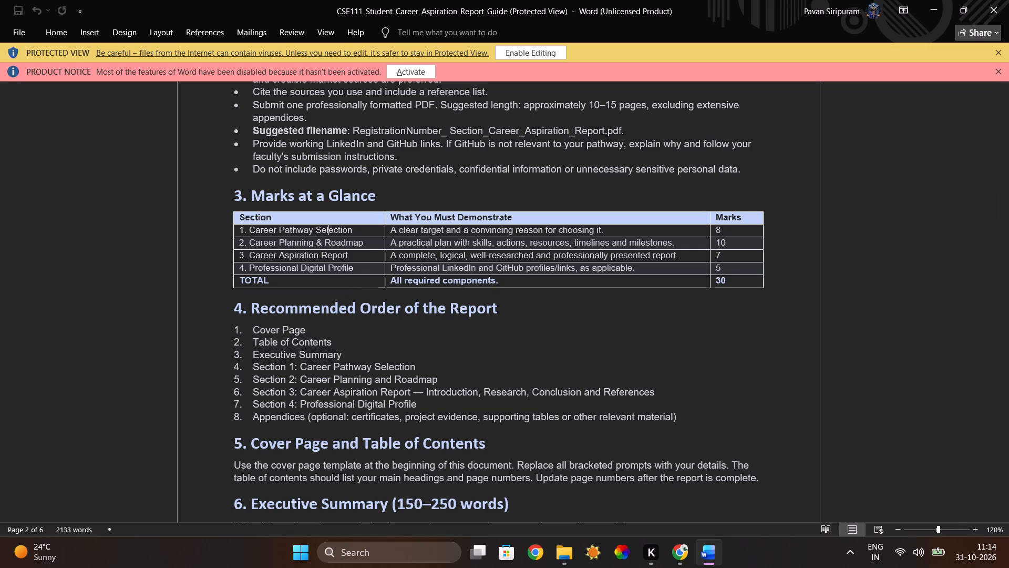
{"action": "scroll", "coordinate": [382, 263], "scroll_direction": "down", "scroll_amount": 3}
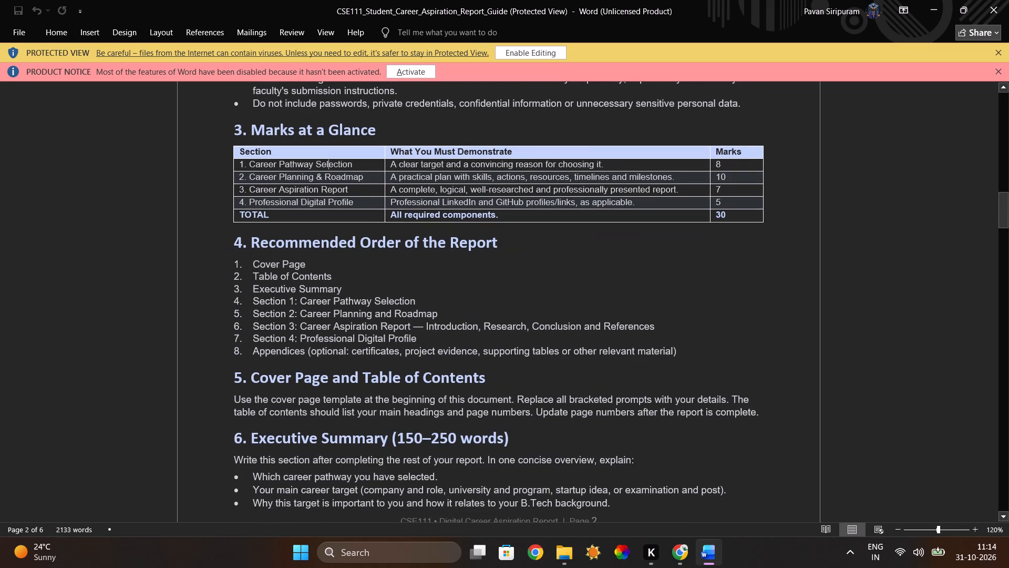
{"action": "scroll", "coordinate": [382, 263], "scroll_direction": "down", "scroll_amount": 2}
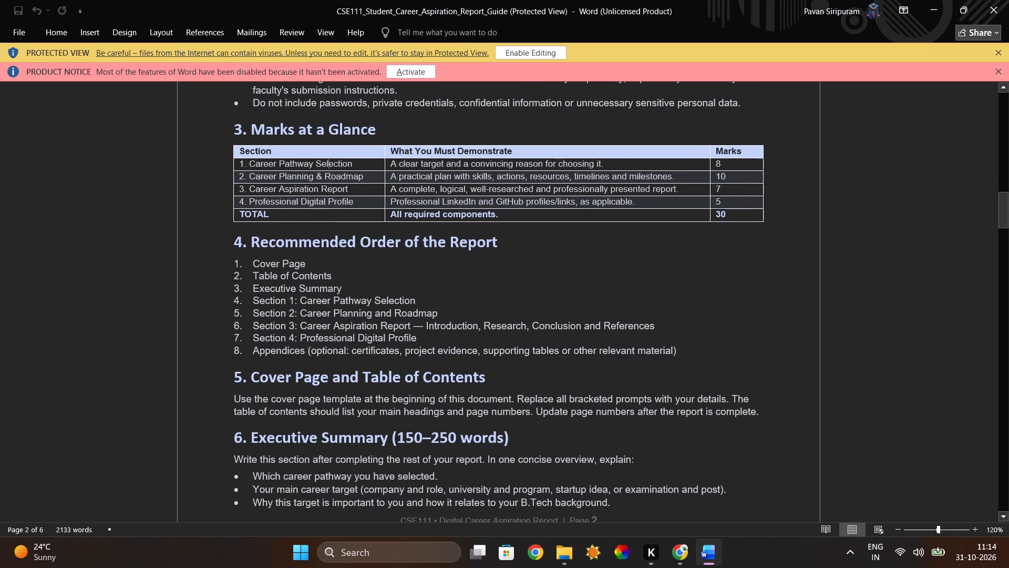
{"action": "scroll", "coordinate": [382, 263], "scroll_direction": "down", "scroll_amount": 2}
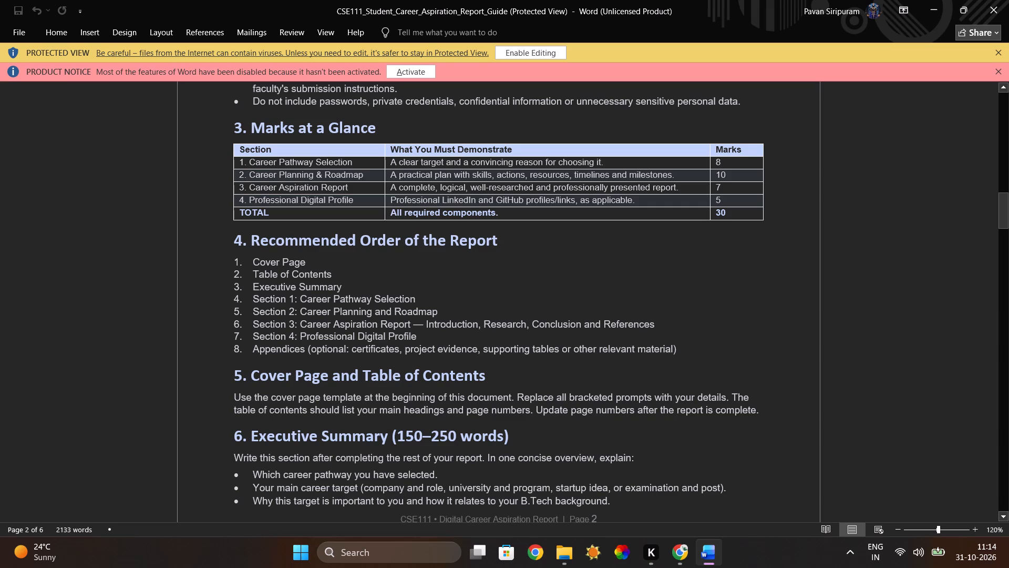
{"action": "scroll", "coordinate": [382, 263], "scroll_direction": "down", "scroll_amount": 1}
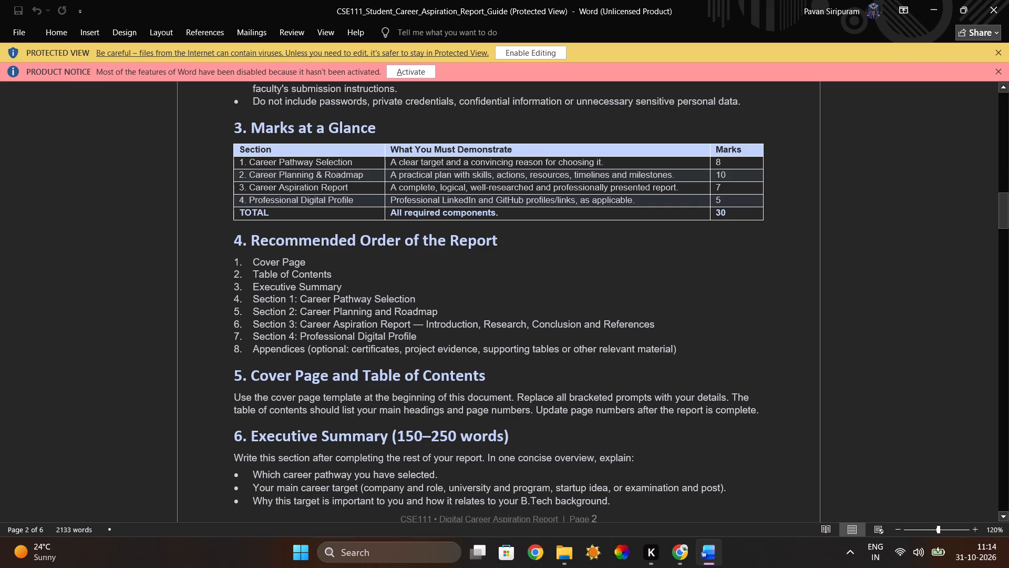
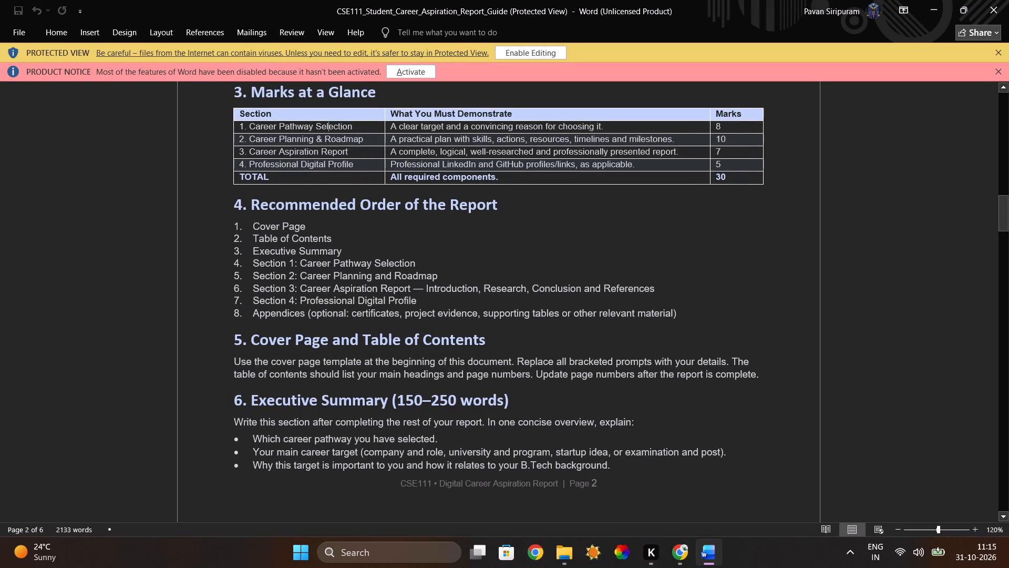
Review the guide's recommended report order, the cover page and table of contents instructions, and the Executive Summary requirements.
{"action": "scroll", "coordinate": [501, 185], "scroll_direction": "up", "scroll_amount": 1}
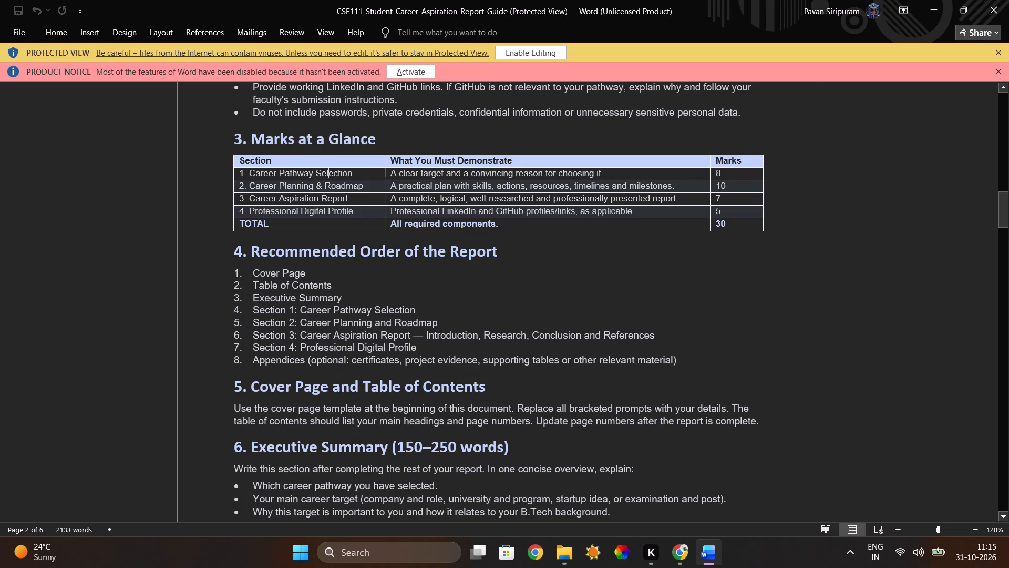
{"action": "scroll", "coordinate": [585, 316], "scroll_direction": "down", "scroll_amount": 1}
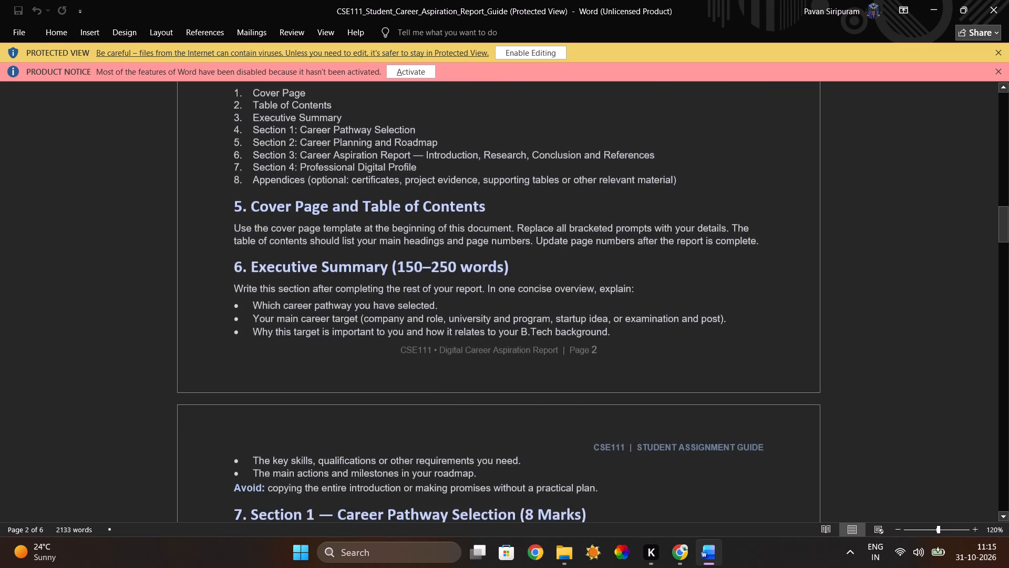
{"action": "scroll", "coordinate": [585, 316], "scroll_direction": "up", "scroll_amount": 1}
{"action": "scroll", "coordinate": [585, 316], "scroll_direction": "down", "scroll_amount": 1}
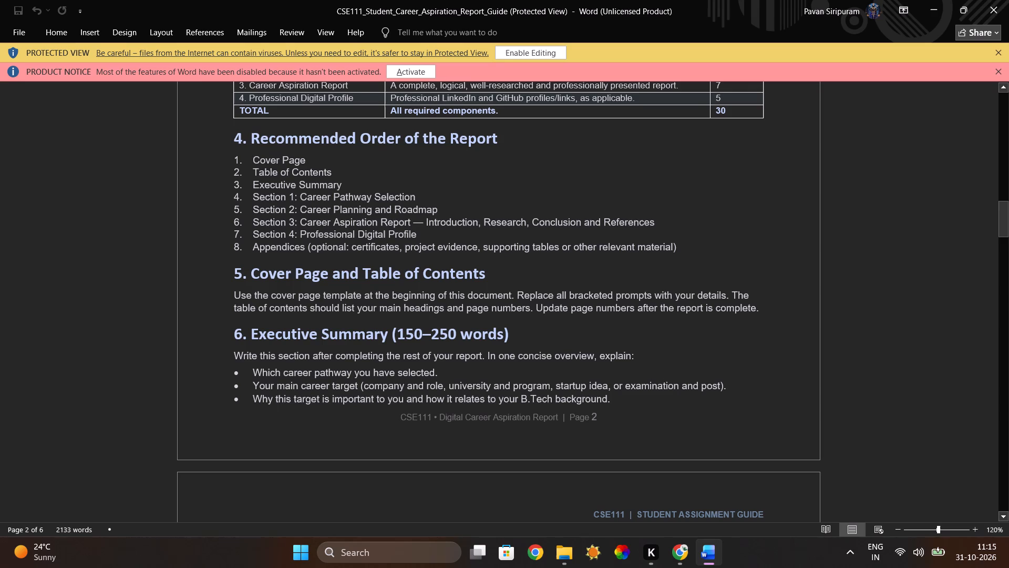
{"action": "scroll", "coordinate": [306, 225], "scroll_direction": "down", "scroll_amount": 1}
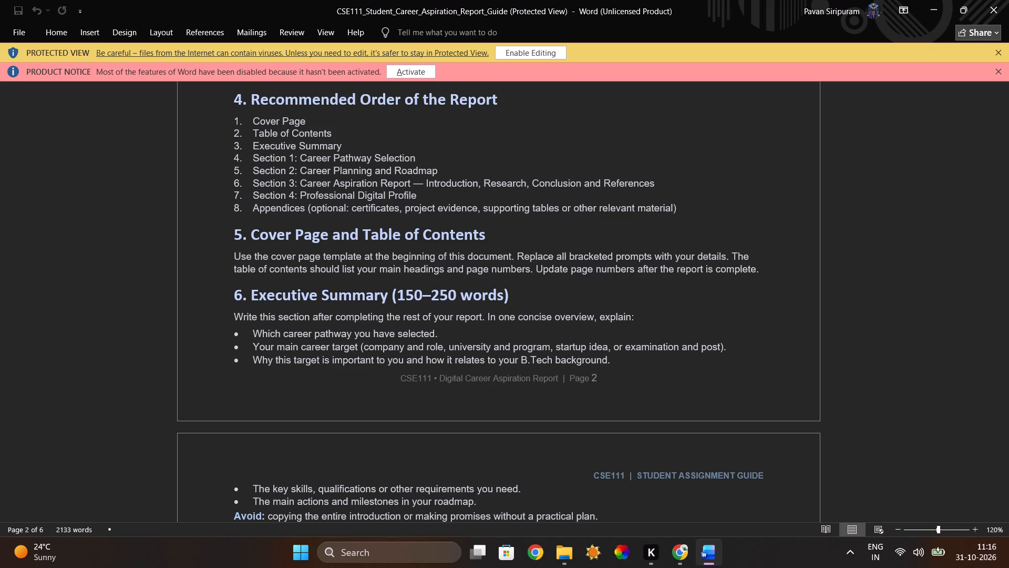
{"action": "scroll", "coordinate": [278, 237], "scroll_direction": "down", "scroll_amount": 1}
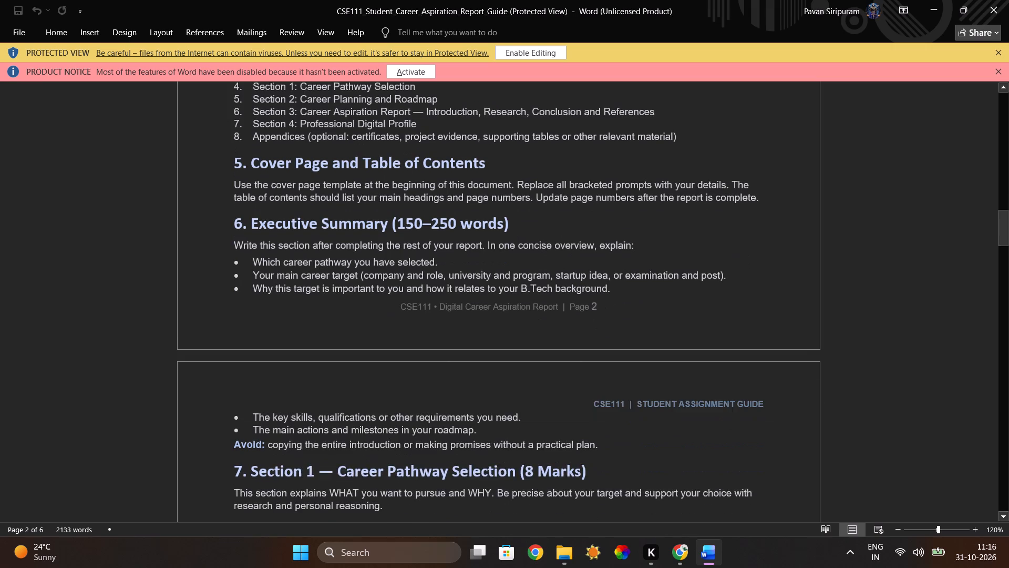
{"action": "scroll", "coordinate": [278, 237], "scroll_direction": "down", "scroll_amount": 1}
{"action": "scroll", "coordinate": [278, 237], "scroll_direction": "up", "scroll_amount": 1}
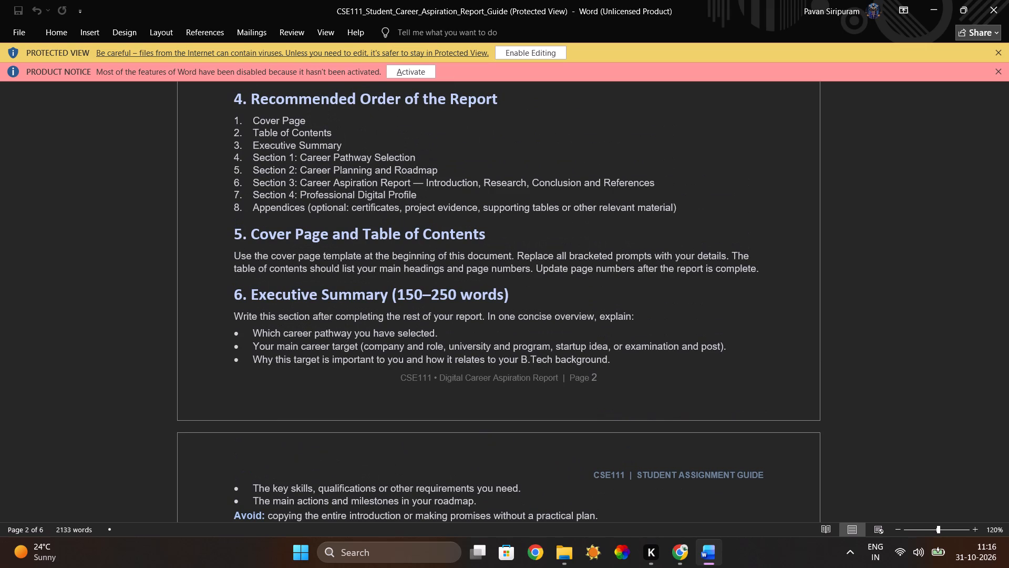
{"action": "scroll", "coordinate": [278, 237], "scroll_direction": "down", "scroll_amount": 1}
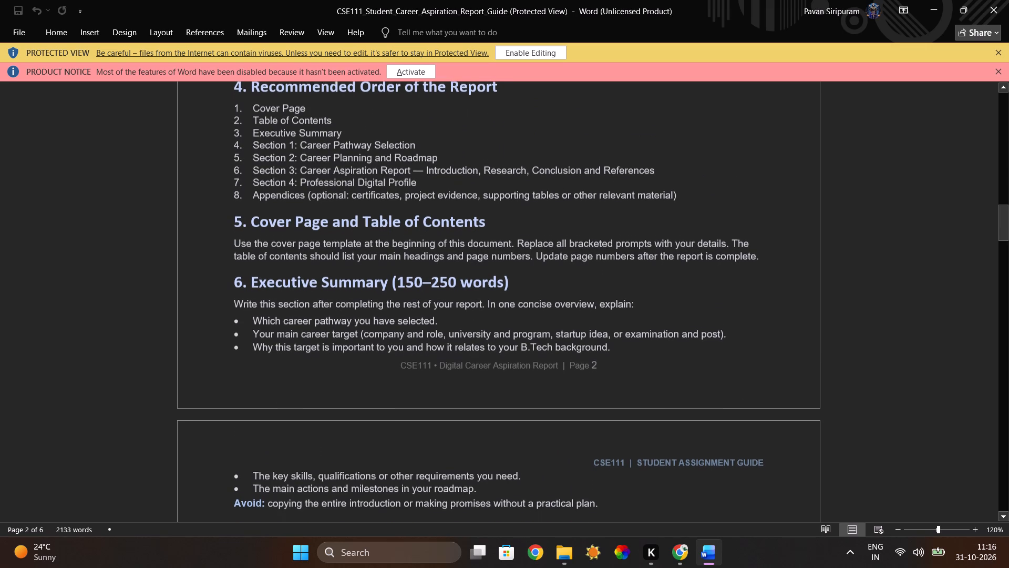
{"action": "scroll", "coordinate": [278, 237], "scroll_direction": "down", "scroll_amount": 1}
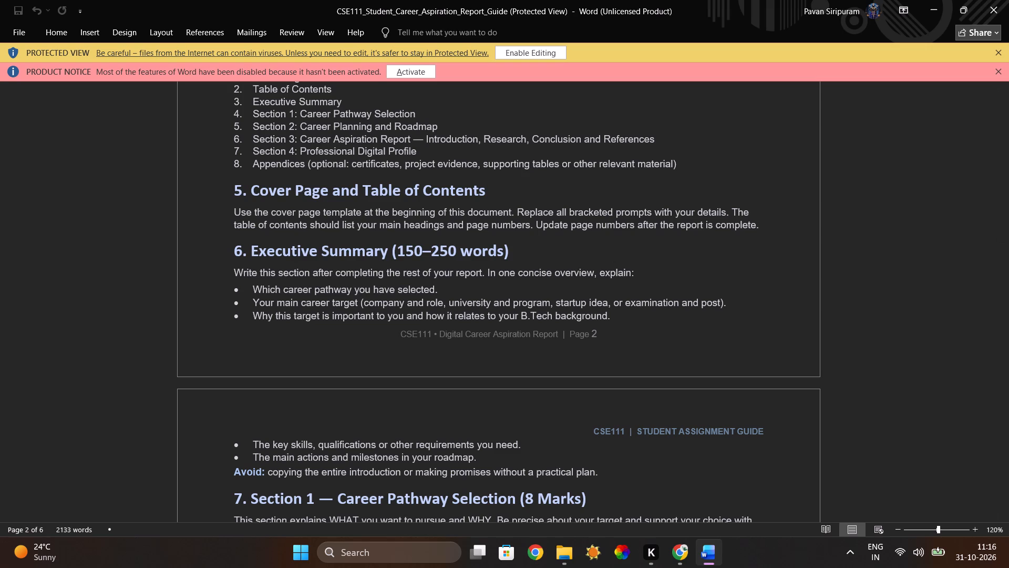
{"action": "scroll", "coordinate": [336, 218], "scroll_direction": "down", "scroll_amount": 1}
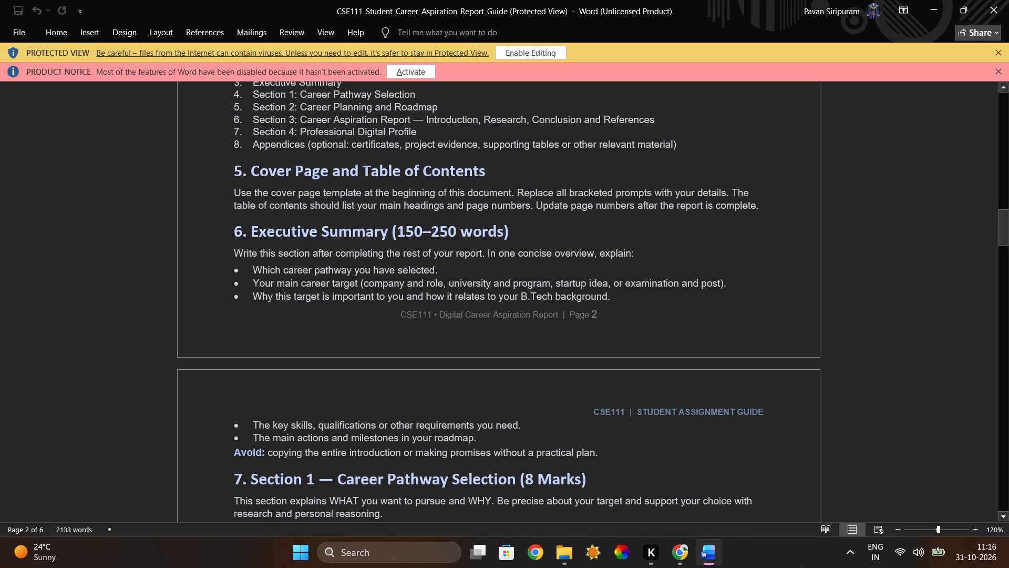
{"action": "scroll", "coordinate": [353, 213], "scroll_direction": "down", "scroll_amount": 1}
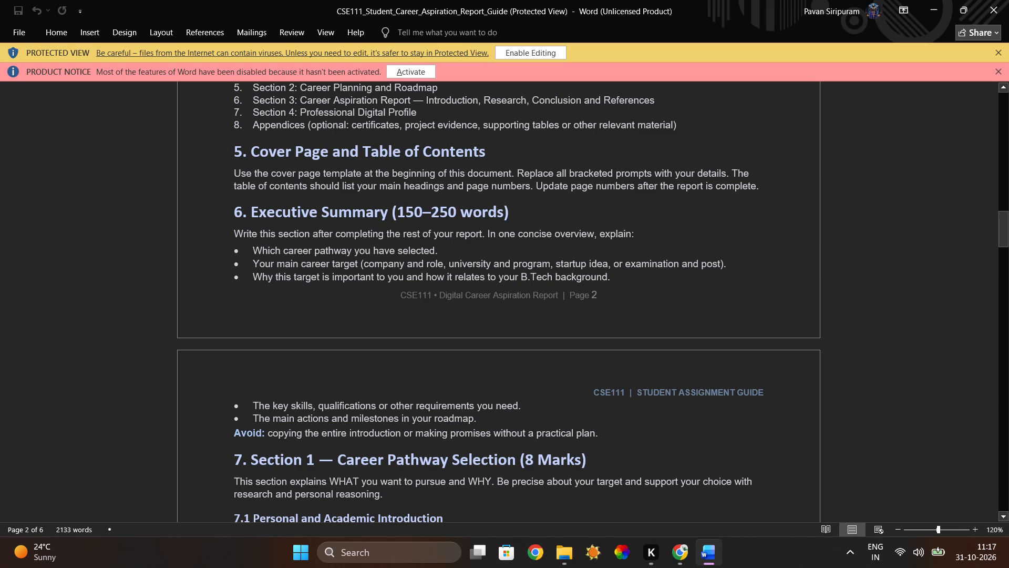
{"action": "scroll", "coordinate": [551, 223], "scroll_direction": "up", "scroll_amount": 1}
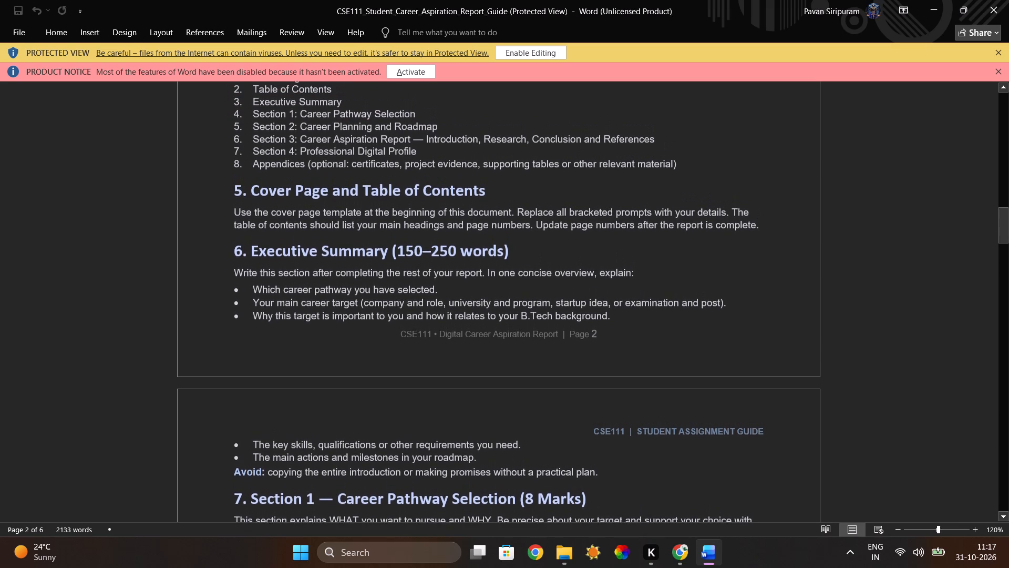
{"action": "scroll", "coordinate": [551, 223], "scroll_direction": "up", "scroll_amount": 1}
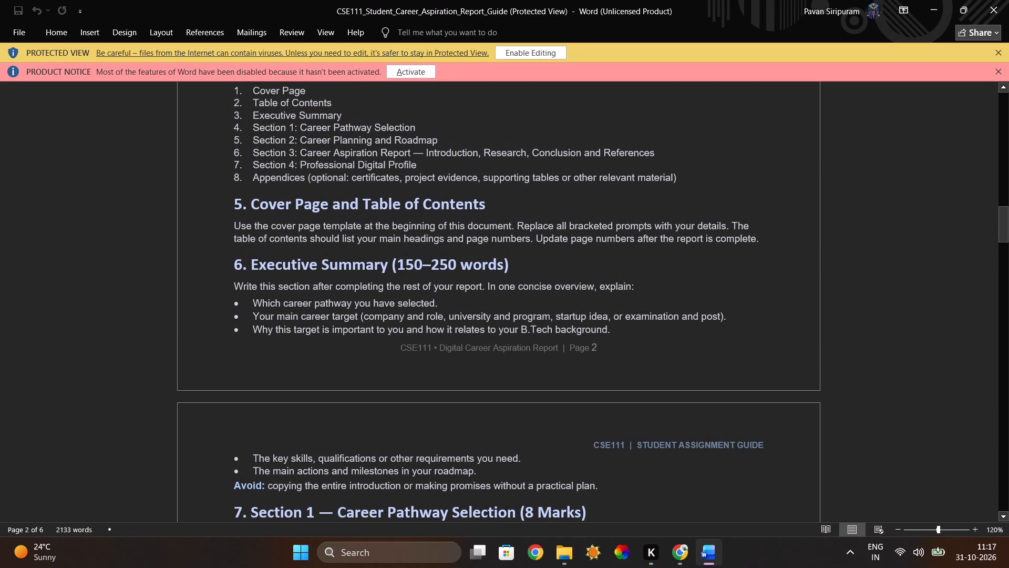
{"action": "scroll", "coordinate": [551, 223], "scroll_direction": "up", "scroll_amount": 1}
{"action": "scroll", "coordinate": [551, 223], "scroll_direction": "down", "scroll_amount": 1}
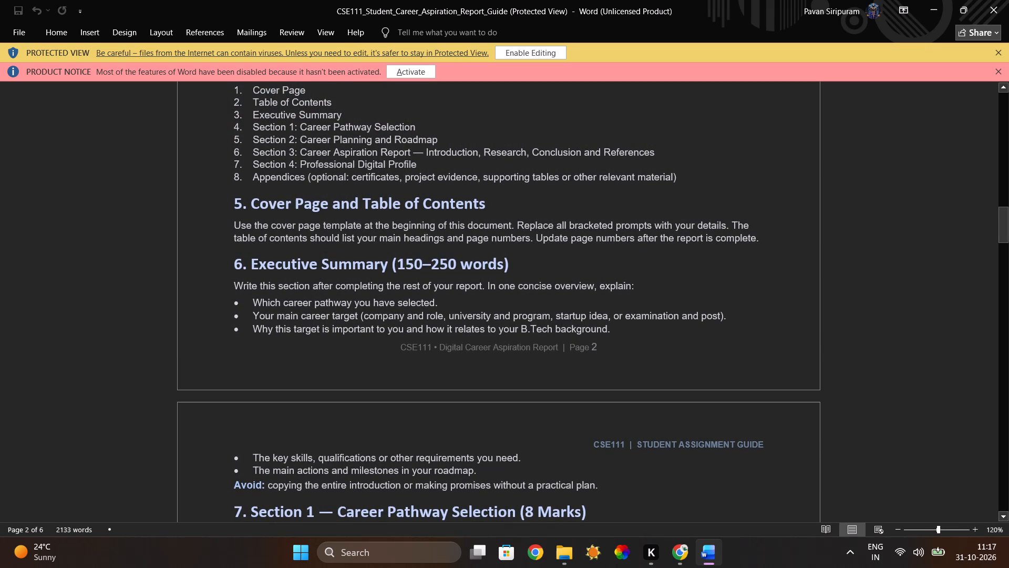
{"action": "scroll", "coordinate": [551, 223], "scroll_direction": "down", "scroll_amount": 2}
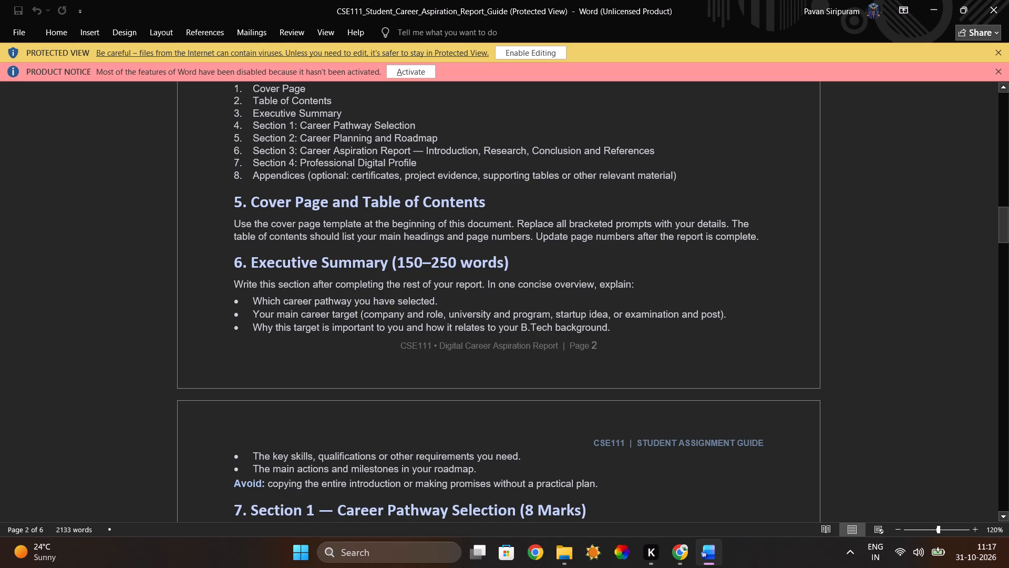
{"action": "scroll", "coordinate": [551, 223], "scroll_direction": "down", "scroll_amount": 1}
{"action": "scroll", "coordinate": [551, 223], "scroll_direction": "up", "scroll_amount": 1}
{"action": "scroll", "coordinate": [551, 223], "scroll_direction": "down", "scroll_amount": 1}
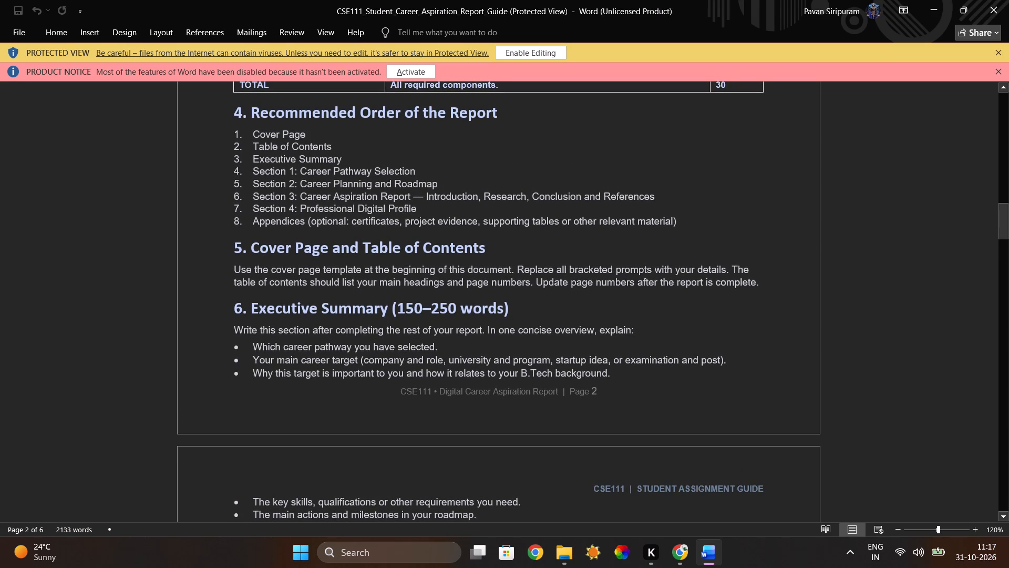
{"action": "scroll", "coordinate": [551, 223], "scroll_direction": "down", "scroll_amount": 1}
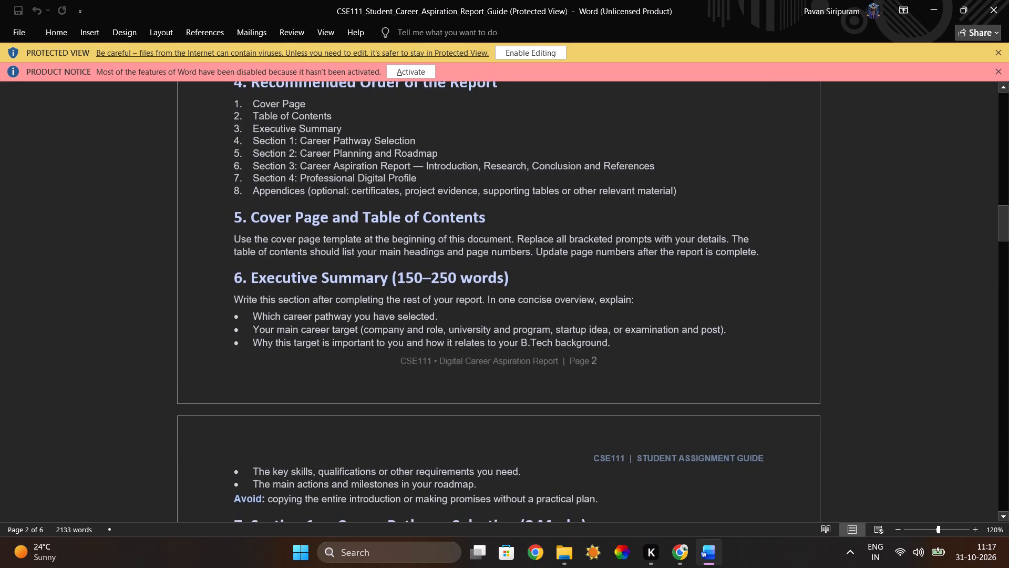
{"action": "scroll", "coordinate": [551, 223], "scroll_direction": "down", "scroll_amount": 1}
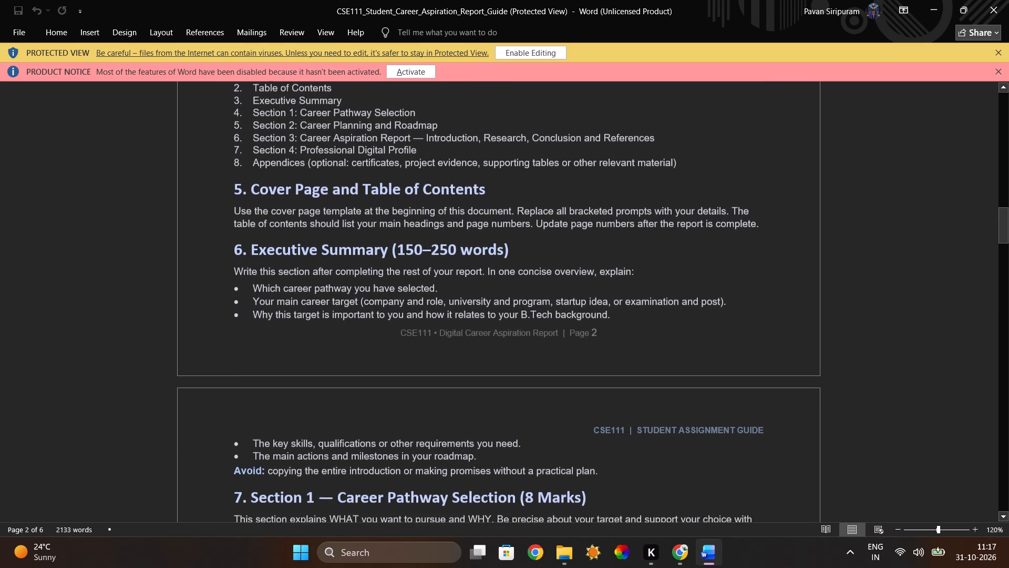
Read the rest of the Executive Summary requirements and the Career Pathway Selection introduction, including 7.1 Personal and Academic Introduction.
{"action": "scroll", "coordinate": [551, 223], "scroll_direction": "down", "scroll_amount": 2}
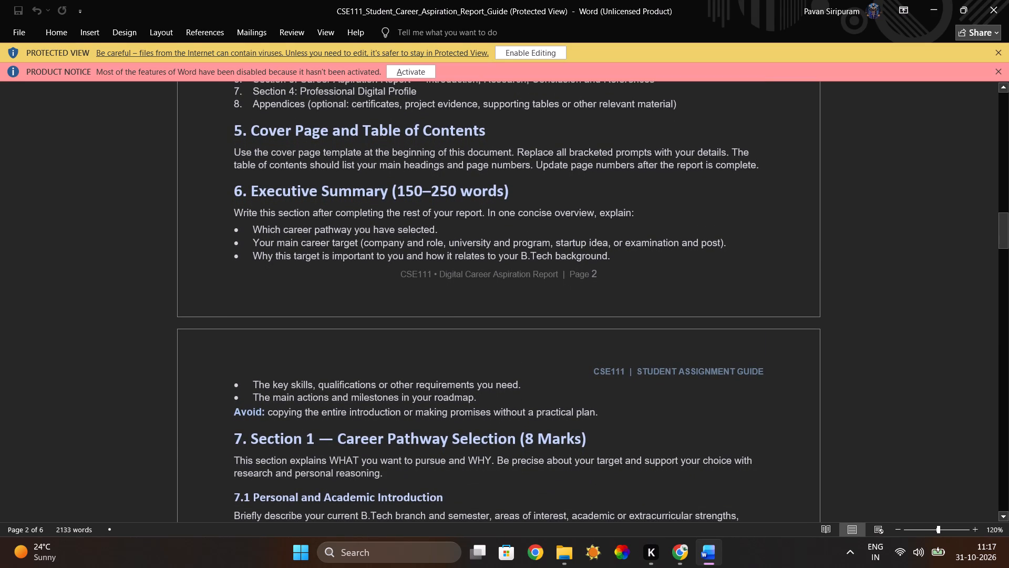
{"action": "scroll", "coordinate": [551, 223], "scroll_direction": "down", "scroll_amount": 1}
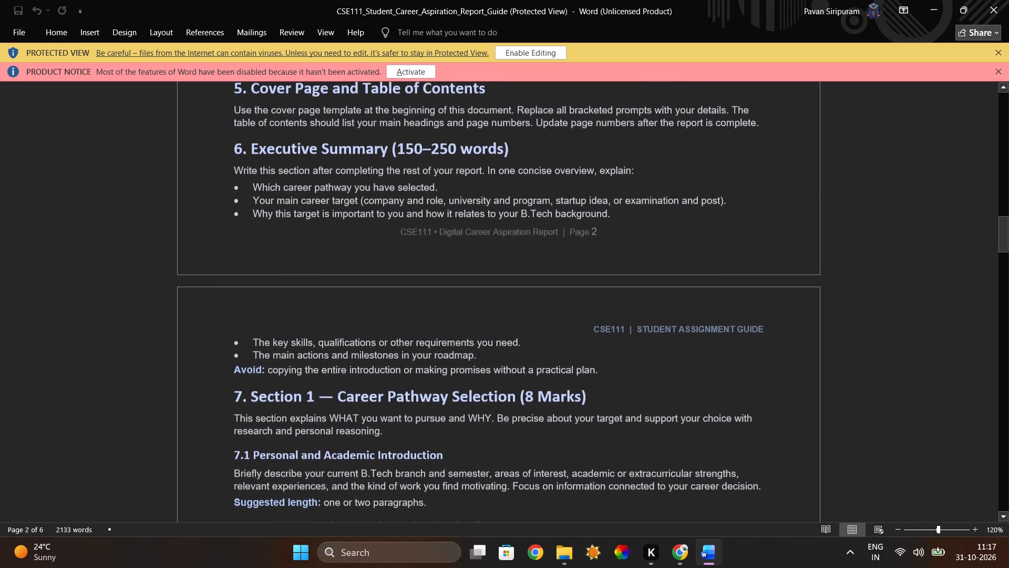
{"action": "scroll", "coordinate": [551, 223], "scroll_direction": "down", "scroll_amount": 2}
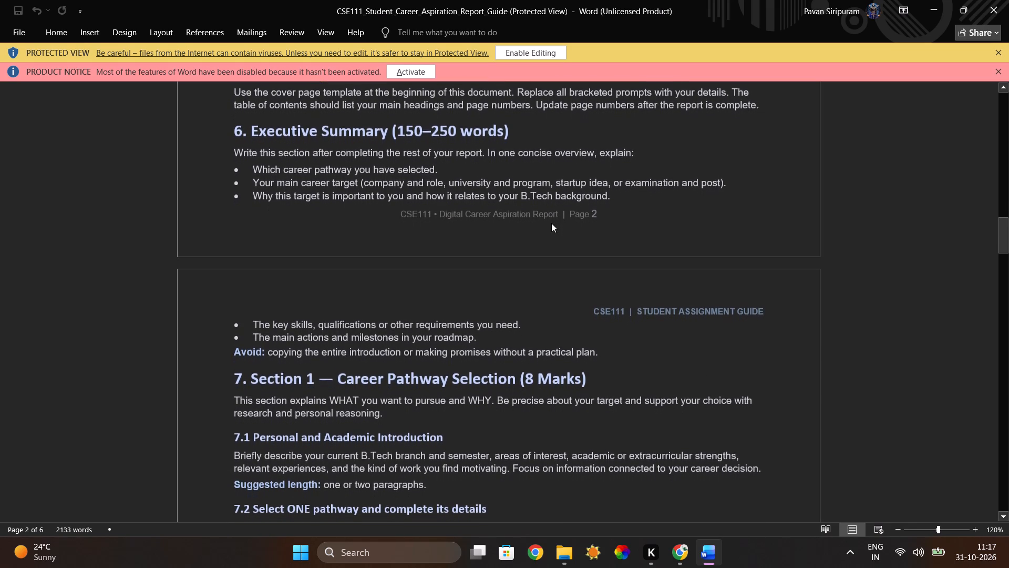
{"action": "scroll", "coordinate": [551, 223], "scroll_direction": "down", "scroll_amount": 1}
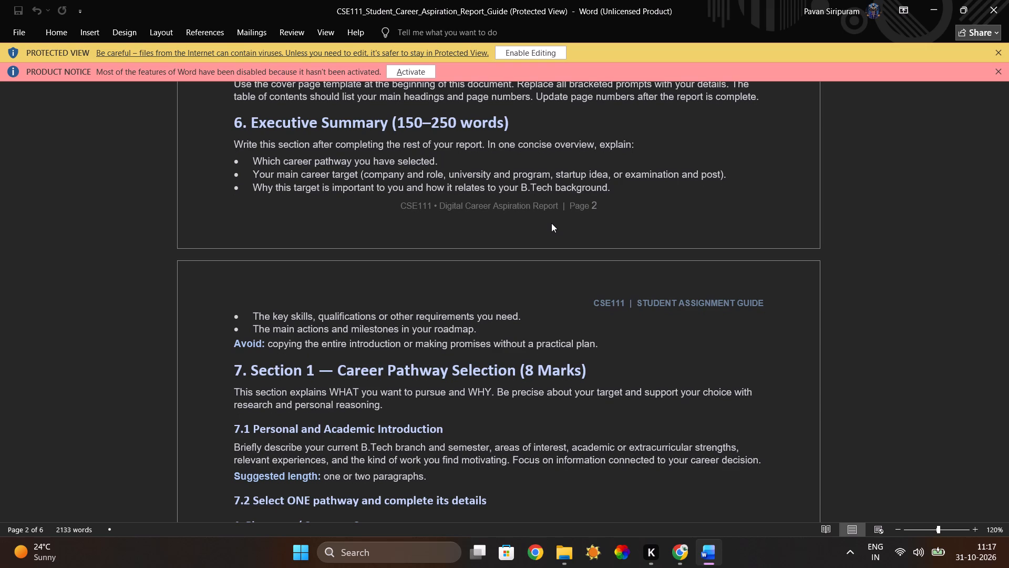
{"action": "scroll", "coordinate": [551, 223], "scroll_direction": "down", "scroll_amount": 3}
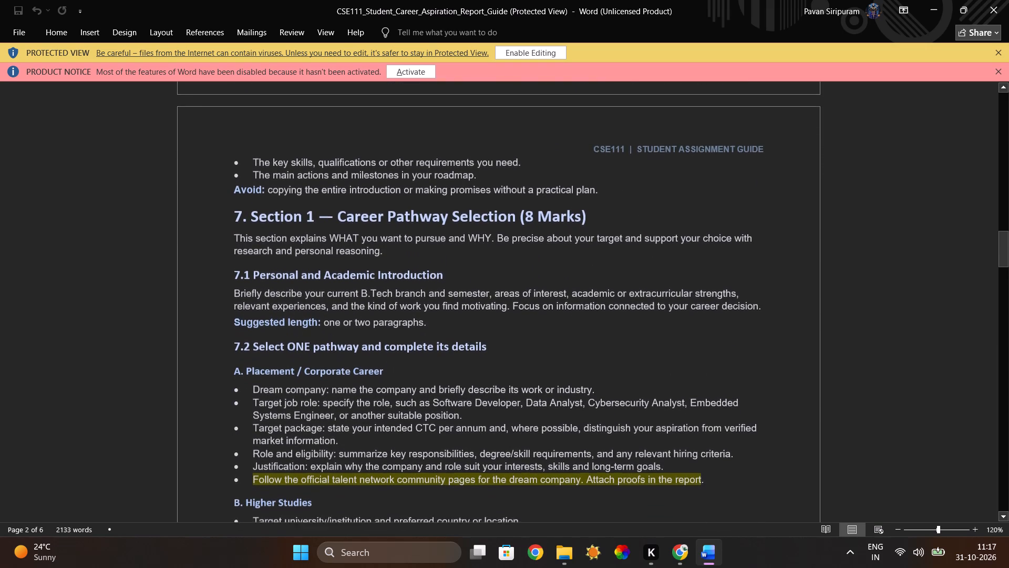
Examine the pathway options in section 7.2, covering Placement / Corporate Career, Higher Studies, Entrepreneurship and Government Services.
{"action": "scroll", "coordinate": [551, 223], "scroll_direction": "down", "scroll_amount": 3}
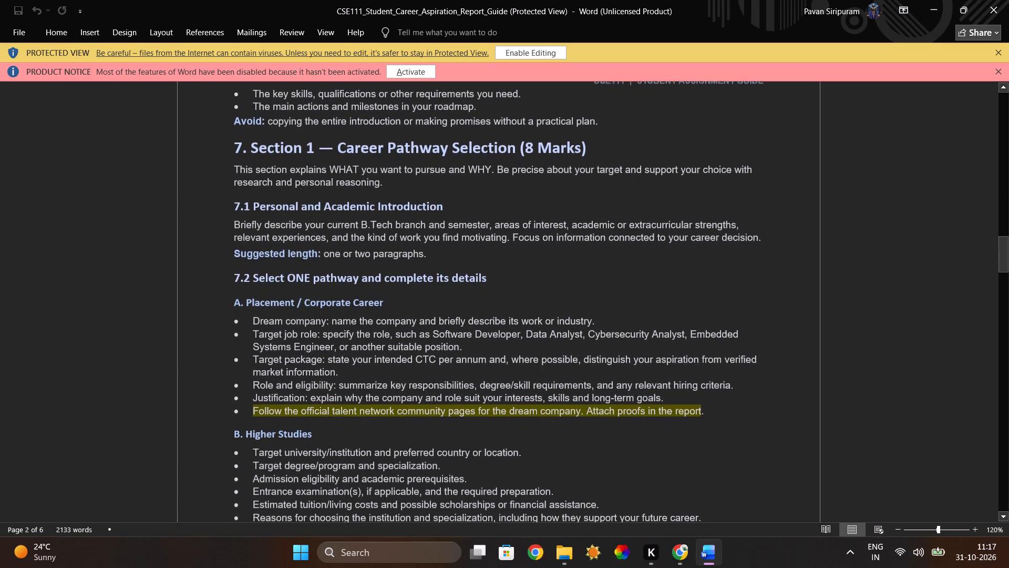
{"action": "scroll", "coordinate": [551, 223], "scroll_direction": "down", "scroll_amount": 2}
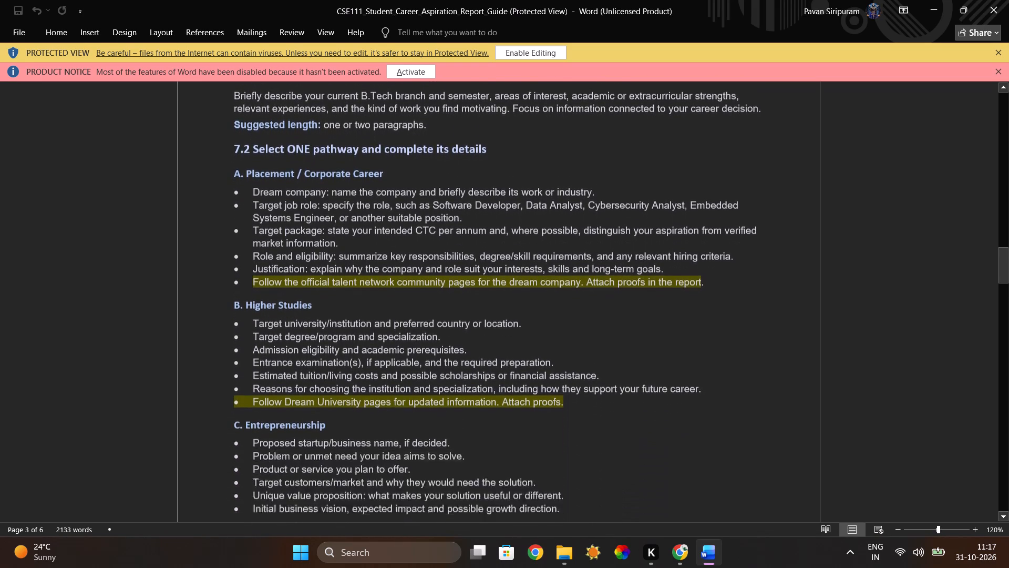
{"action": "scroll", "coordinate": [551, 223], "scroll_direction": "down", "scroll_amount": 2}
{"action": "scroll", "coordinate": [551, 223], "scroll_direction": "up", "scroll_amount": 2}
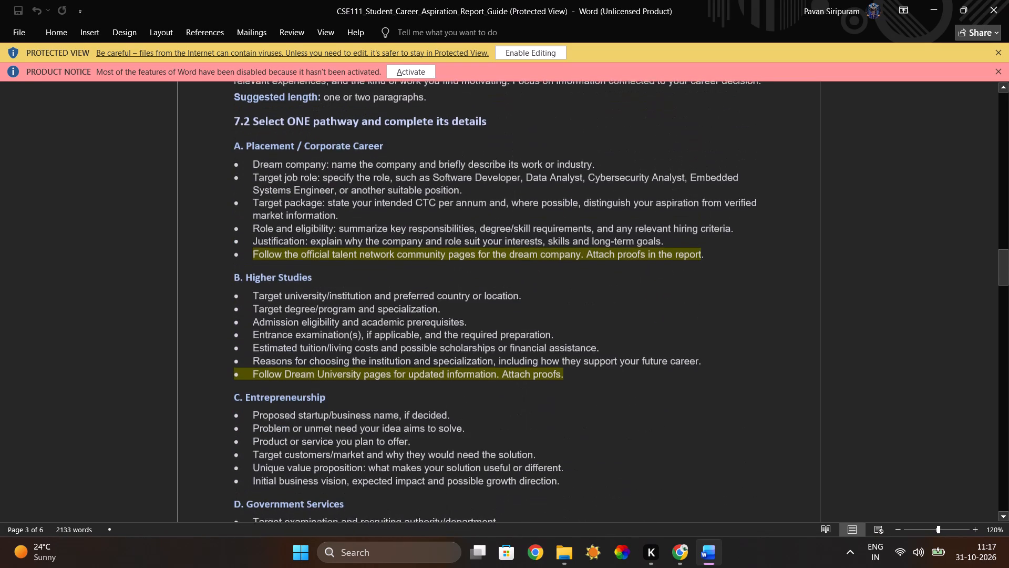
{"action": "scroll", "coordinate": [551, 223], "scroll_direction": "up", "scroll_amount": 1}
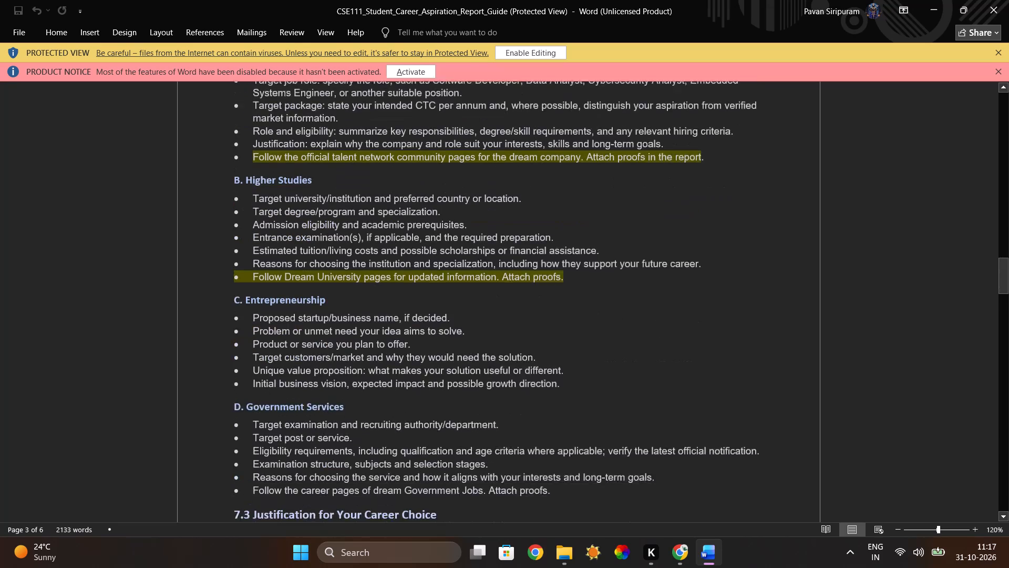
{"action": "scroll", "coordinate": [551, 223], "scroll_direction": "up", "scroll_amount": 2}
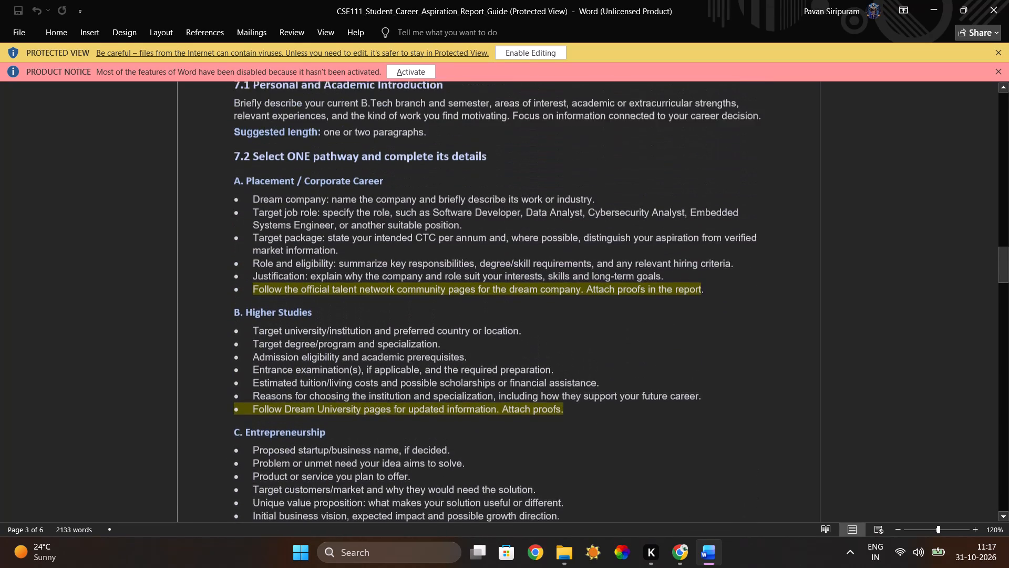
{"action": "scroll", "coordinate": [551, 223], "scroll_direction": "up", "scroll_amount": 1}
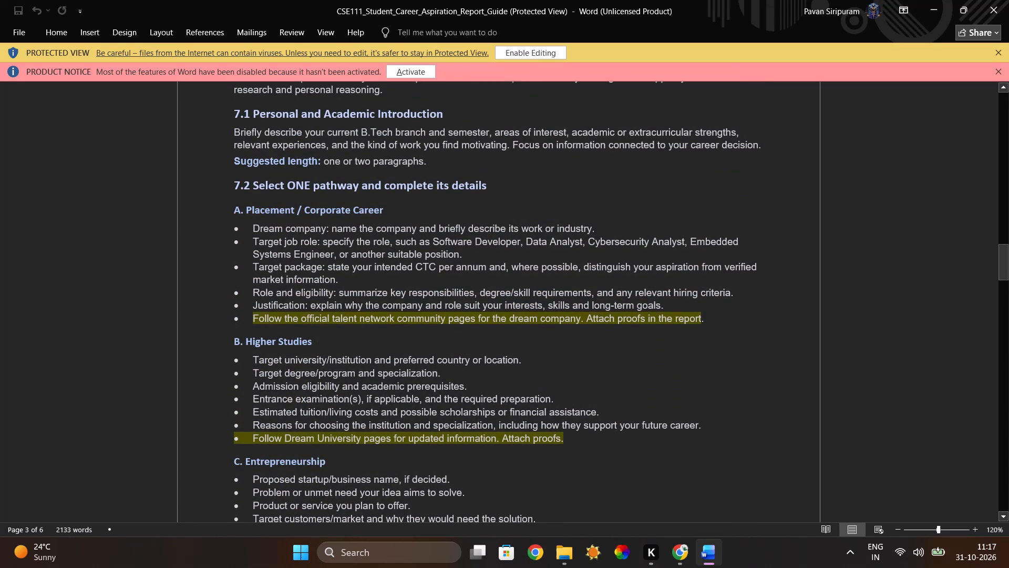
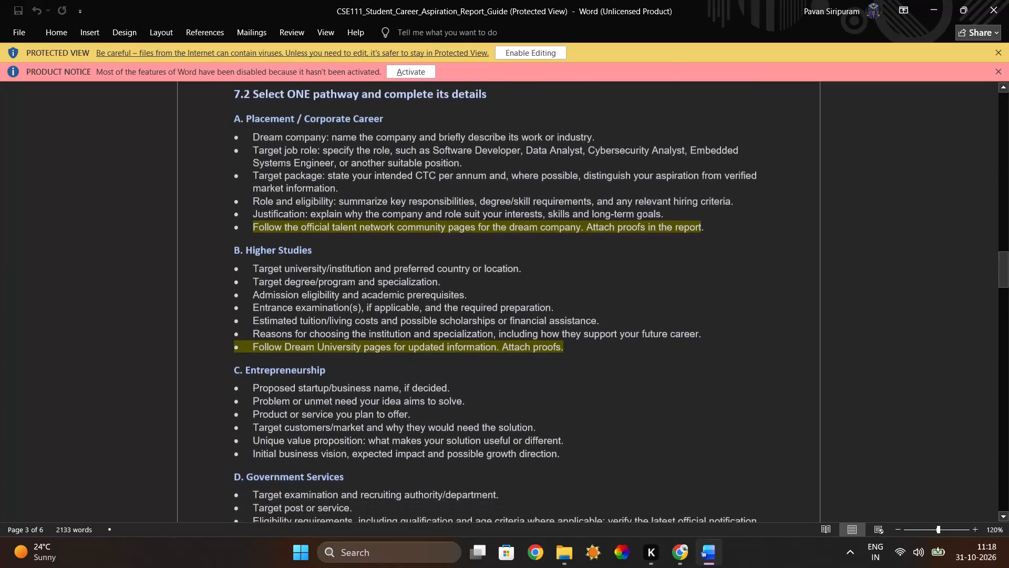
Read section 7.3 Justification for Your Career Choice and the Career Planning and Roadmap requirements, including the self-assessment and skill-development tables.
{"action": "scroll", "coordinate": [551, 223], "scroll_direction": "down", "scroll_amount": 3}
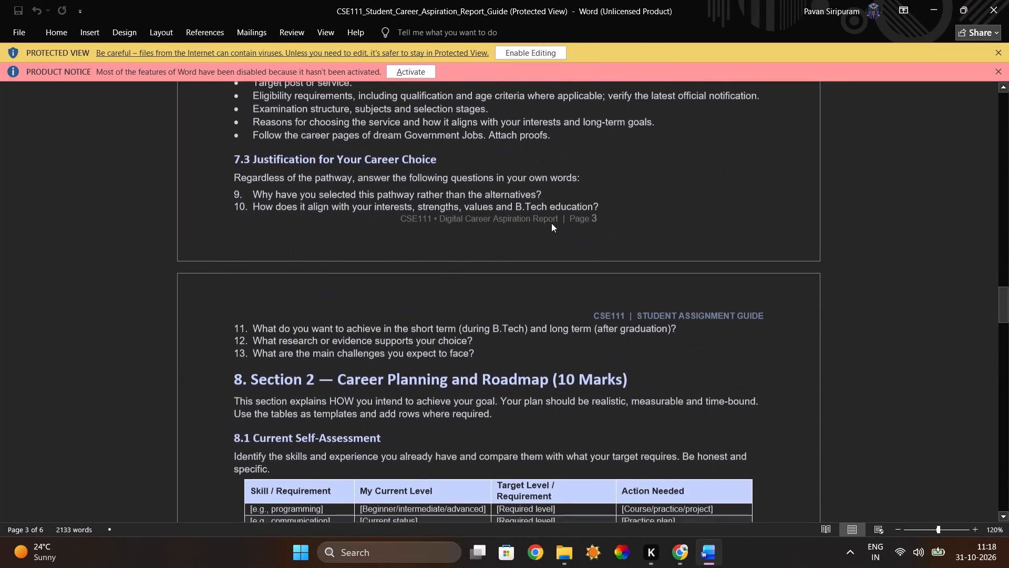
{"action": "scroll", "coordinate": [551, 223], "scroll_direction": "down", "scroll_amount": 1}
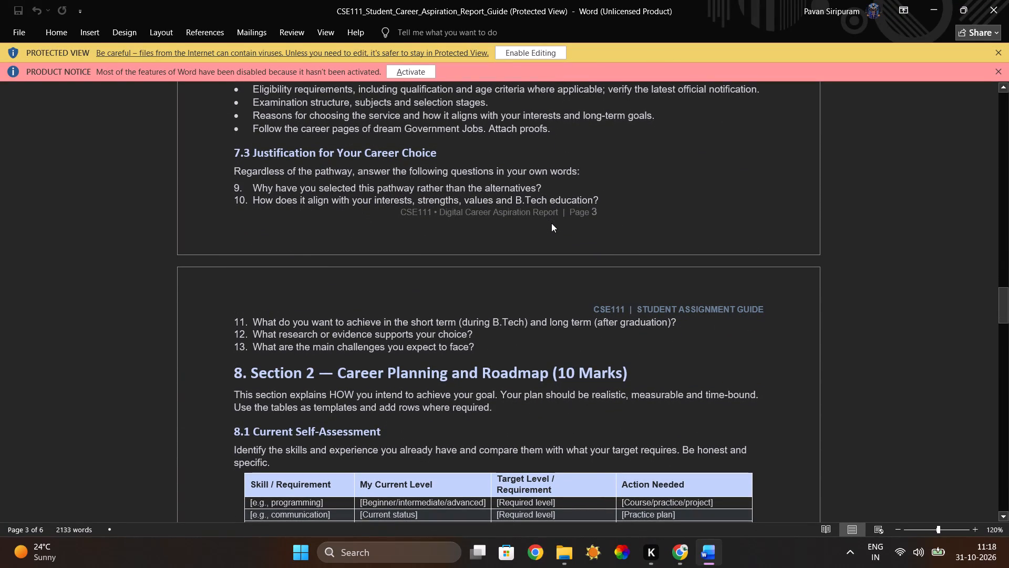
{"action": "scroll", "coordinate": [551, 223], "scroll_direction": "down", "scroll_amount": 1}
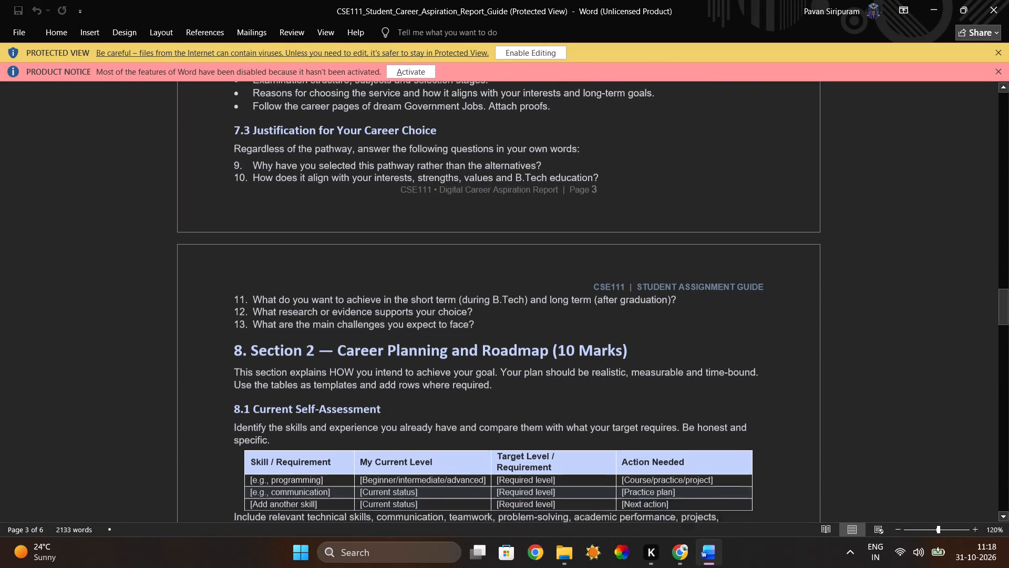
{"action": "scroll", "coordinate": [551, 223], "scroll_direction": "down", "scroll_amount": 3}
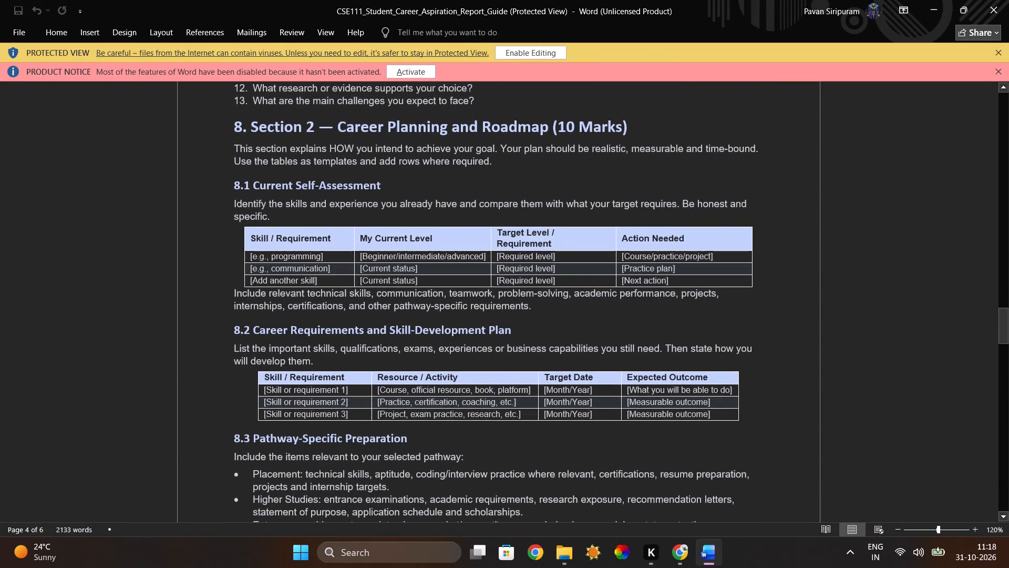
{"action": "scroll", "coordinate": [551, 223], "scroll_direction": "down", "scroll_amount": 1}
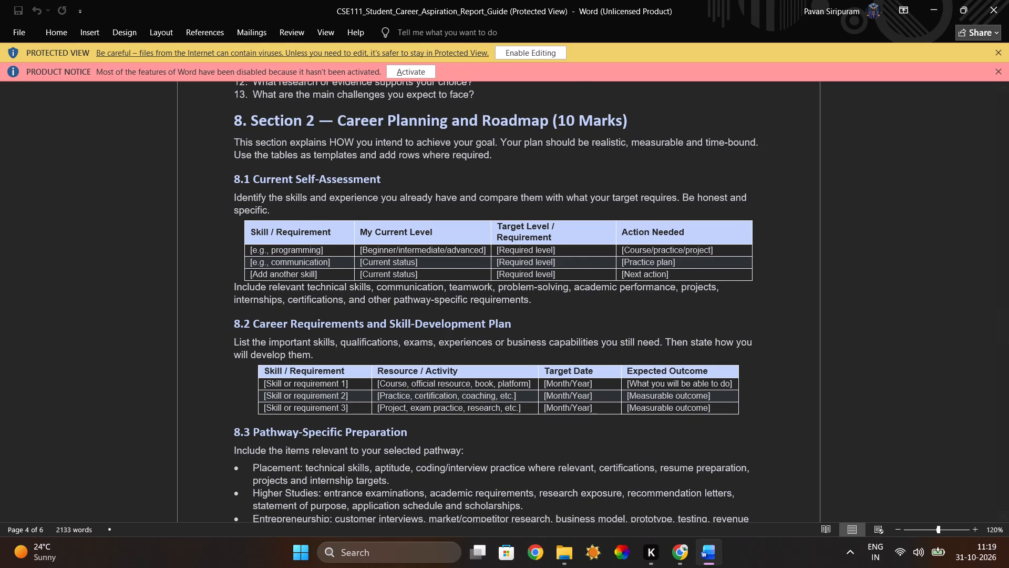
Review the rest of the guide, from the contingency plan and digital profile requirements to the formatting rules, Final Student Checklist and Assessment Rubric.
{"action": "scroll", "coordinate": [551, 223], "scroll_direction": "down", "scroll_amount": 5}
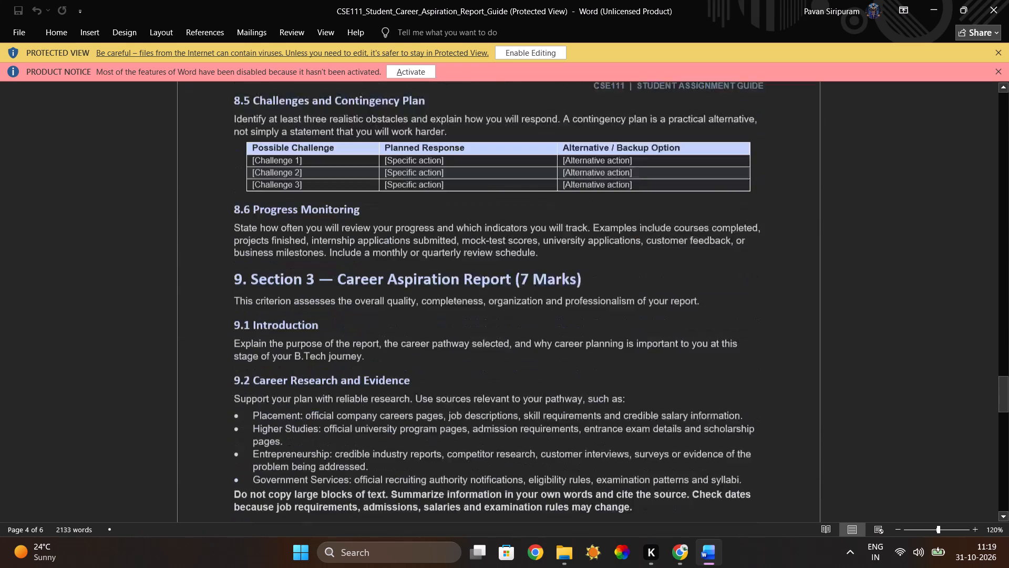
{"action": "scroll", "coordinate": [551, 223], "scroll_direction": "down", "scroll_amount": 4}
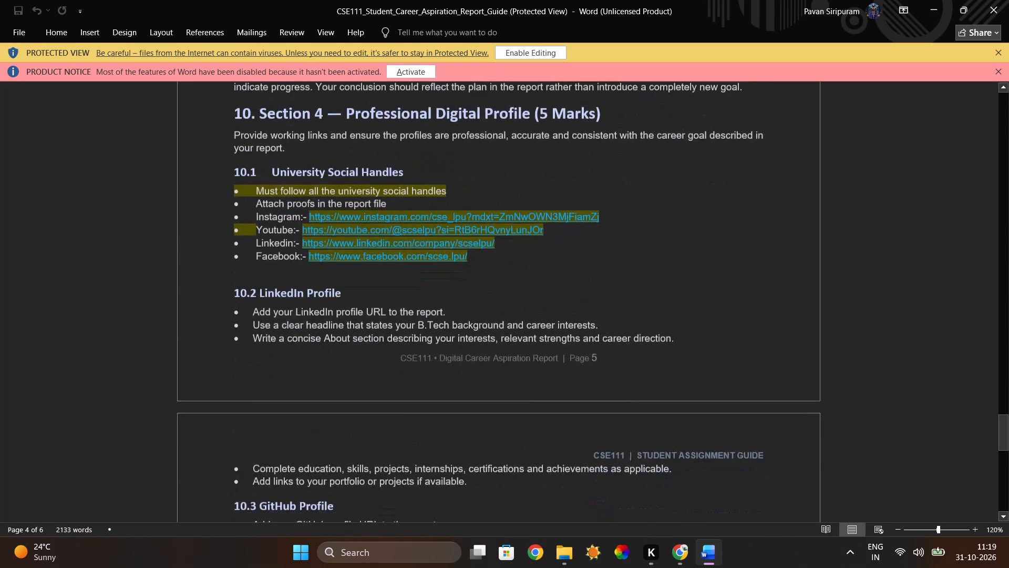
{"action": "scroll", "coordinate": [551, 223], "scroll_direction": "down", "scroll_amount": 3}
{"action": "scroll", "coordinate": [551, 223], "scroll_direction": "up", "scroll_amount": 1}
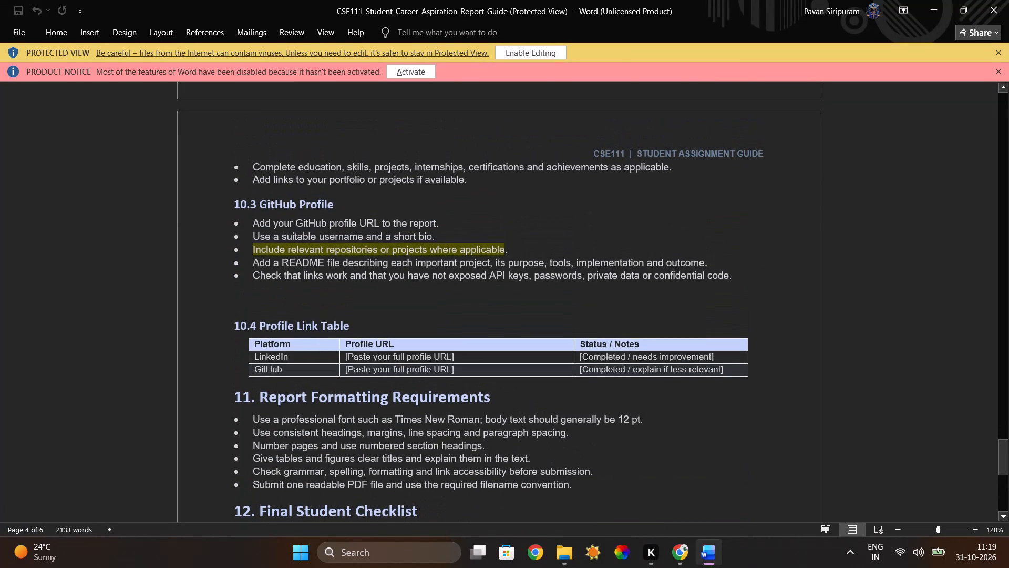
{"action": "scroll", "coordinate": [551, 223], "scroll_direction": "down", "scroll_amount": 2}
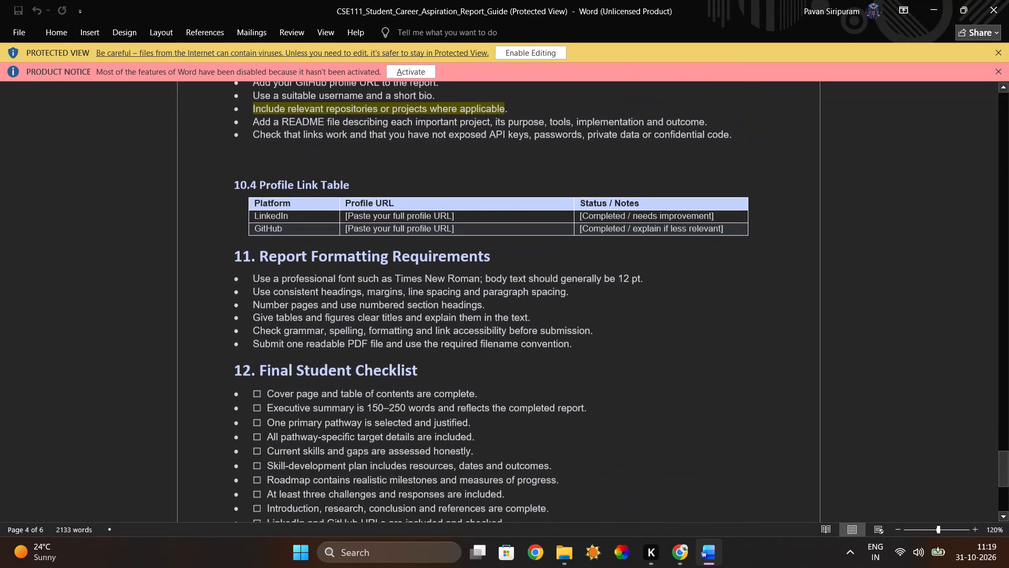
{"action": "scroll", "coordinate": [551, 223], "scroll_direction": "down", "scroll_amount": 1}
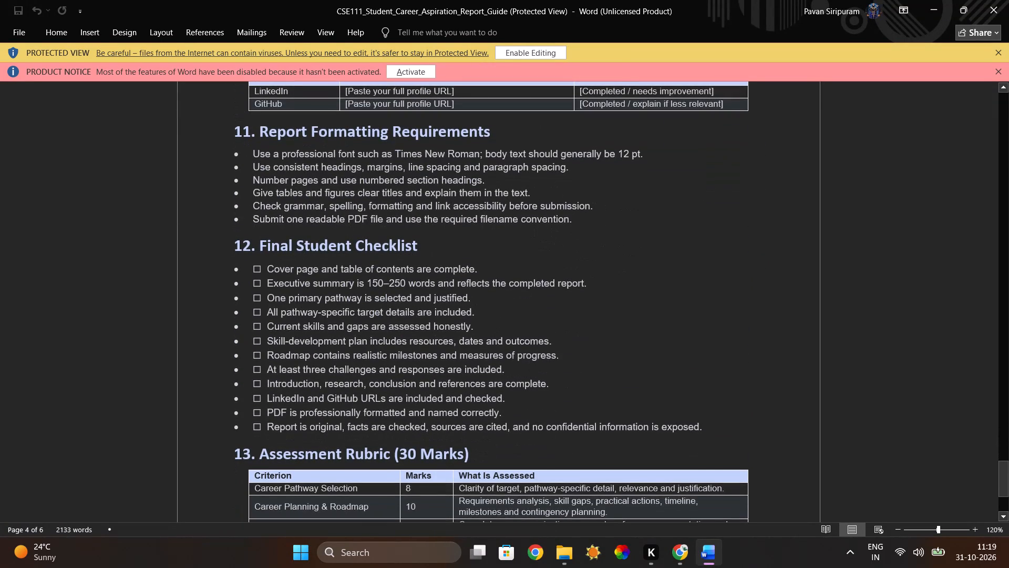
{"action": "scroll", "coordinate": [551, 223], "scroll_direction": "down", "scroll_amount": 1}
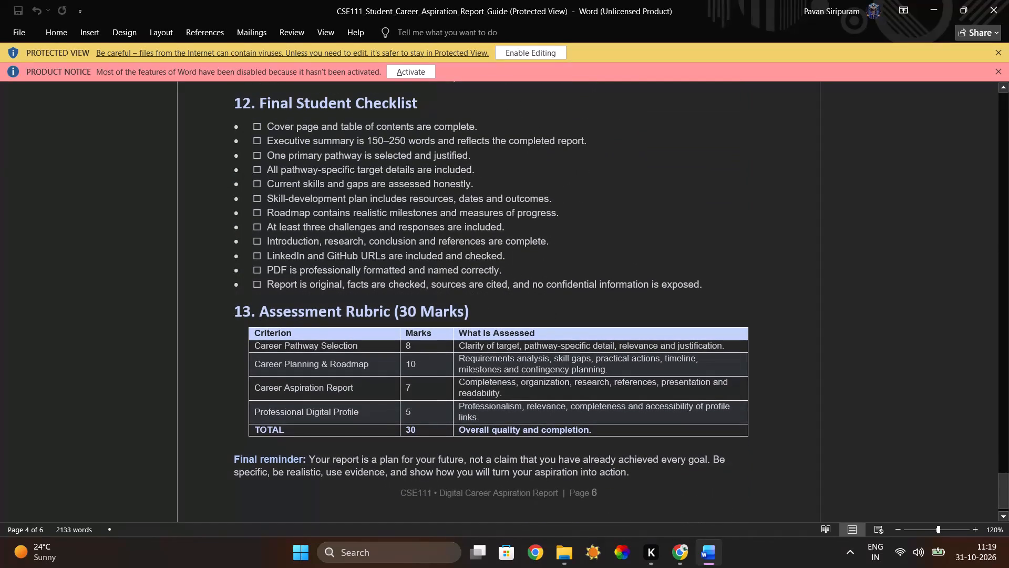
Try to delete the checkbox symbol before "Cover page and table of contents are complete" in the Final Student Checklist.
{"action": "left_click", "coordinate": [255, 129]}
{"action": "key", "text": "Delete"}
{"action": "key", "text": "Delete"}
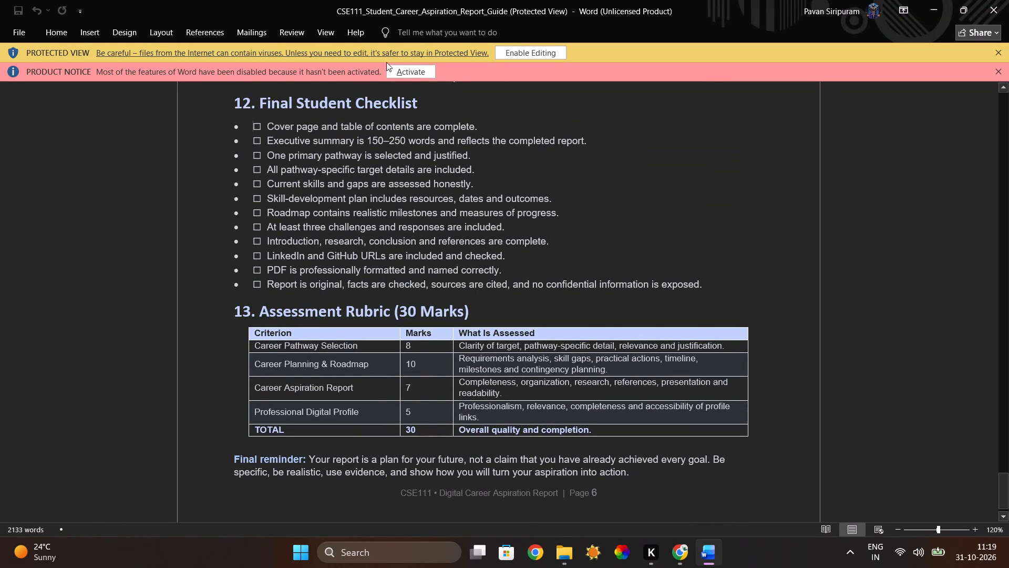
Enable editing for the protected report guide.
{"action": "left_click", "coordinate": [521, 50]}
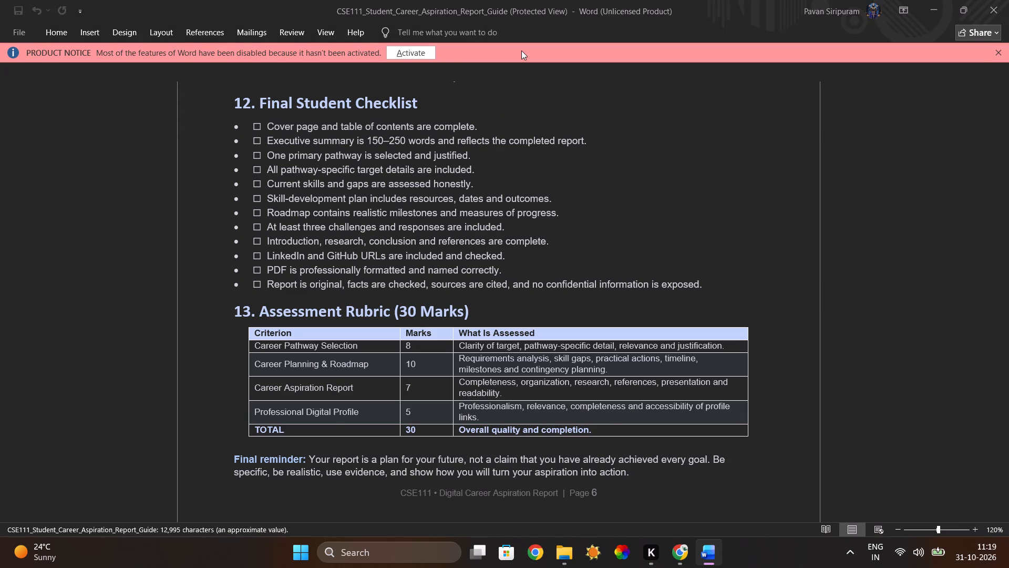
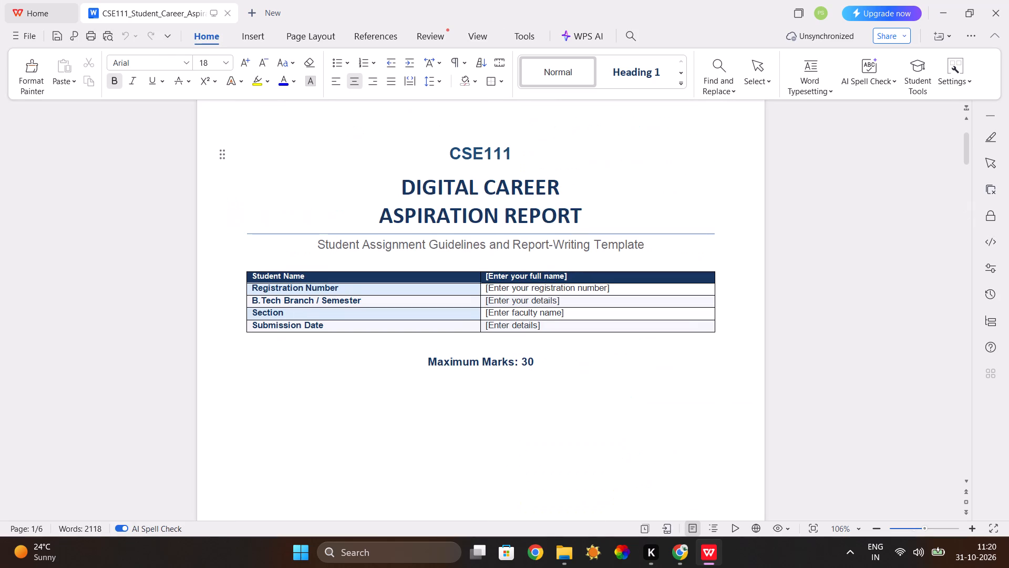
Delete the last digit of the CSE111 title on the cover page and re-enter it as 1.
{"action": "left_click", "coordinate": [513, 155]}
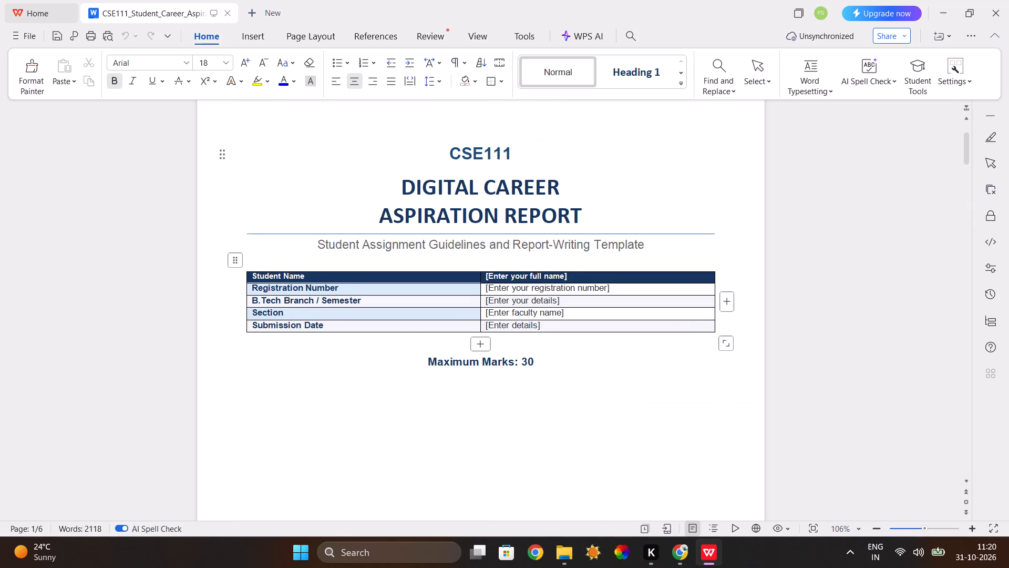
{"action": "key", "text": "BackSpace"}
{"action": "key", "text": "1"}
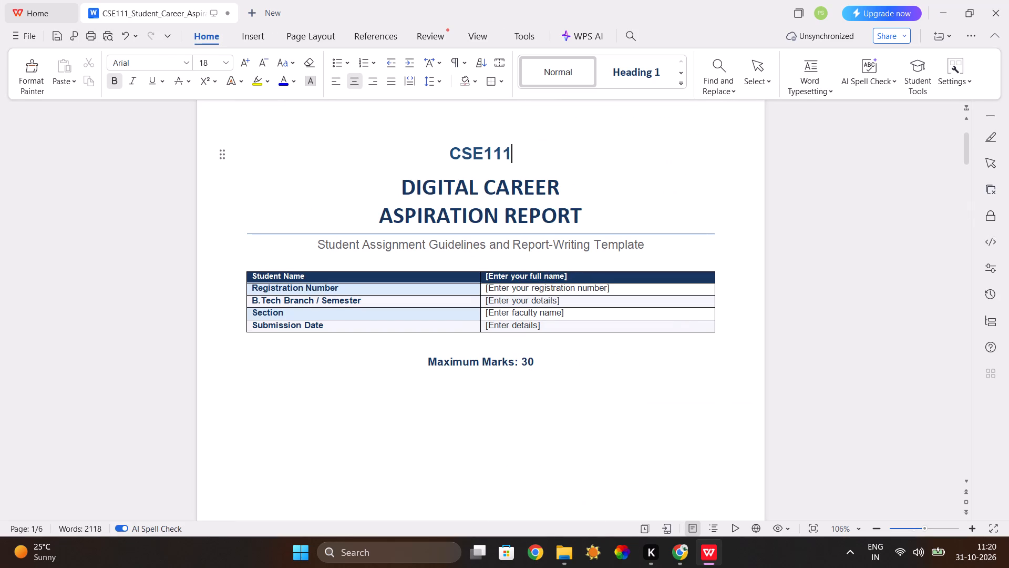
Review the guide from the cover page through the general instructions, marks table, executive summary and career pathway sections.
{"action": "scroll", "coordinate": [520, 244], "scroll_direction": "down", "scroll_amount": 1}
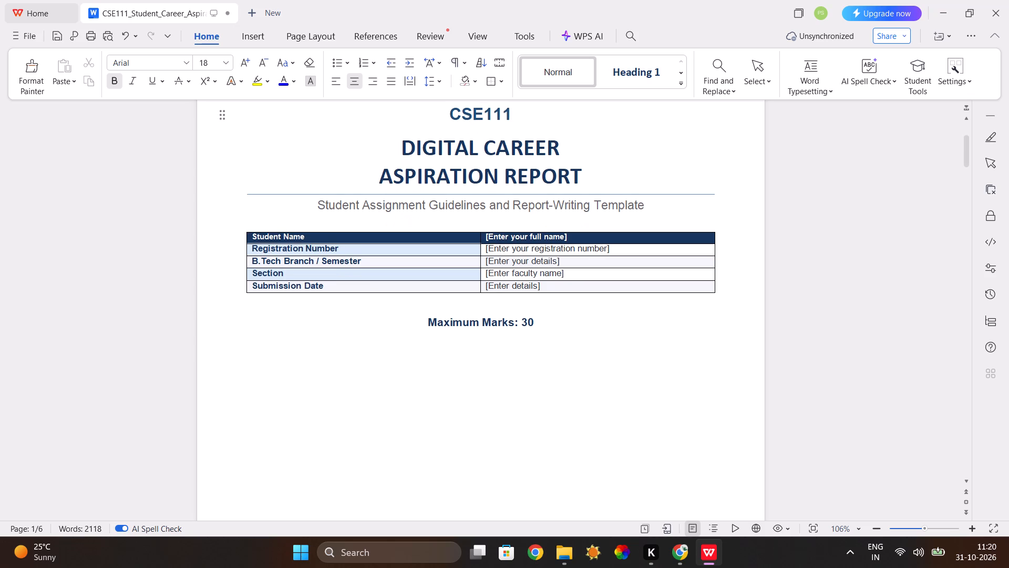
{"action": "scroll", "coordinate": [520, 244], "scroll_direction": "down", "scroll_amount": 4}
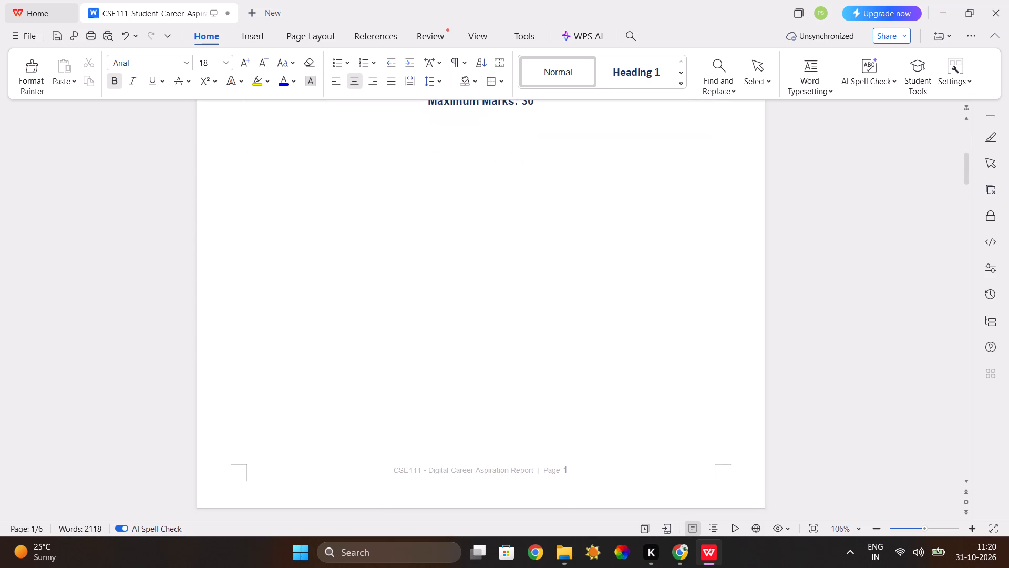
{"action": "scroll", "coordinate": [520, 244], "scroll_direction": "down", "scroll_amount": 4}
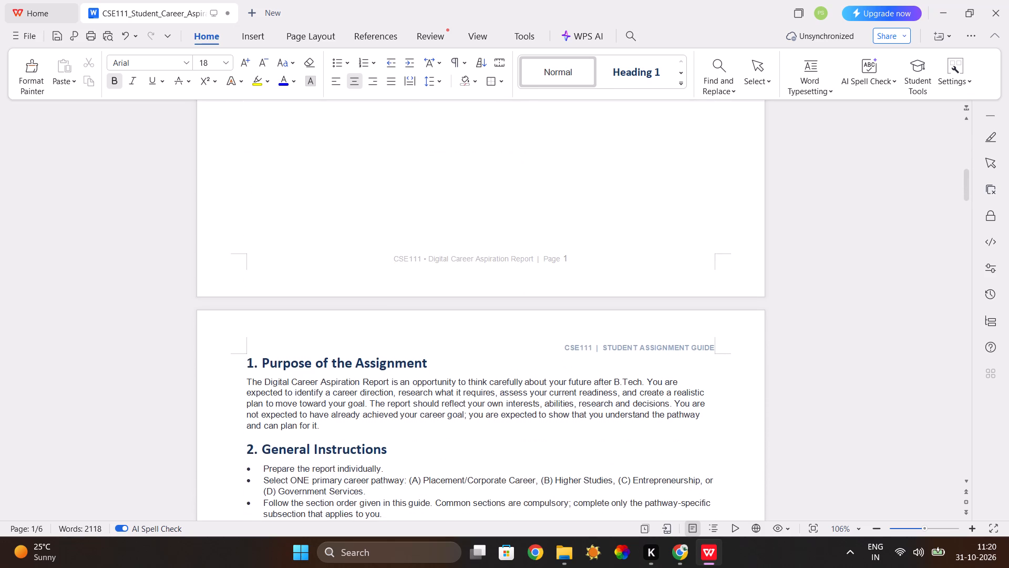
{"action": "scroll", "coordinate": [520, 244], "scroll_direction": "down", "scroll_amount": 7}
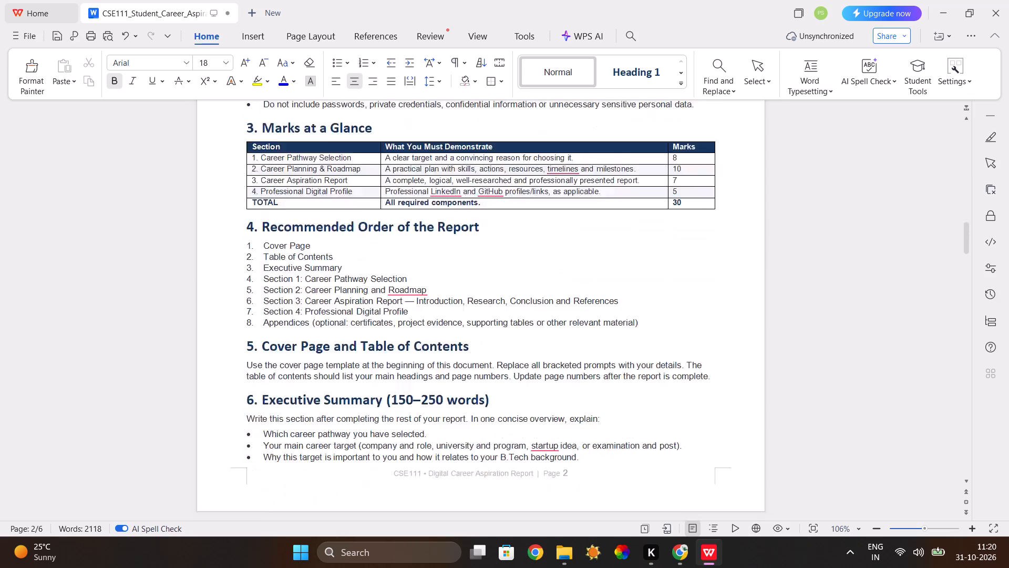
{"action": "scroll", "coordinate": [520, 244], "scroll_direction": "down", "scroll_amount": 1}
{"action": "scroll", "coordinate": [520, 244], "scroll_direction": "up", "scroll_amount": 1}
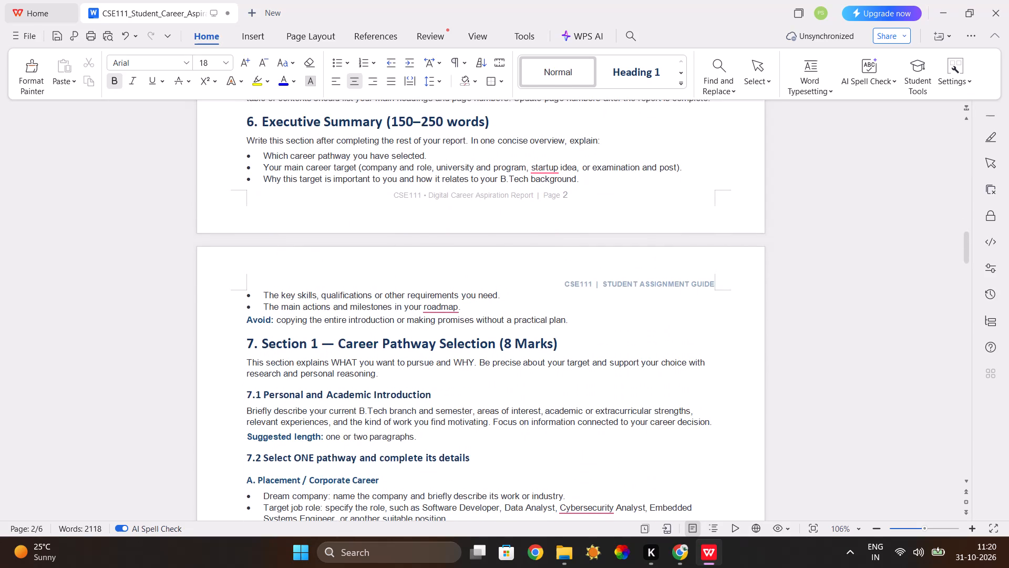
{"action": "scroll", "coordinate": [520, 244], "scroll_direction": "down", "scroll_amount": 4}
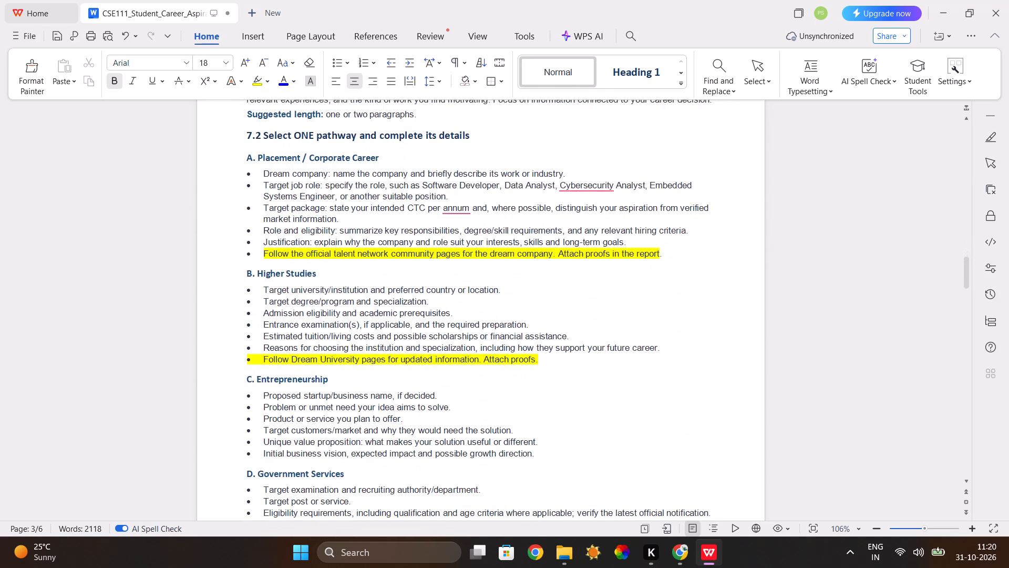
{"action": "scroll", "coordinate": [520, 244], "scroll_direction": "down", "scroll_amount": 3}
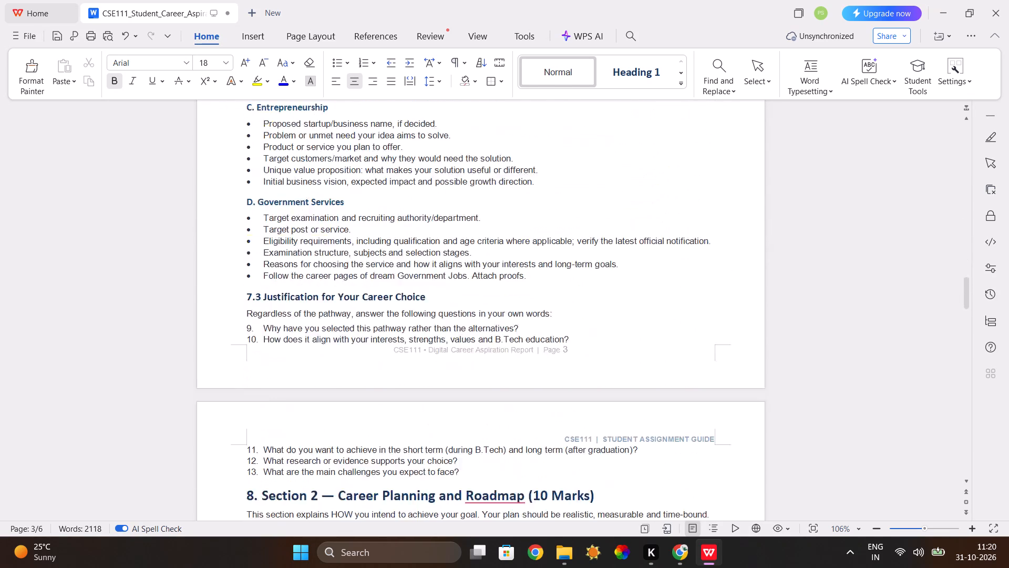
Review Section 2 Career Planning and Roadmap with its template tables, and the Section 3 Career Aspiration Report requirements.
{"action": "scroll", "coordinate": [520, 244], "scroll_direction": "down", "scroll_amount": 2}
{"action": "scroll", "coordinate": [590, 142], "scroll_direction": "down", "scroll_amount": 2}
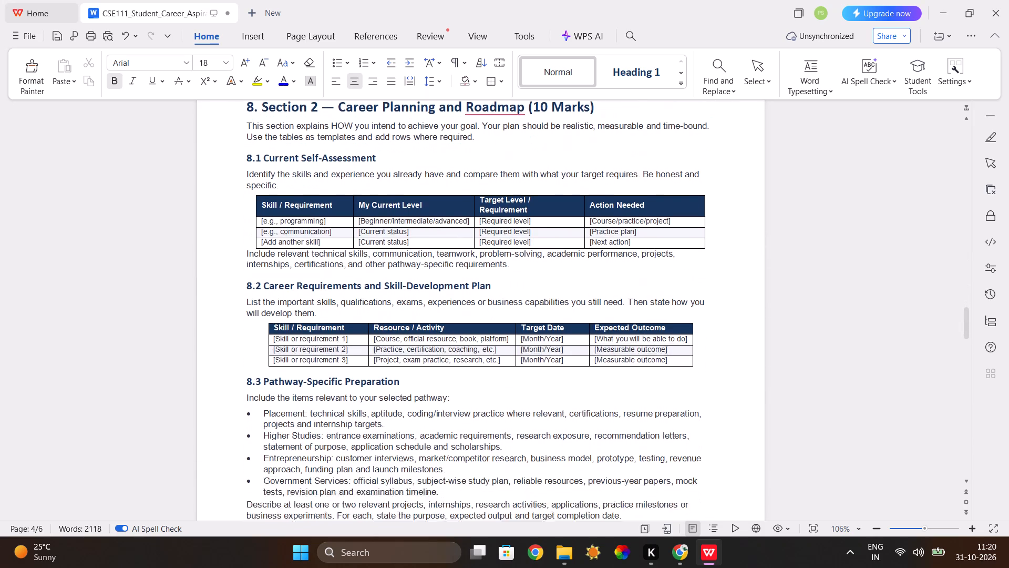
{"action": "scroll", "coordinate": [590, 142], "scroll_direction": "down", "scroll_amount": 1}
{"action": "scroll", "coordinate": [519, 253], "scroll_direction": "down", "scroll_amount": 1}
{"action": "scroll", "coordinate": [519, 253], "scroll_direction": "up", "scroll_amount": 1}
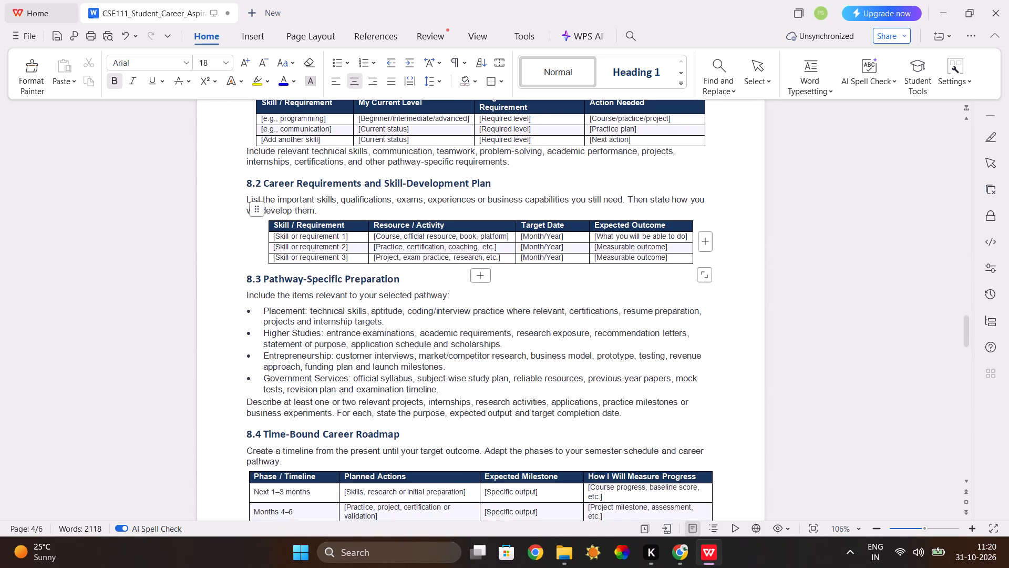
{"action": "scroll", "coordinate": [519, 253], "scroll_direction": "up", "scroll_amount": 2}
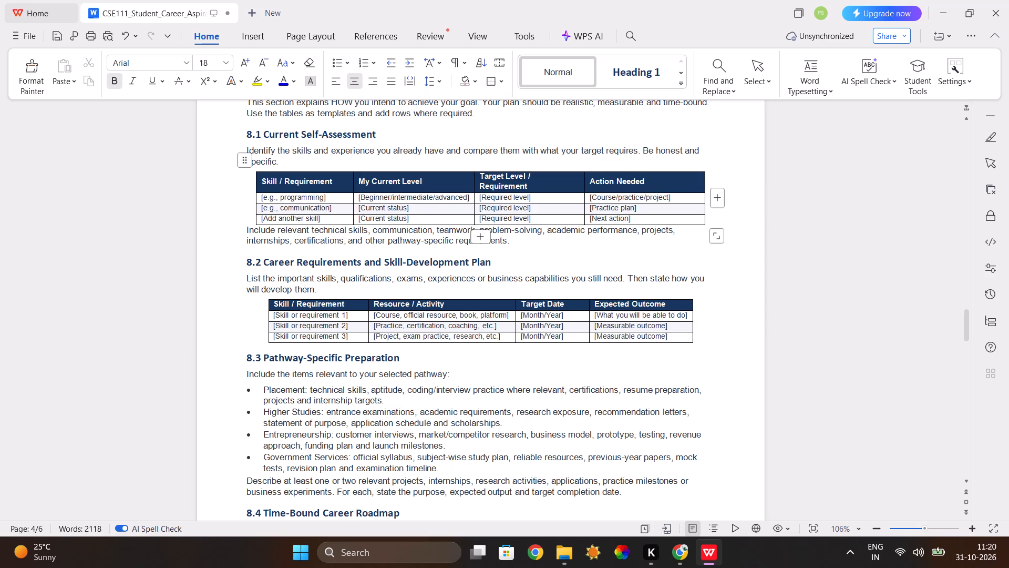
{"action": "scroll", "coordinate": [334, 243], "scroll_direction": "down", "scroll_amount": 6}
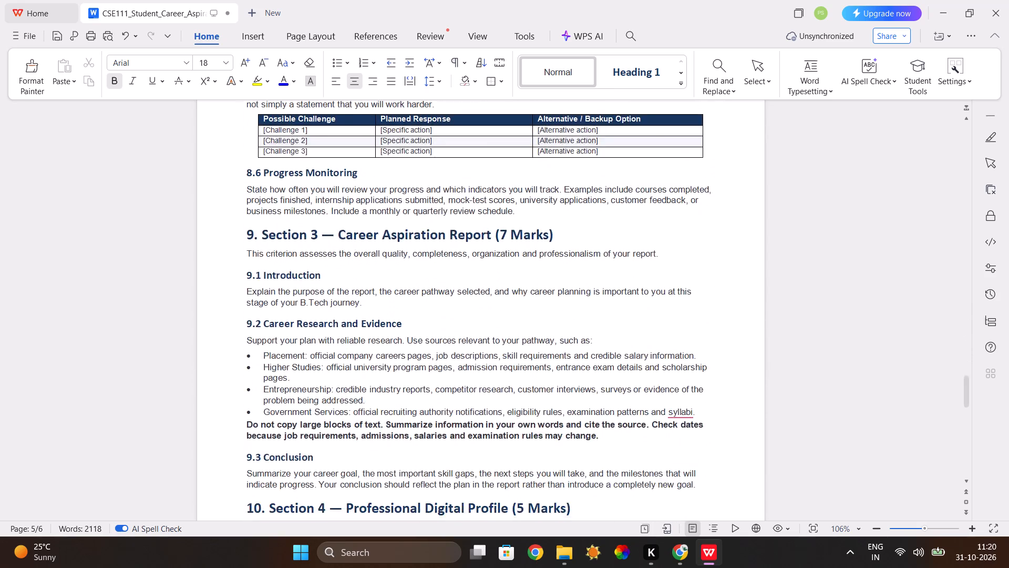
{"action": "scroll", "coordinate": [334, 243], "scroll_direction": "down", "scroll_amount": 3}
{"action": "scroll", "coordinate": [334, 243], "scroll_direction": "up", "scroll_amount": 1}
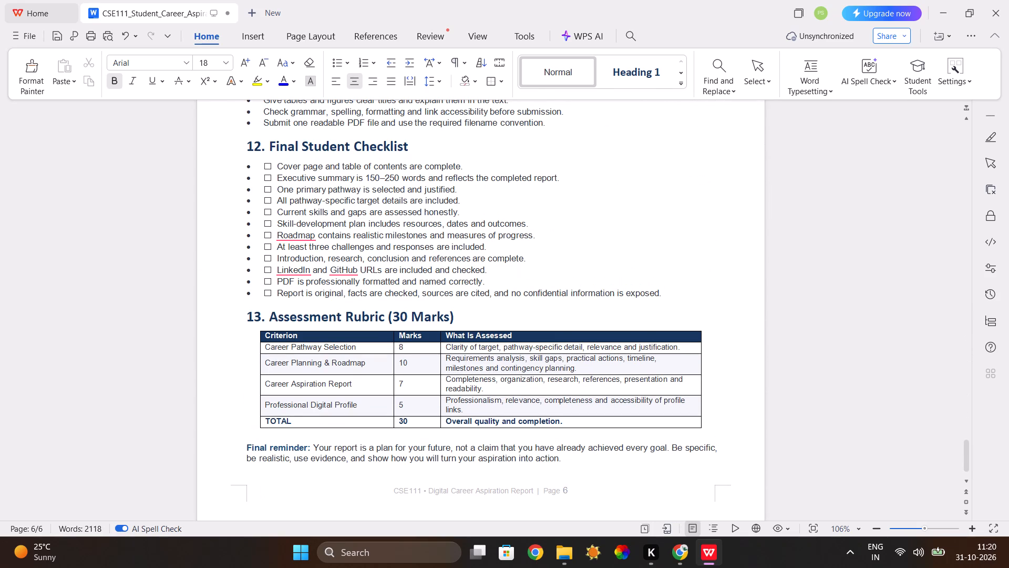
{"action": "scroll", "coordinate": [334, 243], "scroll_direction": "down", "scroll_amount": 1}
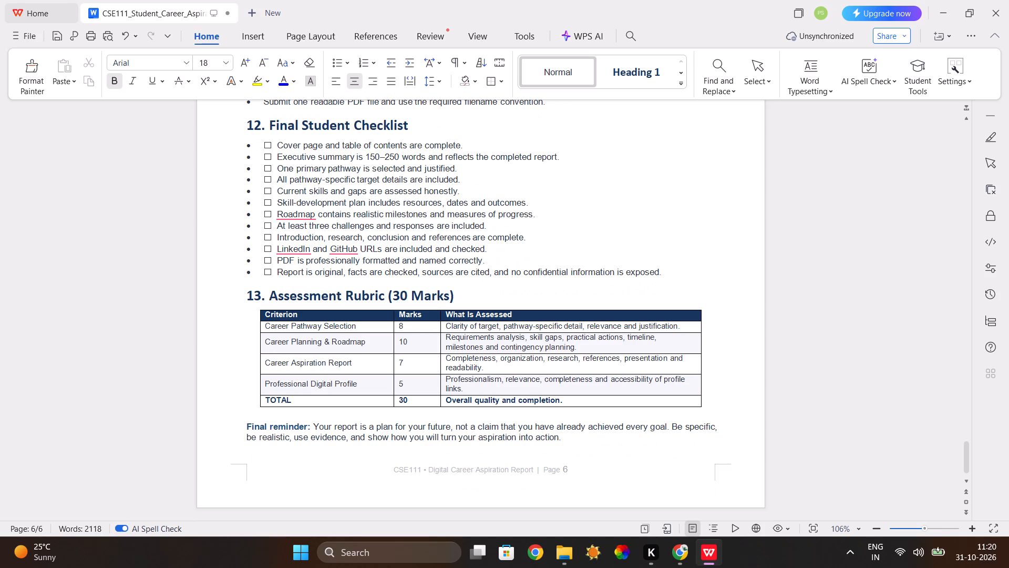
{"action": "scroll", "coordinate": [334, 243], "scroll_direction": "down", "scroll_amount": 1}
{"action": "scroll", "coordinate": [334, 243], "scroll_direction": "up", "scroll_amount": 13}
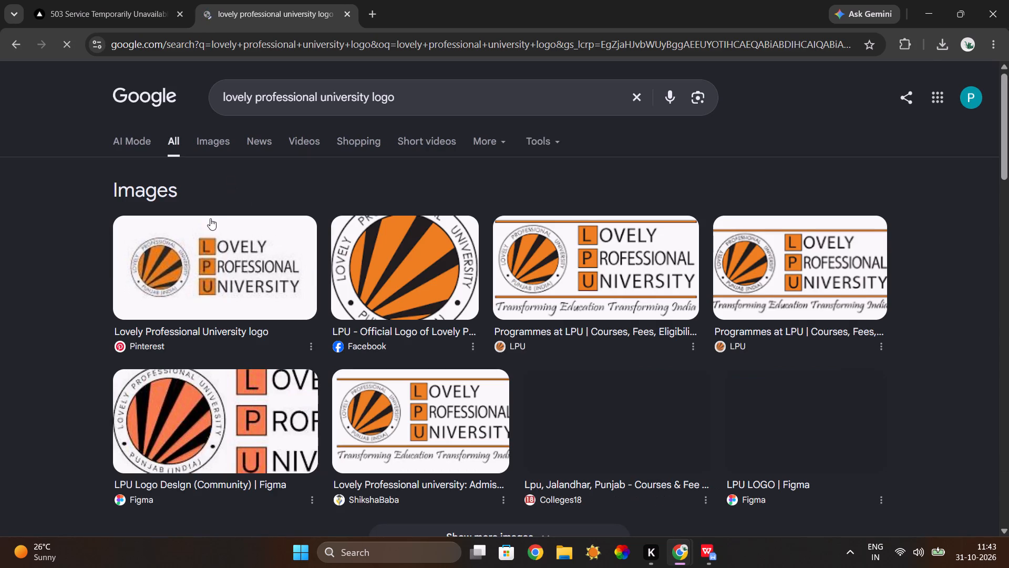
{"action": "left_click", "coordinate": [198, 140]}
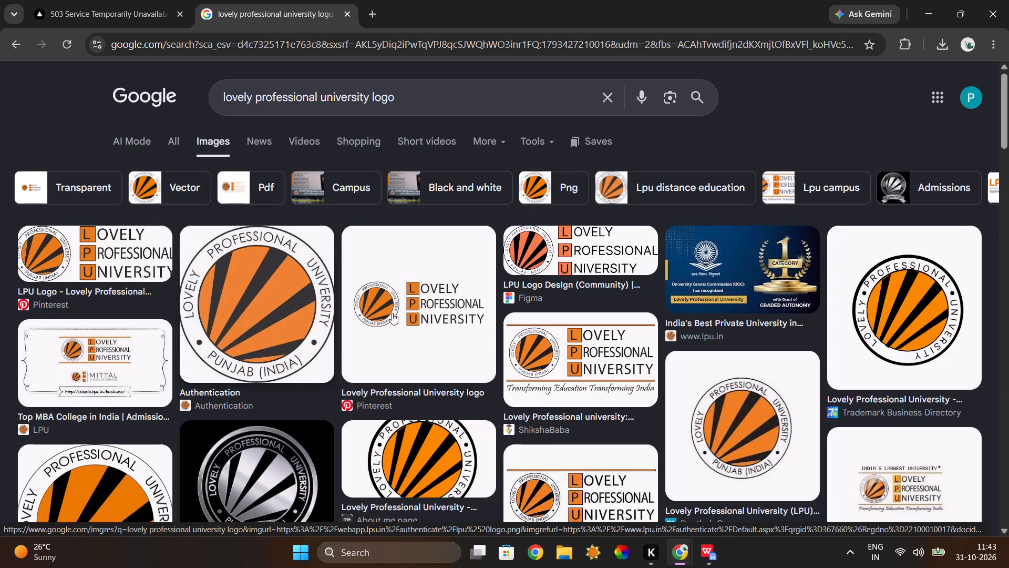
{"action": "right_click", "coordinate": [855, 307]}
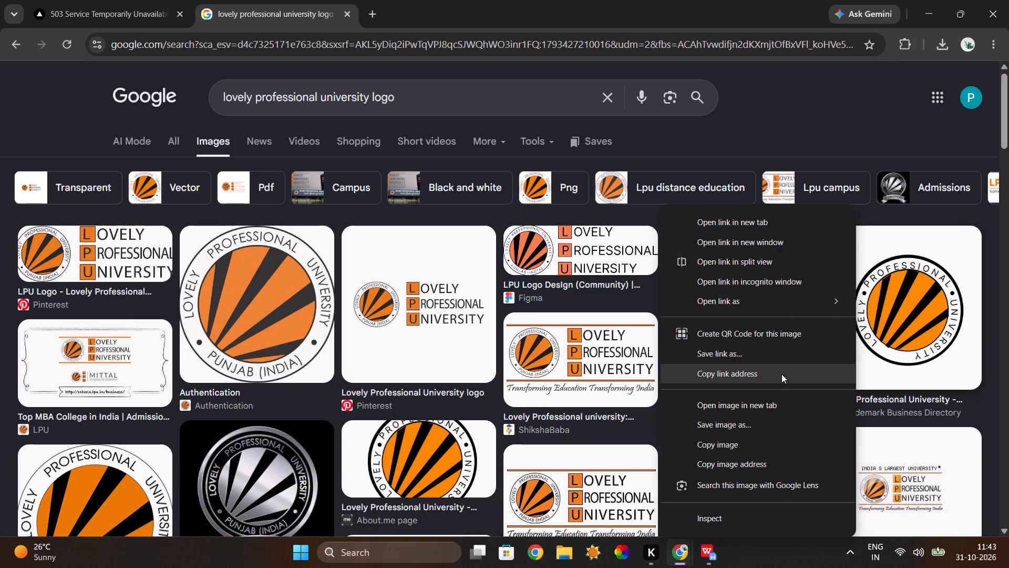
{"action": "left_click", "coordinate": [777, 440]}
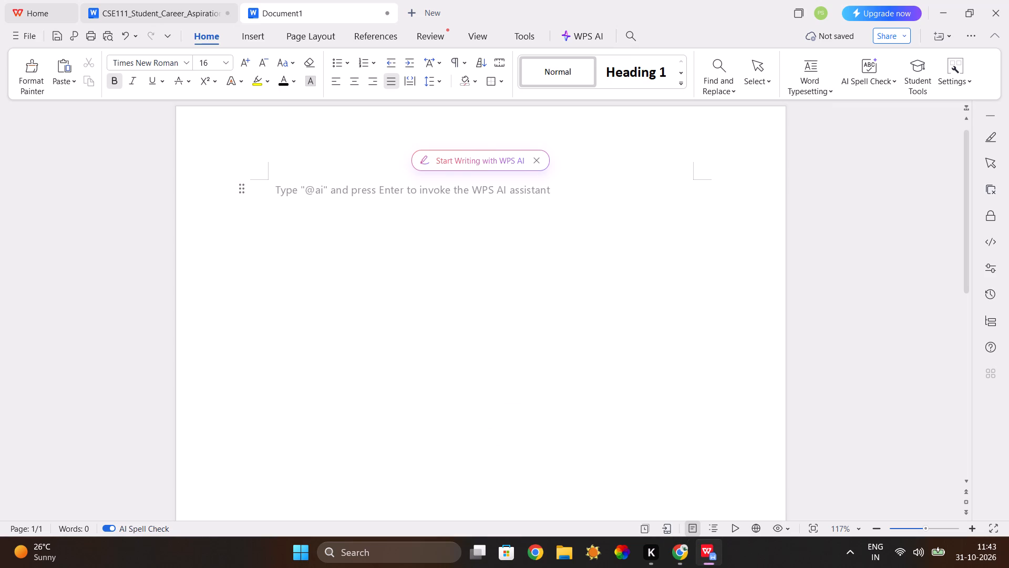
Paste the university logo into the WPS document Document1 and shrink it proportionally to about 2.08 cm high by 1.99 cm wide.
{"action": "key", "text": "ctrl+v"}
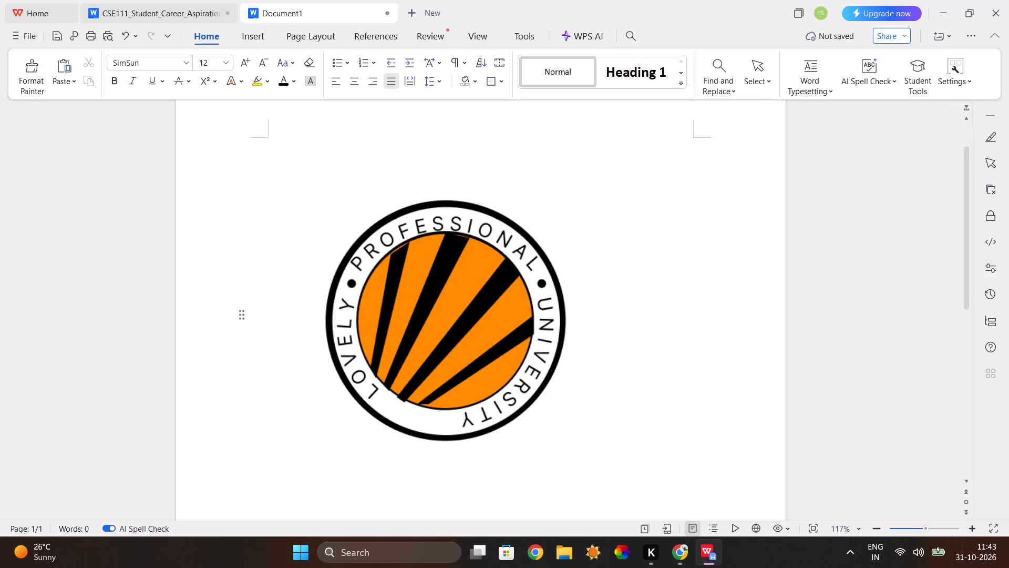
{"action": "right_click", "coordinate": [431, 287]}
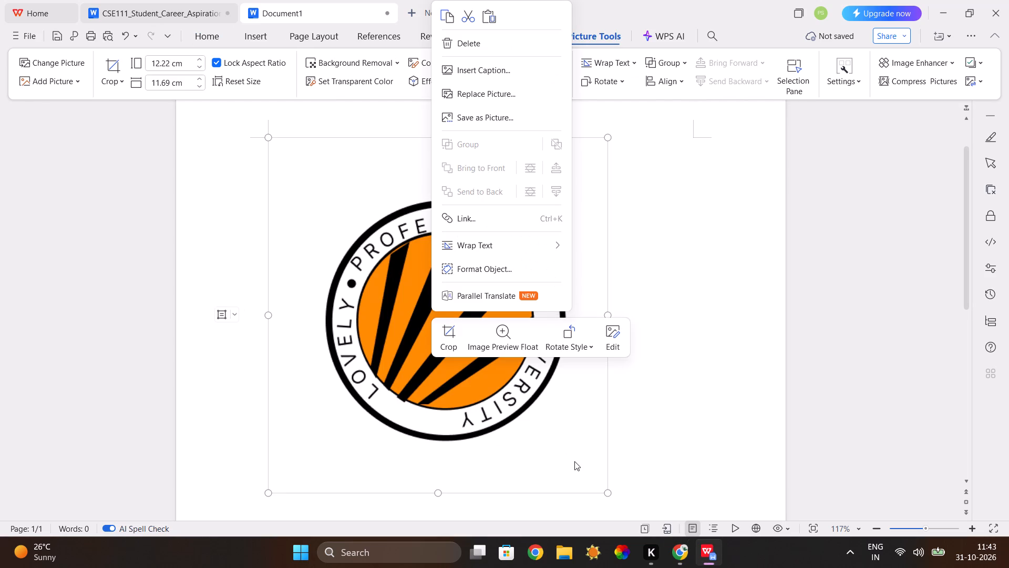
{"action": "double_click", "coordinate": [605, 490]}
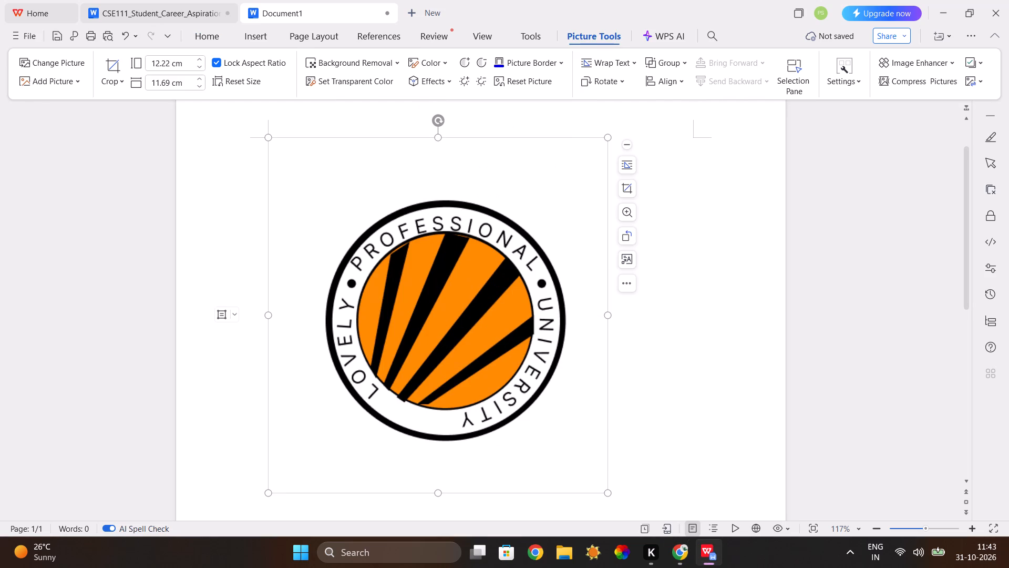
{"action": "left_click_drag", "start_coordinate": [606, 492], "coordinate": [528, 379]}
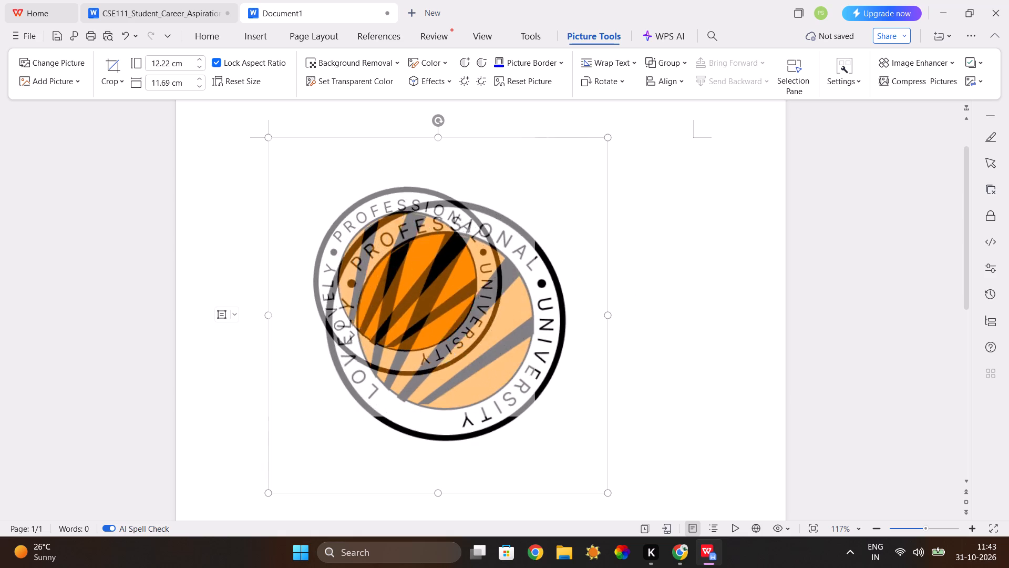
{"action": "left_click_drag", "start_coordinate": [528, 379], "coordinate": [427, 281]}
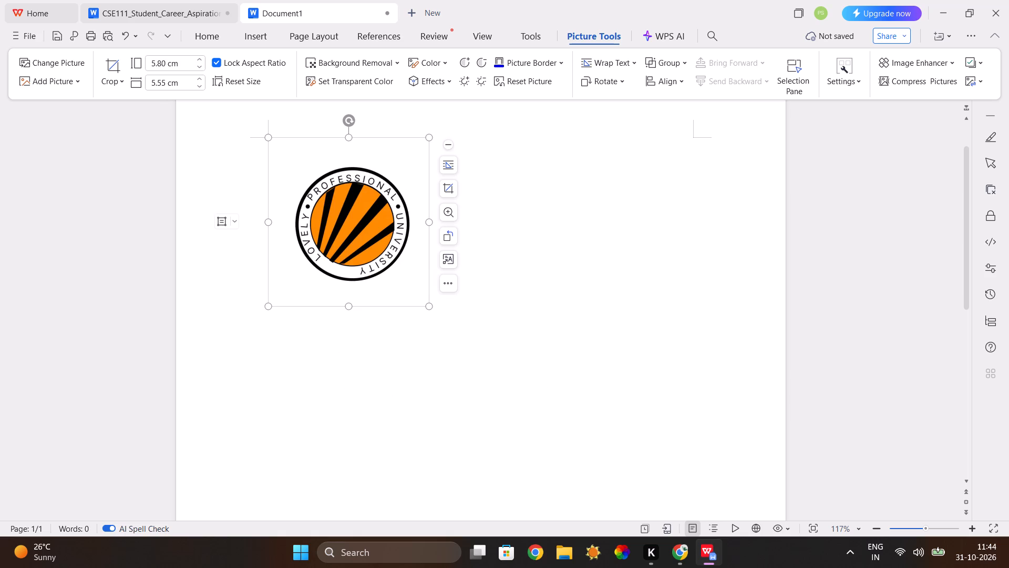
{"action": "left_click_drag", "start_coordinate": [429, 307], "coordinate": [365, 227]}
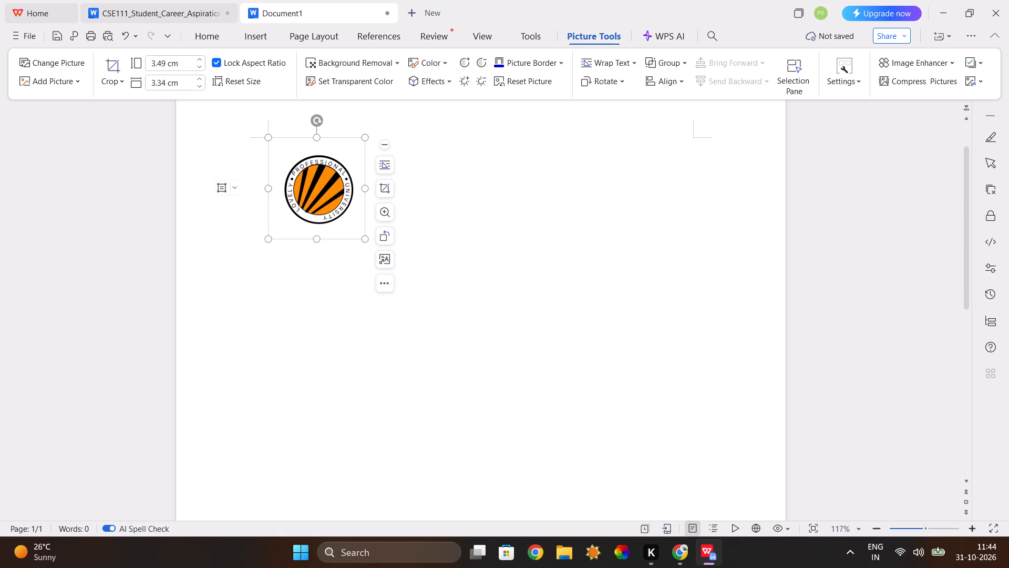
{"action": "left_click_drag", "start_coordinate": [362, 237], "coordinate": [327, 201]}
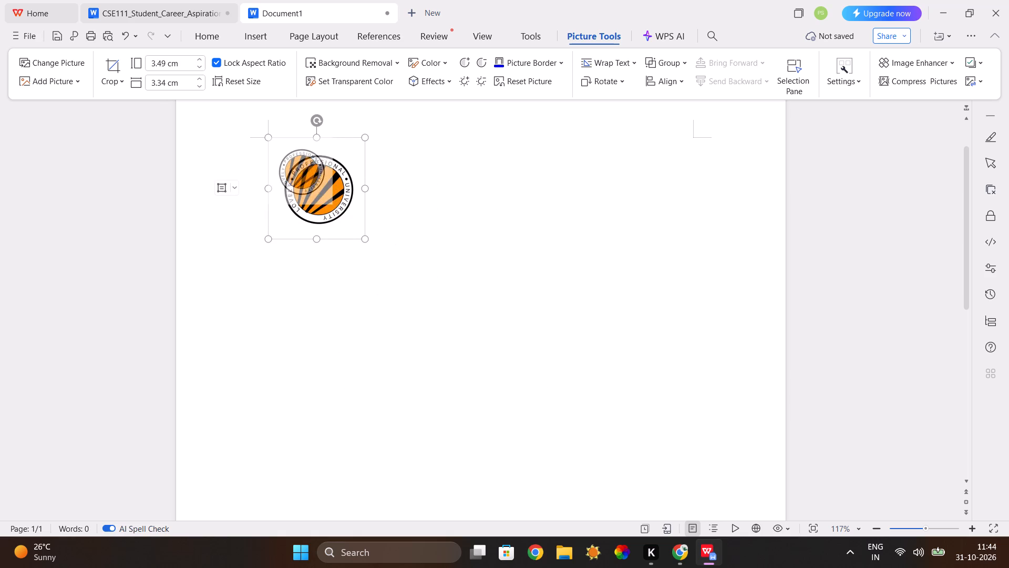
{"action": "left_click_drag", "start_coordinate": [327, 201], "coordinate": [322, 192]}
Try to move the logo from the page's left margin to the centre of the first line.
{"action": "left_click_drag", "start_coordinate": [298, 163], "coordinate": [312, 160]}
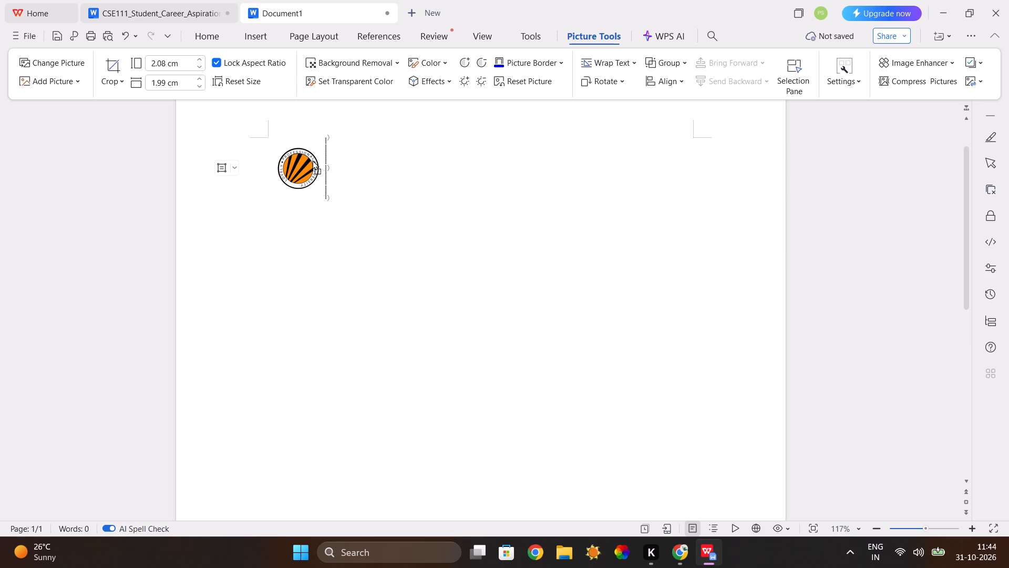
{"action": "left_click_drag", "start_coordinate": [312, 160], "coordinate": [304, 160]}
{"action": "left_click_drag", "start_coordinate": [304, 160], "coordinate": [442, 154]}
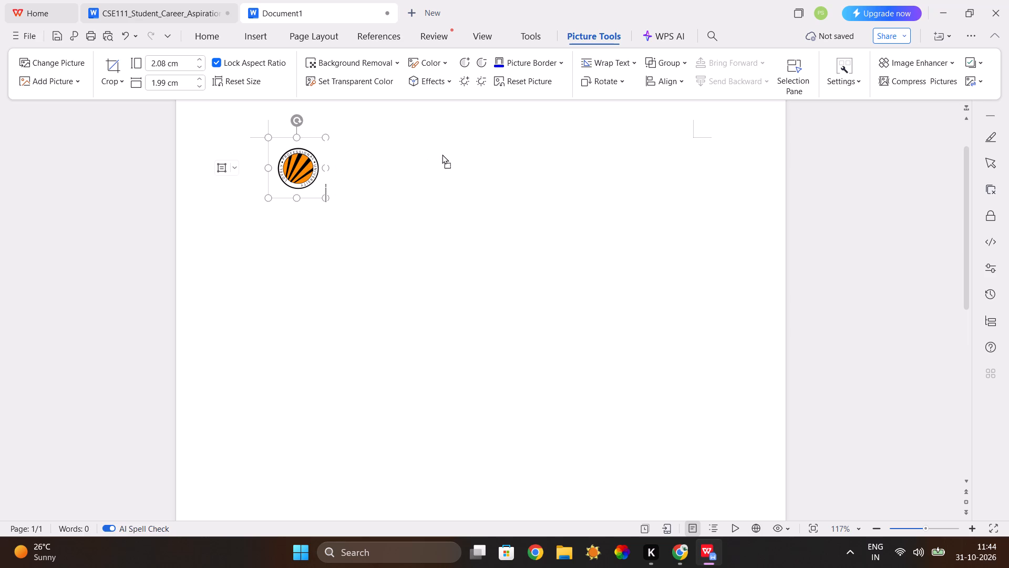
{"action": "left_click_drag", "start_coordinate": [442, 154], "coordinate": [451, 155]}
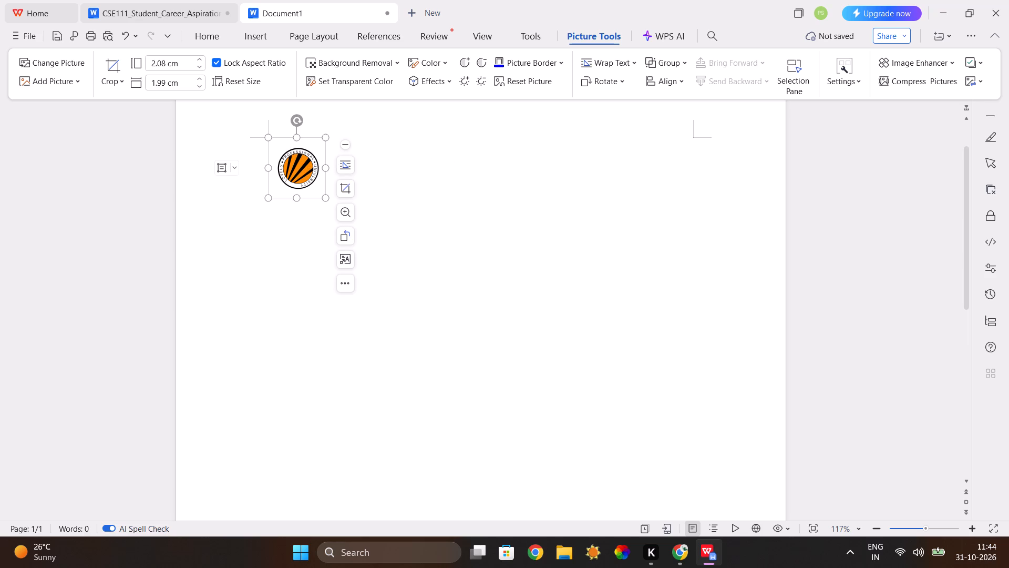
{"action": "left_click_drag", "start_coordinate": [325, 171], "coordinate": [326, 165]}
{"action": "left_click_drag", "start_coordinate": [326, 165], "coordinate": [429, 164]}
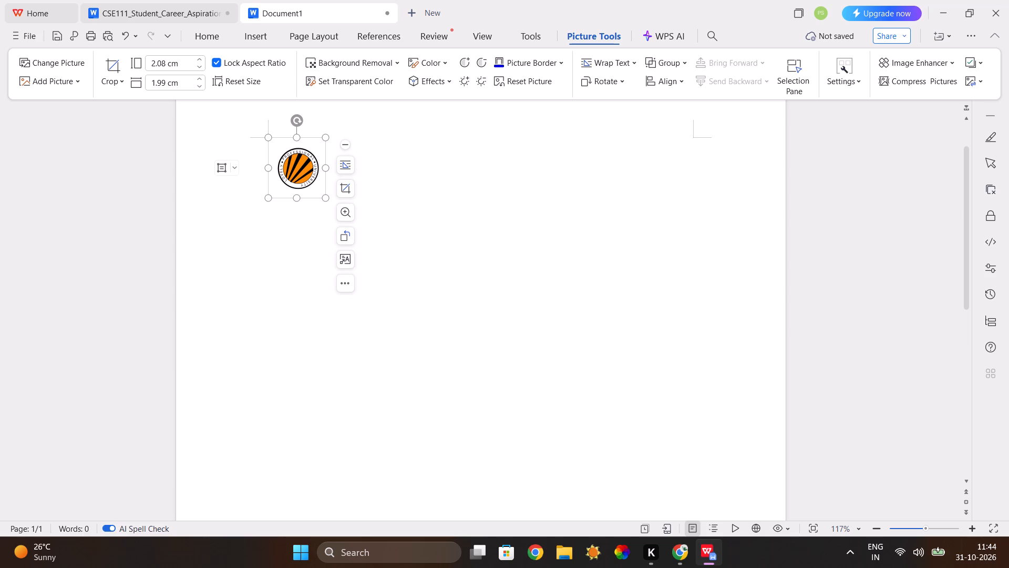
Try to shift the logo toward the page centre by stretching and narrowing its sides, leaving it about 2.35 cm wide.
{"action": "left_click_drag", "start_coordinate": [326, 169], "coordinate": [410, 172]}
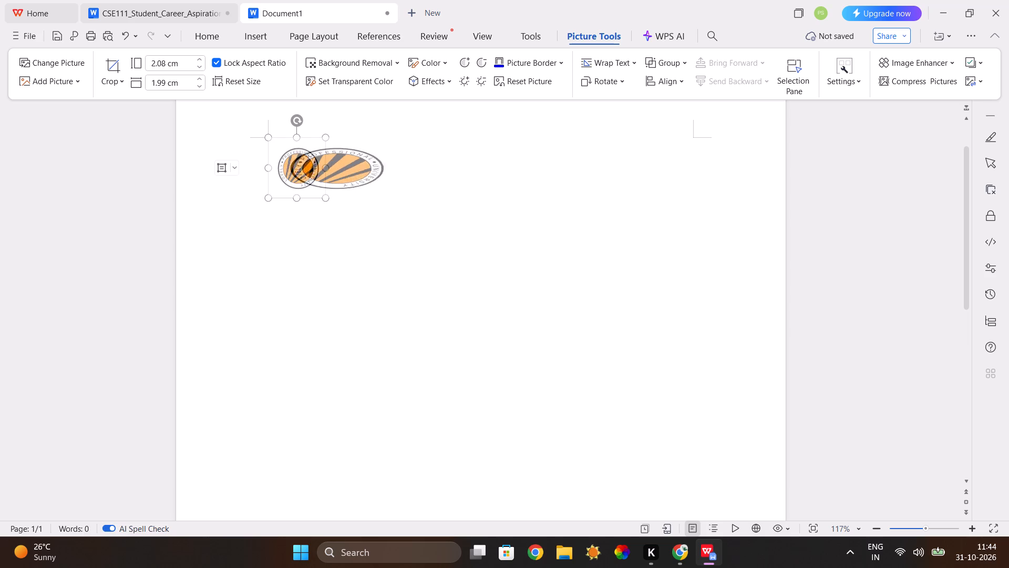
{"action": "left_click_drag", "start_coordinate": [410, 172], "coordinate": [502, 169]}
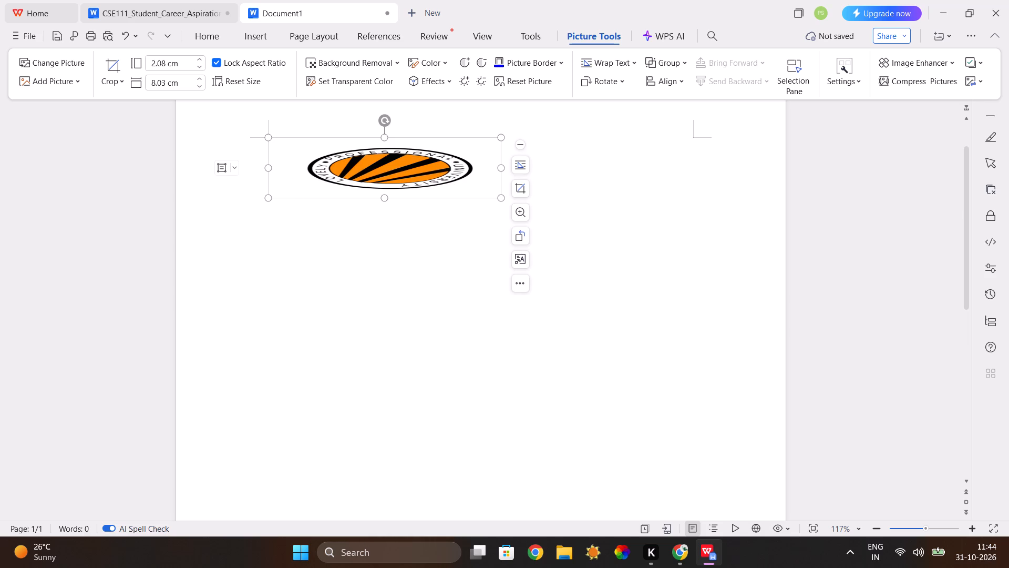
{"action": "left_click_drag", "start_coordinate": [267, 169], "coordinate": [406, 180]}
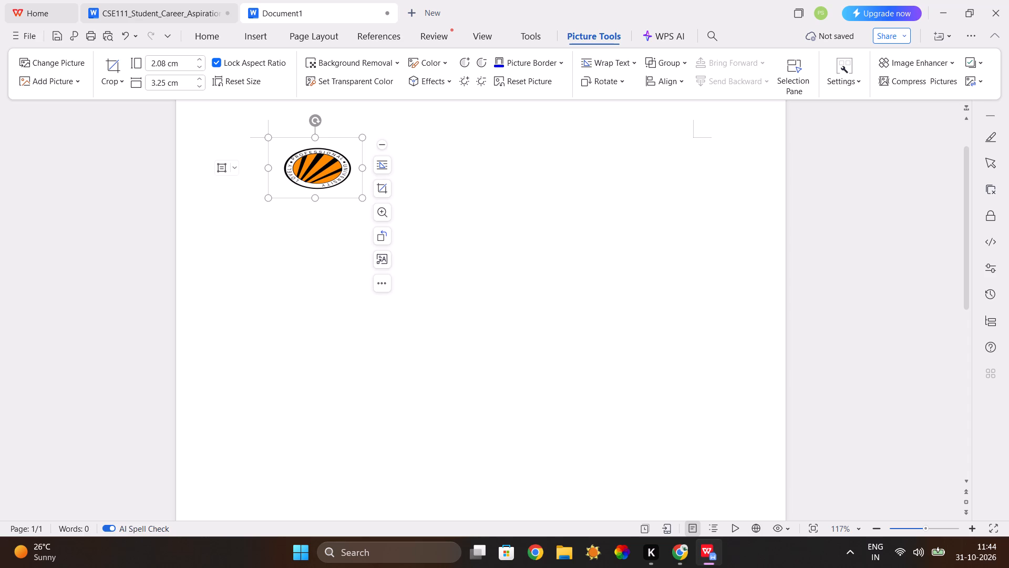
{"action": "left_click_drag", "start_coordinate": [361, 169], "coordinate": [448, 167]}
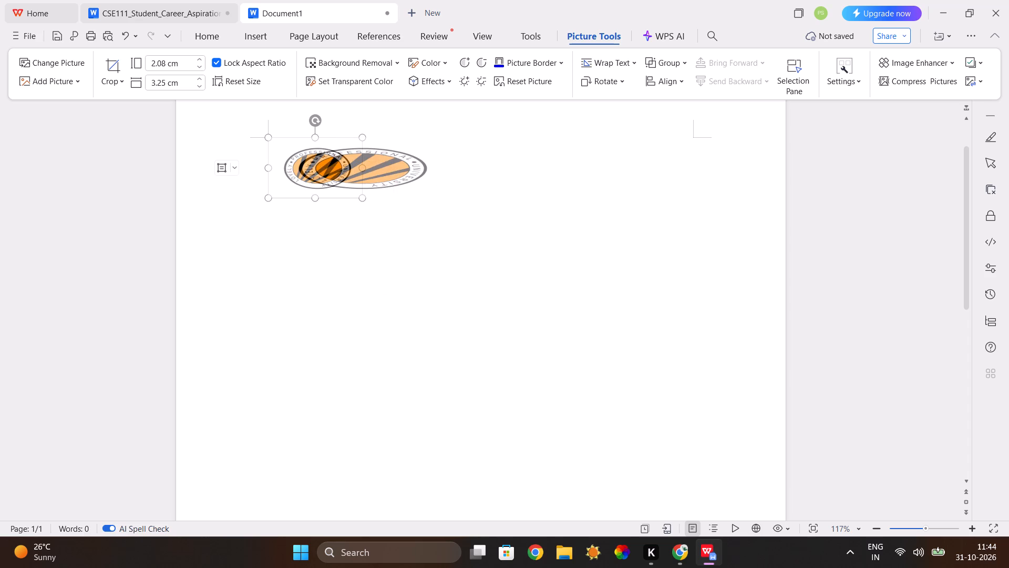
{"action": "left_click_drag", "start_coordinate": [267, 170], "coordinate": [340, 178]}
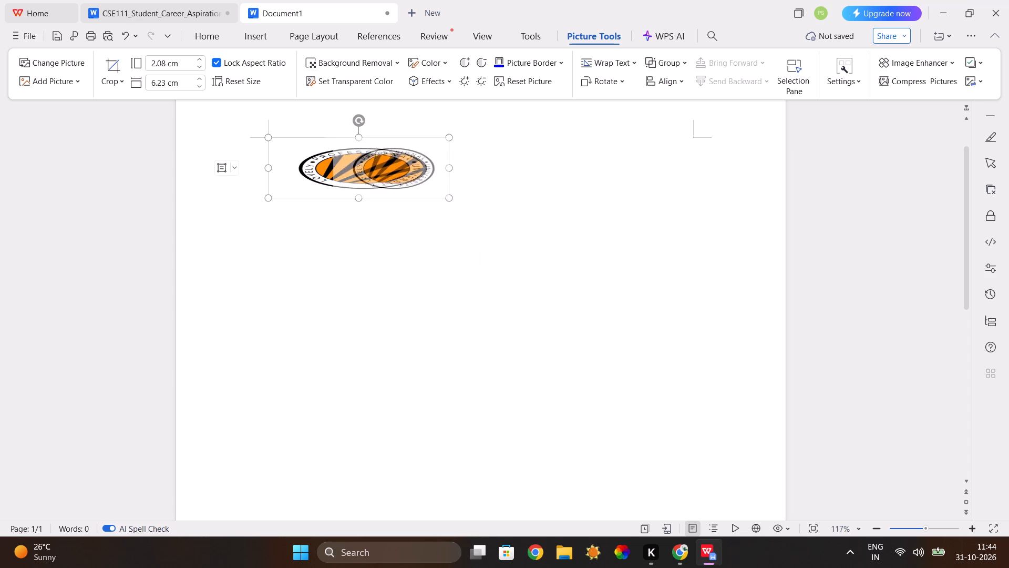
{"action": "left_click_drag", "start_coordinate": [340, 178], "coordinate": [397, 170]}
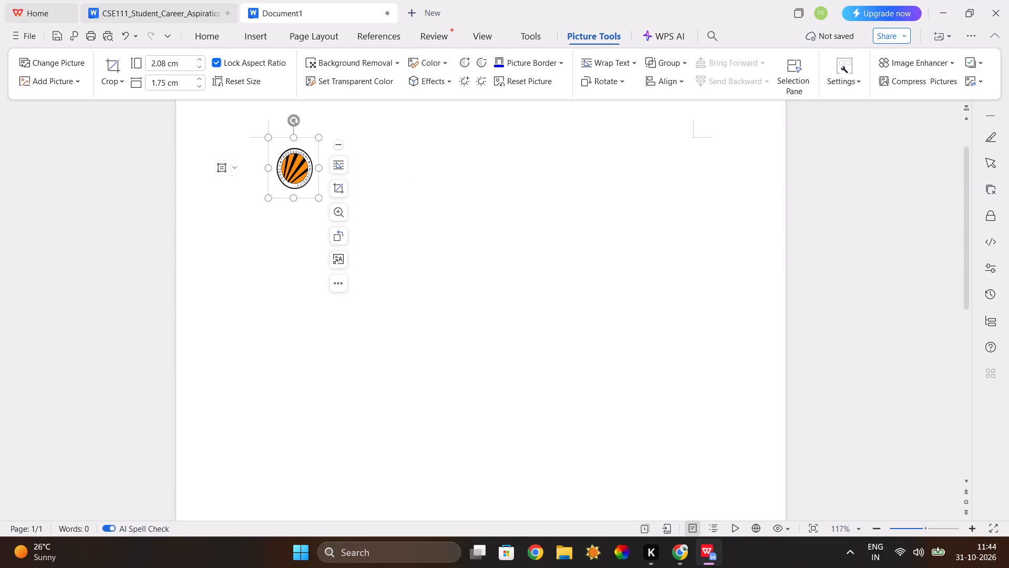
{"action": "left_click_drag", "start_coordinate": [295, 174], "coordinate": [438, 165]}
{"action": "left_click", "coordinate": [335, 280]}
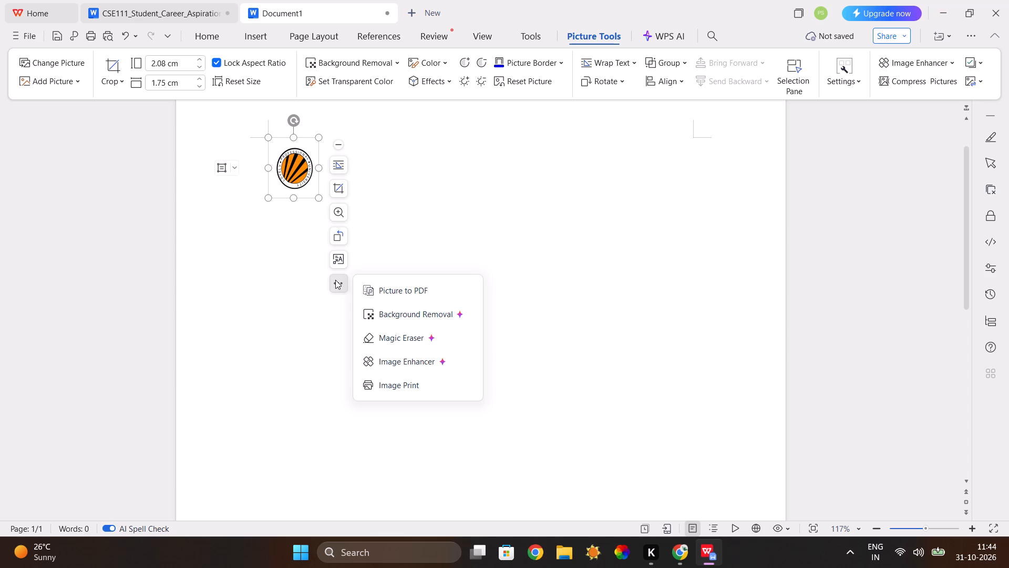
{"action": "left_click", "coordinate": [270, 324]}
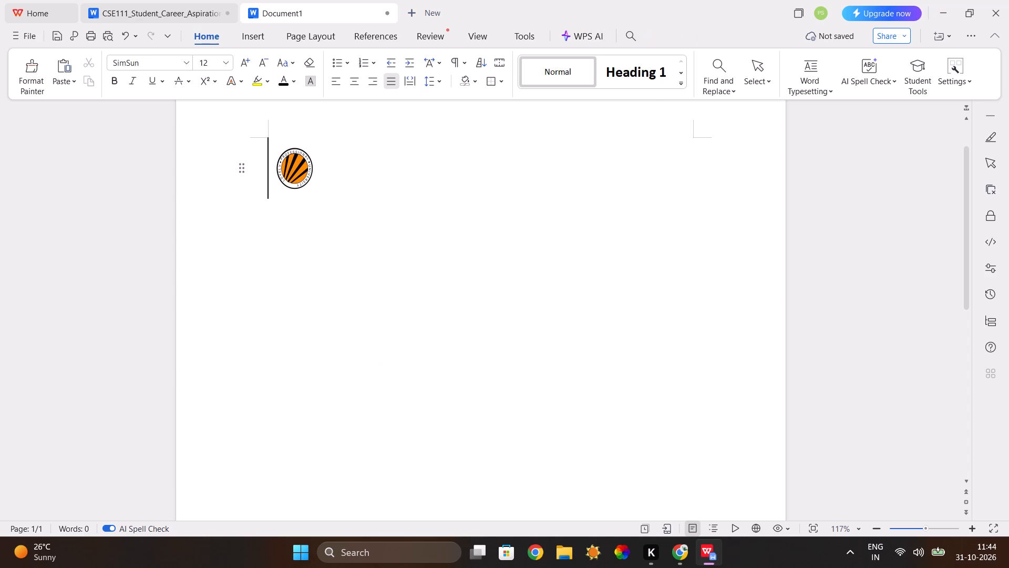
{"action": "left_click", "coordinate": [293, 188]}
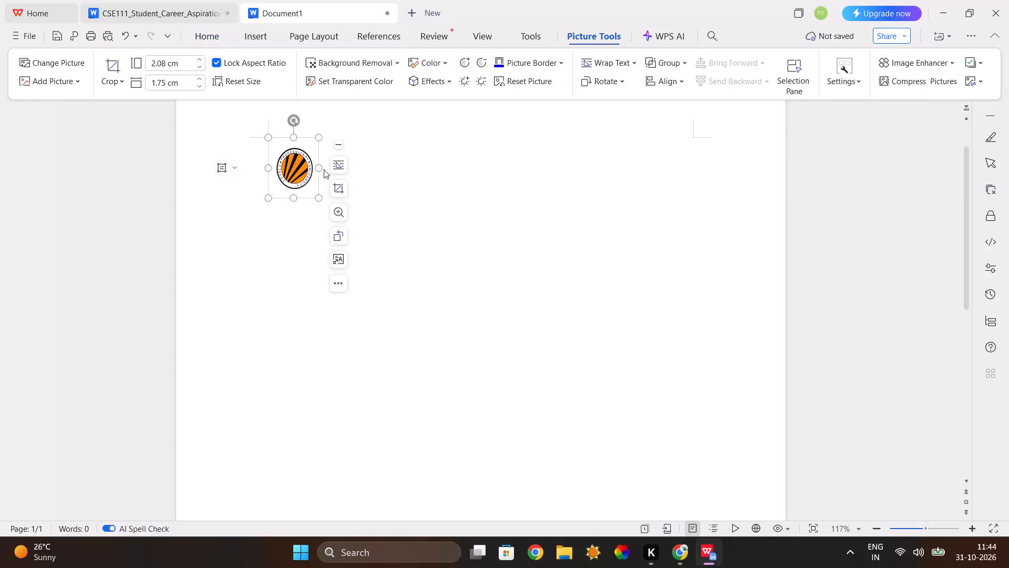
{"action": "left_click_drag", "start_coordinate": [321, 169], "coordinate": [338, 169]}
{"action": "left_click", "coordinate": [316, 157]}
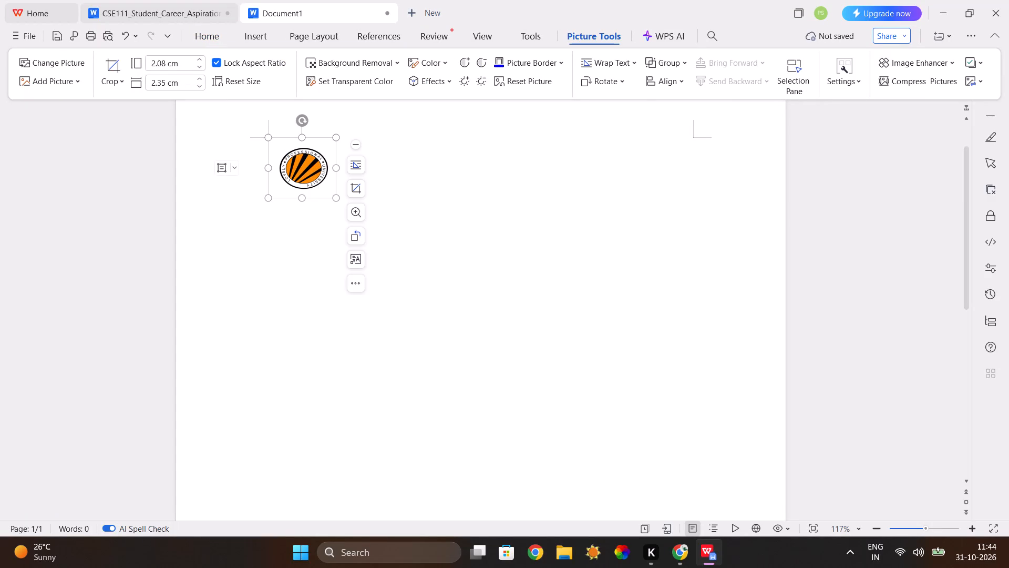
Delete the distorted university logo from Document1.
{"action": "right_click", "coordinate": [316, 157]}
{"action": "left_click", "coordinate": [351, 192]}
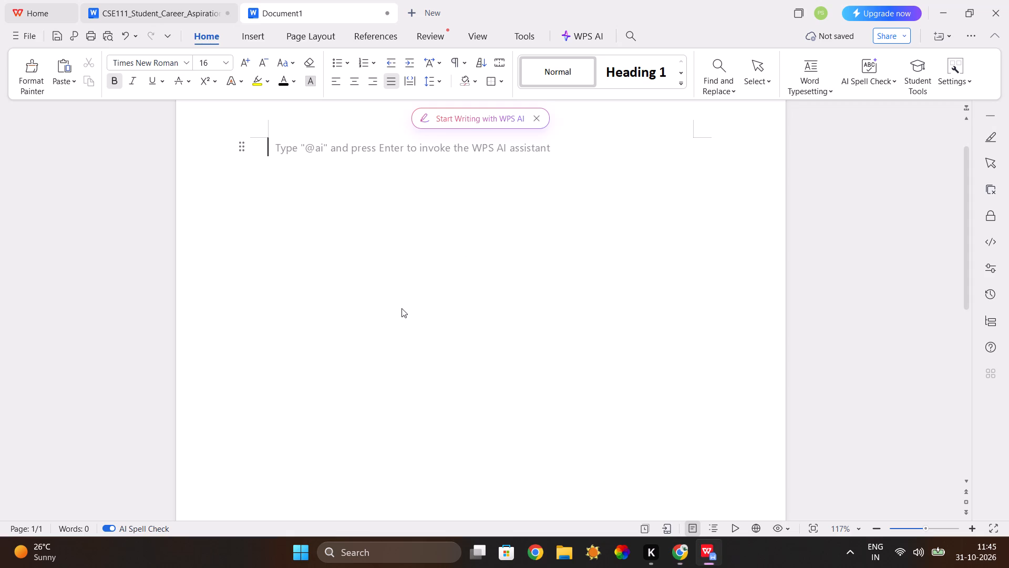
Centre the empty first line of Document1 and paste the university logo on it.
{"action": "left_click", "coordinate": [392, 81]}
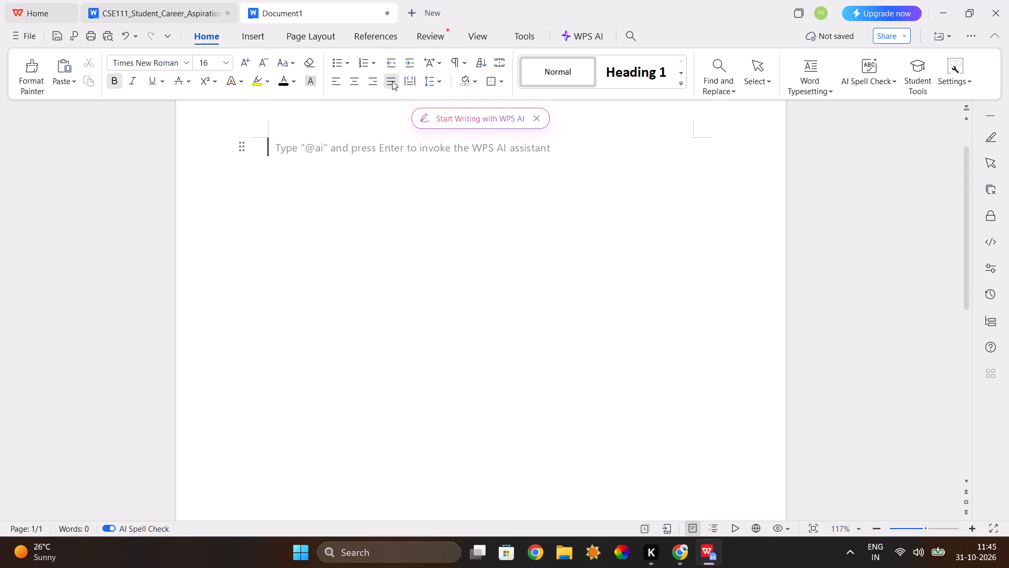
{"action": "left_click", "coordinate": [392, 81]}
{"action": "left_click", "coordinate": [367, 79]}
{"action": "left_click", "coordinate": [390, 79]}
{"action": "left_click", "coordinate": [336, 80]}
{"action": "left_click", "coordinate": [357, 83]}
{"action": "key", "text": "ctrl+v"}
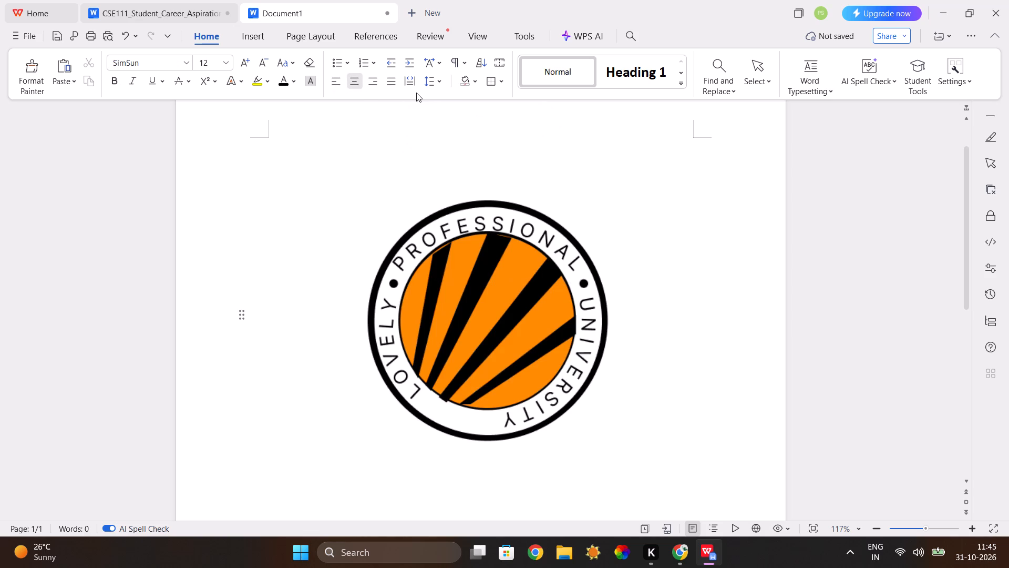
Shrink the pasted university logo proportionally to about 3.76 cm high by 3.60 cm wide.
{"action": "left_click", "coordinate": [508, 286]}
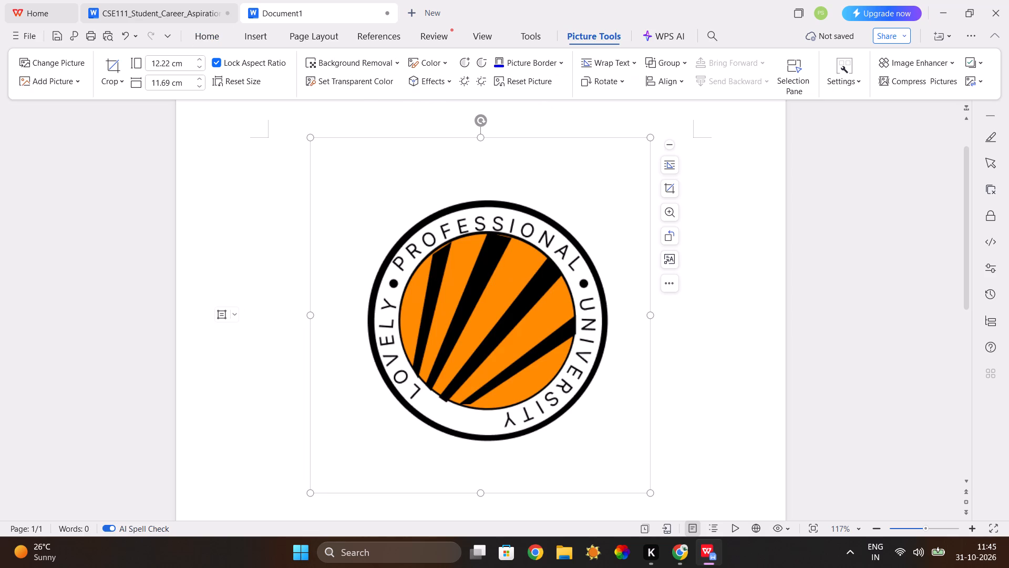
{"action": "left_click_drag", "start_coordinate": [651, 491], "coordinate": [631, 461]}
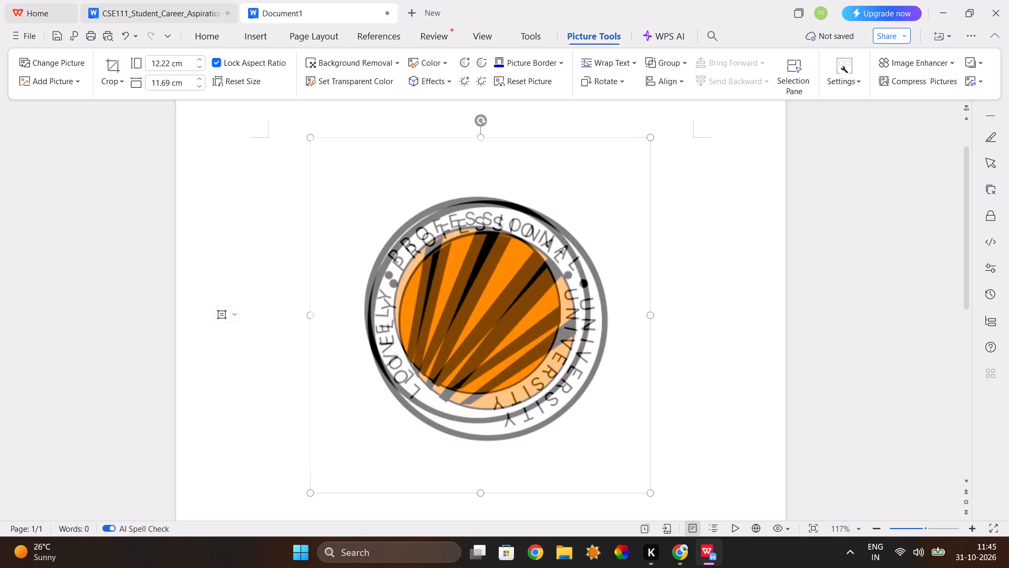
{"action": "left_click_drag", "start_coordinate": [631, 461], "coordinate": [462, 226]}
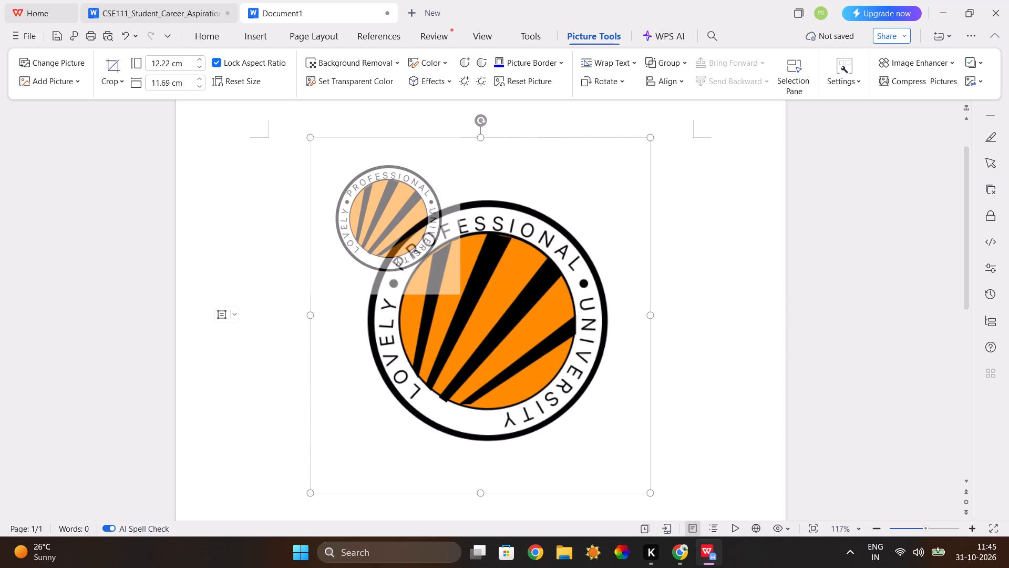
{"action": "left_click_drag", "start_coordinate": [462, 226], "coordinate": [650, 410]}
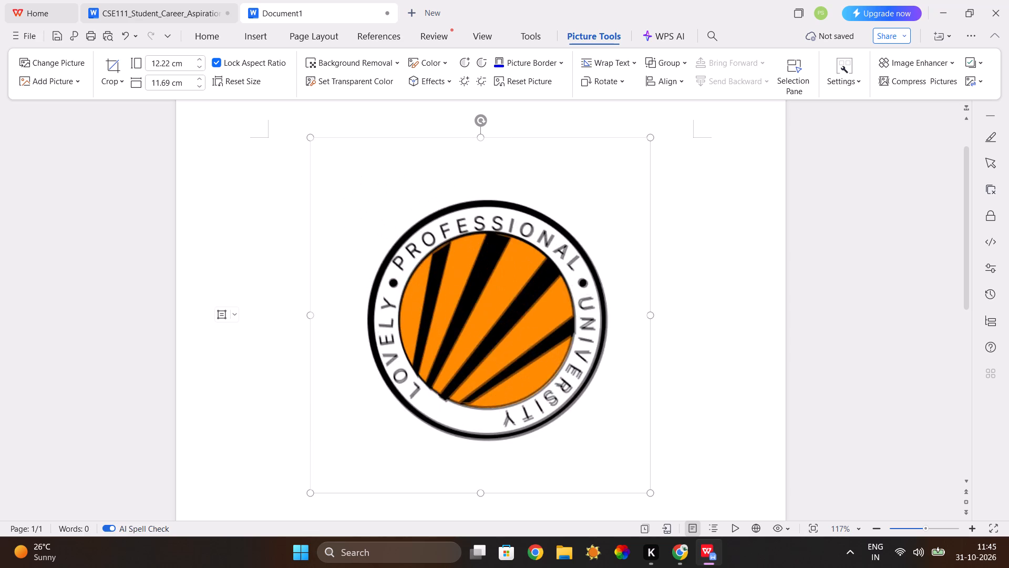
{"action": "left_click_drag", "start_coordinate": [650, 410], "coordinate": [550, 317]}
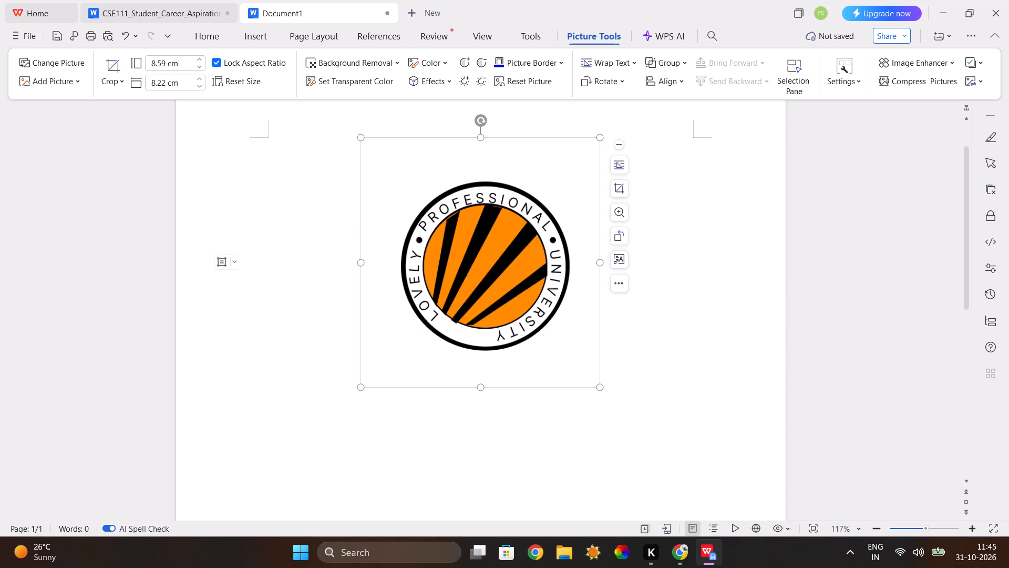
{"action": "left_click_drag", "start_coordinate": [359, 387], "coordinate": [406, 298]}
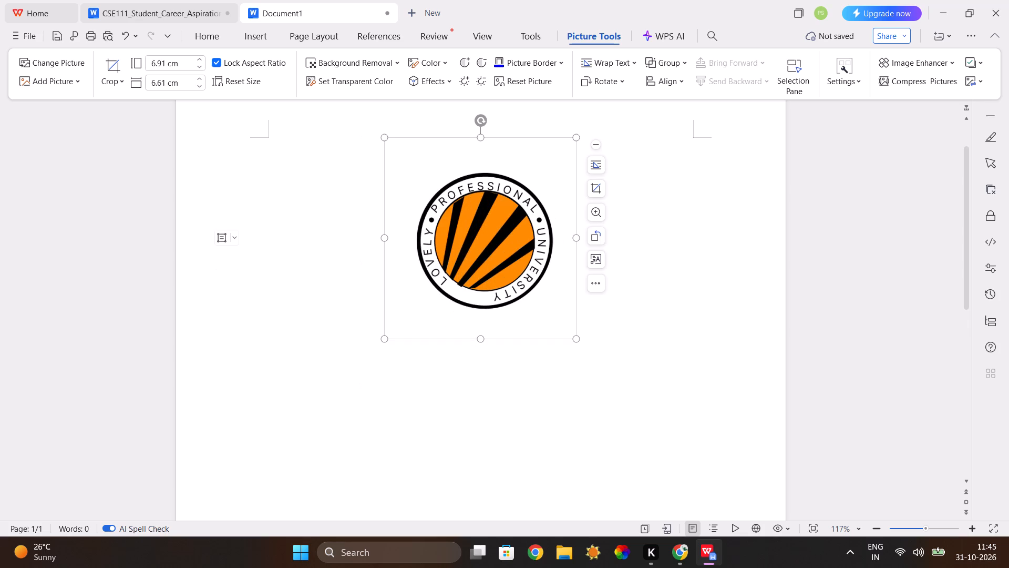
{"action": "left_click_drag", "start_coordinate": [576, 341], "coordinate": [542, 293]}
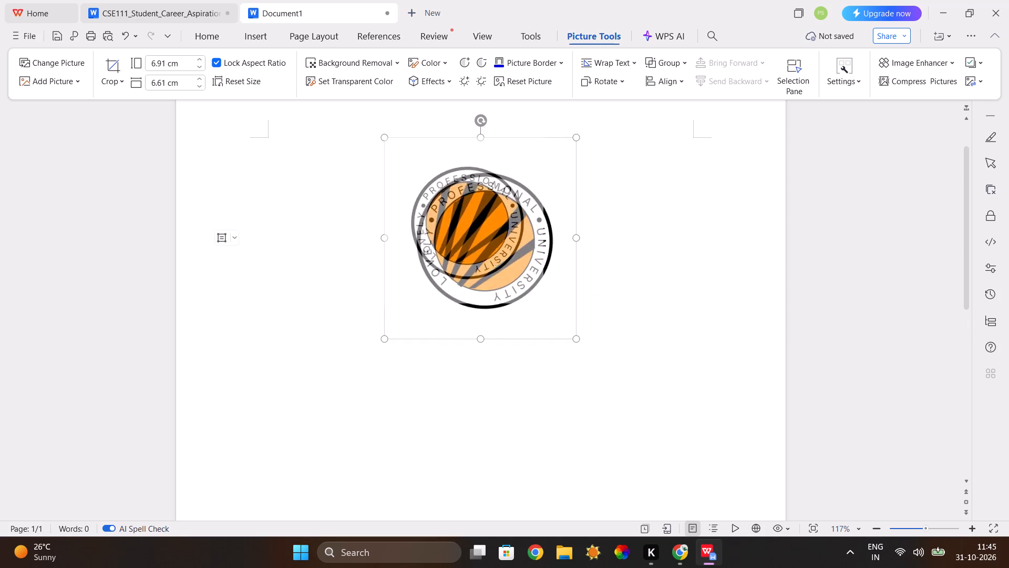
{"action": "left_click_drag", "start_coordinate": [542, 293], "coordinate": [540, 289]}
{"action": "left_click_drag", "start_coordinate": [400, 299], "coordinate": [413, 282]}
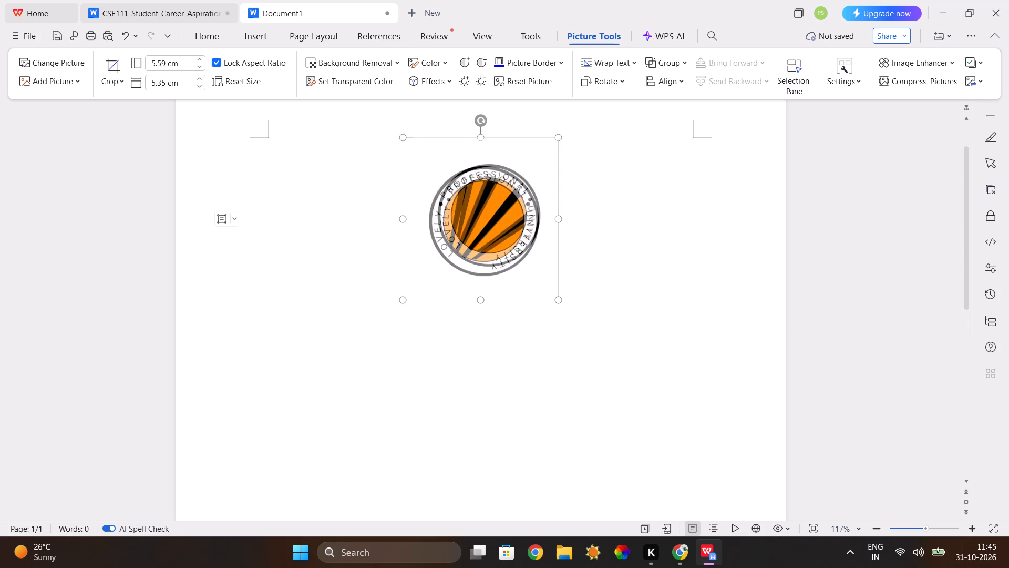
{"action": "left_click_drag", "start_coordinate": [413, 282], "coordinate": [424, 268]}
{"action": "left_click_drag", "start_coordinate": [549, 275], "coordinate": [544, 265]}
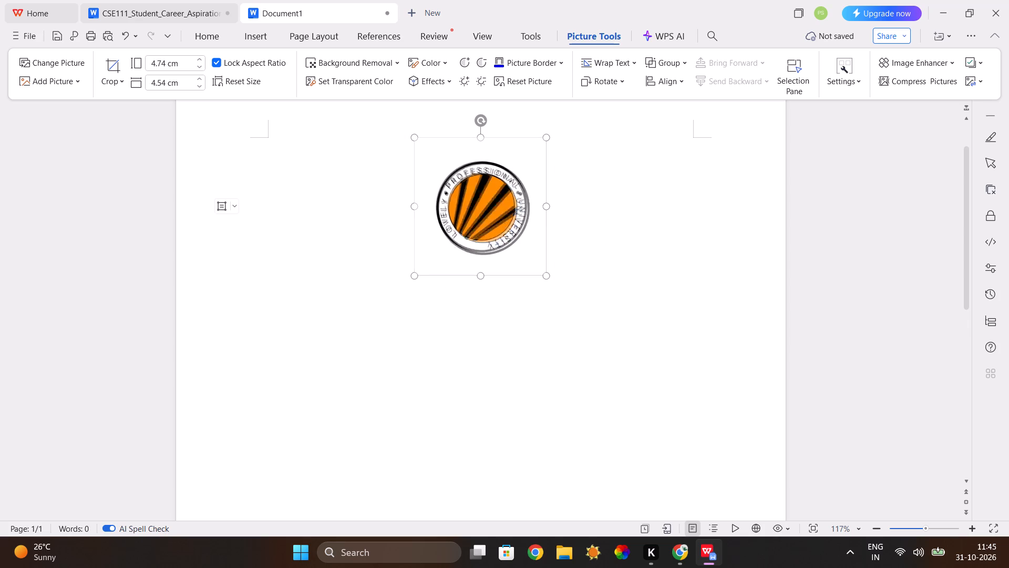
{"action": "left_click_drag", "start_coordinate": [544, 265], "coordinate": [530, 250]}
{"action": "scroll", "coordinate": [445, 397], "scroll_direction": "up", "scroll_amount": 1}
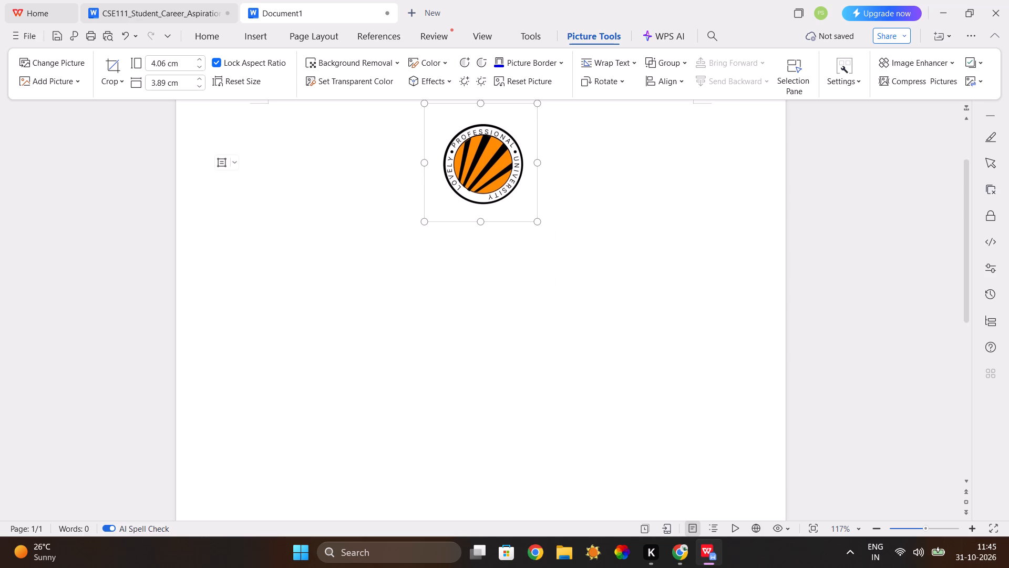
{"action": "scroll", "coordinate": [445, 397], "scroll_direction": "up", "scroll_amount": 1}
{"action": "scroll", "coordinate": [445, 397], "scroll_direction": "down", "scroll_amount": 2}
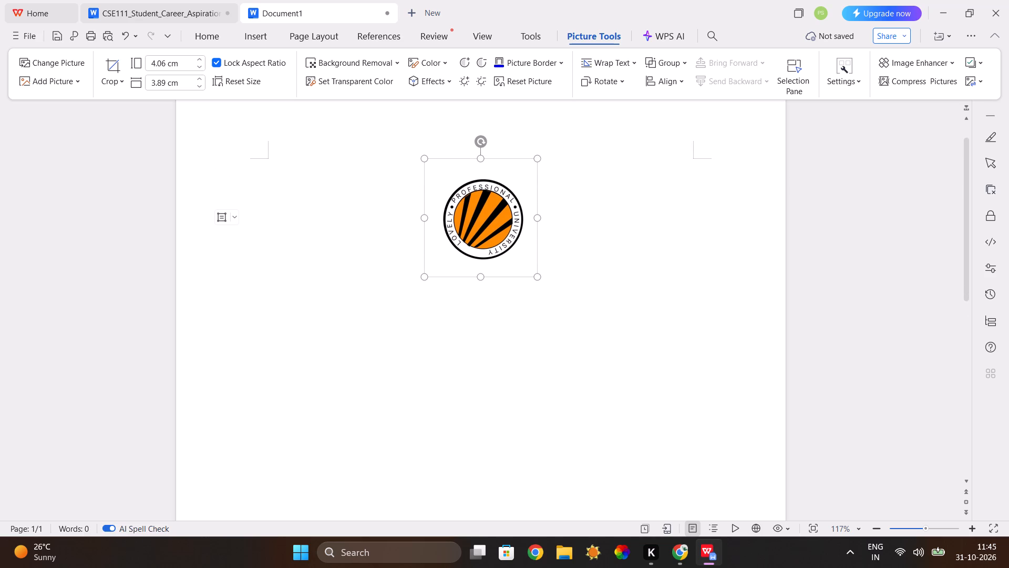
{"action": "scroll", "coordinate": [445, 397], "scroll_direction": "down", "scroll_amount": 1}
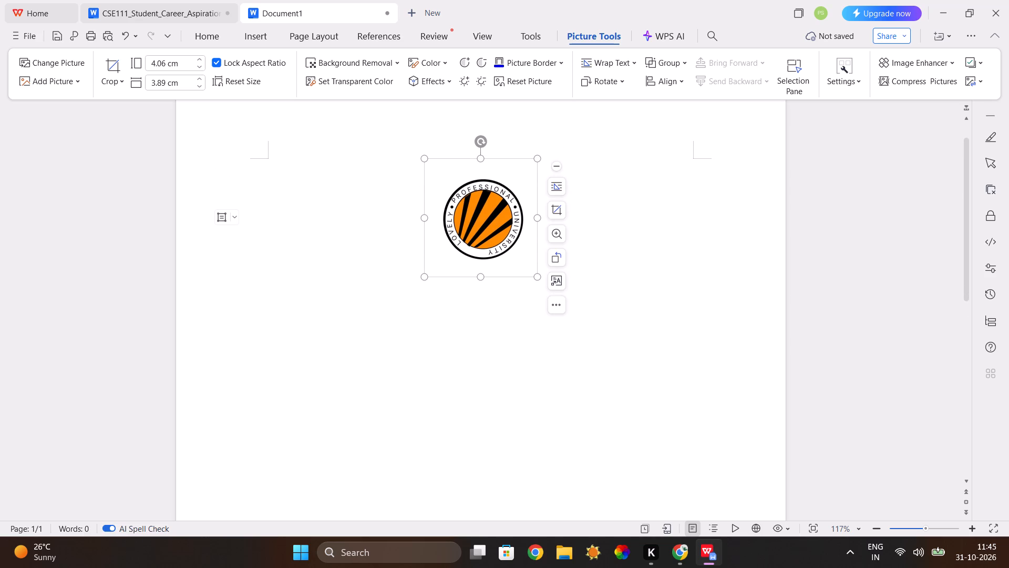
{"action": "left_click_drag", "start_coordinate": [540, 278], "coordinate": [532, 266]}
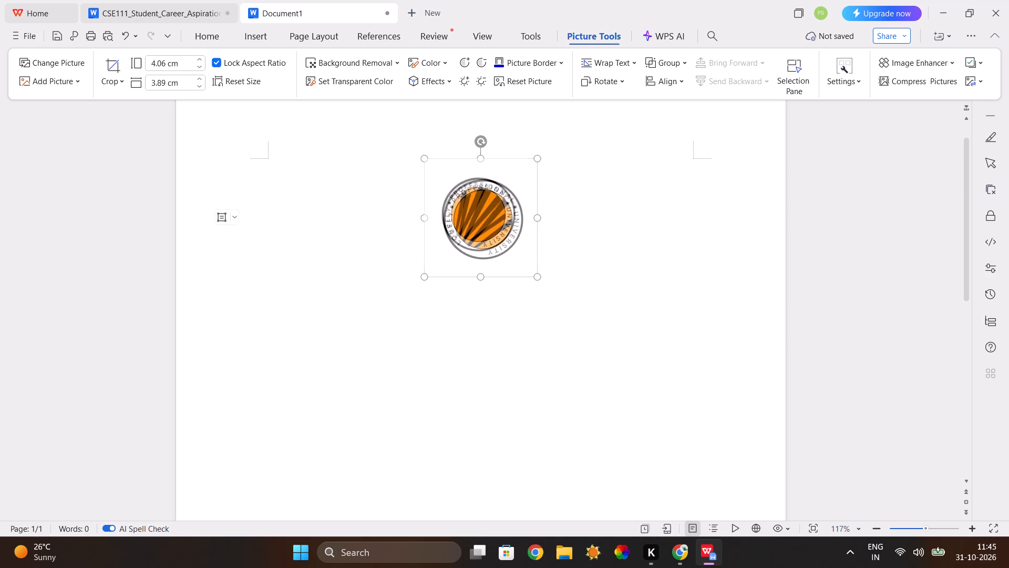
{"action": "left_click_drag", "start_coordinate": [532, 266], "coordinate": [531, 266]}
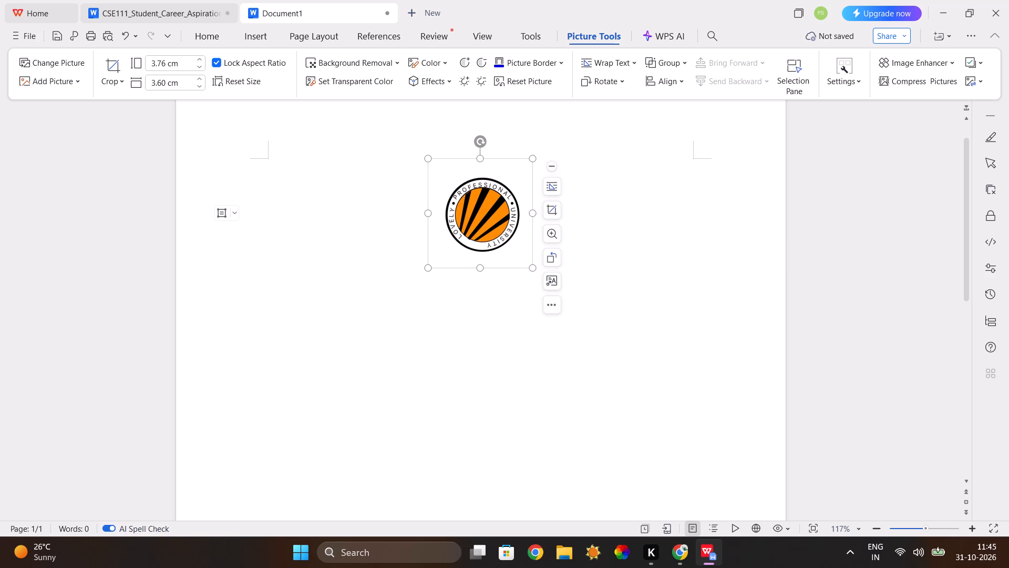
{"action": "left_click", "coordinate": [508, 317]}
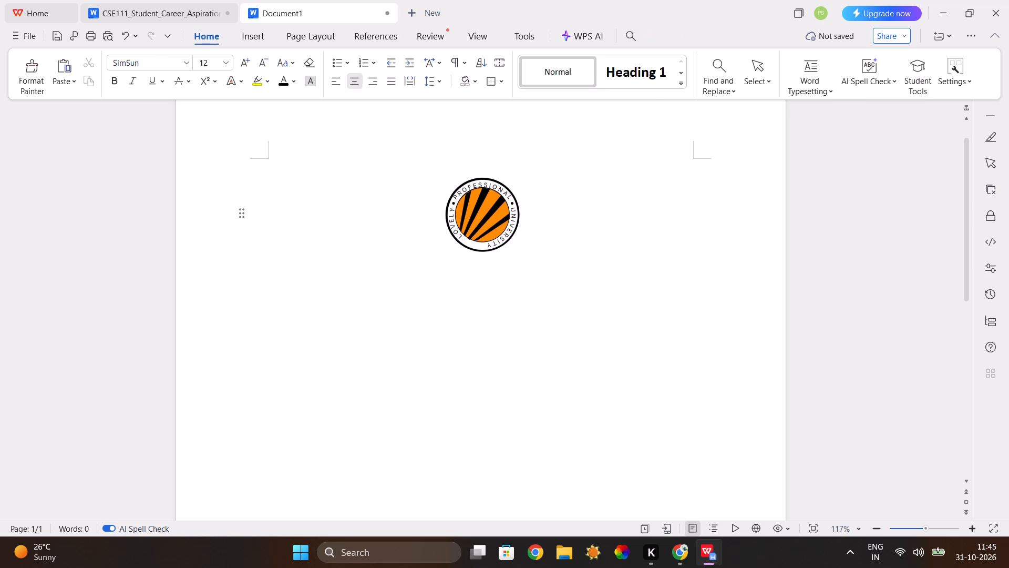
Add a line below the logo, check the cover reference in ChatGPT, and begin the university name in WPS with "LO" in bold 16 pt.
{"action": "key", "text": "Return"}
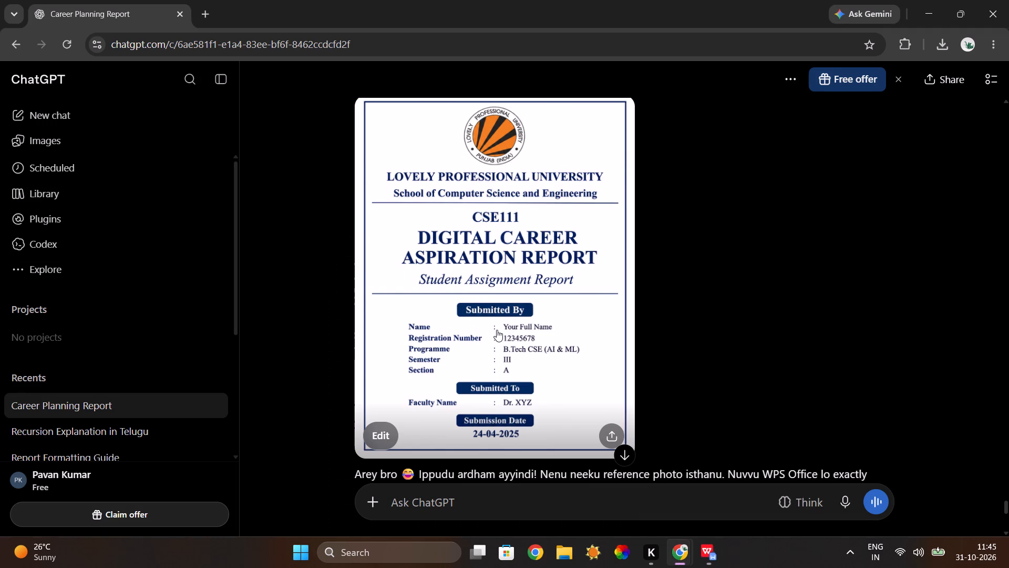
{"action": "left_click", "coordinate": [497, 330]}
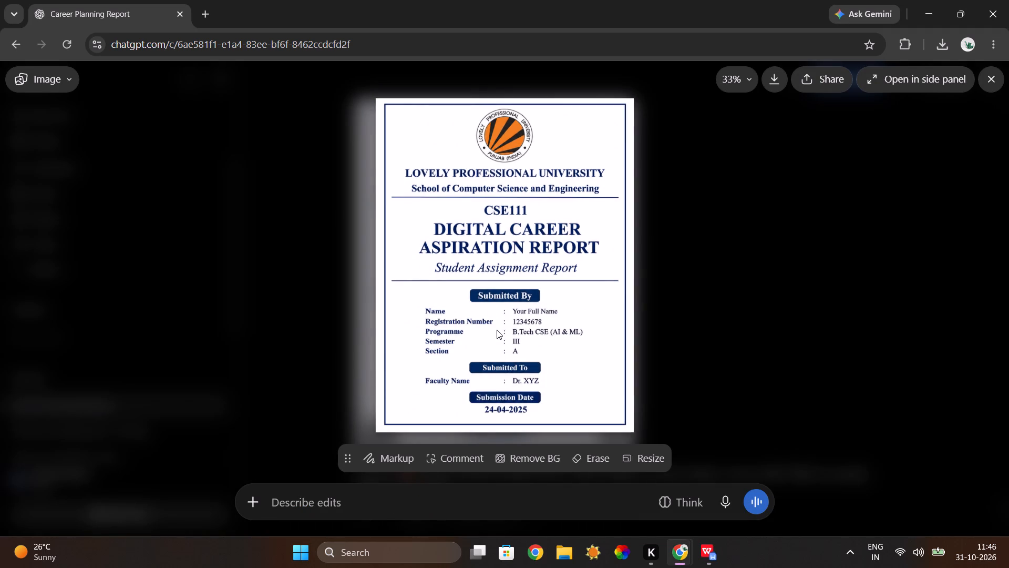
{"action": "left_click", "coordinate": [675, 295]}
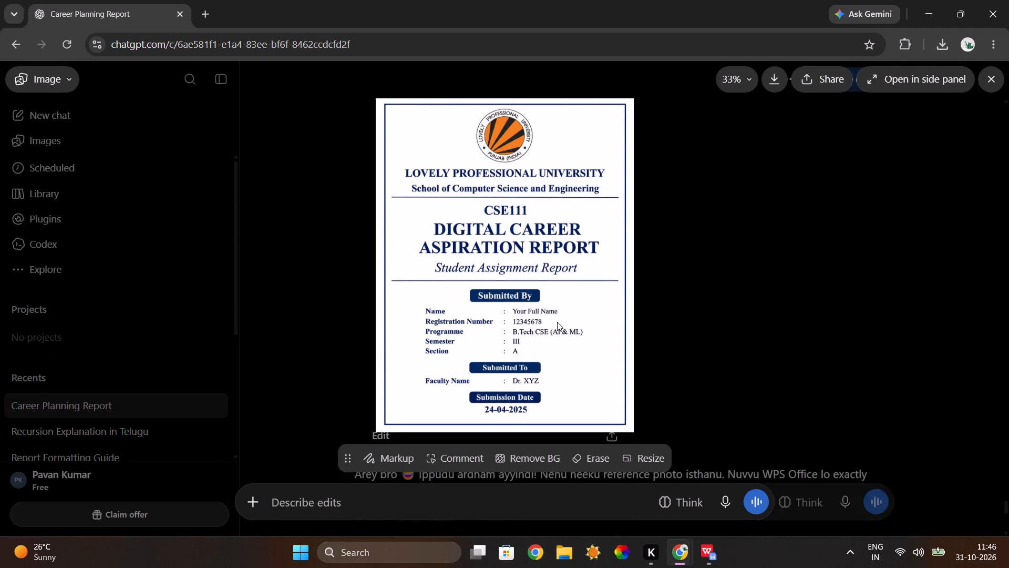
{"action": "left_click", "coordinate": [557, 322]}
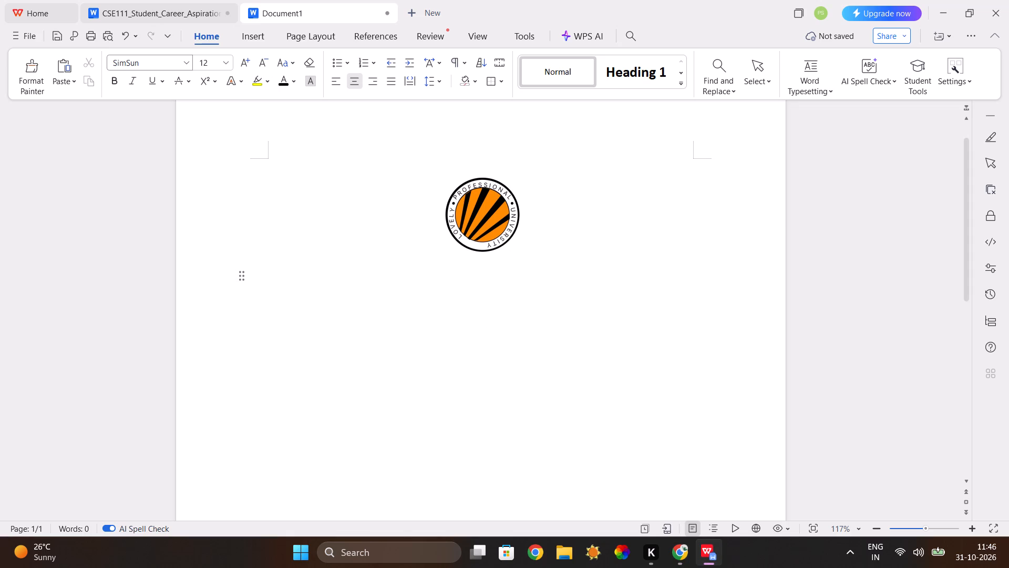
{"action": "left_click", "coordinate": [111, 79]}
{"action": "left_click", "coordinate": [224, 60]}
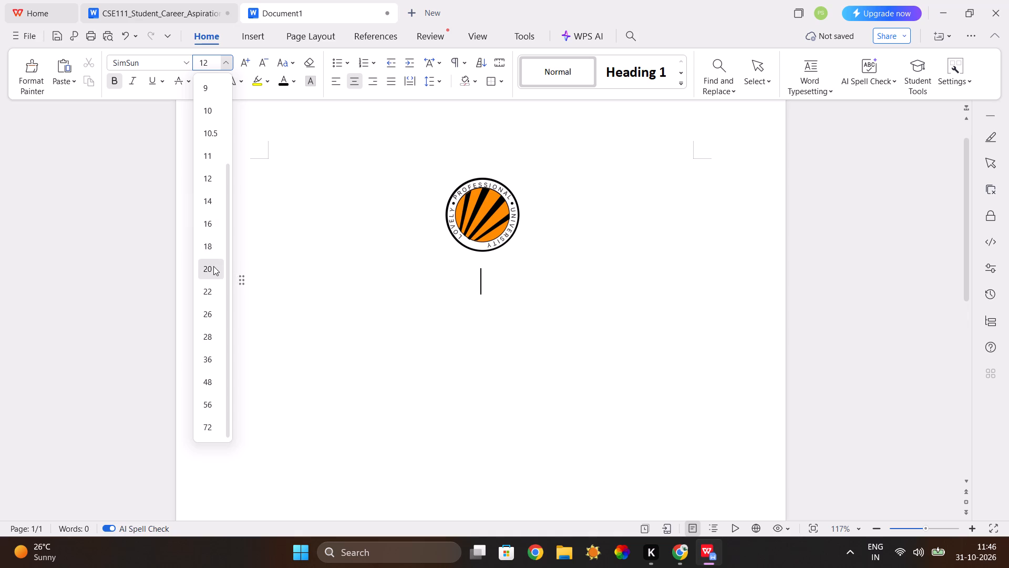
{"action": "left_click", "coordinate": [213, 226]}
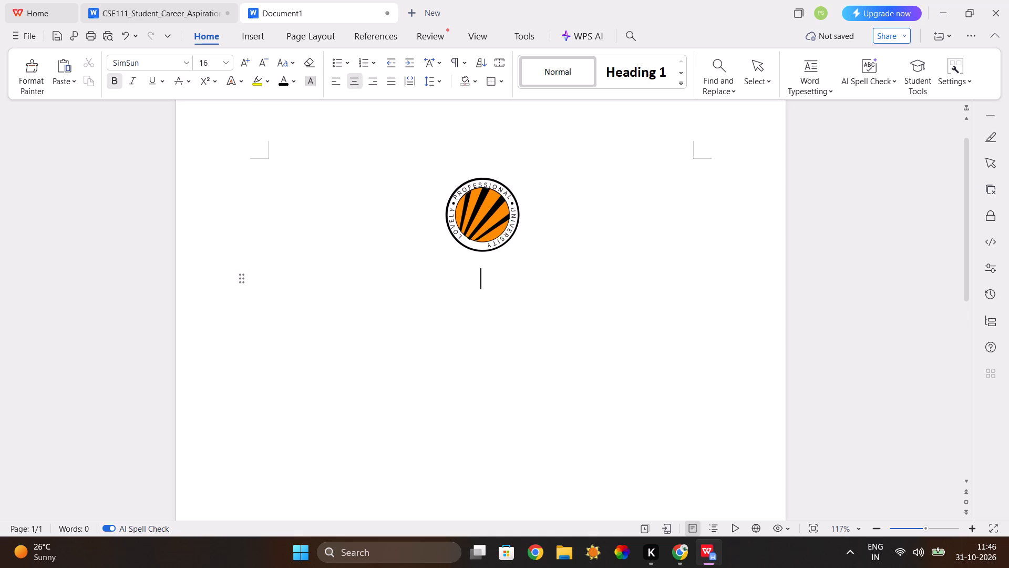
{"action": "type", "text": "LO"}
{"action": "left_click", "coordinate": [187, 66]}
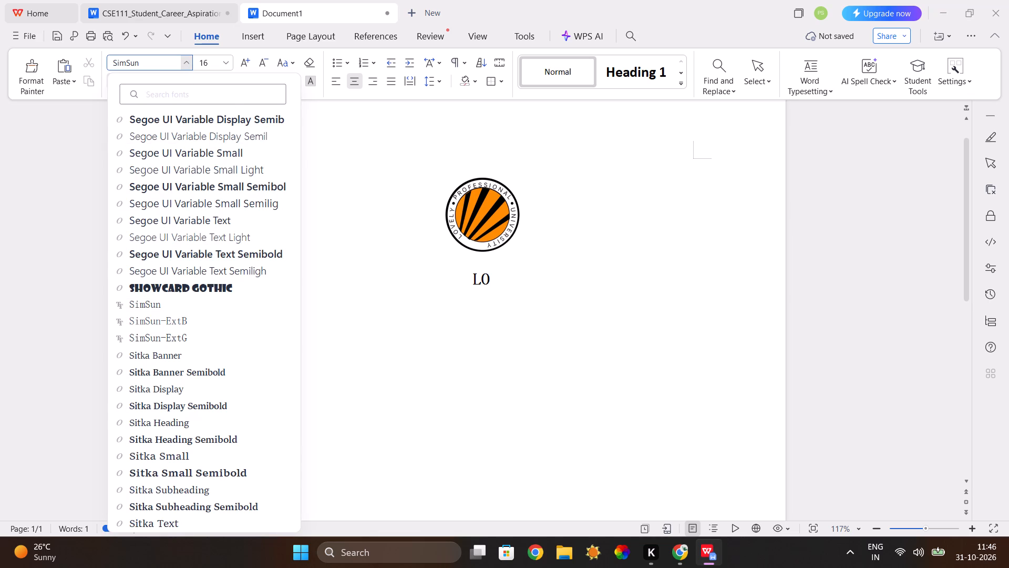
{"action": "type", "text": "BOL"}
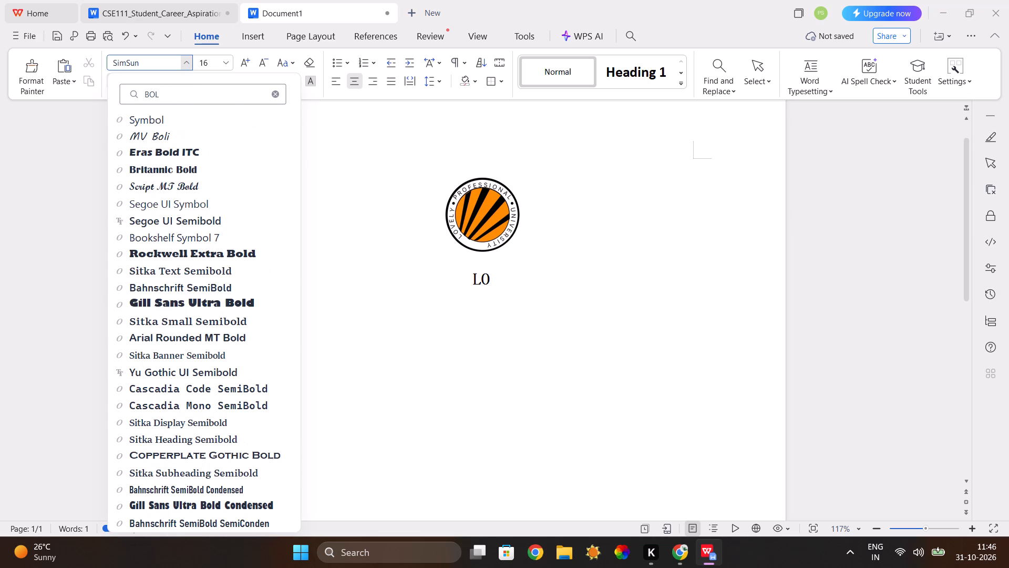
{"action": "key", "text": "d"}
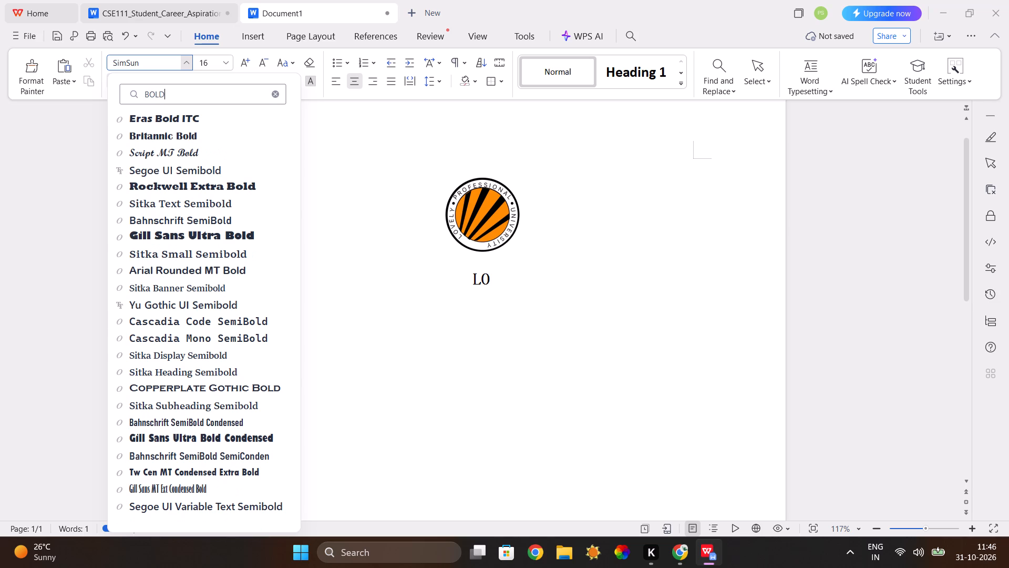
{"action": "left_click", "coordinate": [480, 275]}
Set the "LO" text below the logo to bold Times New Roman.
{"action": "left_click_drag", "start_coordinate": [470, 280], "coordinate": [496, 280]}
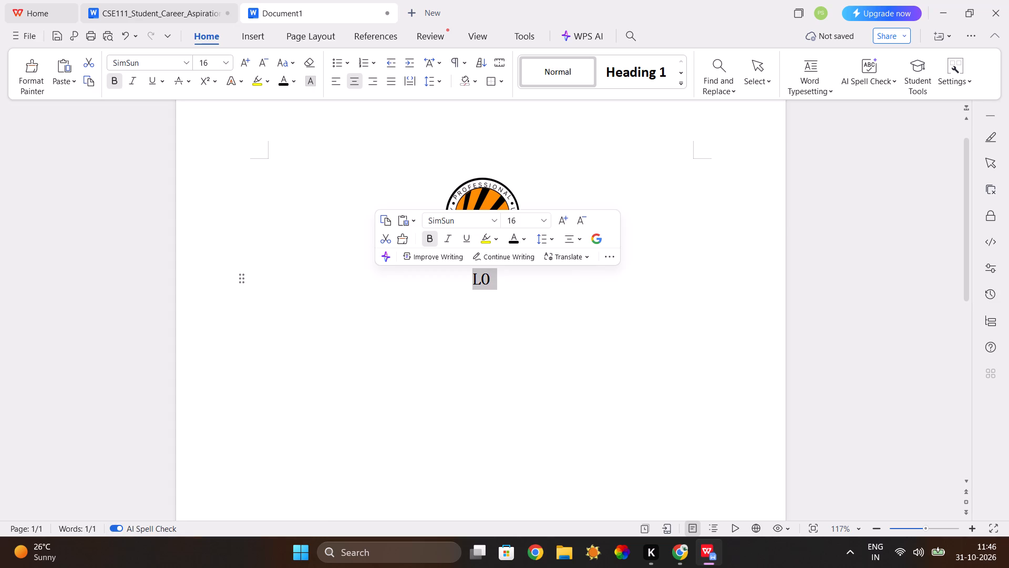
{"action": "left_click", "coordinate": [427, 233]}
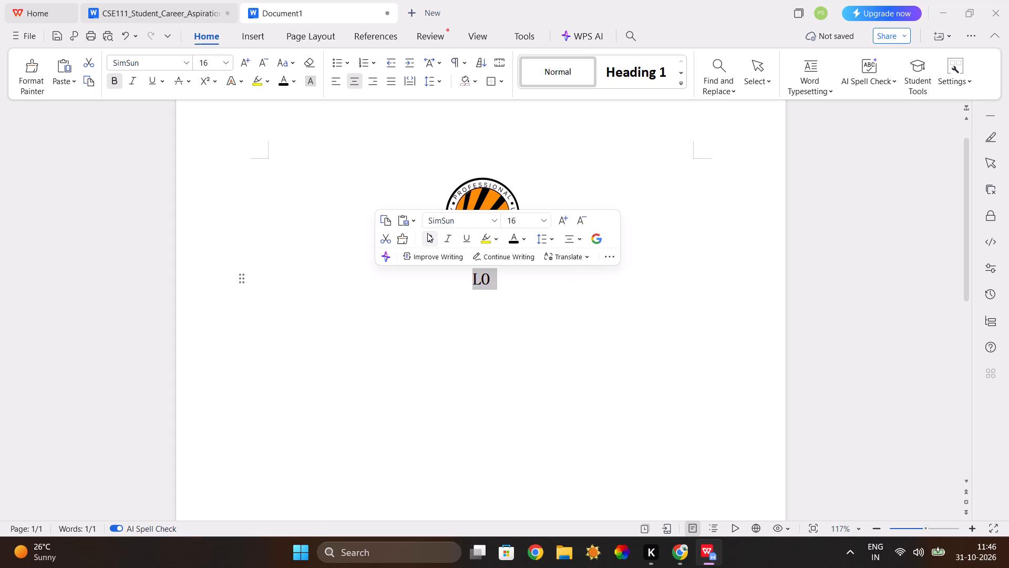
{"action": "left_click", "coordinate": [427, 233]}
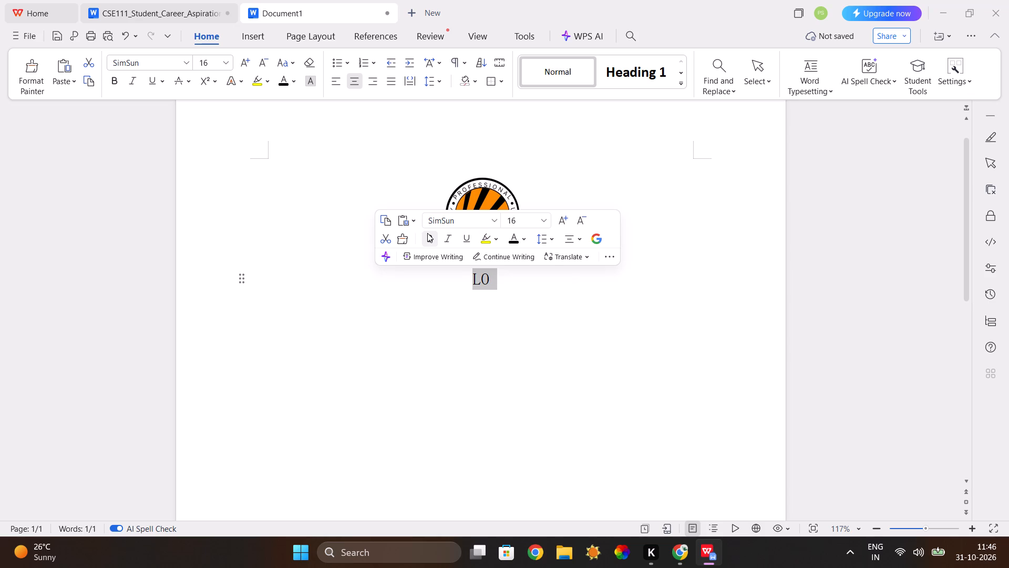
{"action": "left_click", "coordinate": [427, 233]}
{"action": "left_click", "coordinate": [427, 233]}
{"action": "left_click", "coordinate": [497, 219]}
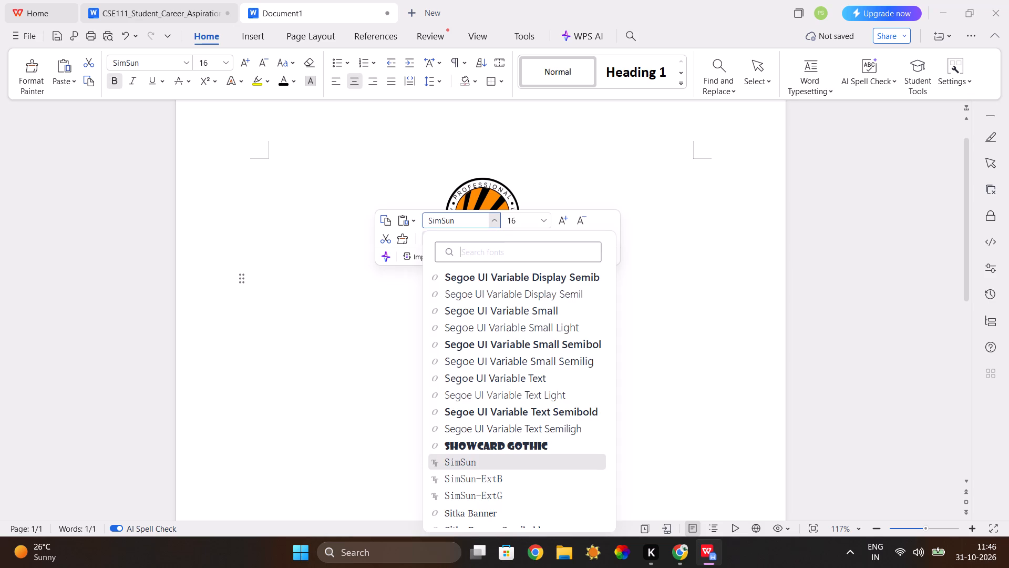
{"action": "type", "text": "TIM"}
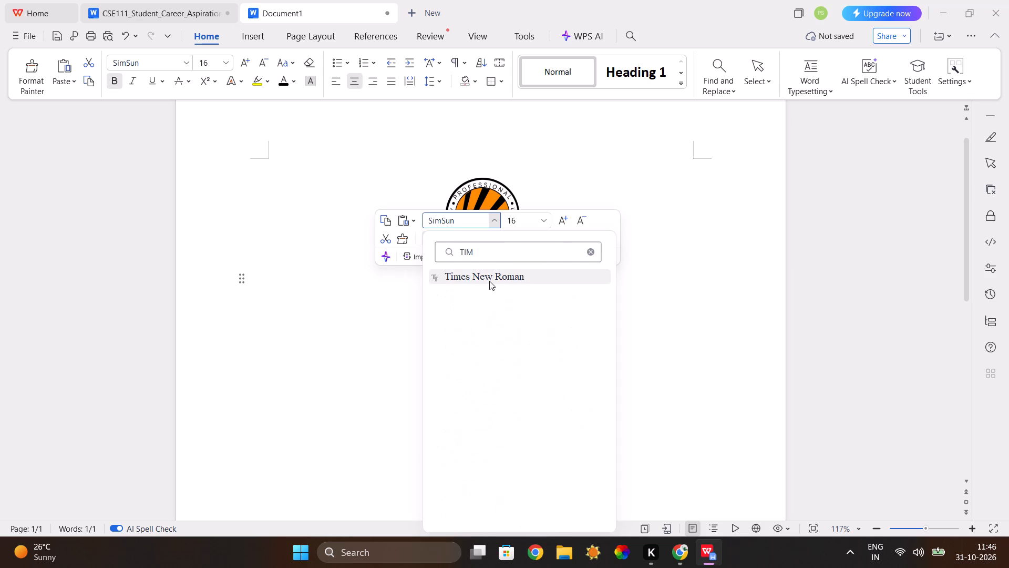
{"action": "left_click", "coordinate": [489, 281]}
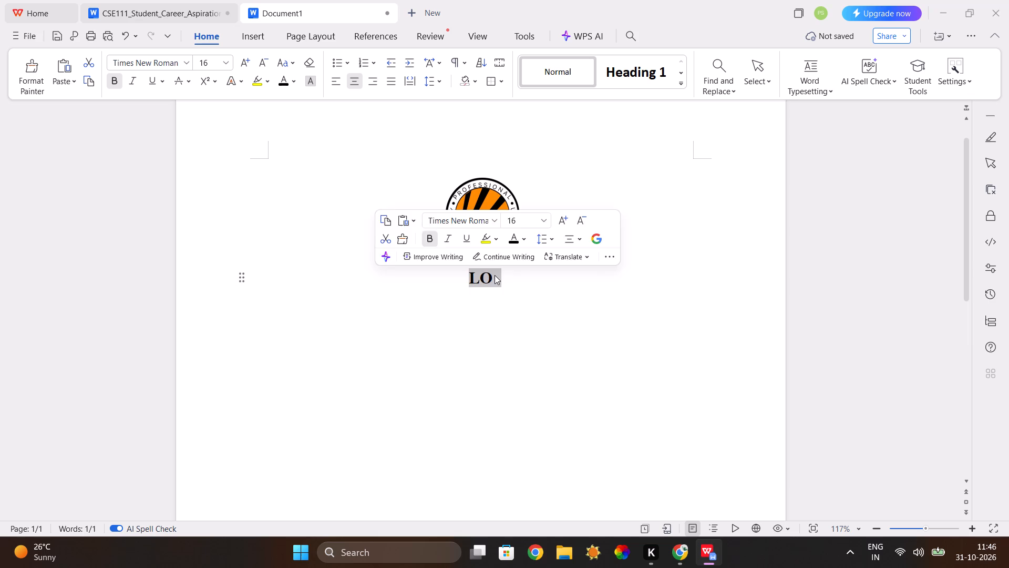
Complete the text below the logo as "LOVELY PROFESSIONAL UNIVERSITY".
{"action": "left_click", "coordinate": [495, 275]}
{"action": "type", "text": "VELY PROFESSIONAL"}
{"action": "key", "text": "space"}
{"action": "type", "text": "UNIVERSITY"}
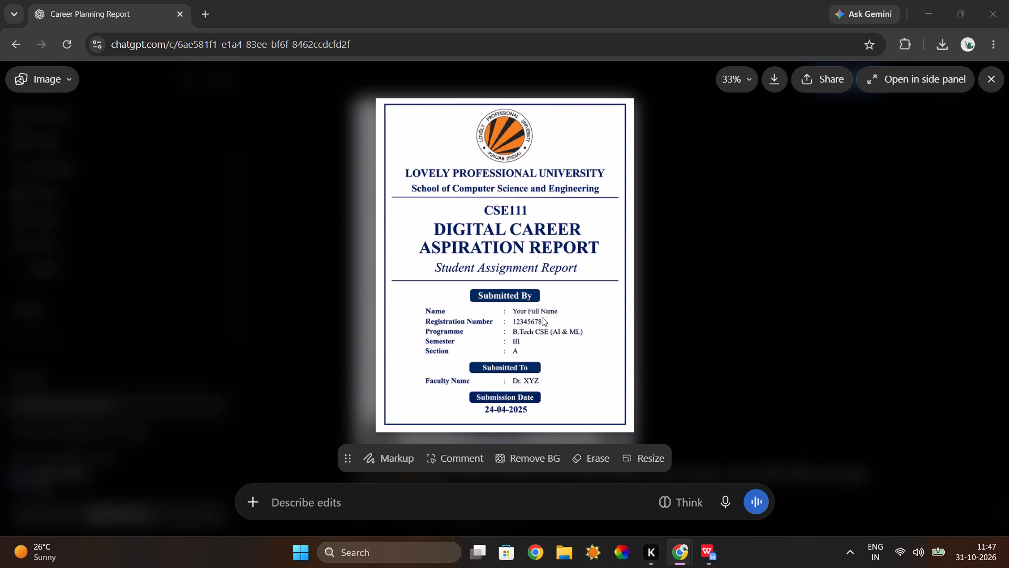
Add "SCHOOL OF COMPUTER SCIENCE AND ENGINEERING" at 12 pt on a new line below the university name.
{"action": "key", "text": "Return"}
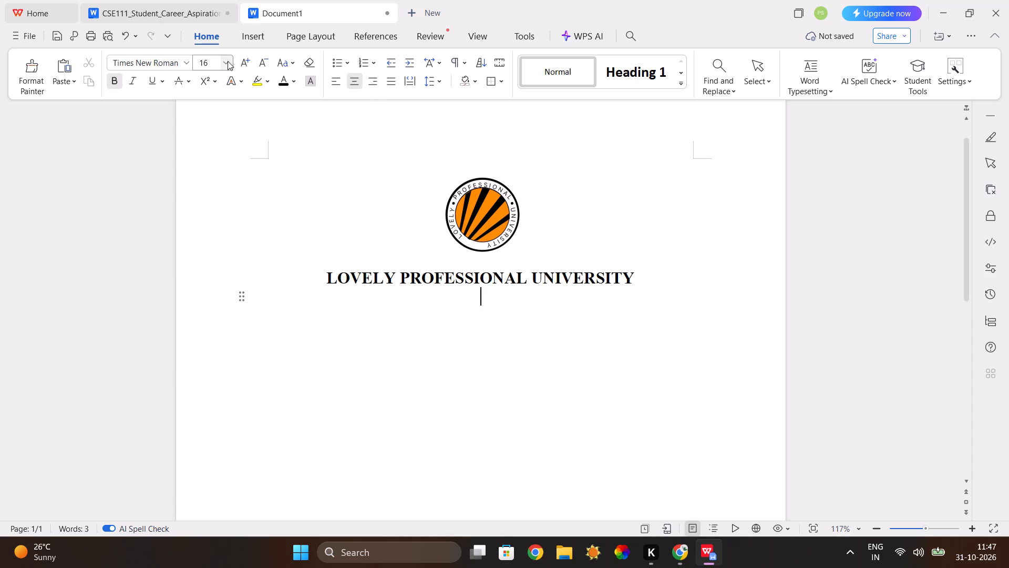
{"action": "left_click", "coordinate": [261, 60]}
{"action": "left_click", "coordinate": [261, 60]}
{"action": "key", "text": "s"}
{"action": "type", "text": "CHOOL OF COMPUTER SCIENCE"}
{"action": "key", "text": "space"}
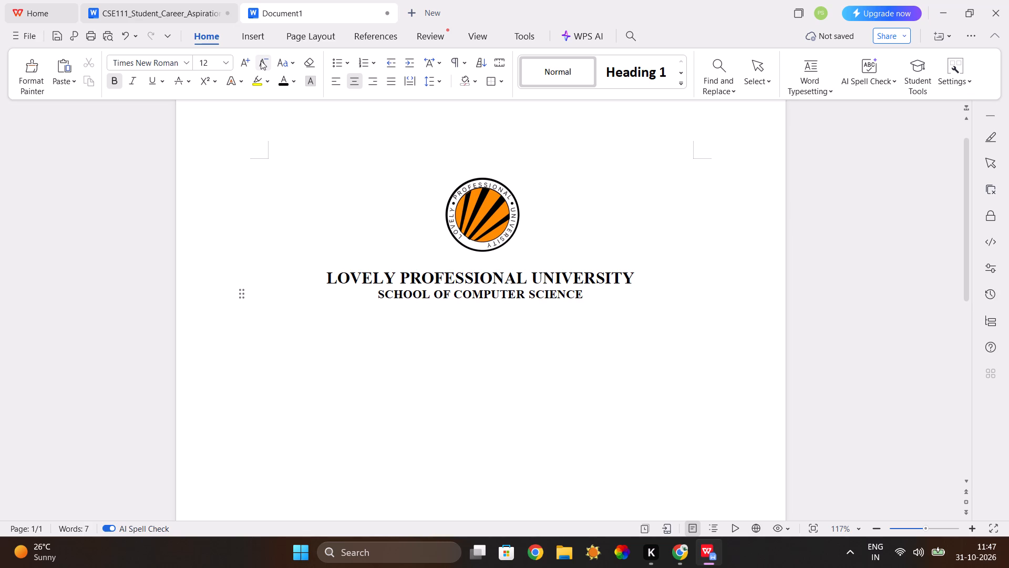
{"action": "type", "text": "AND ENGINEERING"}
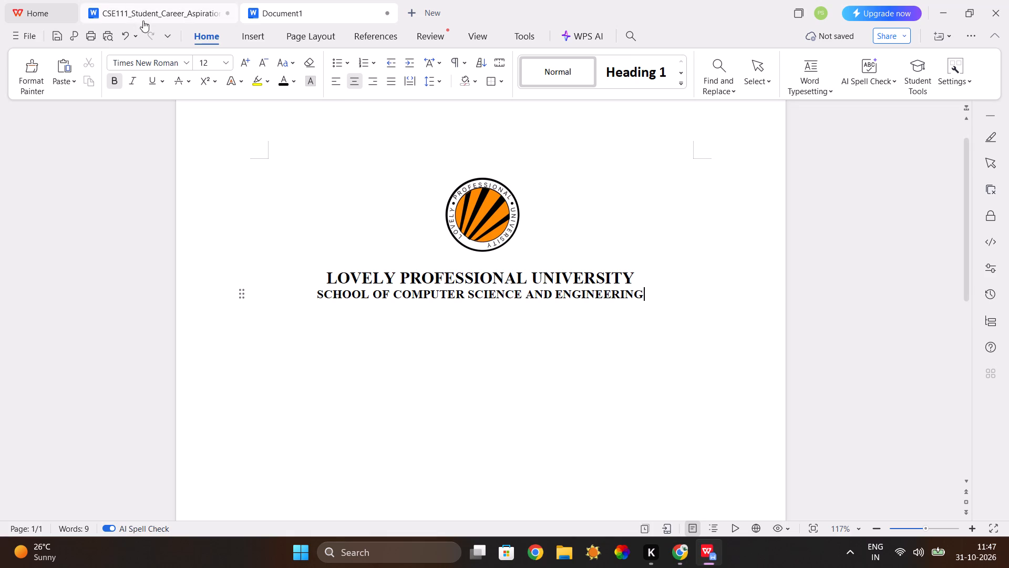
Remove the bold formatting from the whole school name line.
{"action": "left_click", "coordinate": [116, 82]}
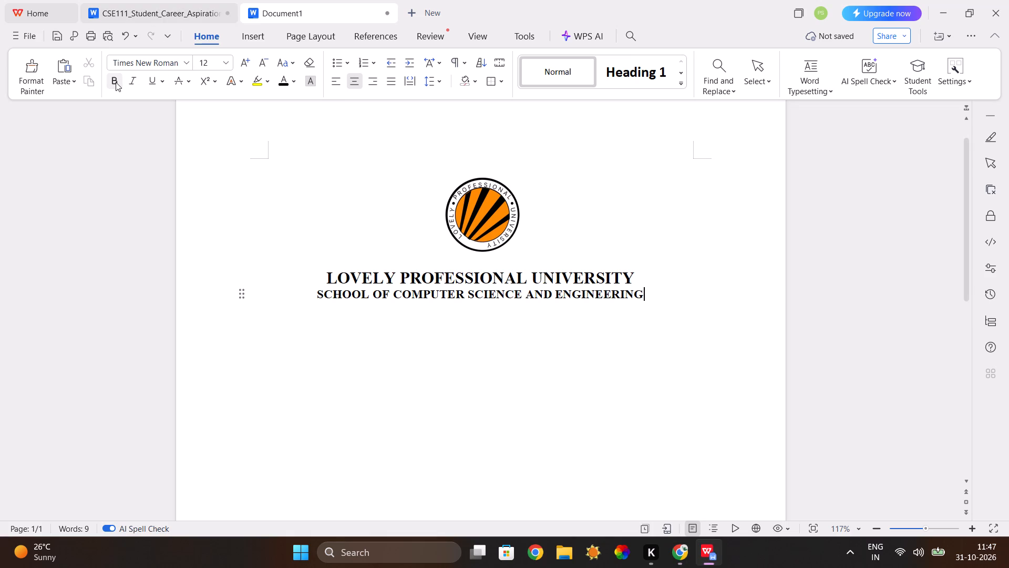
{"action": "left_click", "coordinate": [116, 82]}
{"action": "left_click_drag", "start_coordinate": [314, 297], "coordinate": [643, 295]}
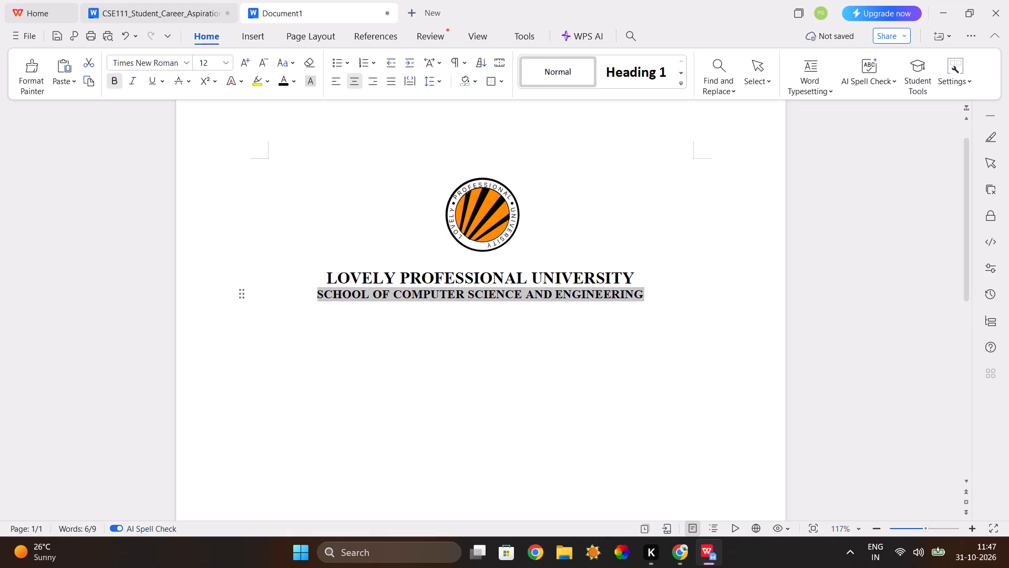
{"action": "left_click_drag", "start_coordinate": [643, 295], "coordinate": [644, 296]}
{"action": "left_click", "coordinate": [579, 260]}
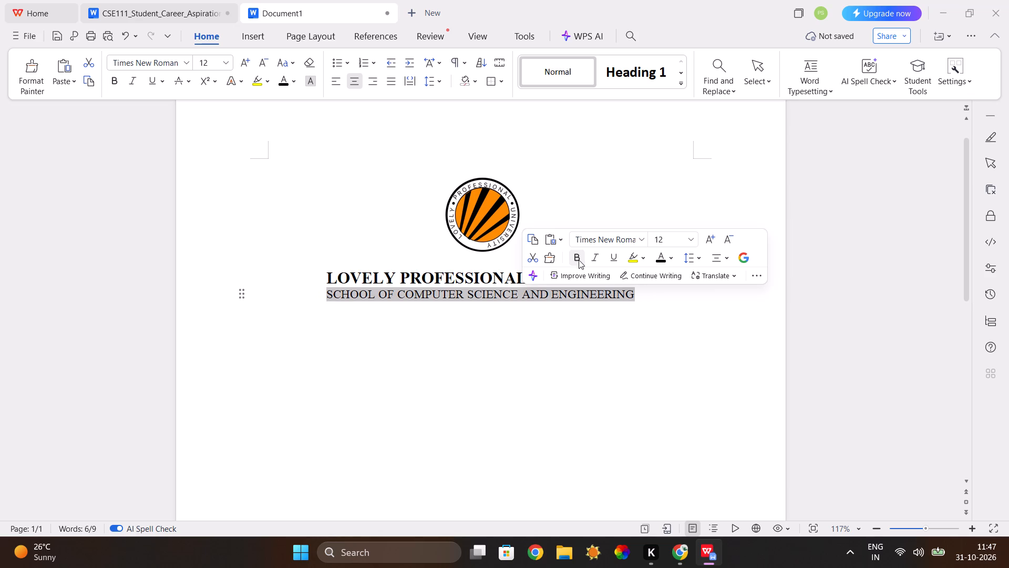
{"action": "left_click", "coordinate": [580, 329]}
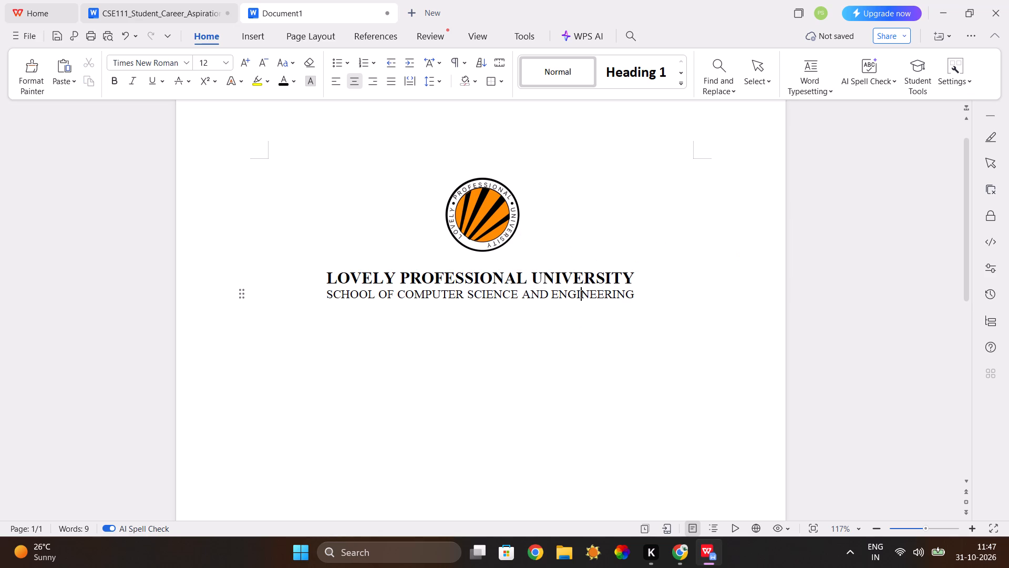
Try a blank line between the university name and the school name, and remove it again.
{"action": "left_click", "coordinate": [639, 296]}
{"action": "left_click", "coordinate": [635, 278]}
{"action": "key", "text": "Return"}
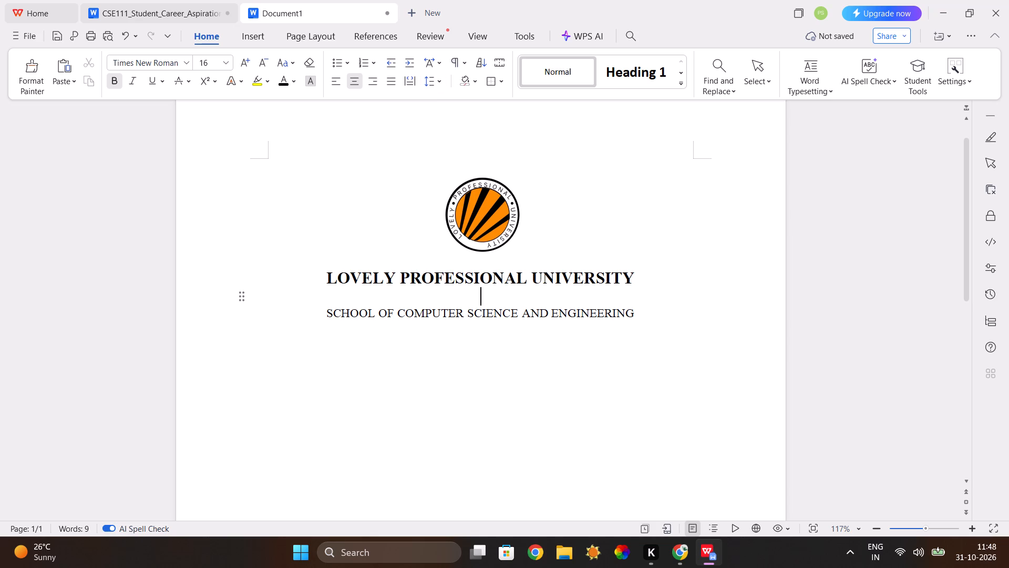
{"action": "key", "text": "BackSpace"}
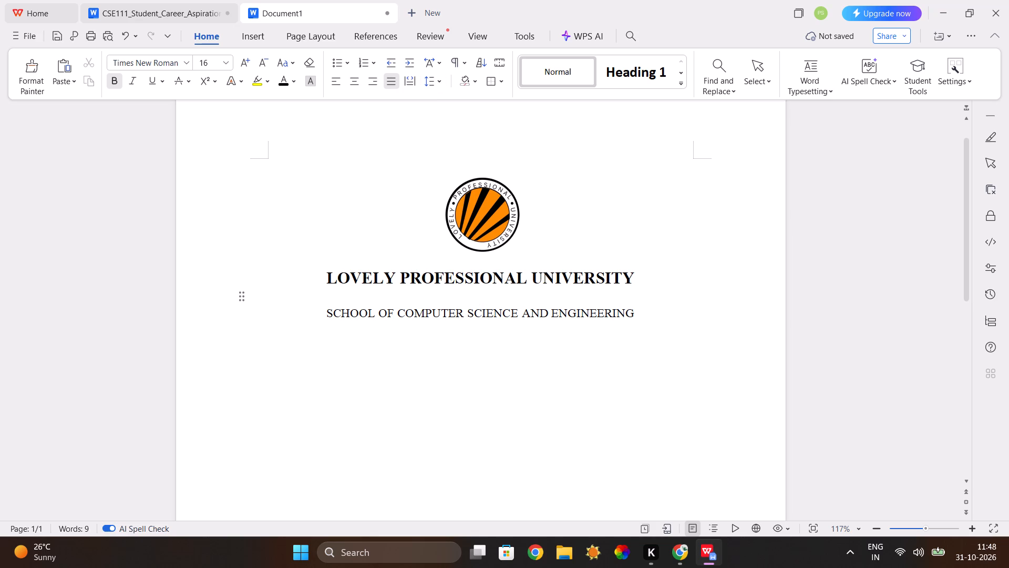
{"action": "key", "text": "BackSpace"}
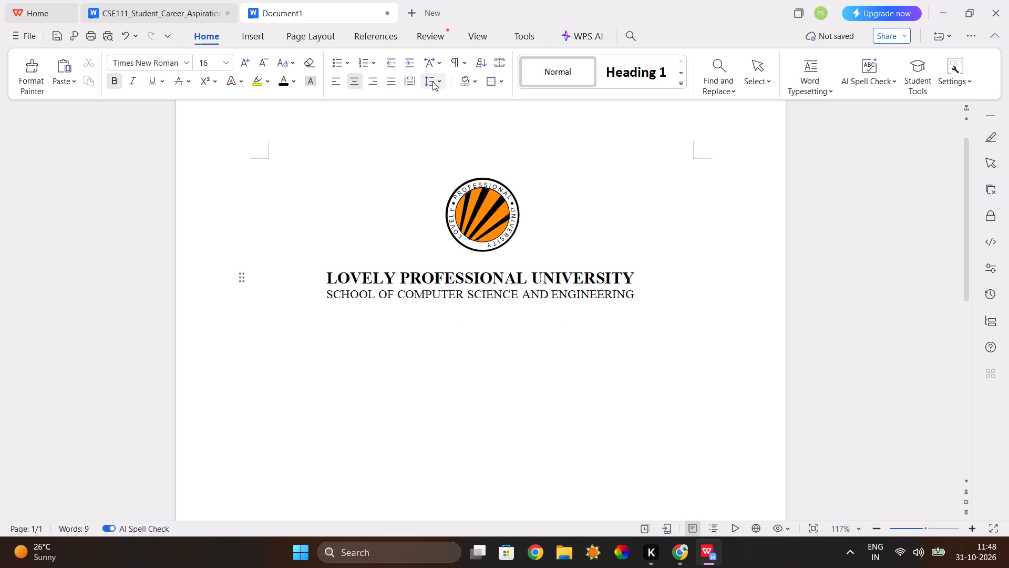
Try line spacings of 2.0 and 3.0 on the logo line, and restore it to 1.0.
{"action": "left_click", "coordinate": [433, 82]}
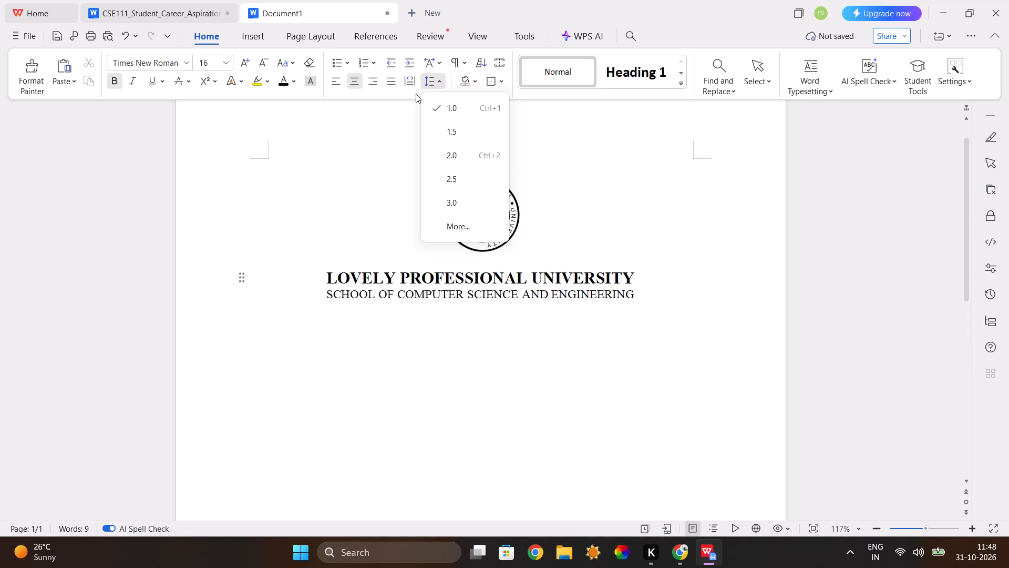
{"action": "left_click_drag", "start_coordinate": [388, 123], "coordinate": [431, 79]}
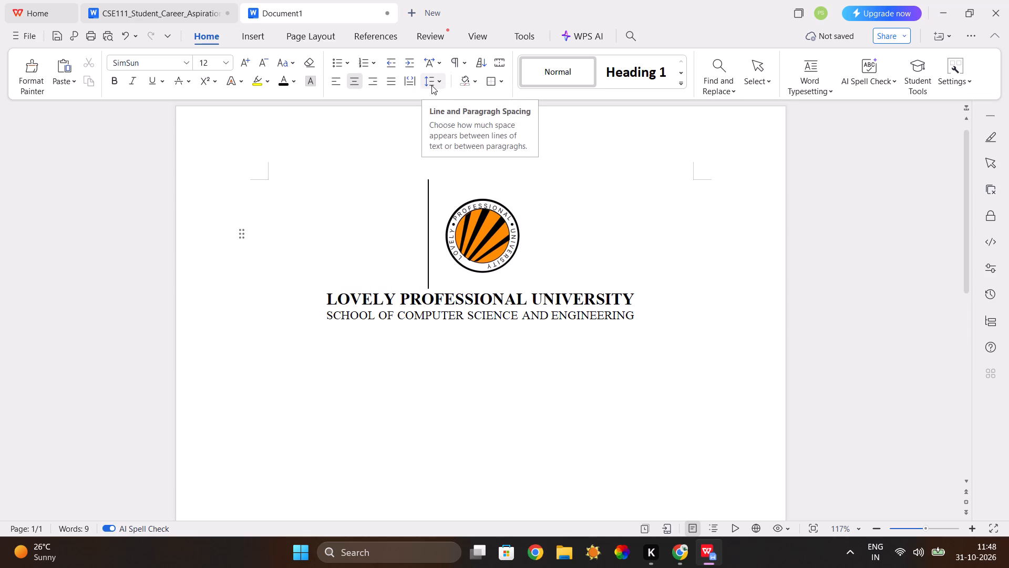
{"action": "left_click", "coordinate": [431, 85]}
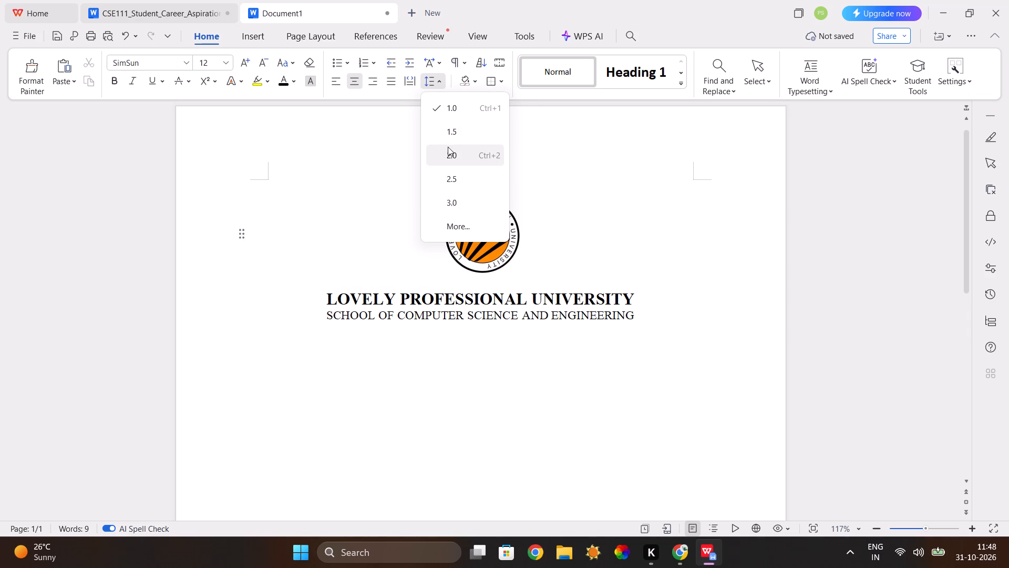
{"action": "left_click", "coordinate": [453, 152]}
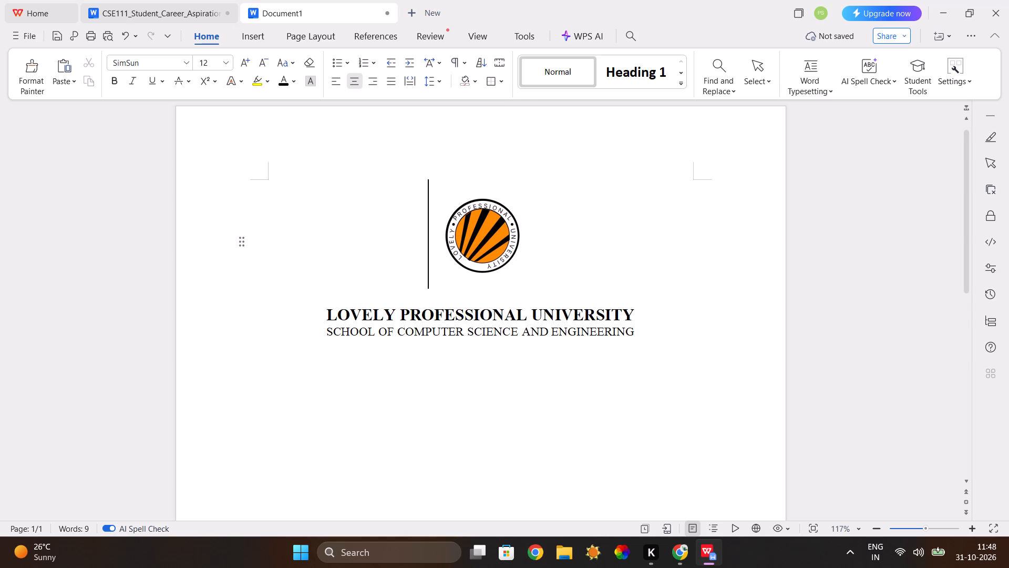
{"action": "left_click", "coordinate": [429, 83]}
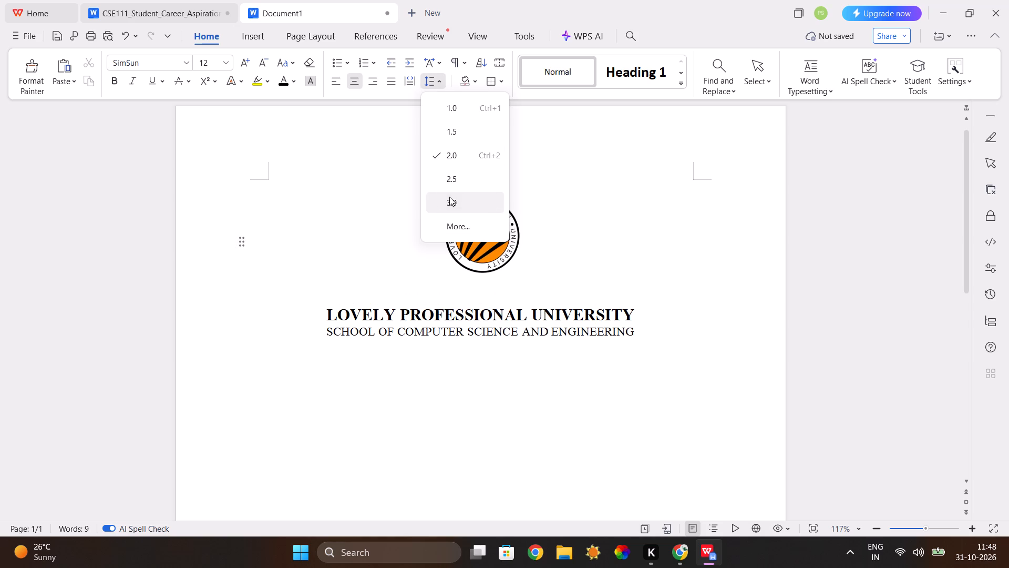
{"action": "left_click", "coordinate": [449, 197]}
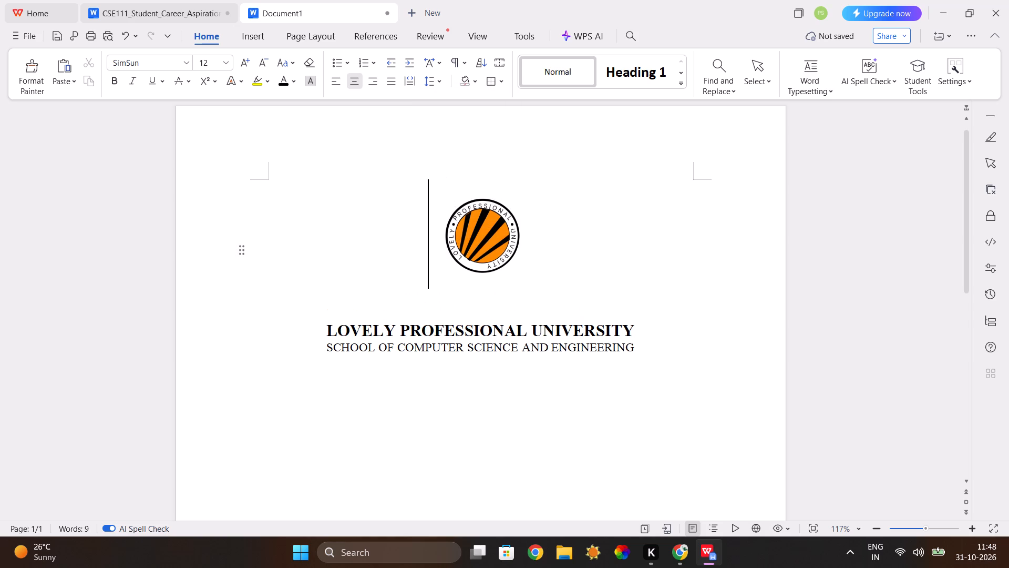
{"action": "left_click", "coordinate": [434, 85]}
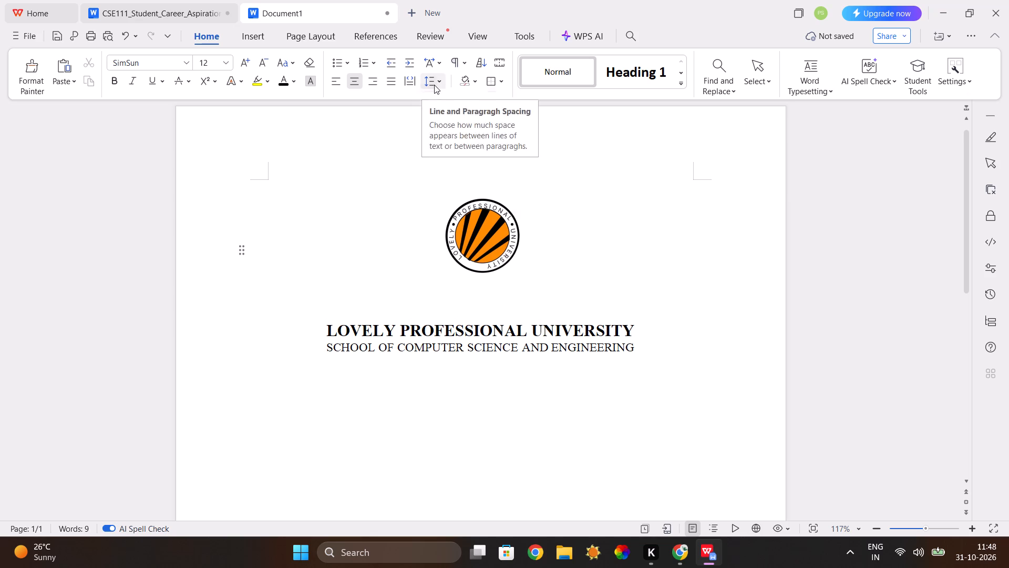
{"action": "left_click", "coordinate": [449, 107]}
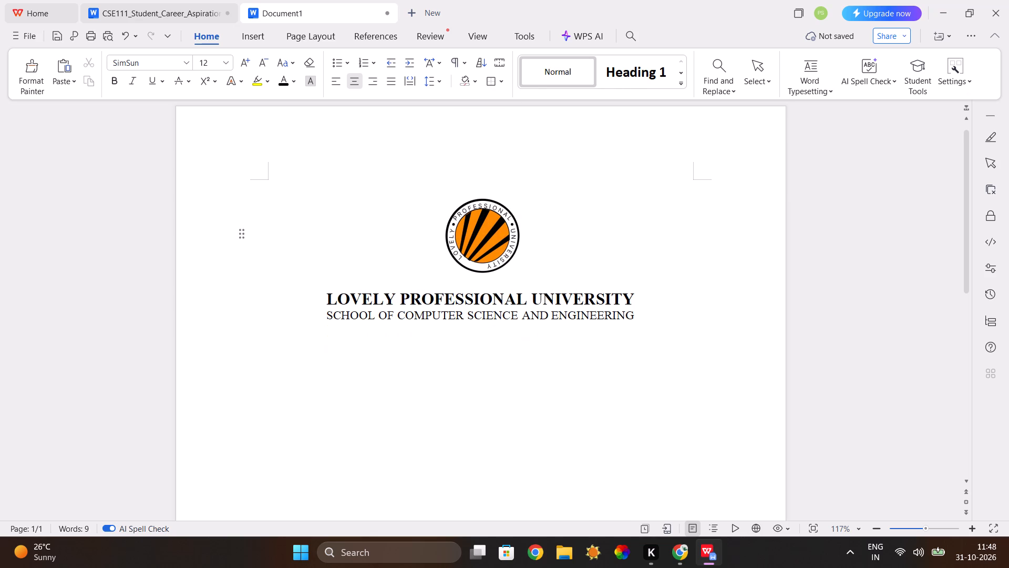
Try line spacing of 2.0 on the university name line and settle on 1.5.
{"action": "left_click", "coordinate": [643, 299]}
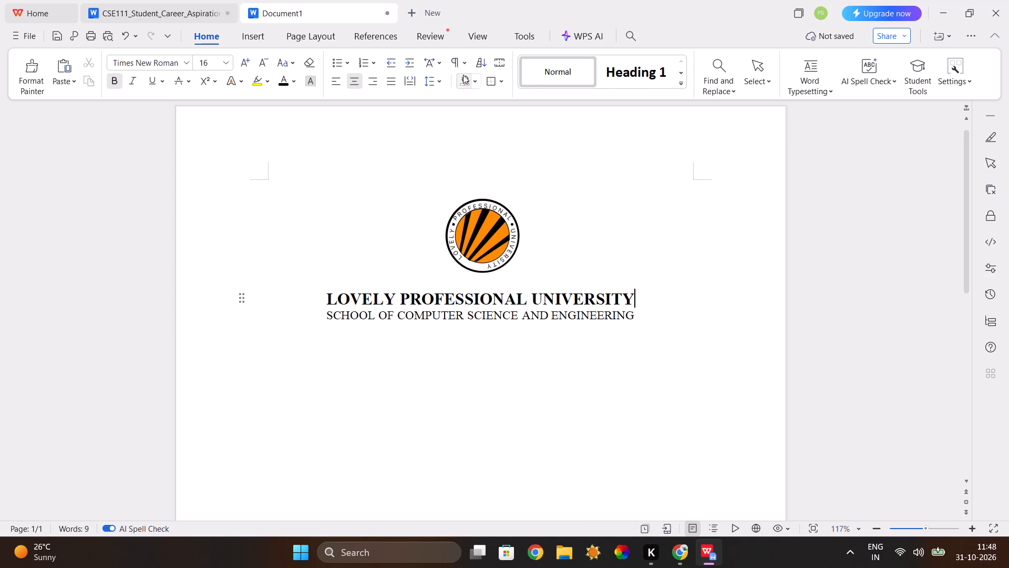
{"action": "left_click", "coordinate": [438, 80]}
{"action": "left_click", "coordinate": [457, 146]}
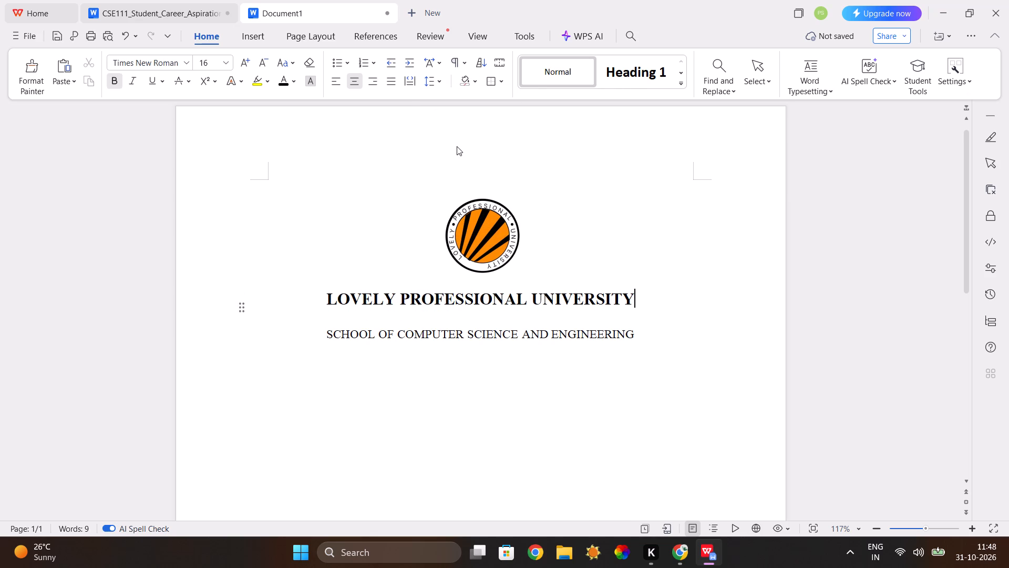
{"action": "left_click", "coordinate": [435, 79]}
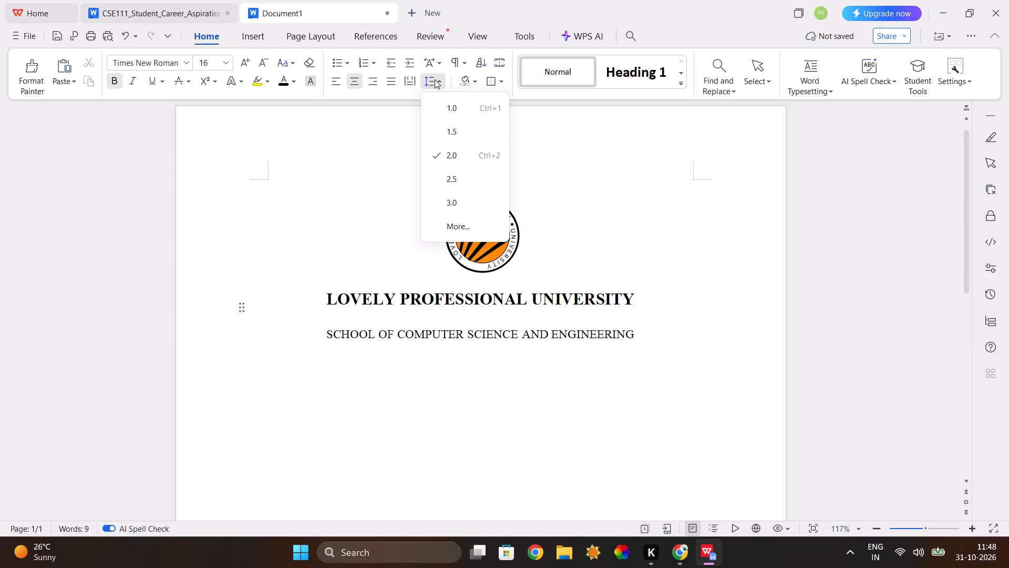
{"action": "left_click", "coordinate": [468, 136]}
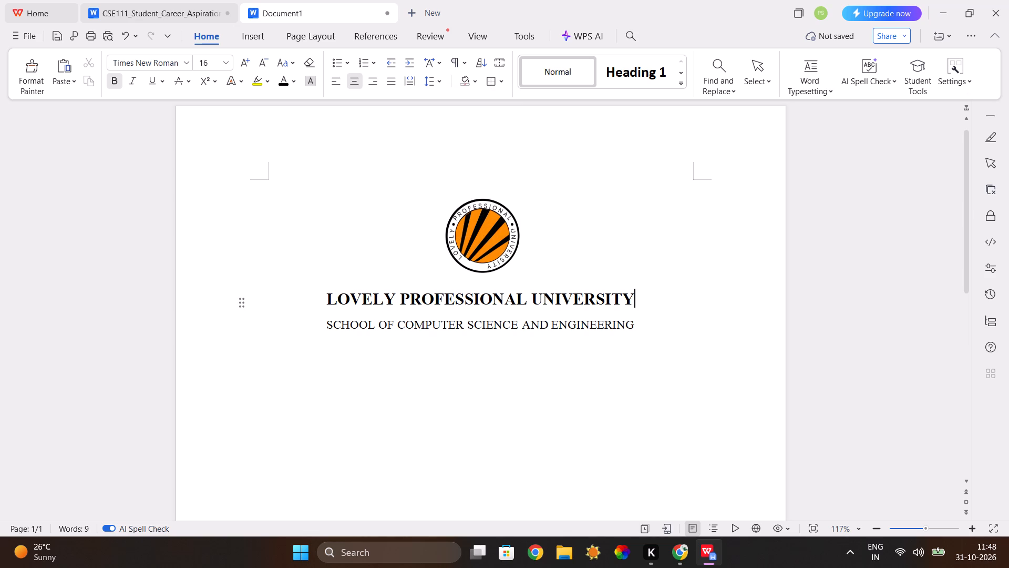
{"action": "left_click", "coordinate": [642, 324]}
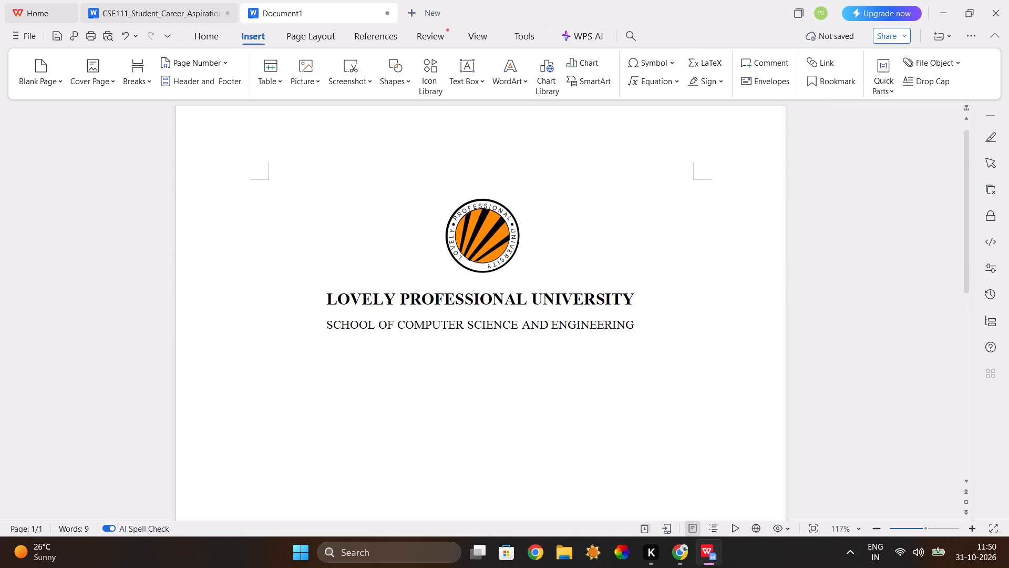
{"action": "left_click_drag", "start_coordinate": [254, 341], "coordinate": [645, 346]}
{"action": "left_click_drag", "start_coordinate": [645, 346], "coordinate": [718, 334]}
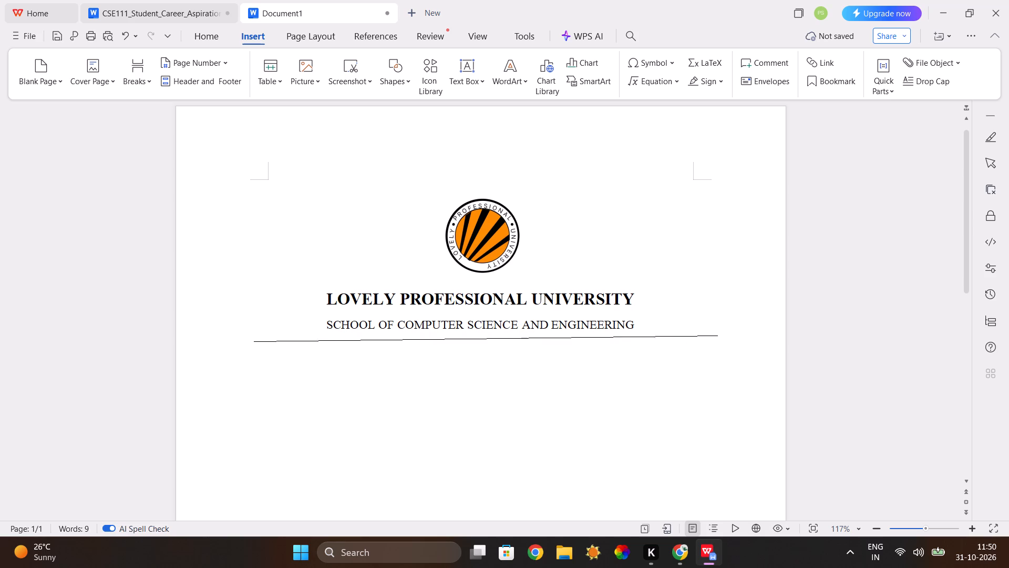
{"action": "left_click_drag", "start_coordinate": [718, 334], "coordinate": [722, 342]}
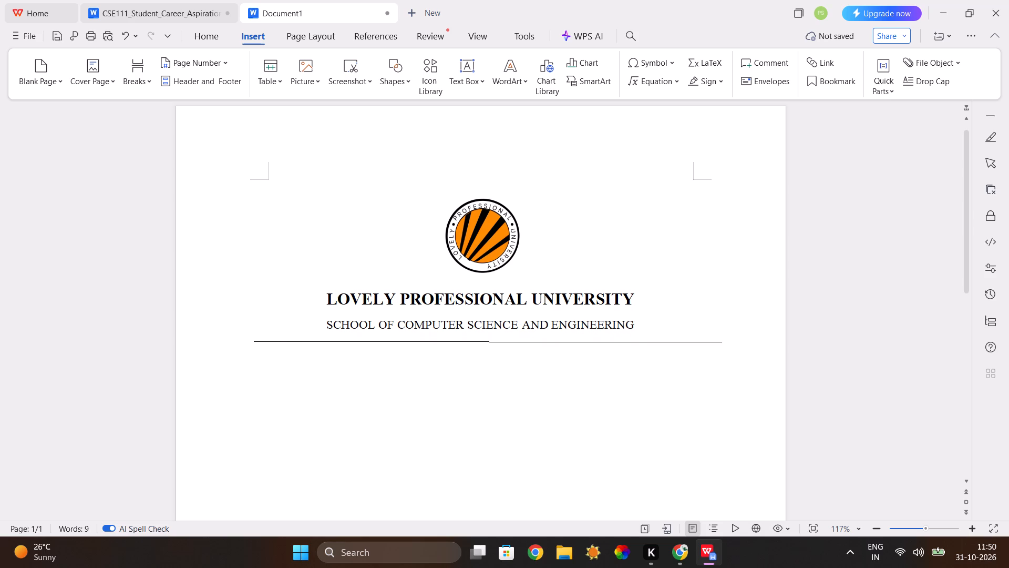
{"action": "left_click_drag", "start_coordinate": [722, 342], "coordinate": [724, 341]}
{"action": "left_click_drag", "start_coordinate": [724, 341], "coordinate": [741, 340]}
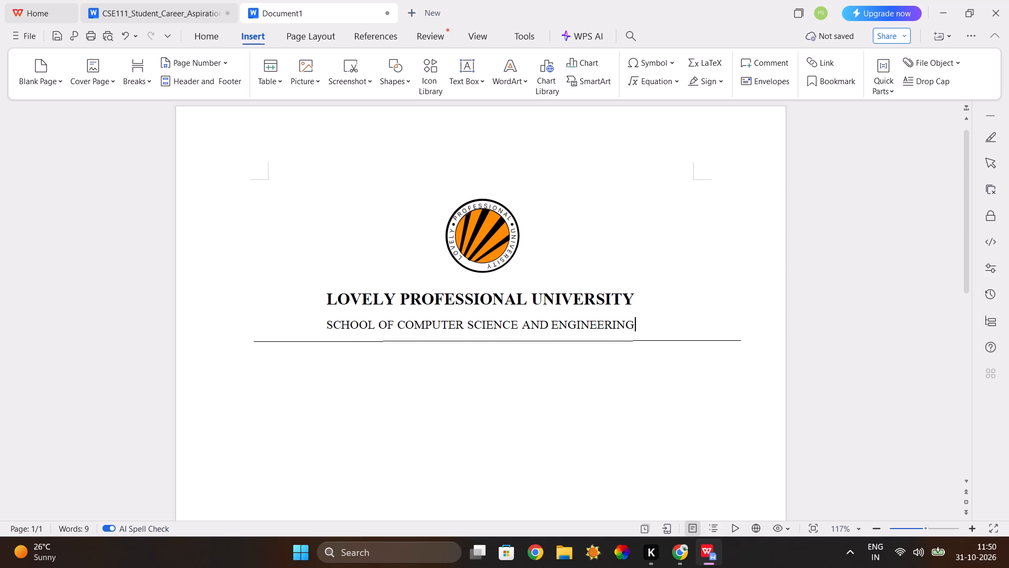
{"action": "left_click_drag", "start_coordinate": [741, 340], "coordinate": [742, 341]}
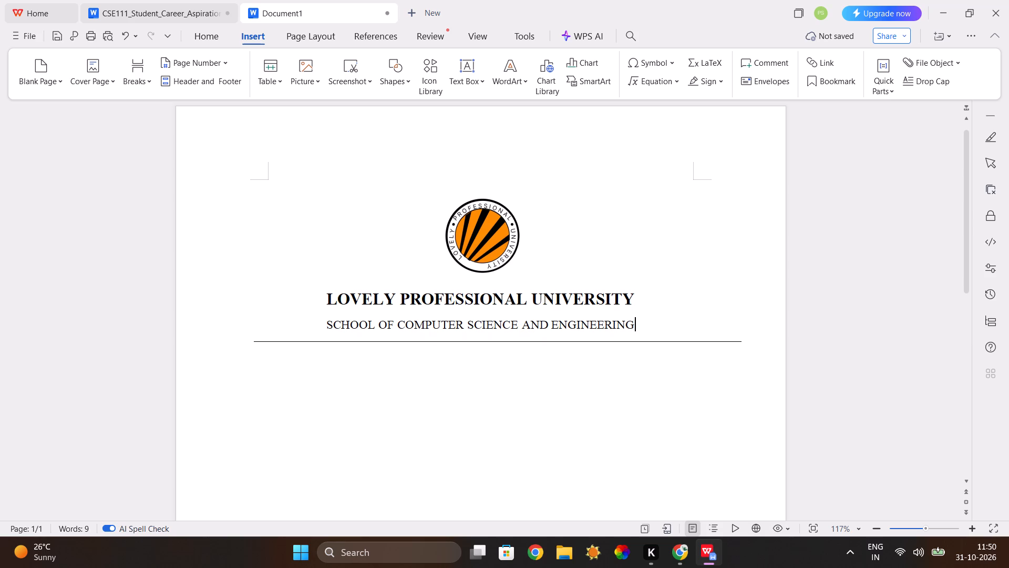
{"action": "left_click_drag", "start_coordinate": [742, 341], "coordinate": [726, 340]}
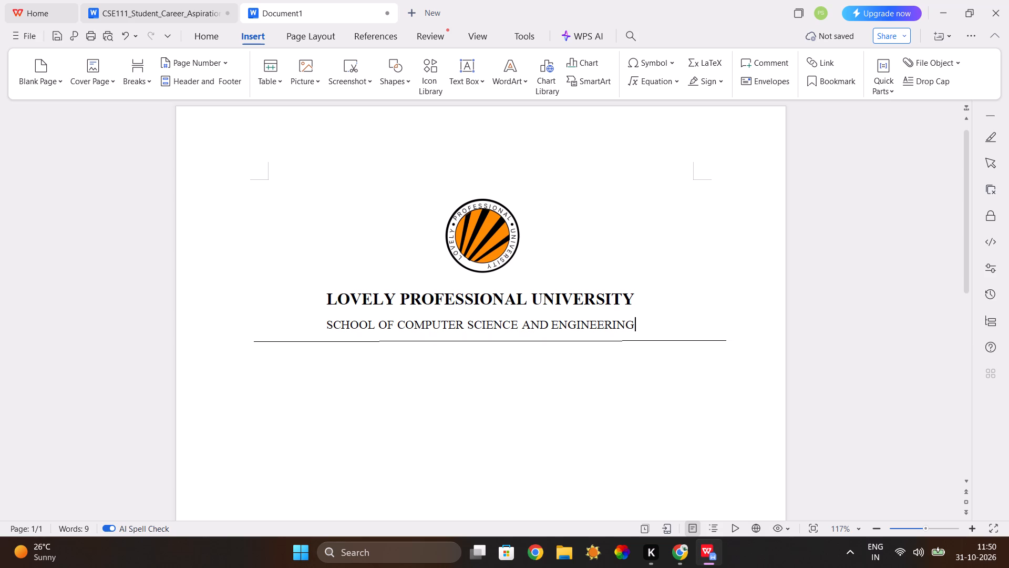
{"action": "left_click_drag", "start_coordinate": [726, 340], "coordinate": [722, 340]}
{"action": "left_click_drag", "start_coordinate": [722, 340], "coordinate": [721, 342]}
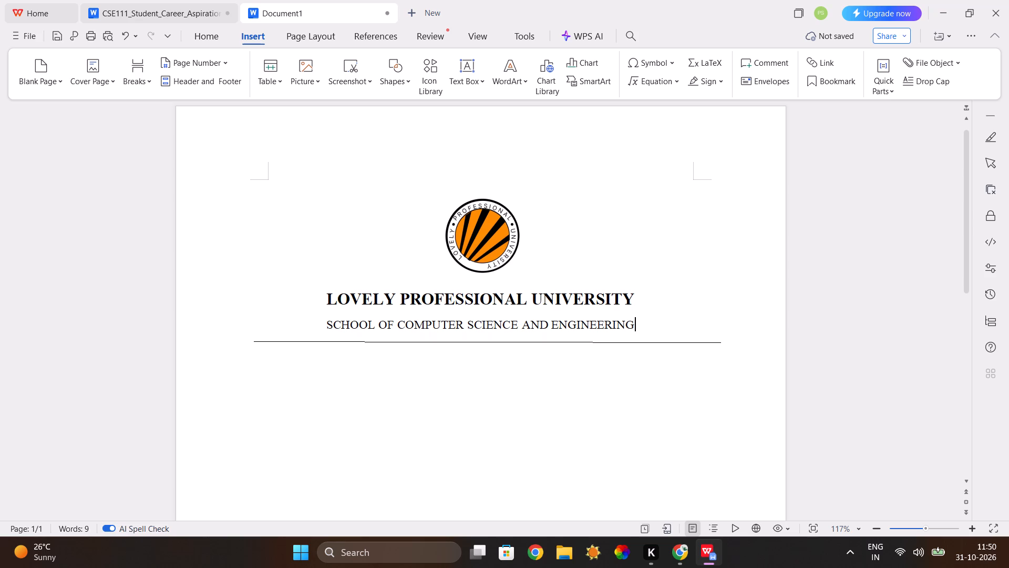
{"action": "left_click_drag", "start_coordinate": [721, 342], "coordinate": [720, 341]}
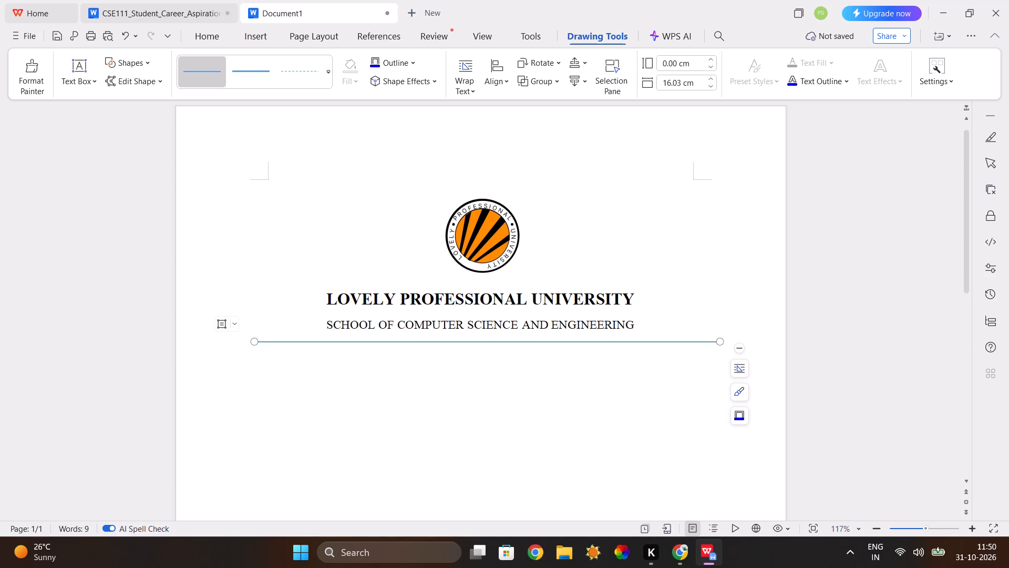
{"action": "left_click", "coordinate": [604, 389]}
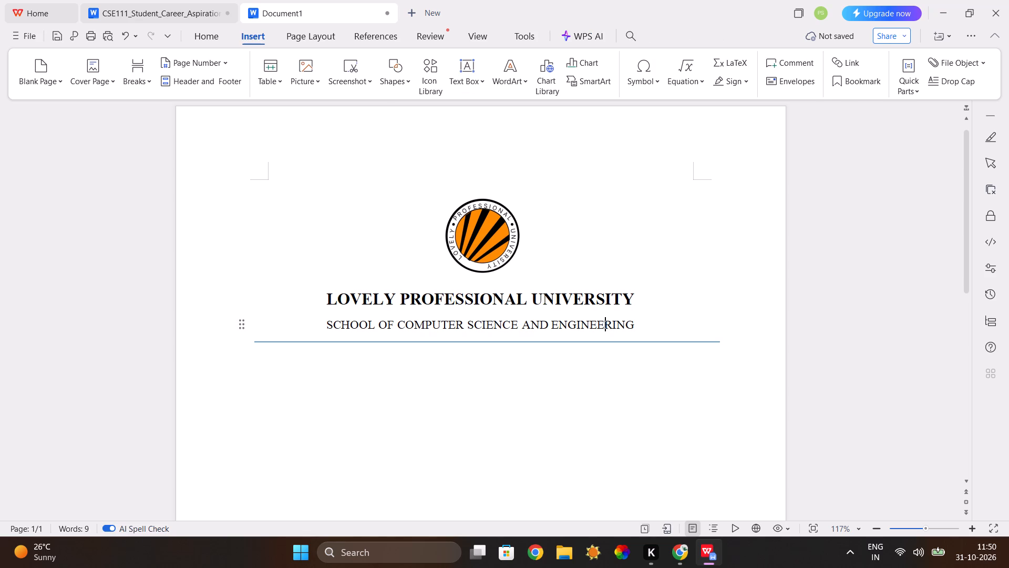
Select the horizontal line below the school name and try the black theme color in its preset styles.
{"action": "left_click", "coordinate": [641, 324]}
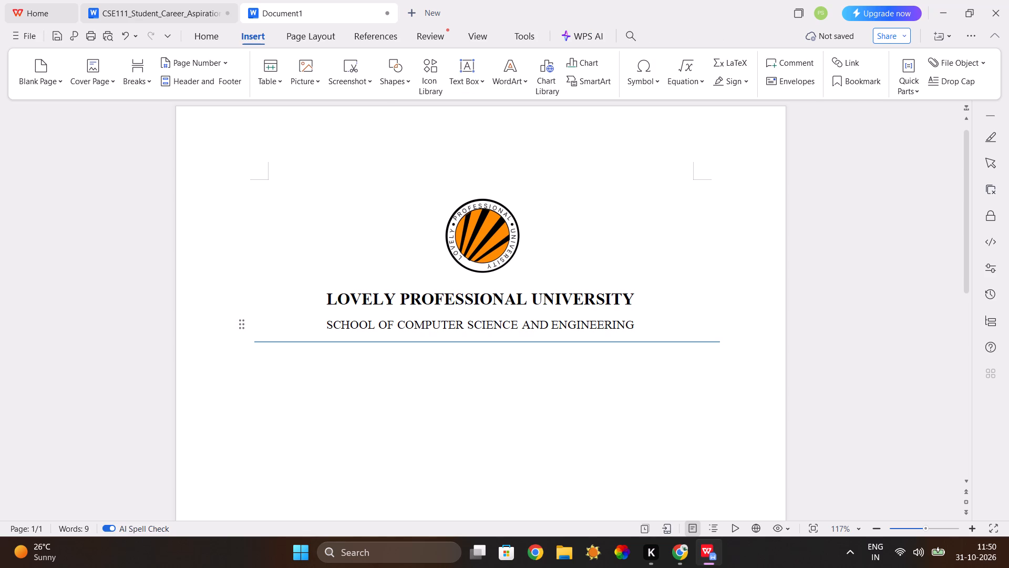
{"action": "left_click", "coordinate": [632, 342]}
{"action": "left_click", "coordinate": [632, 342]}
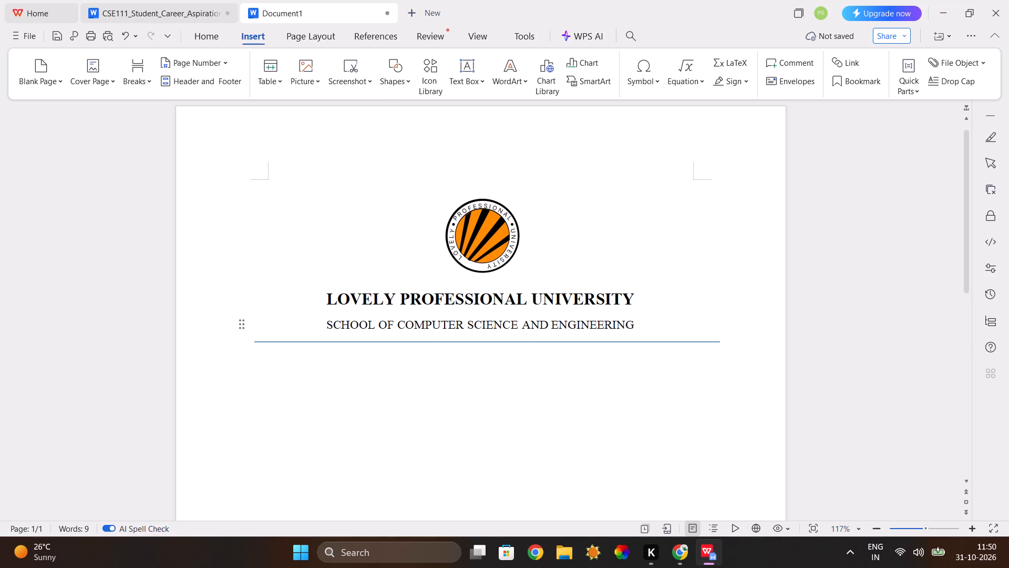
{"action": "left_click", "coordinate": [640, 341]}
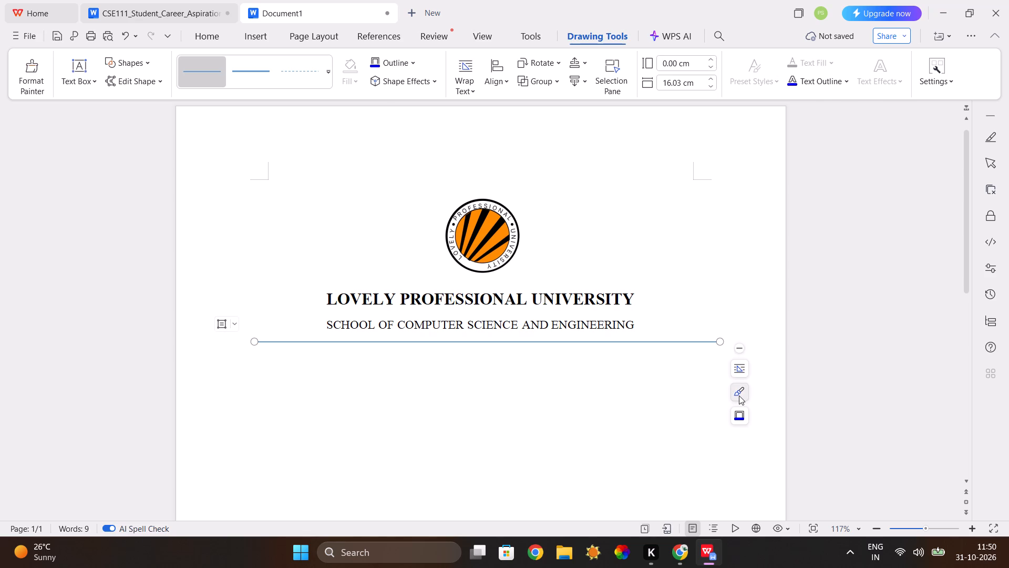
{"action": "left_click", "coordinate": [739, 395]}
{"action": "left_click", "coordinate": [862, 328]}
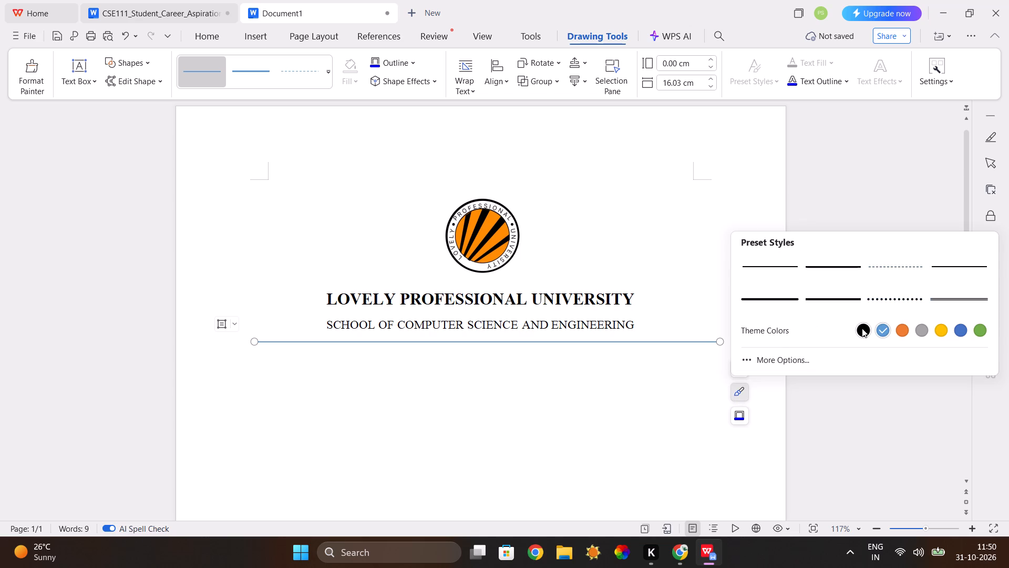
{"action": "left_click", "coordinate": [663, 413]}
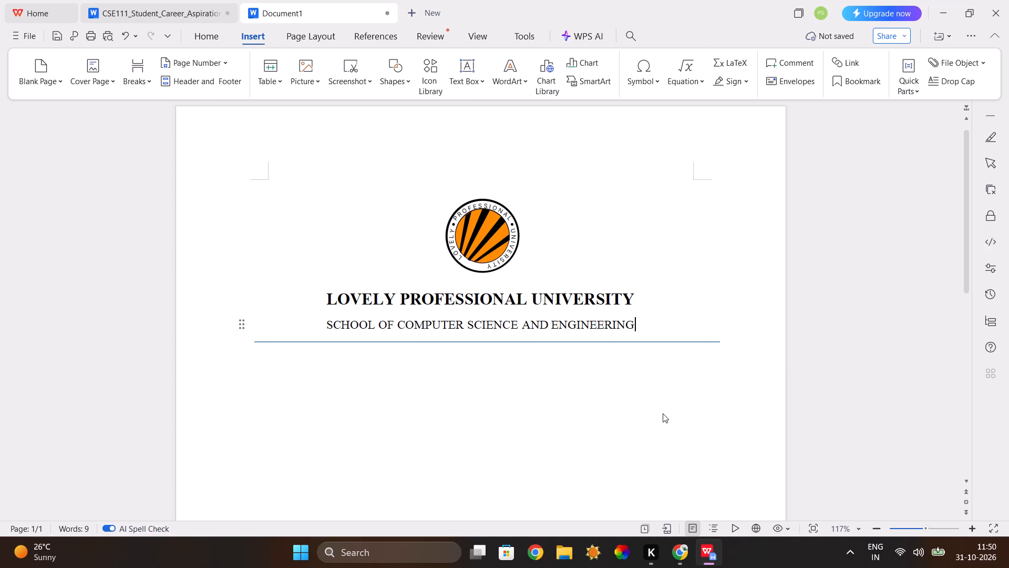
Set the outline color of the horizontal line below the school name to black.
{"action": "left_click", "coordinate": [708, 341]}
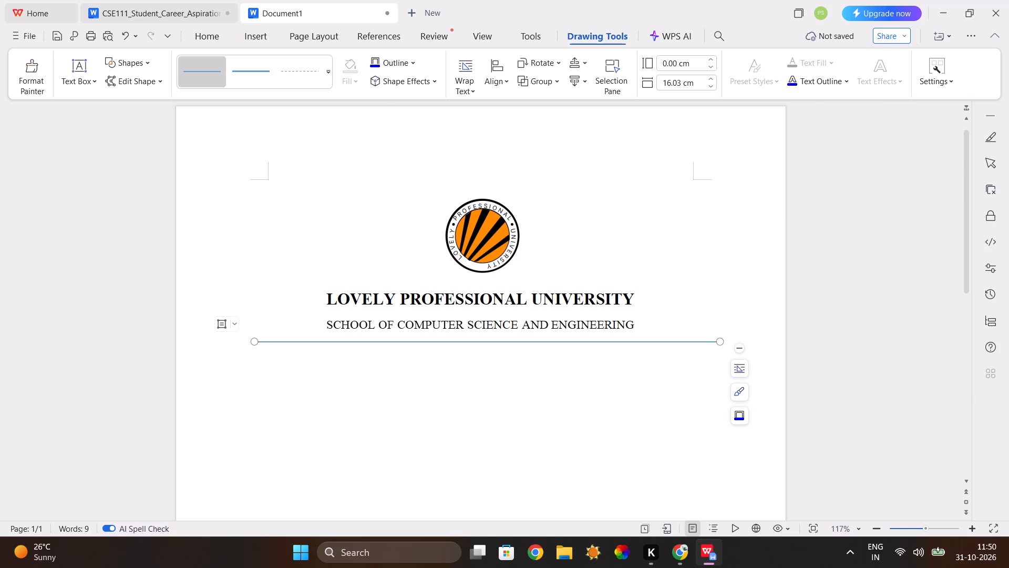
{"action": "left_click", "coordinate": [34, 87]}
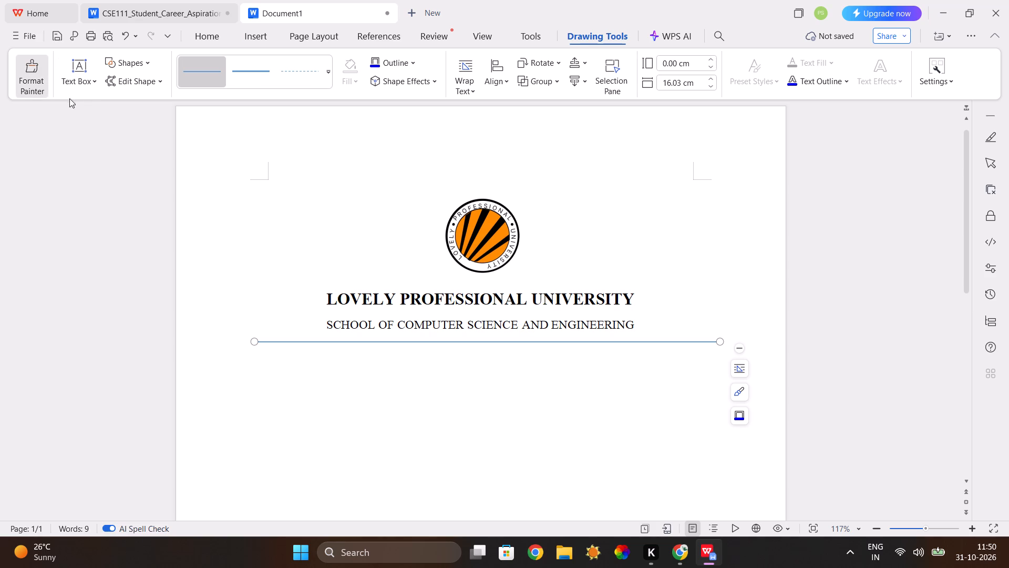
{"action": "left_click", "coordinate": [16, 83]}
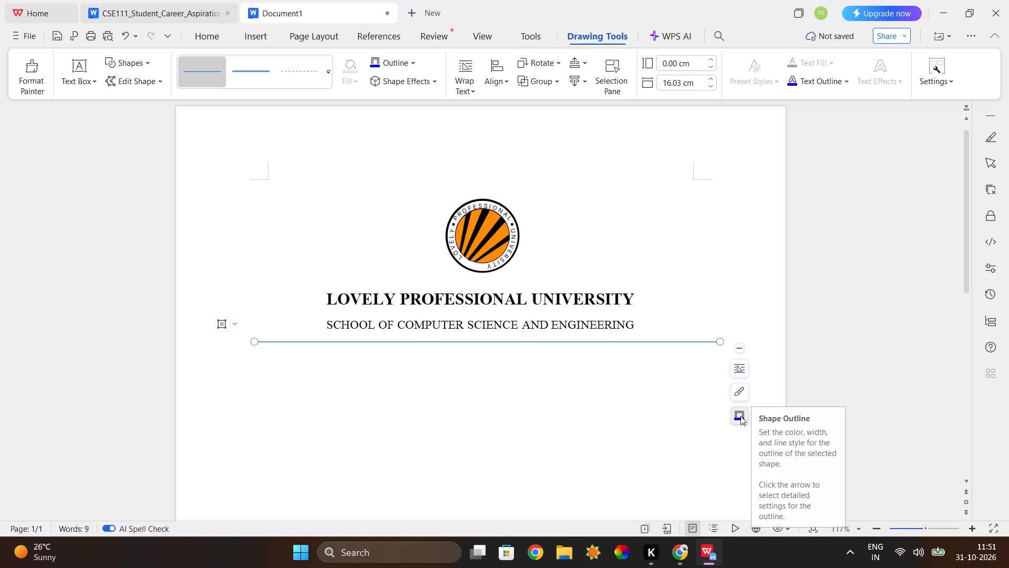
{"action": "left_click", "coordinate": [740, 416]}
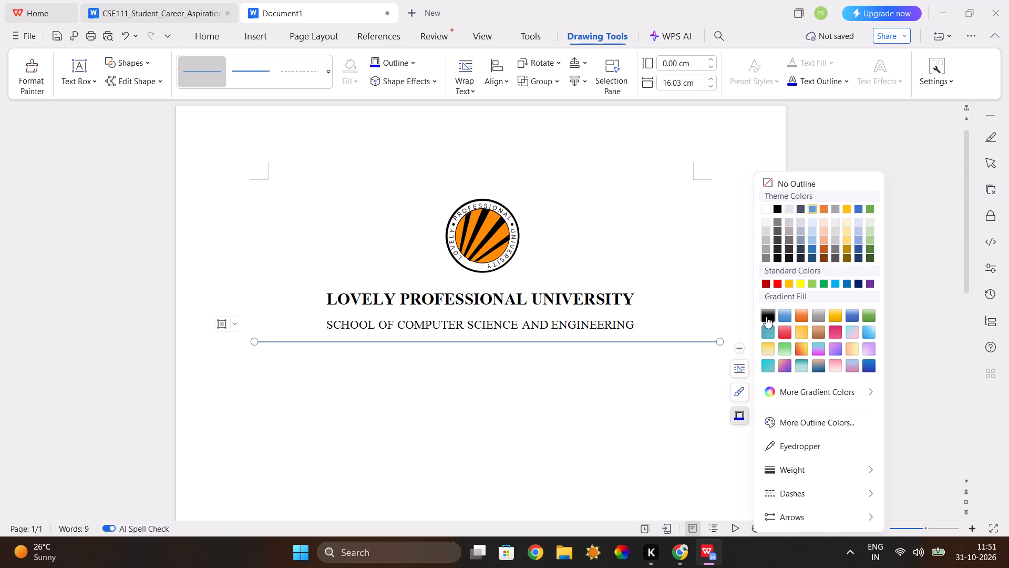
{"action": "left_click", "coordinate": [776, 207]}
{"action": "left_click", "coordinate": [652, 371]}
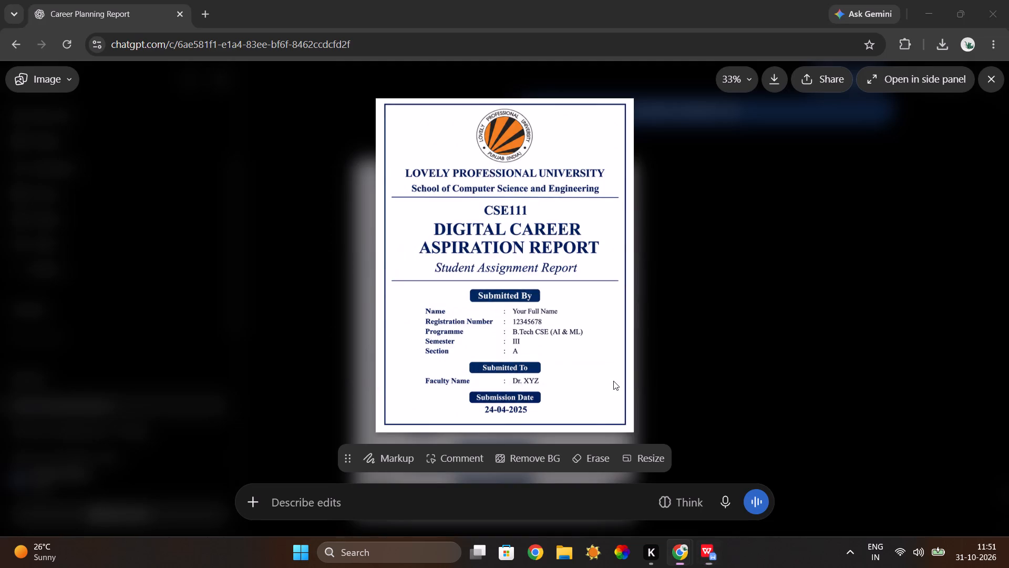
Check the enlarged reference cover in Chrome for the text below the first divider line and return to the WPS document.
{"action": "scroll", "coordinate": [575, 319], "scroll_direction": "down", "scroll_amount": 1}
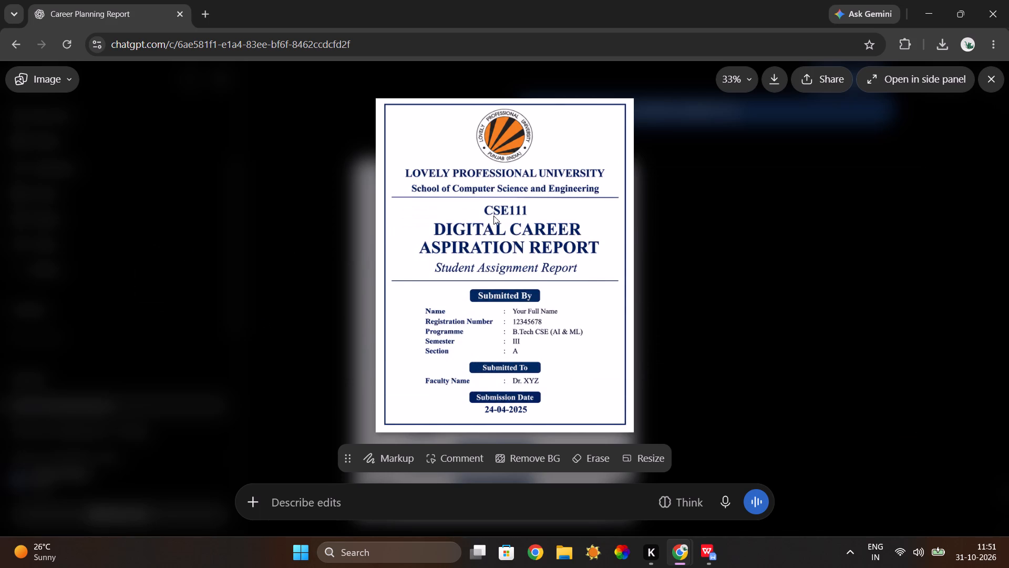
{"action": "left_click", "coordinate": [485, 208]}
{"action": "left_click", "coordinate": [692, 196]}
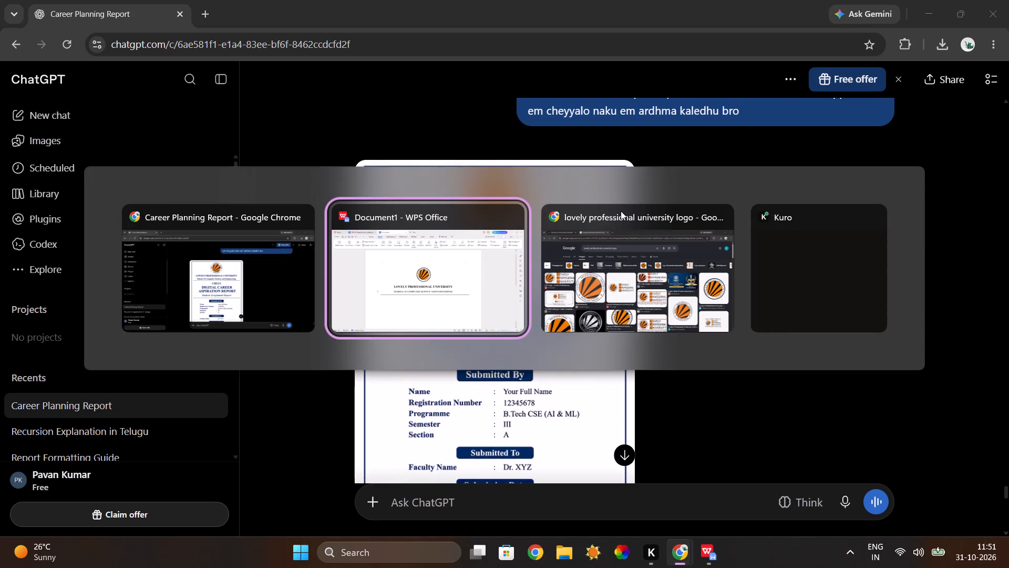
{"action": "left_click", "coordinate": [442, 363]}
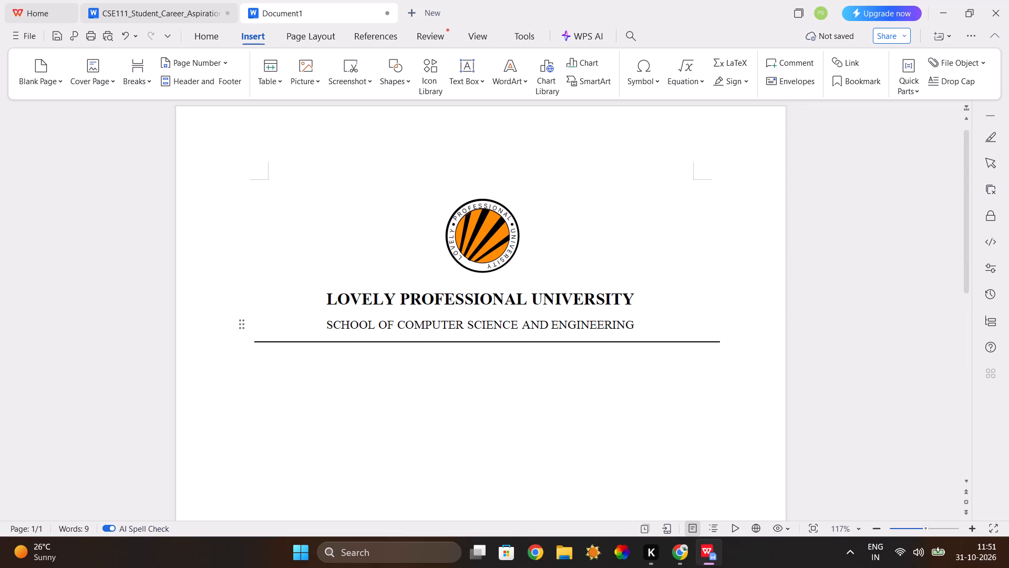
{"action": "left_click", "coordinate": [634, 331]}
{"action": "left_click", "coordinate": [735, 344]}
{"action": "left_click", "coordinate": [724, 343]}
{"action": "left_click", "coordinate": [423, 358]}
{"action": "left_click", "coordinate": [423, 358]}
Enter "CSE111" on a new line under the divider line, leaving two blank lines after the school name.
{"action": "left_click", "coordinate": [639, 324]}
{"action": "key", "text": "Return"}
{"action": "key", "text": "Return"}
{"action": "key", "text": "Return"}
{"action": "key", "text": "Left"}
{"action": "key", "text": "Left"}
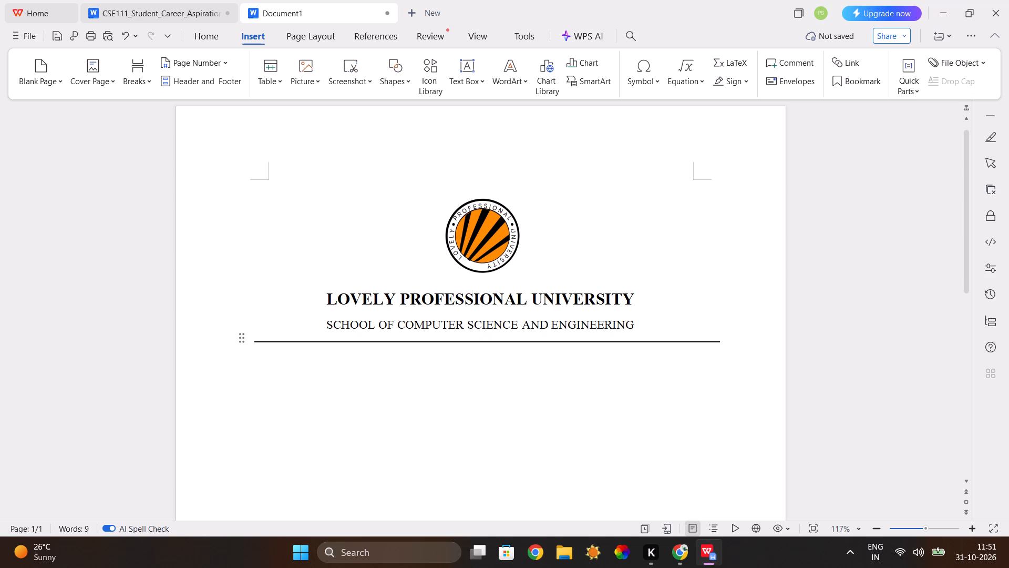
{"action": "key", "text": "Right"}
{"action": "key", "text": "Right"}
{"action": "type", "text": "CSE"}
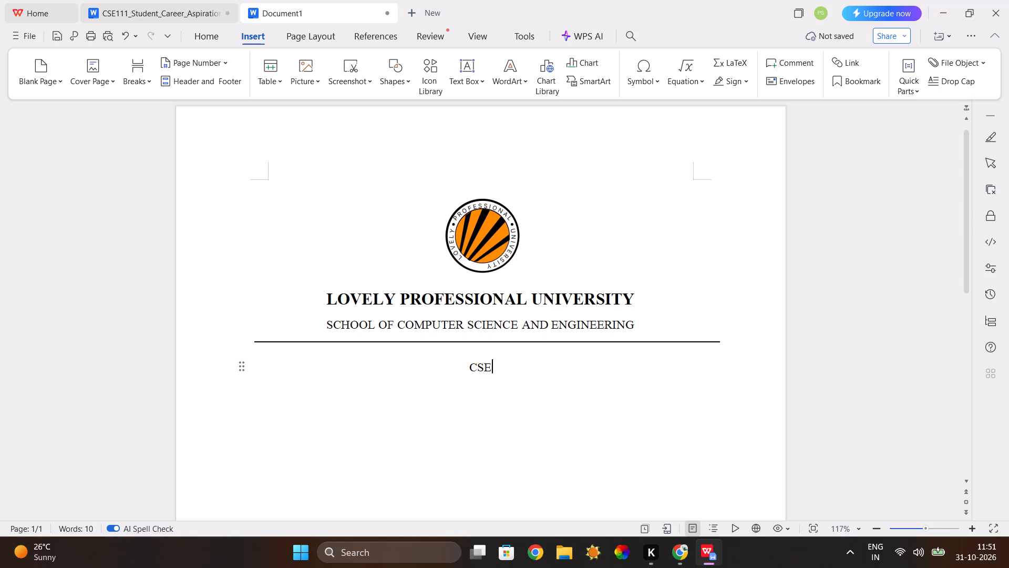
{"action": "type", "text": "111"}
Make the CSE111 heading bold and increase its font size to 20.
{"action": "left_click_drag", "start_coordinate": [460, 374], "coordinate": [509, 371]}
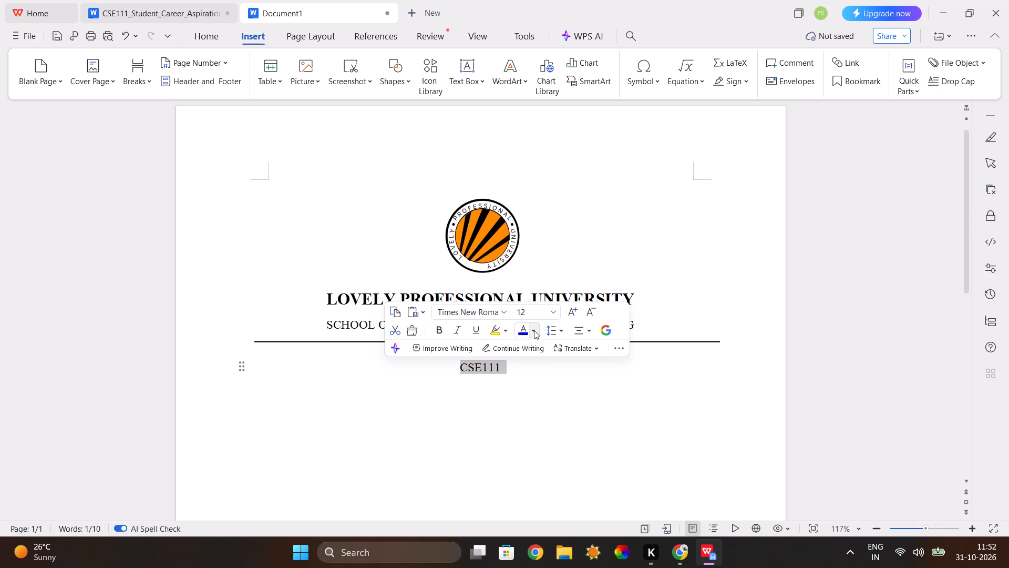
{"action": "left_click", "coordinate": [437, 333]}
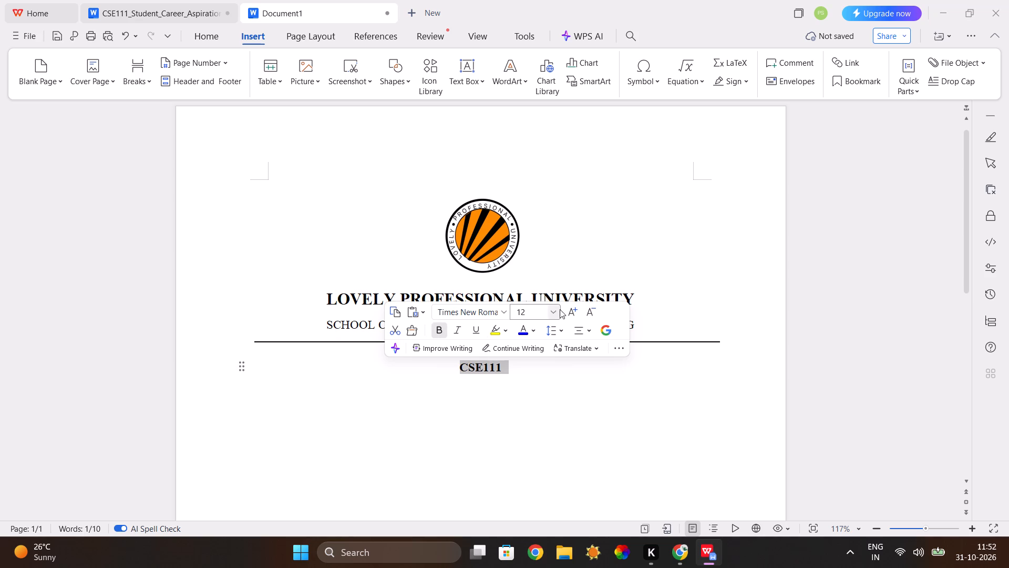
{"action": "left_click", "coordinate": [569, 310]}
{"action": "left_click", "coordinate": [569, 310]}
{"action": "left_click", "coordinate": [569, 310]}
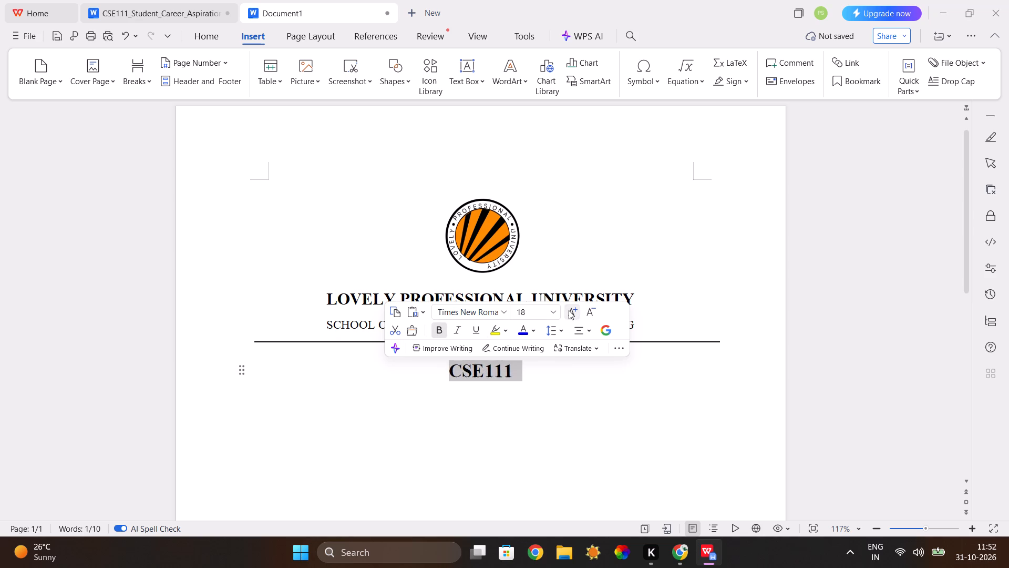
{"action": "left_click", "coordinate": [569, 310]}
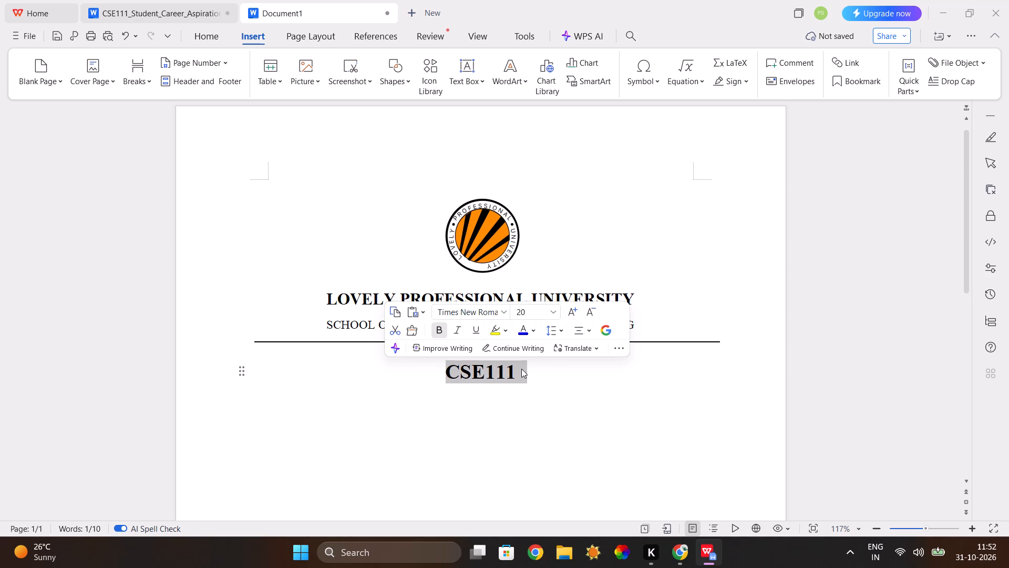
{"action": "left_click", "coordinate": [530, 372]}
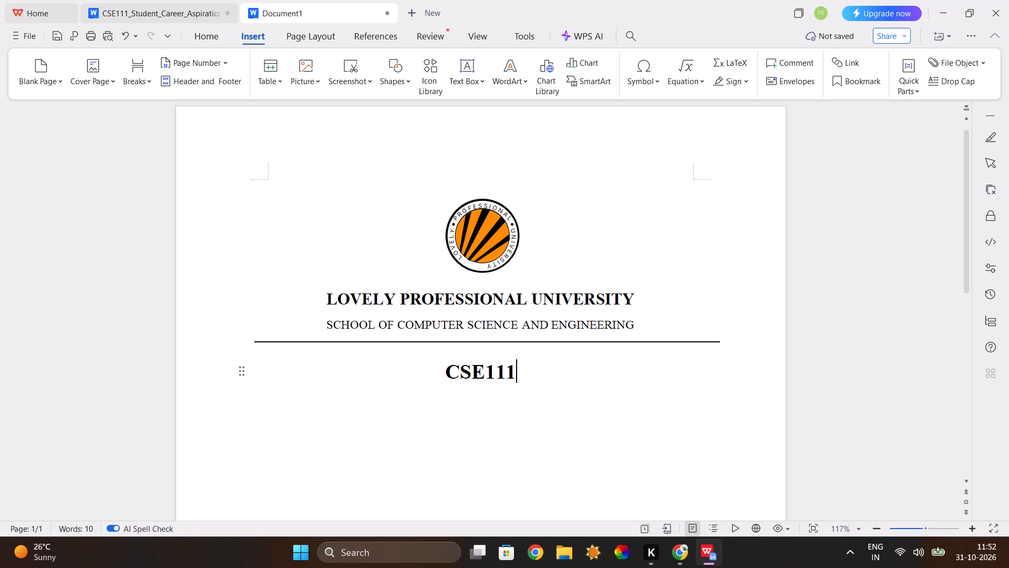
Redo the two blank lines above CSE111 and shift the heading toward the page centre with spaces.
{"action": "left_click", "coordinate": [448, 371]}
{"action": "key", "text": "BackSpace"}
{"action": "key", "text": "BackSpace"}
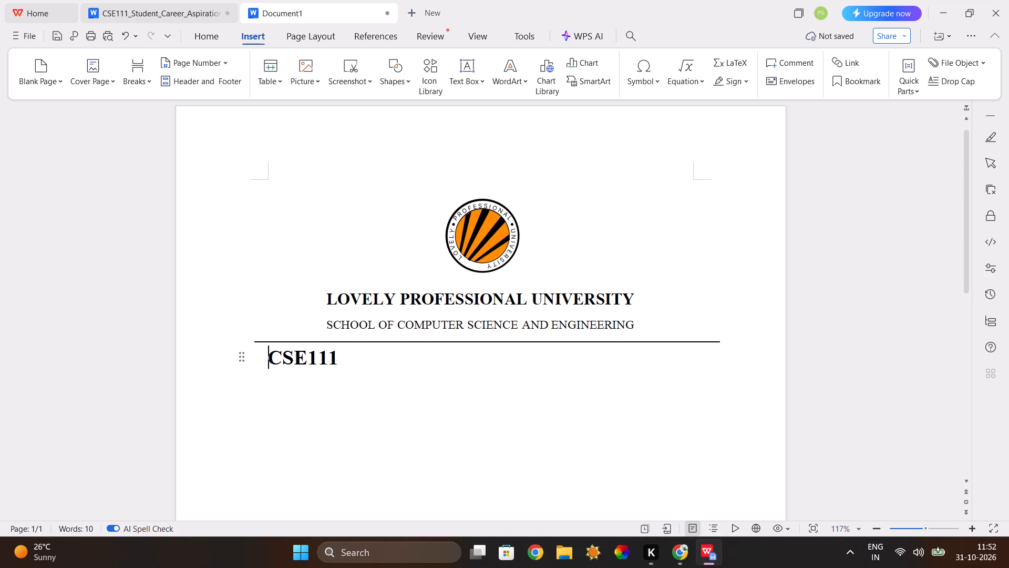
{"action": "key", "text": "Return"}
{"action": "key", "text": "Return"}
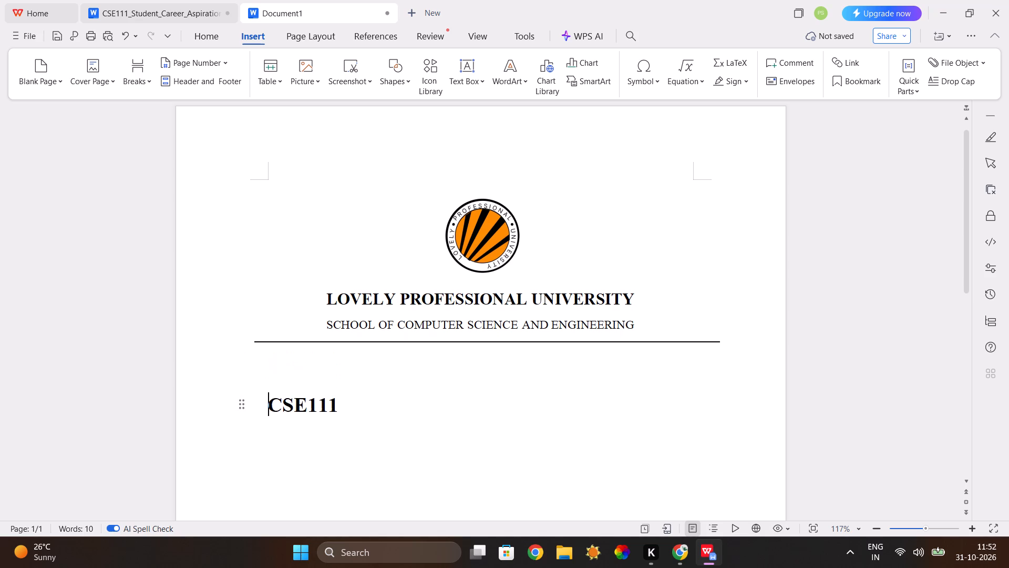
{"action": "key", "text": "space"}
{"action": "key", "text": "space"}
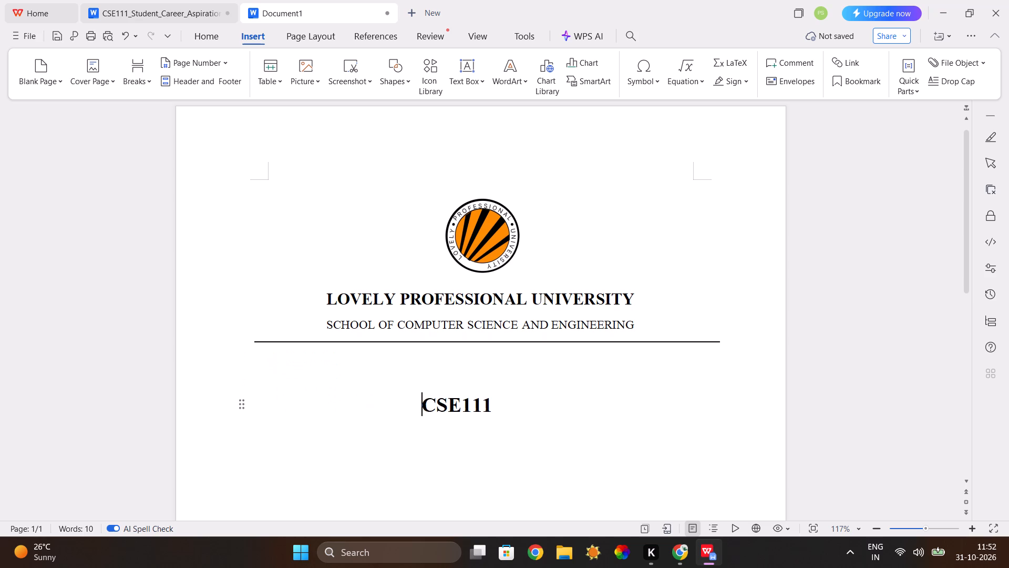
{"action": "key", "text": "space"}
{"action": "key", "text": "Up"}
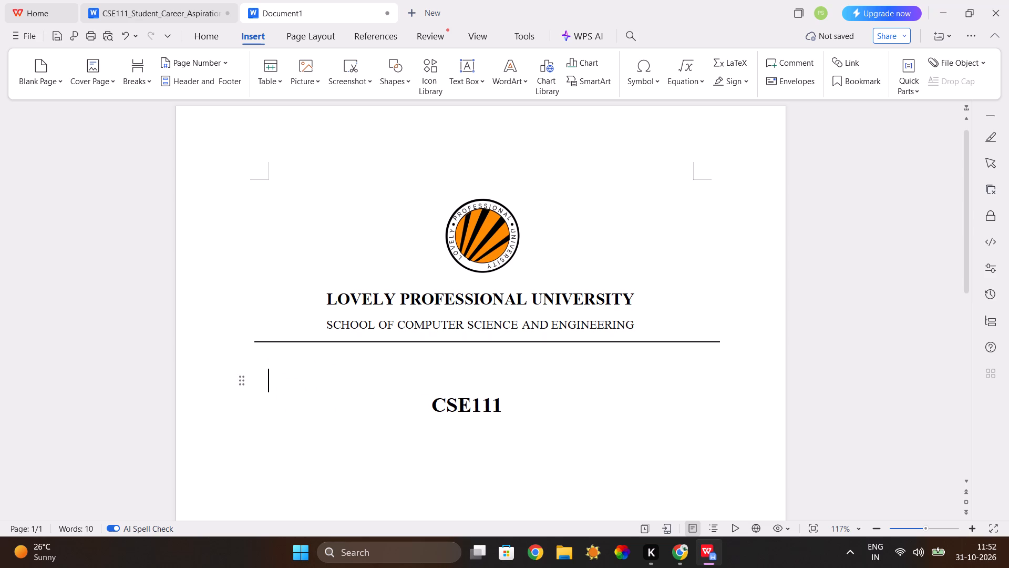
{"action": "key", "text": "BackSpace"}
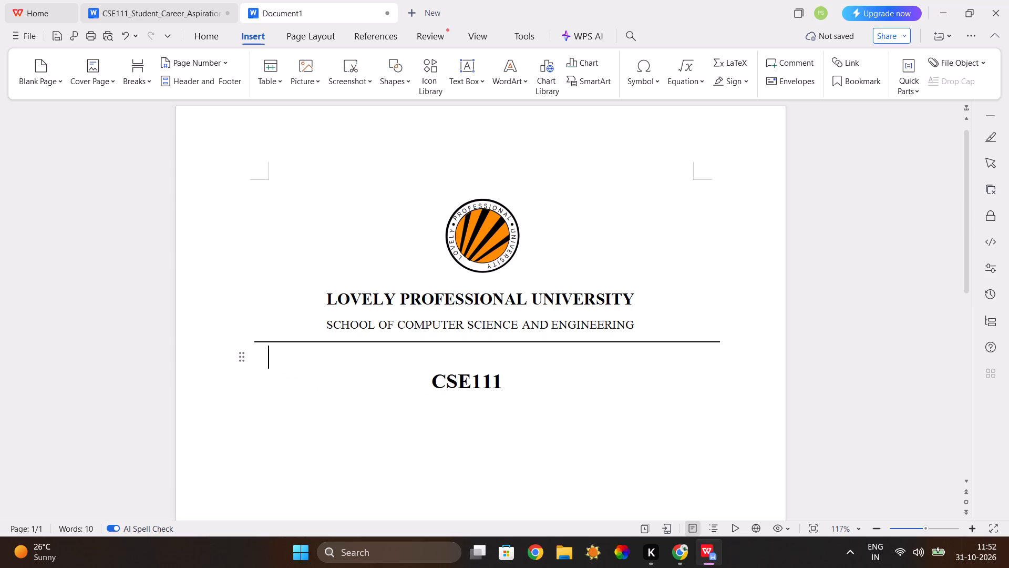
{"action": "key", "text": "BackSpace"}
{"action": "key", "text": "BackSpace"}
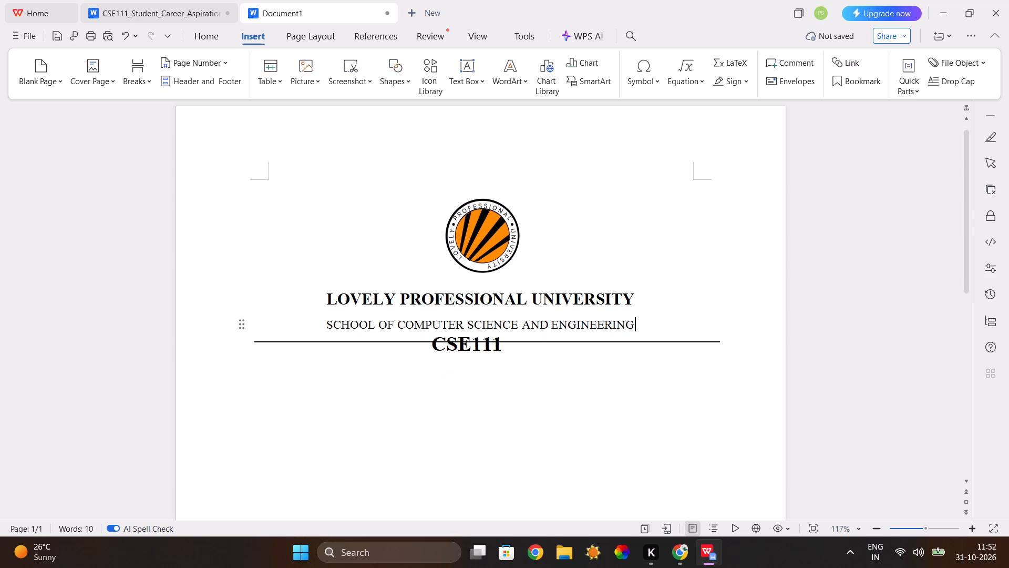
{"action": "key", "text": "Return"}
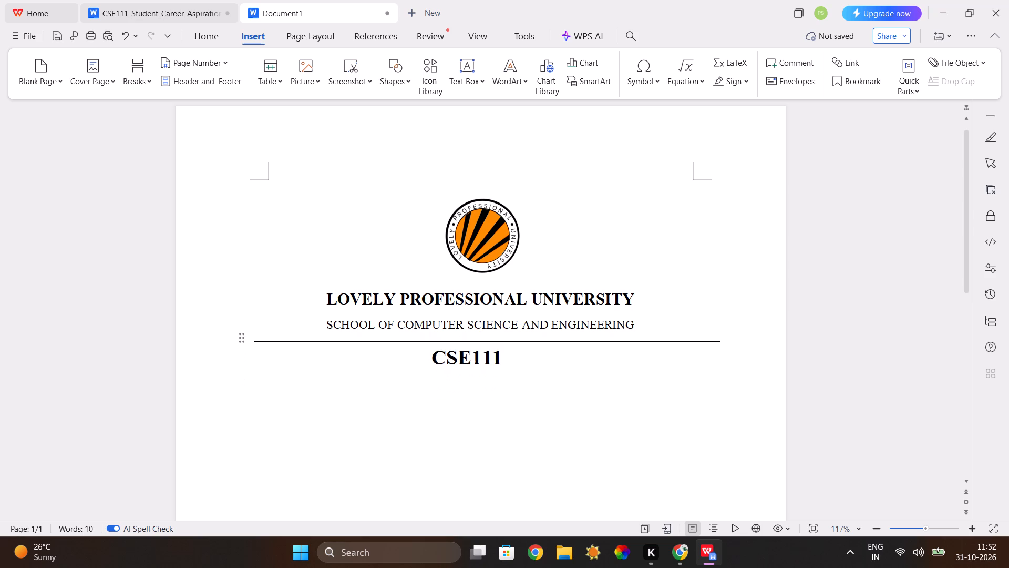
{"action": "key", "text": "Return"}
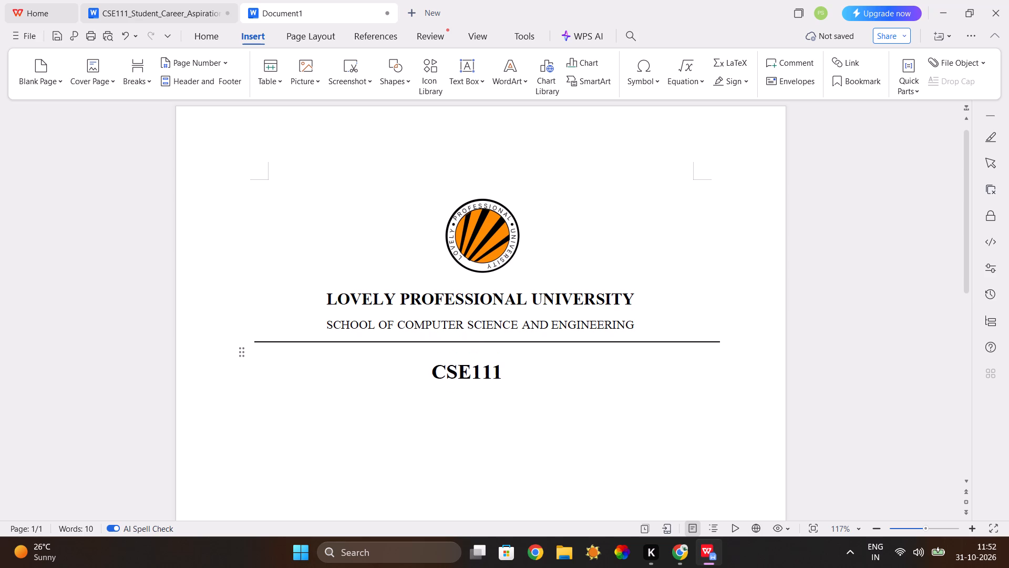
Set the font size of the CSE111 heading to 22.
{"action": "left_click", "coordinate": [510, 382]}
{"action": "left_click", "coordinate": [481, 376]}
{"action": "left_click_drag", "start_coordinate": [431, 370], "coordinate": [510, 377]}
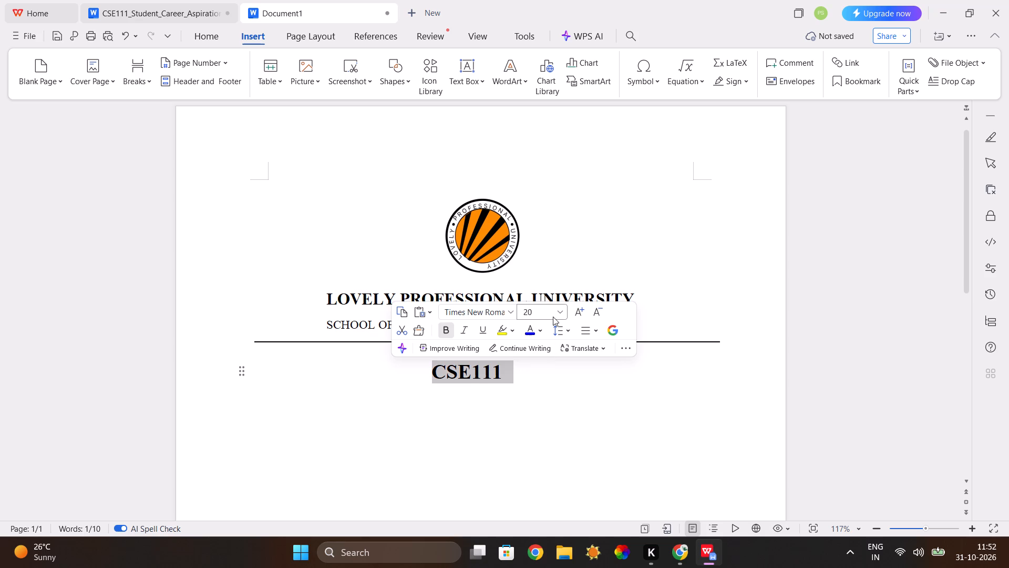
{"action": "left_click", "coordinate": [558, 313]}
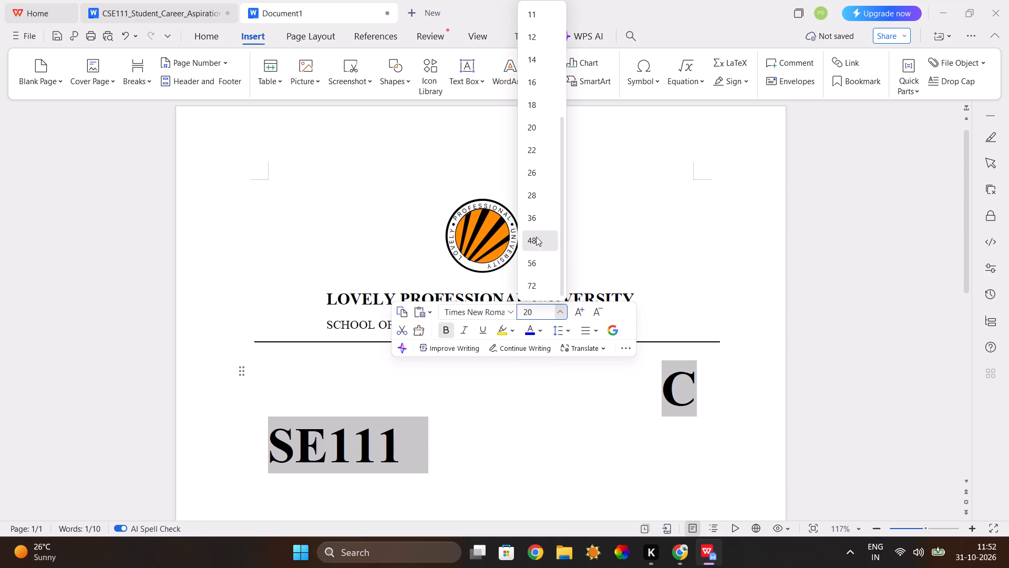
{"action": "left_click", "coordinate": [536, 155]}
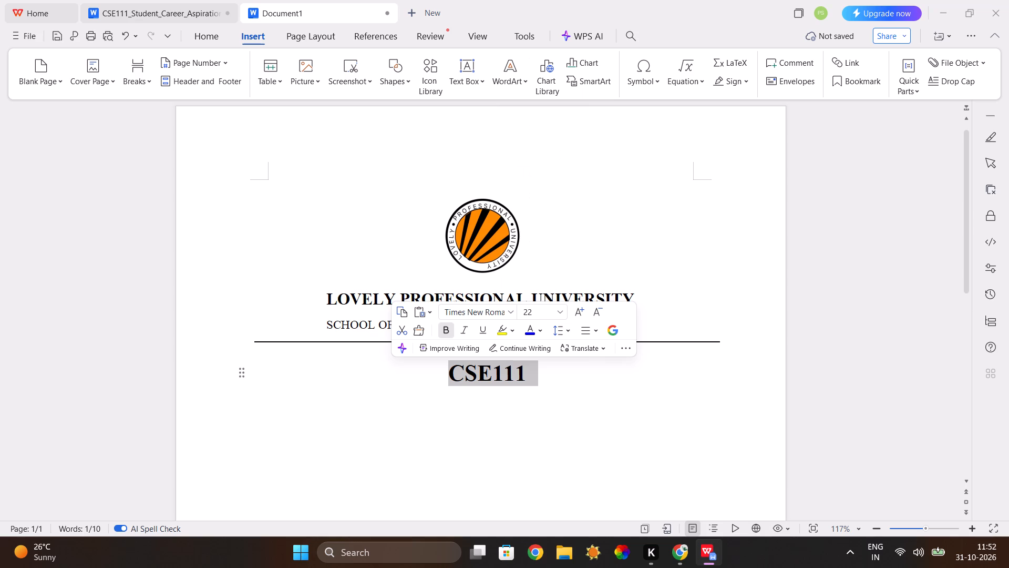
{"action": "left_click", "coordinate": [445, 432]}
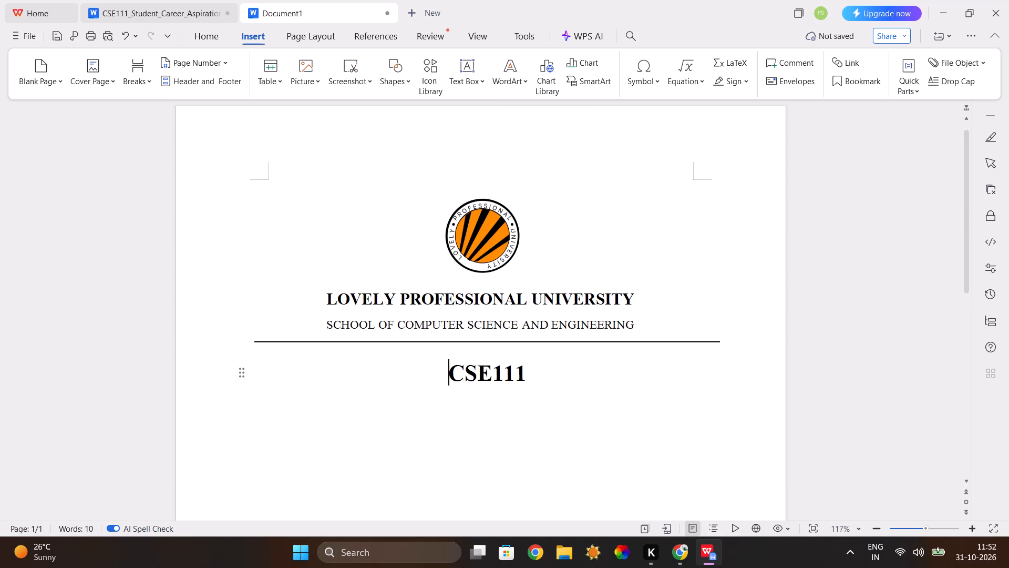
Set the font size of the CSE111 heading to 18.
{"action": "left_click", "coordinate": [529, 382]}
{"action": "left_click_drag", "start_coordinate": [449, 371], "coordinate": [526, 375]}
{"action": "left_click", "coordinate": [572, 312]}
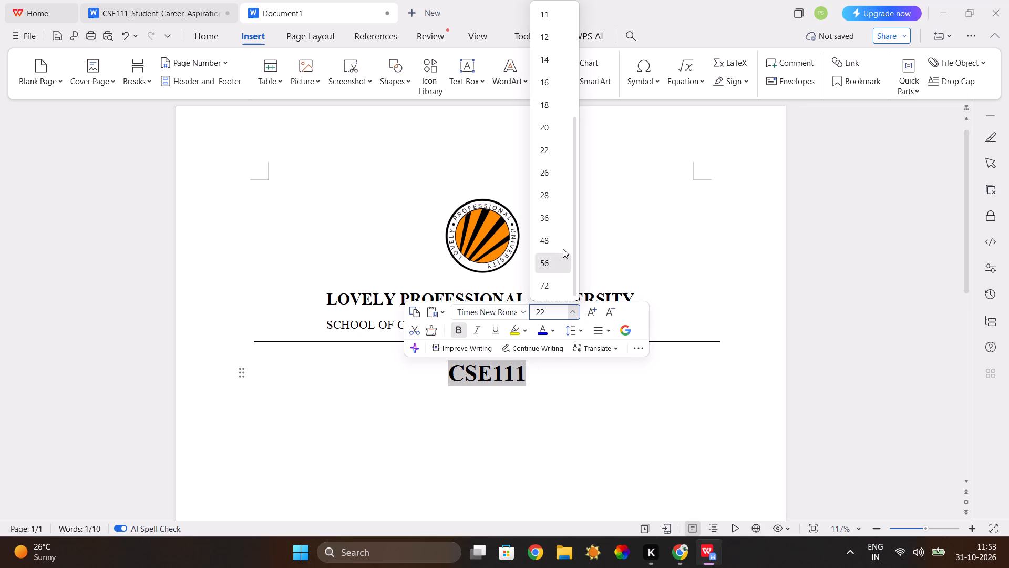
{"action": "left_click", "coordinate": [551, 98]}
{"action": "left_click", "coordinate": [502, 382]}
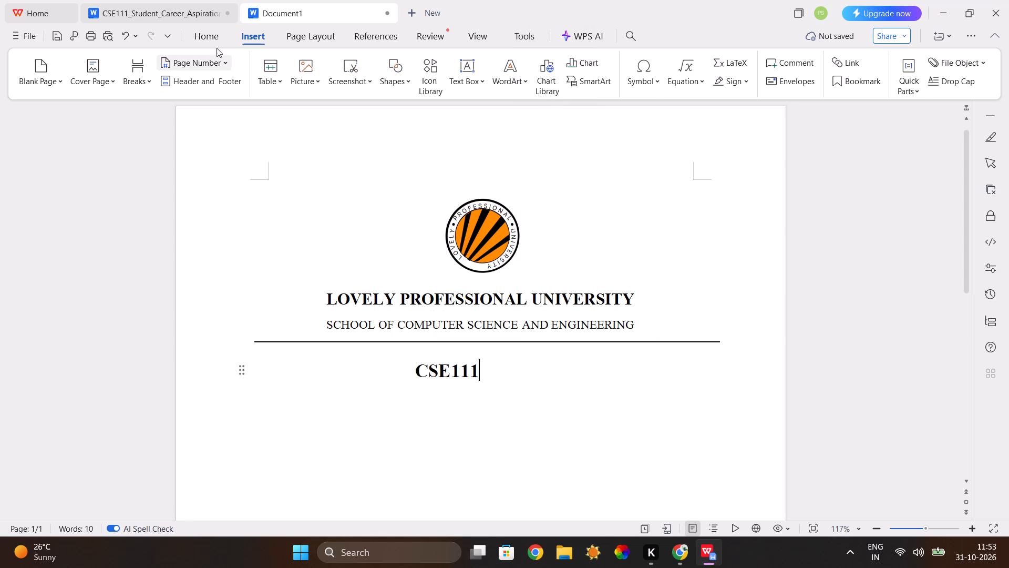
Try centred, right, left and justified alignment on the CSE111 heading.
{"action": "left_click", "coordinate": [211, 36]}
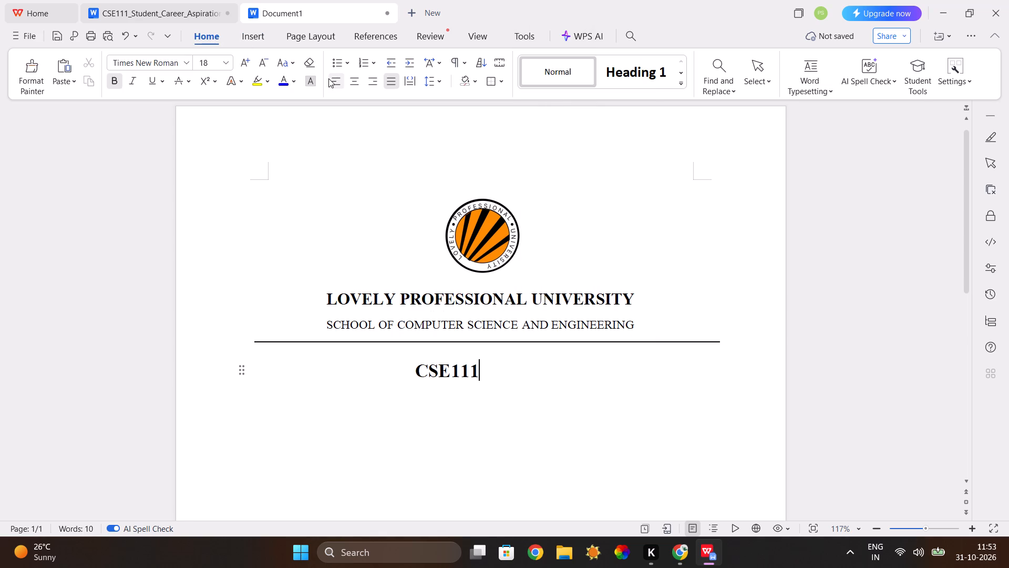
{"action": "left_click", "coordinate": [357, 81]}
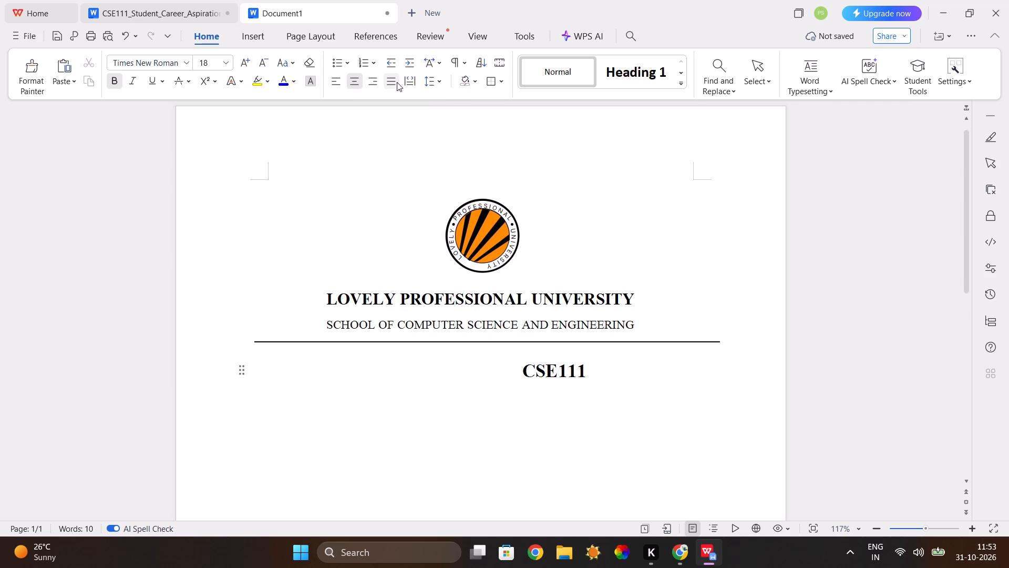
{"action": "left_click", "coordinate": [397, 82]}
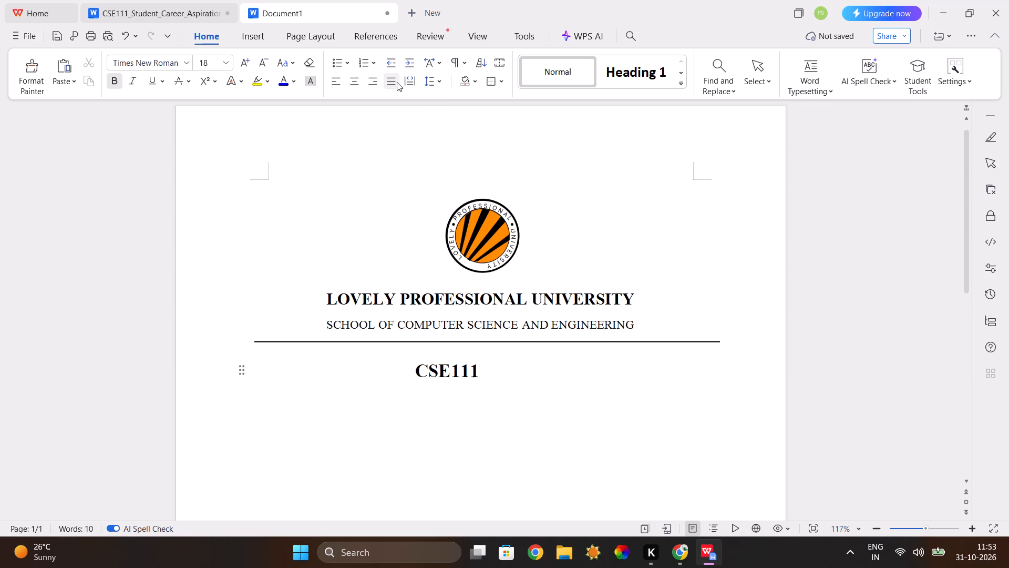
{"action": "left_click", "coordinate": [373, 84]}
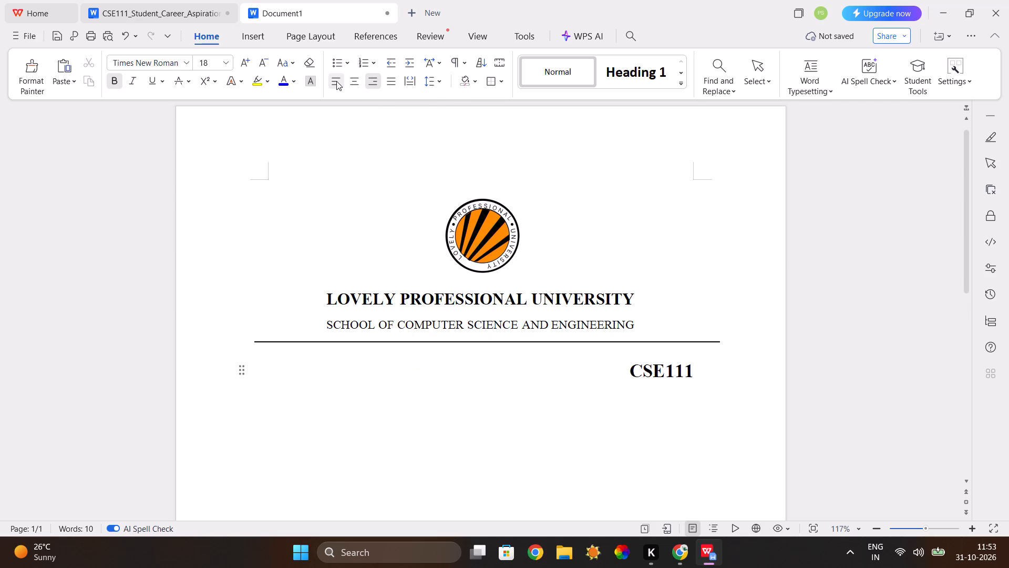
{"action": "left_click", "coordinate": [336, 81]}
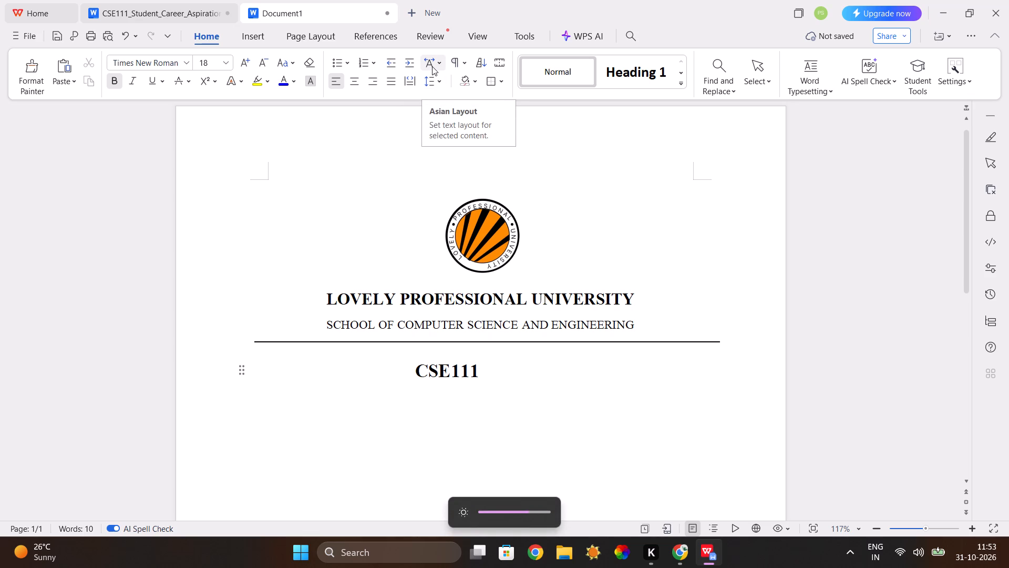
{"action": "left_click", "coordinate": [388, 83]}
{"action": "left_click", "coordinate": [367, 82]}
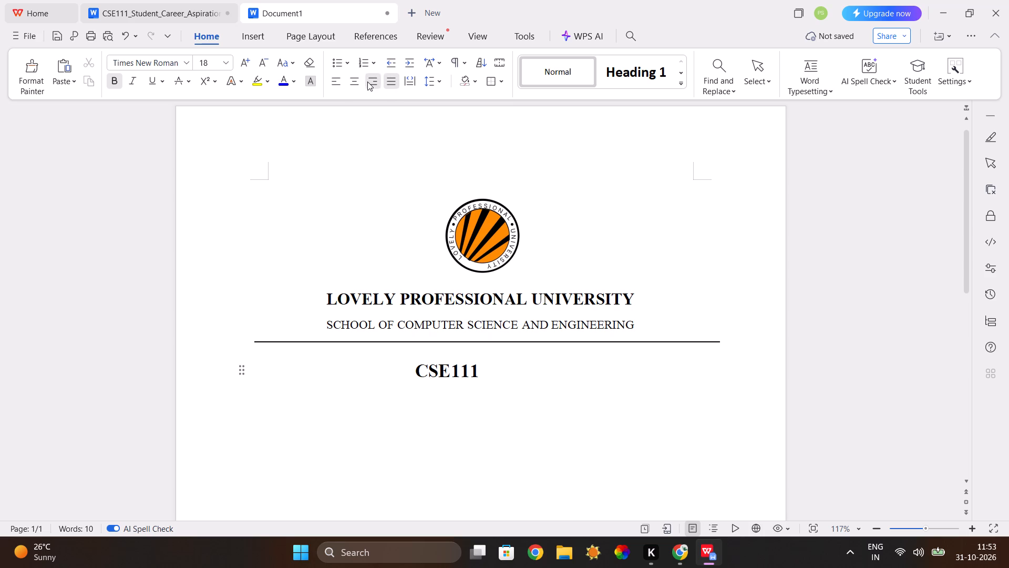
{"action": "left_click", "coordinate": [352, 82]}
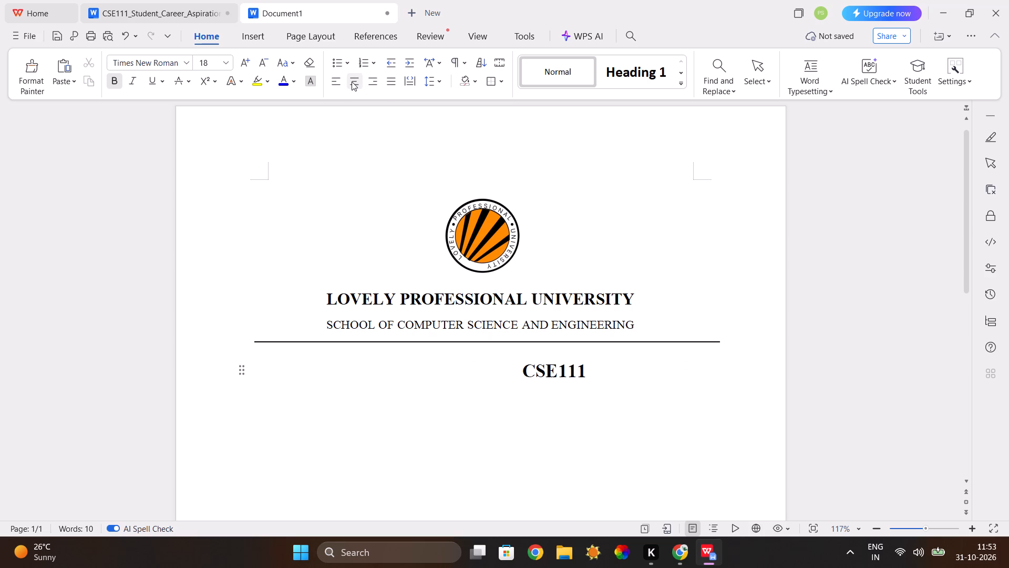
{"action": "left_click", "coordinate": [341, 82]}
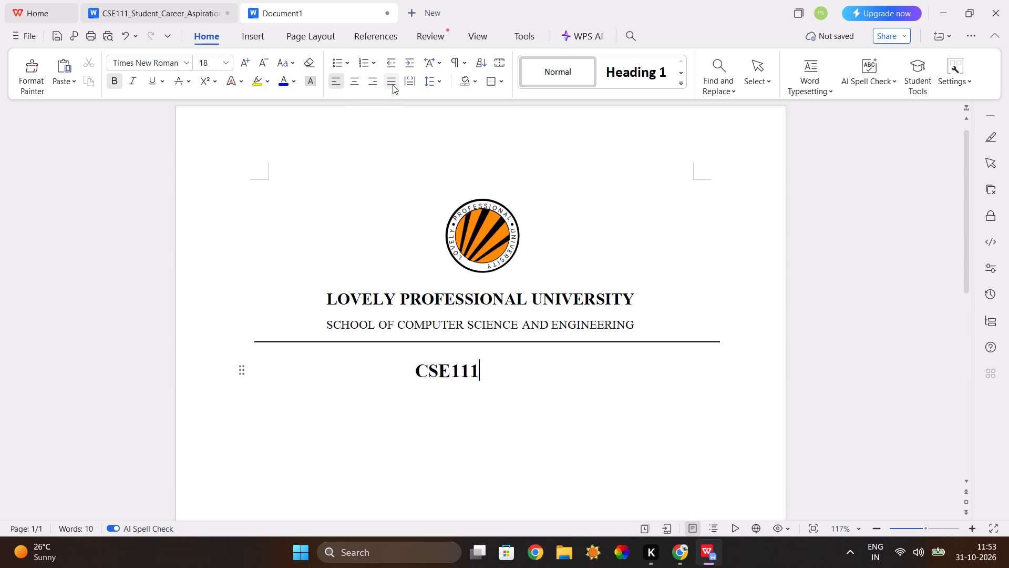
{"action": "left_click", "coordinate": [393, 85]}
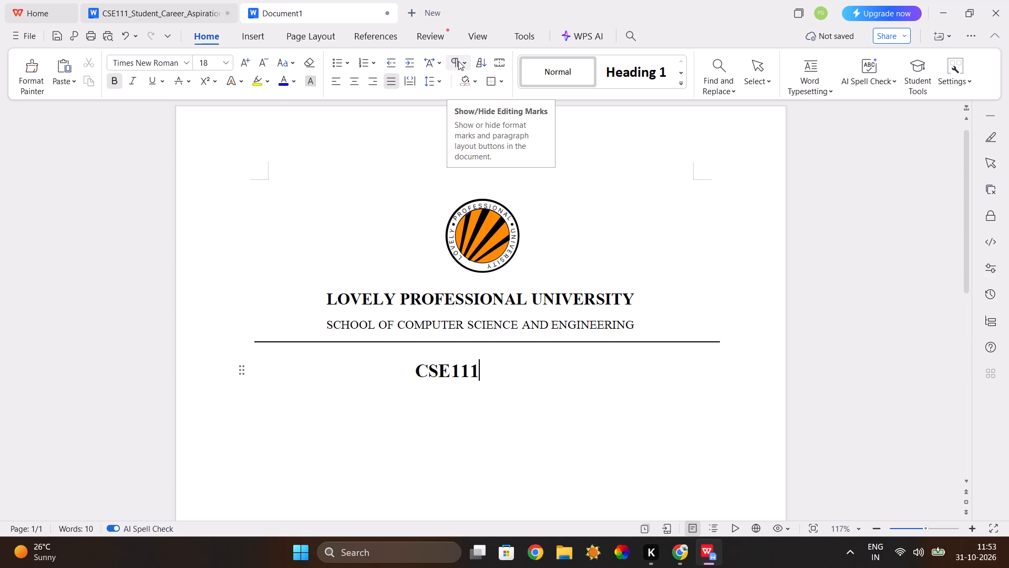
Insert four spaces before CSE111 to shift the heading to the page centre beneath the logo.
{"action": "left_click", "coordinate": [414, 373]}
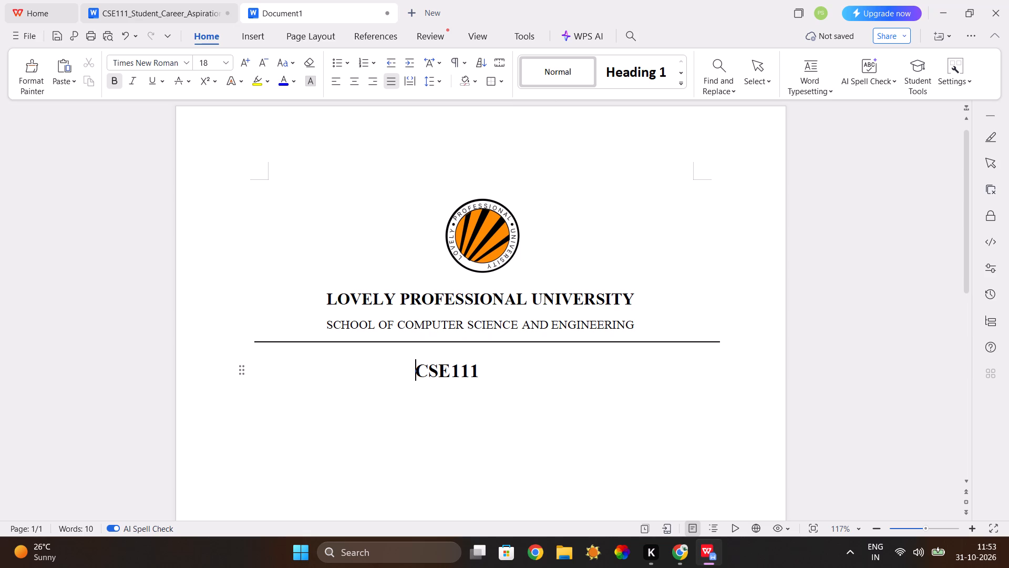
{"action": "key", "text": "space"}
{"action": "key", "text": "space"}
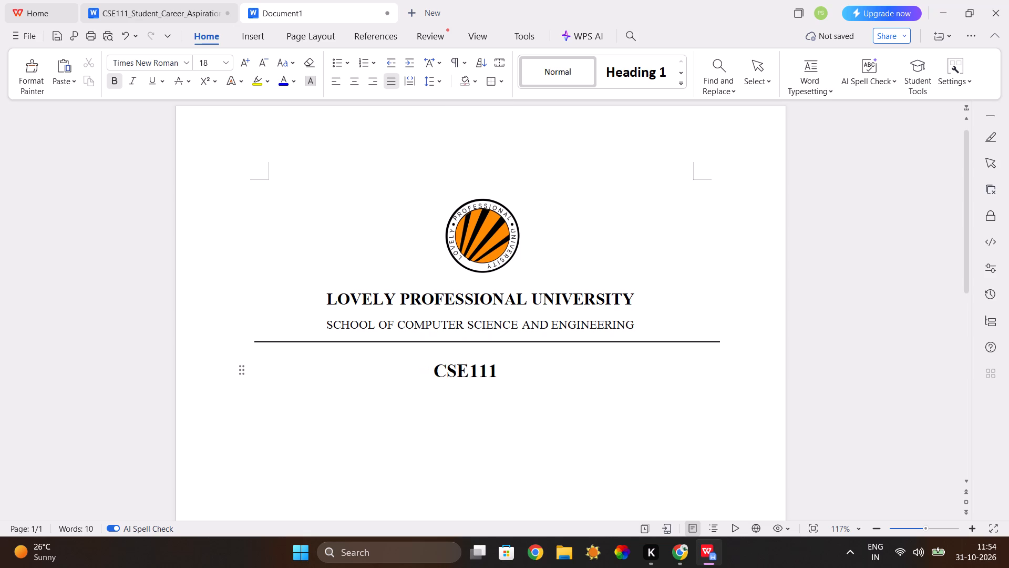
{"action": "key", "text": "space"}
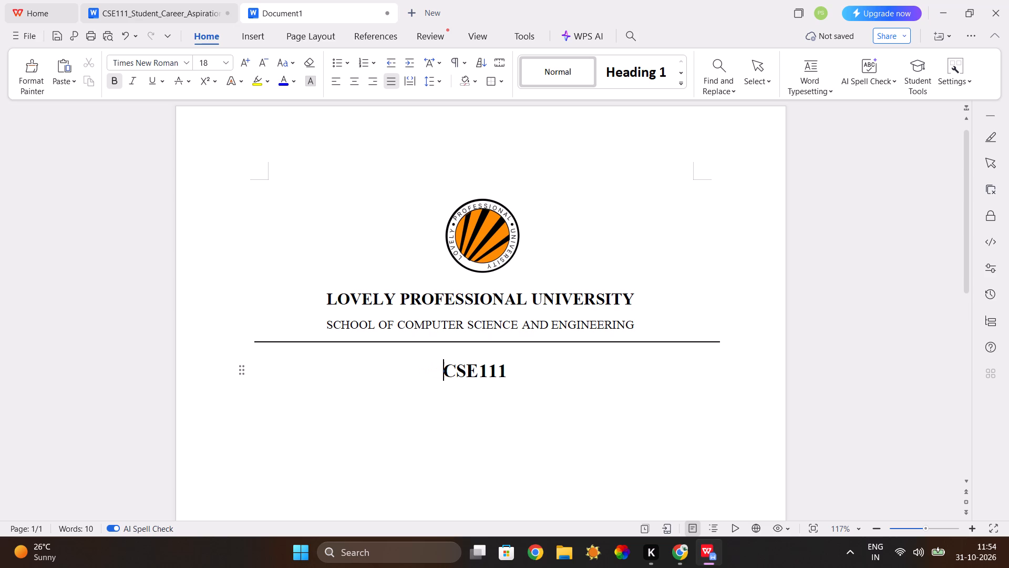
{"action": "key", "text": "space"}
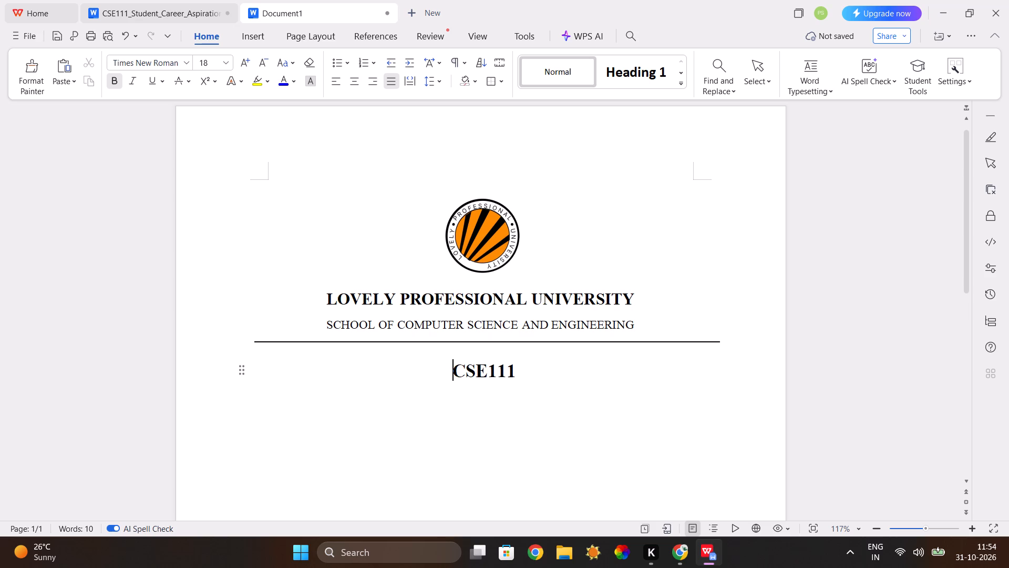
Add the title line DIGITAL CAREER ASPIRATION REPORT at font size 22 below the CSE111 heading.
{"action": "left_click", "coordinate": [522, 371]}
{"action": "key", "text": "Return"}
{"action": "left_click", "coordinate": [227, 59]}
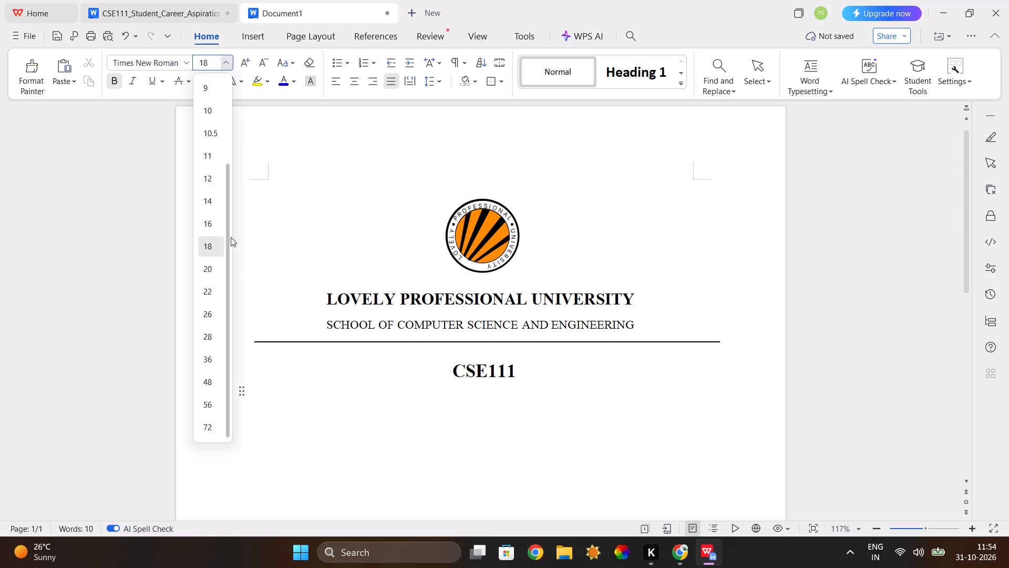
{"action": "left_click", "coordinate": [215, 298]}
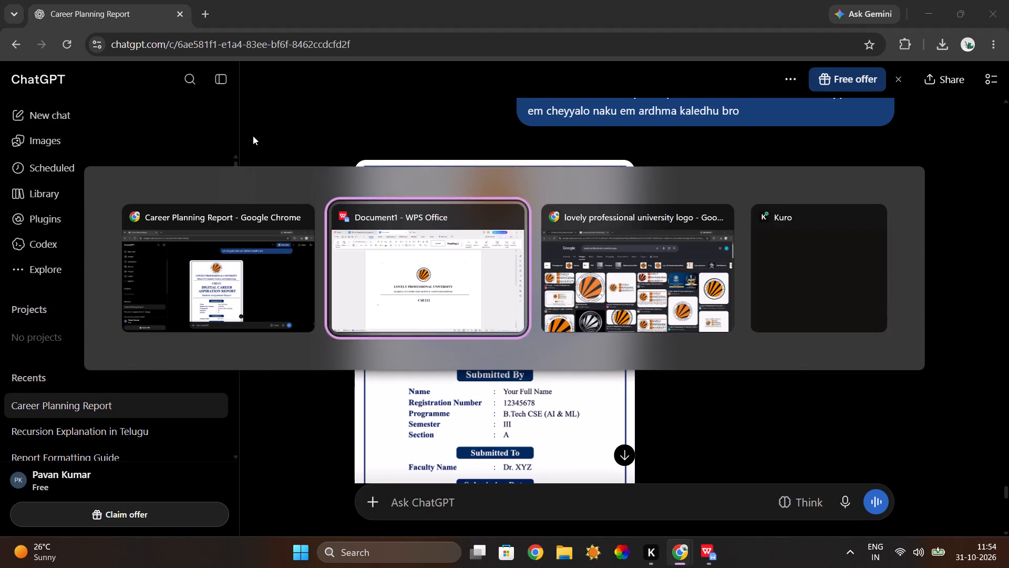
{"action": "type", "text": "DIGITAL CARRE"}
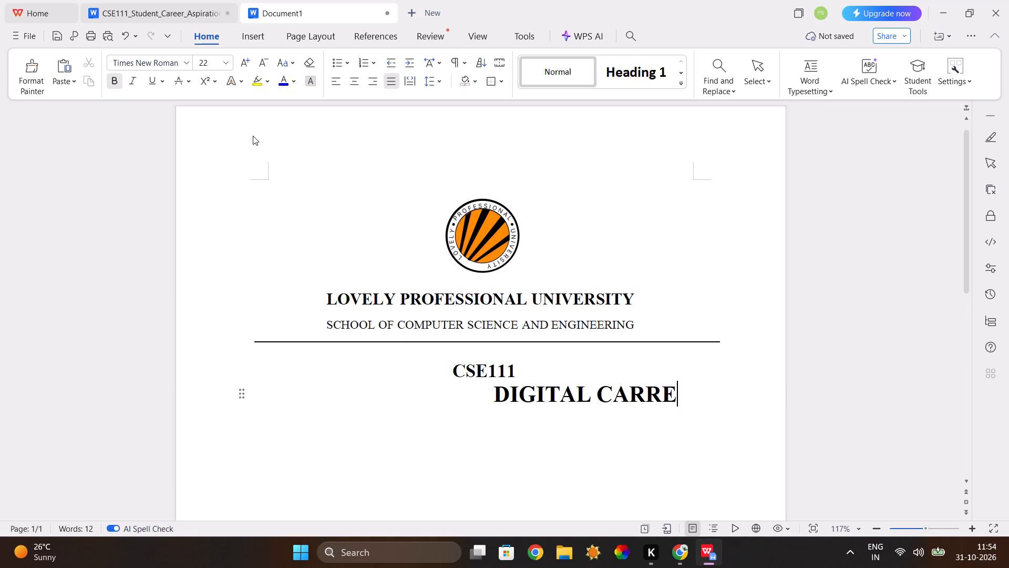
{"action": "key", "text": "BackSpace"}
{"action": "key", "text": "BackSpace"}
{"action": "type", "text": "EER A"}
{"action": "type", "text": "SPIRATION REPORT"}
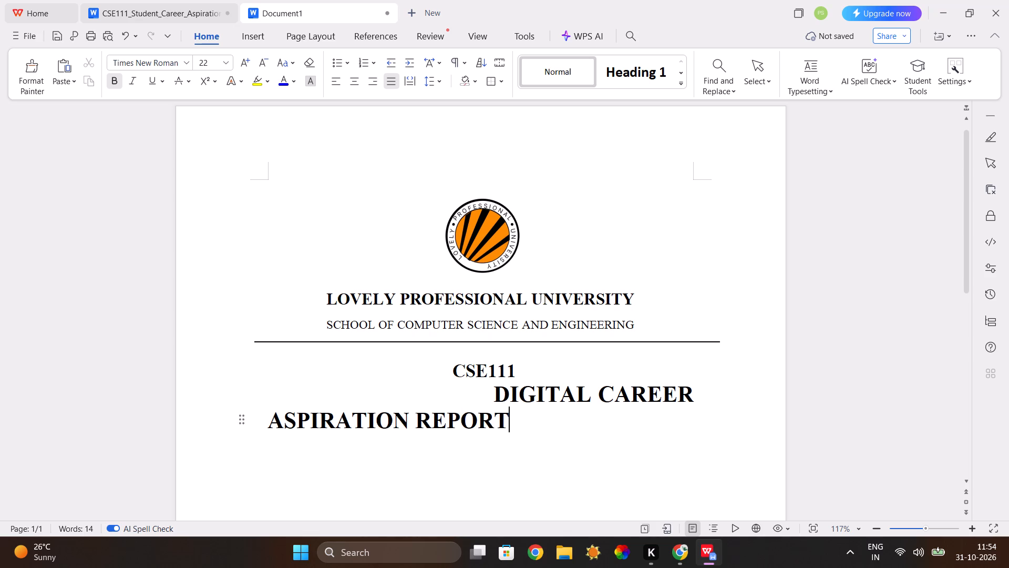
Remove the indentation before DIGITAL so the report title starts at the left margin.
{"action": "left_click", "coordinate": [488, 397]}
{"action": "key", "text": "BackSpace"}
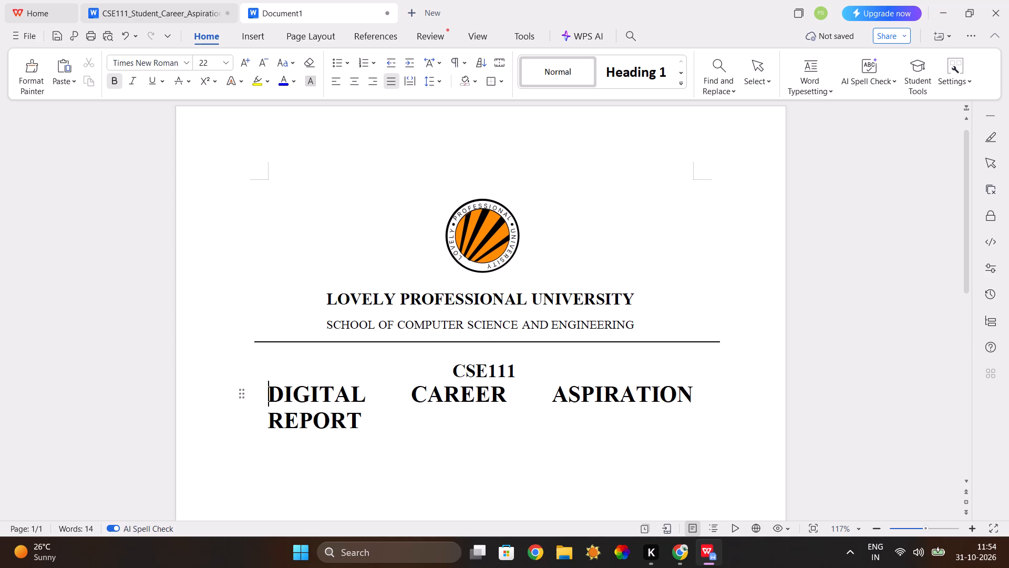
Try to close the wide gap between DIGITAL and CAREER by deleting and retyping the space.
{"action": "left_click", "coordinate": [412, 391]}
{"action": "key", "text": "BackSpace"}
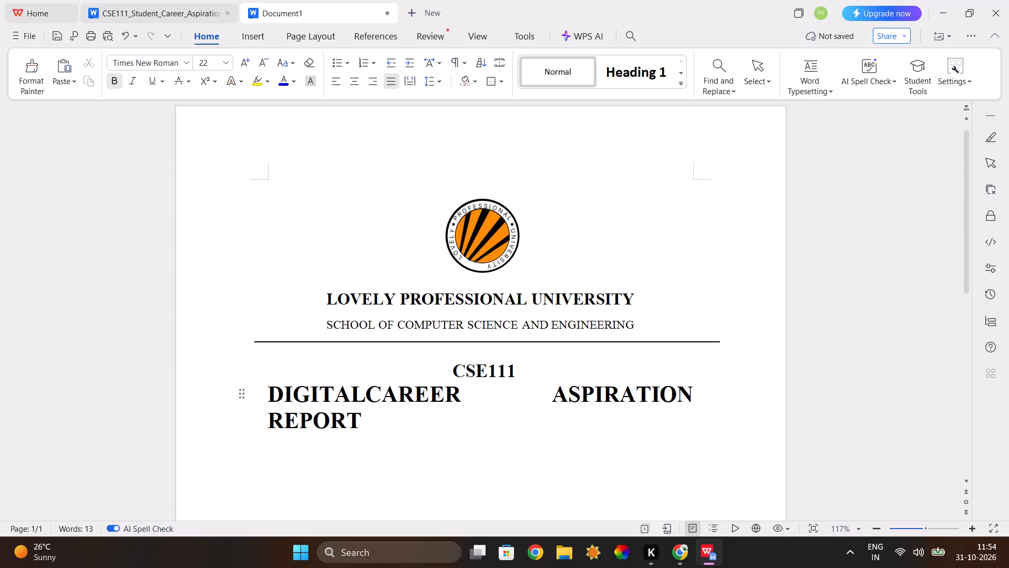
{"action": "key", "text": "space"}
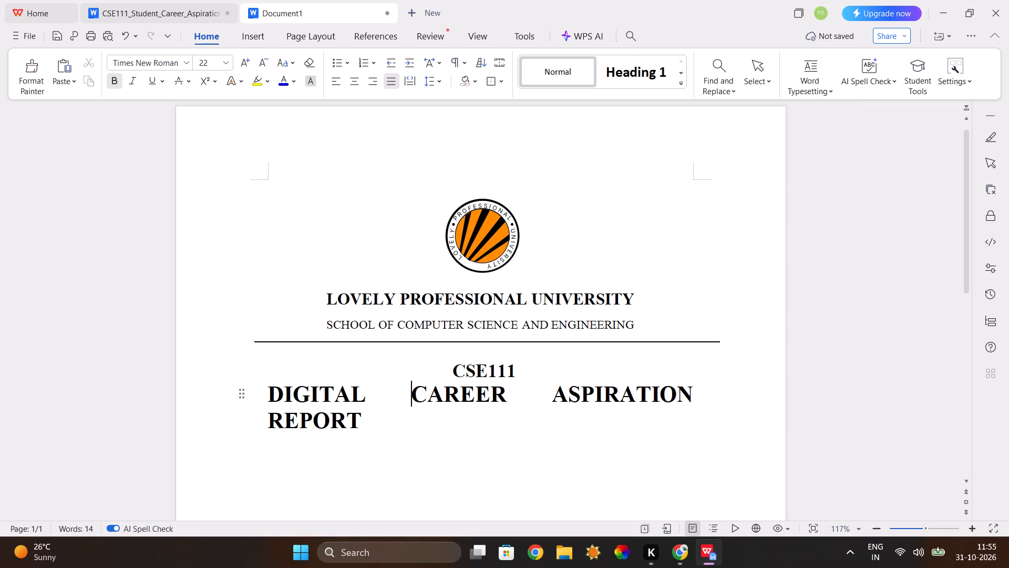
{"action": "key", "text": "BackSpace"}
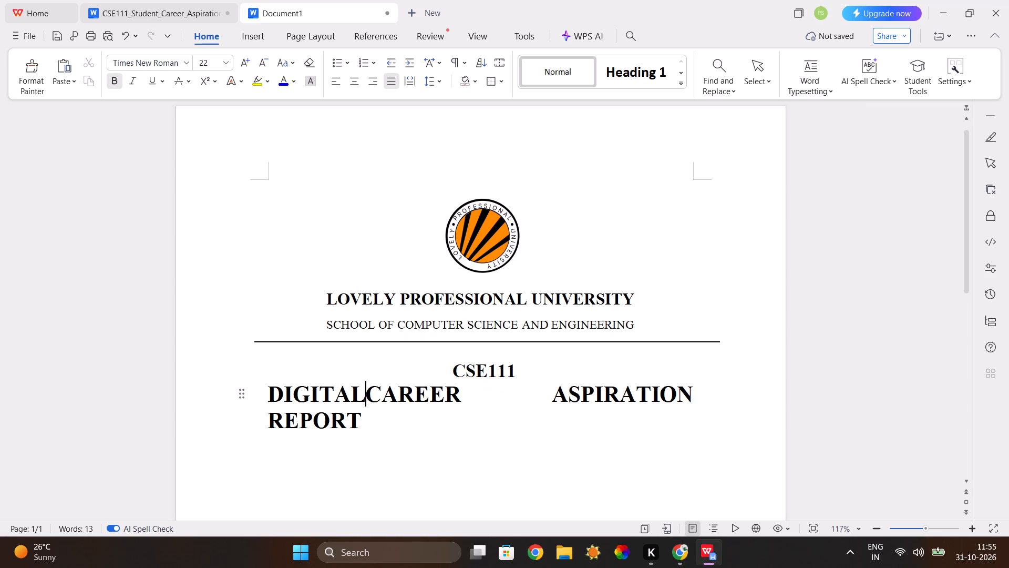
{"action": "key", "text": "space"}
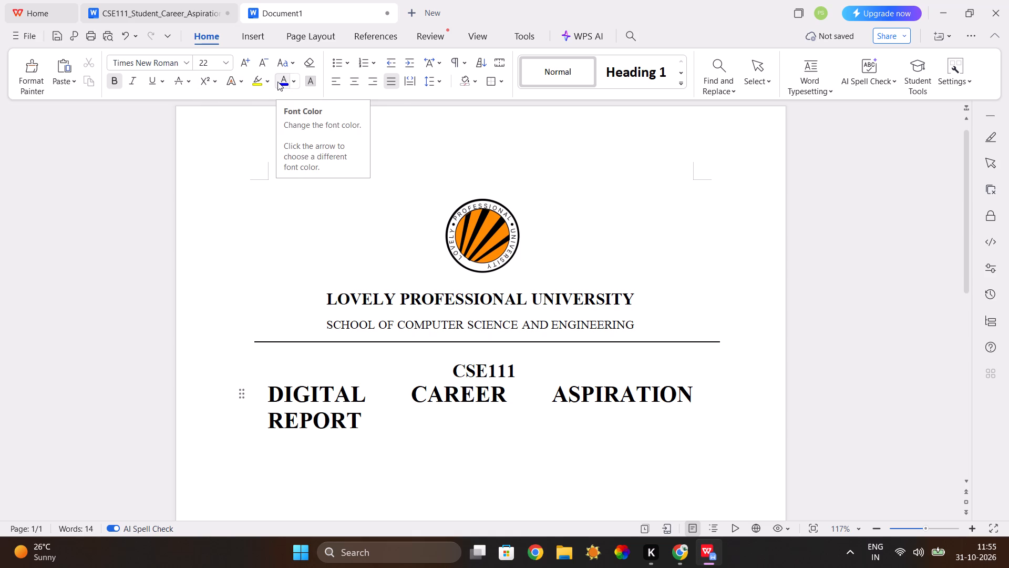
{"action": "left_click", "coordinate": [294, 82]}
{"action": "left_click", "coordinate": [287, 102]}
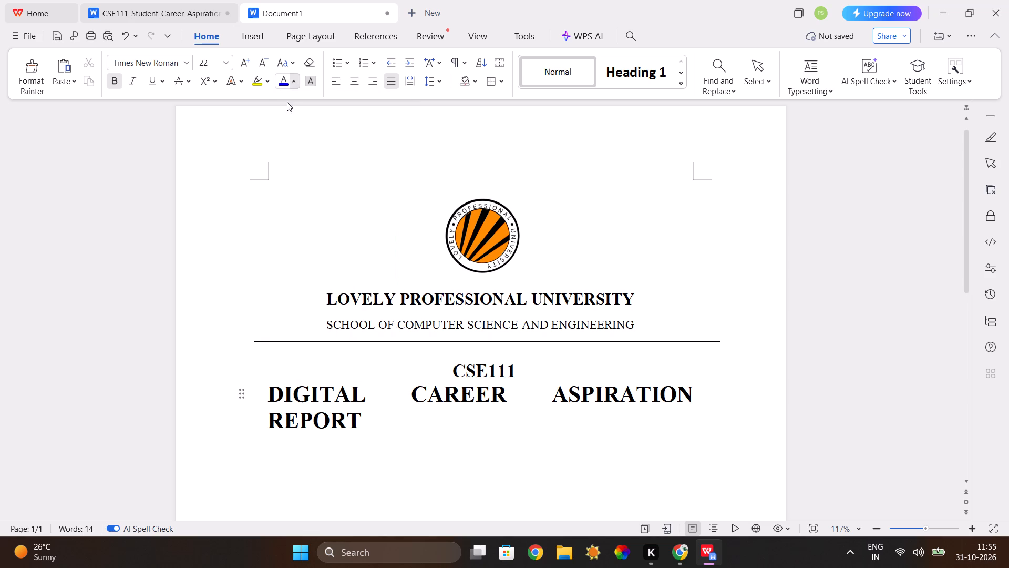
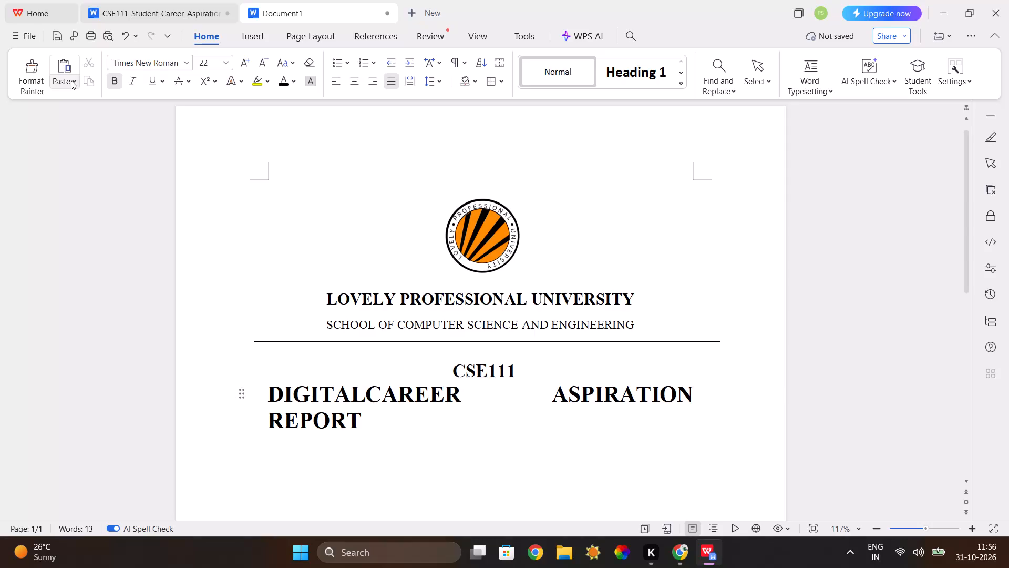
Delete the spaces between CAREER, ASPIRATION and REPORT so the report title becomes one continuous string.
{"action": "key", "text": "ctrl+Right"}
{"action": "key", "text": "BackSpace"}
{"action": "key", "text": "ctrl+Right"}
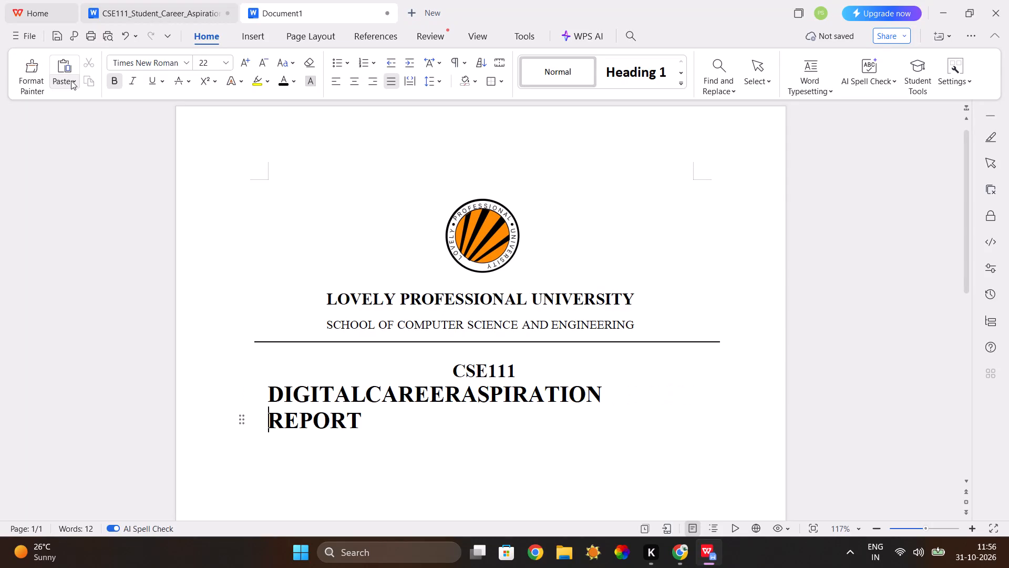
{"action": "key", "text": "BackSpace"}
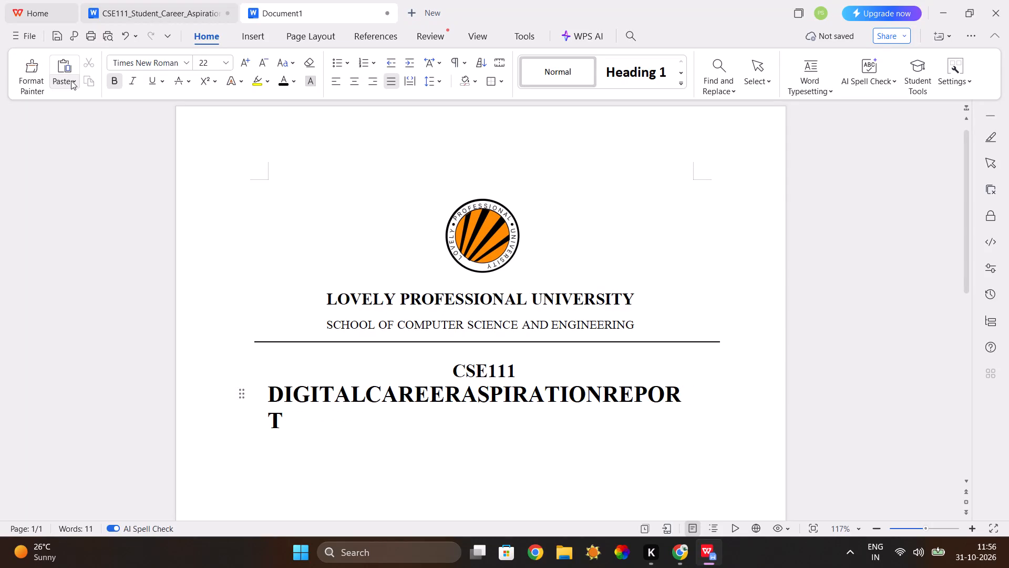
Reduce the whole report title below the CSE111 heading to font size 20.
{"action": "left_click", "coordinate": [230, 65]}
{"action": "left_click", "coordinate": [217, 271]}
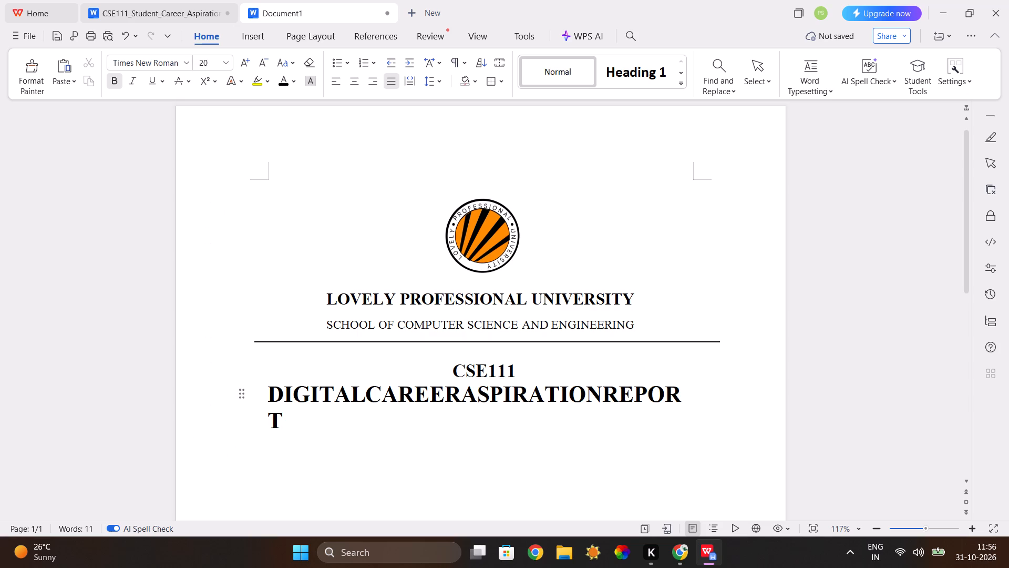
{"action": "left_click_drag", "start_coordinate": [265, 389], "coordinate": [268, 391]}
{"action": "left_click_drag", "start_coordinate": [268, 391], "coordinate": [287, 414]}
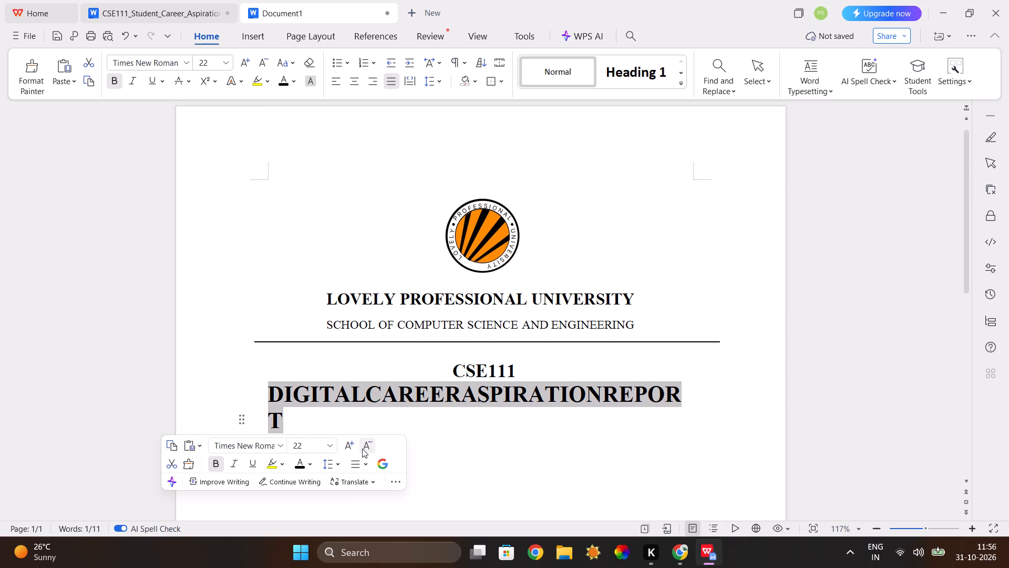
{"action": "left_click", "coordinate": [364, 448]}
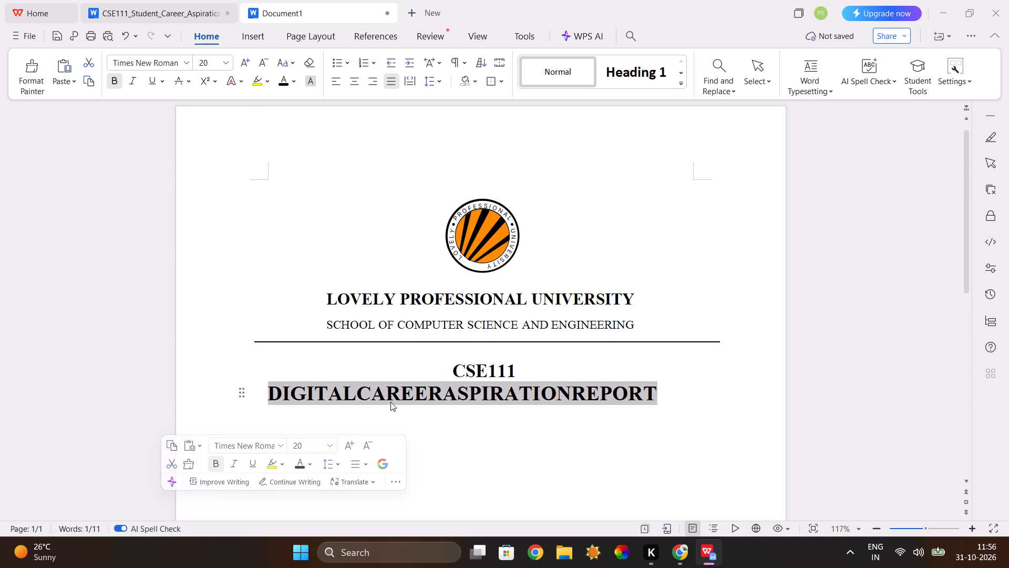
Insert single spaces between the title words so it reads DIGITAL CAREER ASPIRATION REPORT.
{"action": "left_click", "coordinate": [356, 394]}
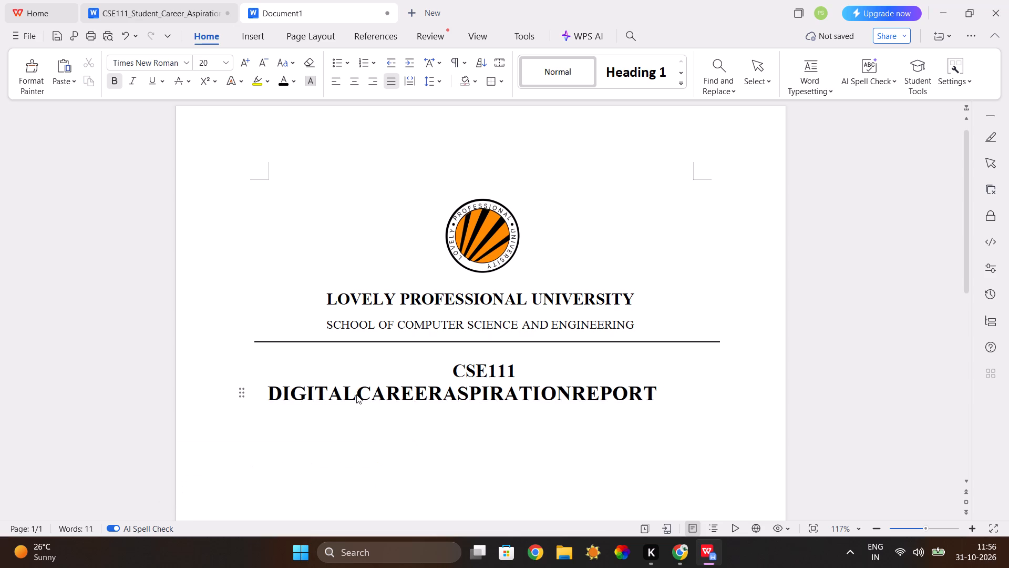
{"action": "key", "text": "space"}
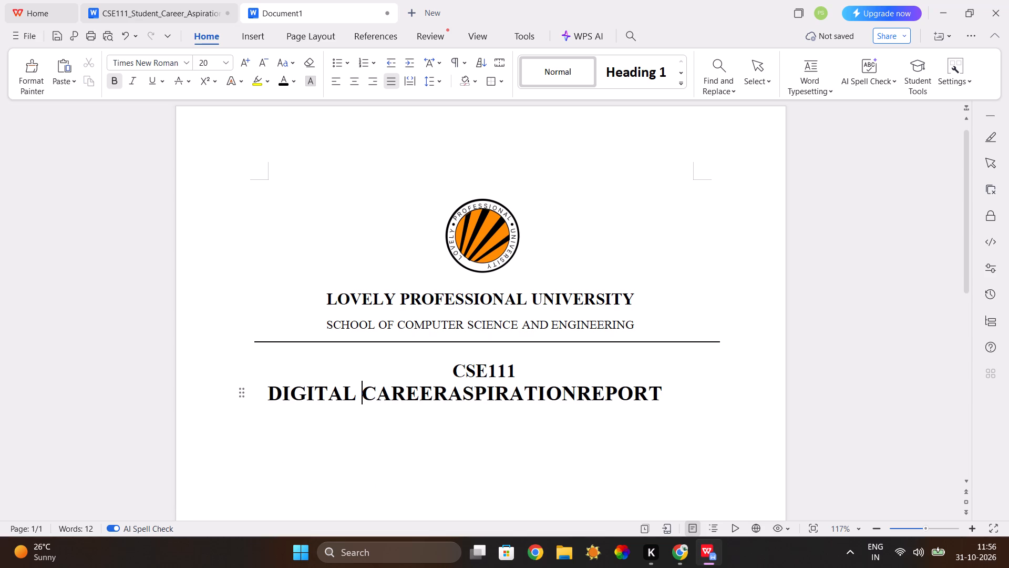
{"action": "left_click", "coordinate": [447, 395]}
{"action": "key", "text": "space"}
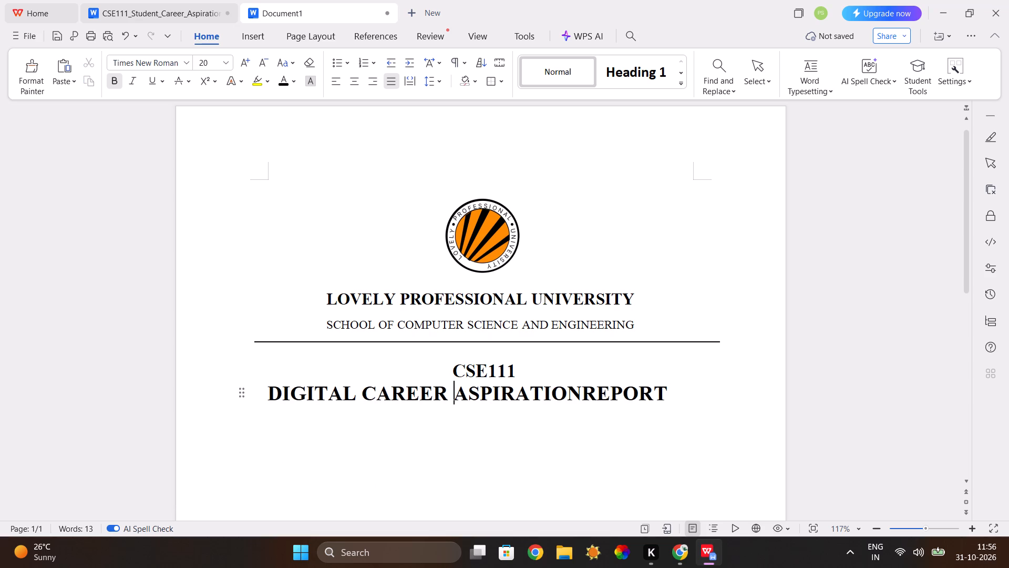
{"action": "left_click", "coordinate": [580, 397]}
{"action": "key", "text": "space"}
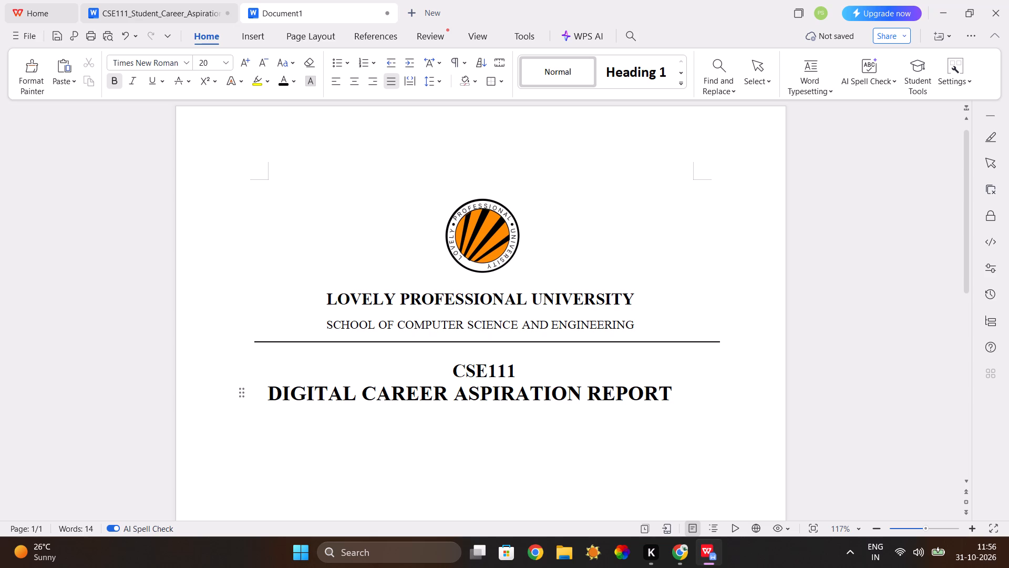
Insert spaces before DIGITAL to shift the report title toward the page centre beneath CSE111.
{"action": "left_click", "coordinate": [270, 388]}
{"action": "key", "text": "space"}
{"action": "key", "text": "space"}
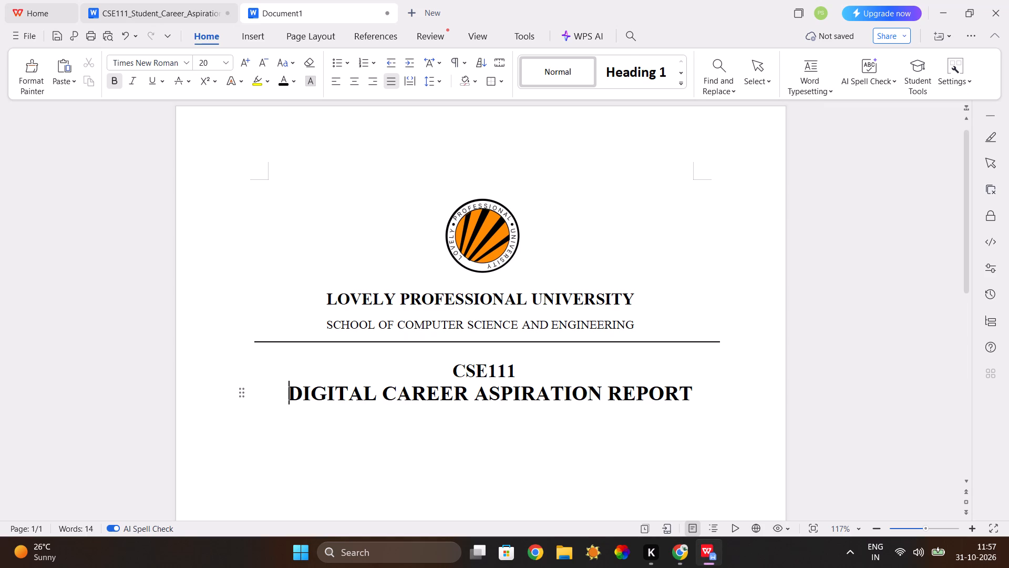
Set the CSE111 heading to font size 28, following the reference cover page in ChatGPT.
{"action": "scroll", "coordinate": [424, 377], "scroll_direction": "down", "scroll_amount": 7}
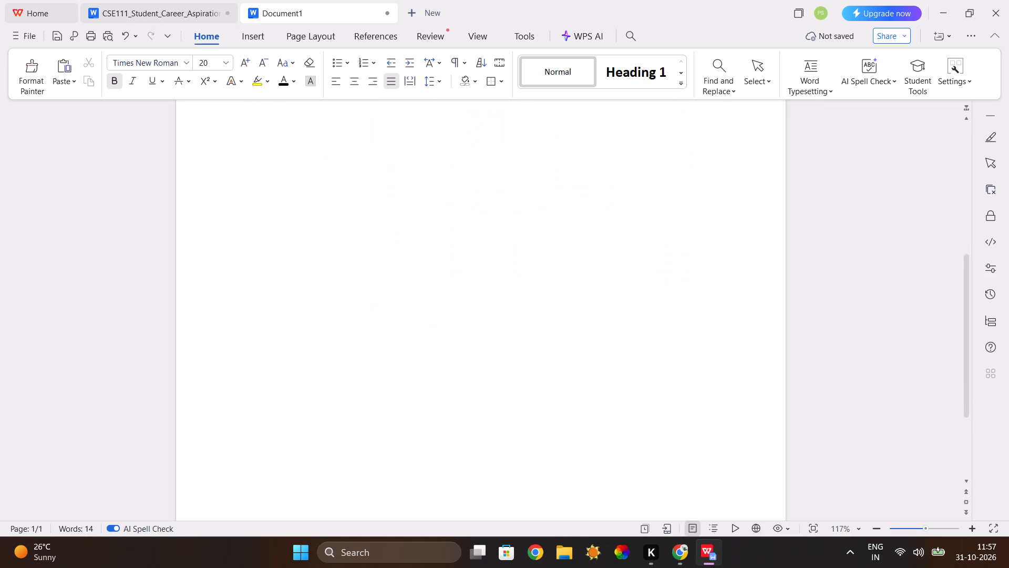
{"action": "scroll", "coordinate": [424, 377], "scroll_direction": "up", "scroll_amount": 1}
{"action": "scroll", "coordinate": [424, 377], "scroll_direction": "down", "scroll_amount": 1}
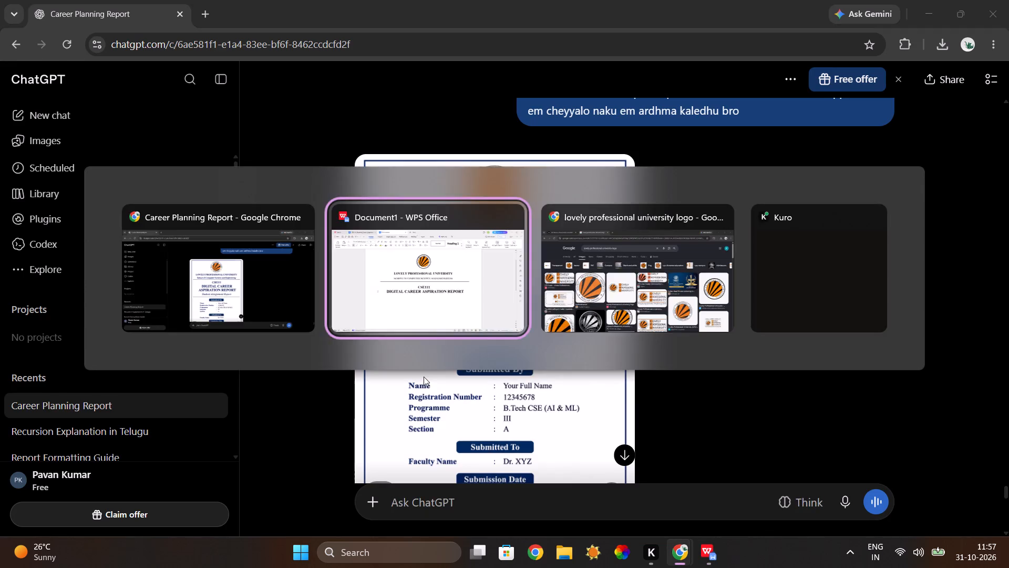
{"action": "left_click_drag", "start_coordinate": [451, 299], "coordinate": [479, 301]}
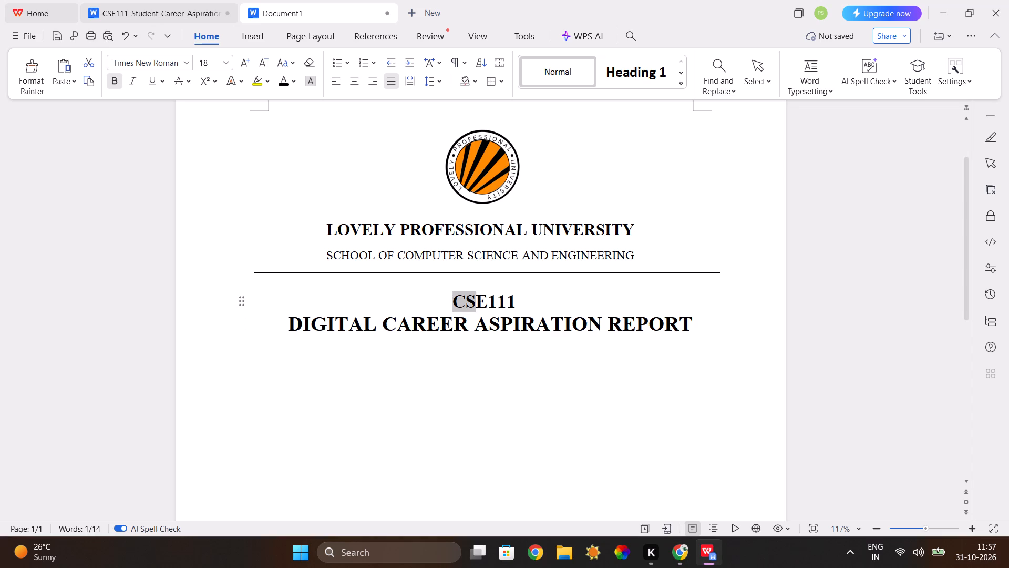
{"action": "left_click_drag", "start_coordinate": [479, 301], "coordinate": [515, 306]}
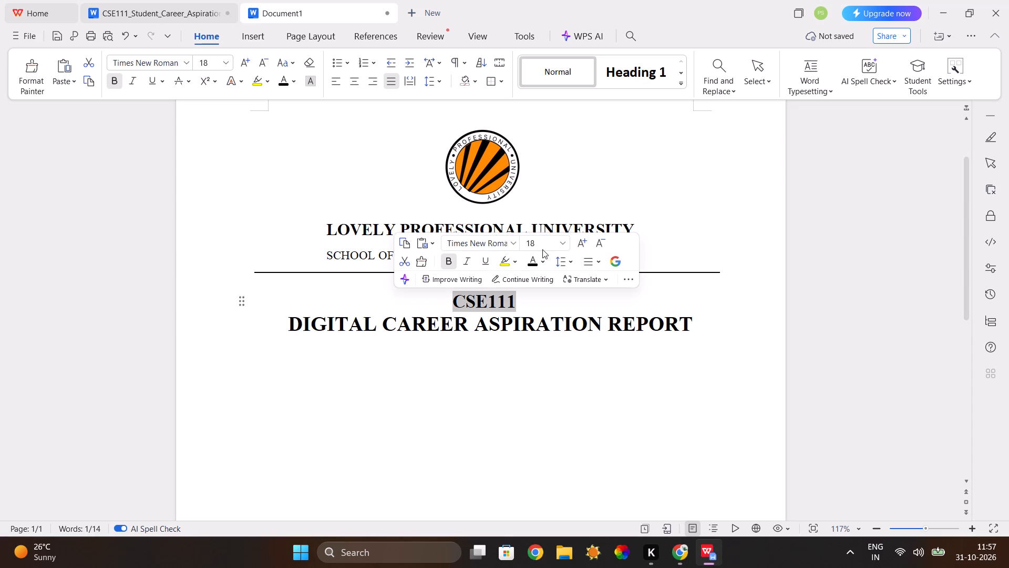
{"action": "left_click", "coordinate": [560, 244]}
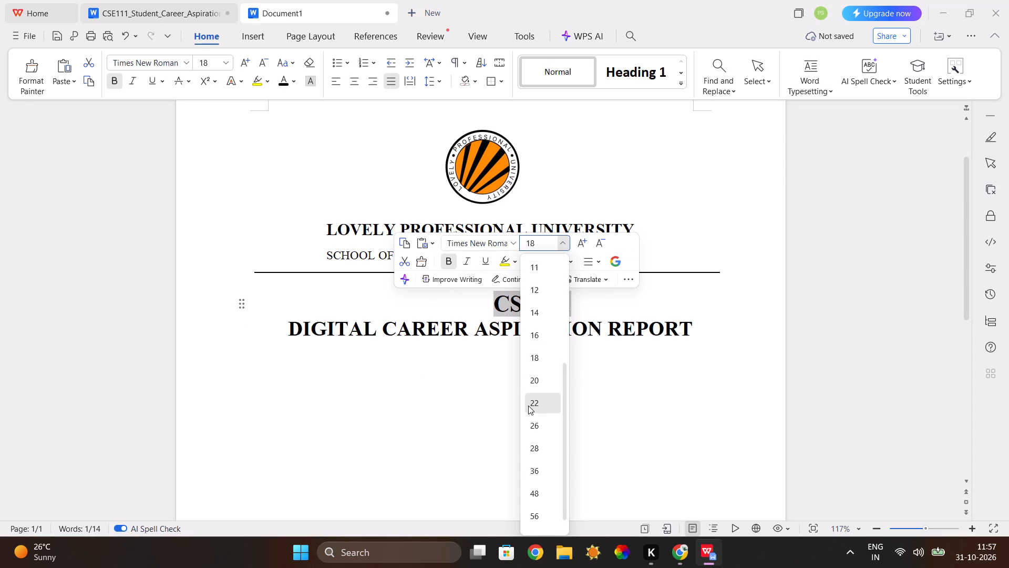
{"action": "left_click", "coordinate": [537, 441]}
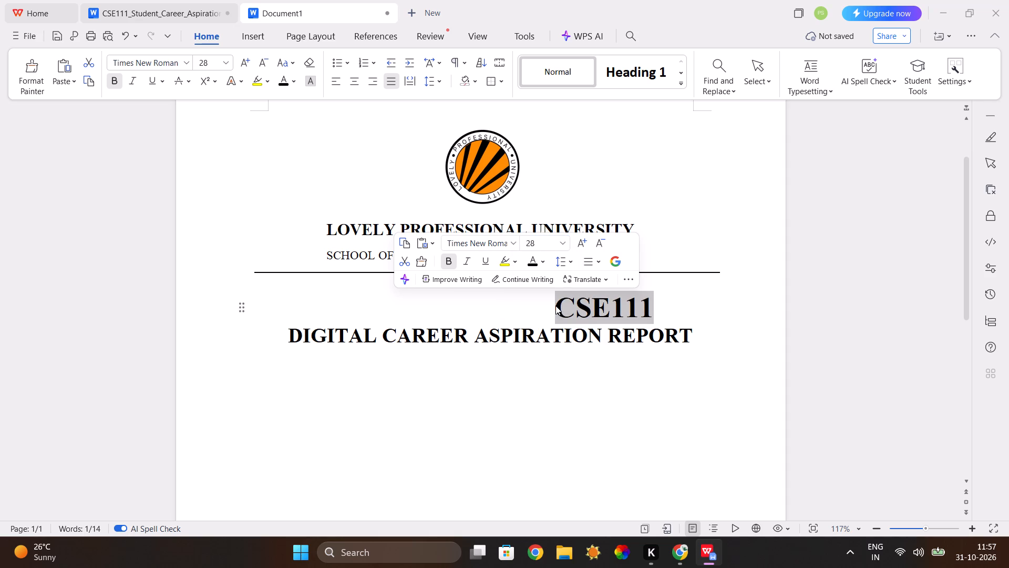
Replace the oversized indentation before CSE111 with spaces so the heading sits centred beneath the logo.
{"action": "left_click", "coordinate": [549, 307]}
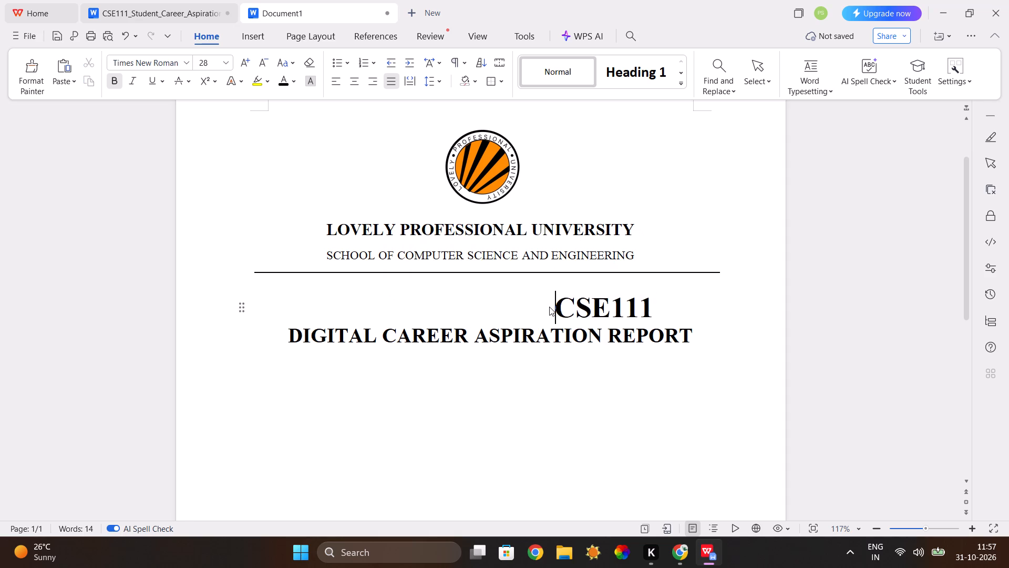
{"action": "key", "text": "BackSpace"}
{"action": "key", "text": "space"}
{"action": "key", "text": "space"}
{"action": "key", "text": "space"}
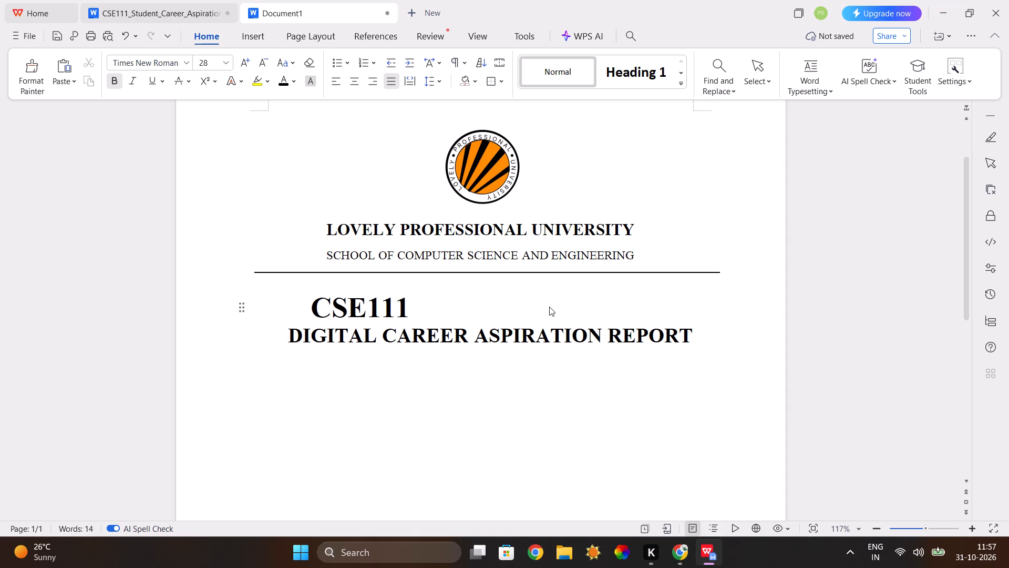
{"action": "key", "text": "space"}
{"action": "key", "text": "space"}
{"action": "key", "text": "space"}
{"action": "key", "text": "space"}
{"action": "key", "text": "space"}
{"action": "key", "text": "space"}
{"action": "key", "text": "space"}
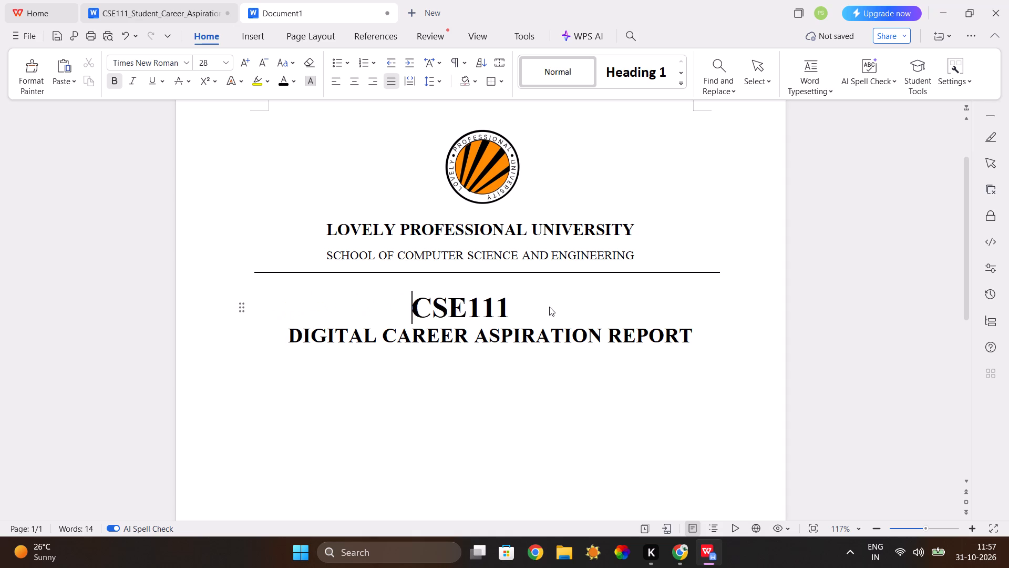
{"action": "key", "text": "space"}
{"action": "key", "text": "space"}
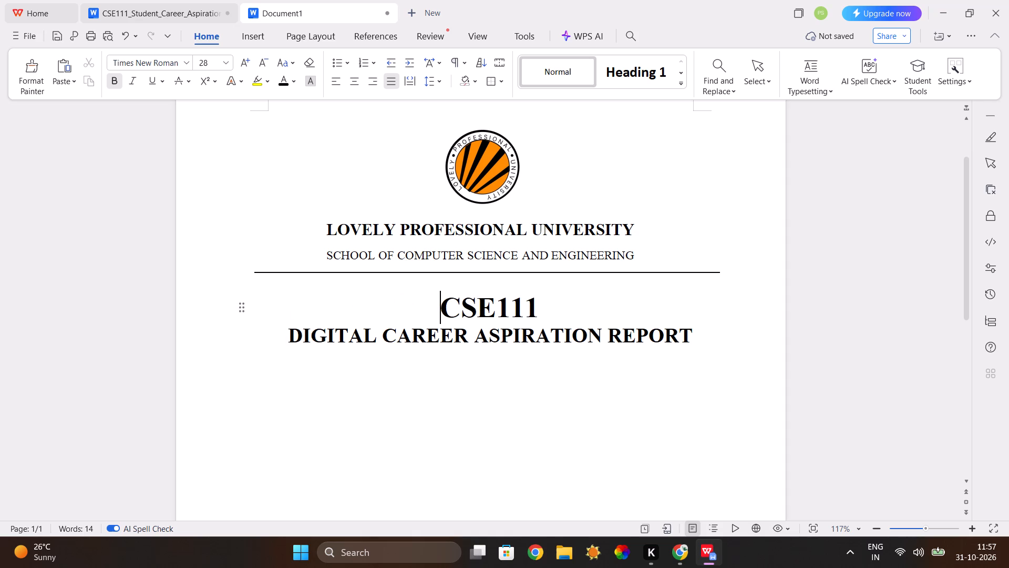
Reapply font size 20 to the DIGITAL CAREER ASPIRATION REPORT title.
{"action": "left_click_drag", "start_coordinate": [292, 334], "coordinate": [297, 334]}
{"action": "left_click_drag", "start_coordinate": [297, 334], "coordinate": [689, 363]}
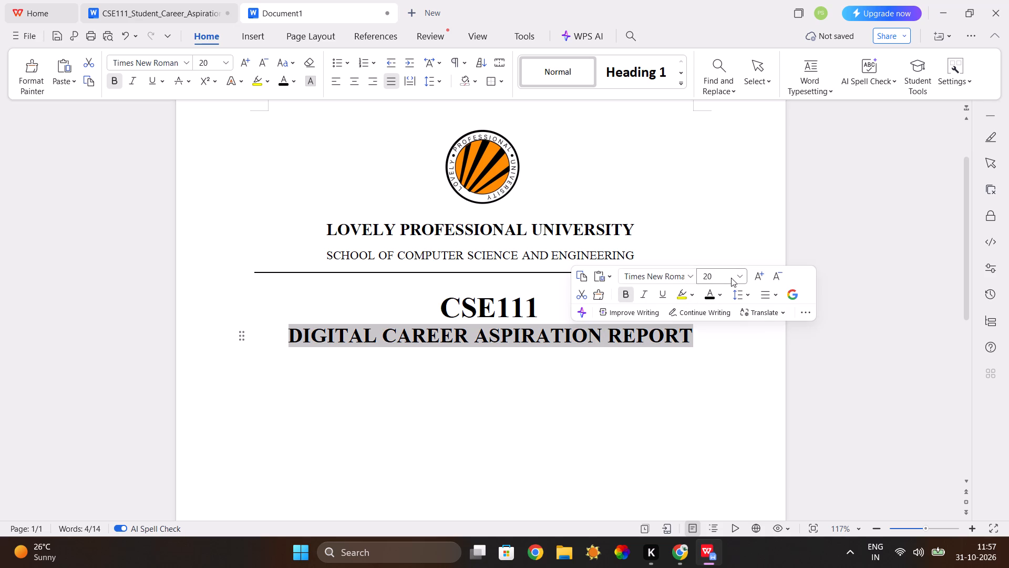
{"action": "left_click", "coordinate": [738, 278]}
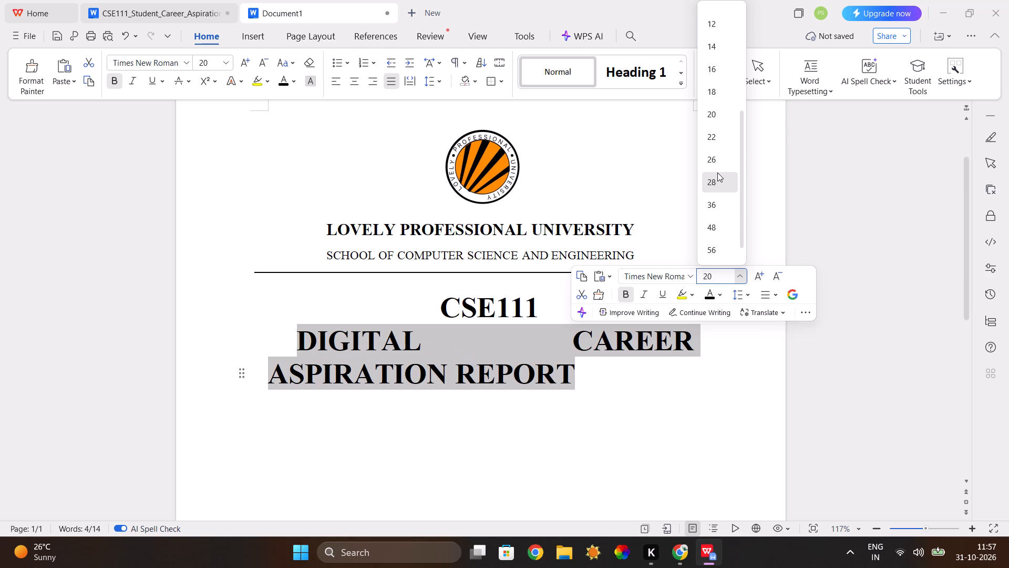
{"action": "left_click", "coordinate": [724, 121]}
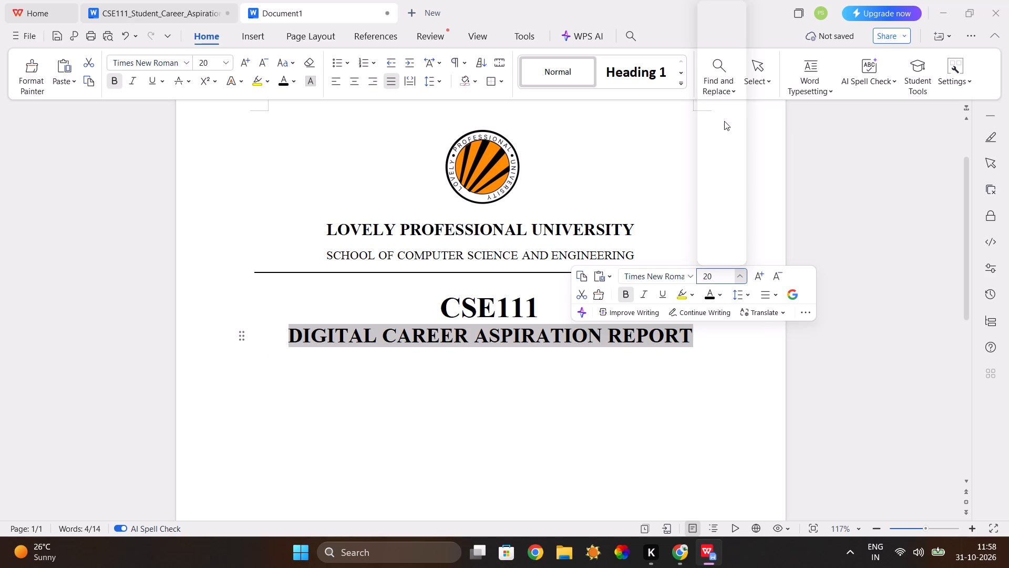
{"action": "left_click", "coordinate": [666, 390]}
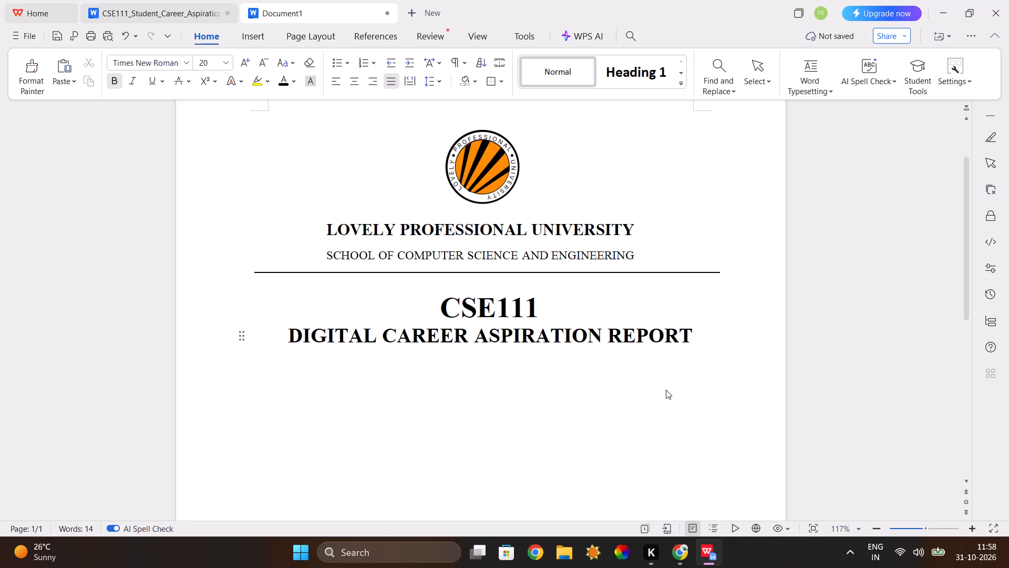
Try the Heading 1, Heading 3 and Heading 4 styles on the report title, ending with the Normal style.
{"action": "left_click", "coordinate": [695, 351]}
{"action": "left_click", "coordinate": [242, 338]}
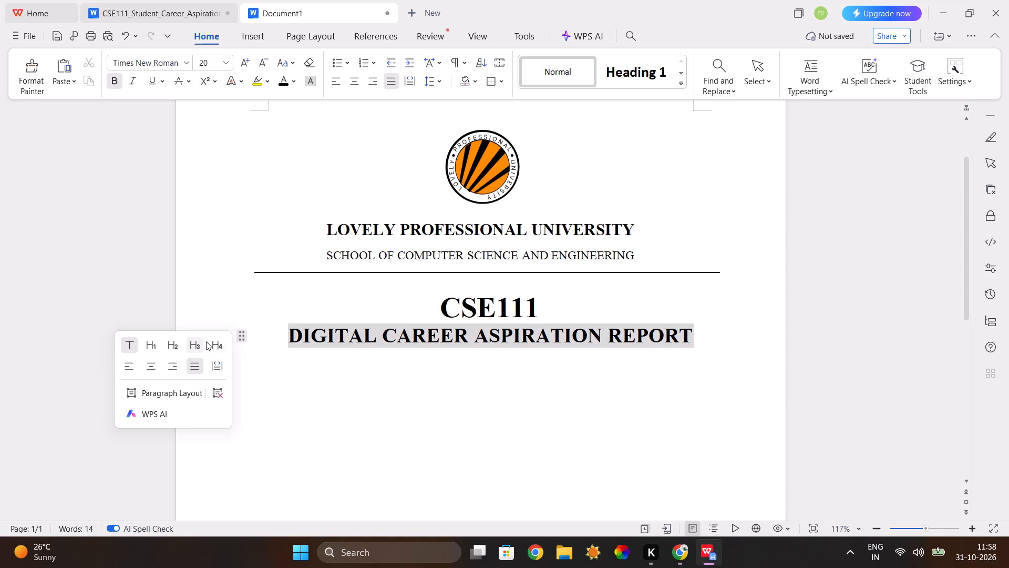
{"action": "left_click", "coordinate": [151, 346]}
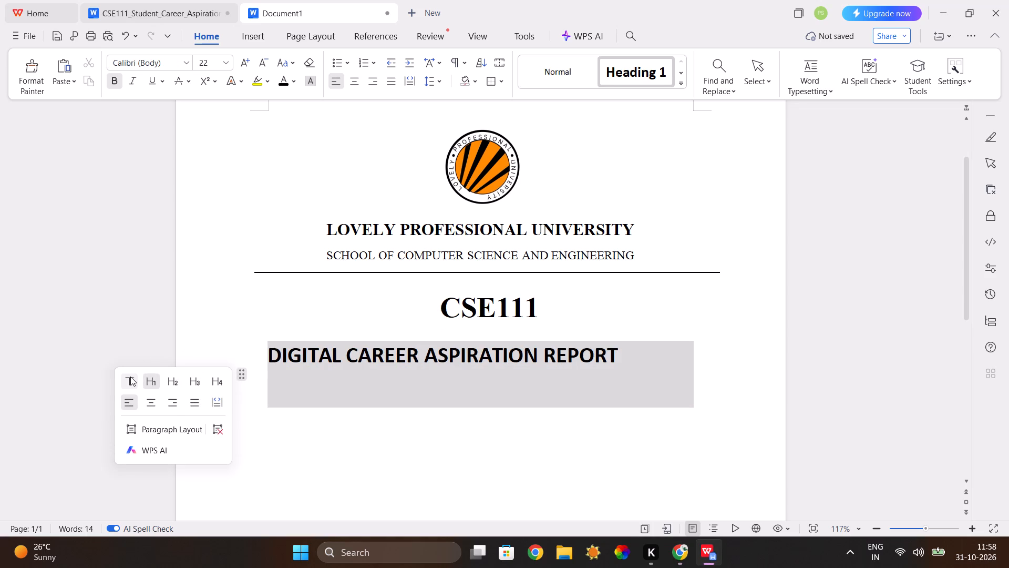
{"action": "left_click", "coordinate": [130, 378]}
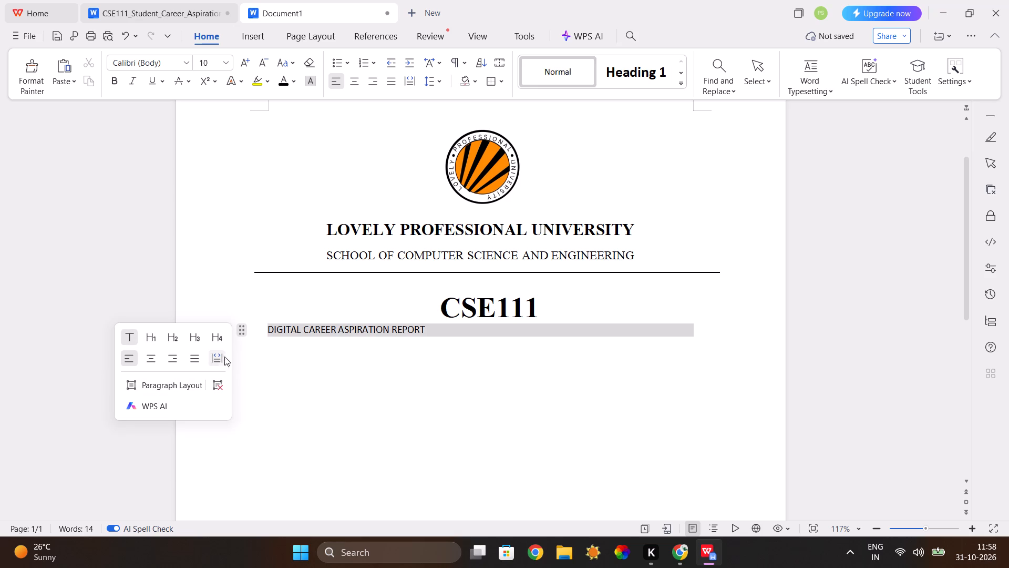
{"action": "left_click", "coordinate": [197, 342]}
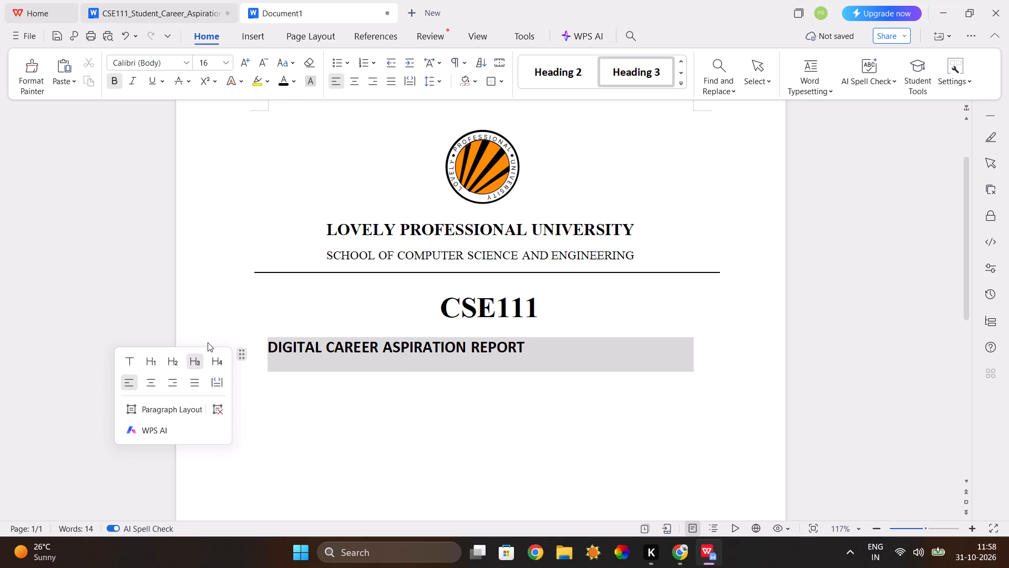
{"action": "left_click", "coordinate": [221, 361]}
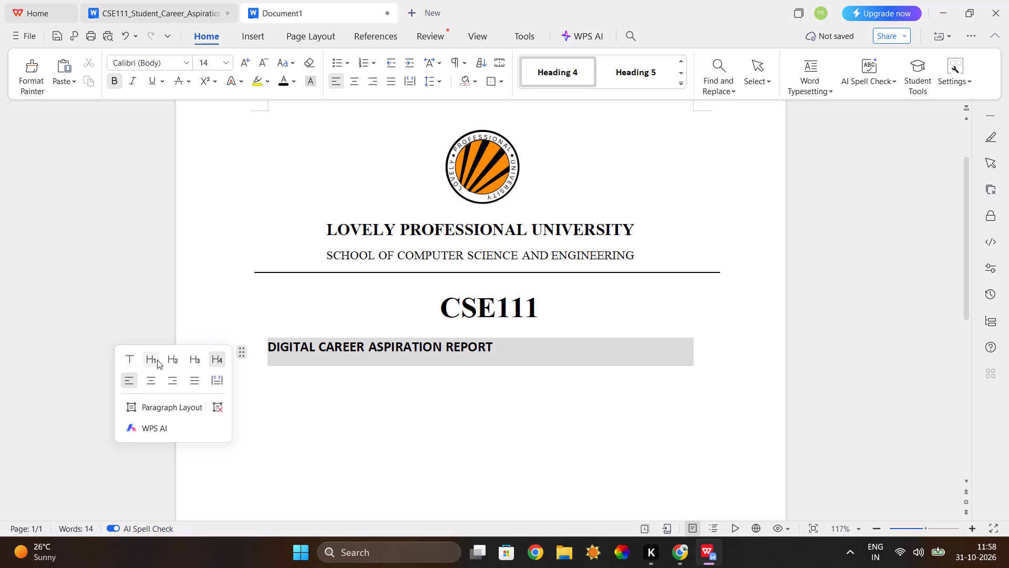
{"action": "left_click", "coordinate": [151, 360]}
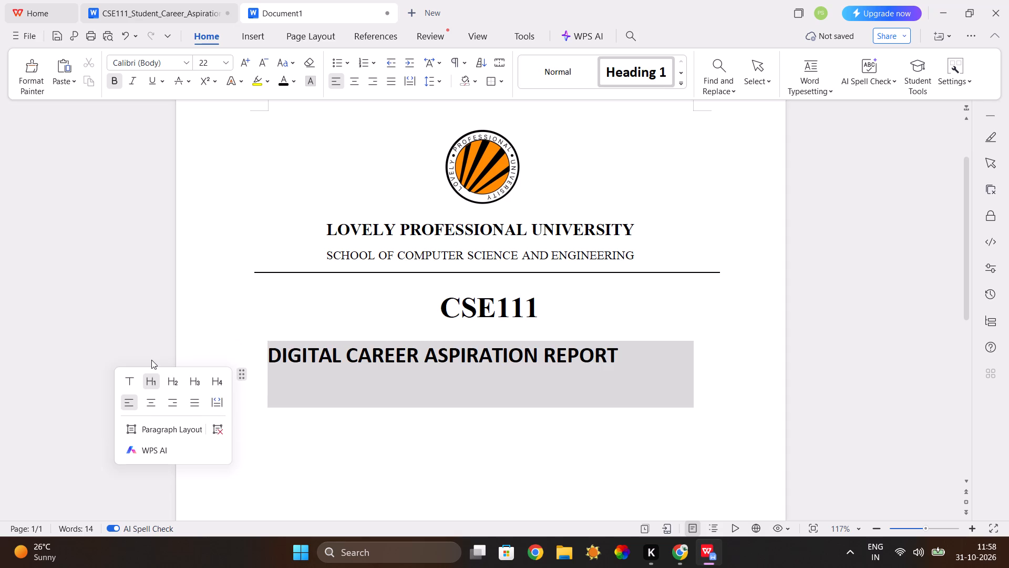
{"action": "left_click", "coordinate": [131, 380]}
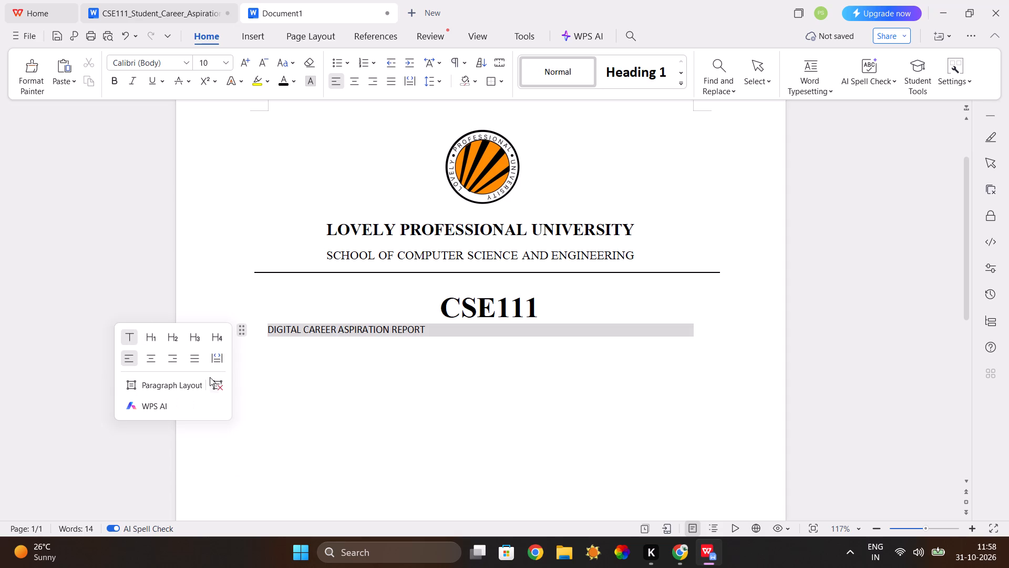
Format the DIGITAL CAREER ASPIRATION REPORT title in bold Times New Roman at font size 36.
{"action": "left_click_drag", "start_coordinate": [267, 326], "coordinate": [427, 341]}
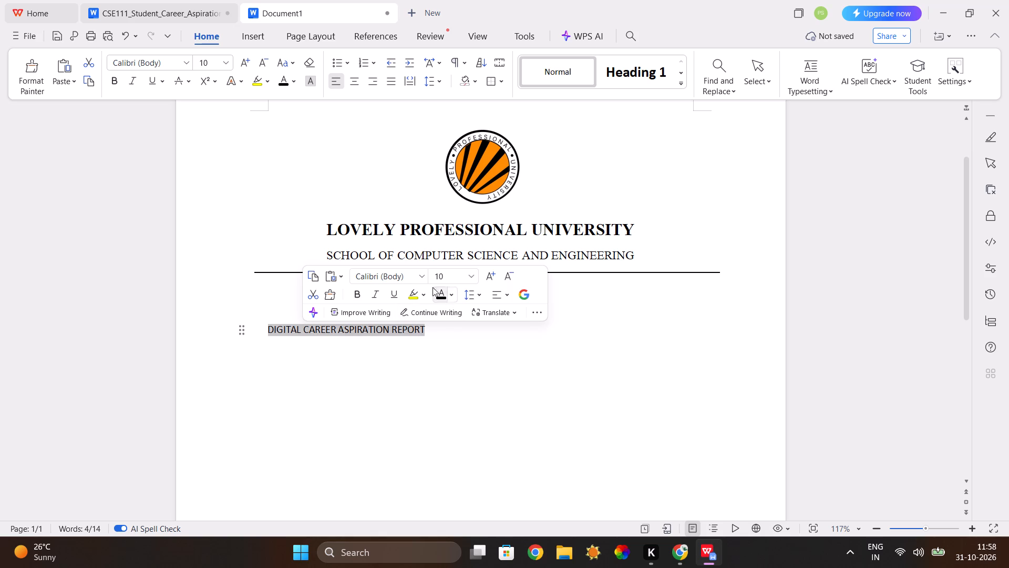
{"action": "left_click", "coordinate": [424, 278]}
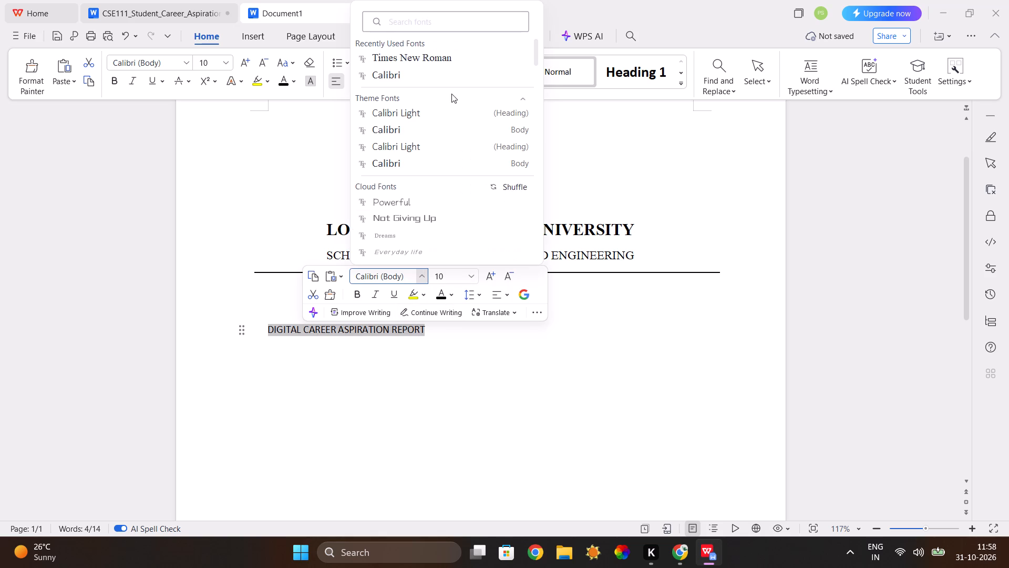
{"action": "left_click", "coordinate": [436, 57]}
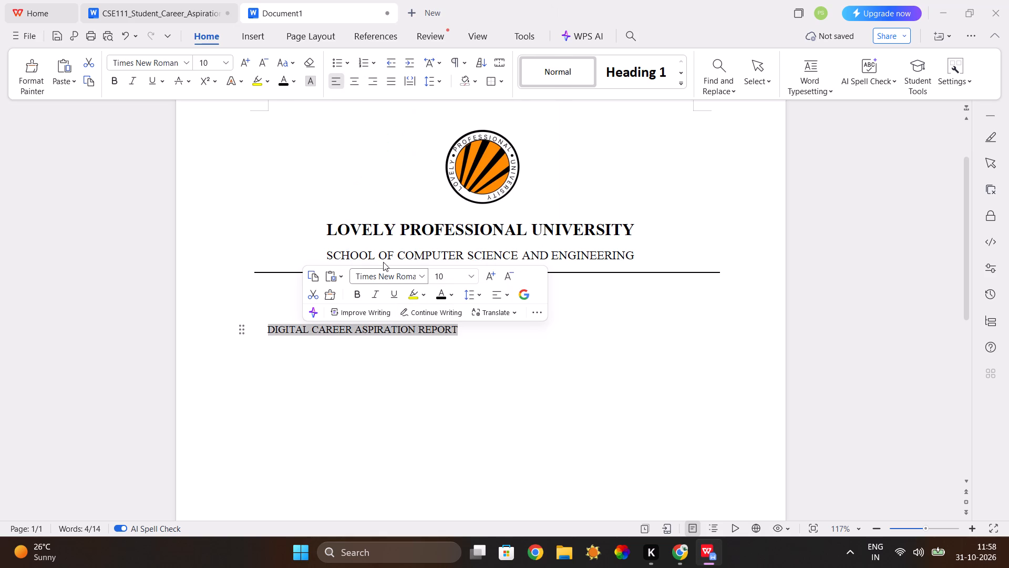
{"action": "left_click", "coordinate": [358, 294]}
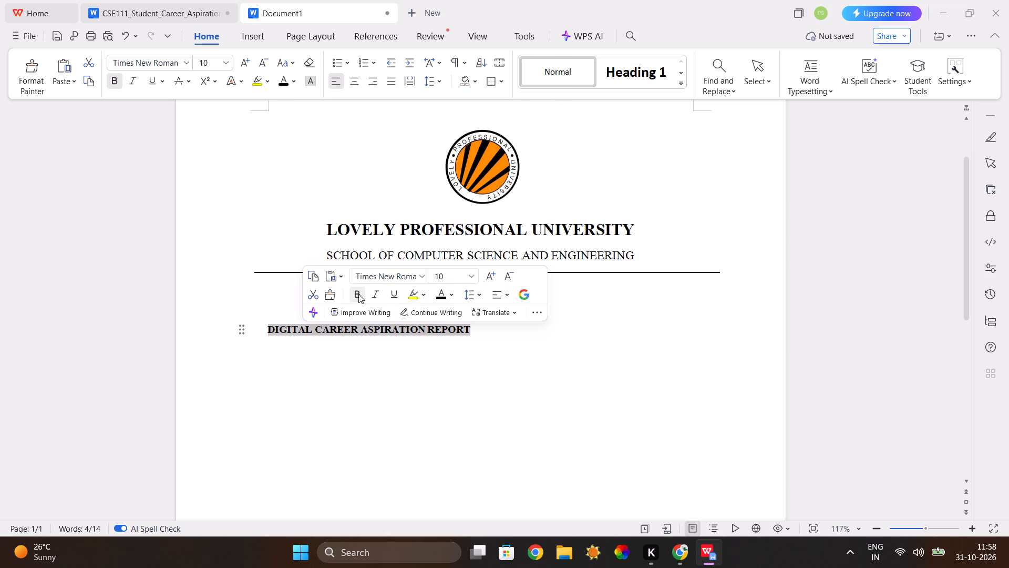
{"action": "left_click", "coordinate": [467, 277]}
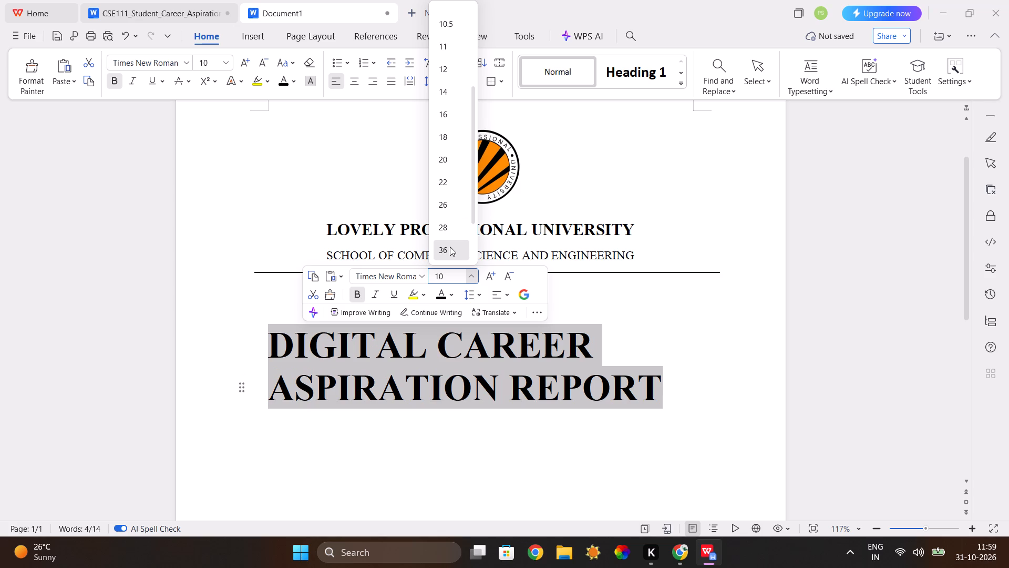
{"action": "scroll", "coordinate": [454, 241], "scroll_direction": "down", "scroll_amount": 1}
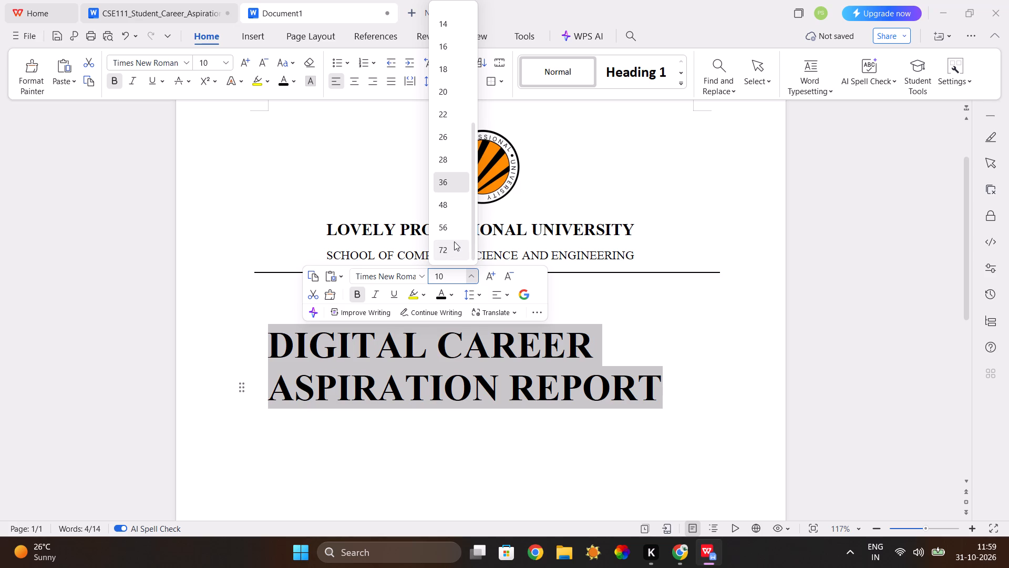
{"action": "scroll", "coordinate": [454, 241], "scroll_direction": "down", "scroll_amount": 1}
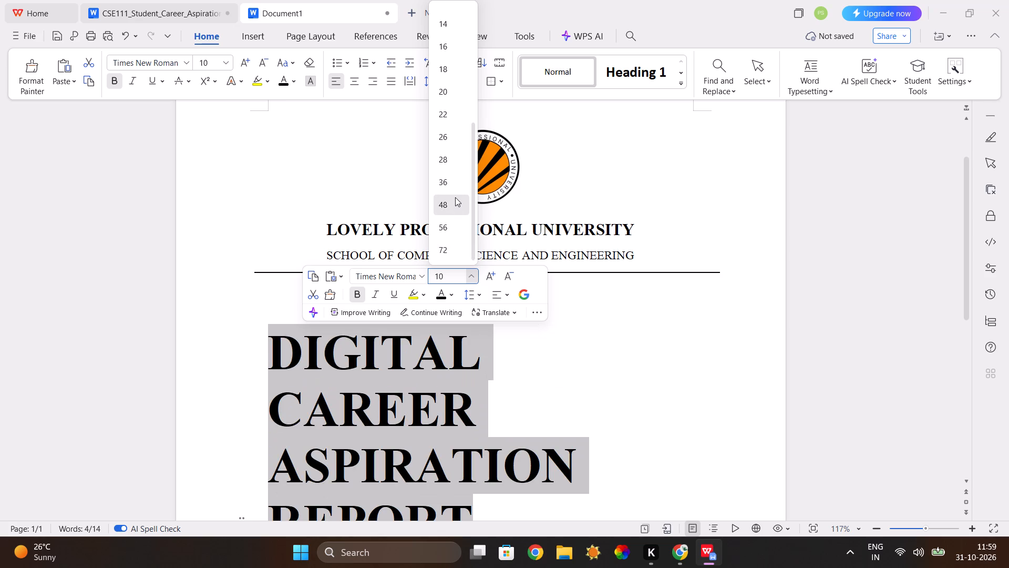
{"action": "left_click", "coordinate": [455, 187]}
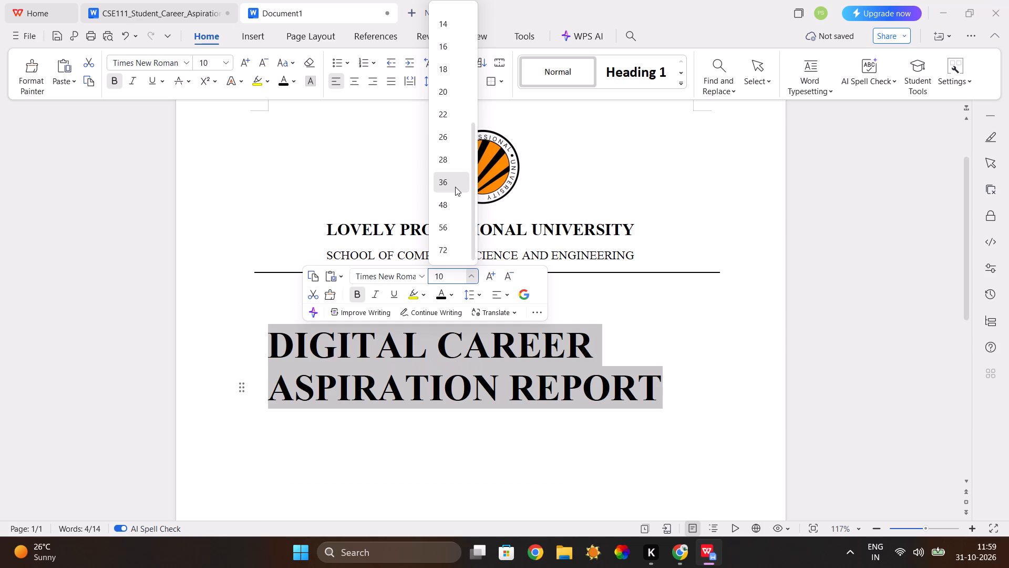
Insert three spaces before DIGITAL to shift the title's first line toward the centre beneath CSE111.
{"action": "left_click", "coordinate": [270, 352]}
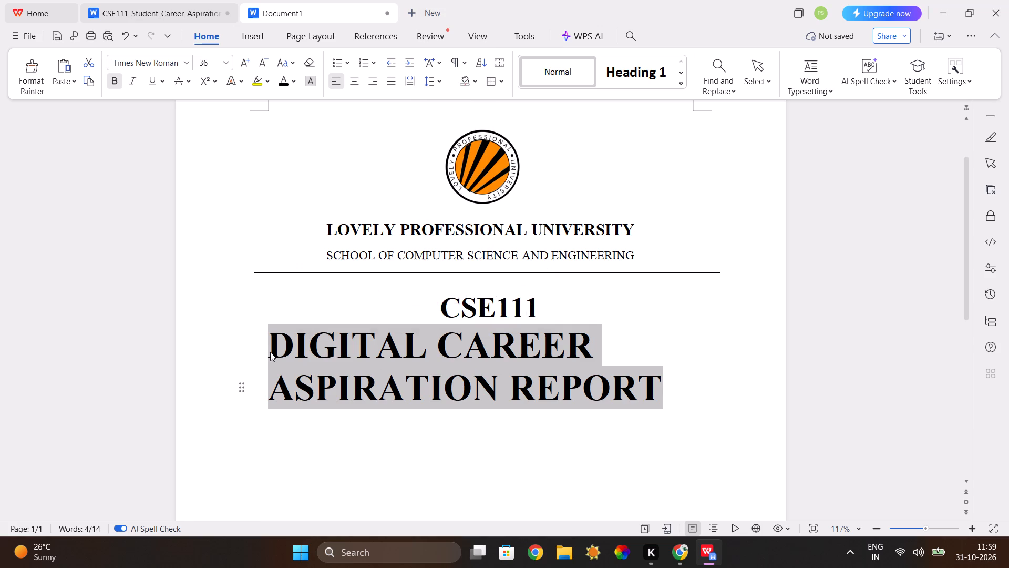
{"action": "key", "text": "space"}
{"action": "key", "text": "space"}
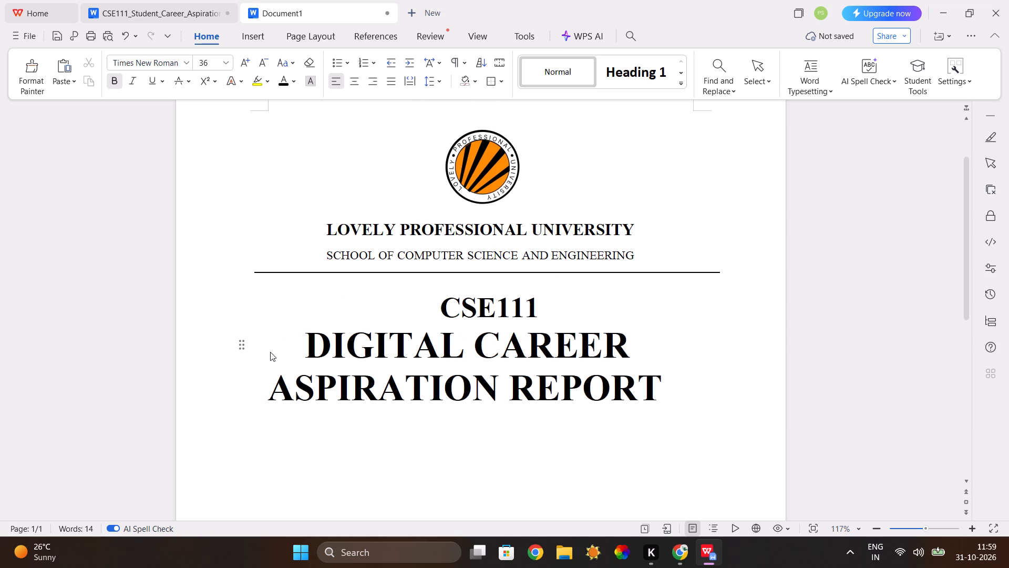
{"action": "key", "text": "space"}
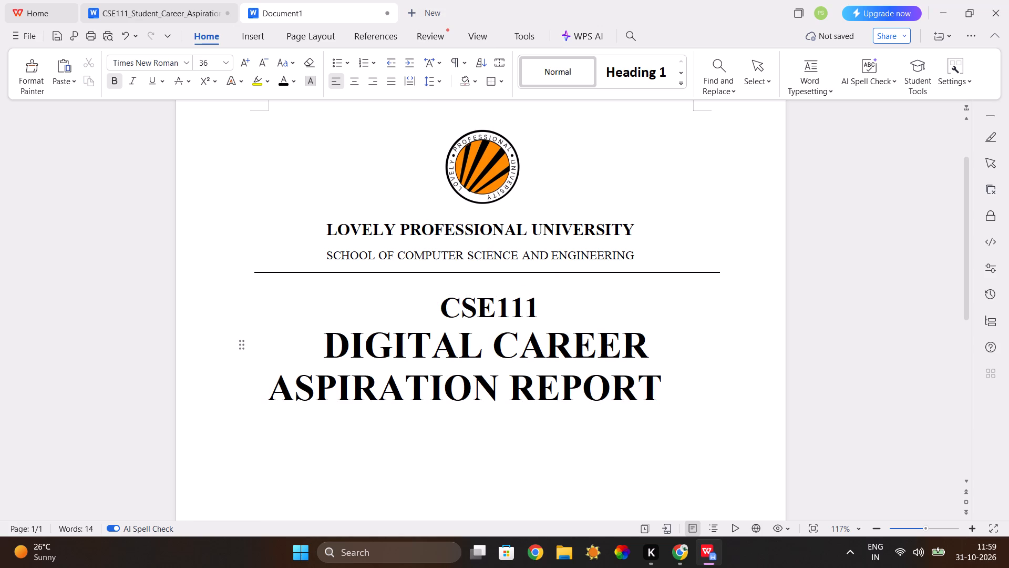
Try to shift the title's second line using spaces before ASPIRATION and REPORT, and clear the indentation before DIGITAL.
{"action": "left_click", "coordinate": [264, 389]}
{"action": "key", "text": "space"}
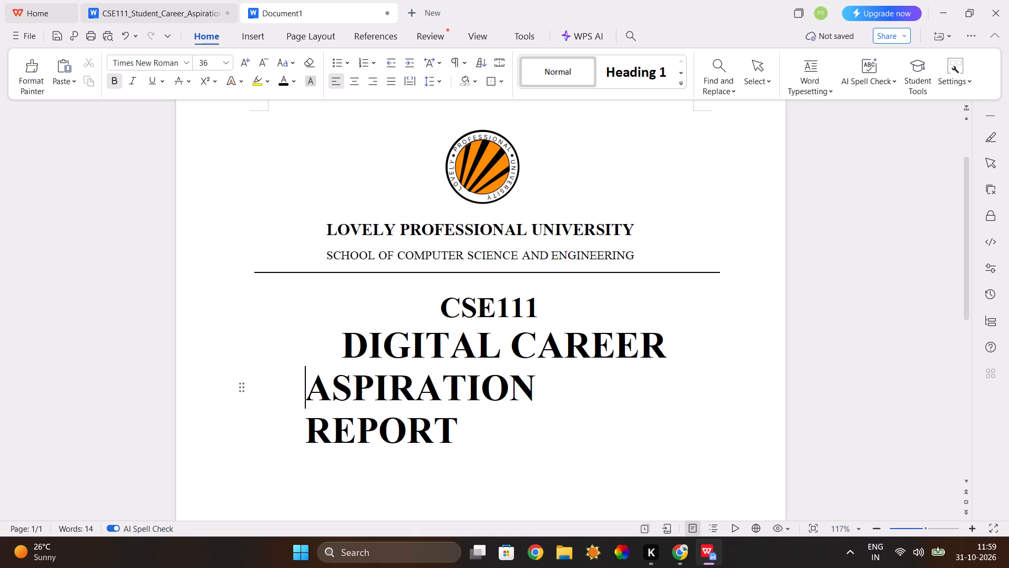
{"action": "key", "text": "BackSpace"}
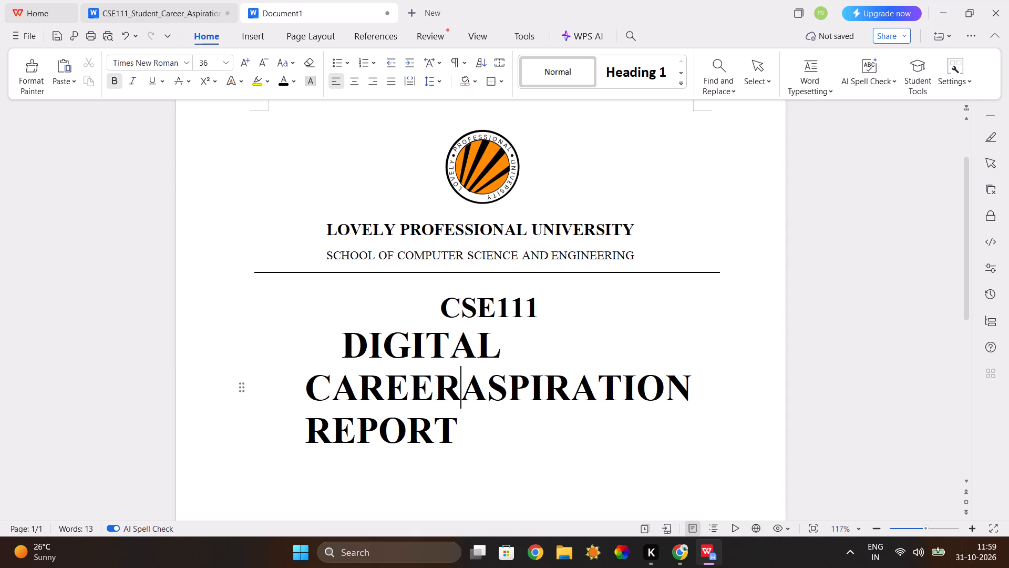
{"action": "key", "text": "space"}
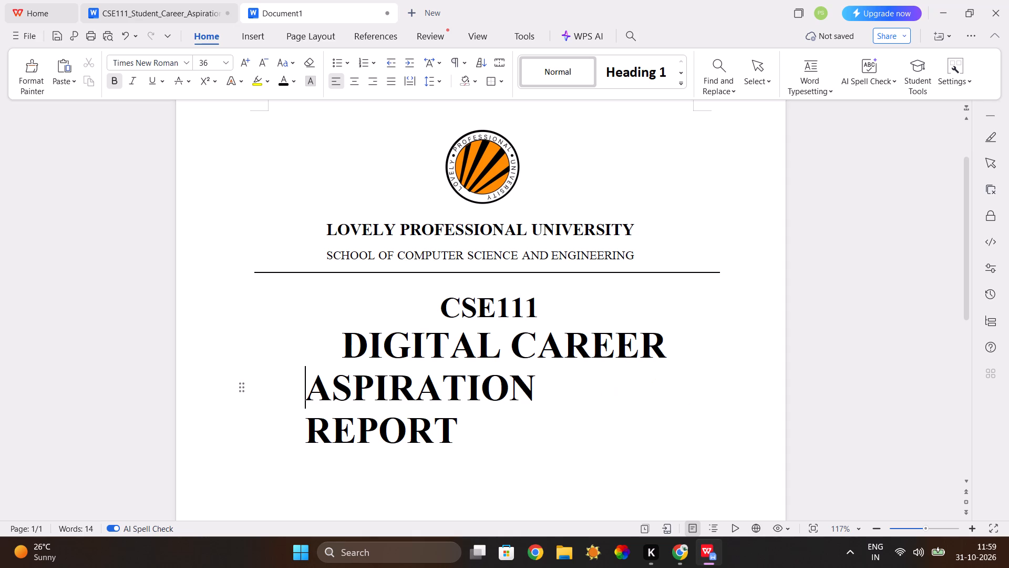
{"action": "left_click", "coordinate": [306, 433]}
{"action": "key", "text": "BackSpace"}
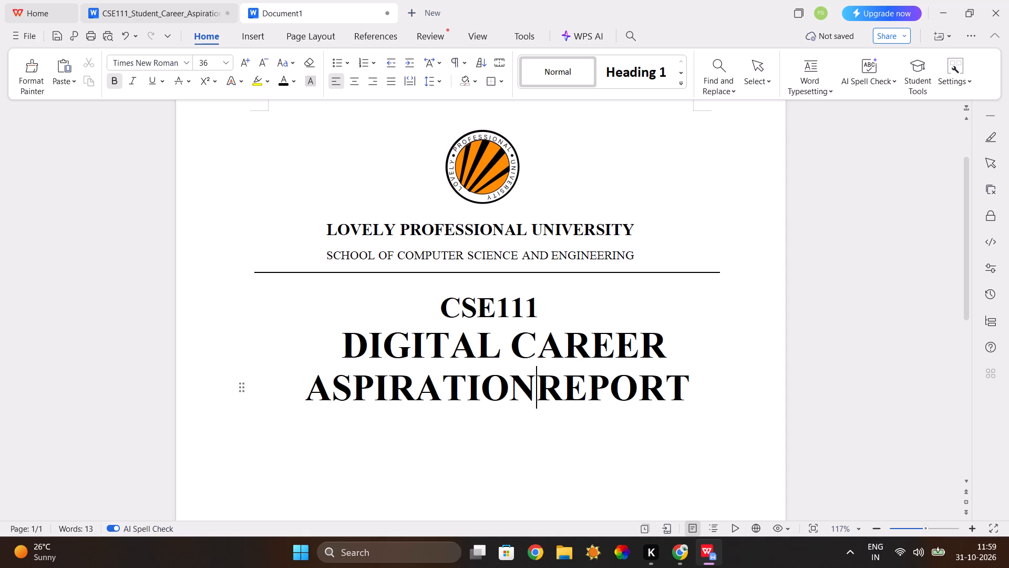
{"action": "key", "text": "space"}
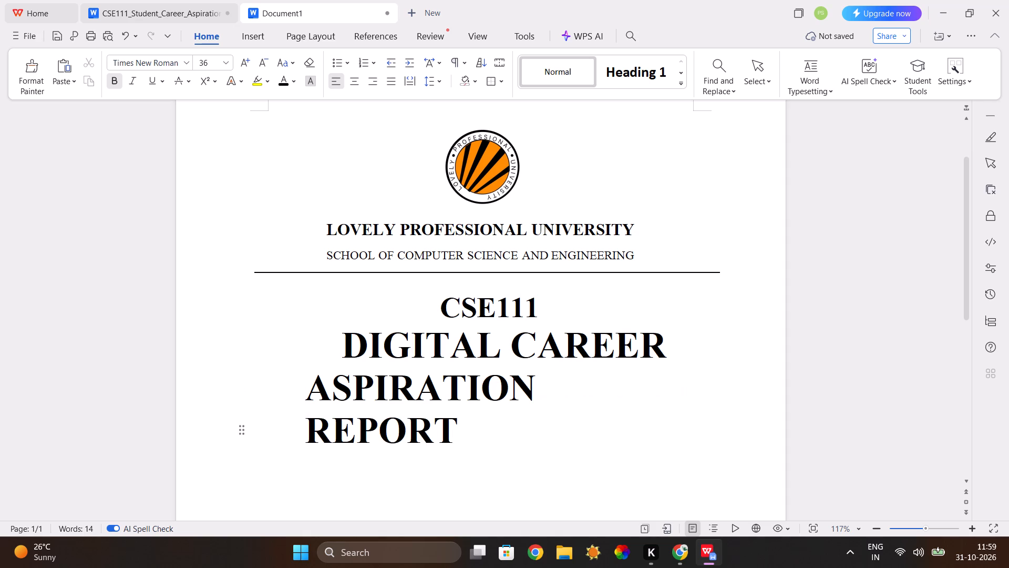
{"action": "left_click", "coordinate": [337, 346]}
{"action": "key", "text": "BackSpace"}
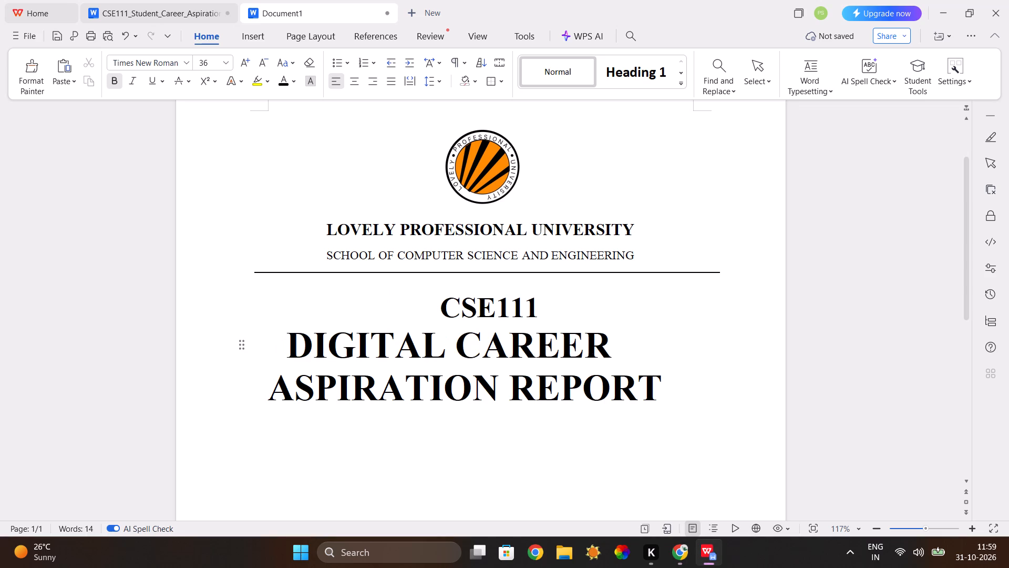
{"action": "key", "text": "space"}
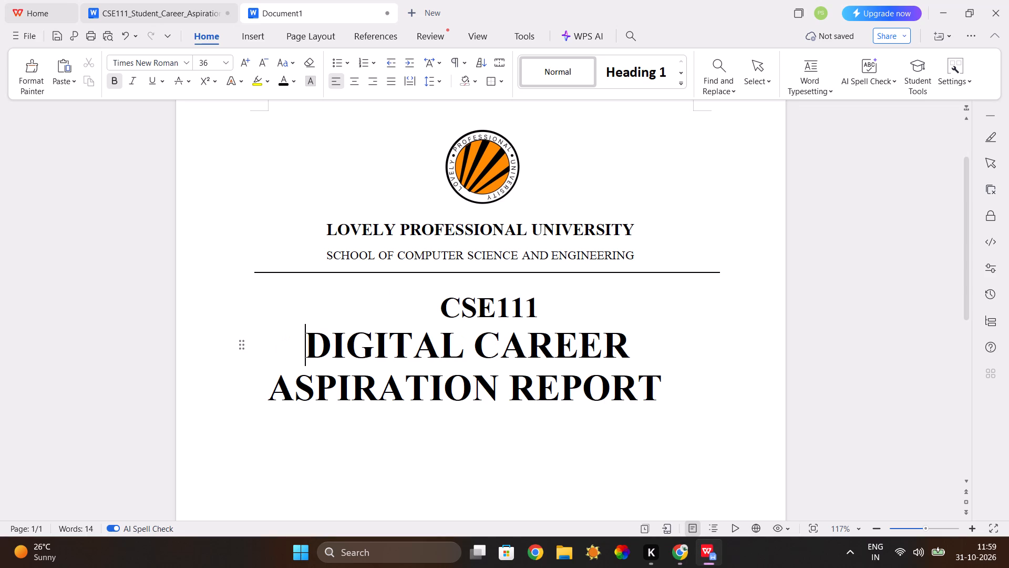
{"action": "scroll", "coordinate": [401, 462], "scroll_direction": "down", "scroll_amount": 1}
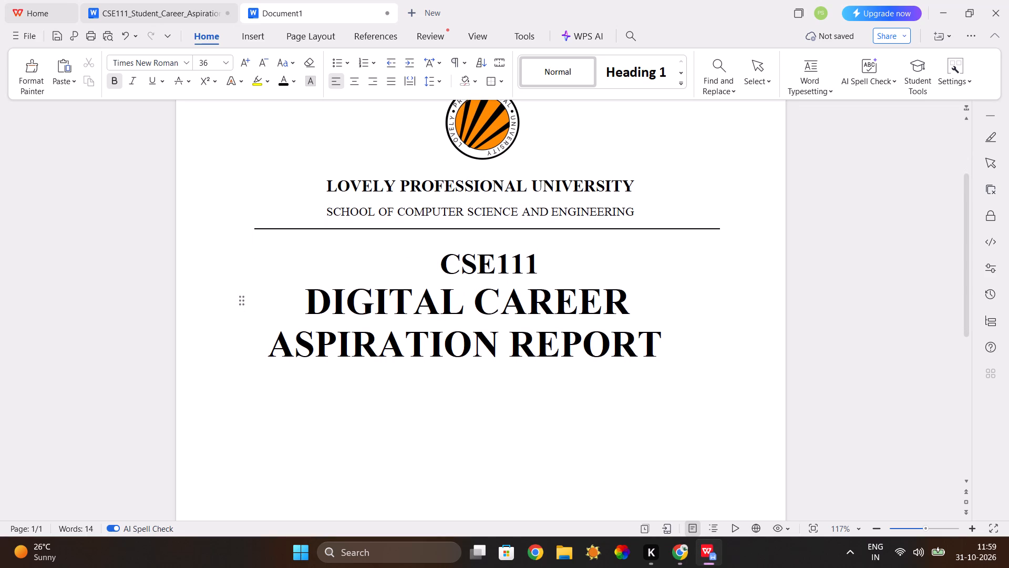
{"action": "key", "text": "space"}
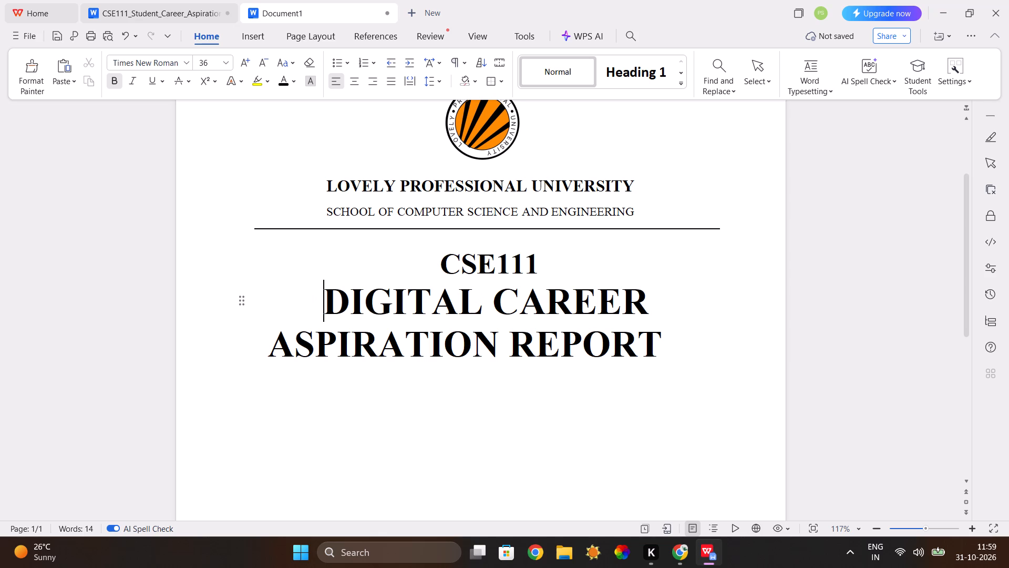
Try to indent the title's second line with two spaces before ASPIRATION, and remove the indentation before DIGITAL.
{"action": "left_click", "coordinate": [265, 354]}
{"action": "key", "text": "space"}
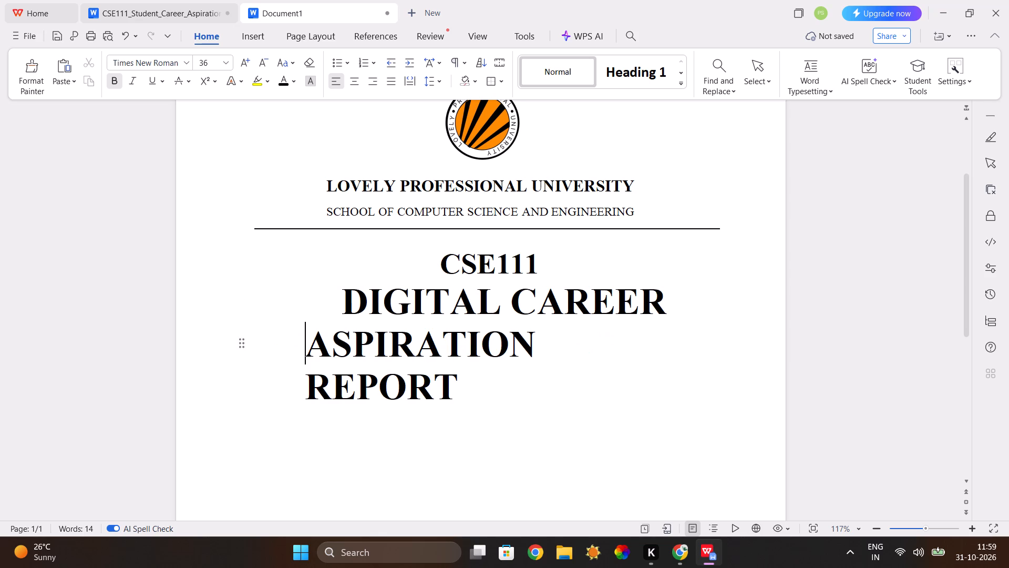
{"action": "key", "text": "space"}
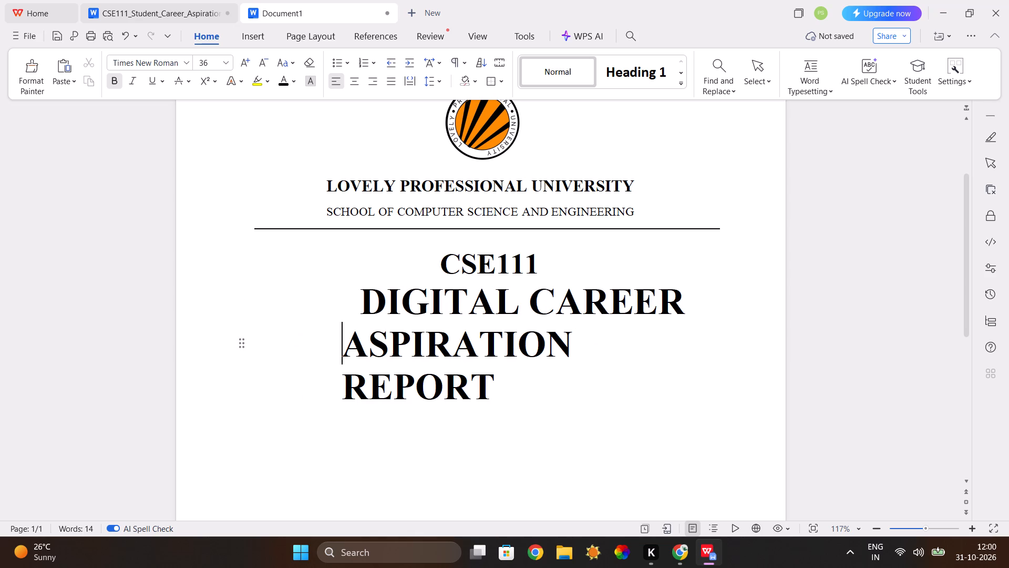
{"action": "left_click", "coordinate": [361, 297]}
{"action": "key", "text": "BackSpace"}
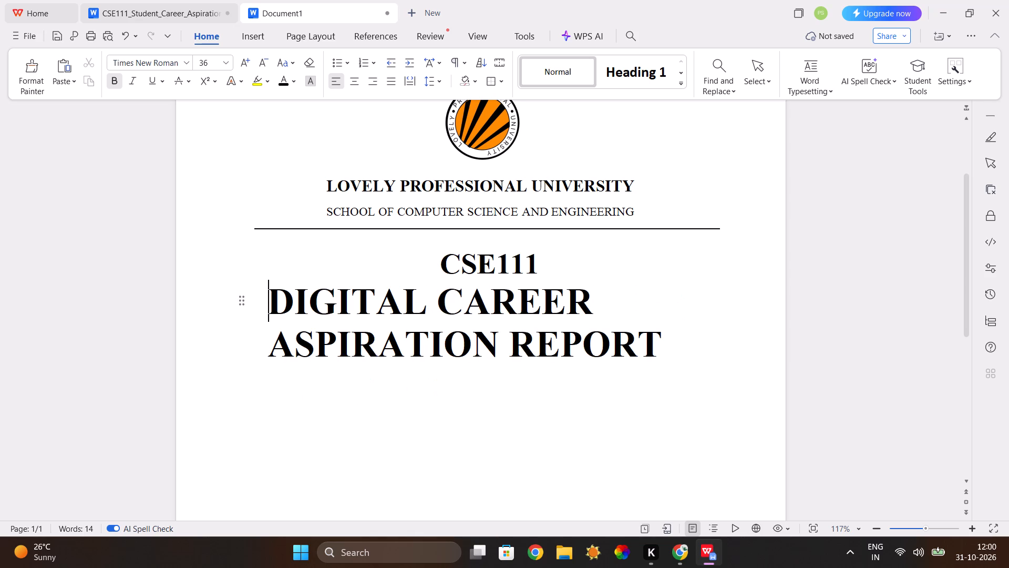
Indent the title's first line with two spaces before DIGITAL so DIGITAL CAREER sits centred above ASPIRATION REPORT.
{"action": "key", "text": "space"}
{"action": "key", "text": "space"}
{"action": "key", "text": "space"}
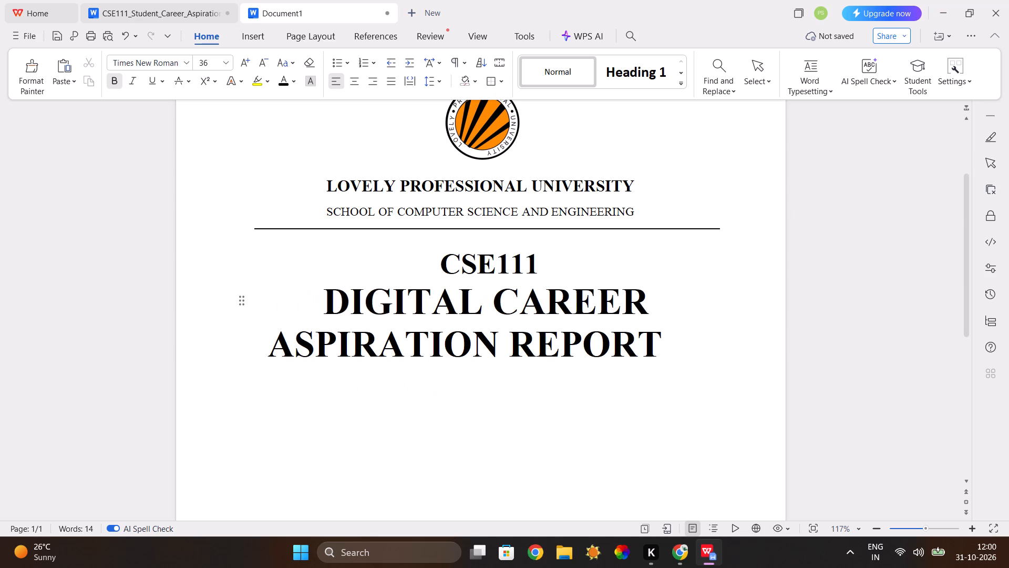
{"action": "key", "text": "BackSpace"}
{"action": "key", "text": "space"}
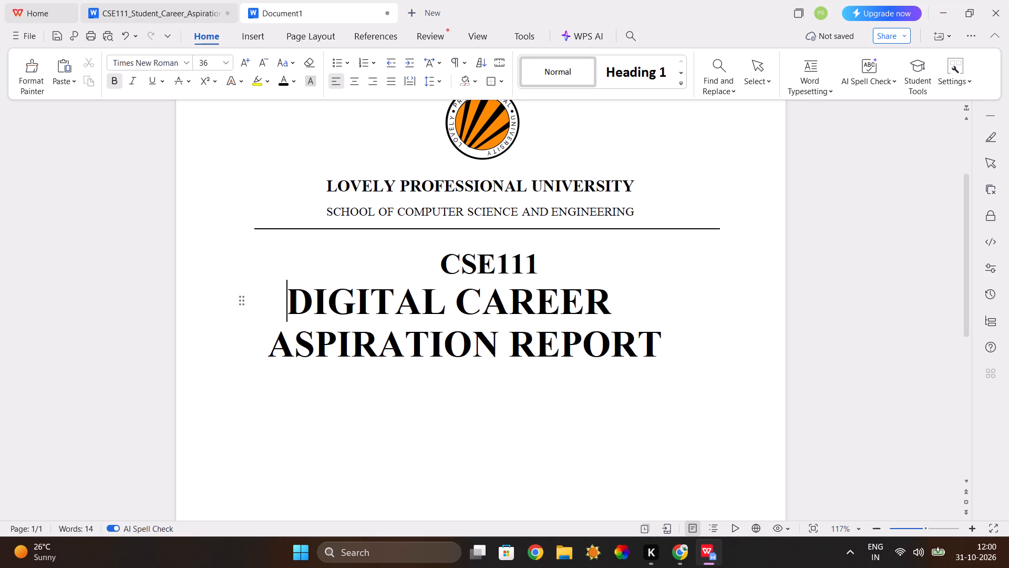
{"action": "key", "text": "space"}
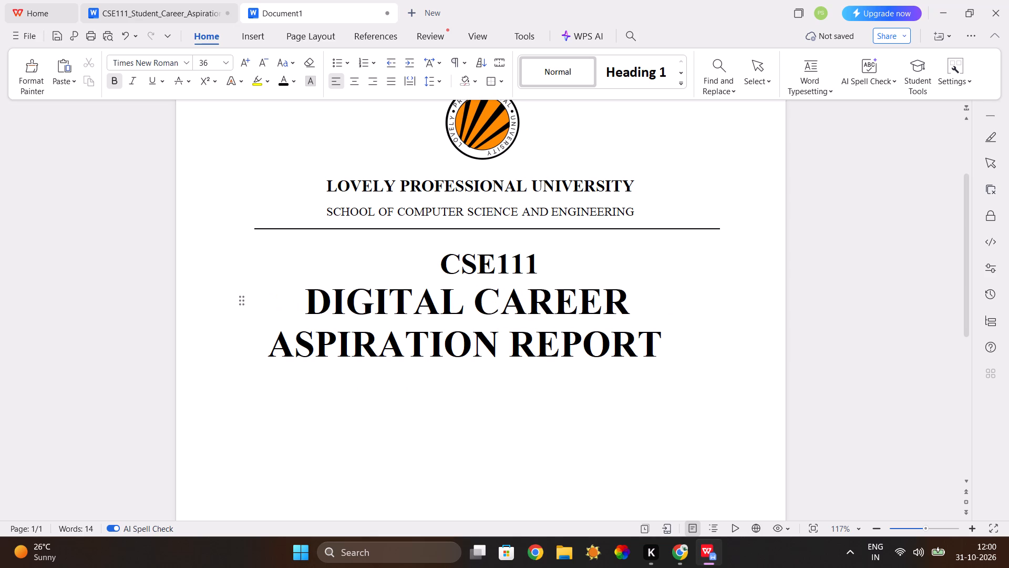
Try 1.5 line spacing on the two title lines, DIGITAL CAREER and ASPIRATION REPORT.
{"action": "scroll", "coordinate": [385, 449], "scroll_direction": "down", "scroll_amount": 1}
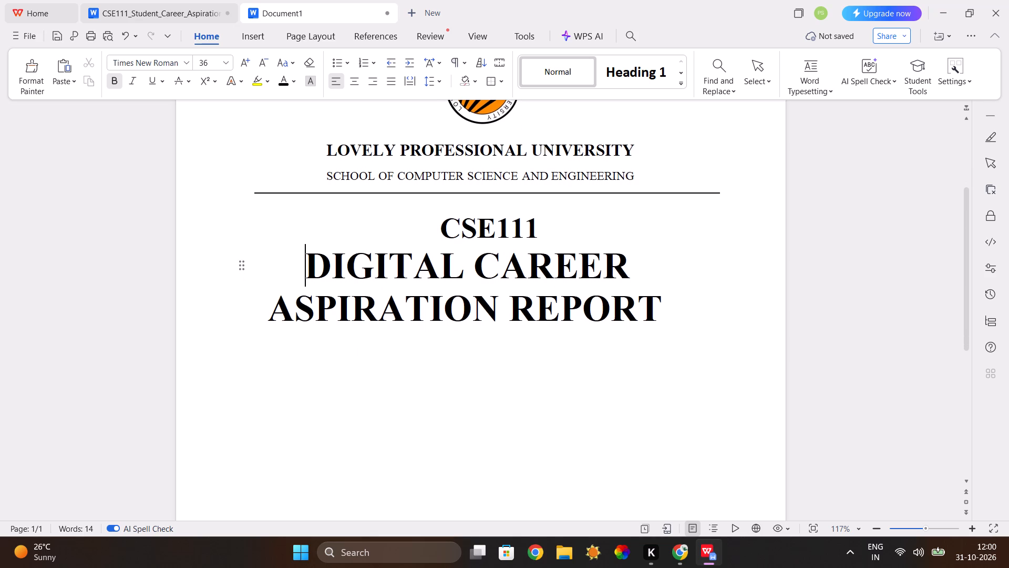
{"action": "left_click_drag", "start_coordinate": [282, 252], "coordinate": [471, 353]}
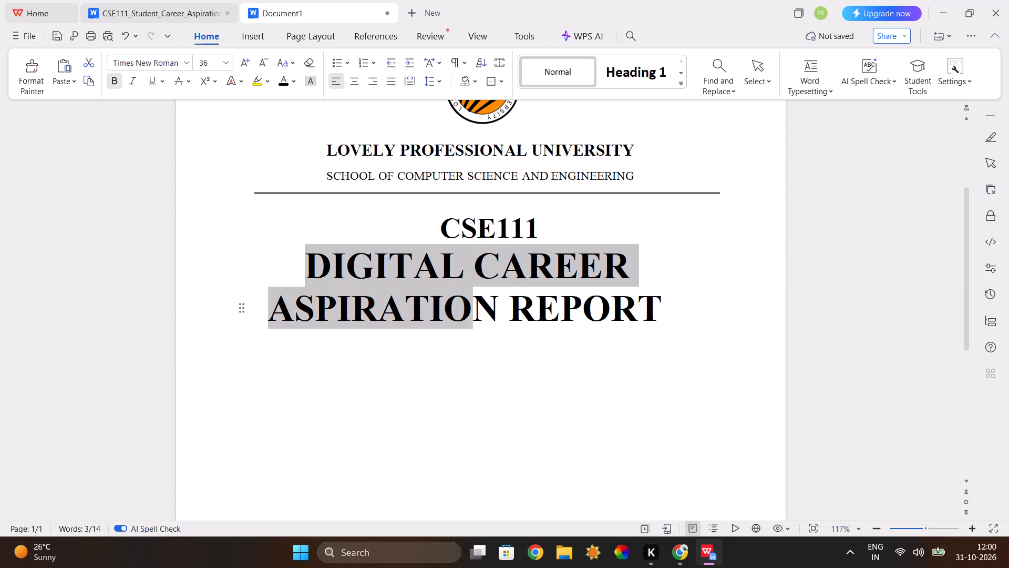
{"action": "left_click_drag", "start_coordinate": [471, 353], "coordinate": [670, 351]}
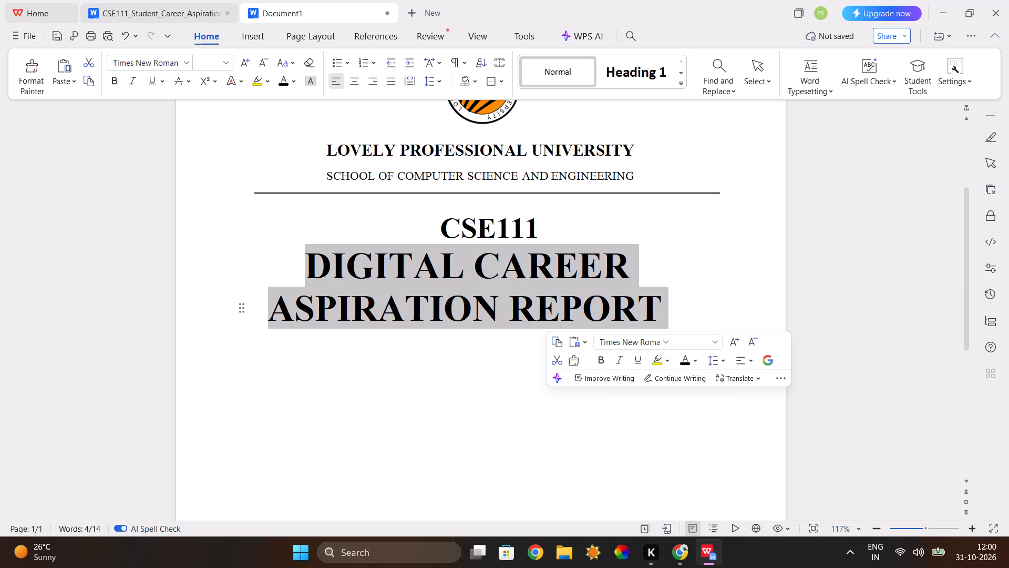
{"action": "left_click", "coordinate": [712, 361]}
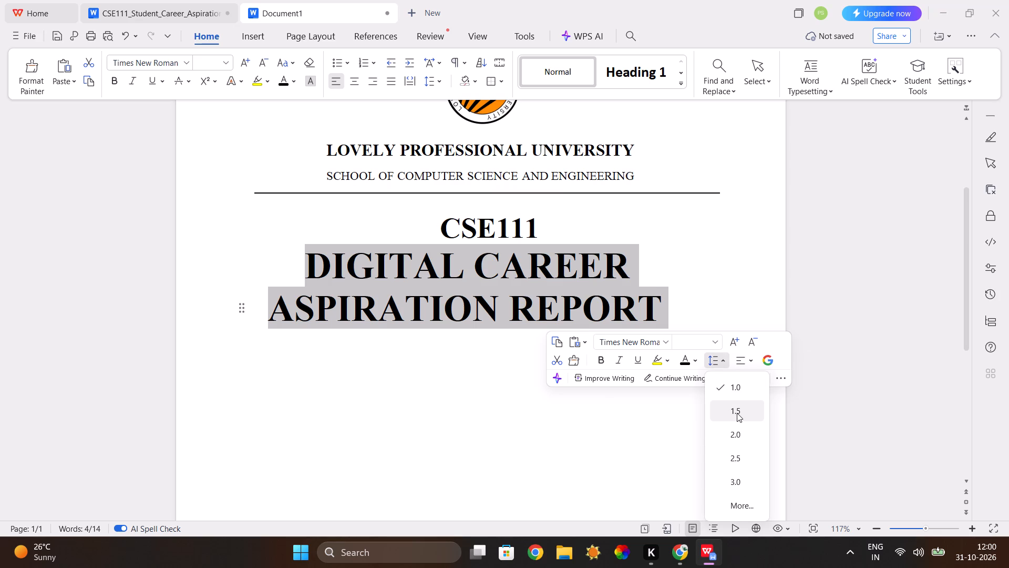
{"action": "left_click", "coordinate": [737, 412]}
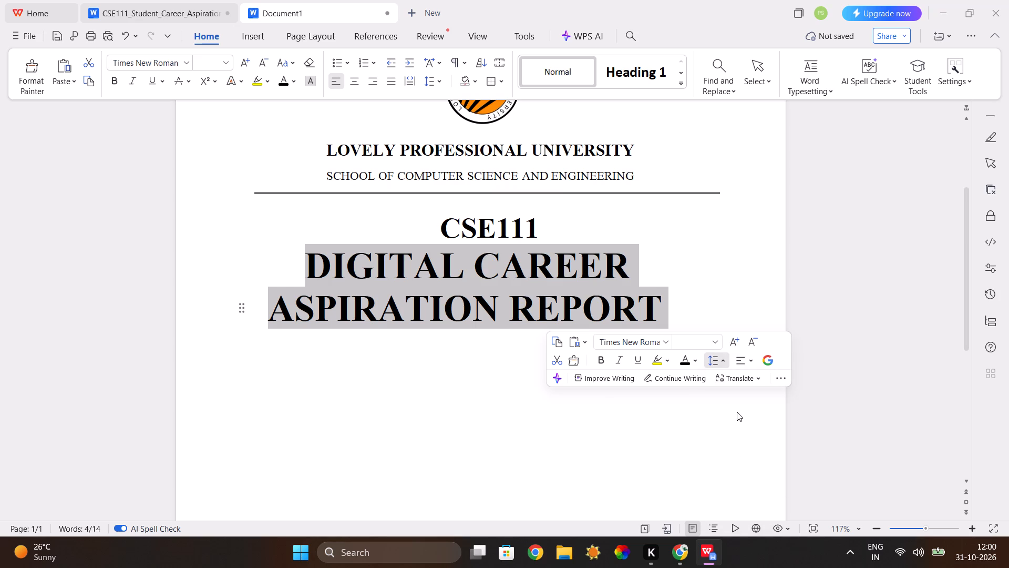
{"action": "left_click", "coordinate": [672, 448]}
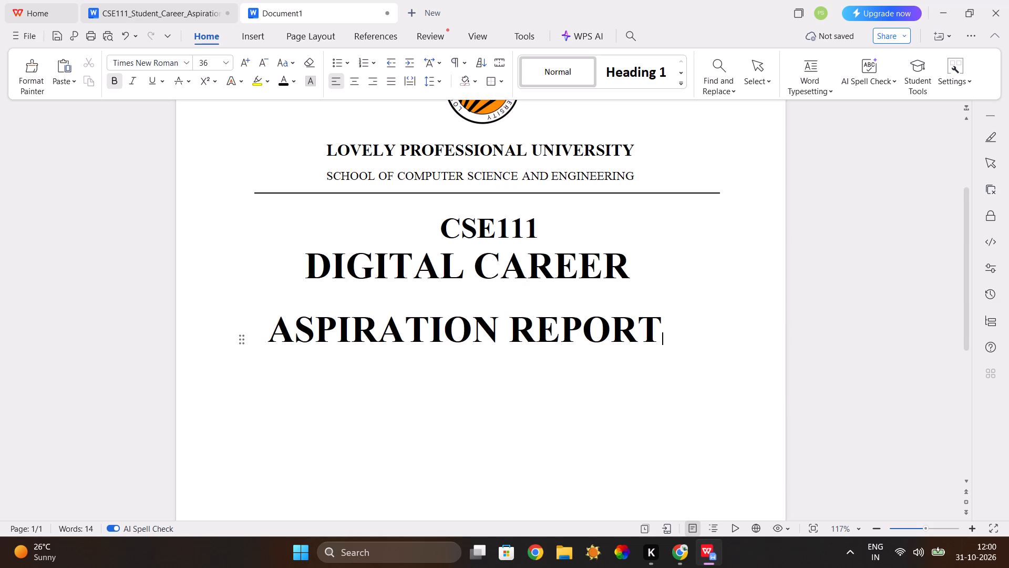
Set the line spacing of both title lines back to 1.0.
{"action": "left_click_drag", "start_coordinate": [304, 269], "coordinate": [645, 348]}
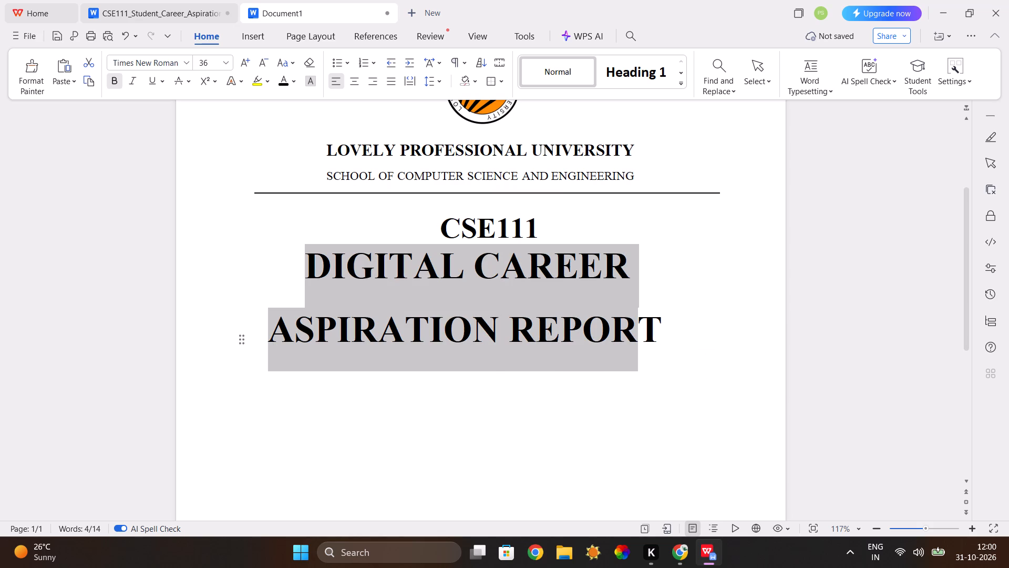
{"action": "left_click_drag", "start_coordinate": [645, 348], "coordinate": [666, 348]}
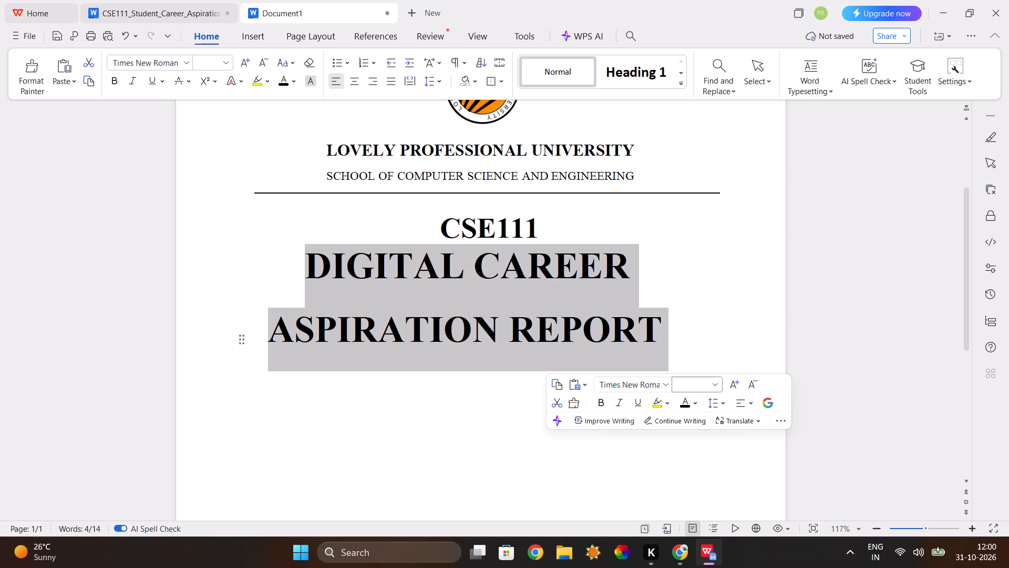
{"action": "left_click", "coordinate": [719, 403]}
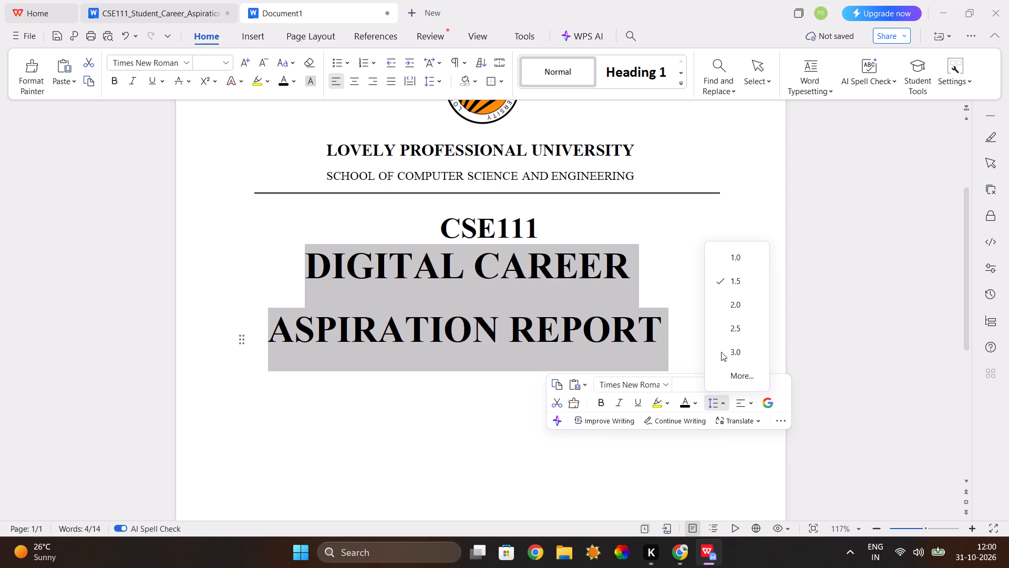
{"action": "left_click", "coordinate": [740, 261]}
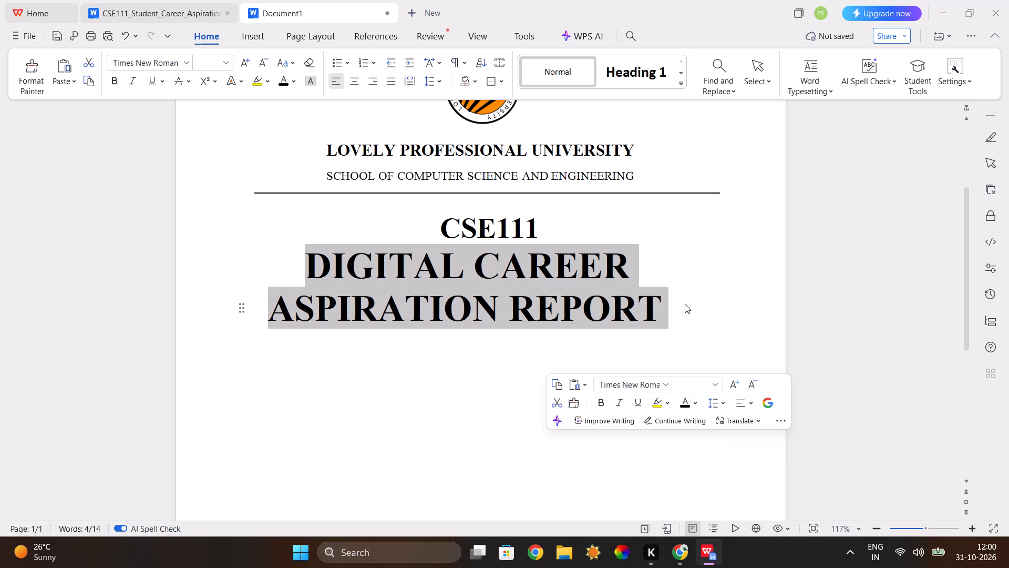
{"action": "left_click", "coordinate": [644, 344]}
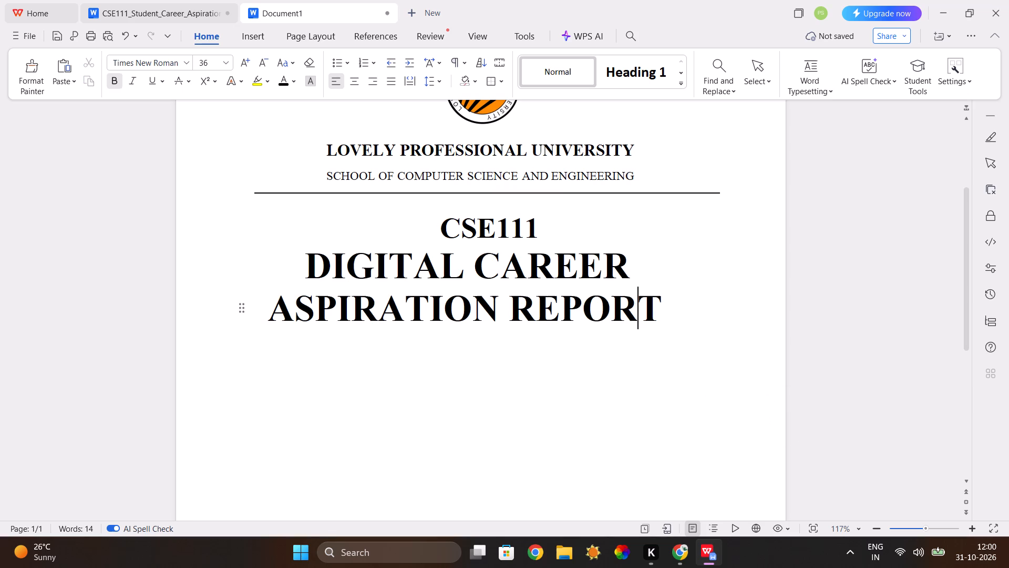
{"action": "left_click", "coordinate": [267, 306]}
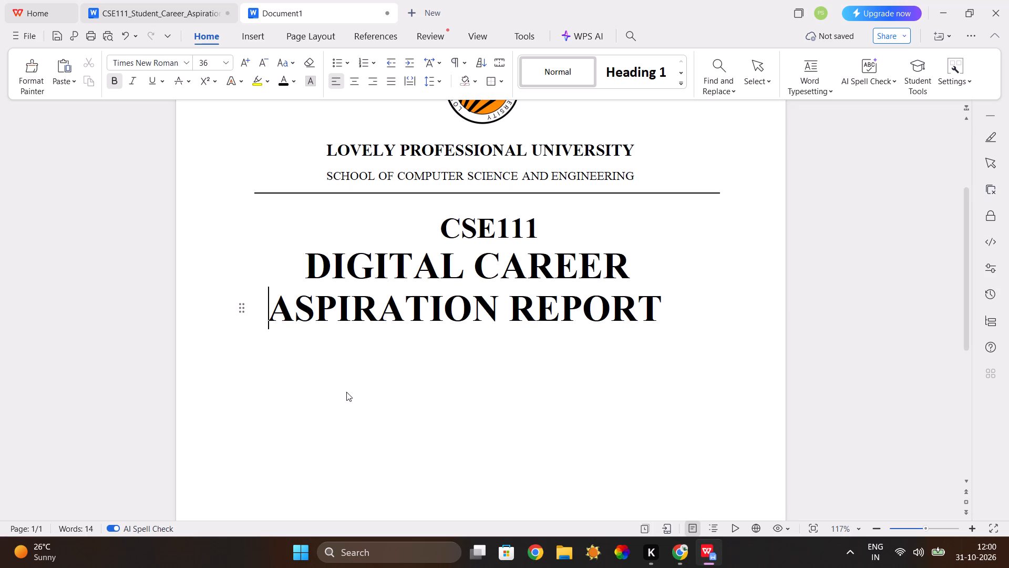
Start a new line below ASPIRATION REPORT and set its font to Harlow Solid Italic, size 18.
{"action": "left_click", "coordinate": [668, 320]}
{"action": "key", "text": "Return"}
{"action": "left_click", "coordinate": [190, 63]}
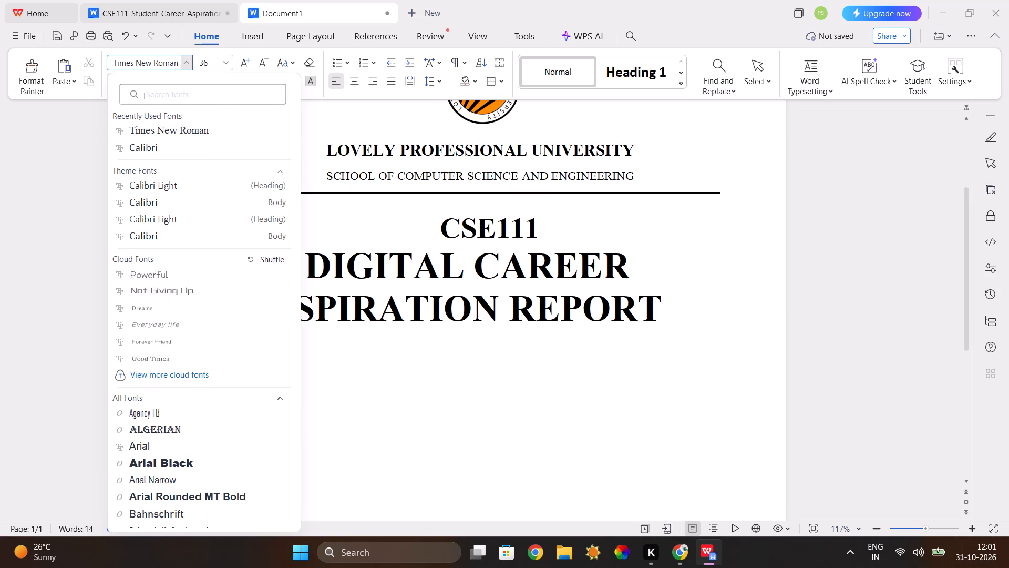
{"action": "type", "text": "ITA"}
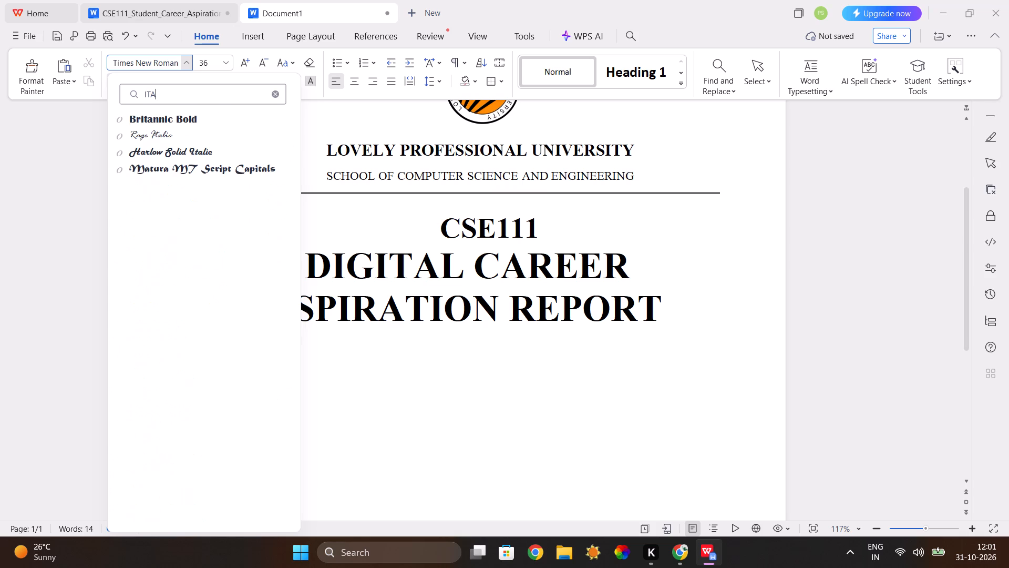
{"action": "type", "text": "LI"}
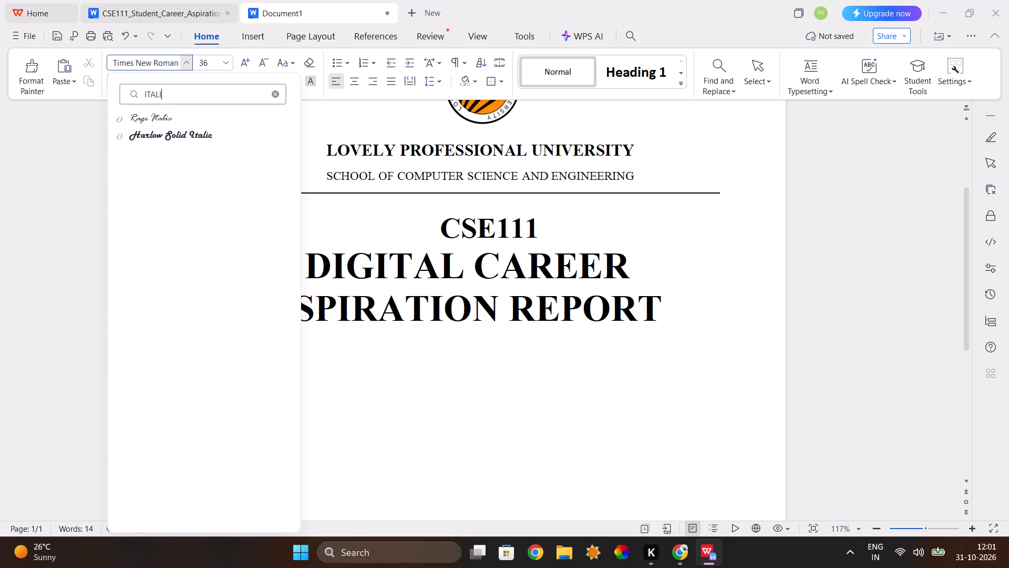
{"action": "left_click", "coordinate": [207, 129]}
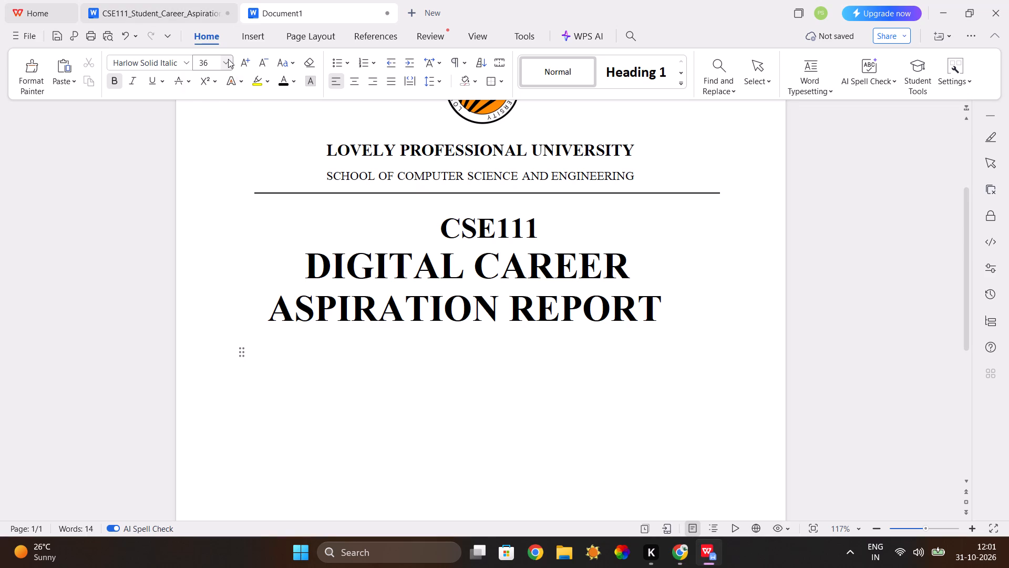
{"action": "left_click", "coordinate": [228, 59]}
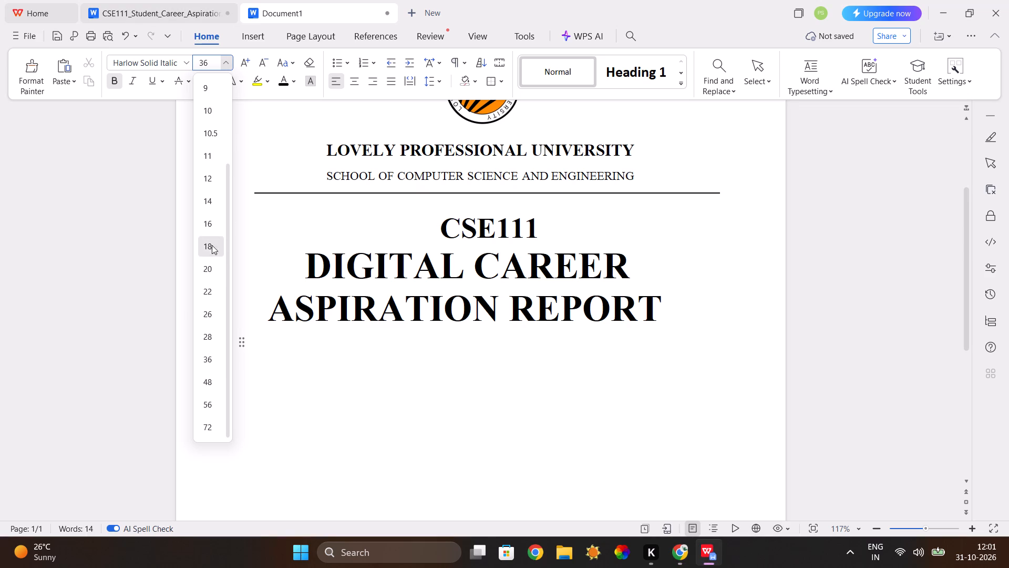
{"action": "left_click", "coordinate": [212, 239]}
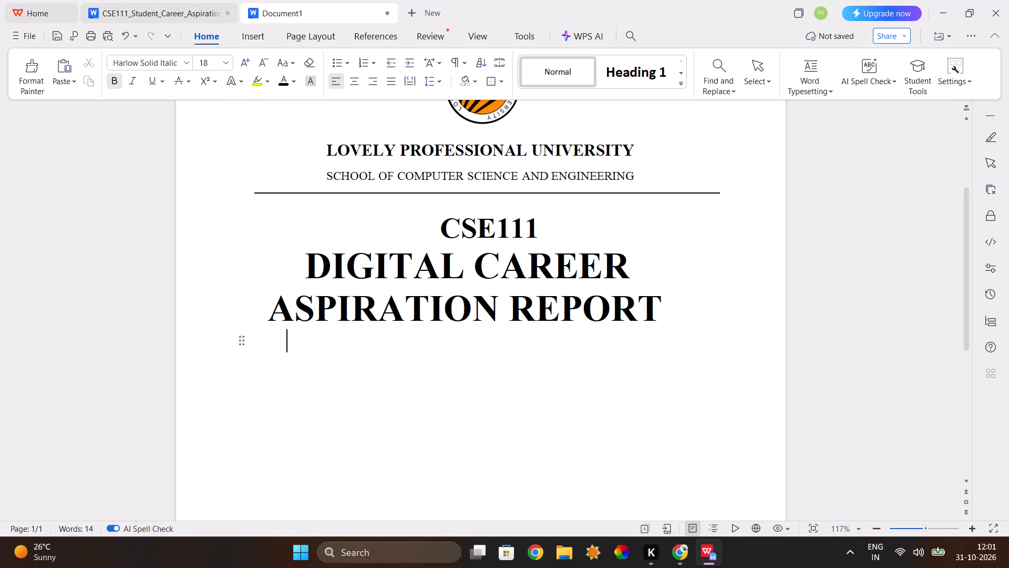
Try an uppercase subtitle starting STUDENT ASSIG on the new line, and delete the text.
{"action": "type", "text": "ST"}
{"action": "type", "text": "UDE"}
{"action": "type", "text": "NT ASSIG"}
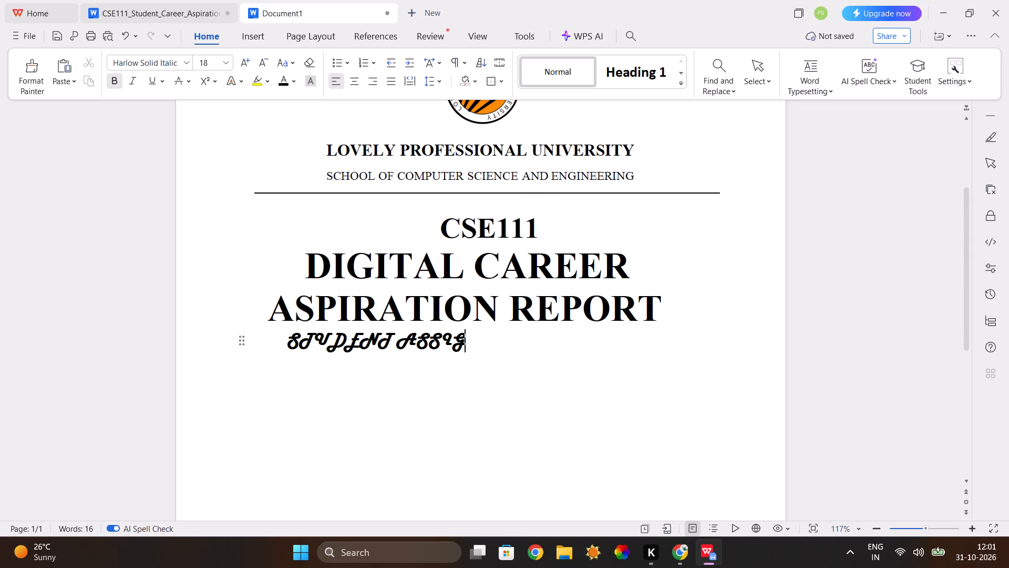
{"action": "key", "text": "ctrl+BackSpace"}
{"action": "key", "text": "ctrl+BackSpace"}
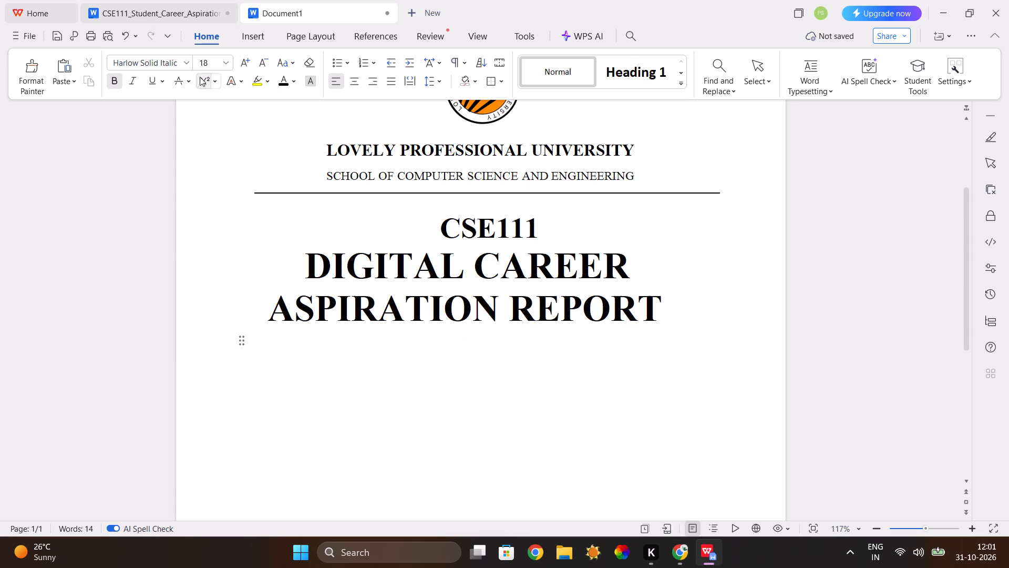
Look through the italic-style fonts and set the empty subtitle line's font to Lucida Handwriting.
{"action": "left_click", "coordinate": [190, 61]}
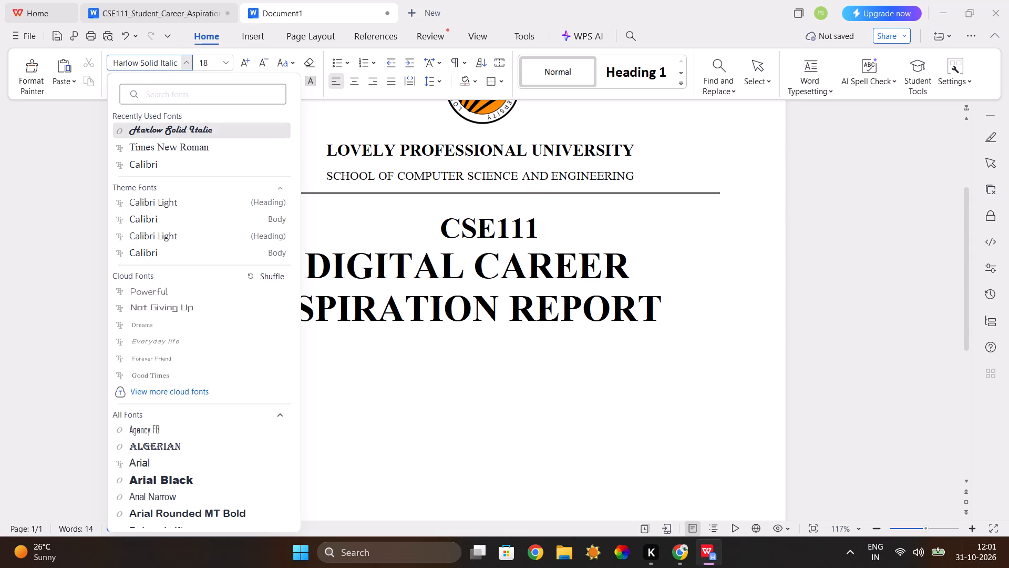
{"action": "type", "text": "ITA"}
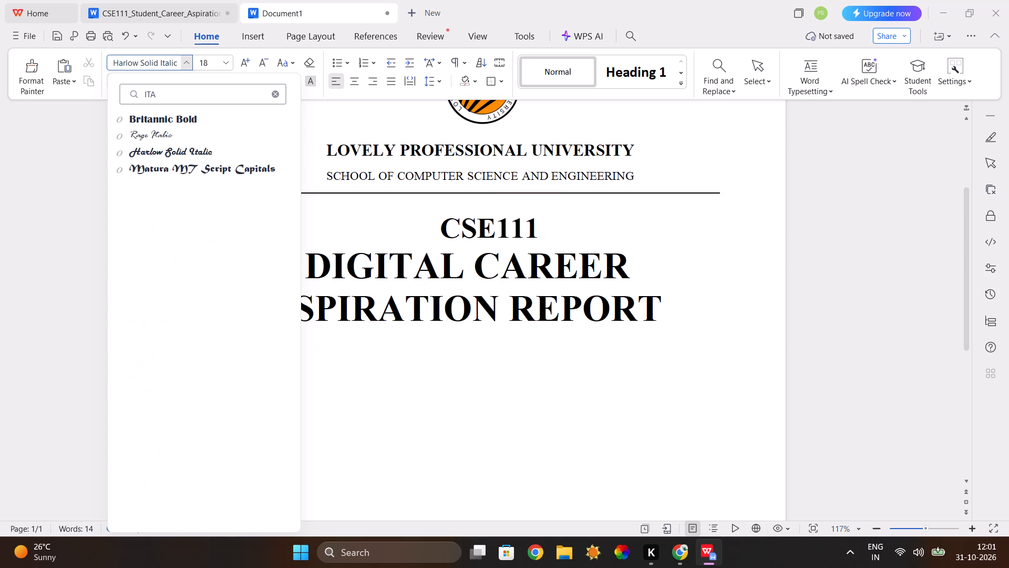
{"action": "key", "text": "BackSpace"}
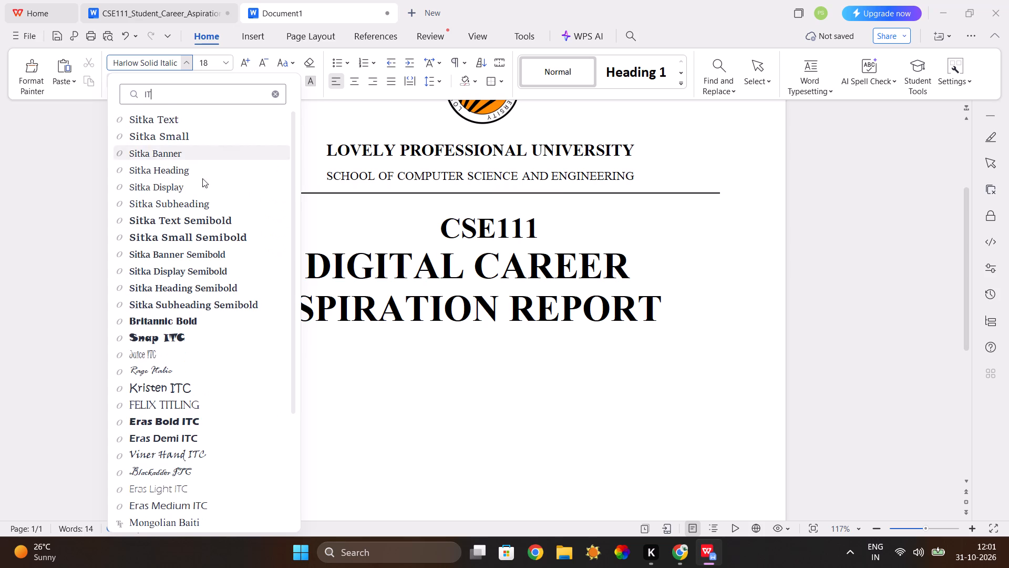
{"action": "scroll", "coordinate": [208, 256], "scroll_direction": "down", "scroll_amount": 1}
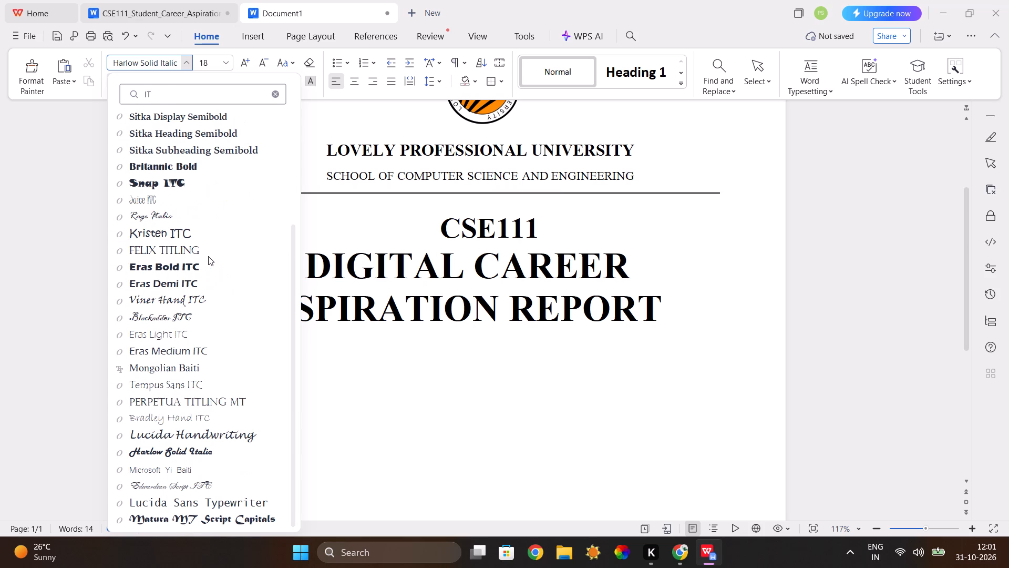
{"action": "scroll", "coordinate": [208, 256], "scroll_direction": "down", "scroll_amount": 2}
{"action": "scroll", "coordinate": [208, 256], "scroll_direction": "up", "scroll_amount": 3}
{"action": "scroll", "coordinate": [208, 256], "scroll_direction": "down", "scroll_amount": 2}
{"action": "left_click", "coordinate": [236, 434]}
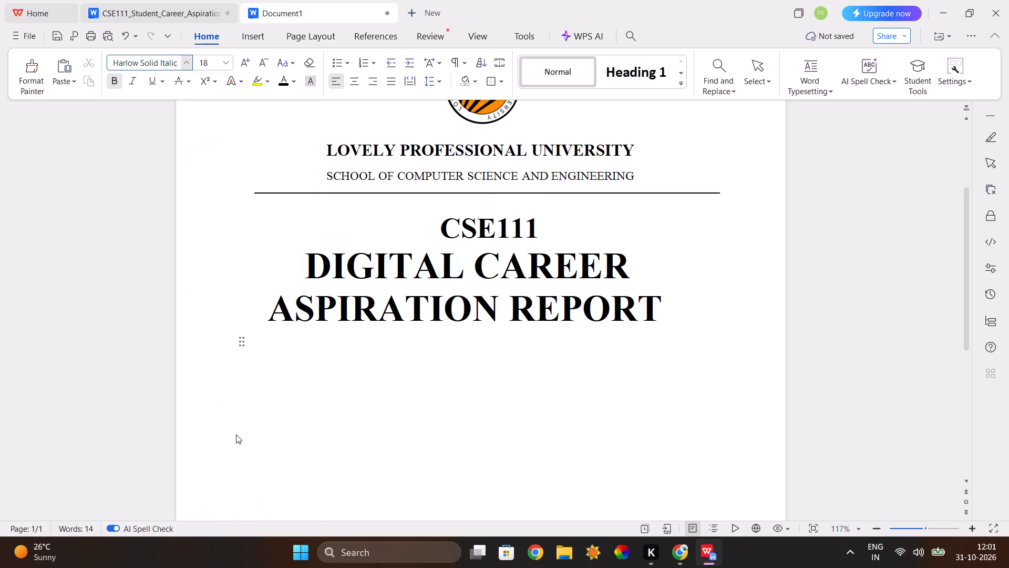
Enter the subtitle "Student Assignment Report" in title case on the line below the title.
{"action": "type", "text": "ST"}
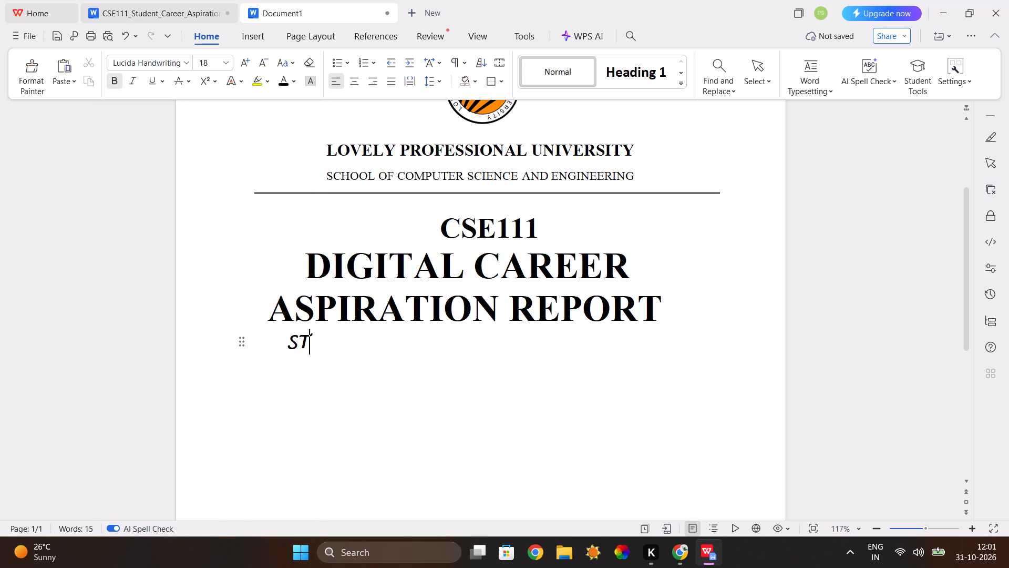
{"action": "type", "text": "UDE"}
{"action": "key", "text": "BackSpace"}
{"action": "key", "text": "BackSpace"}
{"action": "key", "text": "BackSpace"}
{"action": "key", "text": "BackSpace"}
{"action": "type", "text": "tu"}
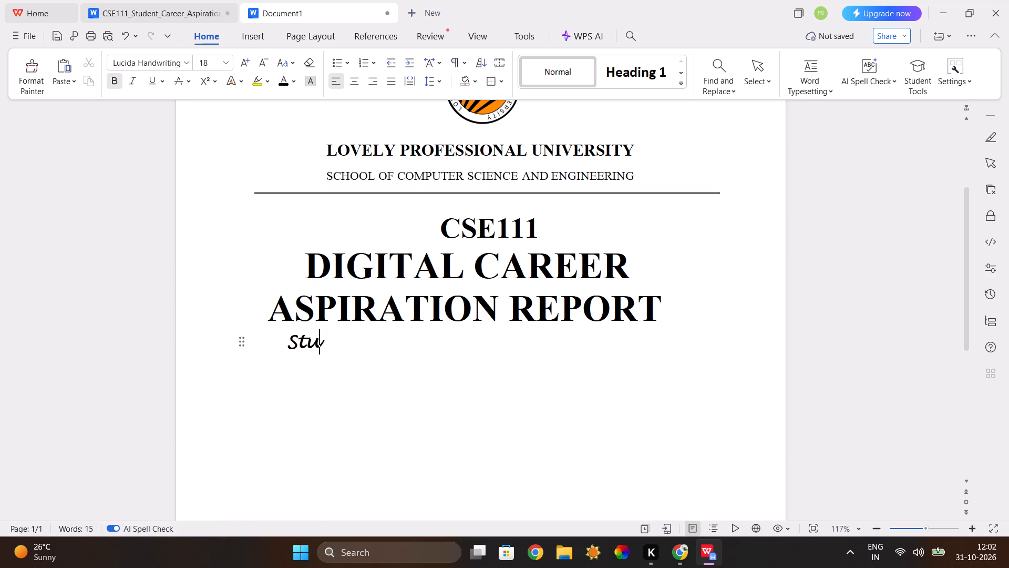
{"action": "type", "text": "dent"}
{"action": "key", "text": "space"}
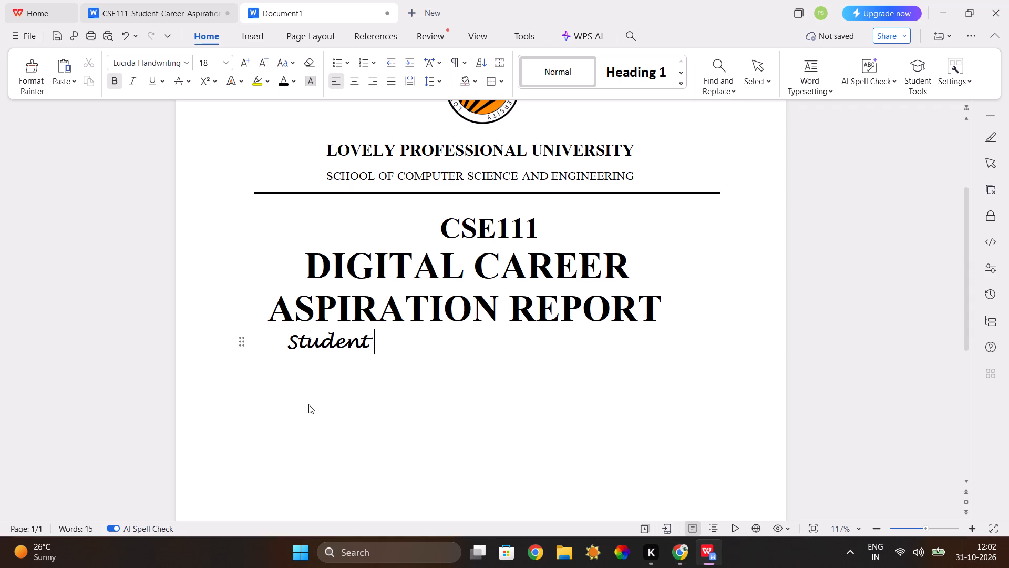
{"action": "type", "text": "Assignment"}
{"action": "key", "text": "space"}
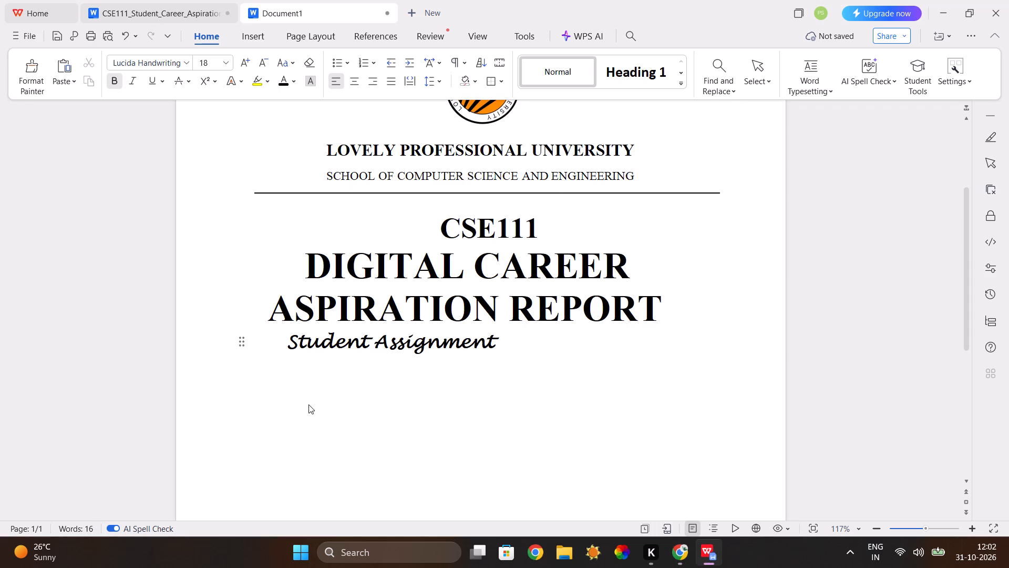
{"action": "type", "text": "Report"}
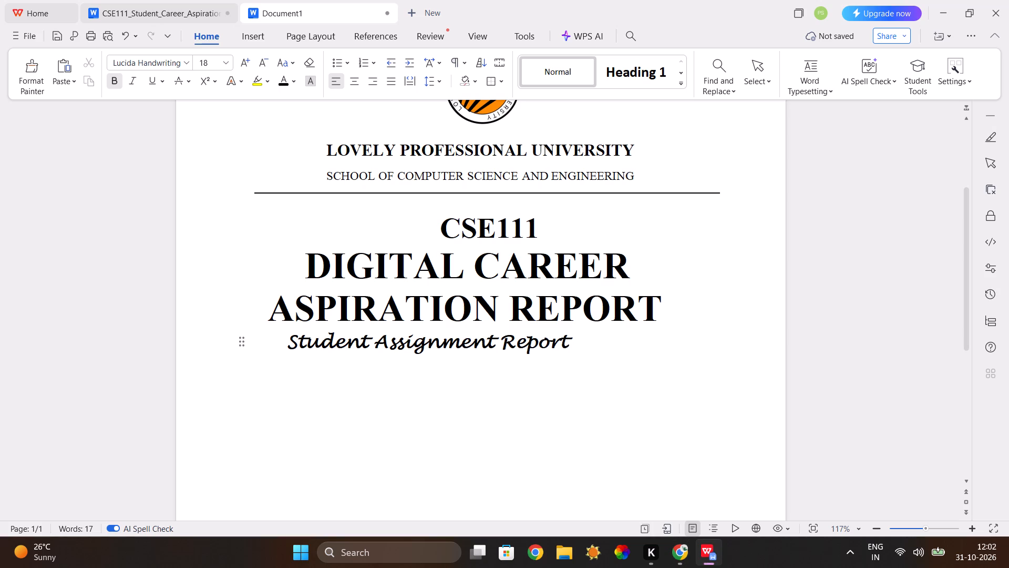
Indent the subtitle with three spaces before Student to move it closer to the title's centre.
{"action": "left_click", "coordinate": [282, 340]}
{"action": "key", "text": "space"}
{"action": "key", "text": "space"}
{"action": "key", "text": "space"}
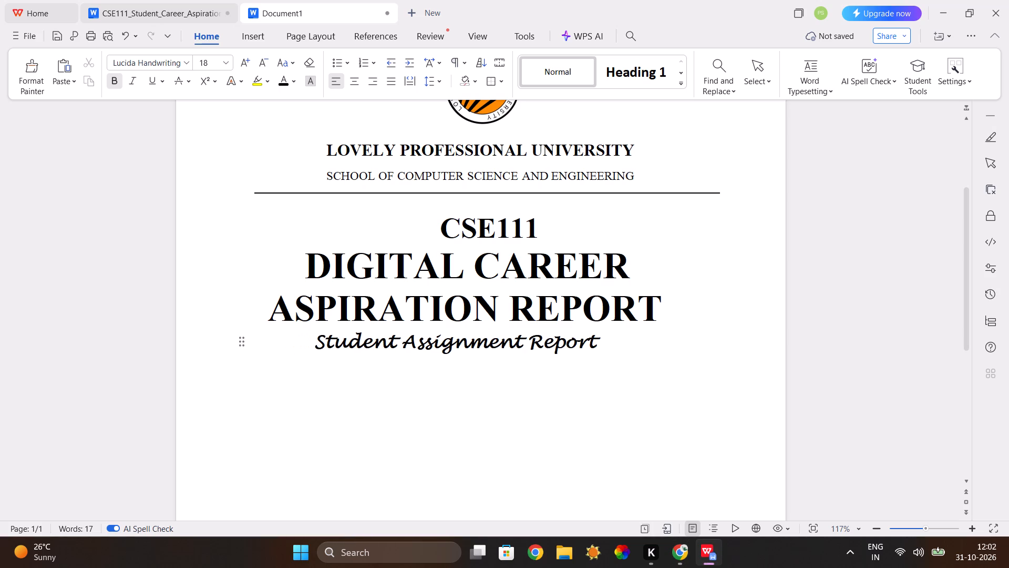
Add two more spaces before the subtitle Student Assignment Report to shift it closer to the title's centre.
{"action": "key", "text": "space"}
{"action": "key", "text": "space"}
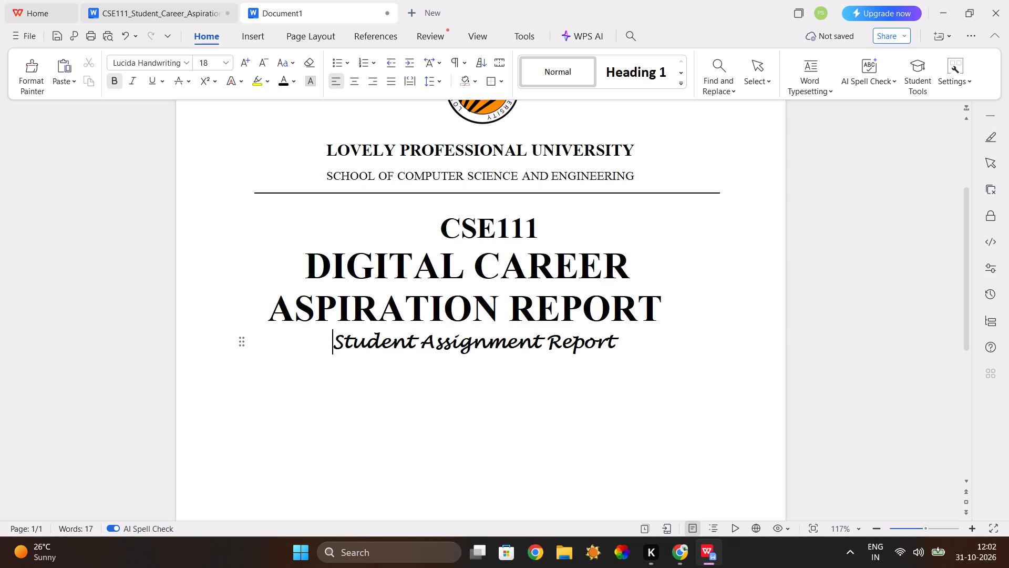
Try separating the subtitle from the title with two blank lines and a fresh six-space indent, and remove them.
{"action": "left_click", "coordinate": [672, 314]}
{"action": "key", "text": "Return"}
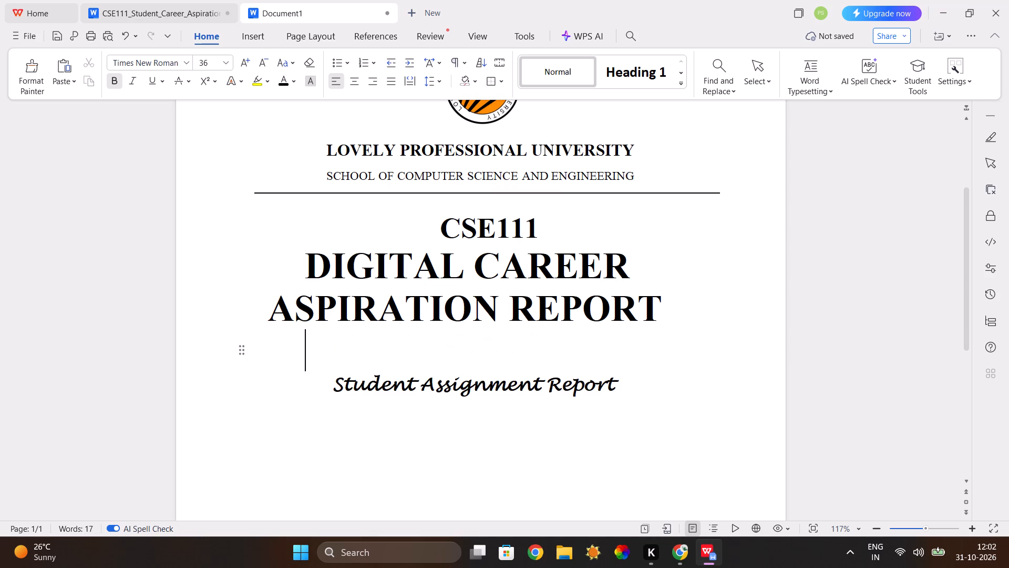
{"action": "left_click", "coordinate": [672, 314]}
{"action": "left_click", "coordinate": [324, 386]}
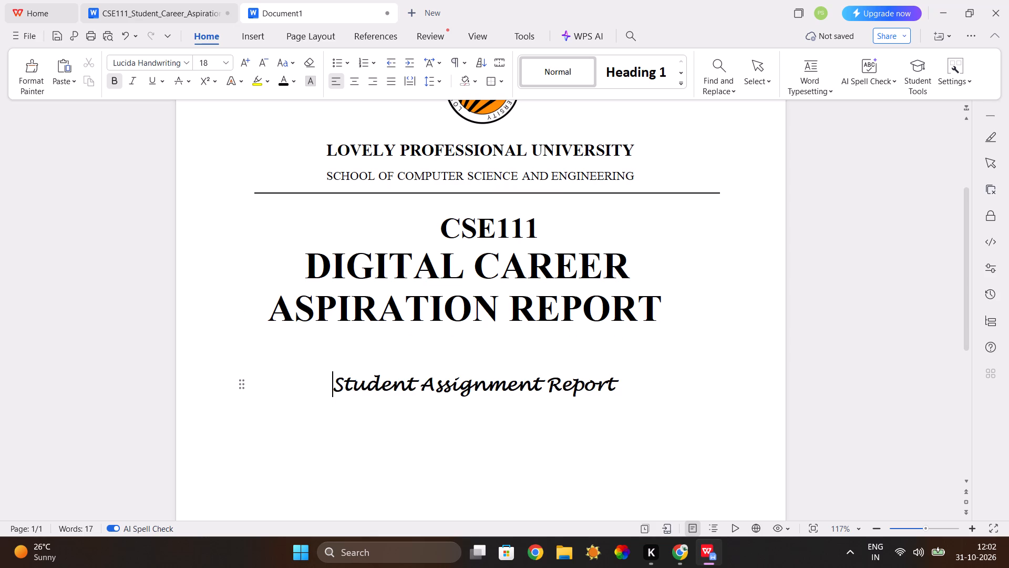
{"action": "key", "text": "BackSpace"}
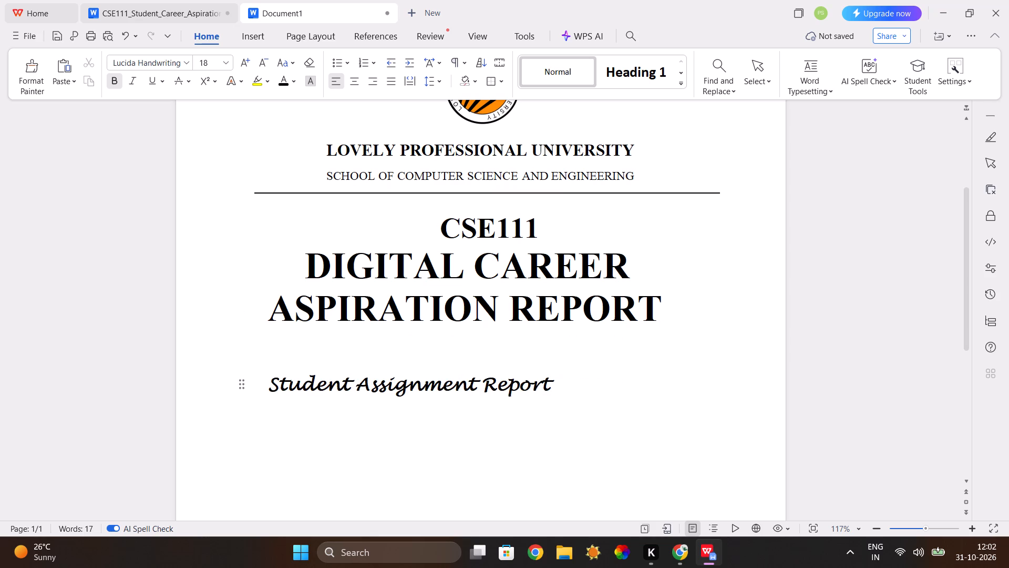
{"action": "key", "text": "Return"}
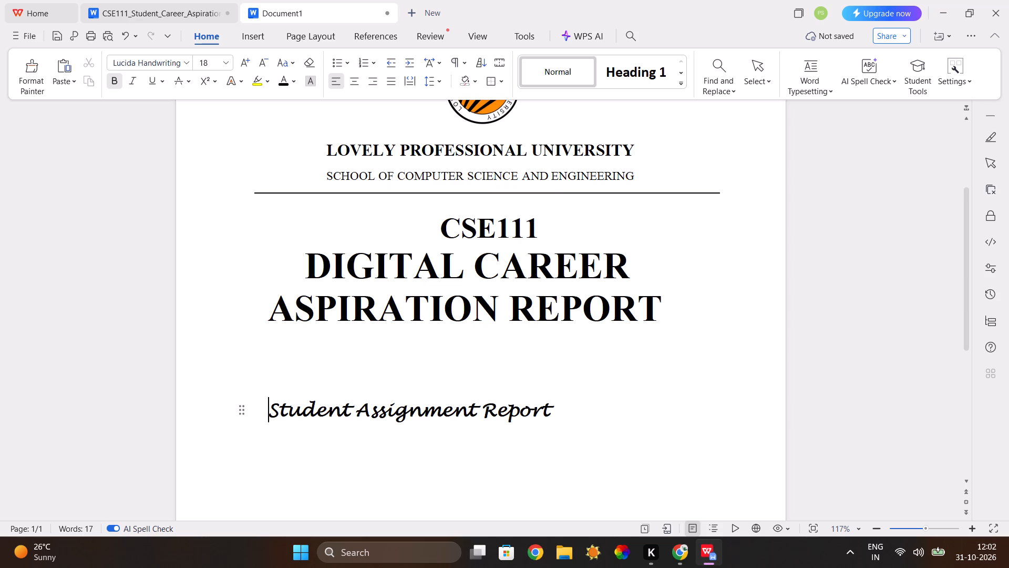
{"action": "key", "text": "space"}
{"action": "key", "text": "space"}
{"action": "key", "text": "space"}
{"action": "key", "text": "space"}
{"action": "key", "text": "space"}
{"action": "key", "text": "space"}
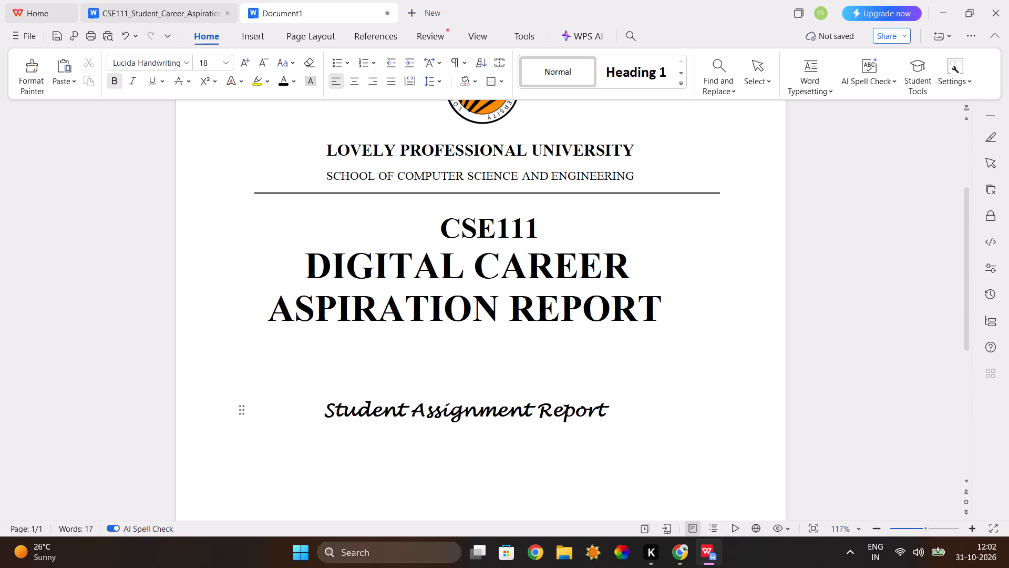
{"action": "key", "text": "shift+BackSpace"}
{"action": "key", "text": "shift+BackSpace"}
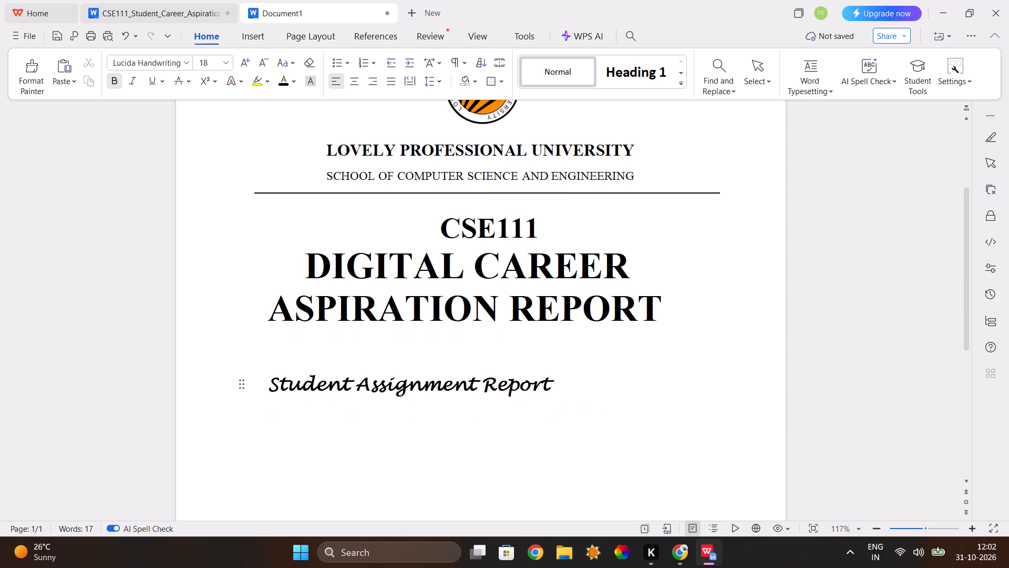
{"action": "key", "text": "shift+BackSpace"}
Indent the subtitle with six spaces before Student on the line directly below ASPIRATION REPORT.
{"action": "key", "text": "space"}
{"action": "key", "text": "space"}
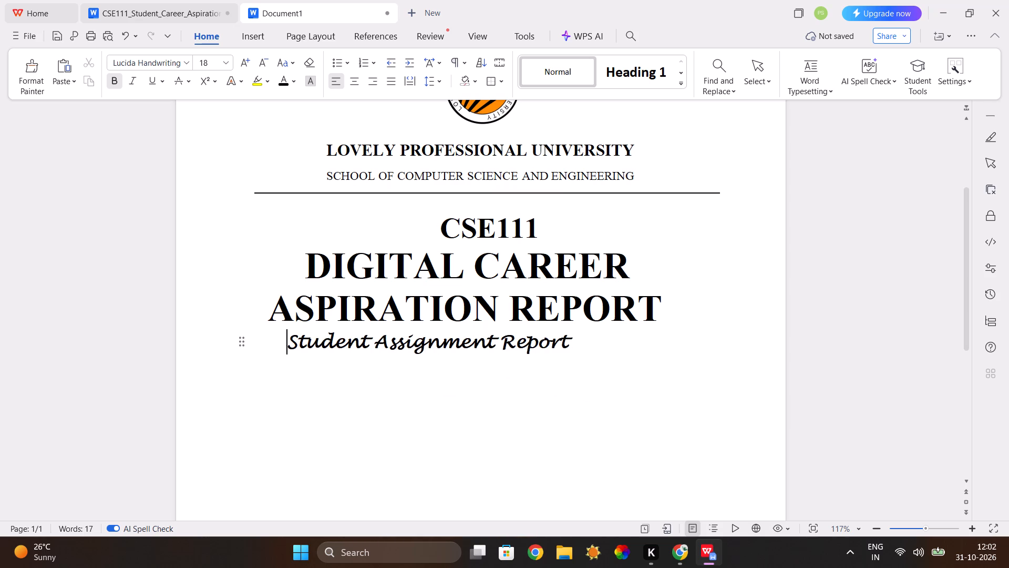
{"action": "key", "text": "space"}
{"action": "key", "text": "space"}
{"action": "key", "text": "space"}
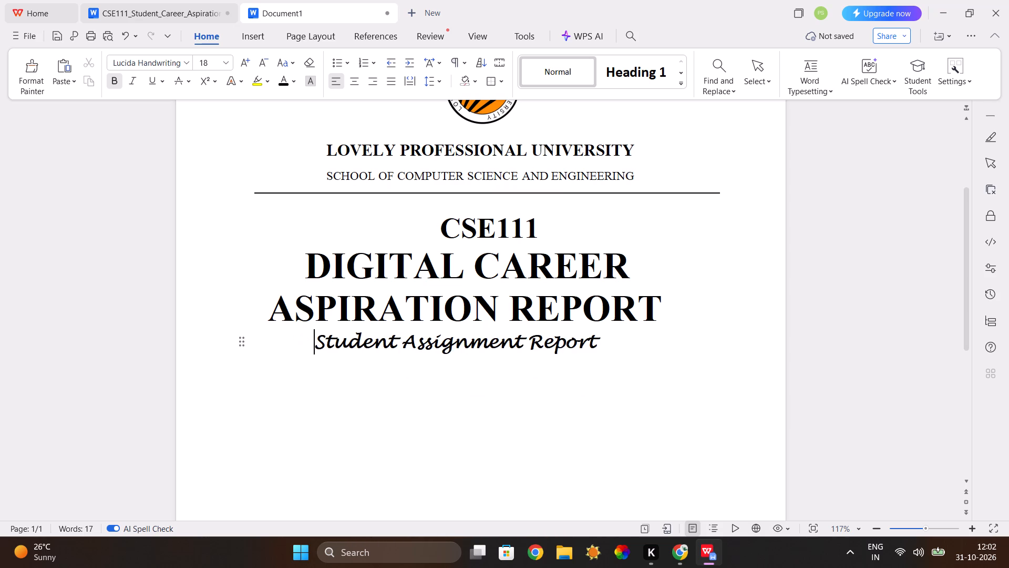
{"action": "key", "text": "space"}
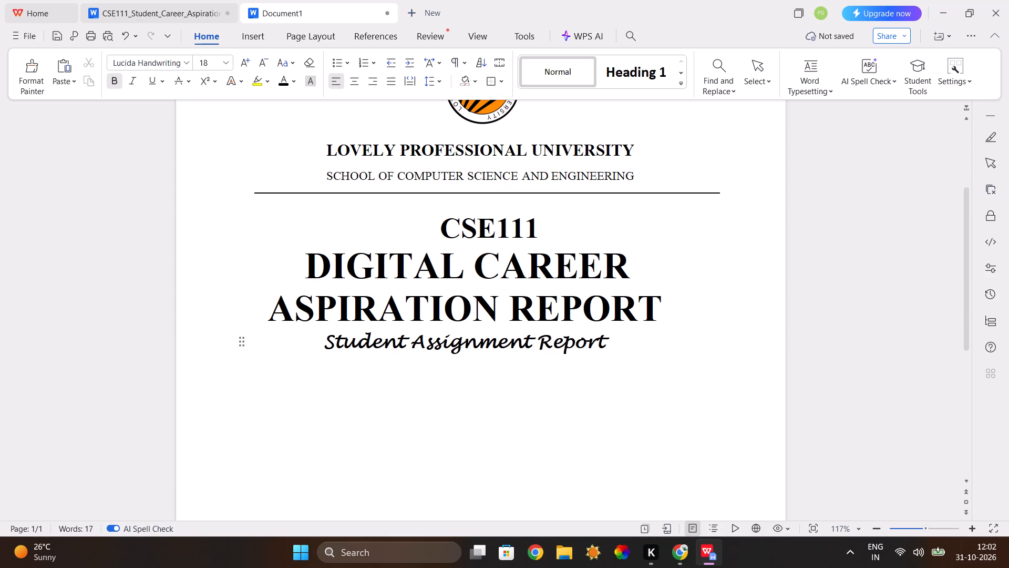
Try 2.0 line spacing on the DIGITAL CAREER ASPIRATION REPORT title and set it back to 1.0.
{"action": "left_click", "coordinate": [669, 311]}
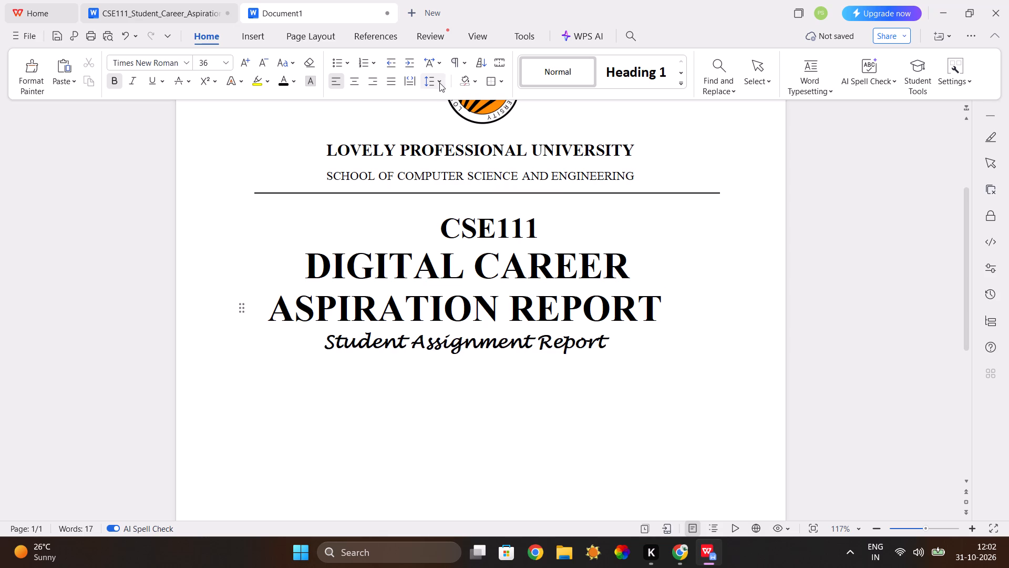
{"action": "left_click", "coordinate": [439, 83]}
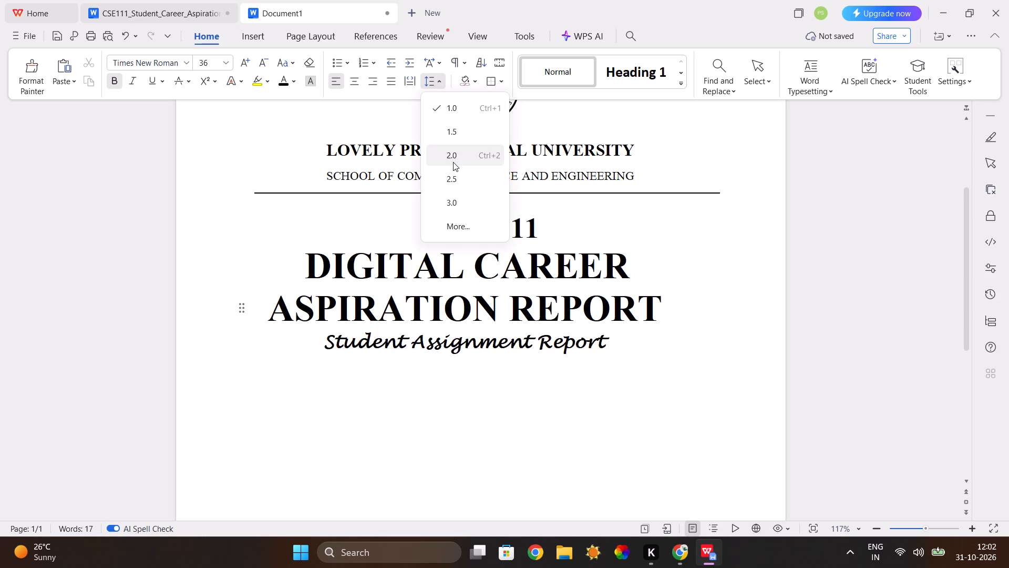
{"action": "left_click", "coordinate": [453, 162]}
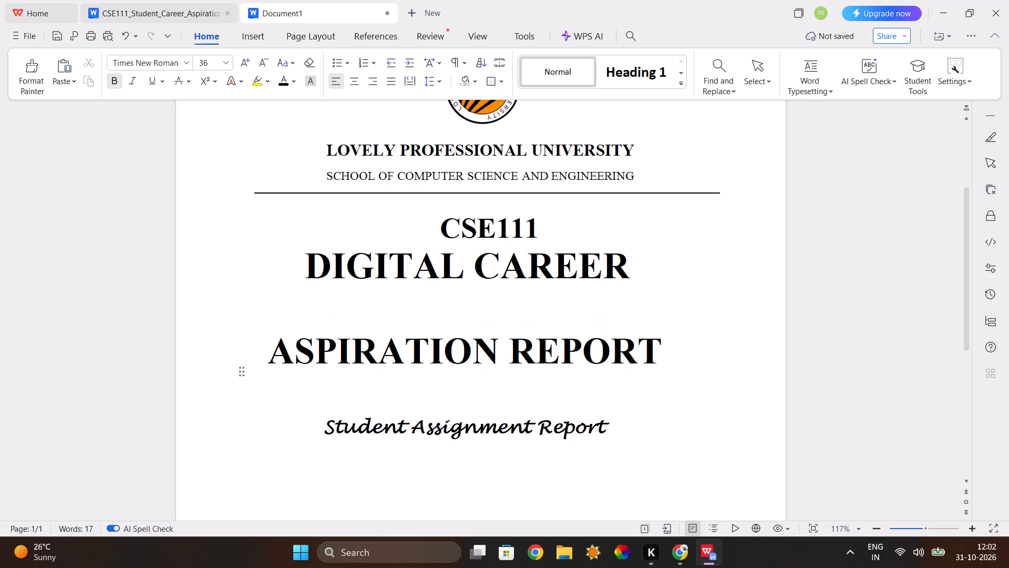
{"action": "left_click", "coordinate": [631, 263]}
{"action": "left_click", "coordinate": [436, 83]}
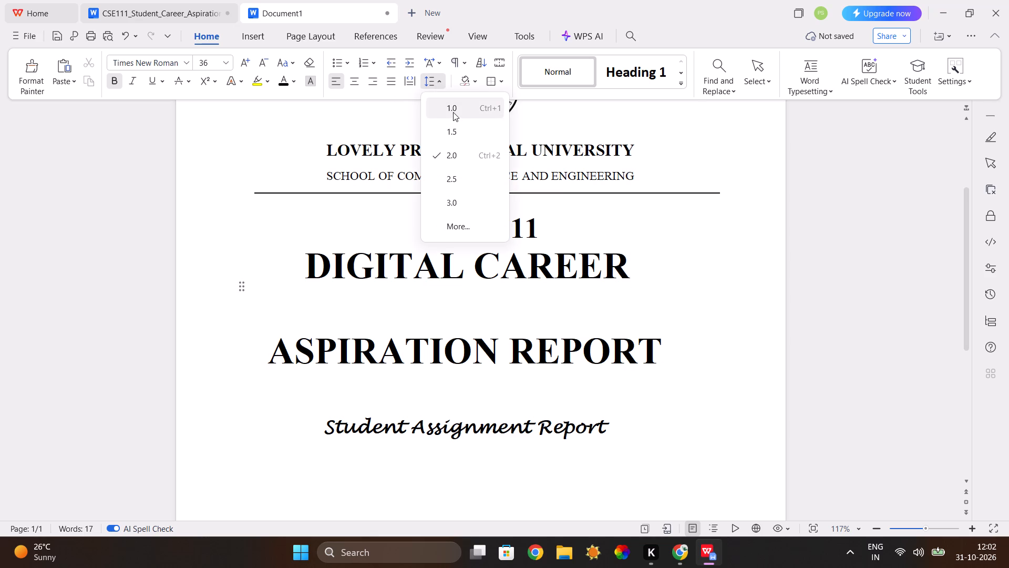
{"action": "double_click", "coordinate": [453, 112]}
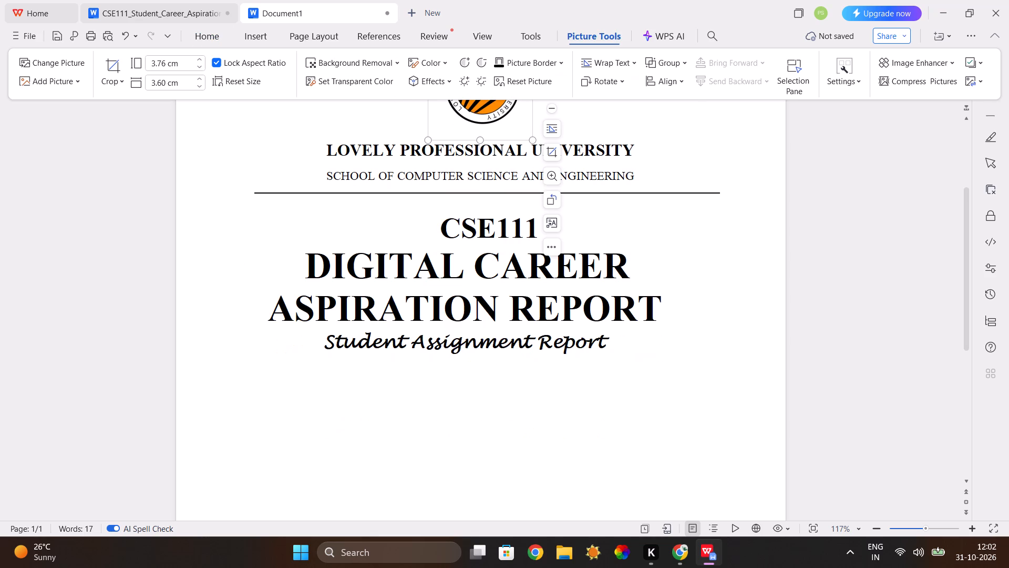
Remove the bold formatting from the subtitle Student Assignment Report.
{"action": "left_click", "coordinate": [328, 343]}
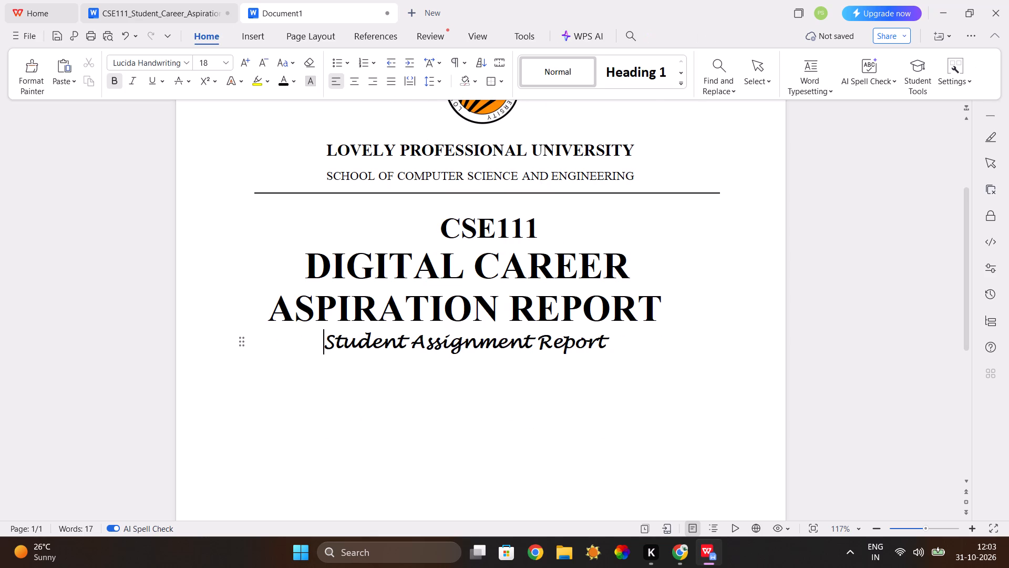
{"action": "left_click_drag", "start_coordinate": [328, 343], "coordinate": [579, 344]}
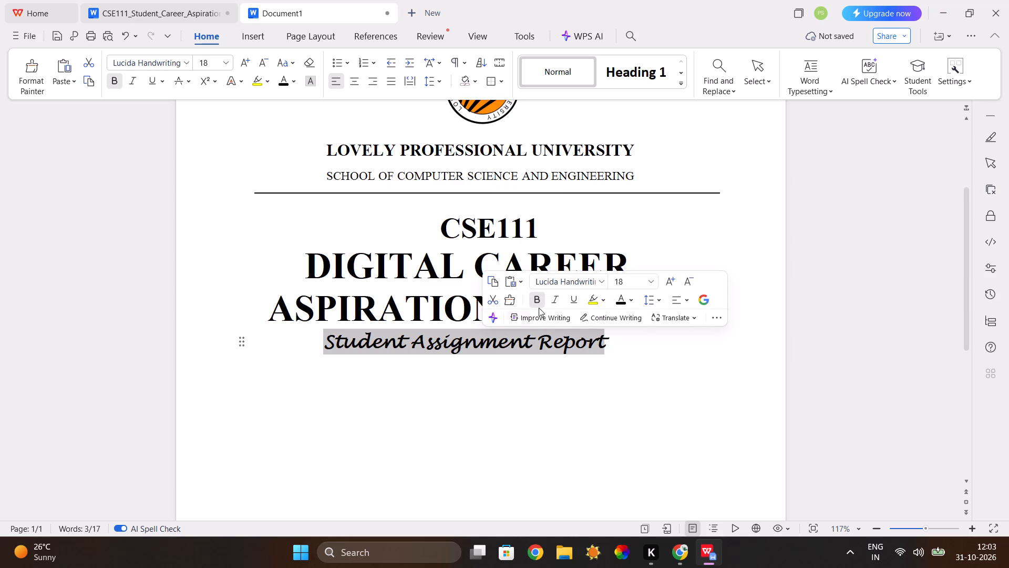
{"action": "left_click", "coordinate": [537, 303]}
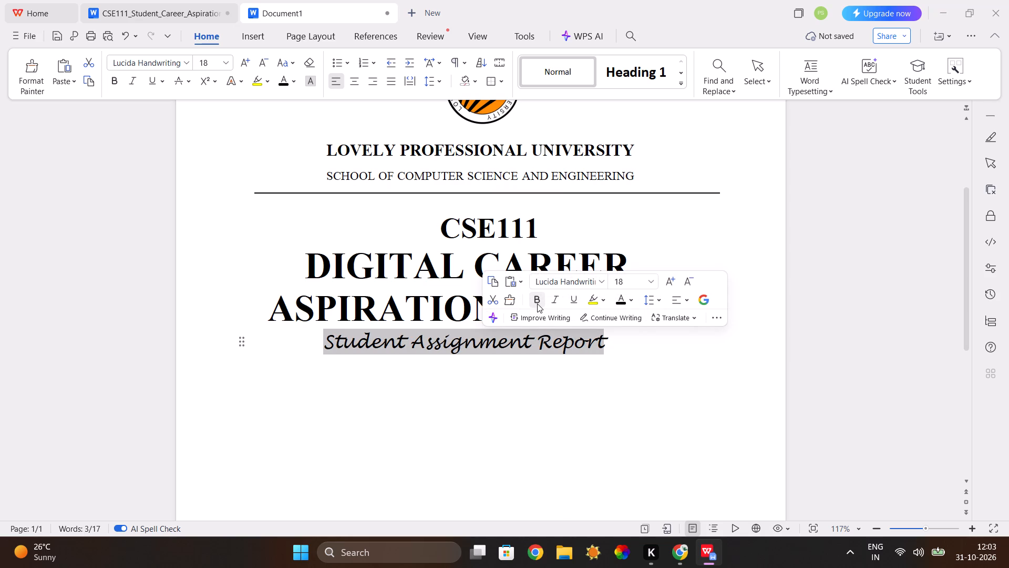
{"action": "left_click", "coordinate": [537, 303]}
{"action": "left_click", "coordinate": [537, 303]}
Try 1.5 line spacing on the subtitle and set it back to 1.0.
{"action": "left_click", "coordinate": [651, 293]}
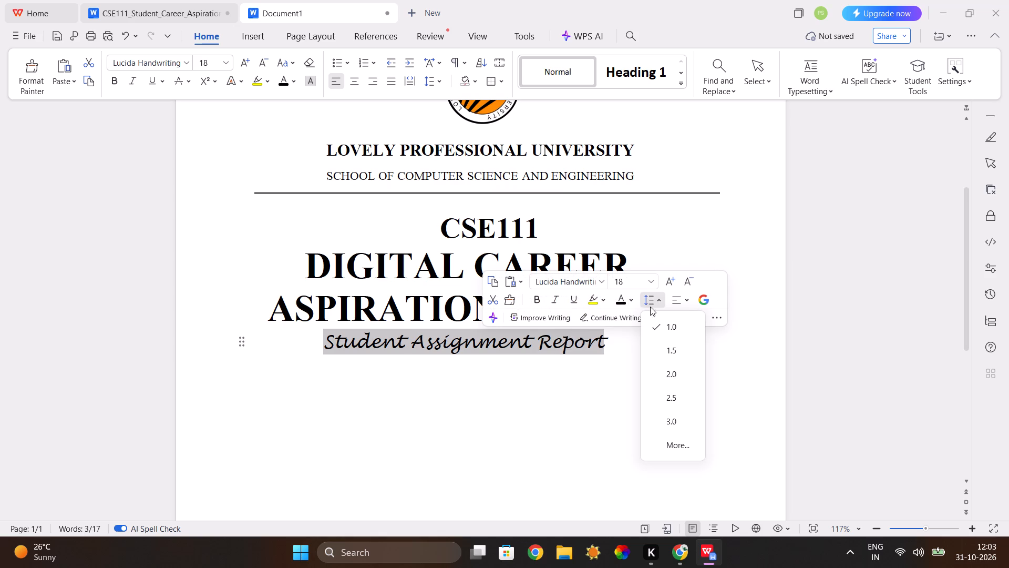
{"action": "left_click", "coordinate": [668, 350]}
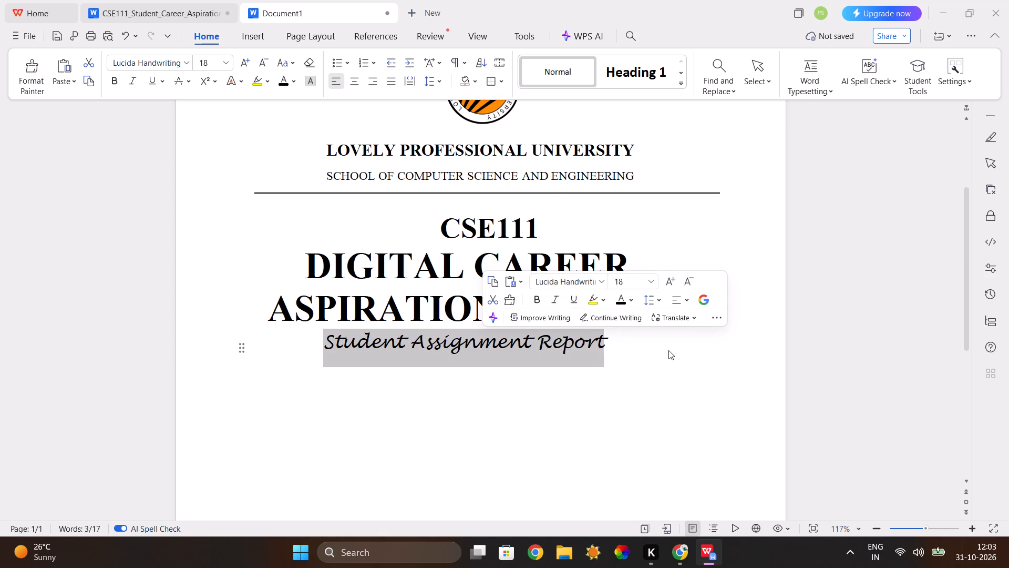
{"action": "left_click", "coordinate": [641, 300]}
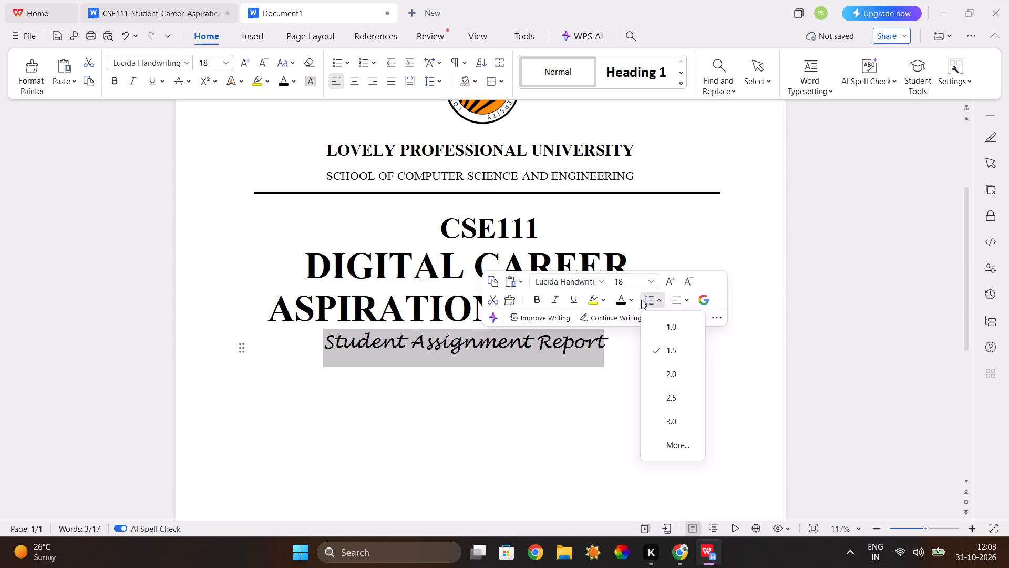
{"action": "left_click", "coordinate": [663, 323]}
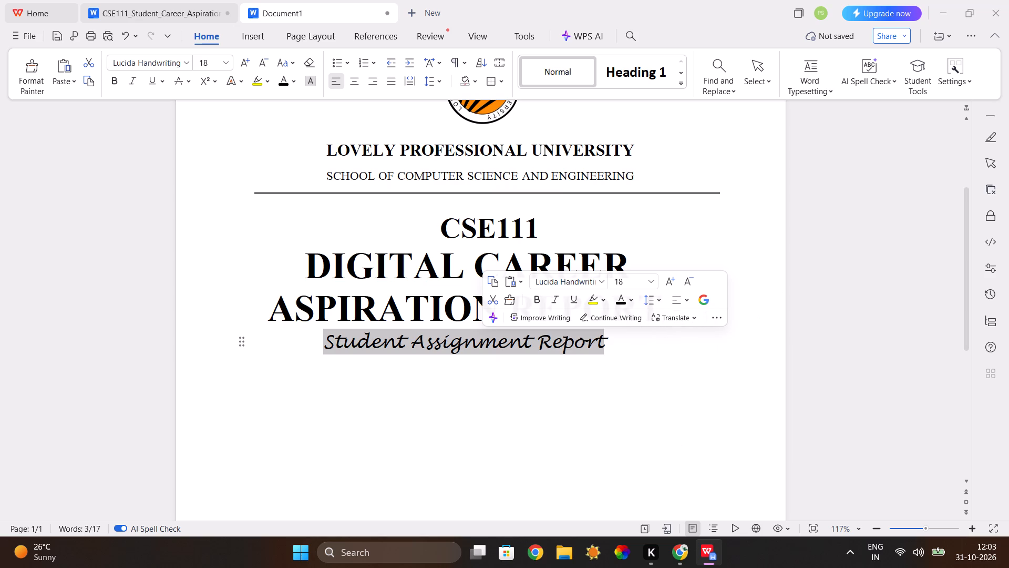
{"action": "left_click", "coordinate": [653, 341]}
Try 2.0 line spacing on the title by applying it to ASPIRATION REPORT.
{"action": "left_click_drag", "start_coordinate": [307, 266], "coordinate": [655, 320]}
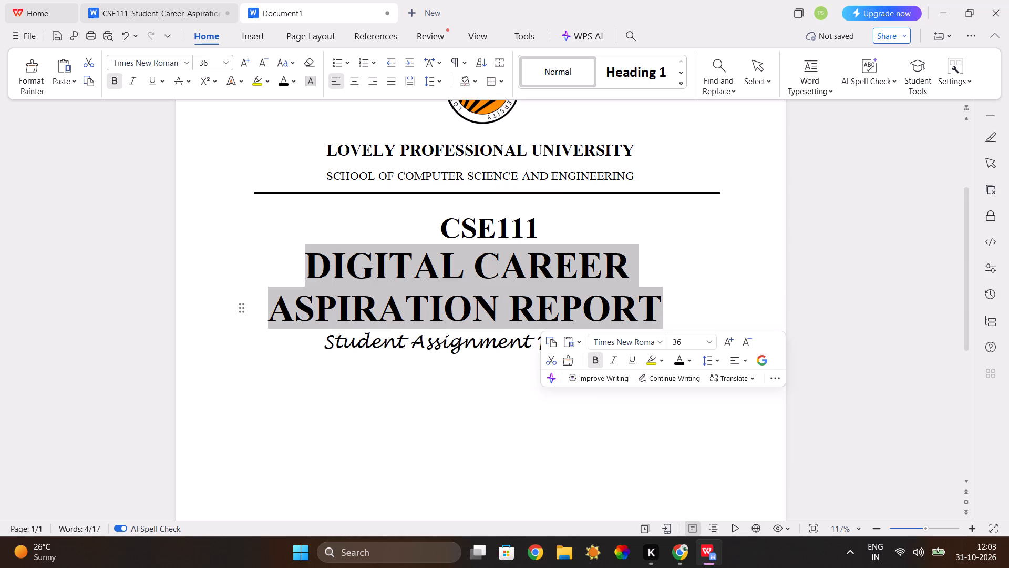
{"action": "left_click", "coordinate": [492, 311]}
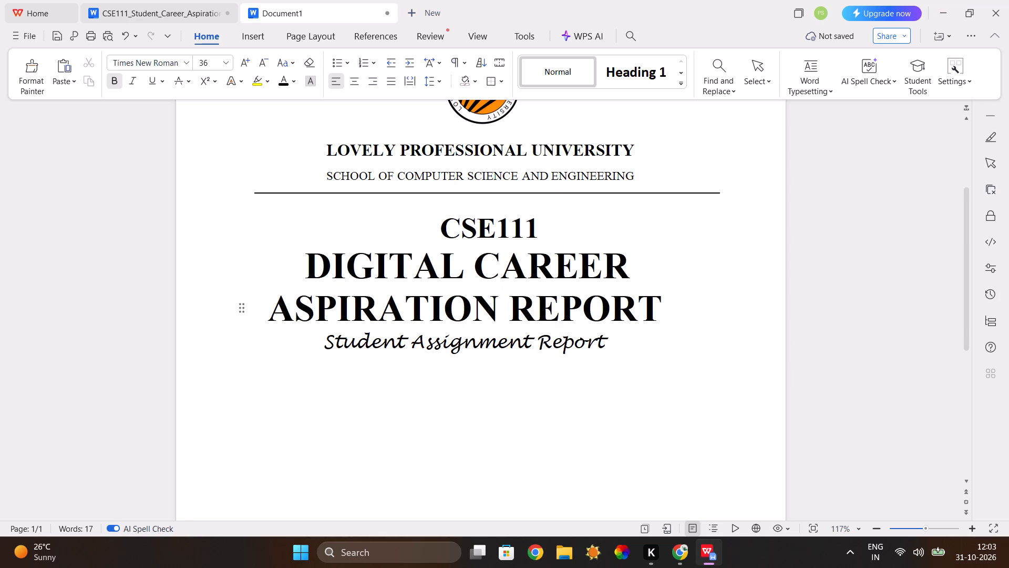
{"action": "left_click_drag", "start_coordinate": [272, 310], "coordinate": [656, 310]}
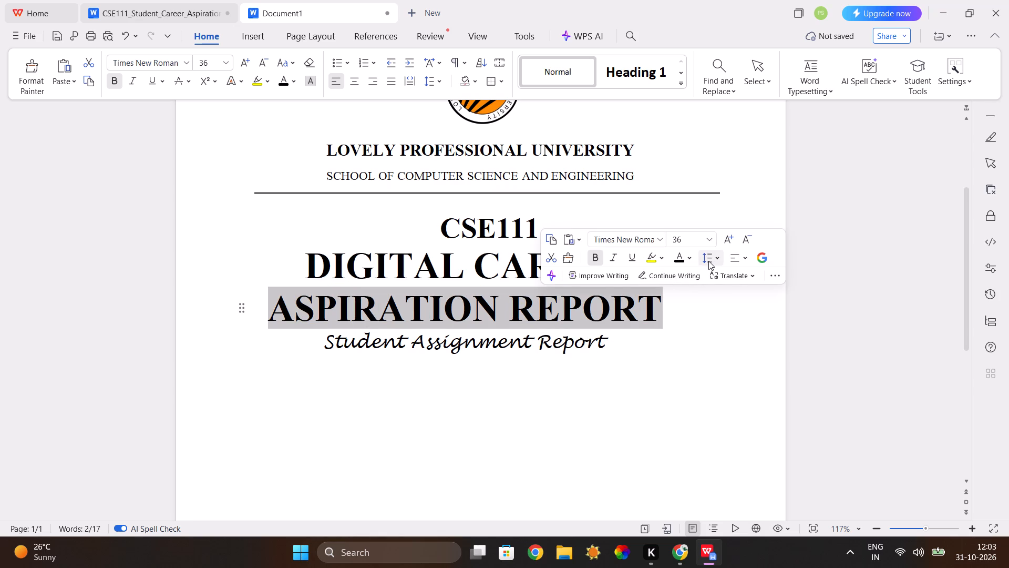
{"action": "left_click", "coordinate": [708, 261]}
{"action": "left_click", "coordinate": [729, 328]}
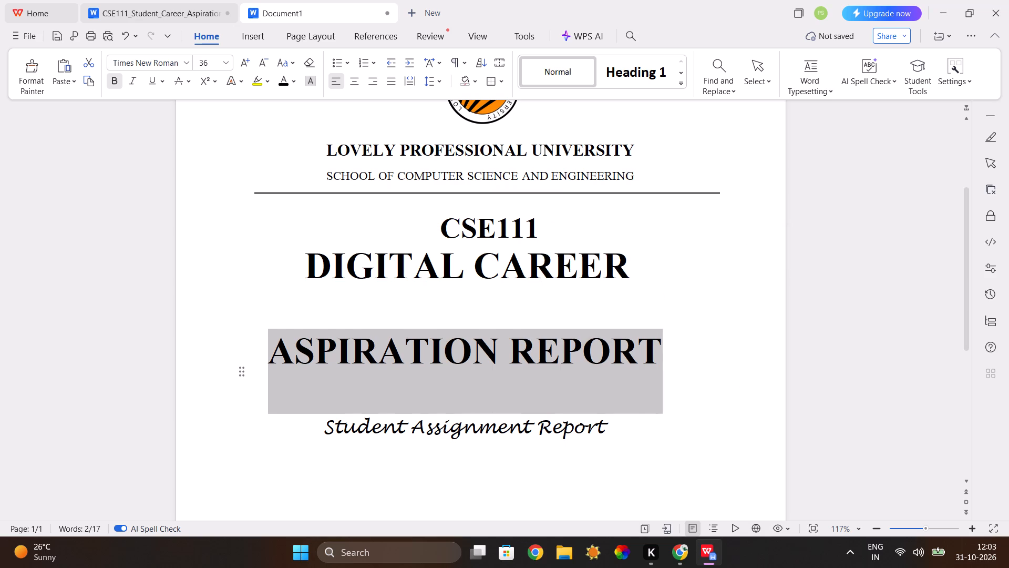
Set the line spacing of the DIGITAL CAREER ASPIRATION REPORT title to 1.5.
{"action": "left_click_drag", "start_coordinate": [306, 266], "coordinate": [629, 255]}
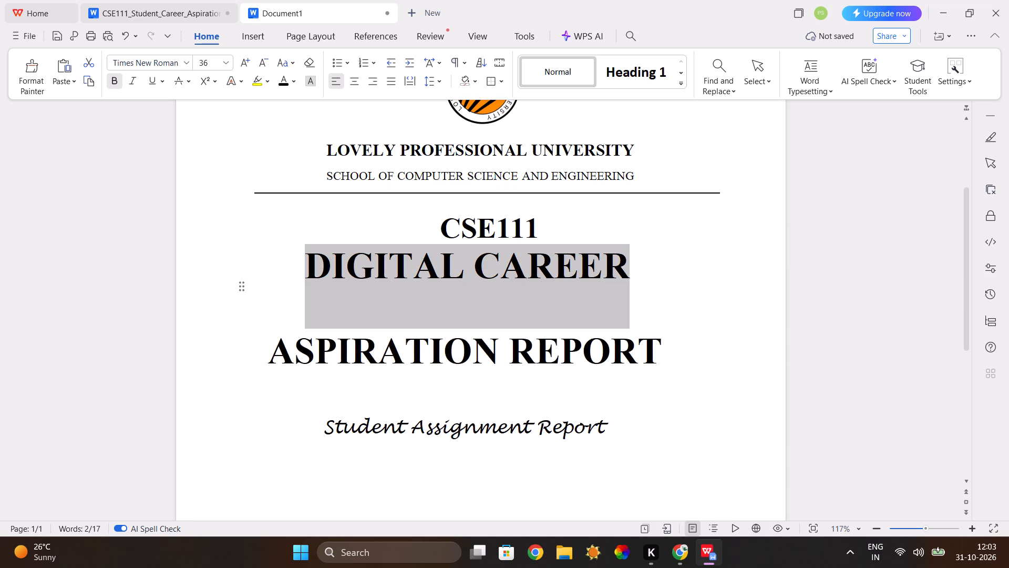
{"action": "left_click_drag", "start_coordinate": [629, 255], "coordinate": [630, 257]}
{"action": "left_click", "coordinate": [676, 219]}
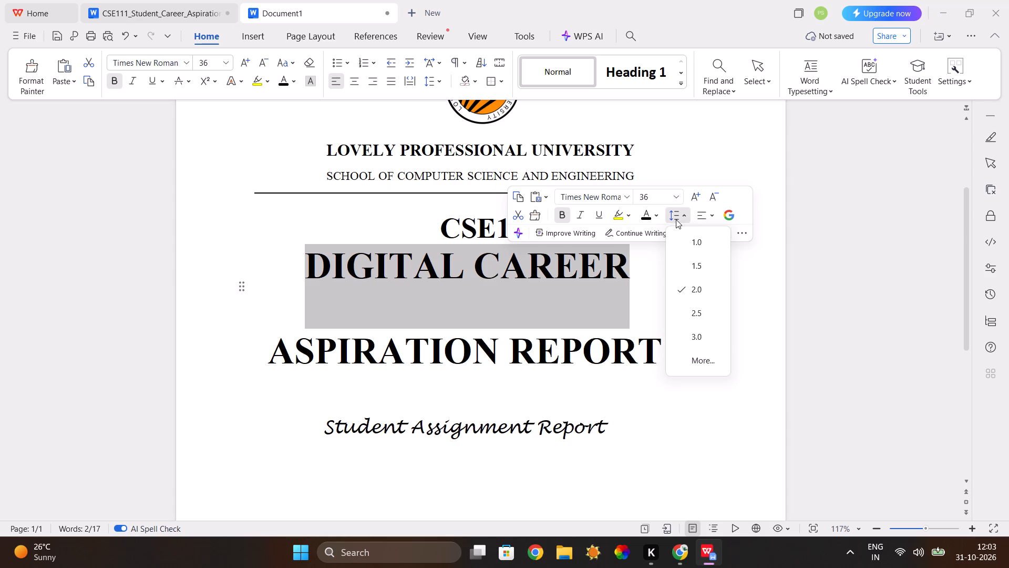
{"action": "left_click", "coordinate": [679, 270]}
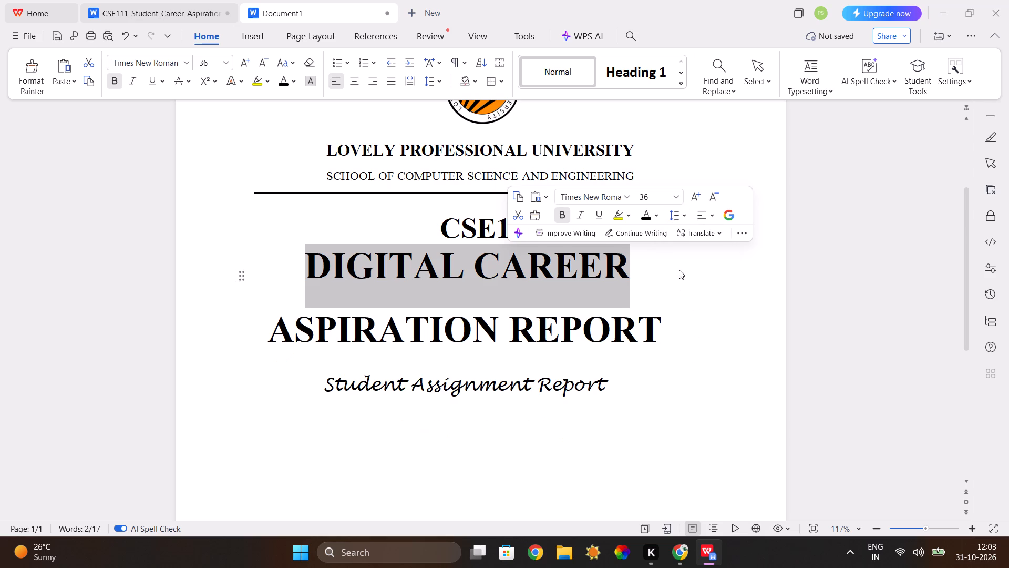
{"action": "left_click", "coordinate": [632, 380]}
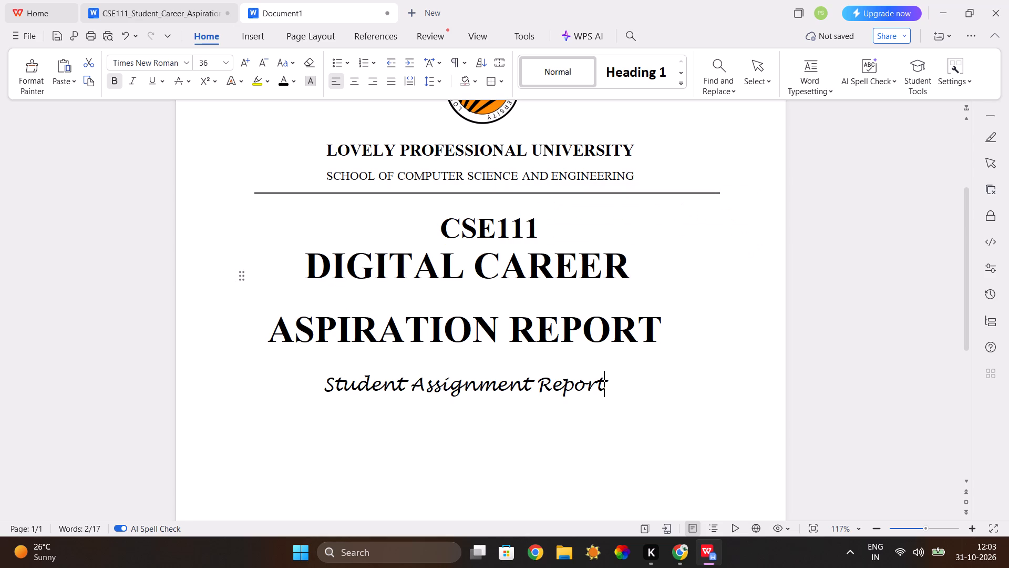
Re-centre CSE111 above the DIGITAL CAREER title line by adjusting the spaces in front of it.
{"action": "left_click", "coordinate": [438, 233]}
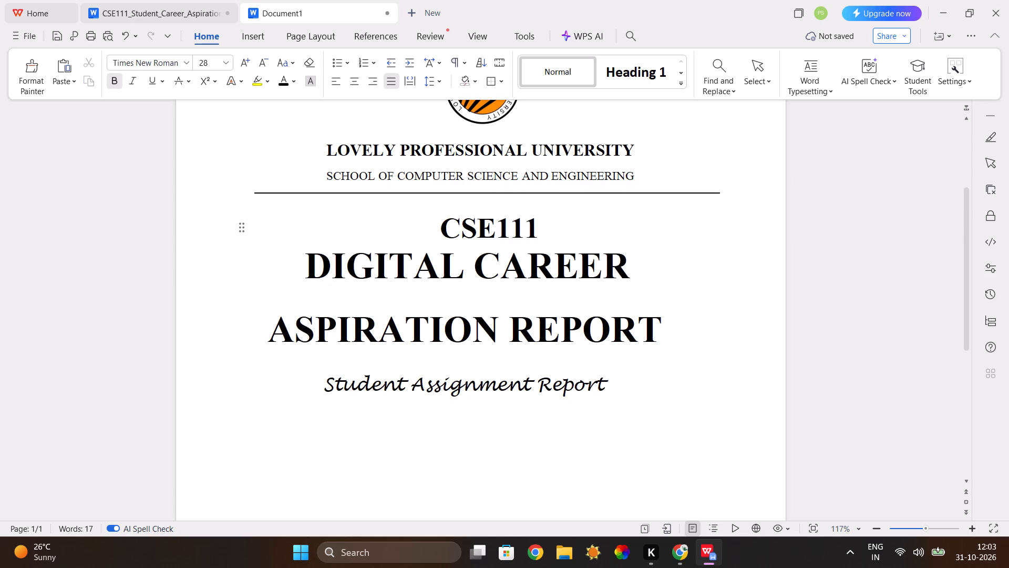
{"action": "key", "text": "BackSpace"}
{"action": "key", "text": "space"}
{"action": "key", "text": "space"}
{"action": "key", "text": "space"}
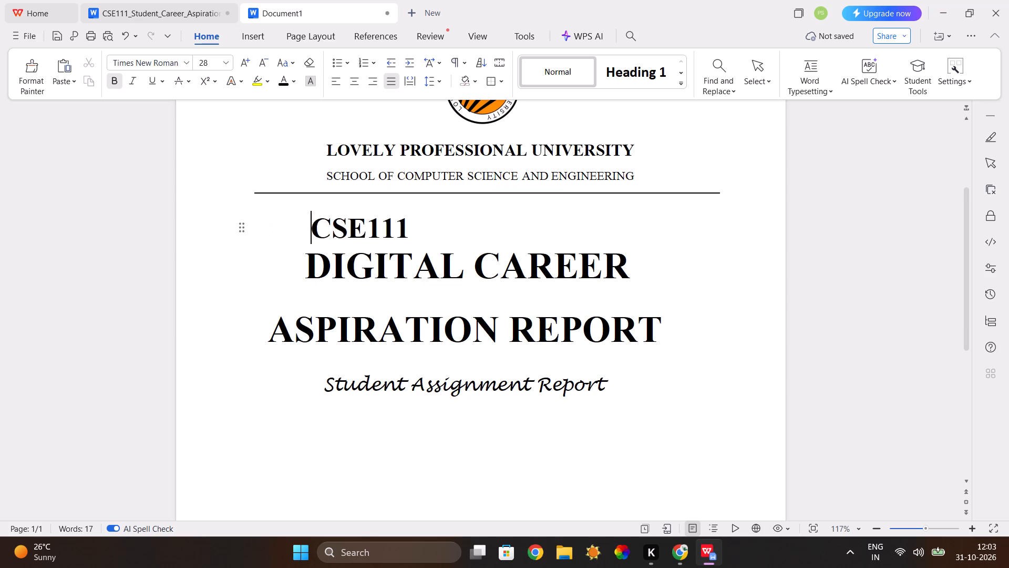
{"action": "key", "text": "space"}
{"action": "key", "text": "space"}
{"action": "key", "text": "space"}
{"action": "key", "text": "space"}
{"action": "key", "text": "space"}
{"action": "key", "text": "space"}
{"action": "key", "text": "space"}
{"action": "key", "text": "space"}
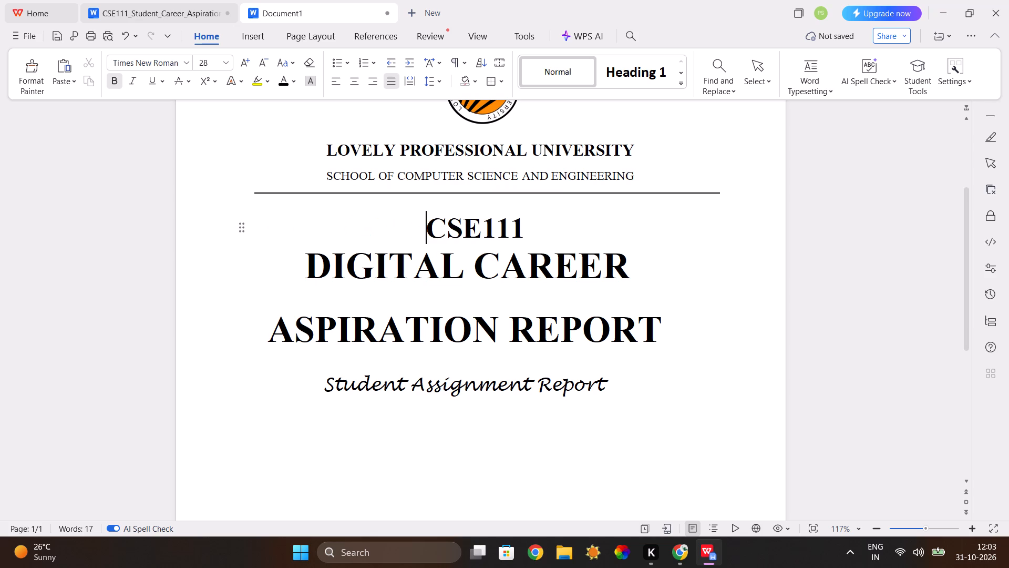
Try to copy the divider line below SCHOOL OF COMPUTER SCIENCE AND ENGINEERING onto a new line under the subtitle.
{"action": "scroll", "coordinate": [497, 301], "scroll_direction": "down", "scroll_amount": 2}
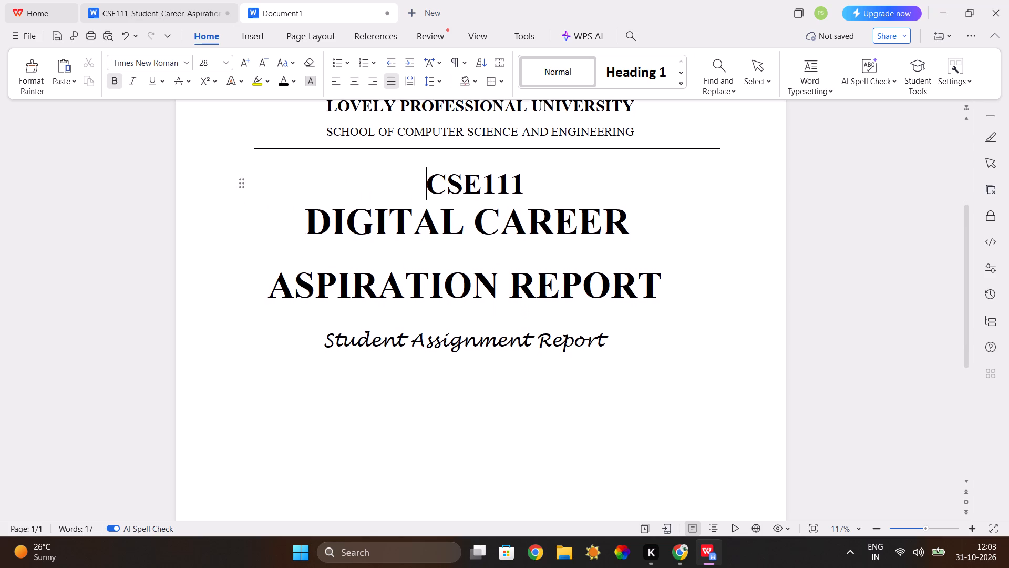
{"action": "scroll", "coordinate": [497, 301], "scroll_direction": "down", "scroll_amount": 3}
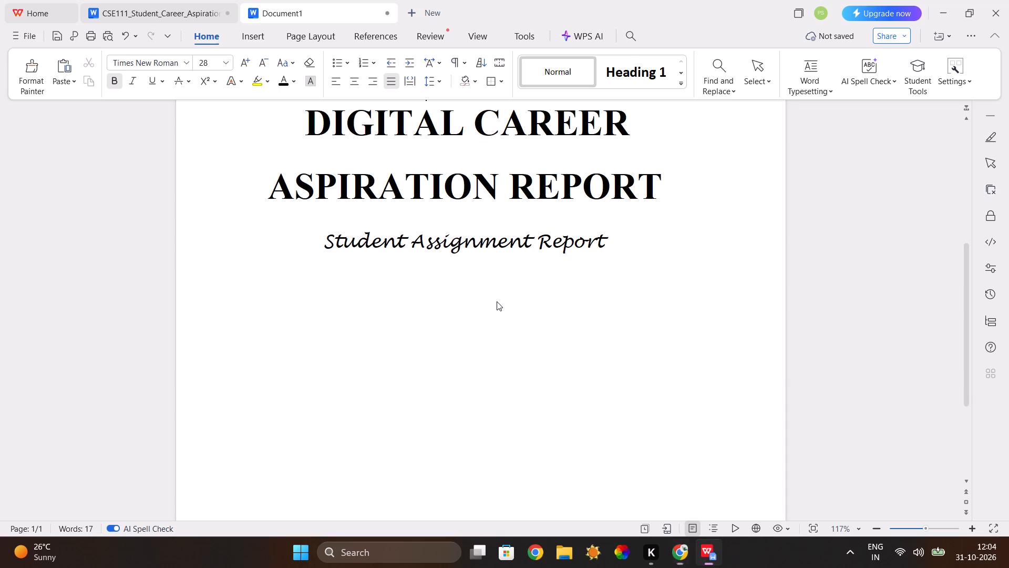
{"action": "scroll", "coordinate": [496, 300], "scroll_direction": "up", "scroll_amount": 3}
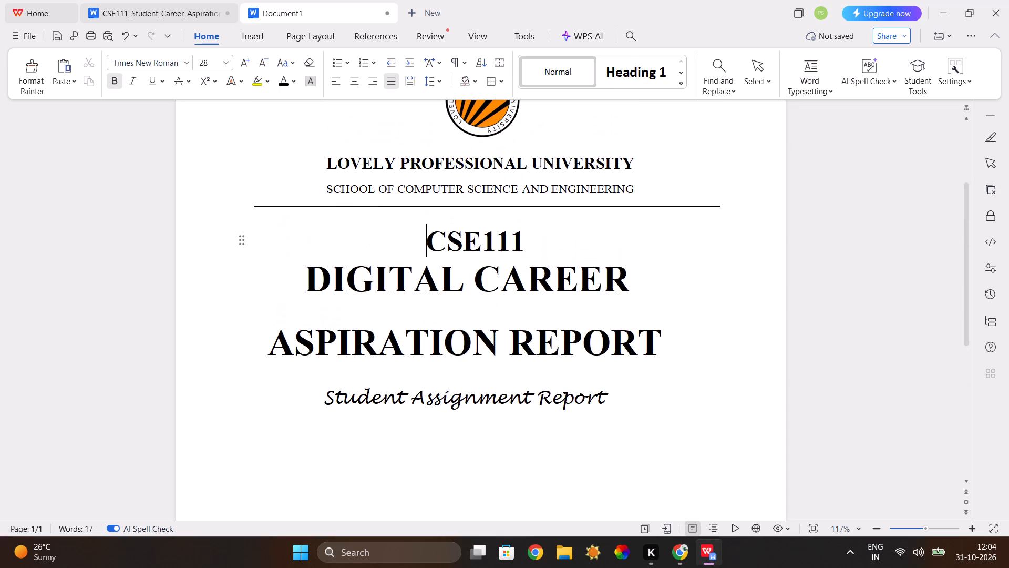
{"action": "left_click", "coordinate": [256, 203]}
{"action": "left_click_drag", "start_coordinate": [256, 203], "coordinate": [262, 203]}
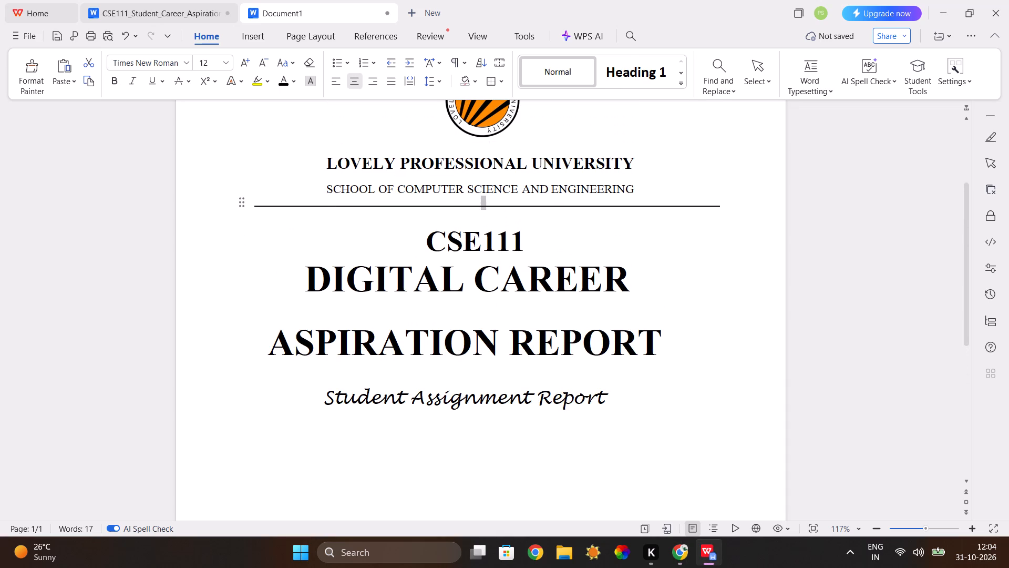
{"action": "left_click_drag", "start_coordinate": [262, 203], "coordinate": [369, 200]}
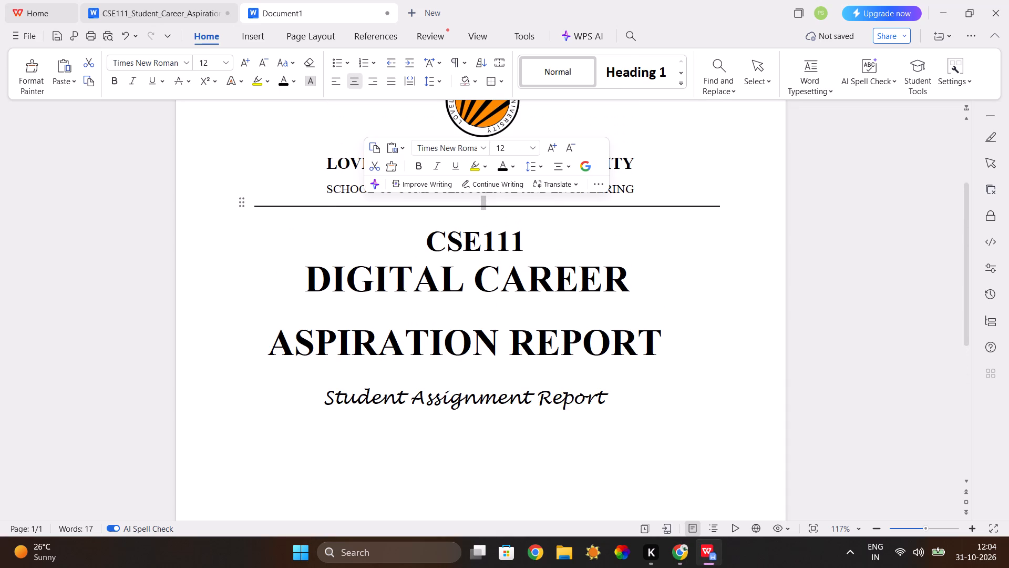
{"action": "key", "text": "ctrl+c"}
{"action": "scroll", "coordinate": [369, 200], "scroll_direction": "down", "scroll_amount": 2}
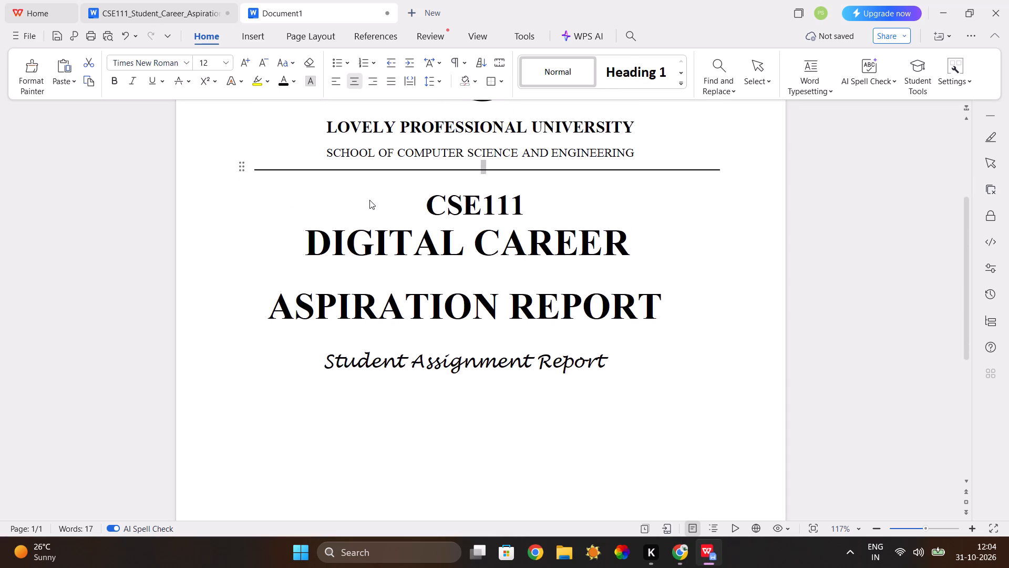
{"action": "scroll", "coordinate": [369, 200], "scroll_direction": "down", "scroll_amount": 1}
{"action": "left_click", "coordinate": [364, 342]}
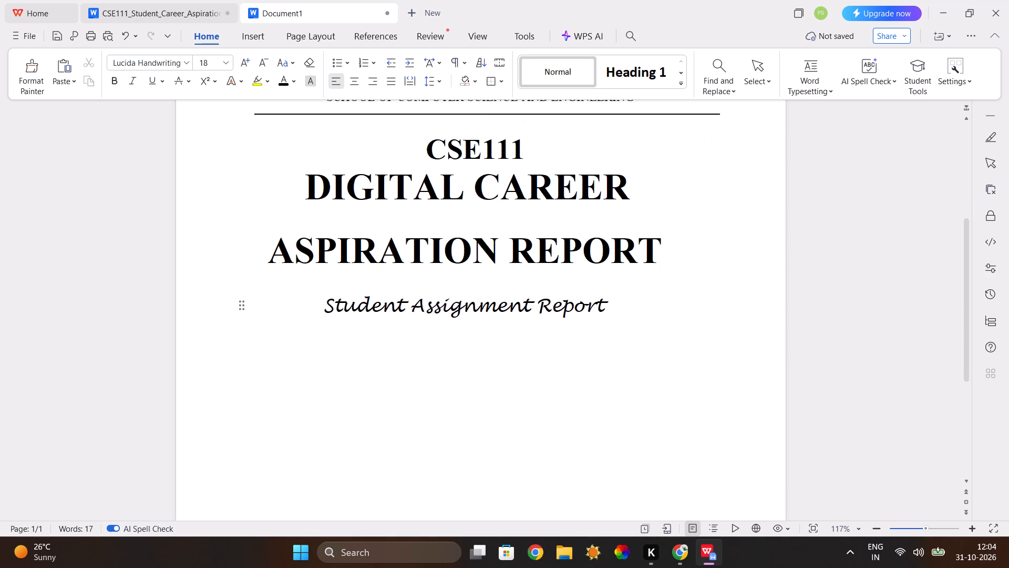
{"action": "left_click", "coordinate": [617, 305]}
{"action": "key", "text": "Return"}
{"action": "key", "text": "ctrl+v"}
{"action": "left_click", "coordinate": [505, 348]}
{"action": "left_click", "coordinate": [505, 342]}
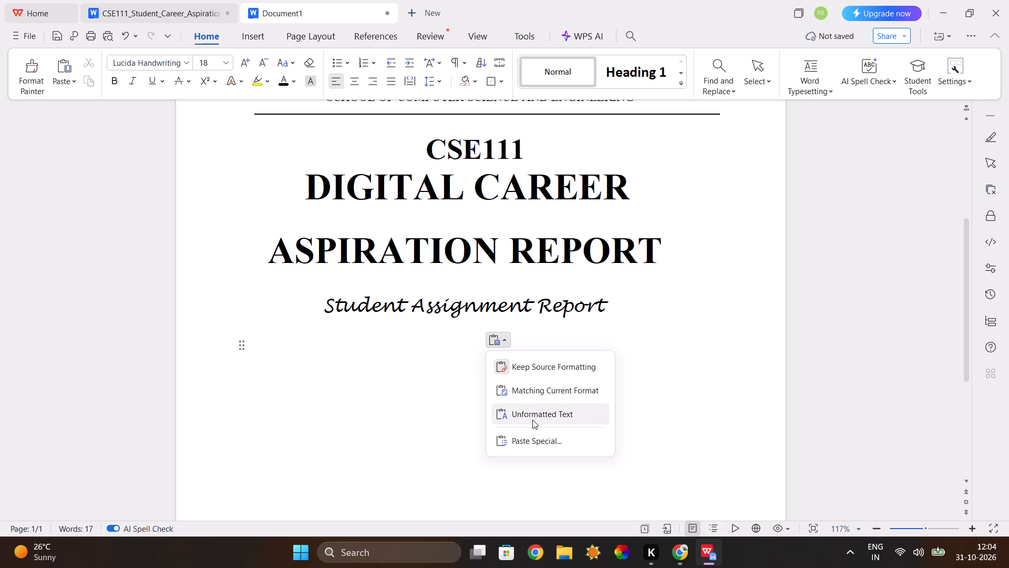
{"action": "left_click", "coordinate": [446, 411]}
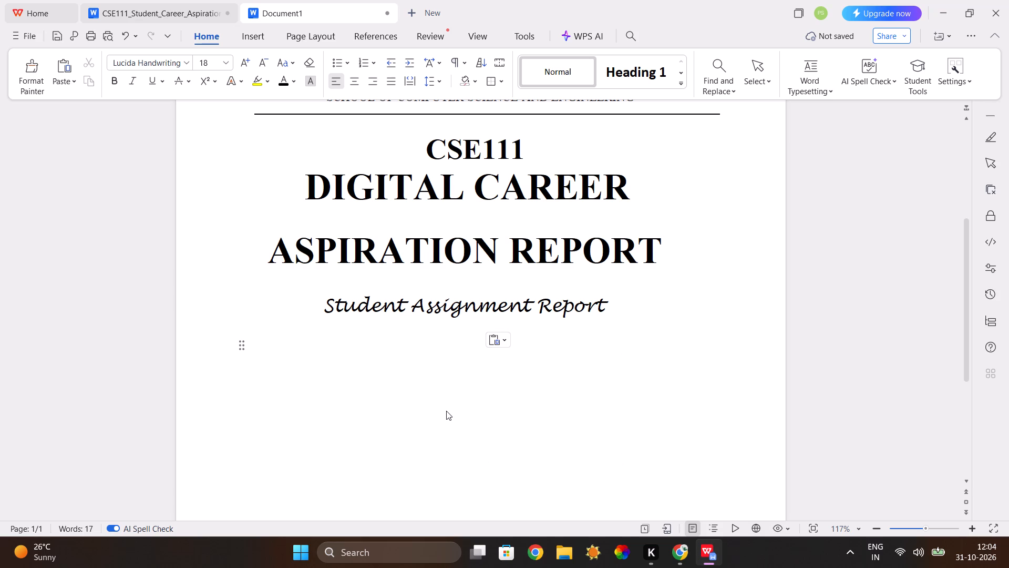
Draw a horizontal straight line about 17.4 cm long just below the Student Assignment Report subtitle.
{"action": "left_click", "coordinate": [258, 38]}
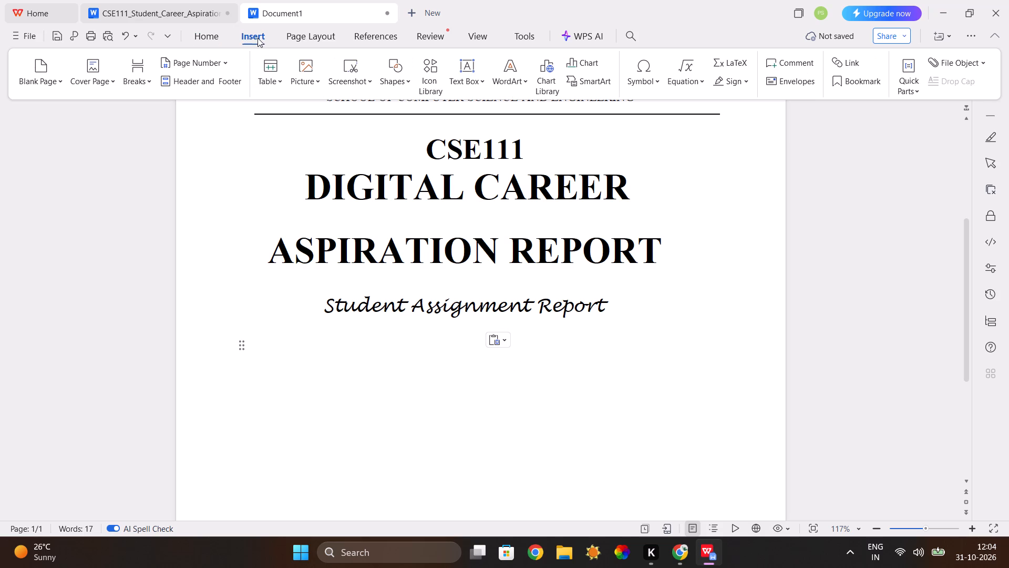
{"action": "left_click", "coordinate": [398, 68]}
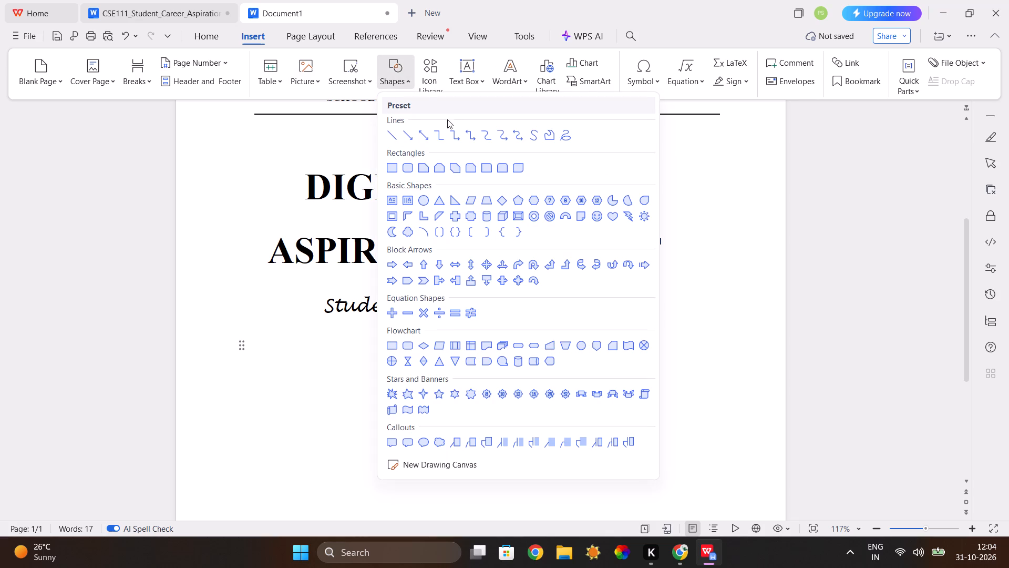
{"action": "left_click", "coordinate": [392, 131]}
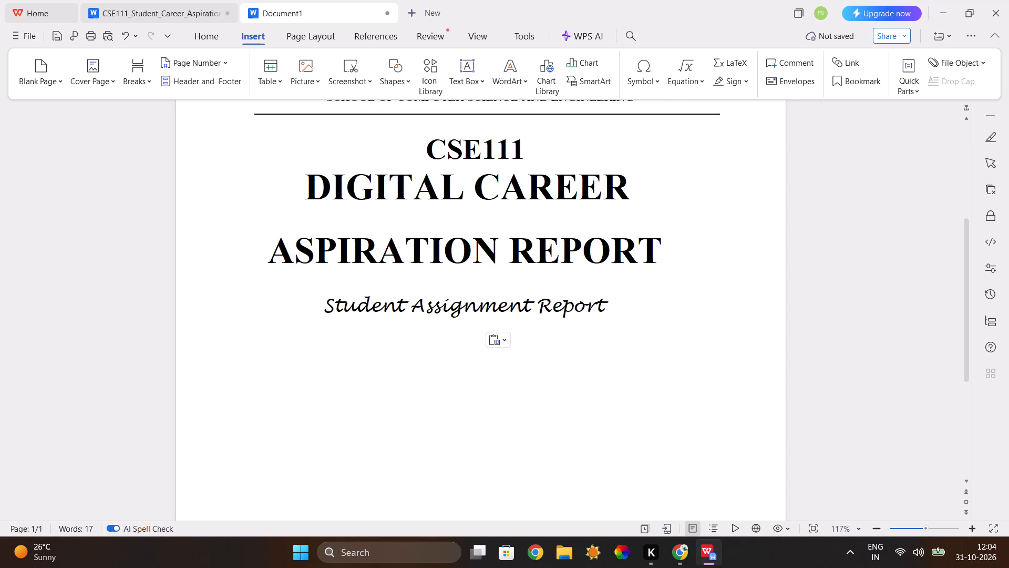
{"action": "left_click_drag", "start_coordinate": [238, 331], "coordinate": [766, 341]}
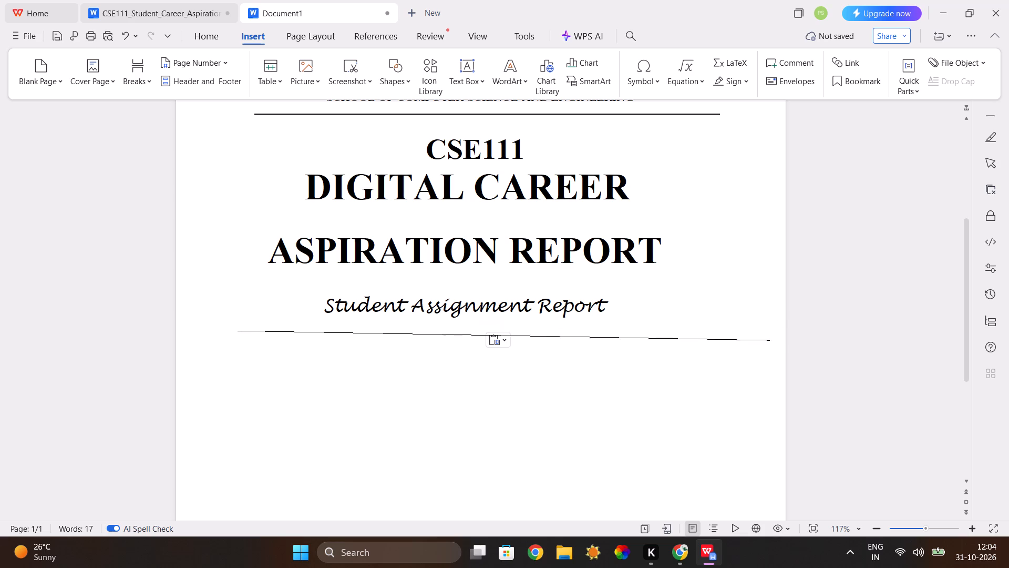
{"action": "left_click_drag", "start_coordinate": [766, 341], "coordinate": [749, 328]}
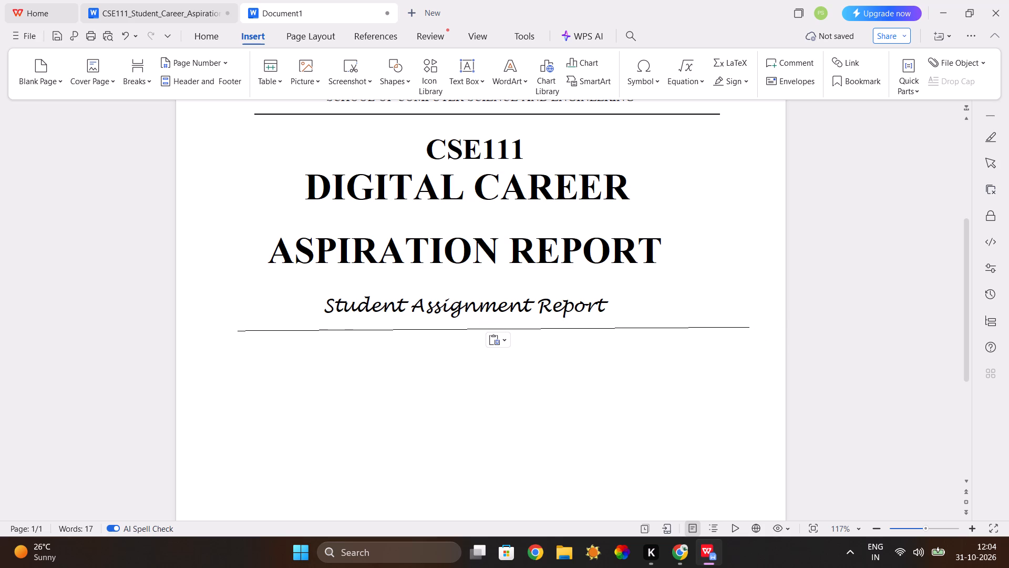
{"action": "left_click_drag", "start_coordinate": [749, 328], "coordinate": [744, 331]}
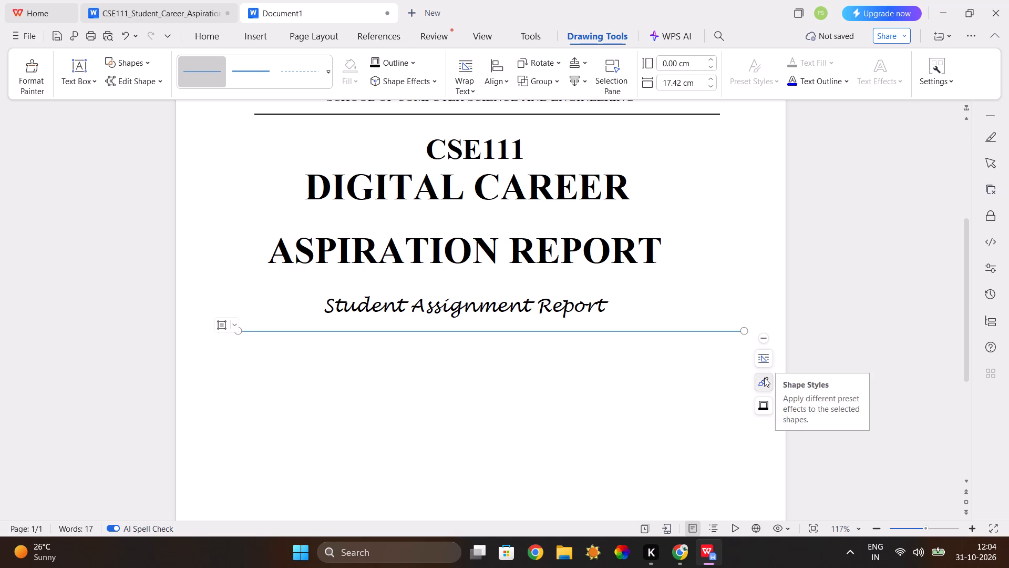
Set the outline of the divider line below the subtitle to black with a 1.5 pt weight.
{"action": "left_click", "coordinate": [767, 404]}
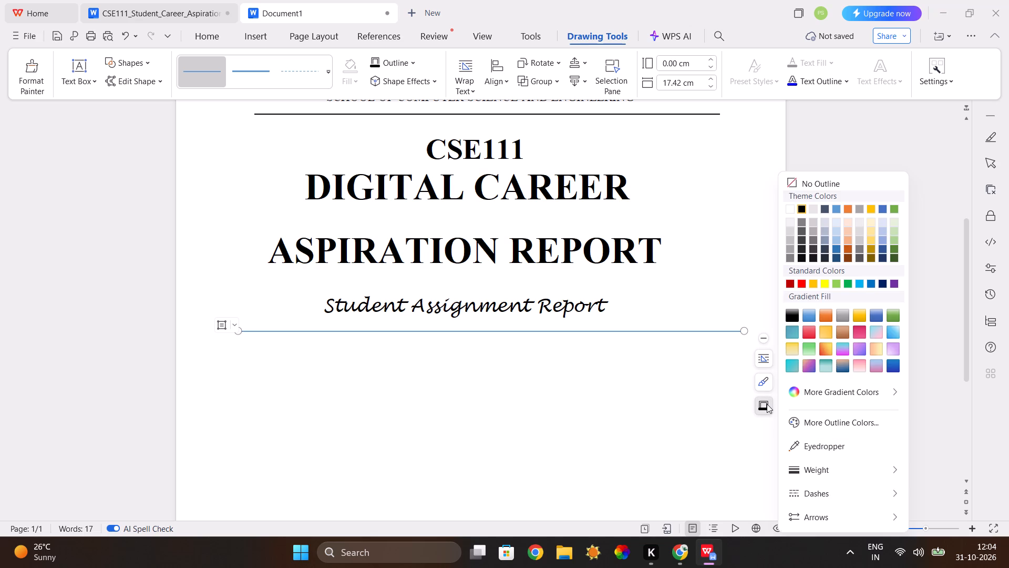
{"action": "left_click", "coordinate": [802, 208]}
{"action": "left_click", "coordinate": [766, 402]}
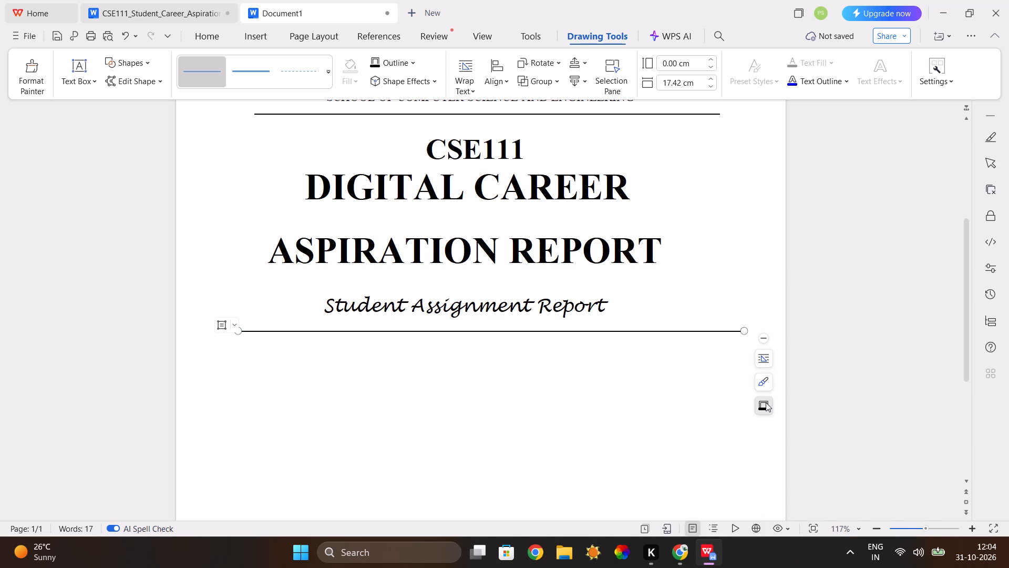
{"action": "scroll", "coordinate": [801, 399], "scroll_direction": "down", "scroll_amount": 1}
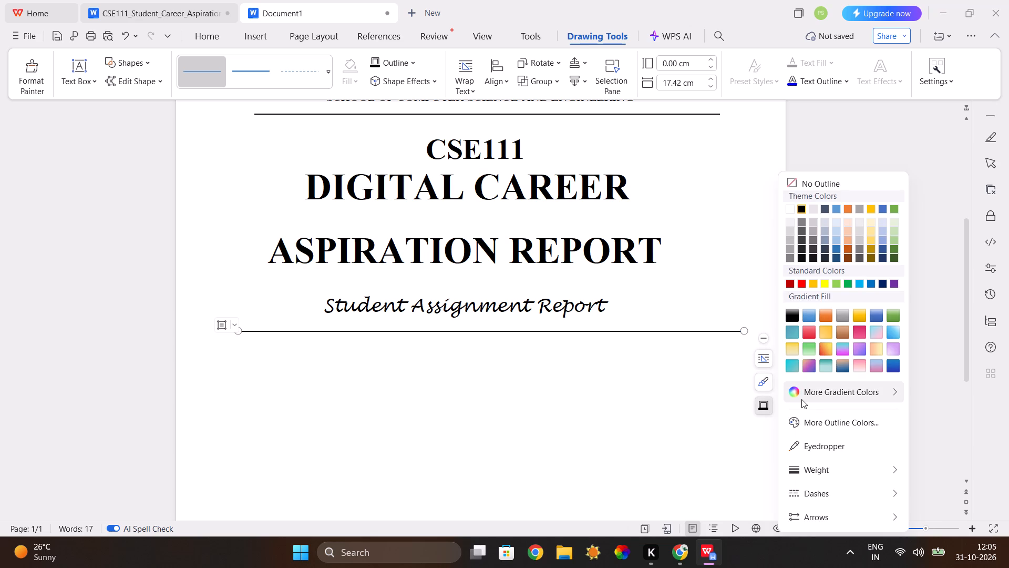
{"action": "left_click", "coordinate": [815, 475]}
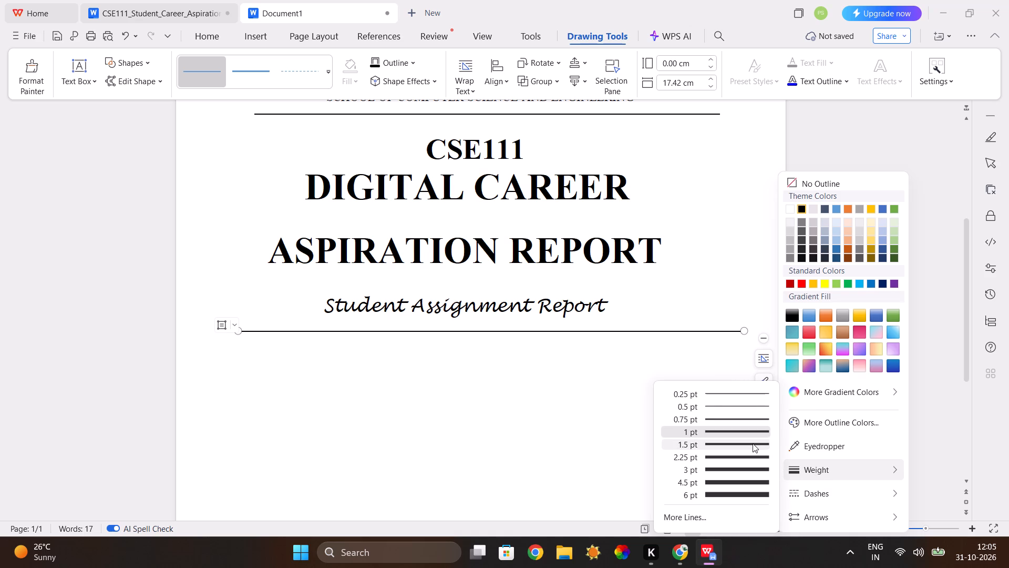
{"action": "left_click", "coordinate": [753, 443]}
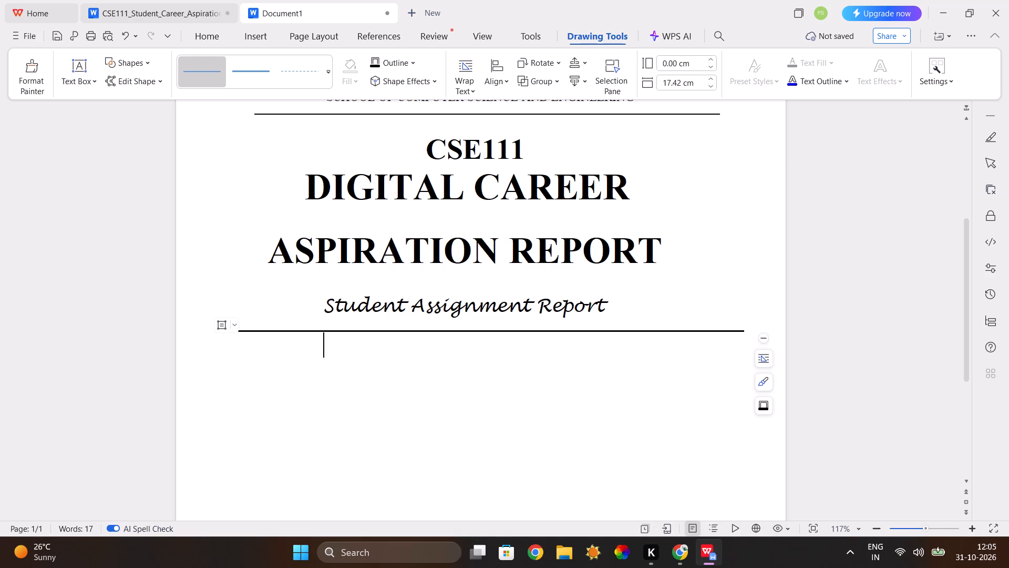
{"action": "left_click", "coordinate": [687, 388]}
Set the weight of the divider line above CSE111 to 1.5 pt.
{"action": "scroll", "coordinate": [687, 388], "scroll_direction": "up", "scroll_amount": 2}
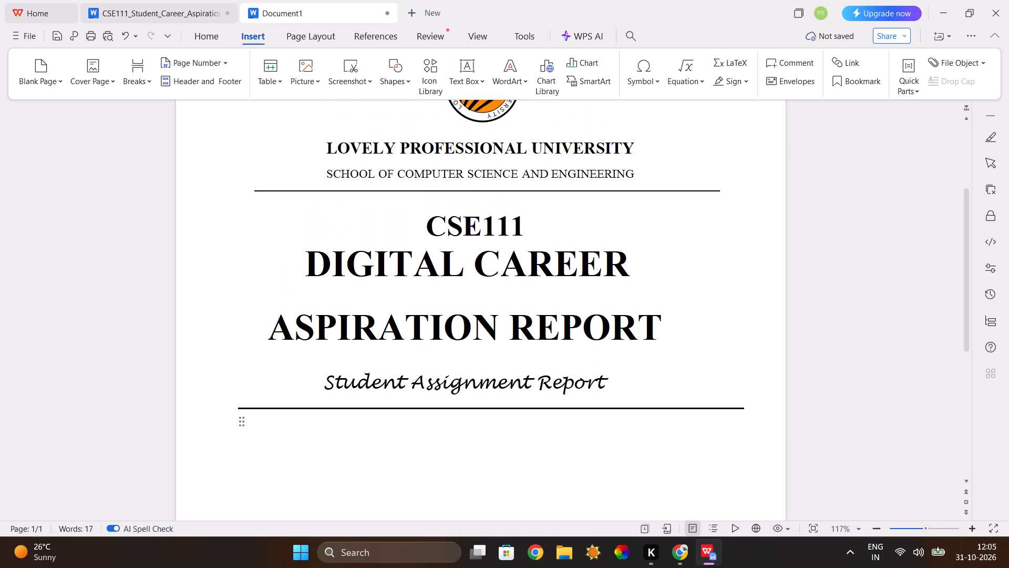
{"action": "left_click", "coordinate": [689, 199]}
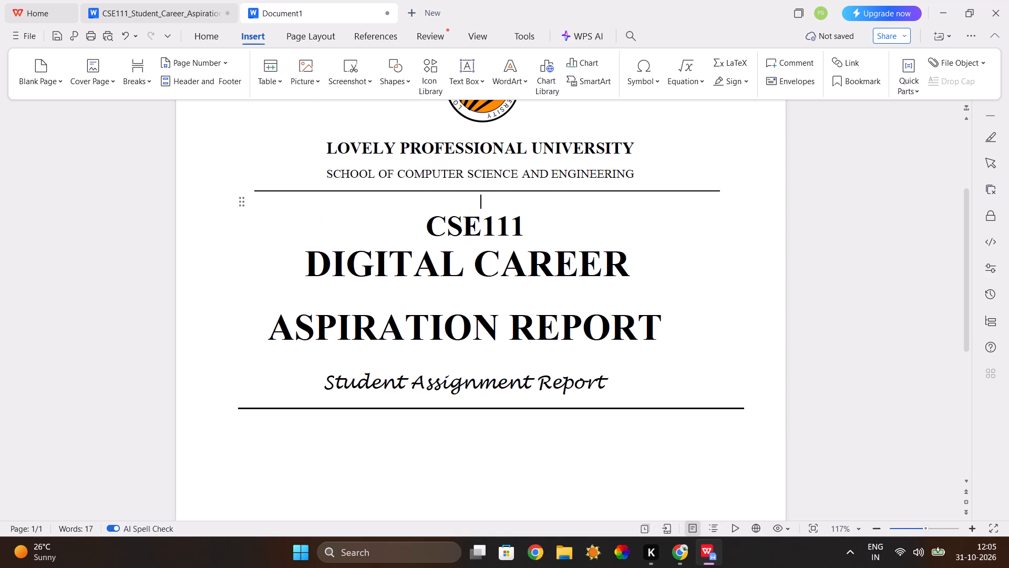
{"action": "left_click", "coordinate": [691, 190]}
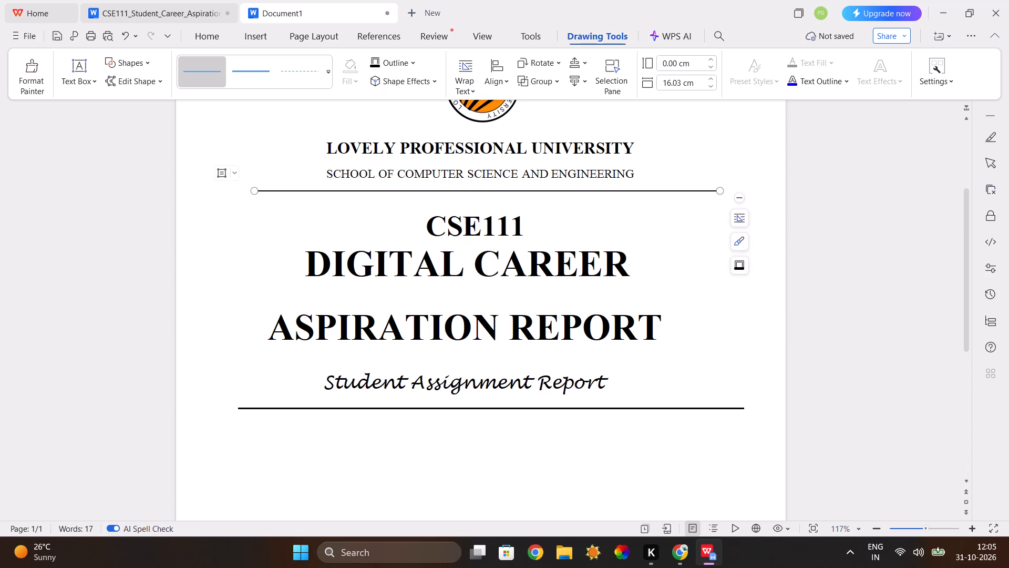
{"action": "left_click", "coordinate": [740, 265]}
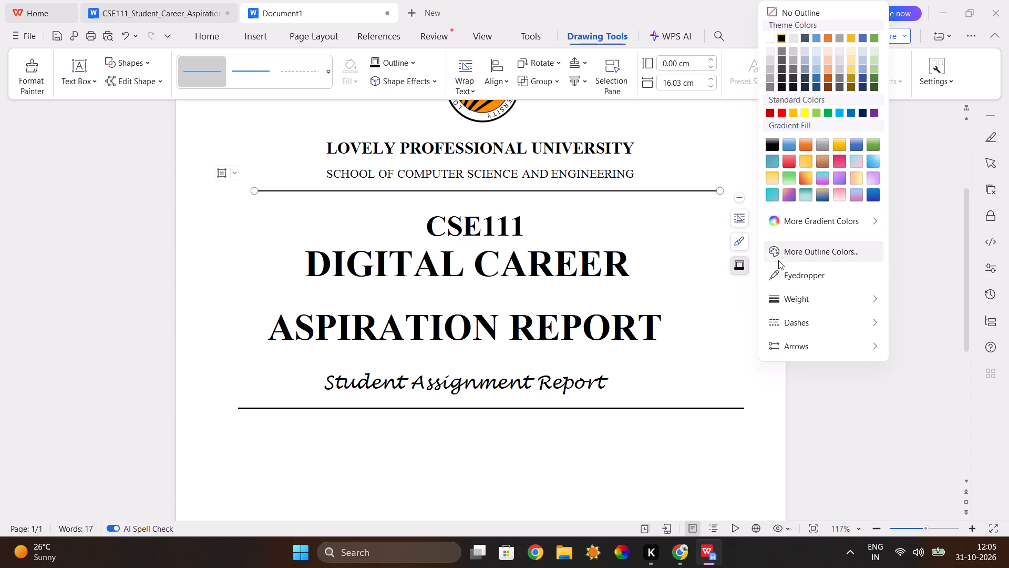
{"action": "left_click", "coordinate": [795, 301]}
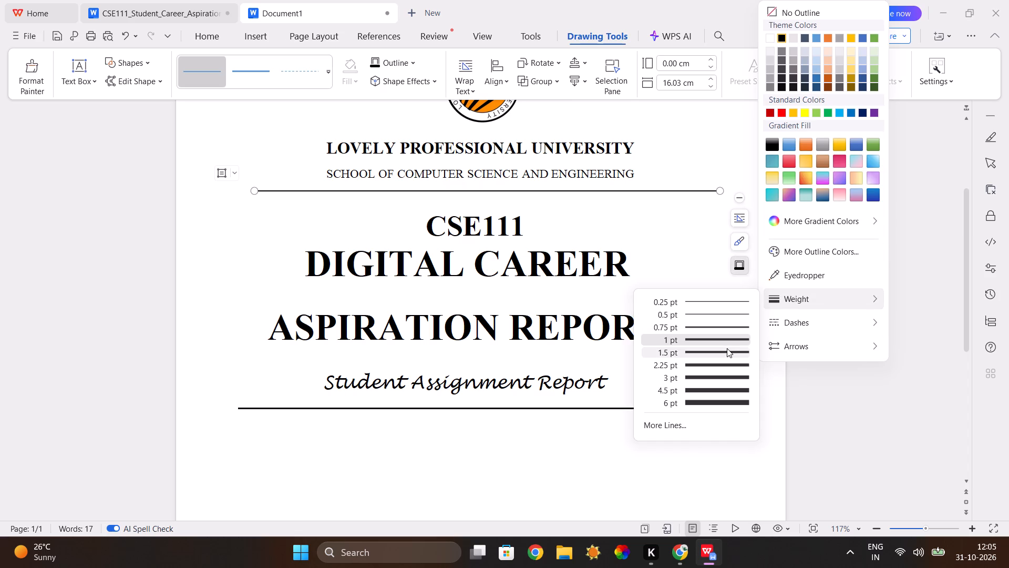
{"action": "left_click", "coordinate": [727, 348]}
Delete ASPIRATION REPORT from the second line of the title.
{"action": "scroll", "coordinate": [727, 348], "scroll_direction": "down", "scroll_amount": 2}
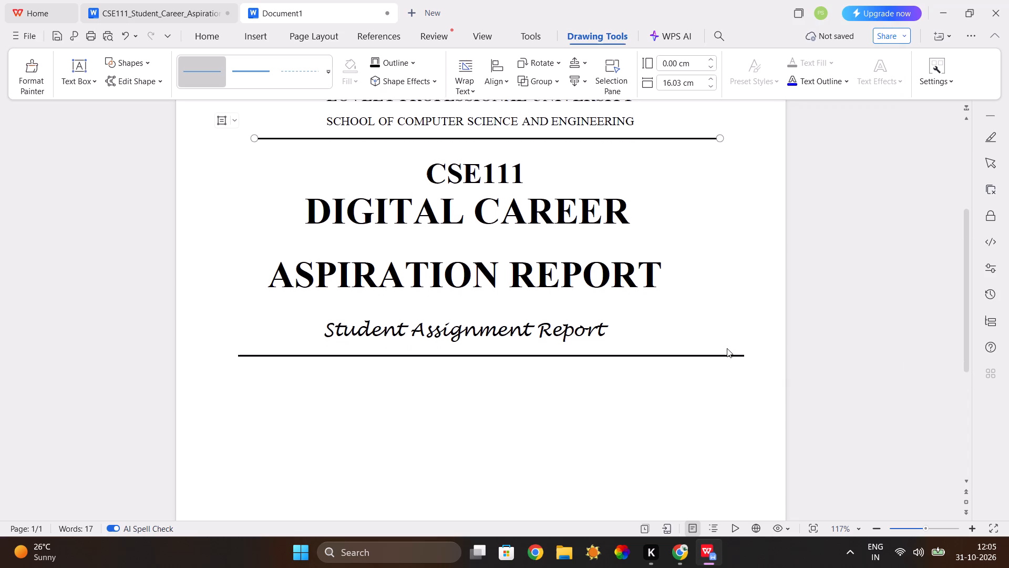
{"action": "scroll", "coordinate": [727, 348], "scroll_direction": "down", "scroll_amount": 1}
{"action": "left_click", "coordinate": [711, 364]}
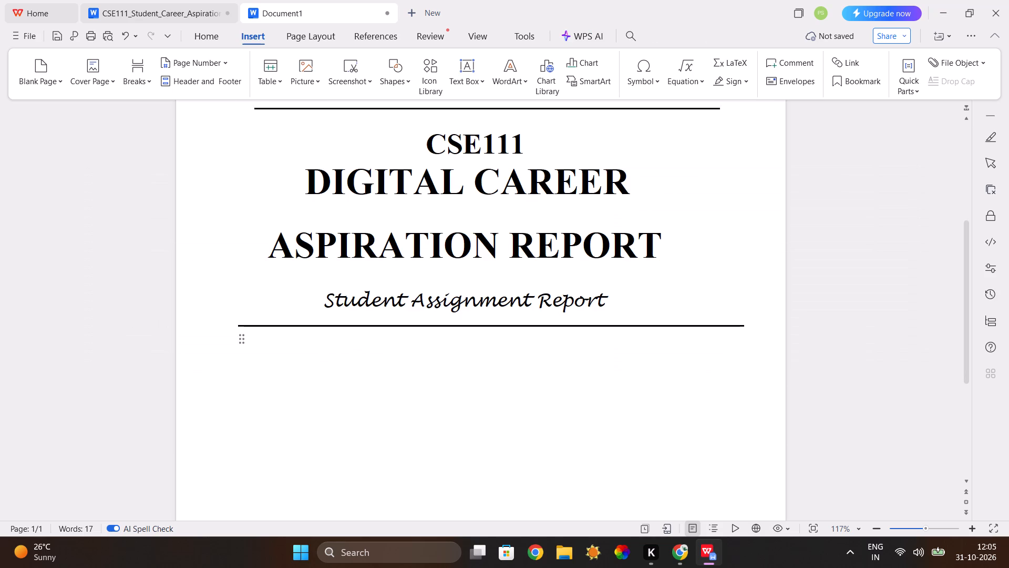
{"action": "left_click", "coordinate": [670, 236]}
{"action": "key", "text": "ctrl+BackSpace"}
{"action": "key", "text": "ctrl+BackSpace"}
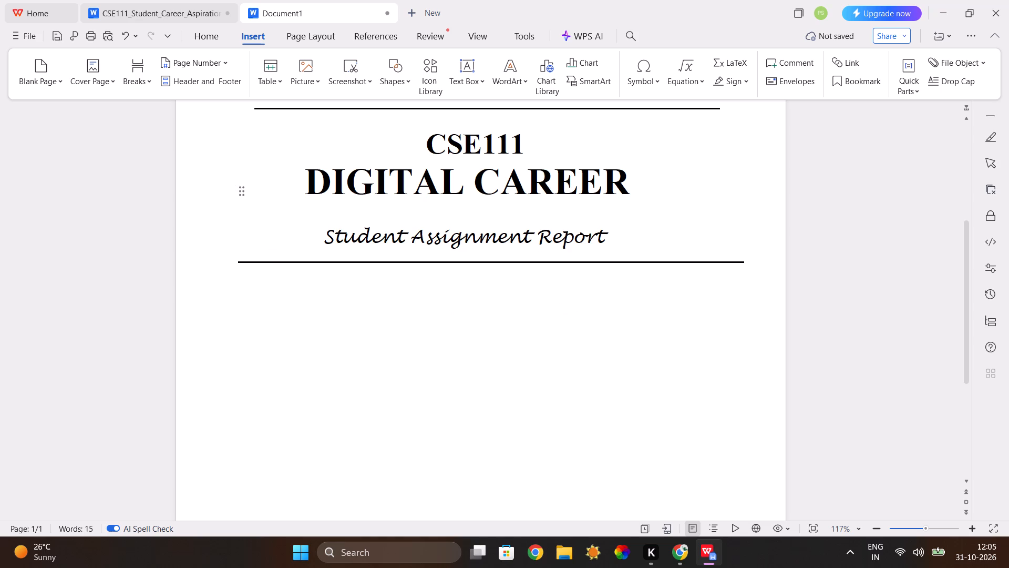
Set the line spacing of the DIGITAL CAREER title line to 1.0.
{"action": "left_click_drag", "start_coordinate": [303, 178], "coordinate": [628, 182]}
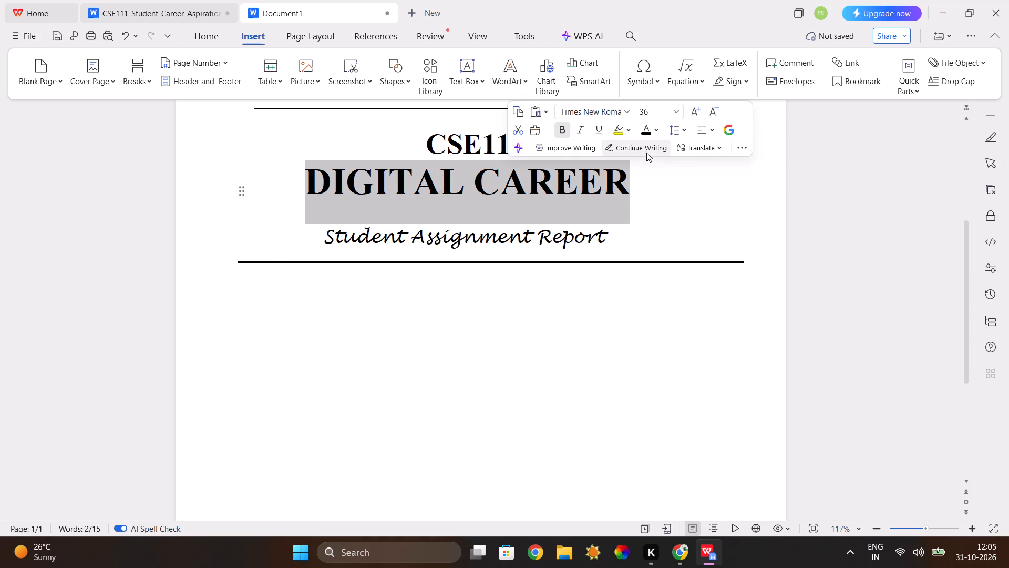
{"action": "left_click", "coordinate": [677, 131]}
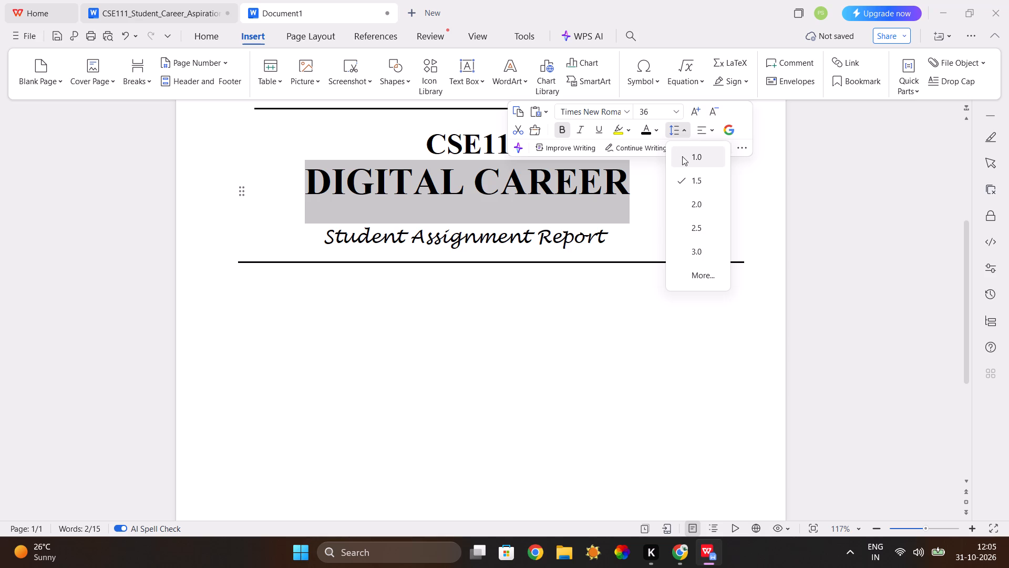
{"action": "left_click", "coordinate": [682, 156]}
Add a new title line reading ASPRATION REPORT directly below DIGITAL CAREER, checking the wording against ChatGPT's reference cover page.
{"action": "left_click", "coordinate": [646, 182]}
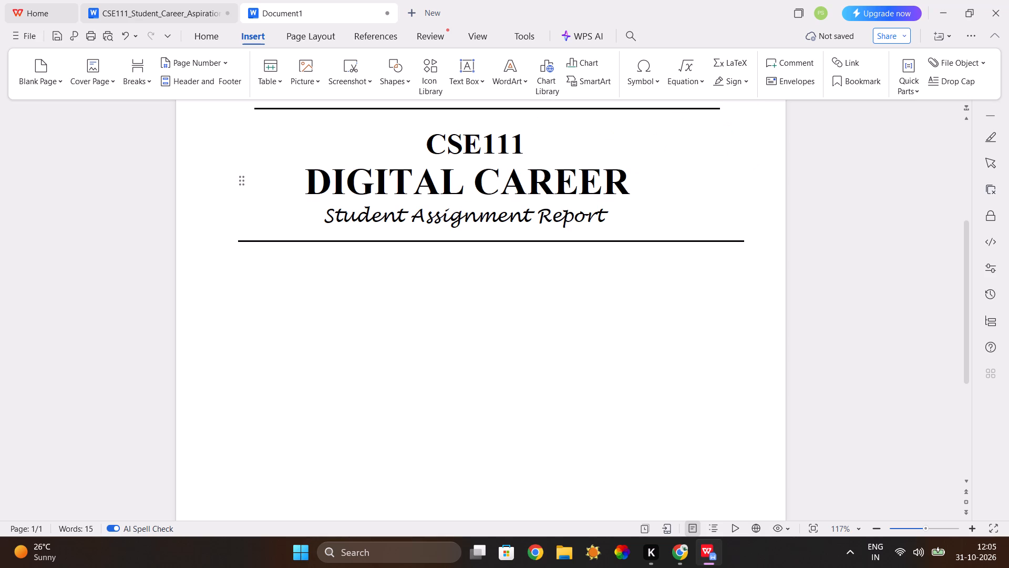
{"action": "key", "text": "Return"}
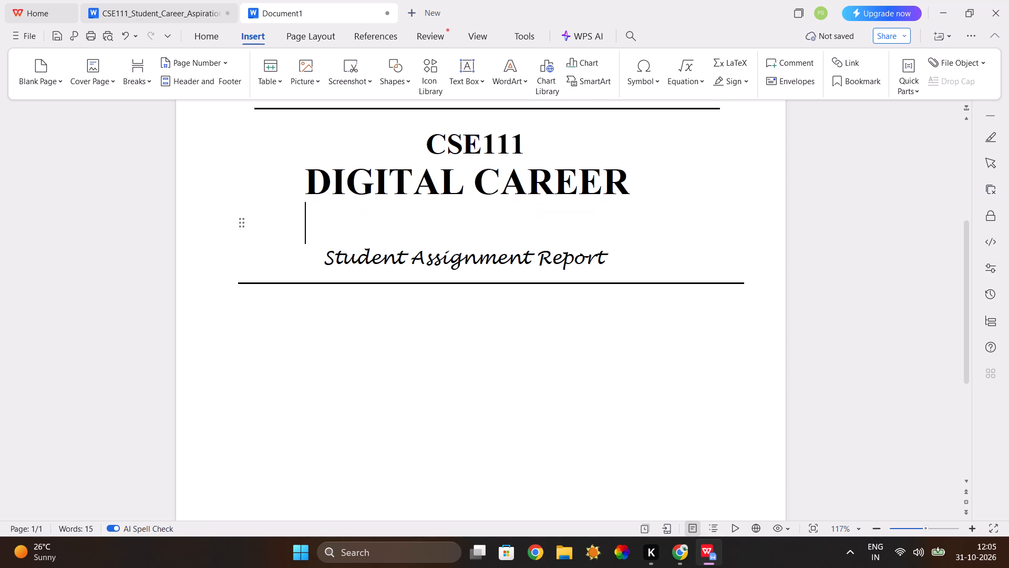
{"action": "key", "text": "a"}
{"action": "key", "text": "BackSpace"}
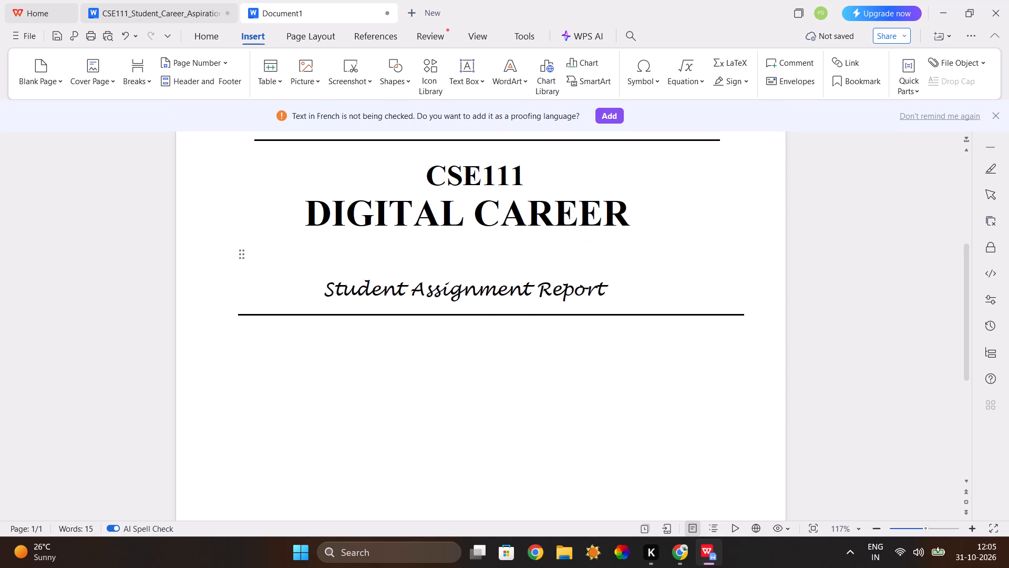
{"action": "left_click", "coordinate": [210, 38]}
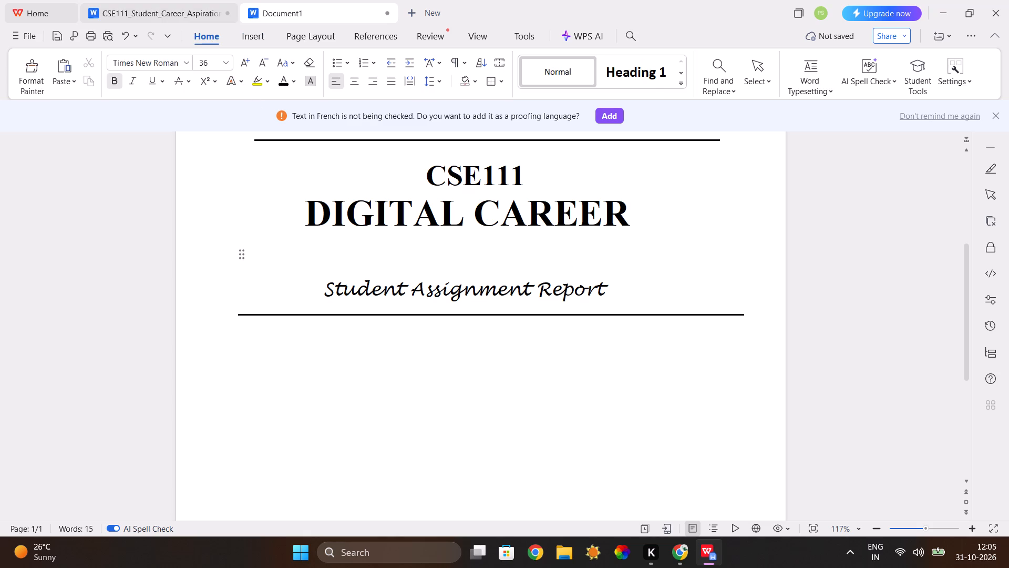
{"action": "key", "text": "a"}
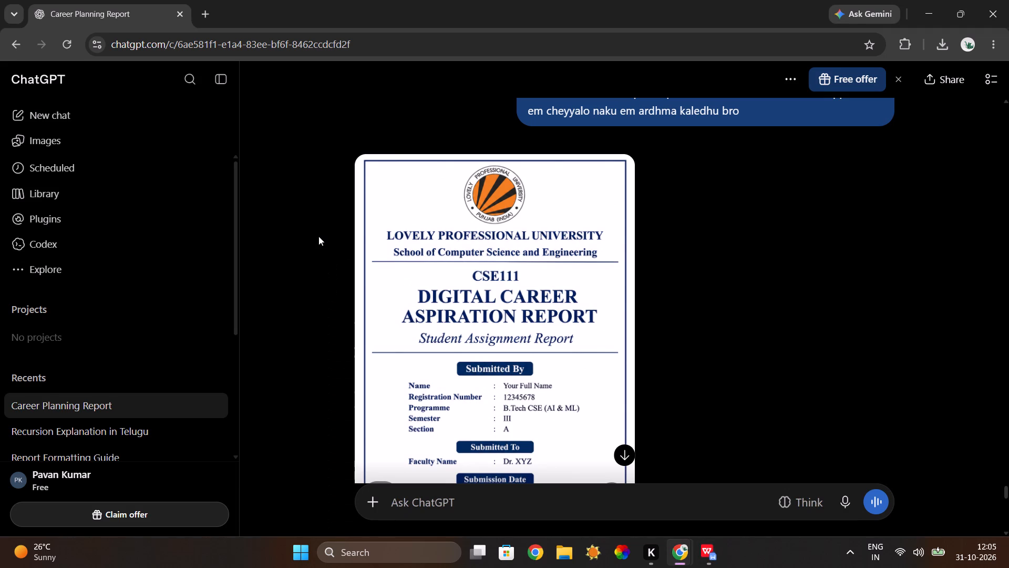
{"action": "type", "text": "SPRA"}
{"action": "type", "text": "TION REPORT"}
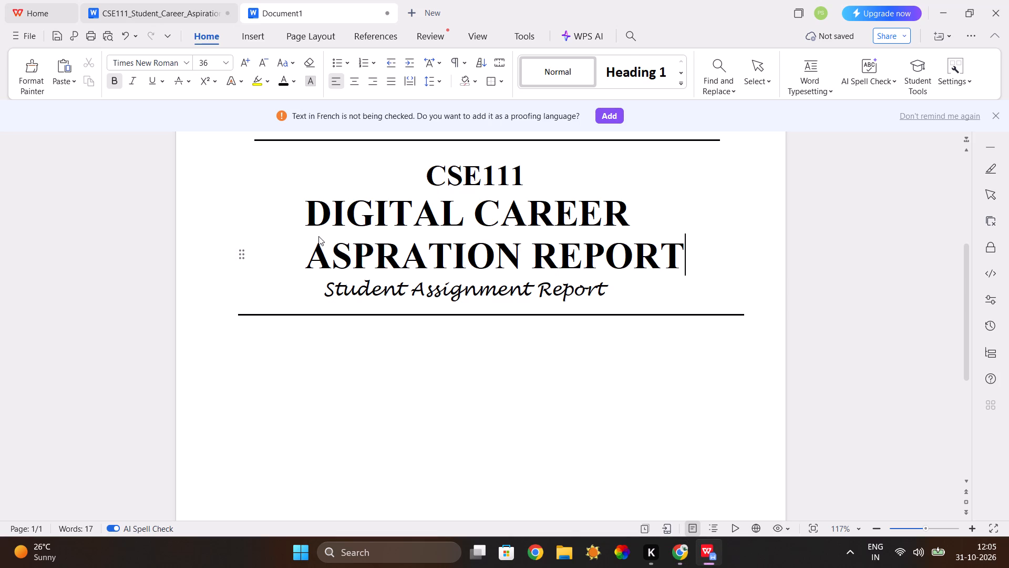
Set the line spacing of the ASPRATION REPORT title line to 1.5.
{"action": "left_click", "coordinate": [308, 261]}
{"action": "left_click_drag", "start_coordinate": [308, 261], "coordinate": [377, 265]}
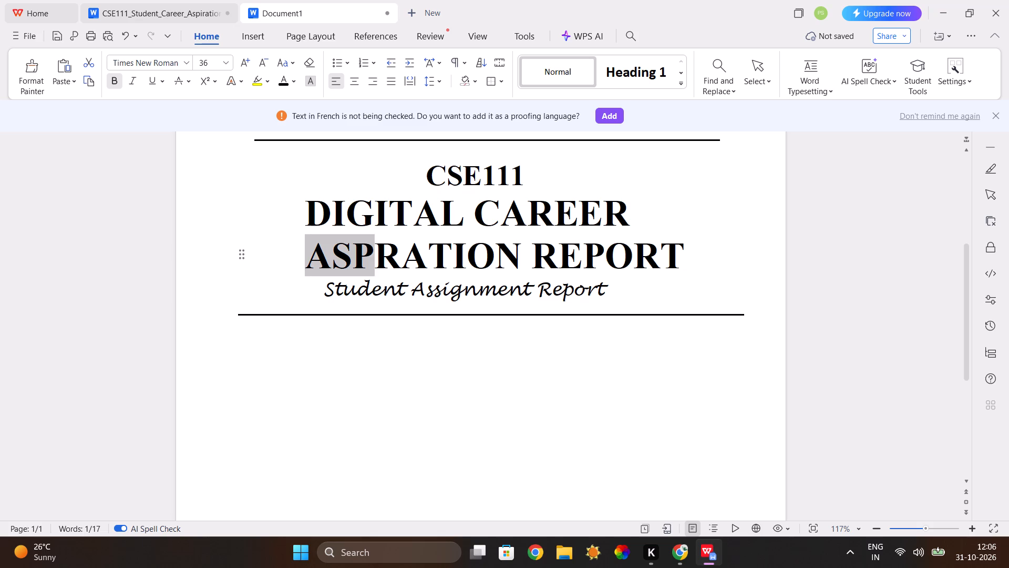
{"action": "left_click_drag", "start_coordinate": [377, 265], "coordinate": [685, 260]}
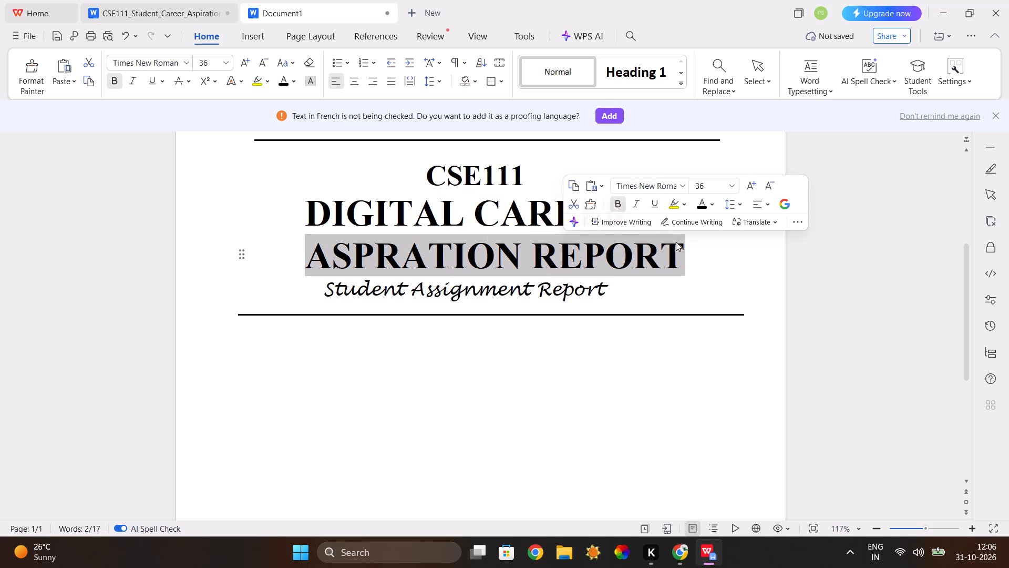
{"action": "left_click", "coordinate": [731, 208]}
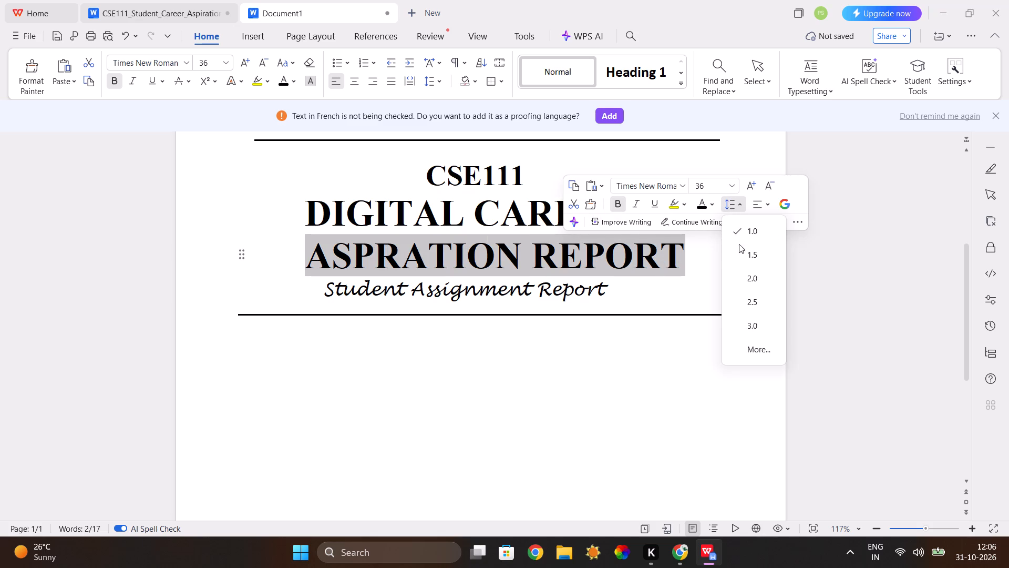
{"action": "left_click", "coordinate": [742, 253]}
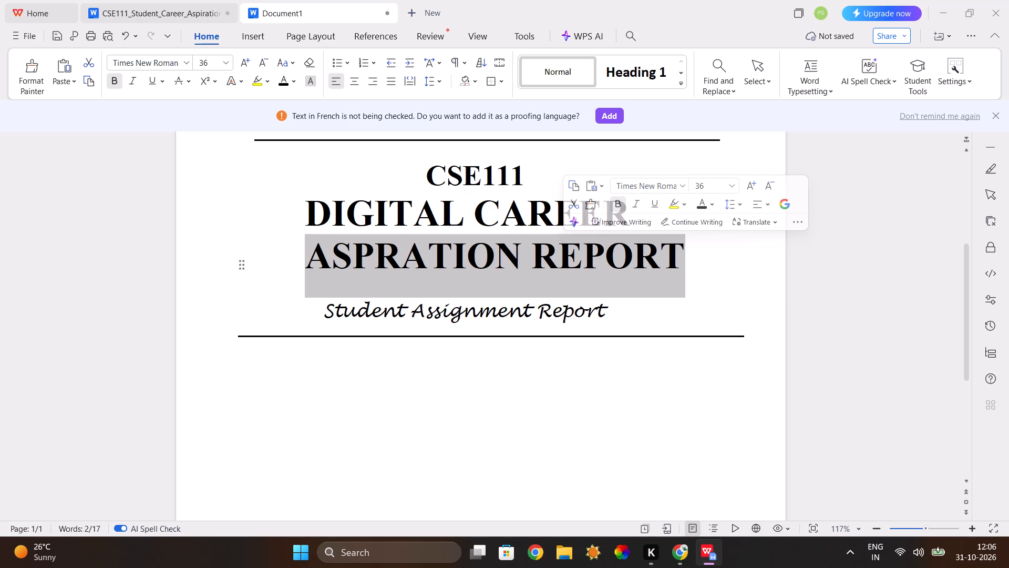
{"action": "left_click", "coordinate": [713, 270]}
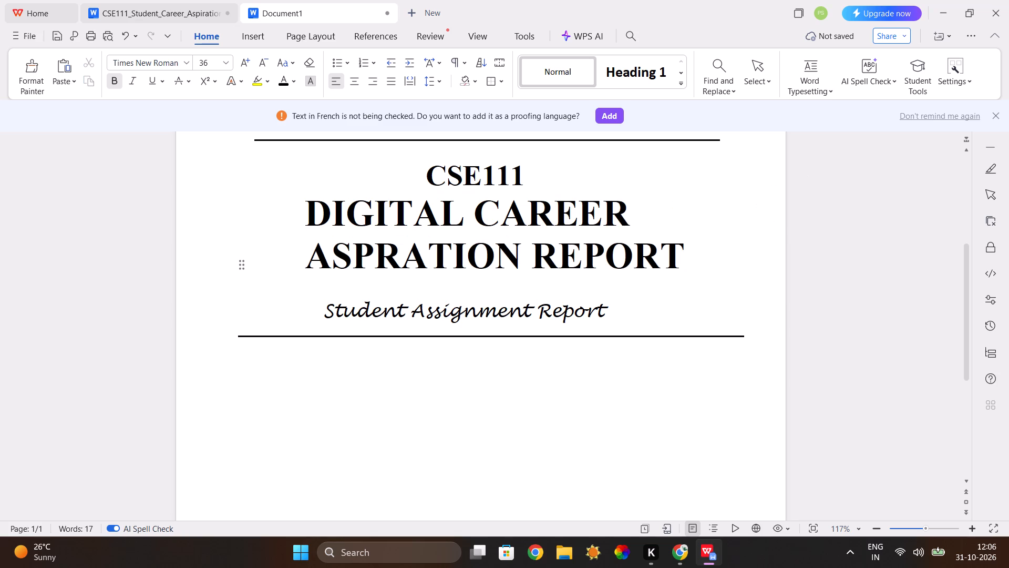
Reduce the left indent of the ASPRATION REPORT line so it sits more centrally beneath DIGITAL CAREER.
{"action": "left_click", "coordinate": [305, 255]}
{"action": "key", "text": "BackSpace"}
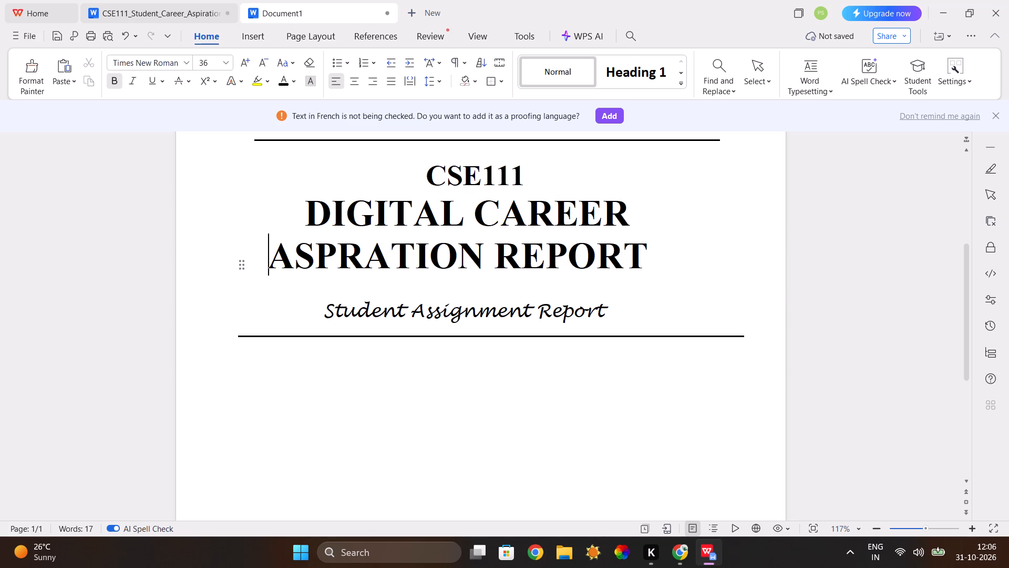
Shift the ASPRATION REPORT line slightly to the right by adding one leading space.
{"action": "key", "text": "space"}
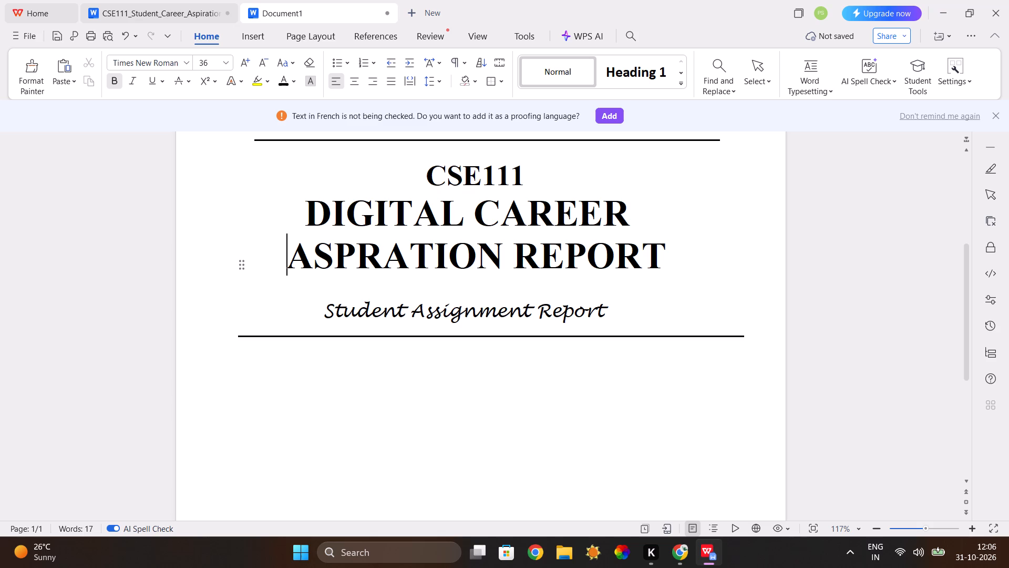
{"action": "left_click", "coordinate": [401, 392]}
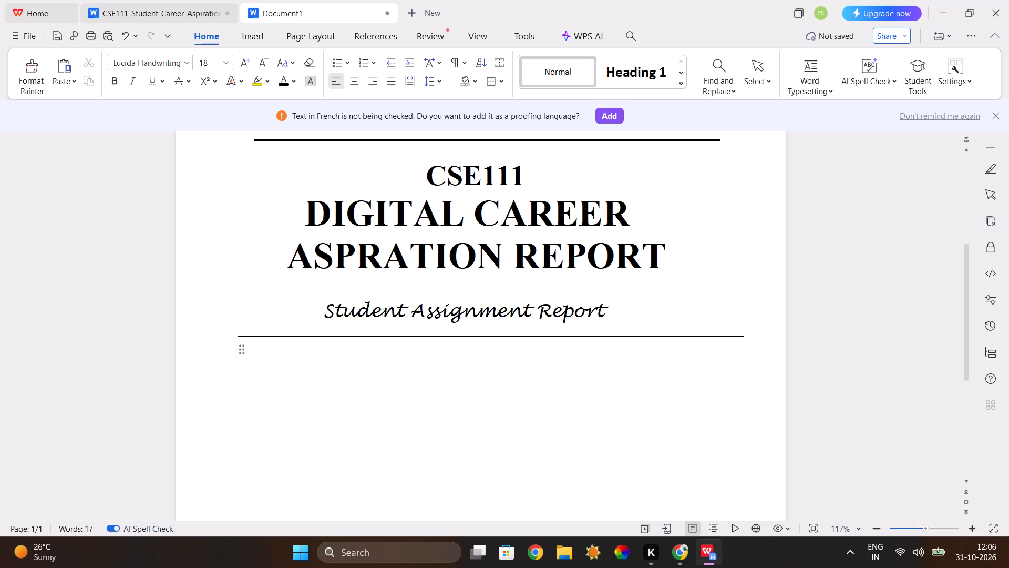
Adjust the leading spaces of the DIGITAL CAREER line to align it horizontally above ASPRATION REPORT.
{"action": "scroll", "coordinate": [462, 392], "scroll_direction": "up", "scroll_amount": 3}
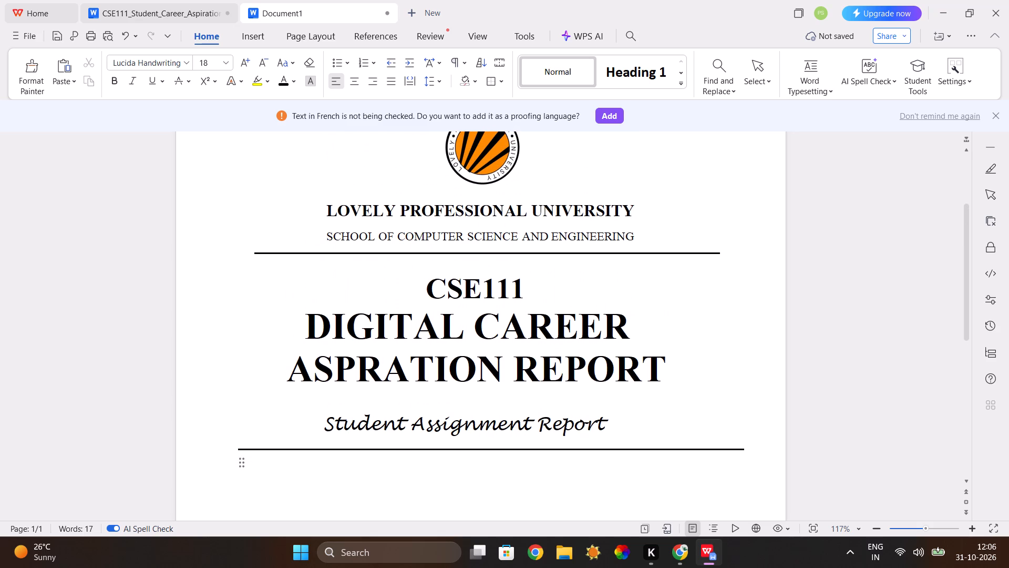
{"action": "left_click", "coordinate": [302, 329]}
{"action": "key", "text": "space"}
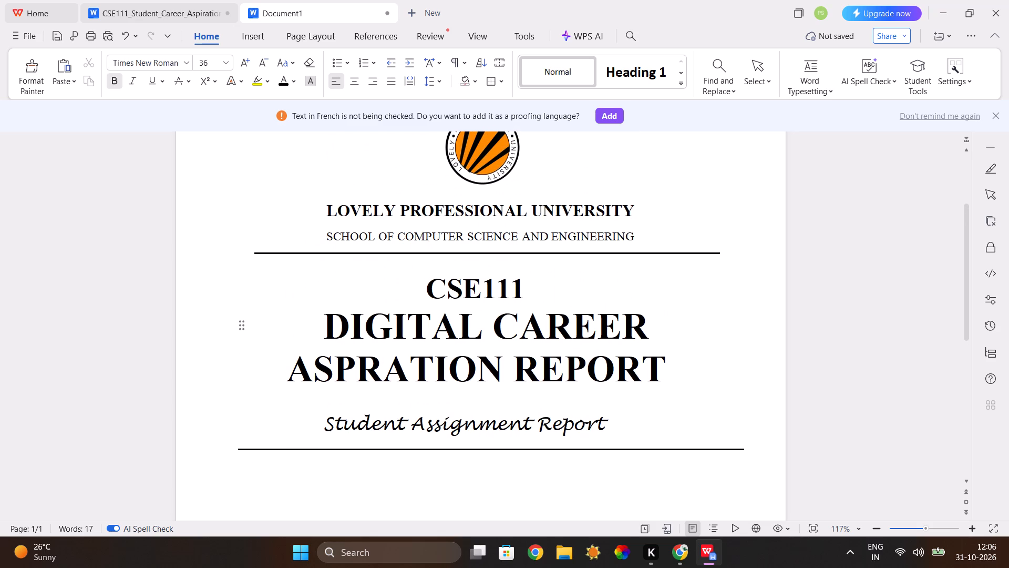
{"action": "key", "text": "BackSpace"}
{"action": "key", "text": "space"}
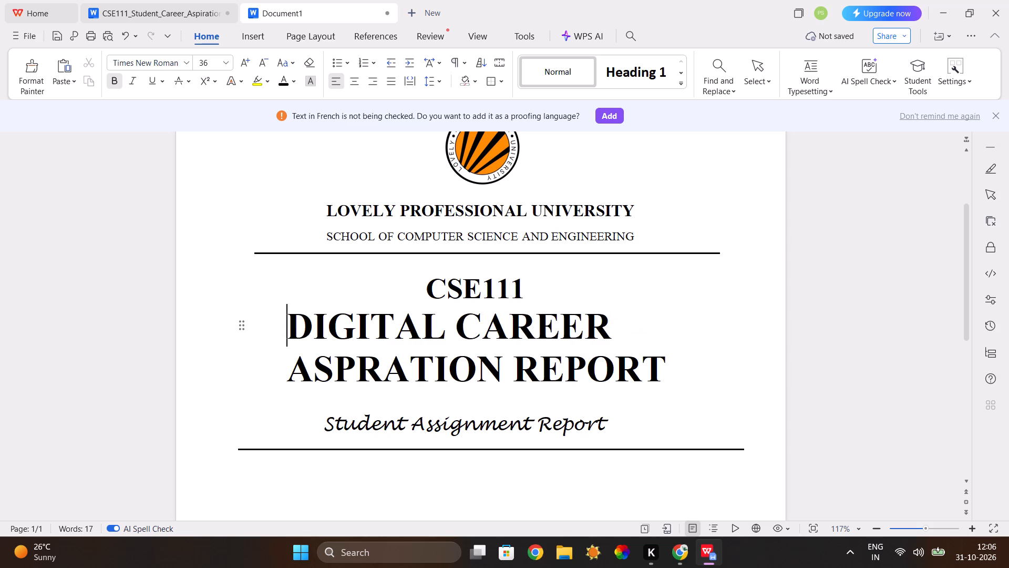
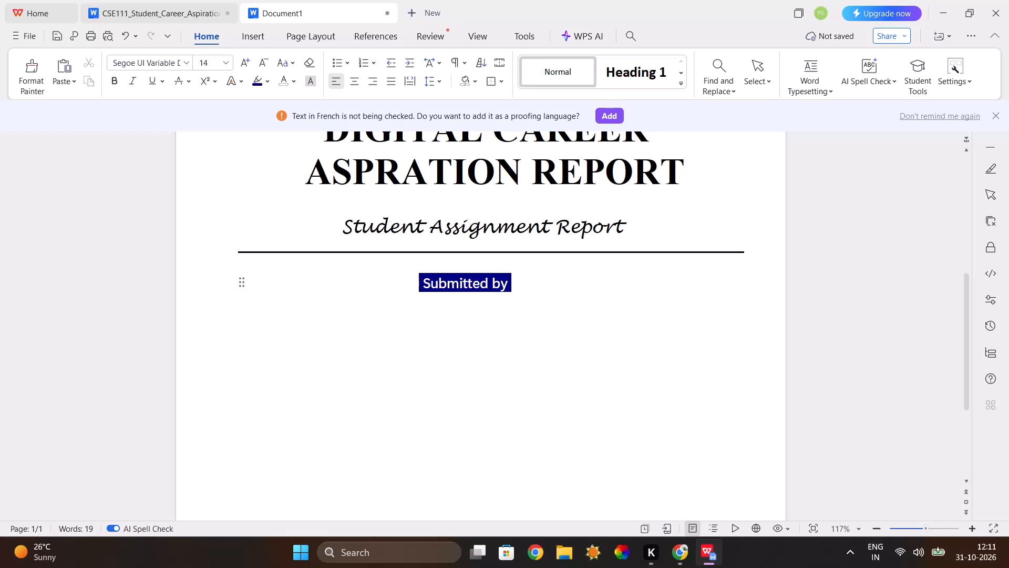
Capitalise the label beneath the horizontal rule so it reads Submitted By, checking it against ChatGPT's reference cover page.
{"action": "left_click", "coordinate": [501, 286]}
{"action": "key", "text": "BackSpace"}
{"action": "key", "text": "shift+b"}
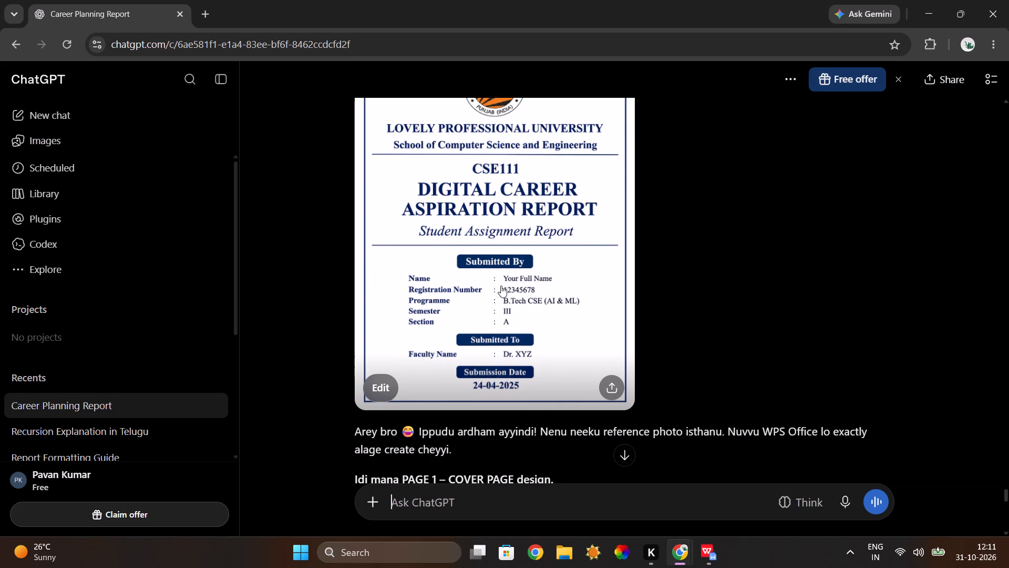
{"action": "left_click", "coordinate": [514, 285]}
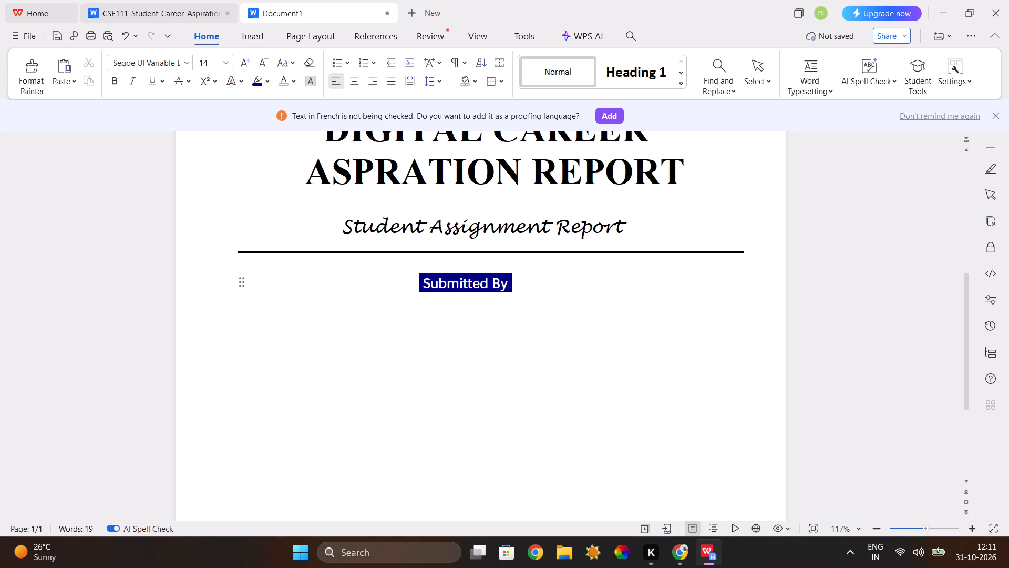
Add a new line reading Name below the Submitted By label.
{"action": "key", "text": "Return"}
{"action": "key", "text": "Down"}
{"action": "key", "text": "Return"}
{"action": "key", "text": "BackSpace"}
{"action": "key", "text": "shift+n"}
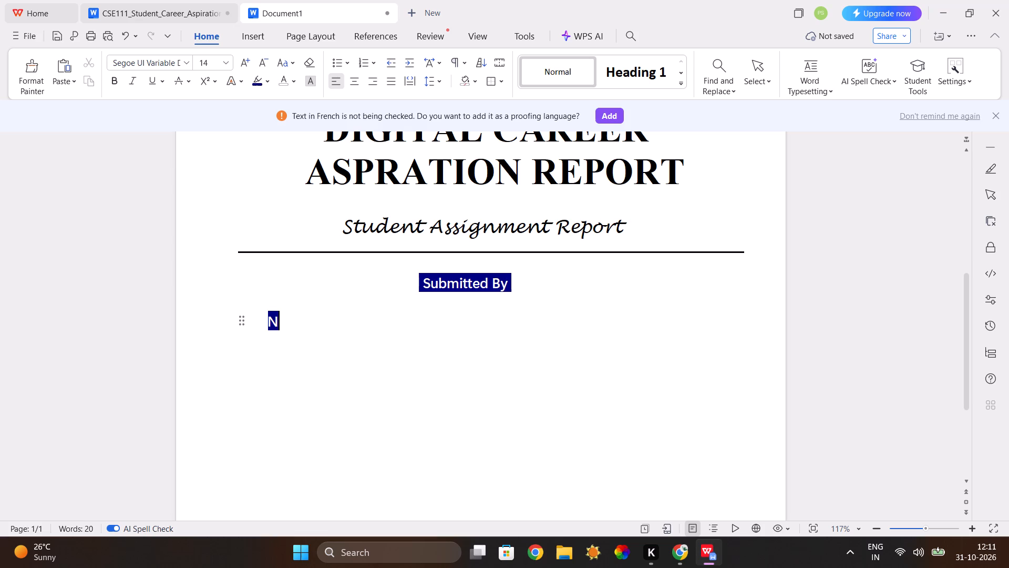
{"action": "key", "text": "BackSpace"}
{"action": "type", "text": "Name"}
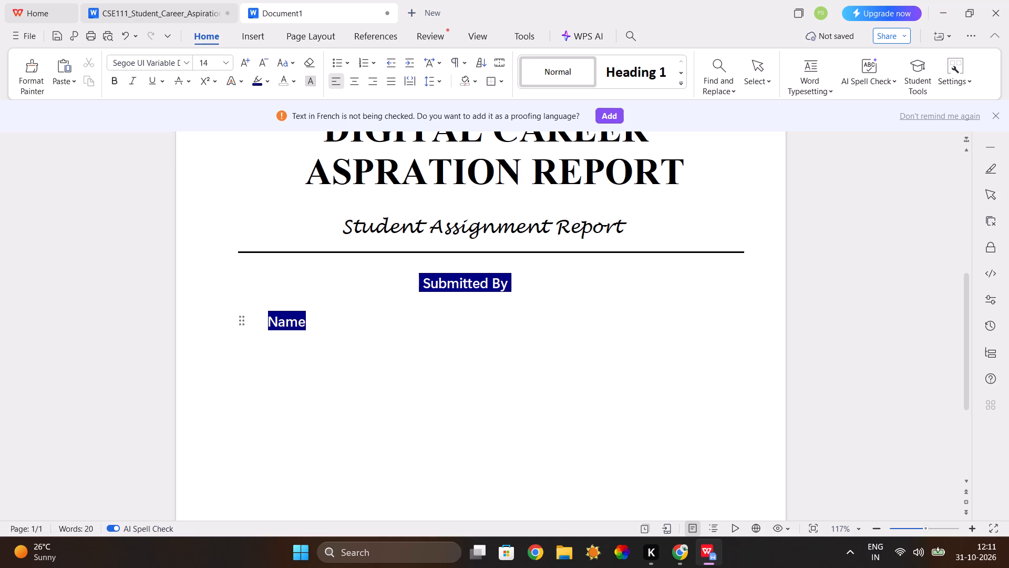
Remove the dark blue highlight from the Name text and set its font colour to black.
{"action": "left_click_drag", "start_coordinate": [270, 323], "coordinate": [304, 324]}
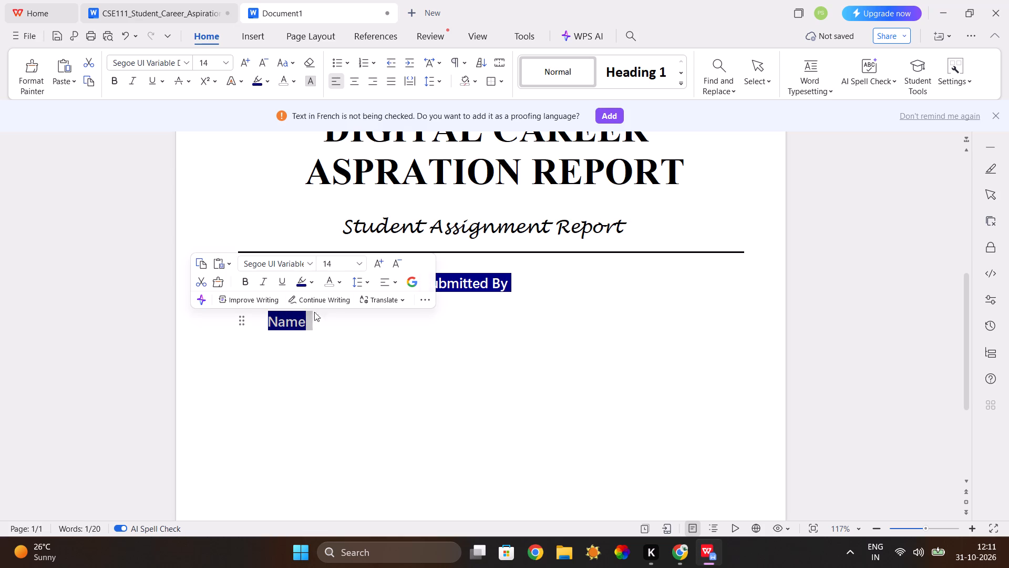
{"action": "left_click", "coordinate": [311, 284]}
{"action": "left_click", "coordinate": [311, 284]}
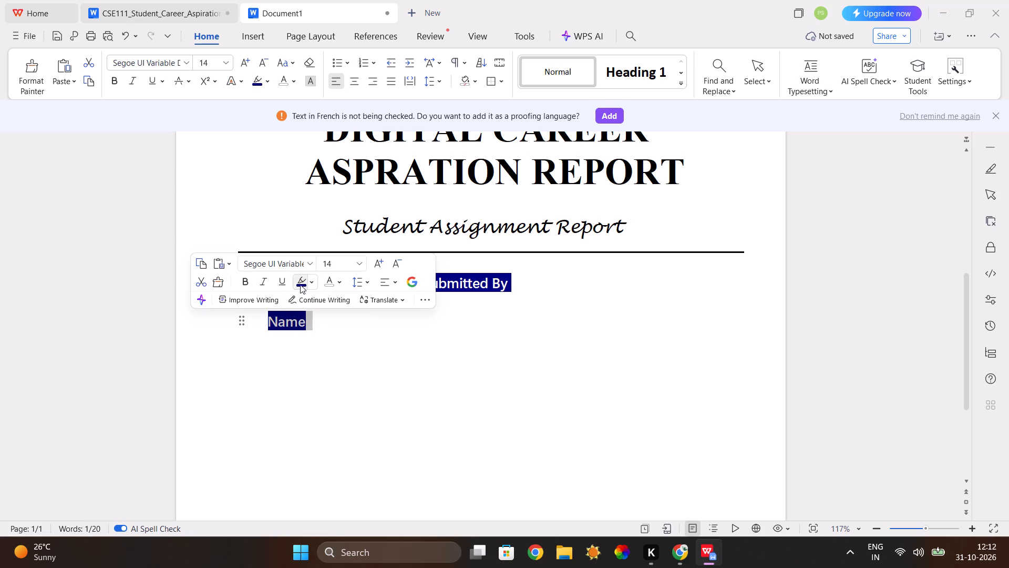
{"action": "left_click", "coordinate": [299, 285]}
{"action": "left_click", "coordinate": [338, 281]}
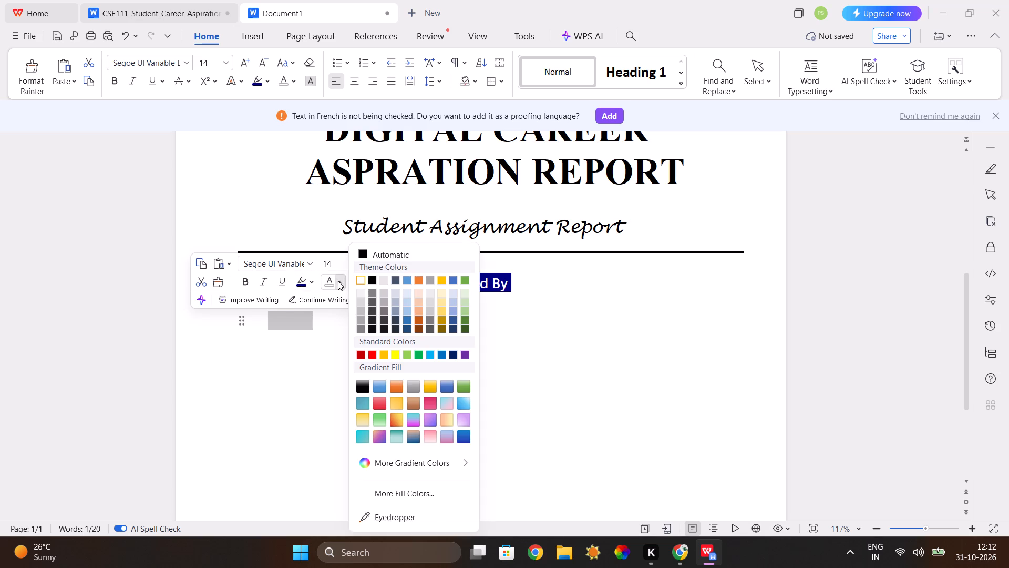
{"action": "left_click", "coordinate": [374, 279]}
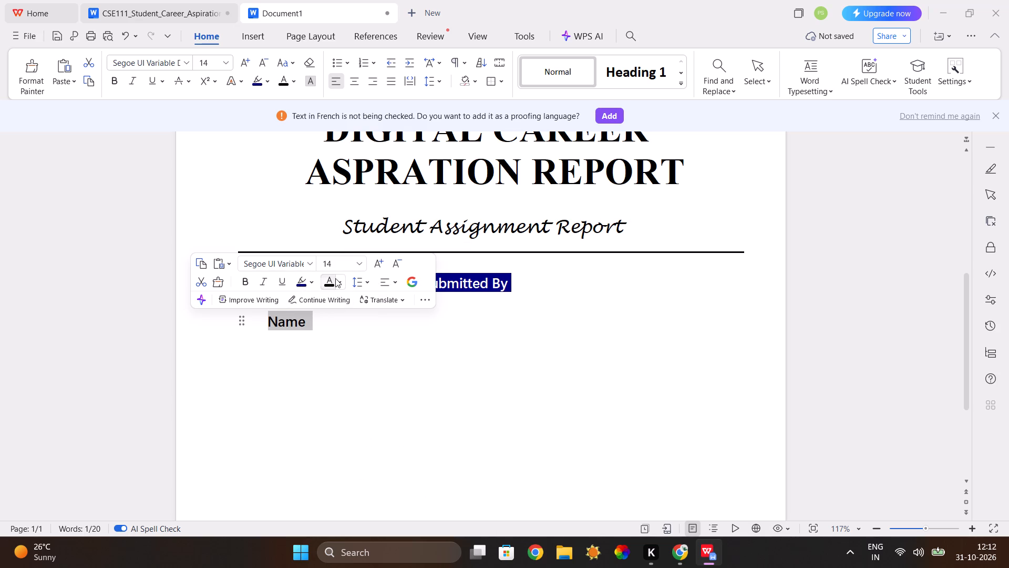
Format the Name label under Submitted By in 12 pt Arial.
{"action": "left_click", "coordinate": [360, 263]}
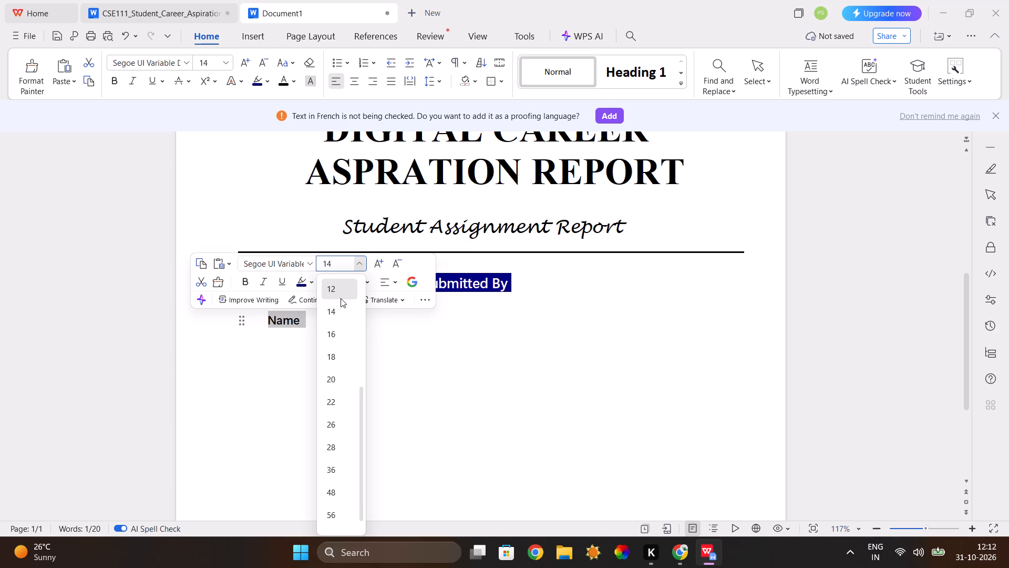
{"action": "scroll", "coordinate": [341, 298], "scroll_direction": "up", "scroll_amount": 1}
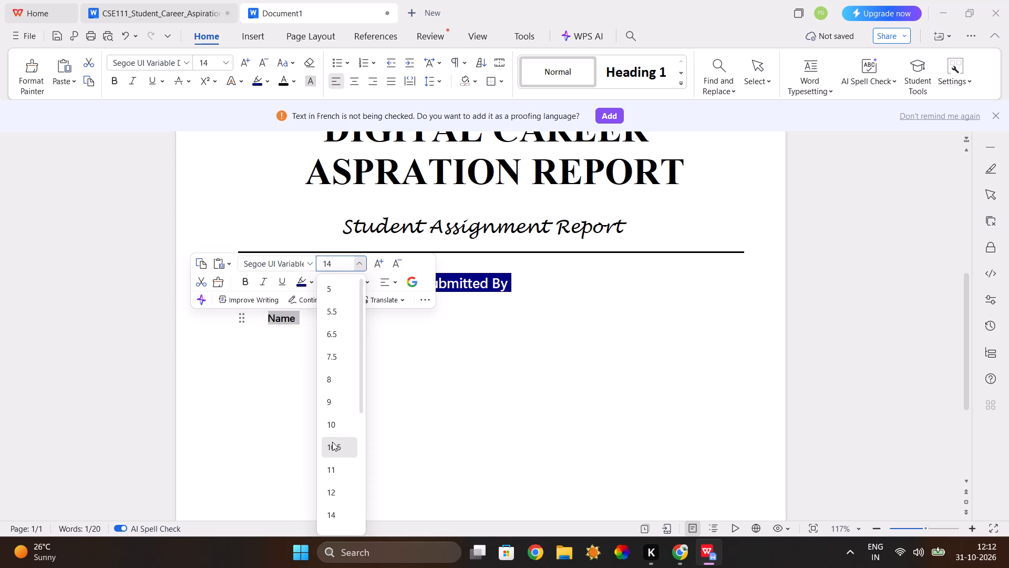
{"action": "left_click", "coordinate": [337, 486]}
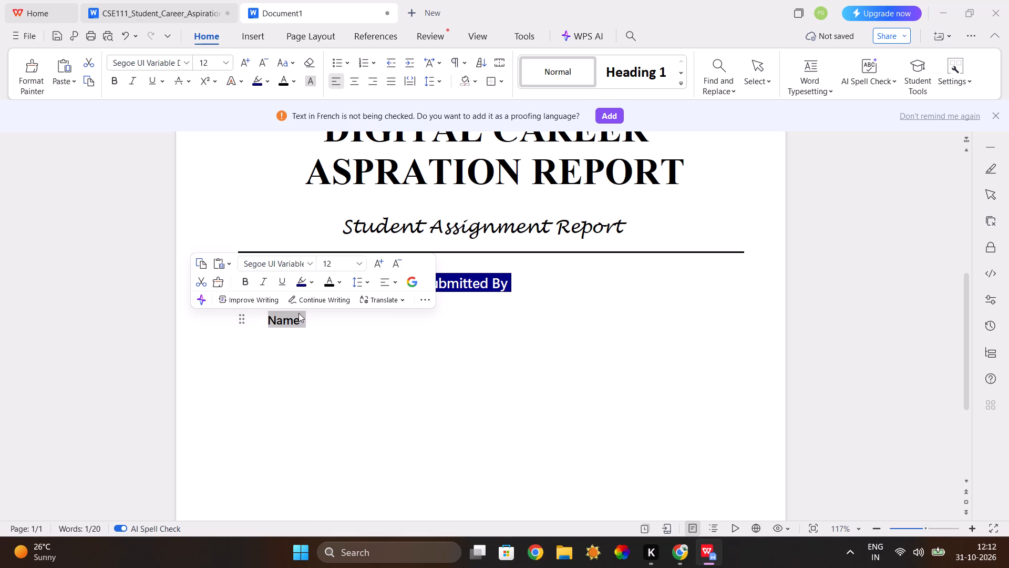
{"action": "left_click", "coordinate": [310, 266]}
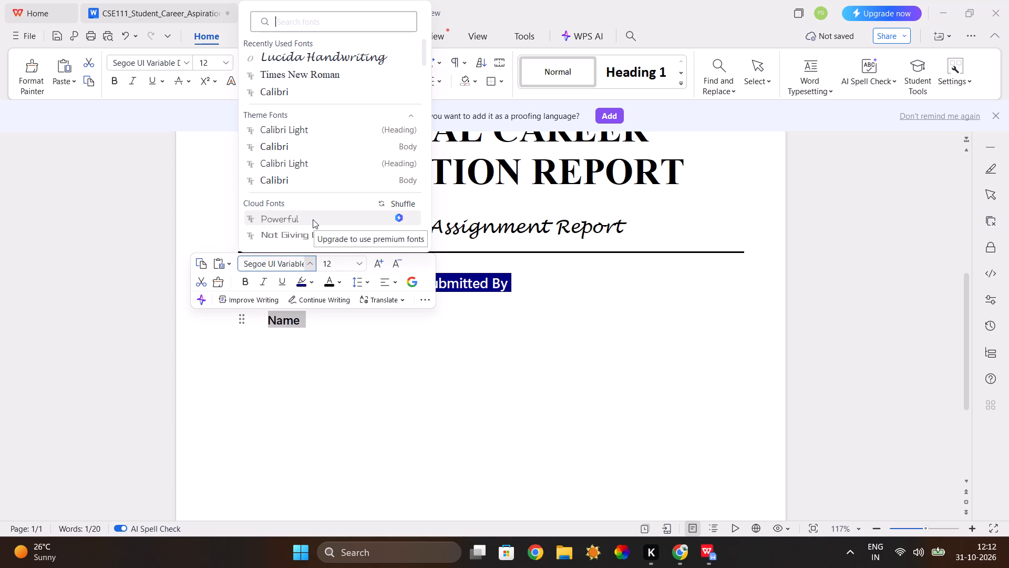
{"action": "scroll", "coordinate": [313, 219], "scroll_direction": "down", "scroll_amount": 1}
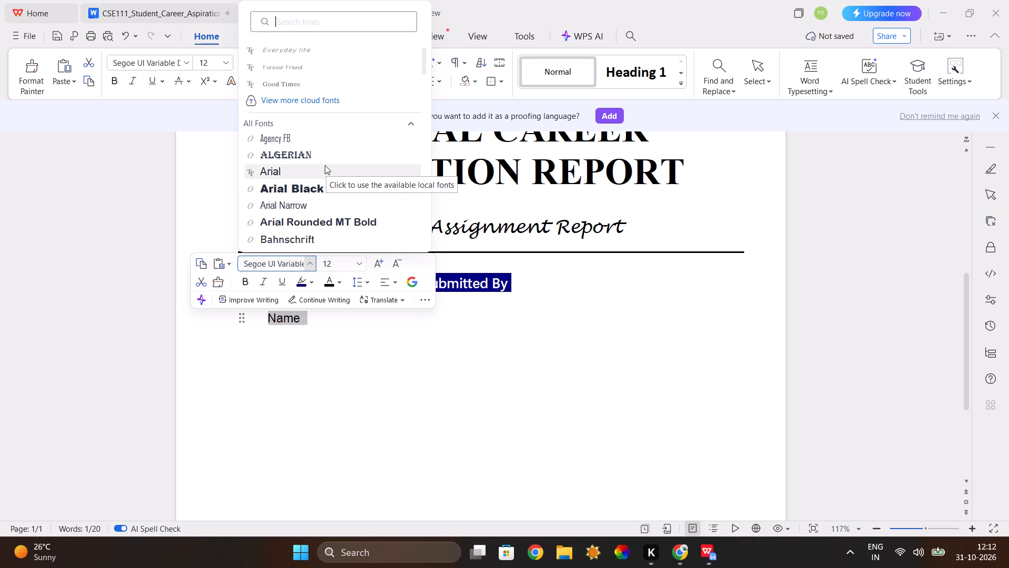
{"action": "left_click", "coordinate": [325, 165]}
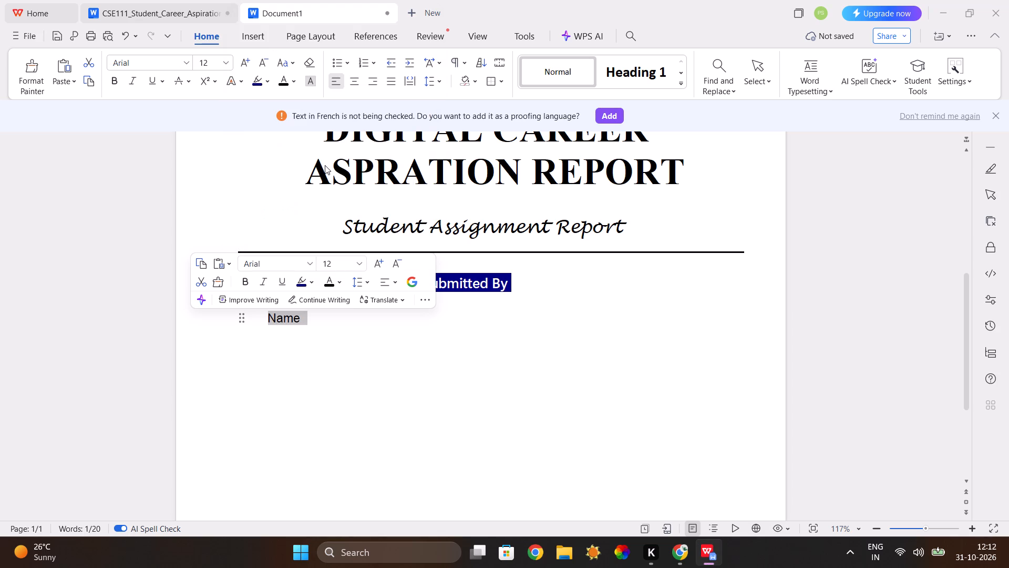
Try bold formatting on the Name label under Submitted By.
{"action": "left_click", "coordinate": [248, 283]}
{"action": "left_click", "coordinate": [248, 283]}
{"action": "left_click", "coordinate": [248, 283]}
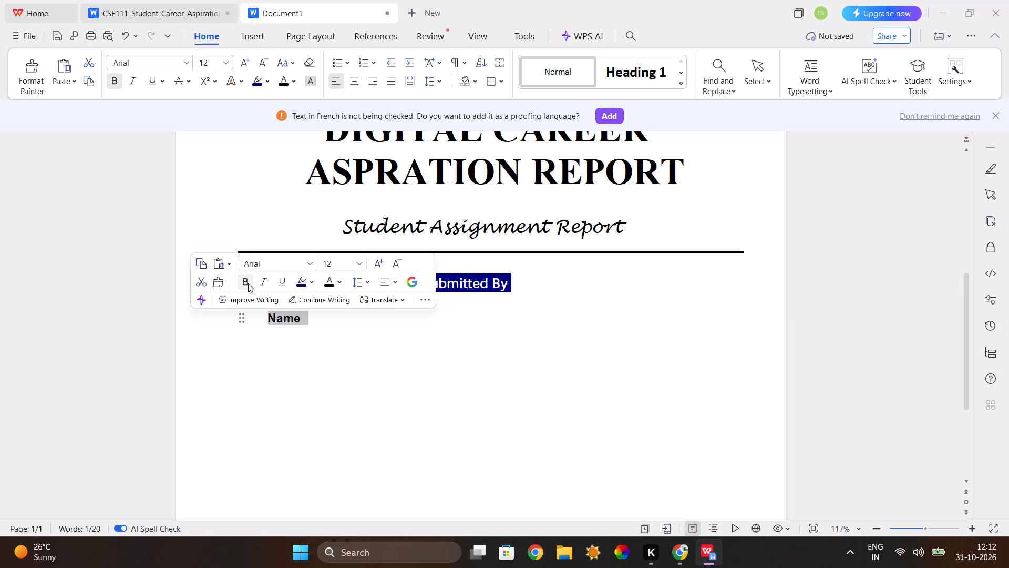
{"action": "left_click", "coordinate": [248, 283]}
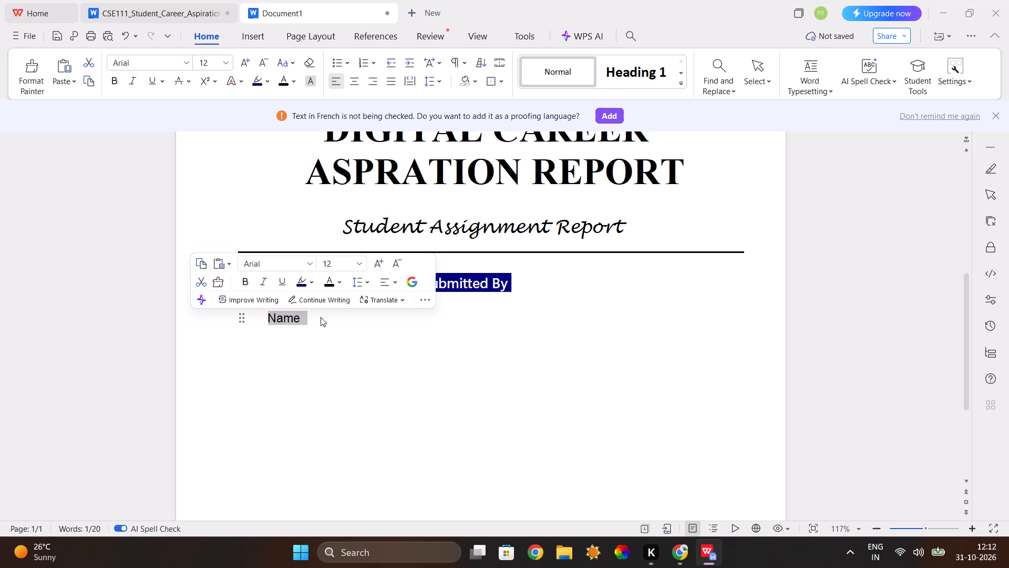
Complete the Name line under Submitted By with a wide gap, a colon and the student's name.
{"action": "left_click", "coordinate": [341, 321]}
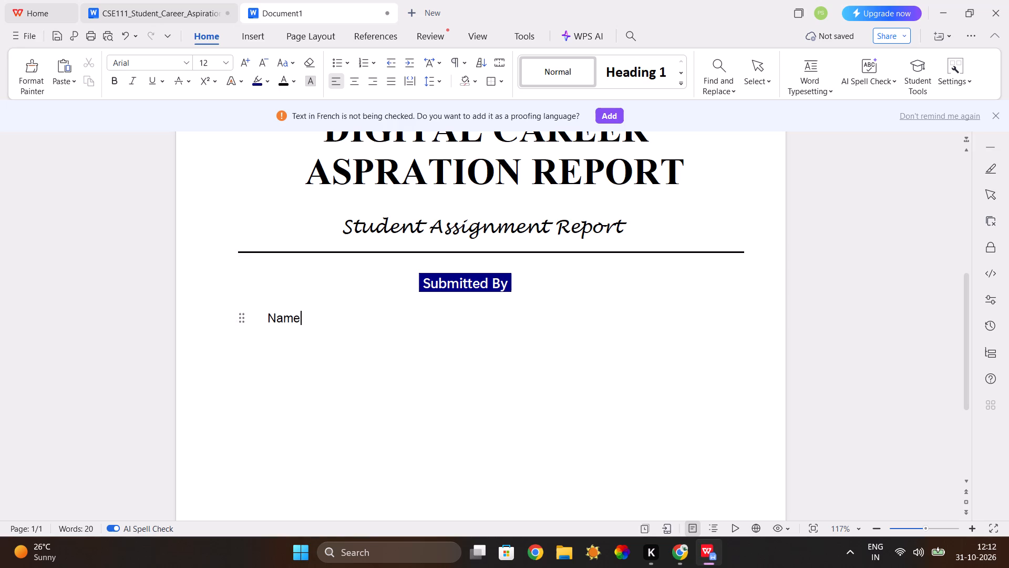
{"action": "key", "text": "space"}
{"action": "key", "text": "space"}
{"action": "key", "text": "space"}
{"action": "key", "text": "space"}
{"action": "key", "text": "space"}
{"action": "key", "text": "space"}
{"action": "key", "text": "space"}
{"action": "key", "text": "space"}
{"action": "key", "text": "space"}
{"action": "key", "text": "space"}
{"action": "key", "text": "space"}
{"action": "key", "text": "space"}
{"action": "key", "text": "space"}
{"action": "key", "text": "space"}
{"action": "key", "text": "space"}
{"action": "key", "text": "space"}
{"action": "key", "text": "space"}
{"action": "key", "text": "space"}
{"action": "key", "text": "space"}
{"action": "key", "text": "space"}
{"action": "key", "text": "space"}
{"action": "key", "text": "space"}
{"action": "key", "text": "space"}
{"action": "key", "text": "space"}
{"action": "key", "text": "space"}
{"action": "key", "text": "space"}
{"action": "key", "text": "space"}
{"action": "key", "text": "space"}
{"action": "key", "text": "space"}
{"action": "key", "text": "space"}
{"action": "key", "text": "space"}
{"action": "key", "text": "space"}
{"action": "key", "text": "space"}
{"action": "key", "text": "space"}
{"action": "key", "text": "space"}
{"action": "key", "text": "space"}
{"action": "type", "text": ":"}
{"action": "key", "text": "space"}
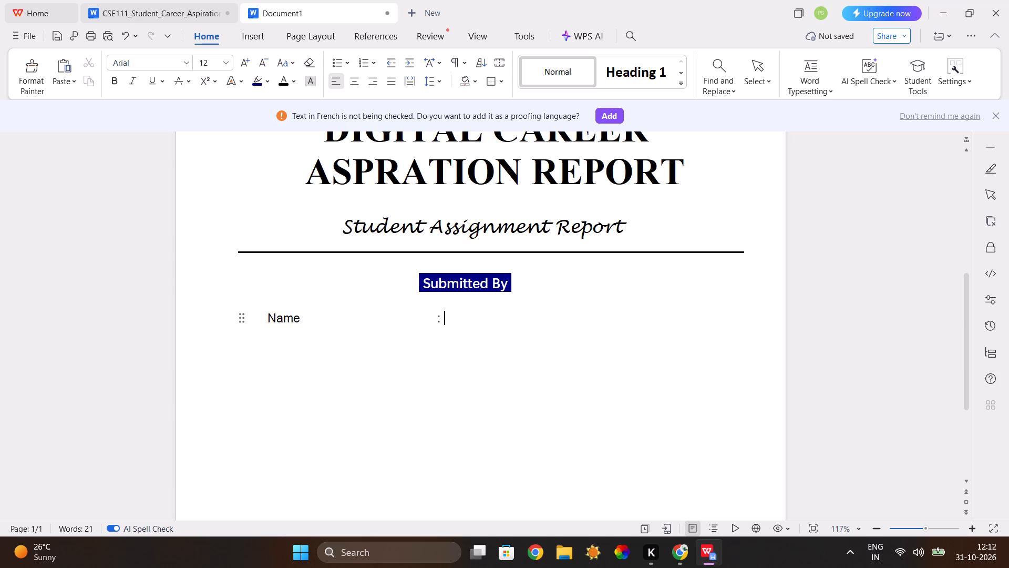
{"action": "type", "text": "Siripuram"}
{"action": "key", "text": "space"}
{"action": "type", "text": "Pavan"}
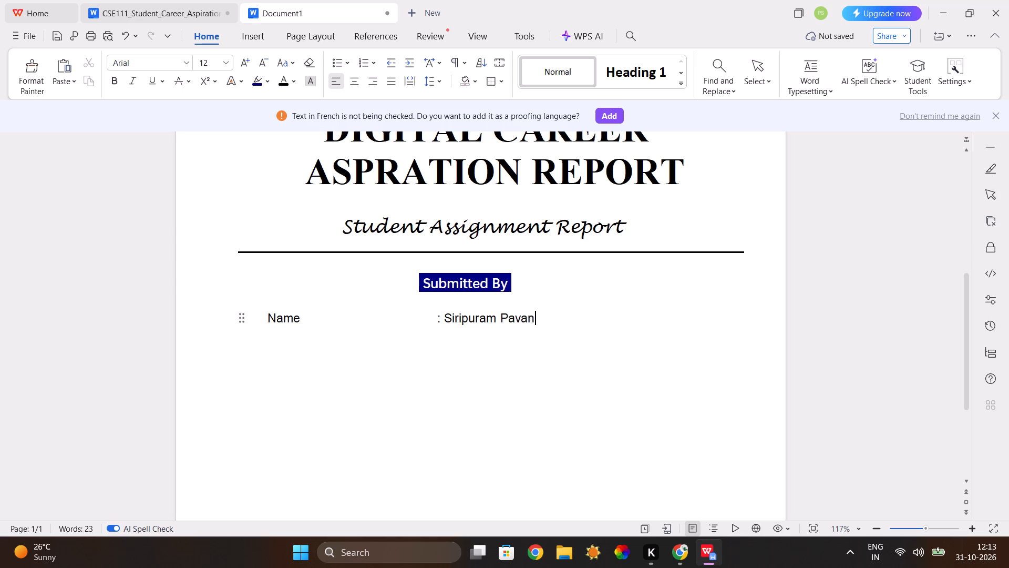
Add a Registration Number label on a new line directly below the Name line.
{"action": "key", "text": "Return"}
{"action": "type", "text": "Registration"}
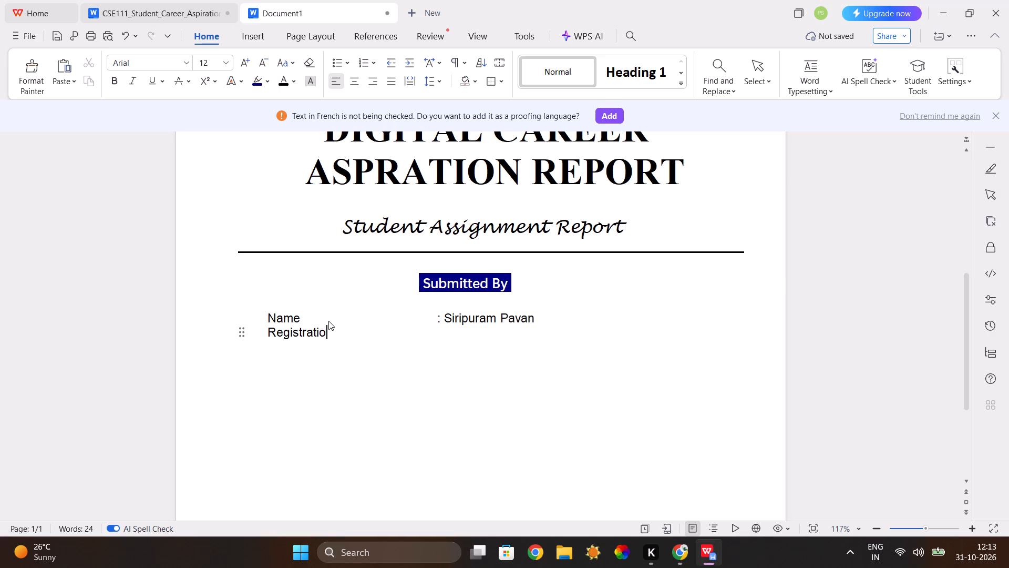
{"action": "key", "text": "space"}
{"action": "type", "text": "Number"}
Complete the Registration Number line with a colon roughly aligned to the one above, enter the student's registration number and start a new line.
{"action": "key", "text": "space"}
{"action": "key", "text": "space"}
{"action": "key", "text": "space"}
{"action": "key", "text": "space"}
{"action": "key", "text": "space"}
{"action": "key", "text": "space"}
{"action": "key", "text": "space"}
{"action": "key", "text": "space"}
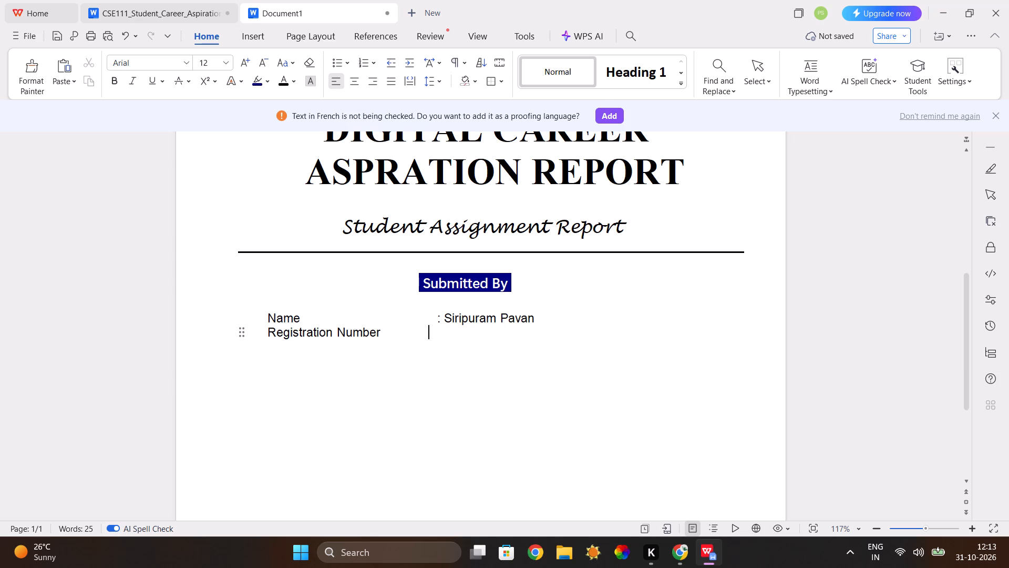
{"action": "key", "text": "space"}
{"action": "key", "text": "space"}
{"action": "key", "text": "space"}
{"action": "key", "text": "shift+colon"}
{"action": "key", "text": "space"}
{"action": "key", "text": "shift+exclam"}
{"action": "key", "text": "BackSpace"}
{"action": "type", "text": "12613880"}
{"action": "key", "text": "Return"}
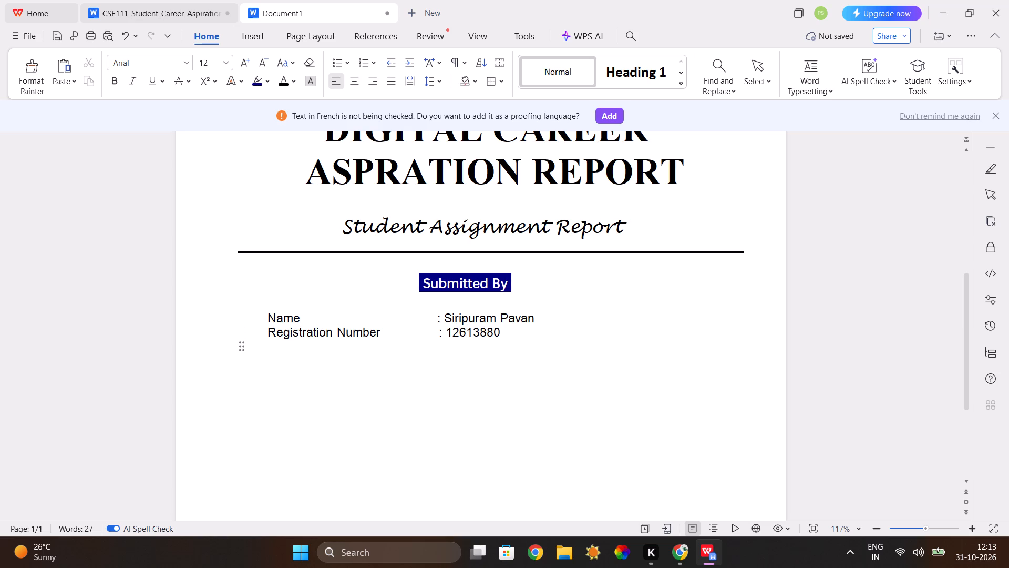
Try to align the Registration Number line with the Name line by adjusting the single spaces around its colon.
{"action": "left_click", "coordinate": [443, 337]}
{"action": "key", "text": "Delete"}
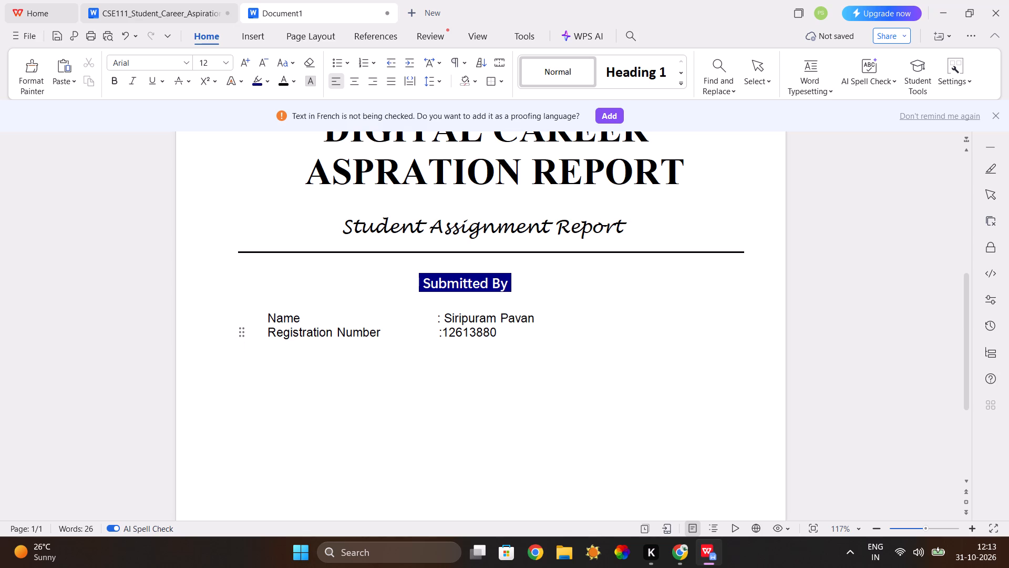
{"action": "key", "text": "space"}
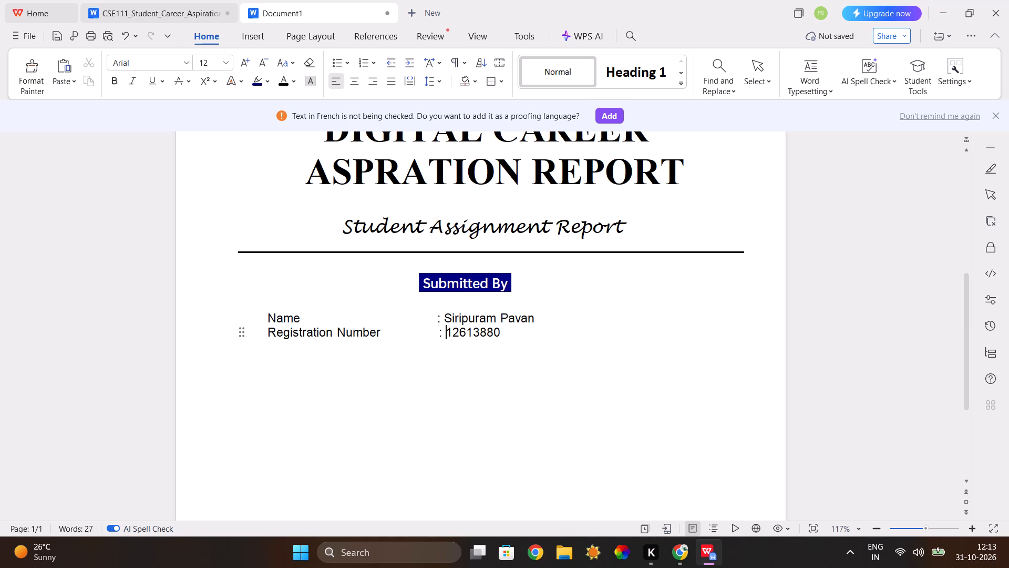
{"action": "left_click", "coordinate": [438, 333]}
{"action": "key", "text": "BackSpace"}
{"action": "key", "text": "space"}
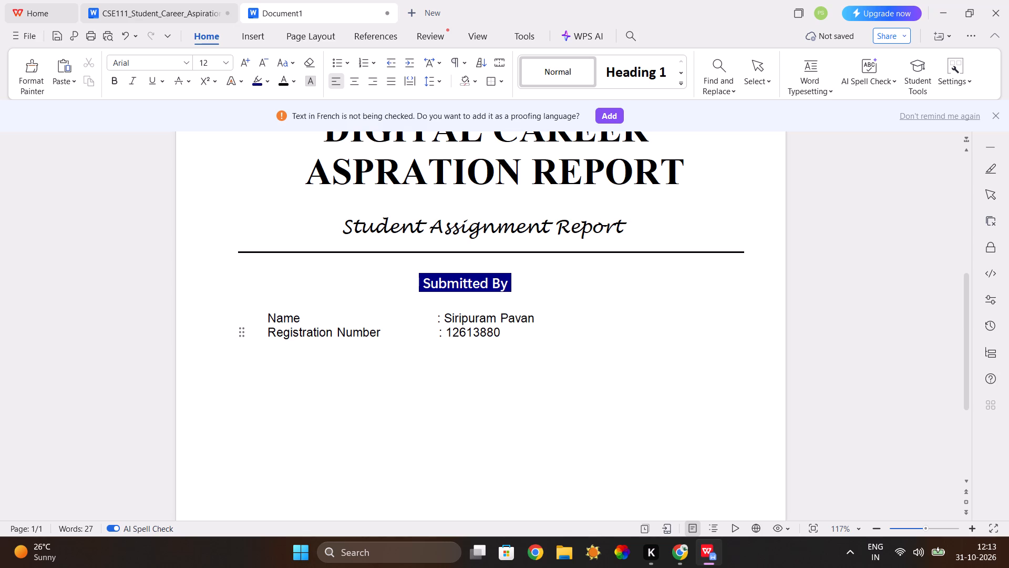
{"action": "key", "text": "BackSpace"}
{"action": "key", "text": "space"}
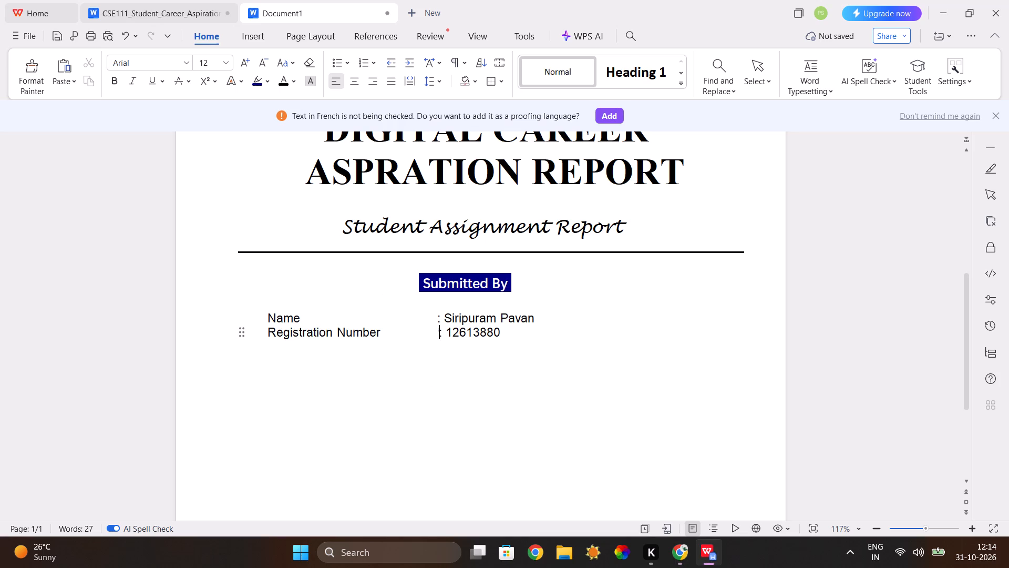
Widen the gaps after the colons with one extra space before the registration number and two before the student's name.
{"action": "left_click", "coordinate": [445, 337]}
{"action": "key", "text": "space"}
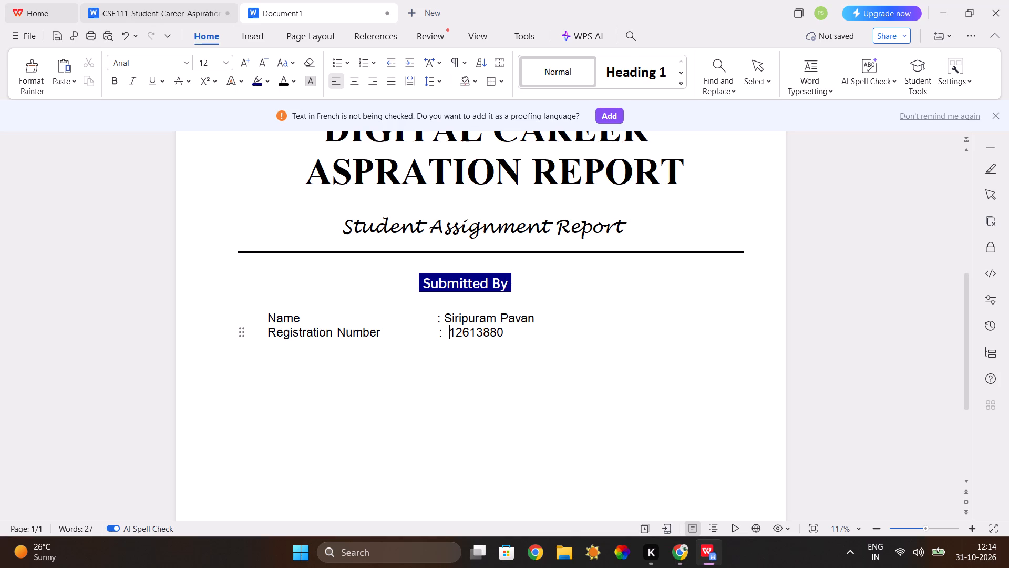
{"action": "left_click", "coordinate": [443, 316]}
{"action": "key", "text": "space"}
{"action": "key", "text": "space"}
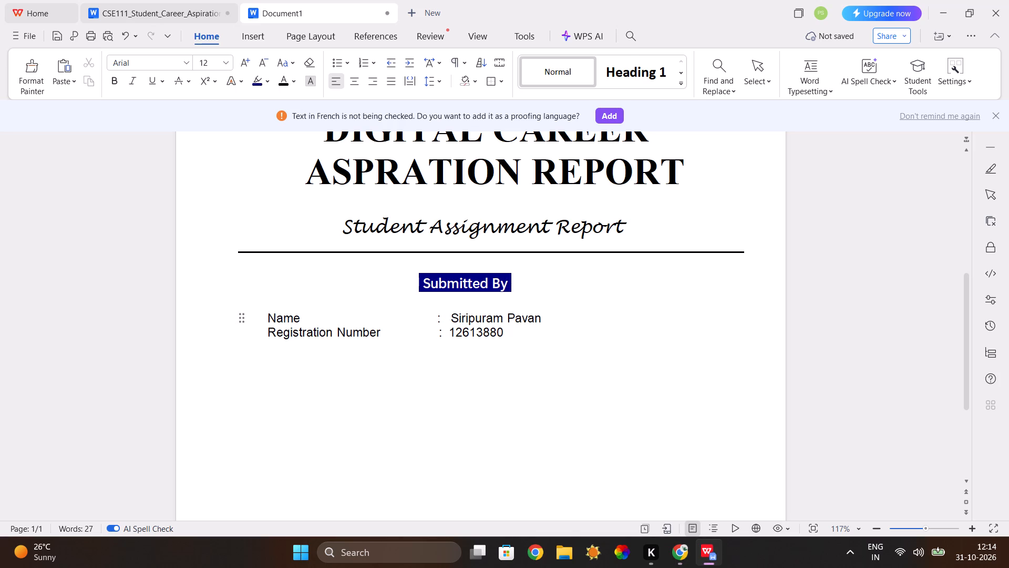
Add a Programme label on the line below Registration Number, followed by a colon aligned with the colons above.
{"action": "left_click", "coordinate": [508, 332]}
{"action": "key", "text": "Return"}
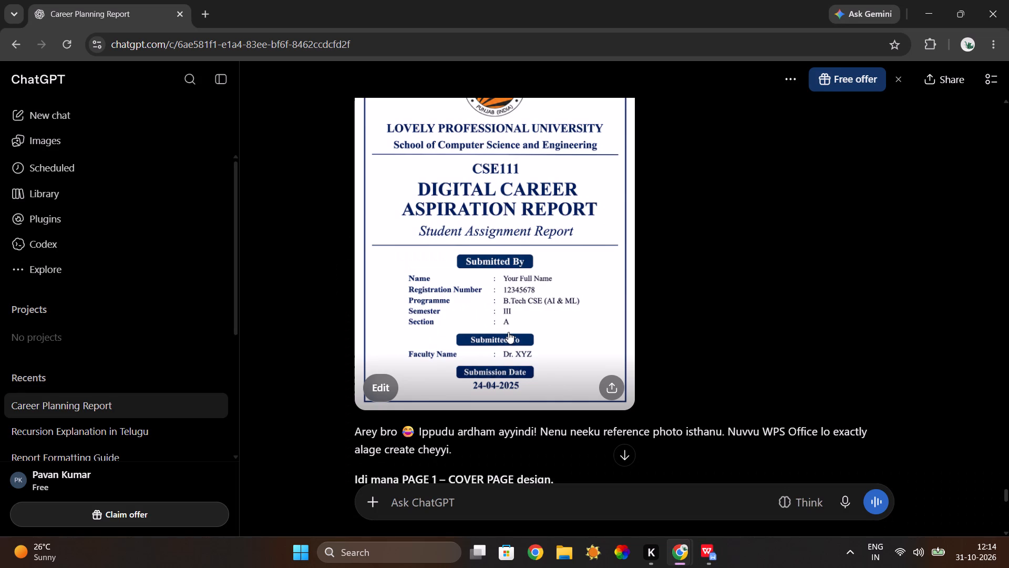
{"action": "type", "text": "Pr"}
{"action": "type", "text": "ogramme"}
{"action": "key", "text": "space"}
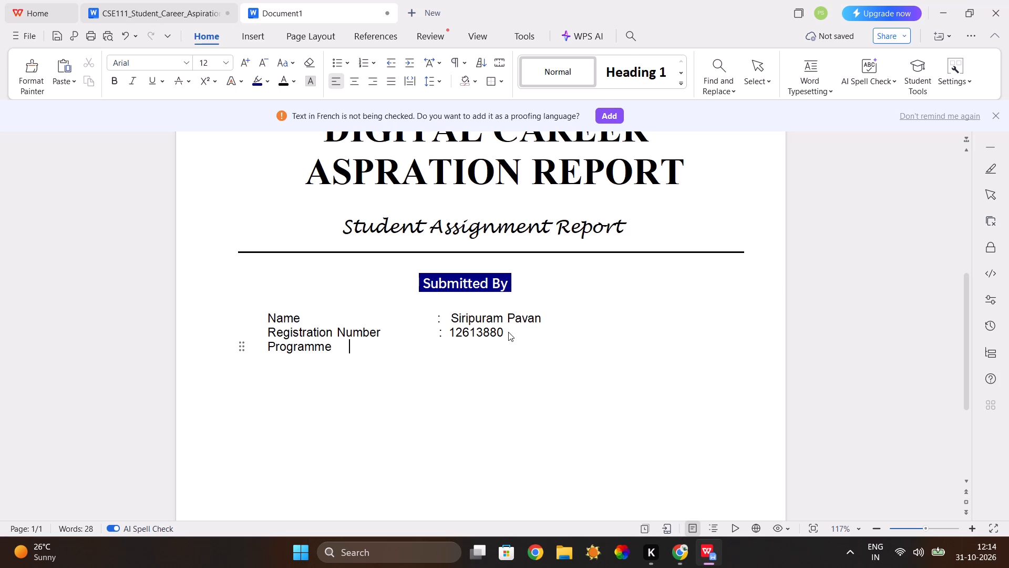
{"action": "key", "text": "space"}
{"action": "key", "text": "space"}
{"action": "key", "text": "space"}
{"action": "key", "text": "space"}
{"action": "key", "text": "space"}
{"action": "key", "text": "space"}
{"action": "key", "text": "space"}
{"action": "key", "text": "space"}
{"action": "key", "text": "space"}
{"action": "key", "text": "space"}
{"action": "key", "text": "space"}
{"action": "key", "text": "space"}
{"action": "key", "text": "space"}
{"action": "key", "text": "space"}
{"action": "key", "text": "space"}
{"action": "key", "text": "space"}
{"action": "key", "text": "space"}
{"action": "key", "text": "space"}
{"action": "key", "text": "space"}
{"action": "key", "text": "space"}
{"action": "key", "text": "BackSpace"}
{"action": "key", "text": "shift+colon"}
Enter B.Tech as the programme value, spaced three spaces after the colon.
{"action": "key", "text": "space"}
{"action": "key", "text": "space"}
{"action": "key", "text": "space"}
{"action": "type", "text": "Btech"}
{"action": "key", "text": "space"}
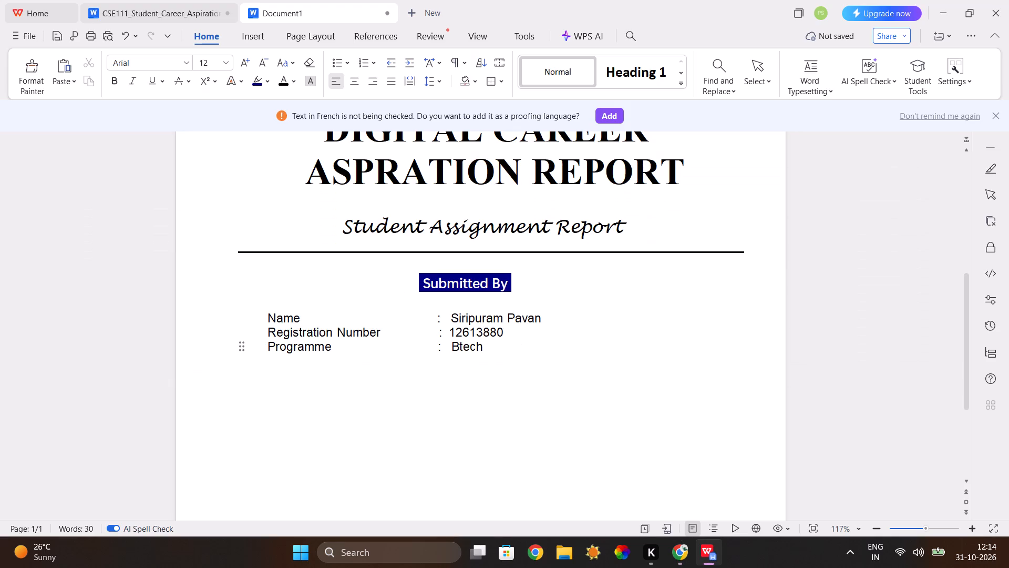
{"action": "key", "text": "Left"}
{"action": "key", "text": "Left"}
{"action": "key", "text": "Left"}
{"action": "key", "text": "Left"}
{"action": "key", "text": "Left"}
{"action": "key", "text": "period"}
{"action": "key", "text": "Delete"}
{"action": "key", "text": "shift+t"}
Complete the programme value after B.Tech with the branch and specialisation CSE(AI&ML).
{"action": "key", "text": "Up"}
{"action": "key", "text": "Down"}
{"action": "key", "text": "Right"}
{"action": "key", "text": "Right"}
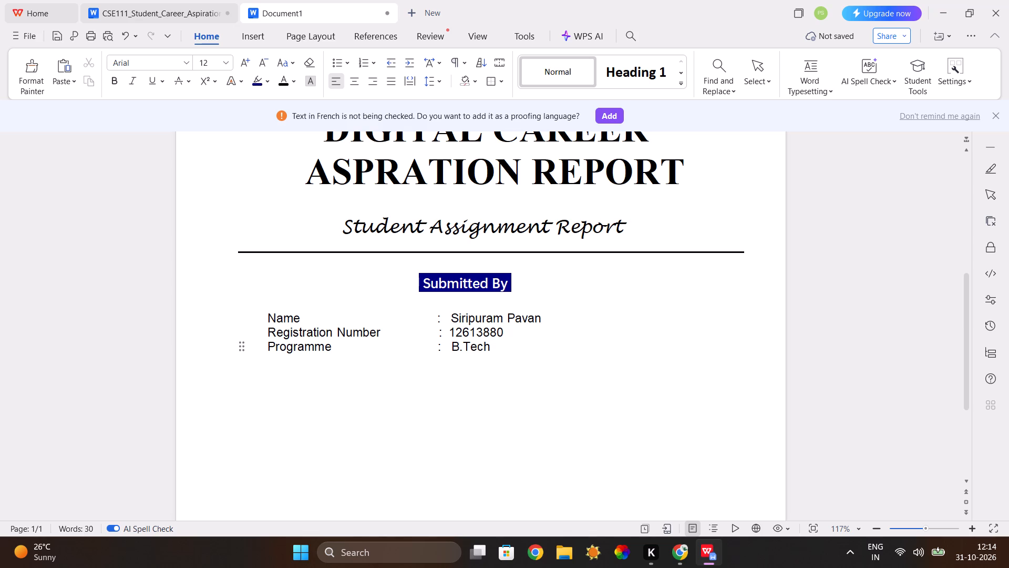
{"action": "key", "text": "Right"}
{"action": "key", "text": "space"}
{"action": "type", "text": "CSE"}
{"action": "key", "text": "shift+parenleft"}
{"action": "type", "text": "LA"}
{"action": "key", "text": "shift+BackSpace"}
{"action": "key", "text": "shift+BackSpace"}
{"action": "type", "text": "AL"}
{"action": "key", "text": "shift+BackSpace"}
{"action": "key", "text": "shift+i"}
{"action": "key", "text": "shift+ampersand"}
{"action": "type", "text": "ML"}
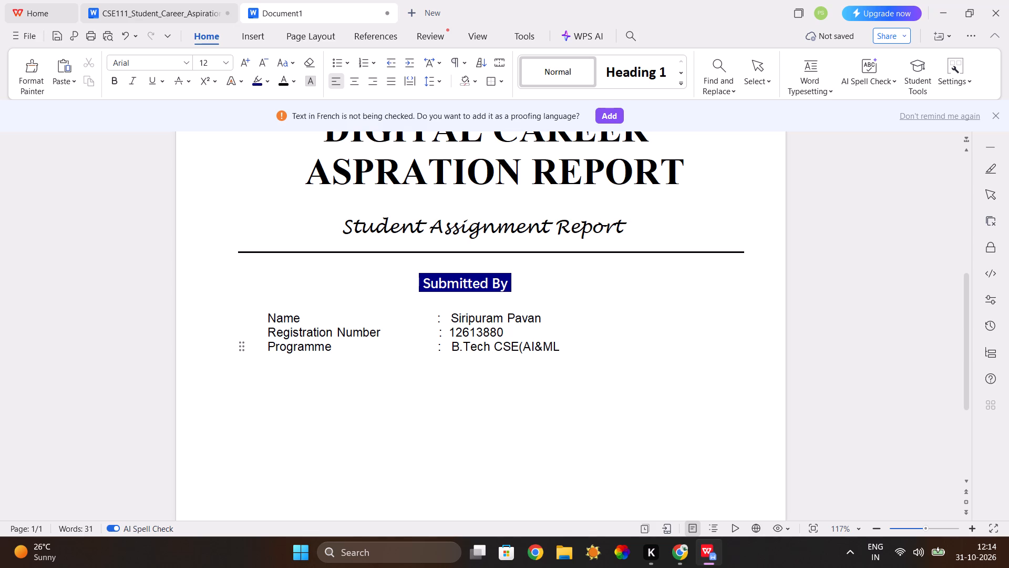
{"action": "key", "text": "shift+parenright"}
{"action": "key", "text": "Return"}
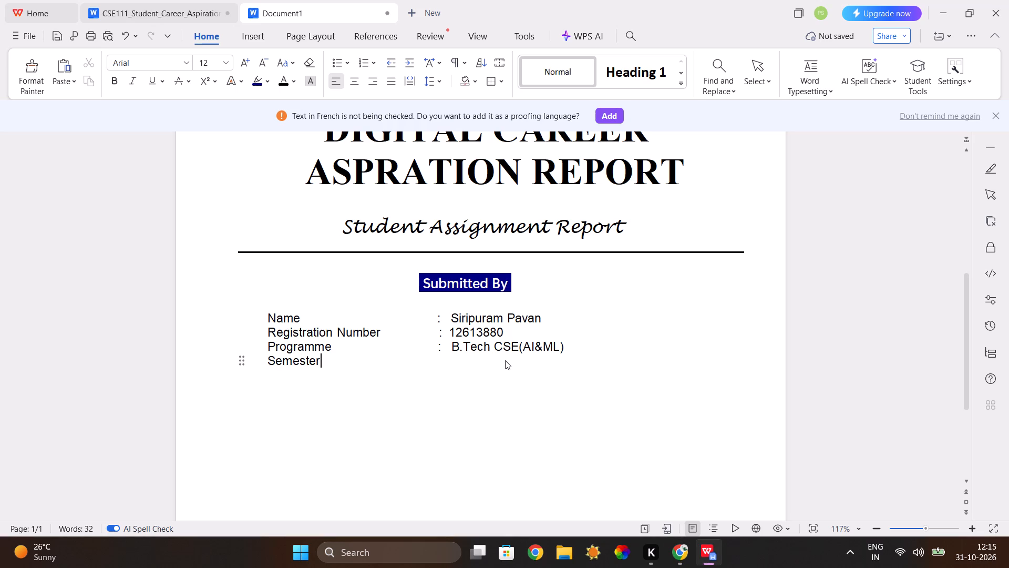
Space out from the Semester label and place a colon in line with the colons above.
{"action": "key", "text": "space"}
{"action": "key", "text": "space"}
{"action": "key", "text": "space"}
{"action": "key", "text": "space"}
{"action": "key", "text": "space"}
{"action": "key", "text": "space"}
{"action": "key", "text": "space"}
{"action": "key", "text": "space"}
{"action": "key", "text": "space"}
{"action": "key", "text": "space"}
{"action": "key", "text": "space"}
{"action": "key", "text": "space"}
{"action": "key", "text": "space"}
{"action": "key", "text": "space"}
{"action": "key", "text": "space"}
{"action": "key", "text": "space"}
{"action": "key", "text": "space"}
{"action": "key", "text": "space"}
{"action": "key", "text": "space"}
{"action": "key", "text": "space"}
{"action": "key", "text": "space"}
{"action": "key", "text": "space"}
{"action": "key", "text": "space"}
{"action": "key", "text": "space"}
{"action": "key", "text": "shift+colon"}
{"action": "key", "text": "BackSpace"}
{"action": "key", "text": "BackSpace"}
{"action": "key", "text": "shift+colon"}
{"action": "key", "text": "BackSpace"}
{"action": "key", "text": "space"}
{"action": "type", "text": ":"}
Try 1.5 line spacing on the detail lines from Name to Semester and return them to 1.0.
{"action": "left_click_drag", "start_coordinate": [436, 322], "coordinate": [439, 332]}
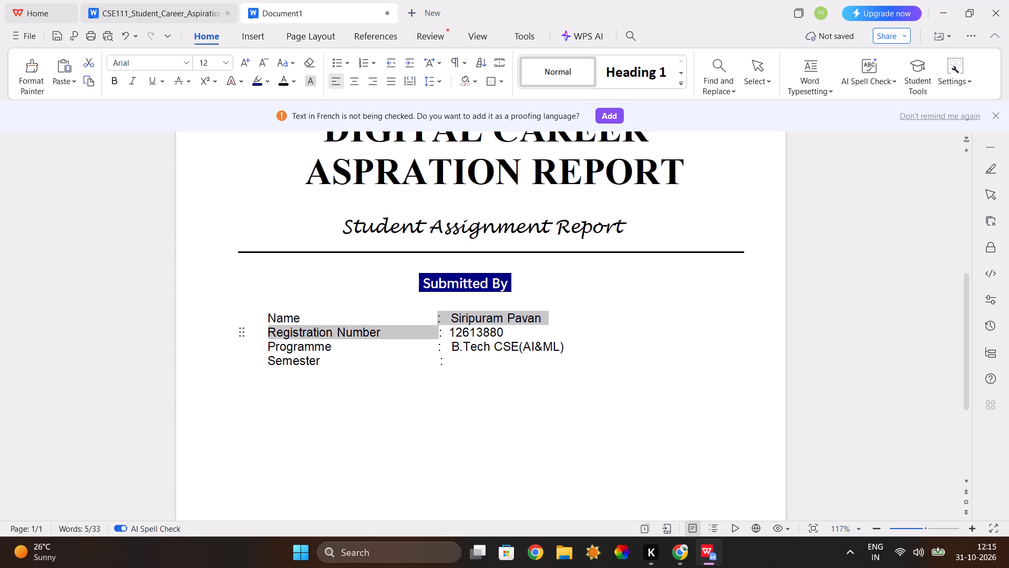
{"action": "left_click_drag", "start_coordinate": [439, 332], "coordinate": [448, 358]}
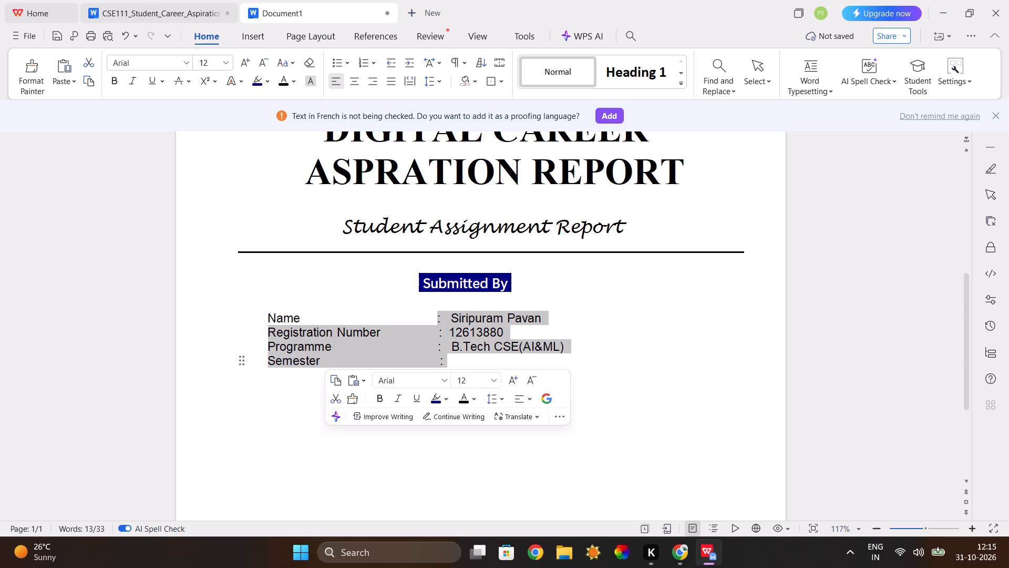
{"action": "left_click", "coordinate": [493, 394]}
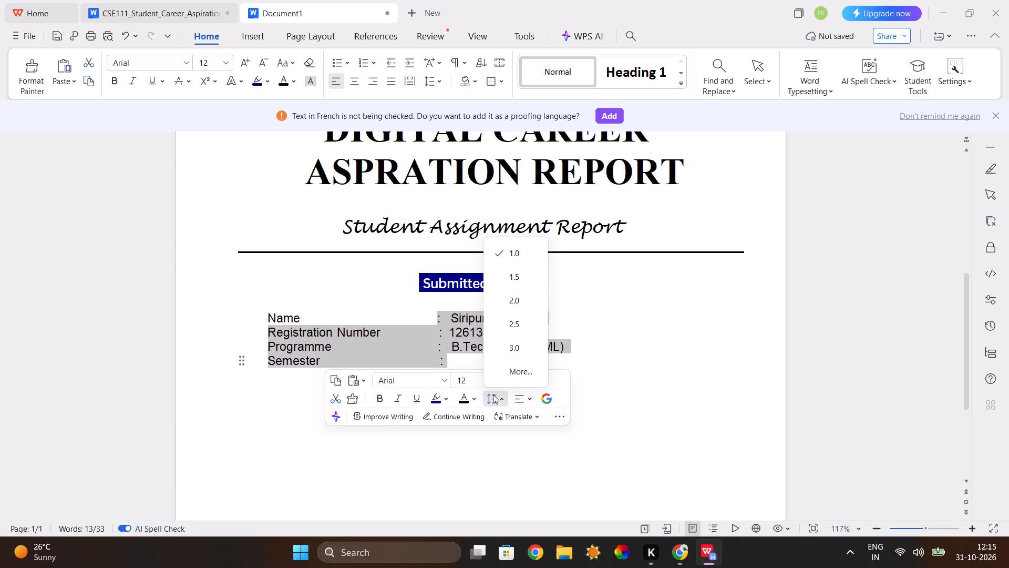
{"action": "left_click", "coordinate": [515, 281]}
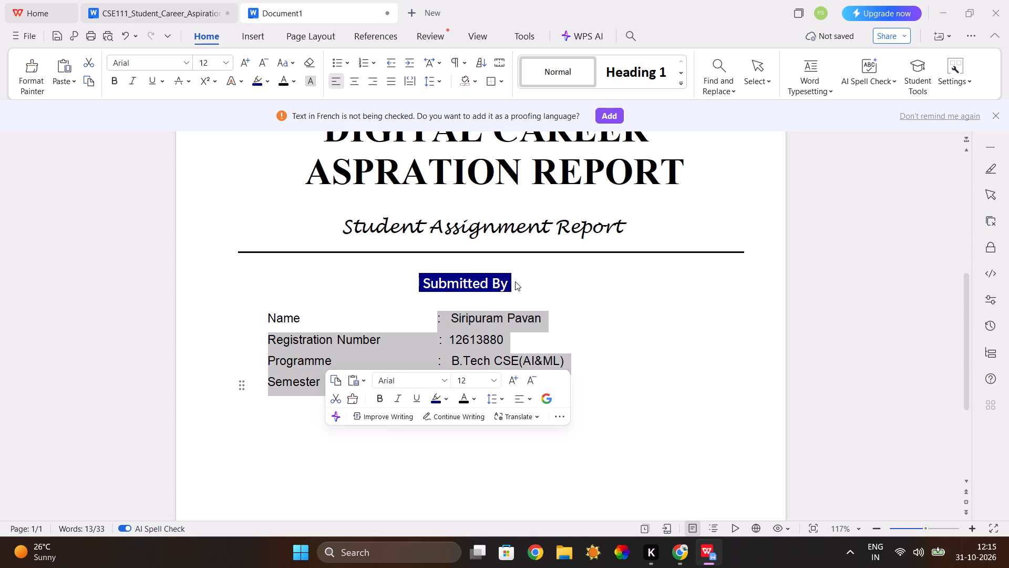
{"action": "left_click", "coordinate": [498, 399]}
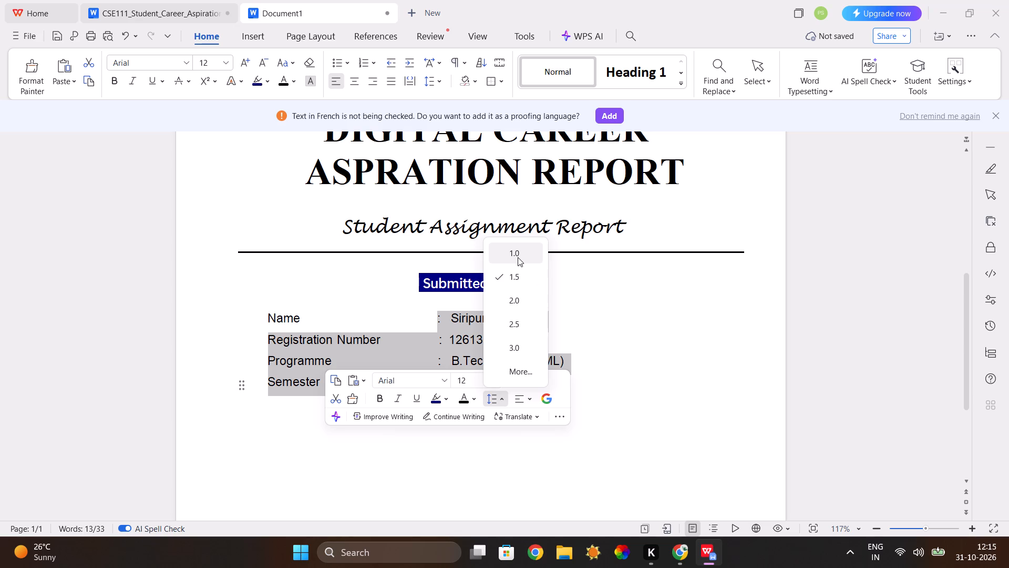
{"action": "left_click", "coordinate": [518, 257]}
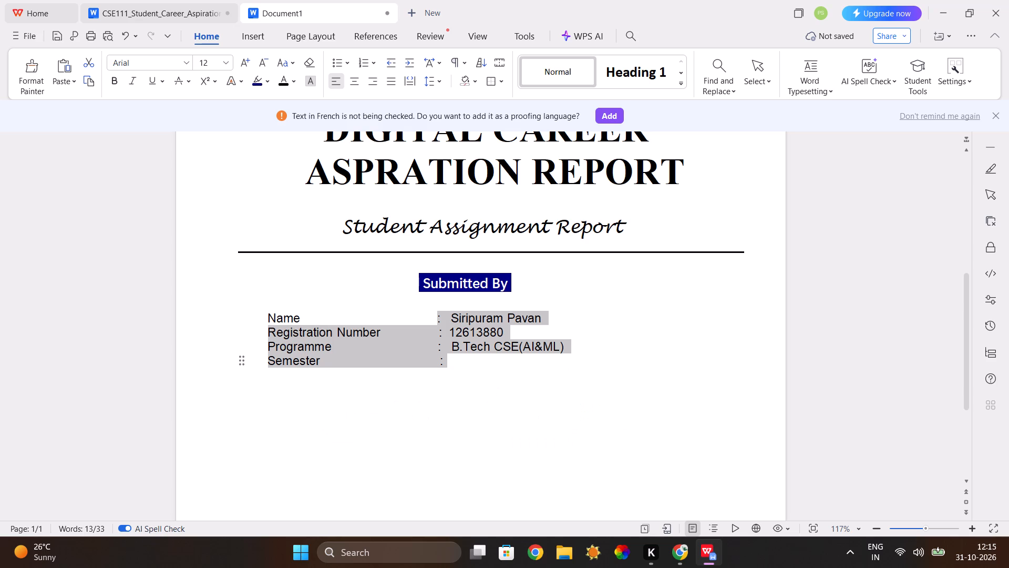
Try centred and left alignment on the Name to Semester detail lines, ending with justified alignment.
{"action": "left_click", "coordinate": [388, 84]}
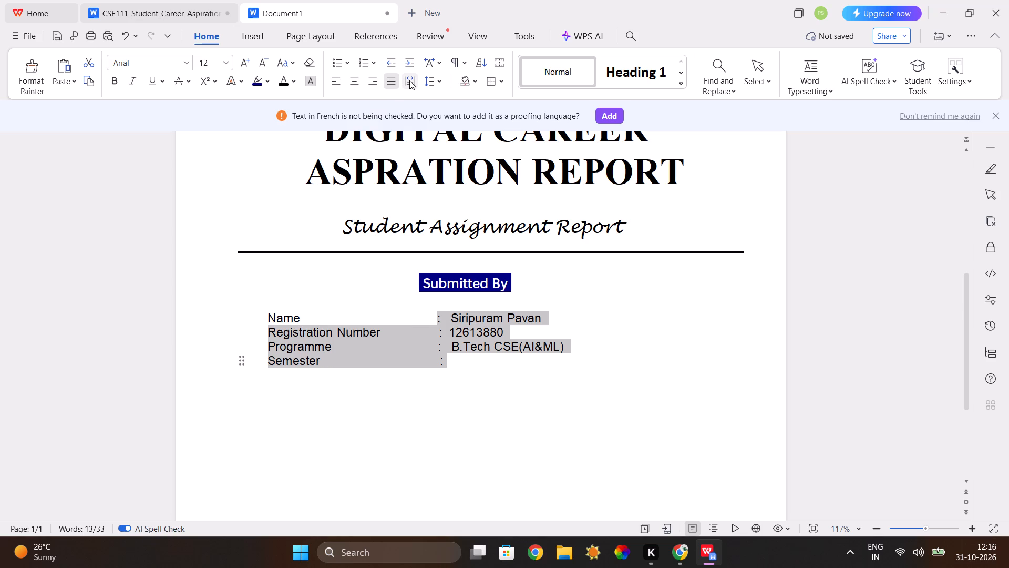
{"action": "left_click", "coordinate": [355, 82]}
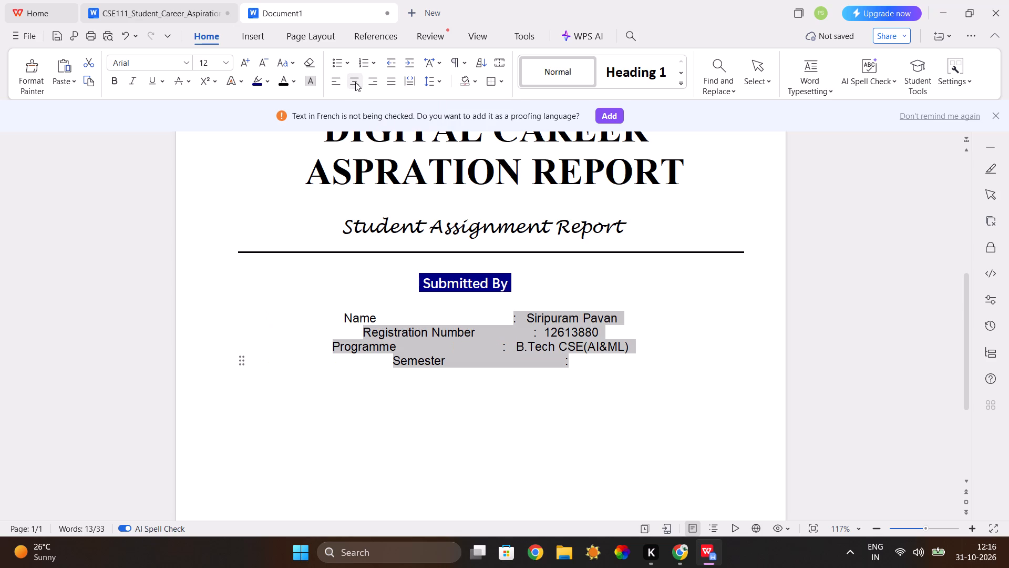
{"action": "left_click", "coordinate": [340, 83]}
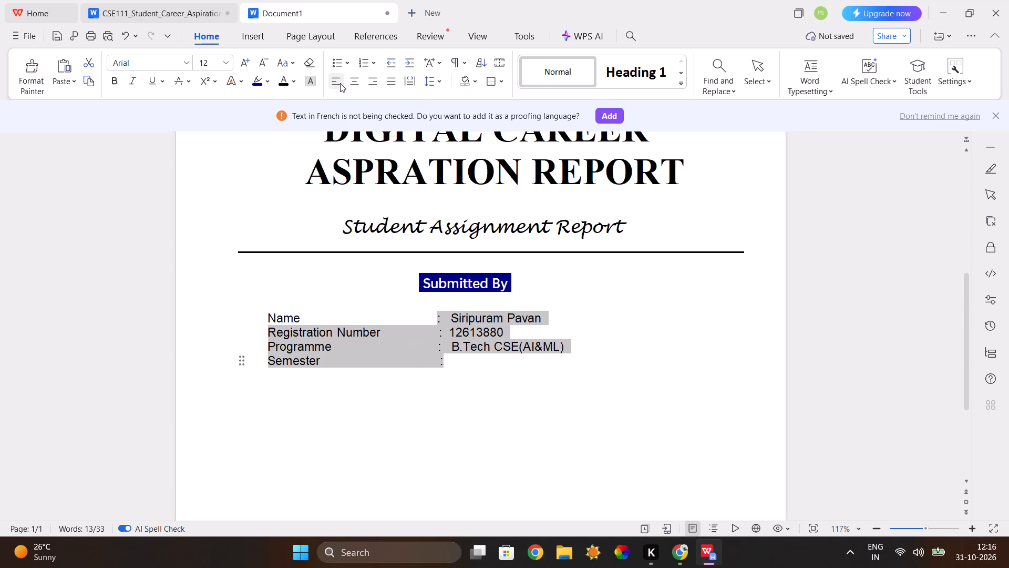
{"action": "left_click", "coordinate": [340, 83]}
Add three spaces after the Semester colon.
{"action": "left_click", "coordinate": [456, 357]}
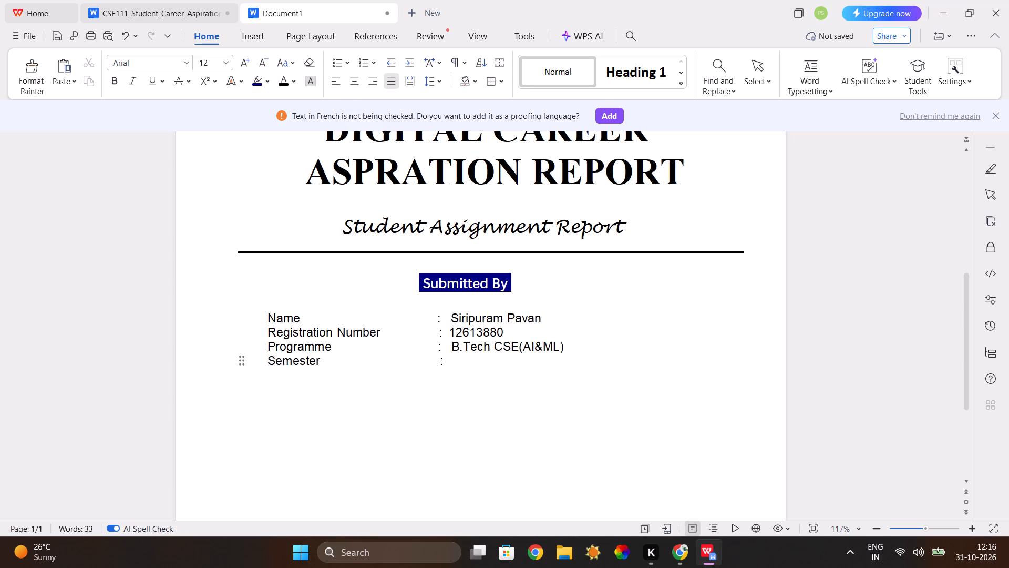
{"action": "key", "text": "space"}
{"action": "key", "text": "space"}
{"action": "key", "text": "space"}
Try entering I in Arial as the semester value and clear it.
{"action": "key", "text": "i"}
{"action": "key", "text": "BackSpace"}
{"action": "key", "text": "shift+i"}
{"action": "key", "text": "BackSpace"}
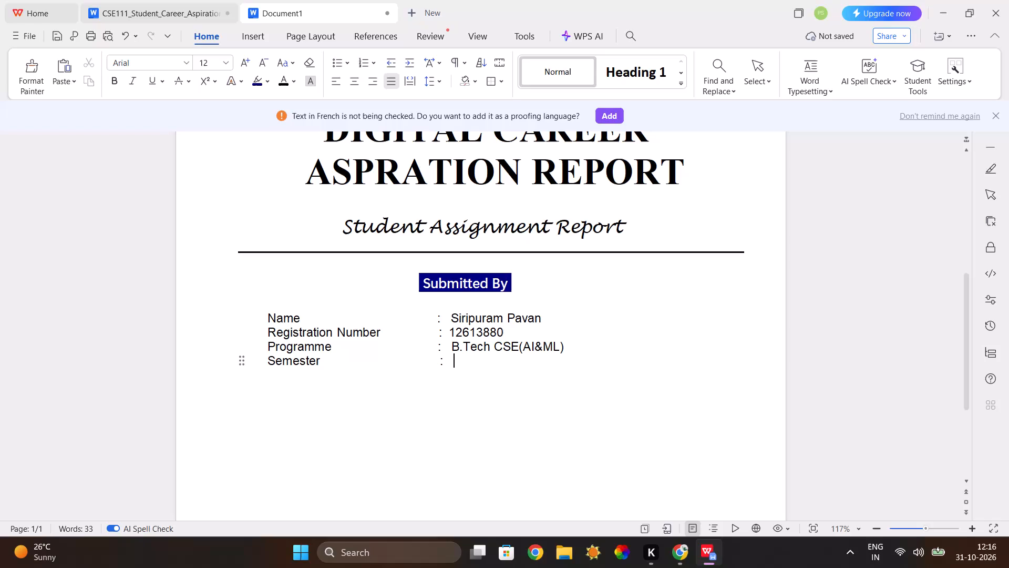
Enter I in Times New Roman as the semester value after the colon.
{"action": "left_click", "coordinate": [186, 66]}
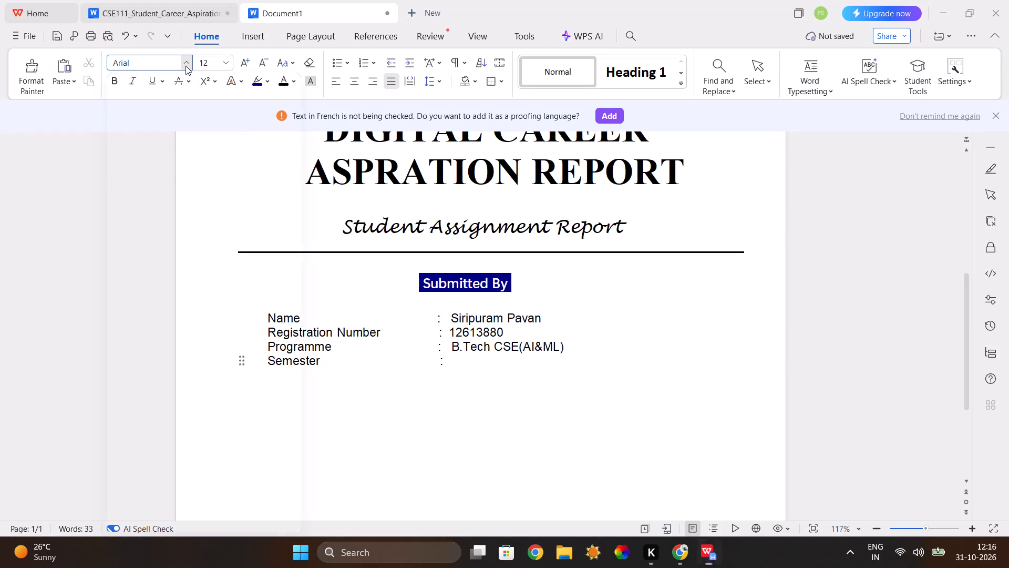
{"action": "scroll", "coordinate": [177, 414], "scroll_direction": "down", "scroll_amount": 3}
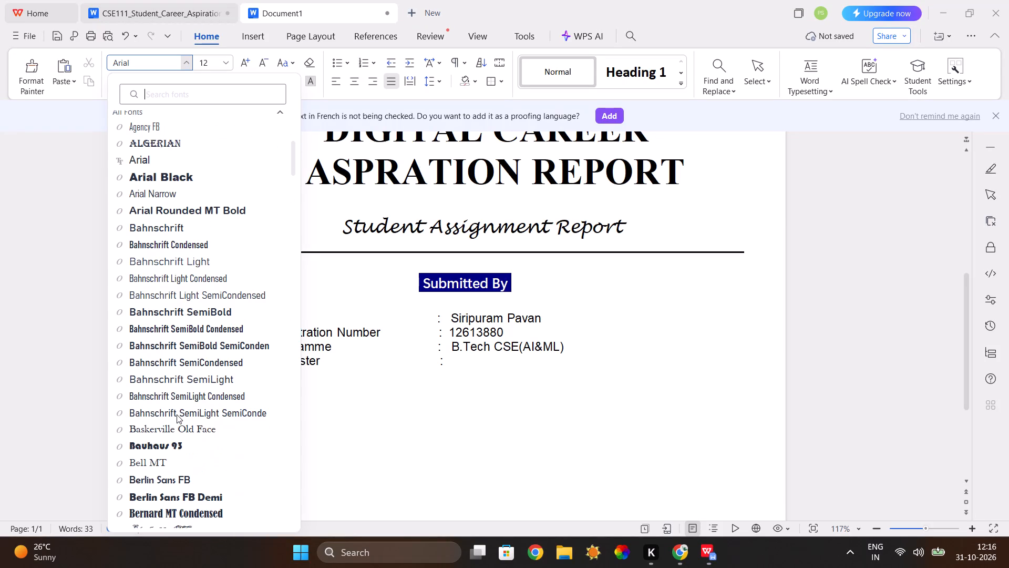
{"action": "scroll", "coordinate": [177, 414], "scroll_direction": "down", "scroll_amount": 1}
{"action": "scroll", "coordinate": [205, 211], "scroll_direction": "down", "scroll_amount": 1}
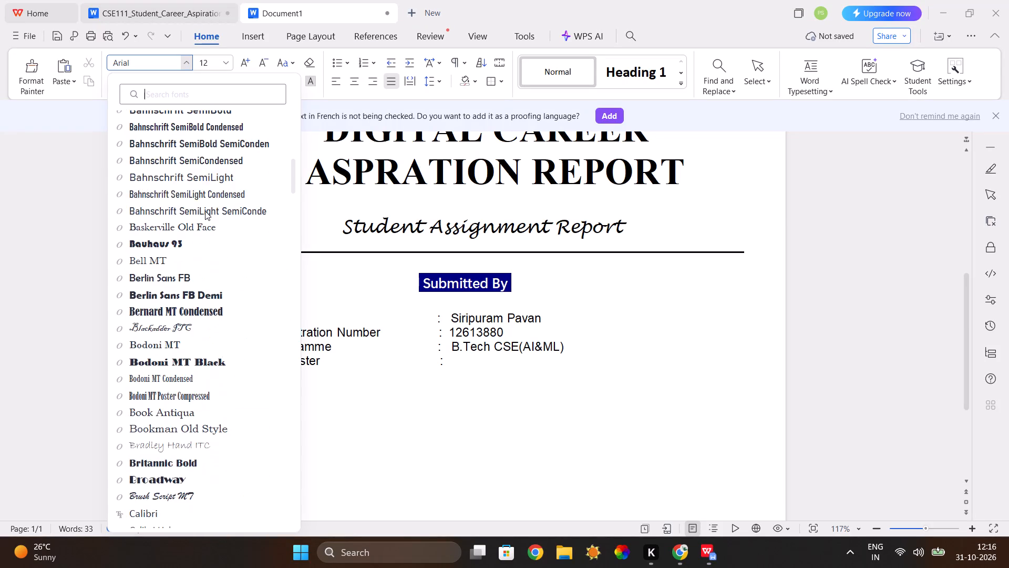
{"action": "scroll", "coordinate": [205, 211], "scroll_direction": "down", "scroll_amount": 19}
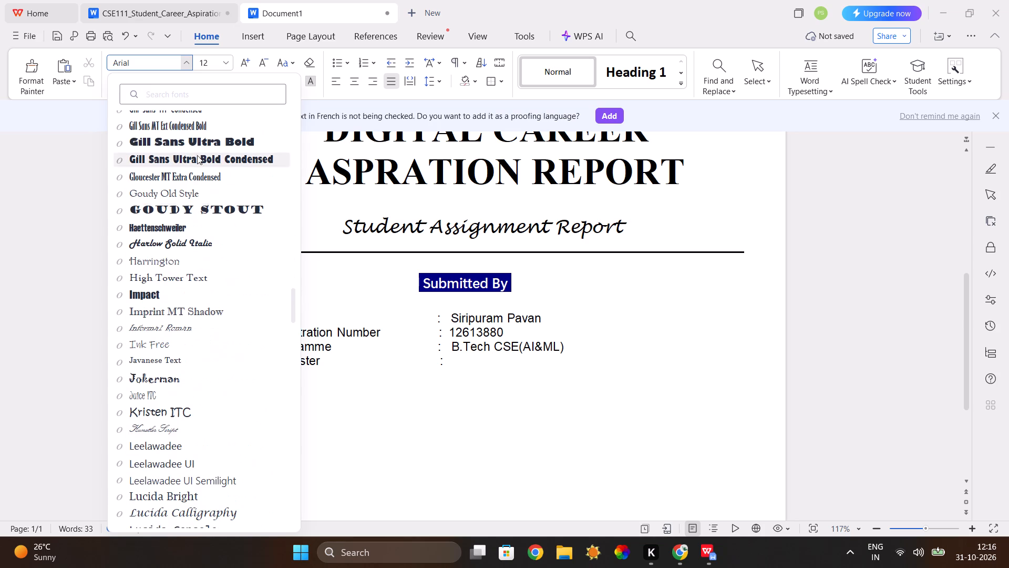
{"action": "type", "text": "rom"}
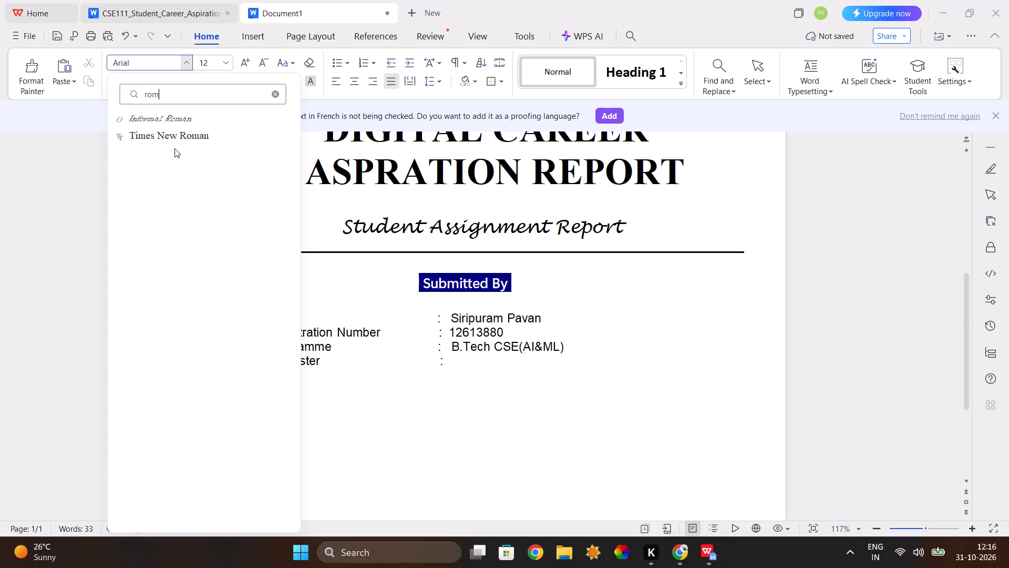
{"action": "left_click", "coordinate": [179, 140]}
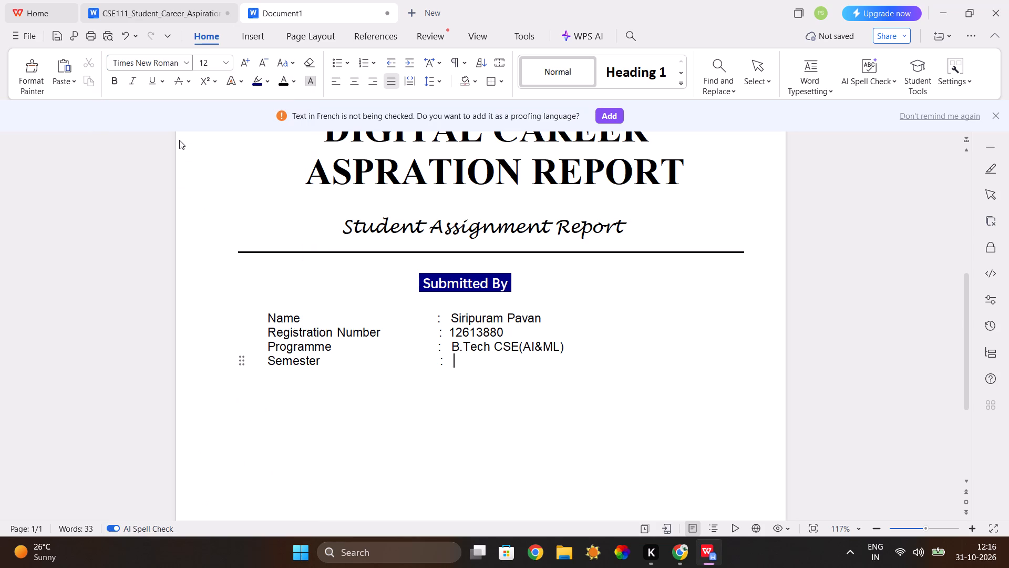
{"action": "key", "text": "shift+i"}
Add a Section label in Arial below Semester, with a colon aligned to the lines above and four spaces after it.
{"action": "left_click", "coordinate": [189, 66]}
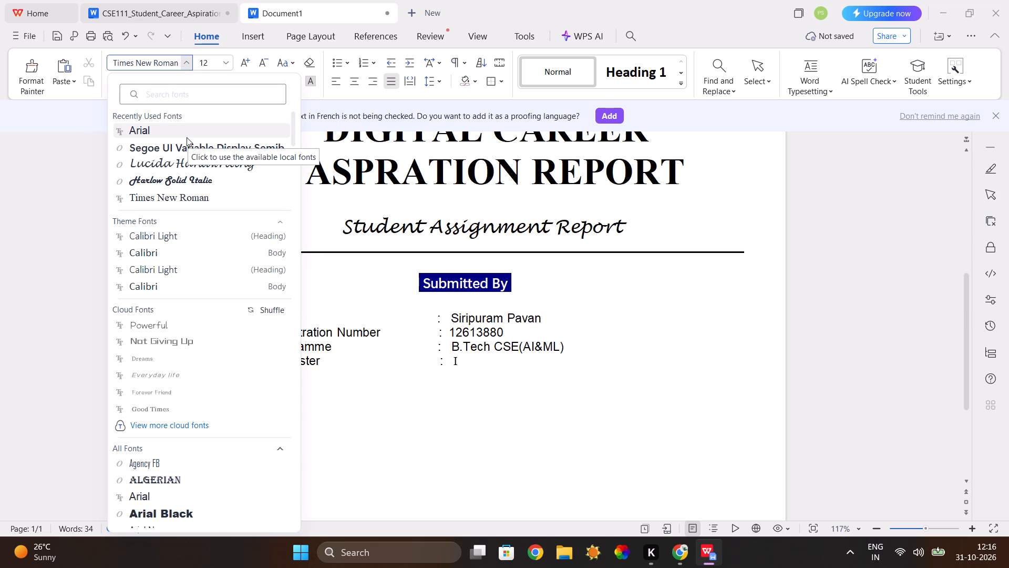
{"action": "left_click", "coordinate": [187, 137]}
{"action": "key", "text": "Return"}
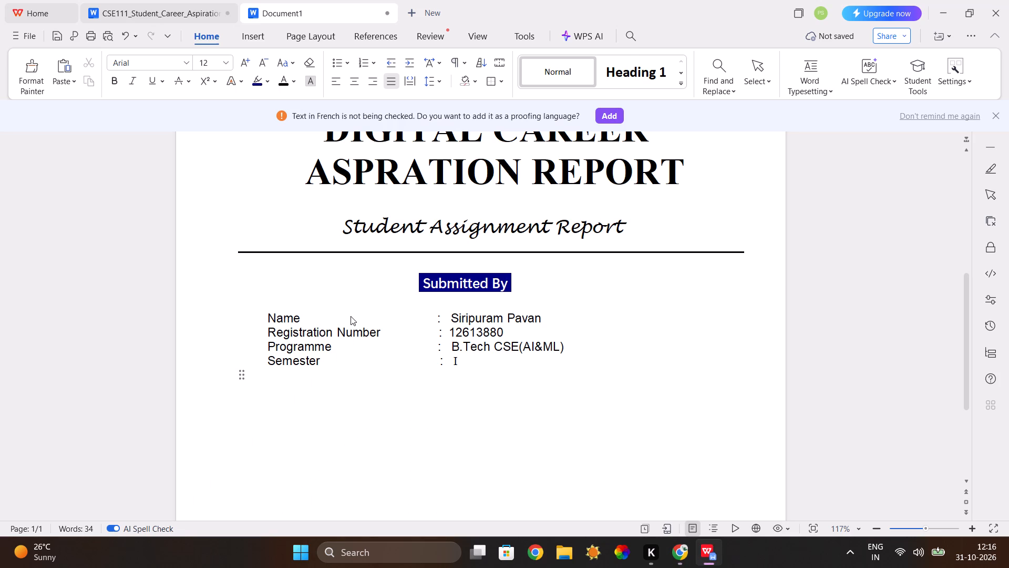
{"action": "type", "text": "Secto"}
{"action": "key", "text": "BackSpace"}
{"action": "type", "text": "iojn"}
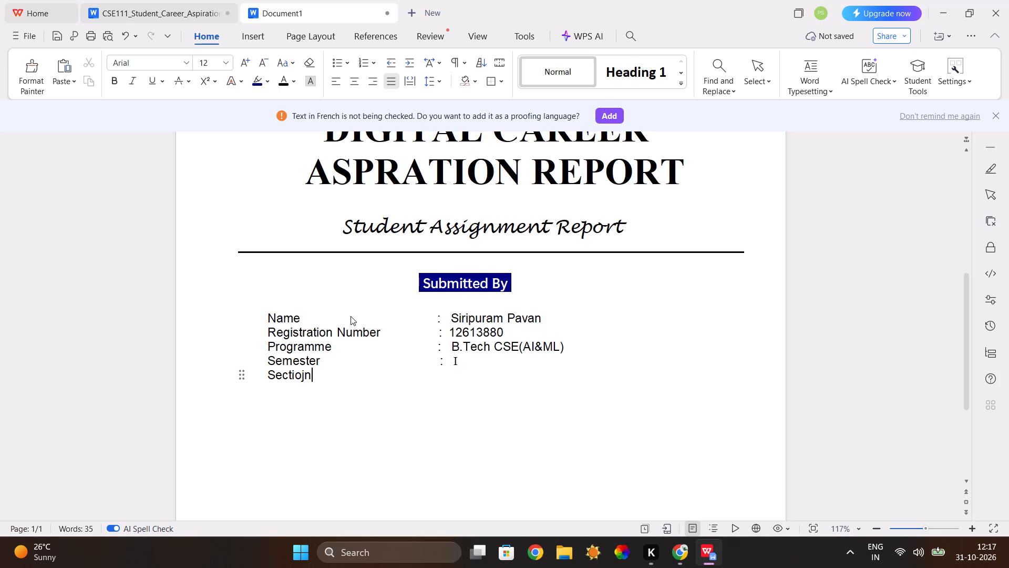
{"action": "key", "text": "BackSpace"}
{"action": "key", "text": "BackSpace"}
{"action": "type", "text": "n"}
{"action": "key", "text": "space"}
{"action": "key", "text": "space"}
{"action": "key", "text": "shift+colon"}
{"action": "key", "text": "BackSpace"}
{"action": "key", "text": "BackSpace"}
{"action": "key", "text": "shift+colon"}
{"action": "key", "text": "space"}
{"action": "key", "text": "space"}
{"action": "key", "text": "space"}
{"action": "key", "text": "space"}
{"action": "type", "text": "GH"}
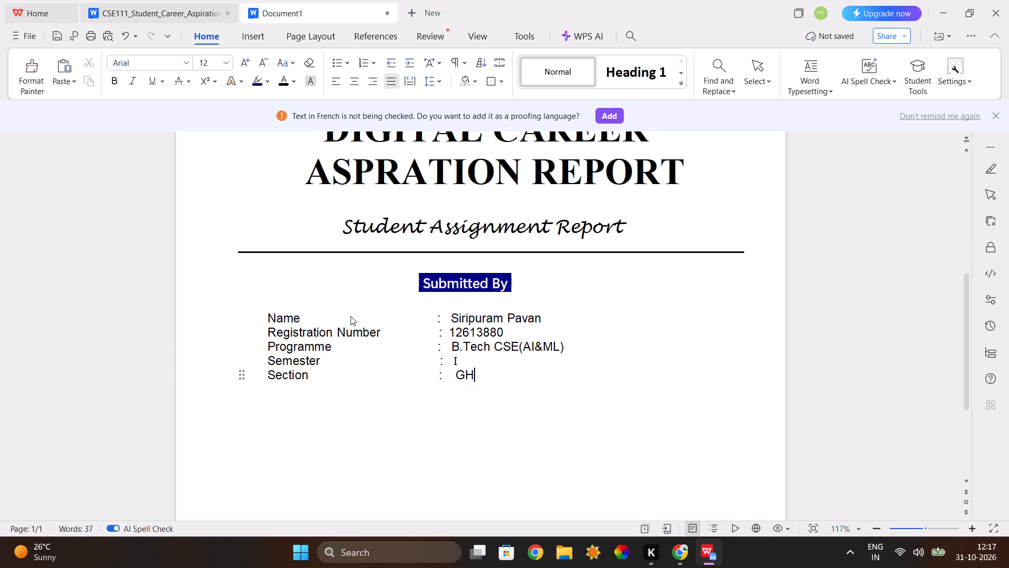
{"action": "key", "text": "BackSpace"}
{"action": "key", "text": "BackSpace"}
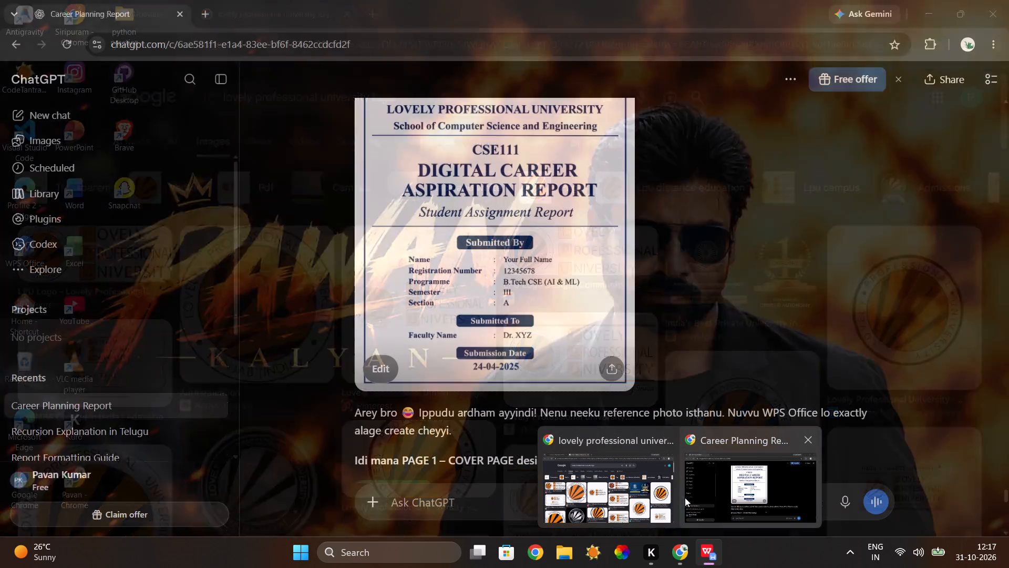
{"action": "left_click", "coordinate": [630, 495]}
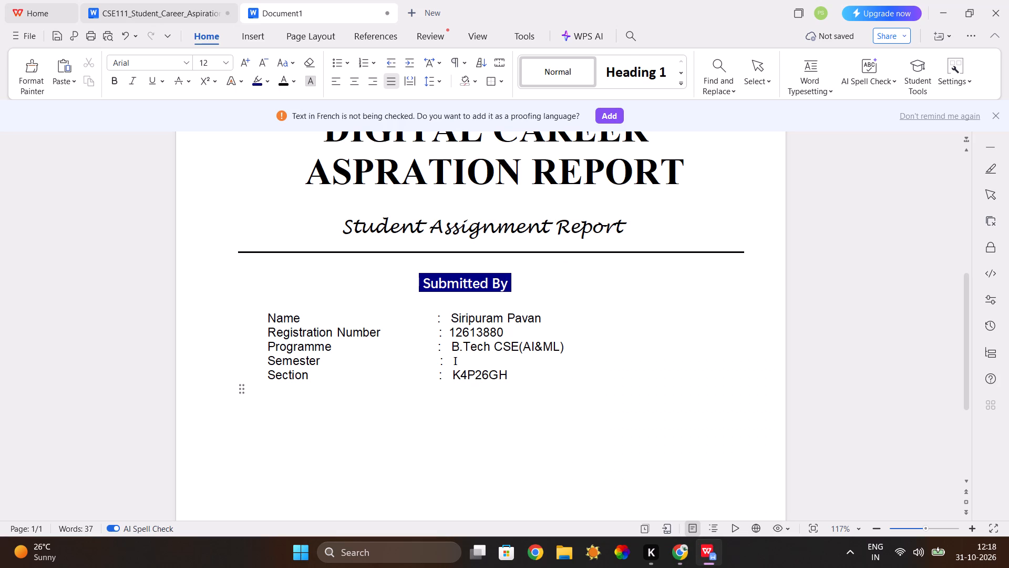
Indent the line below the Section details with twenty spaces so it starts beneath the Submitted By heading.
{"action": "left_click", "coordinate": [423, 402]}
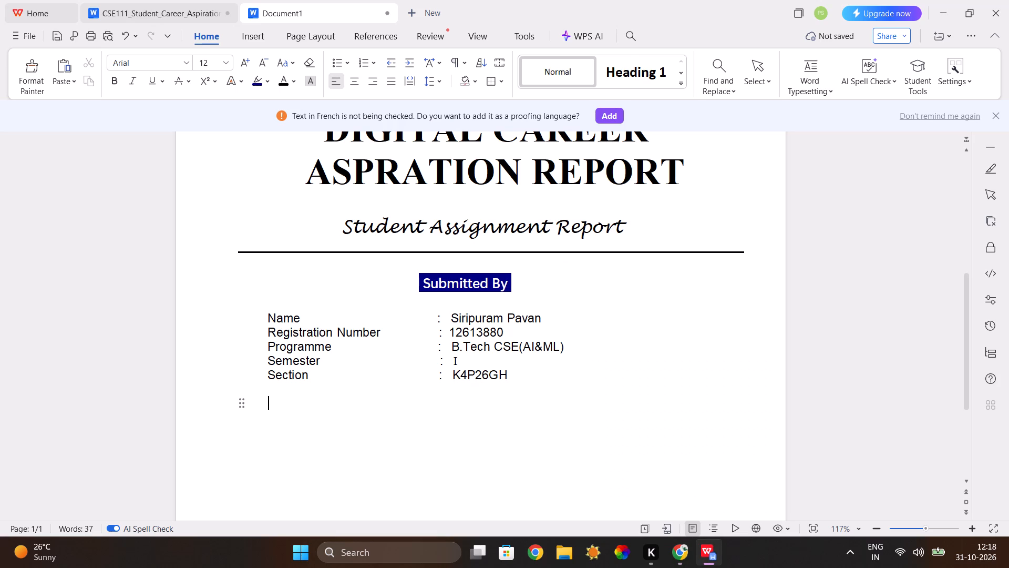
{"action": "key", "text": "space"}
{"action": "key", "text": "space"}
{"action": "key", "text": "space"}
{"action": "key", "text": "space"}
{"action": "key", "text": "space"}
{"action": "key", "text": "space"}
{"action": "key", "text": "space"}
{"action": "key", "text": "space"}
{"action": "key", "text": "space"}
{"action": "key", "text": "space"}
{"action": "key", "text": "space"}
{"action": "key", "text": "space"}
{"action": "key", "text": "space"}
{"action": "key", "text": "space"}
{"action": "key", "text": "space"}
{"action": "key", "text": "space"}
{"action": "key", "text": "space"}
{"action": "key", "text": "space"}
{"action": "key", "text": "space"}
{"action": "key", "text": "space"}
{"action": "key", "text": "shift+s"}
{"action": "key", "text": "BackSpace"}
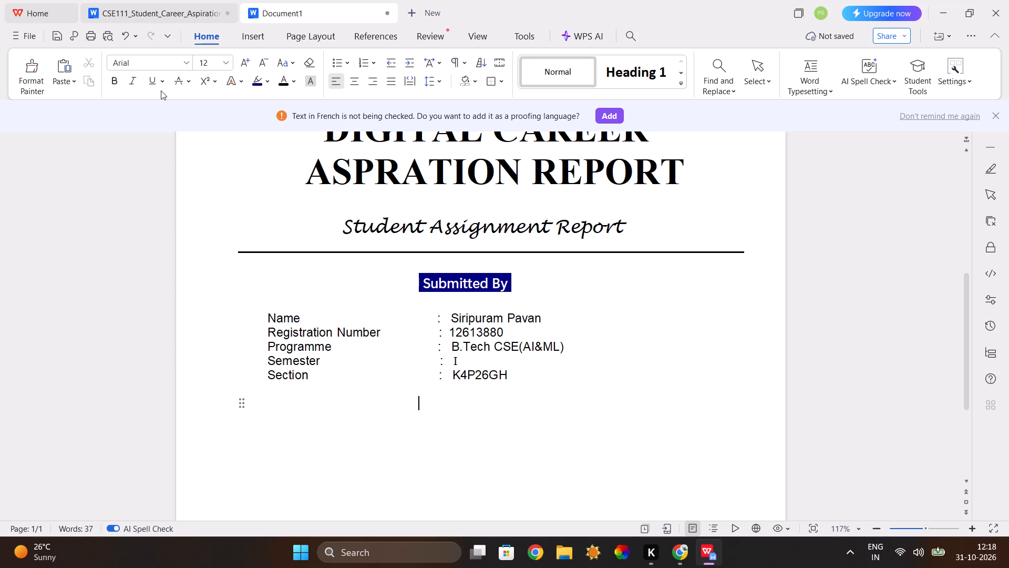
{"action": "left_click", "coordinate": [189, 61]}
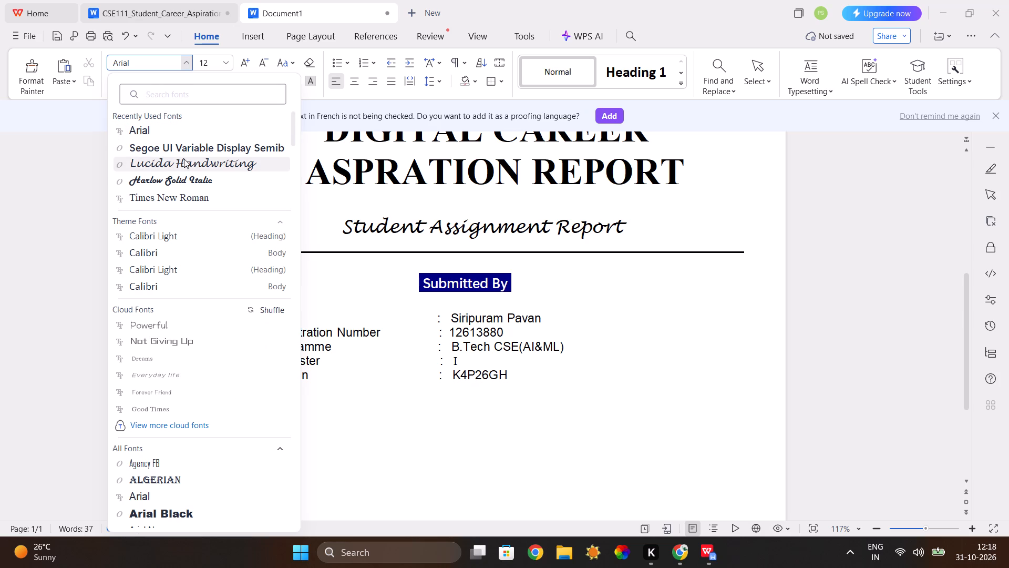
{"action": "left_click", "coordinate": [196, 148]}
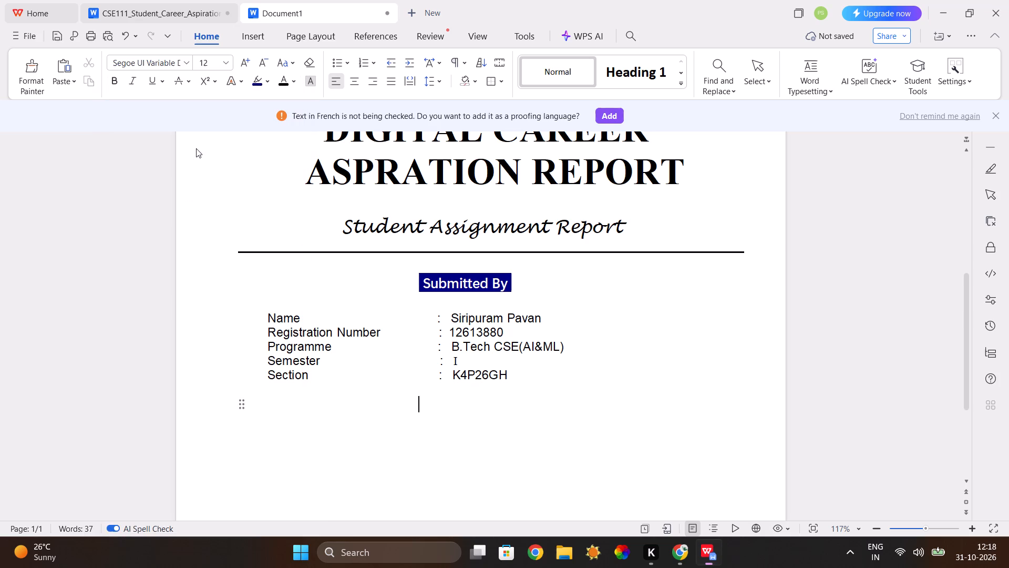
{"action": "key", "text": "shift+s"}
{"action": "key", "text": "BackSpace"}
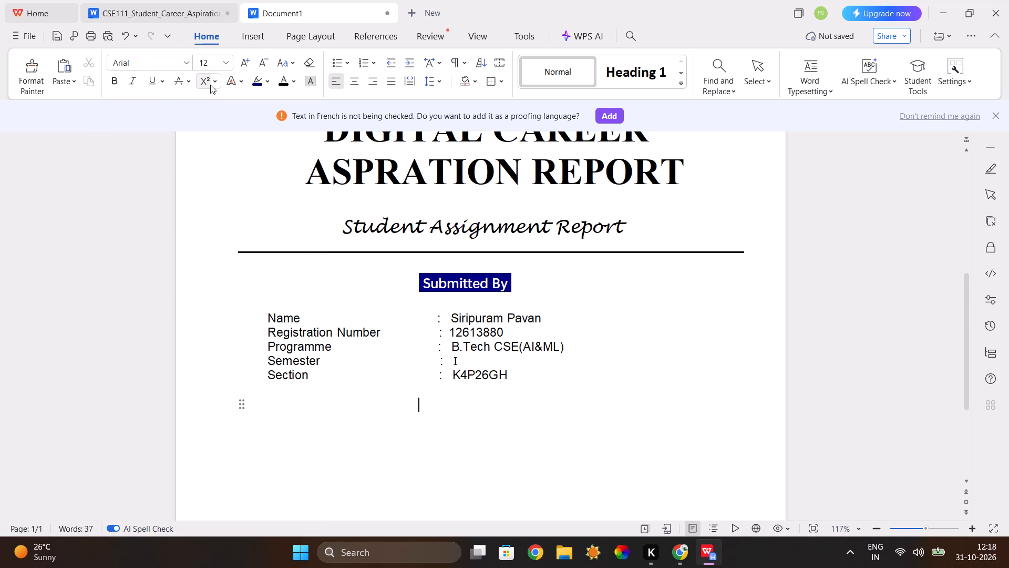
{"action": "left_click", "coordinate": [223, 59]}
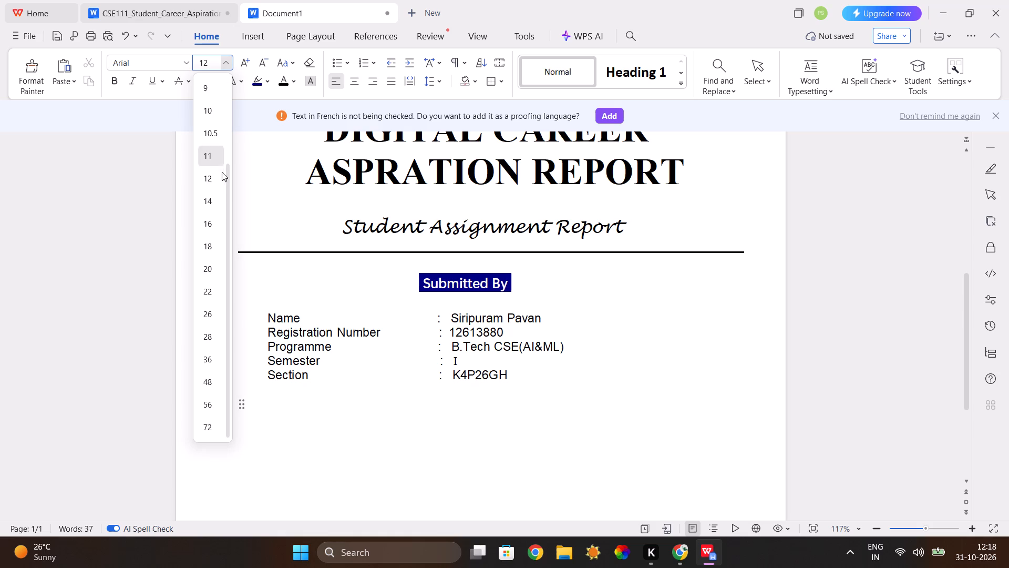
Copy the highlighted Submitted By heading and paste it onto the indented line below the Section details.
{"action": "left_click_drag", "start_coordinate": [421, 280], "coordinate": [437, 281]}
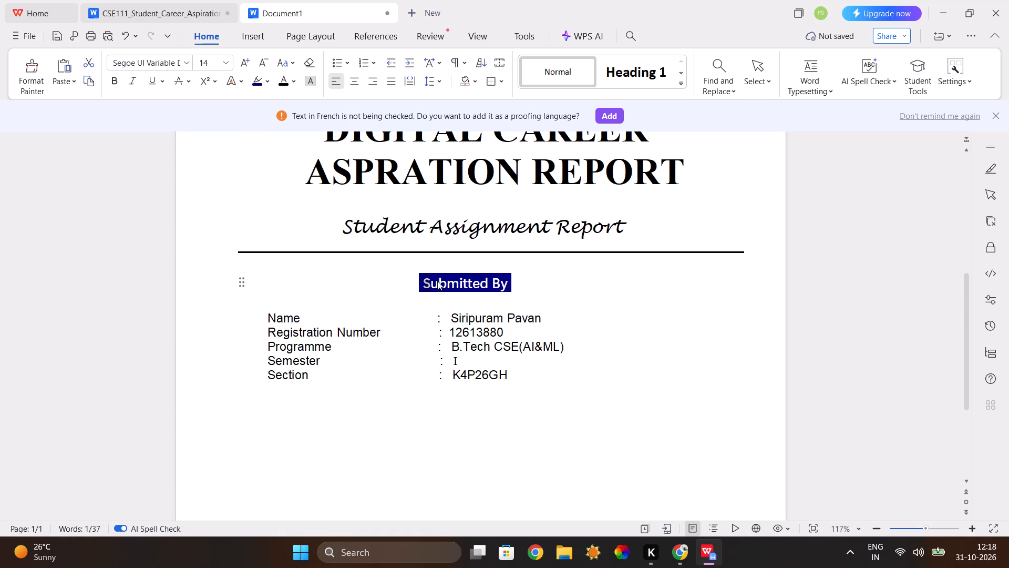
{"action": "left_click_drag", "start_coordinate": [437, 281], "coordinate": [504, 280]}
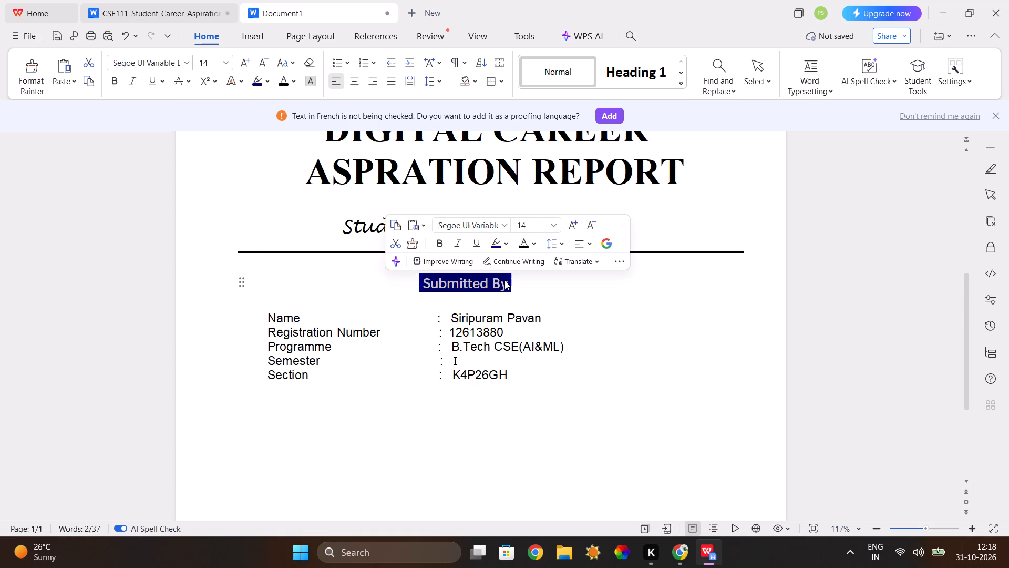
{"action": "left_click", "coordinate": [428, 401]}
{"action": "left_click_drag", "start_coordinate": [423, 283], "coordinate": [509, 284]}
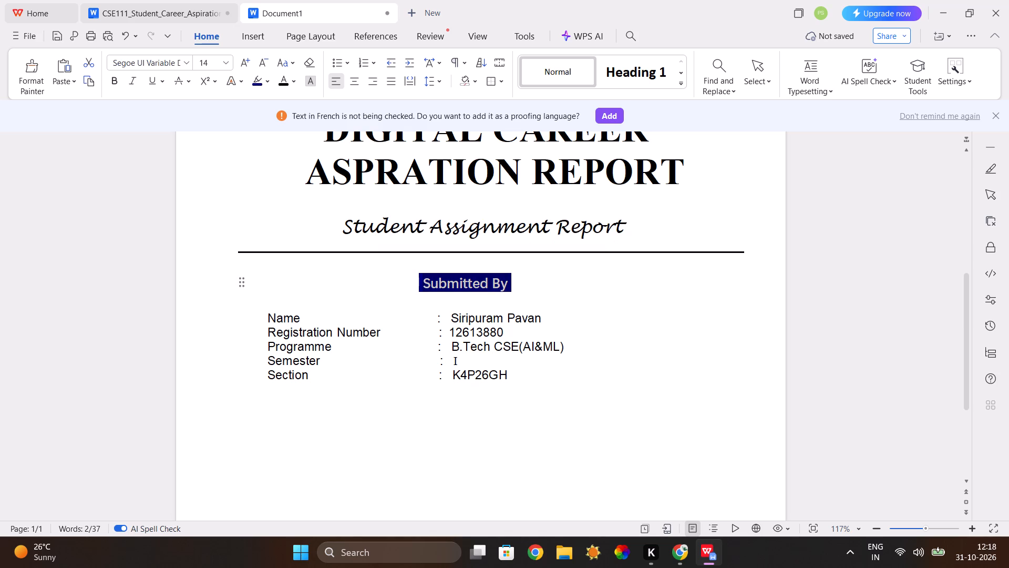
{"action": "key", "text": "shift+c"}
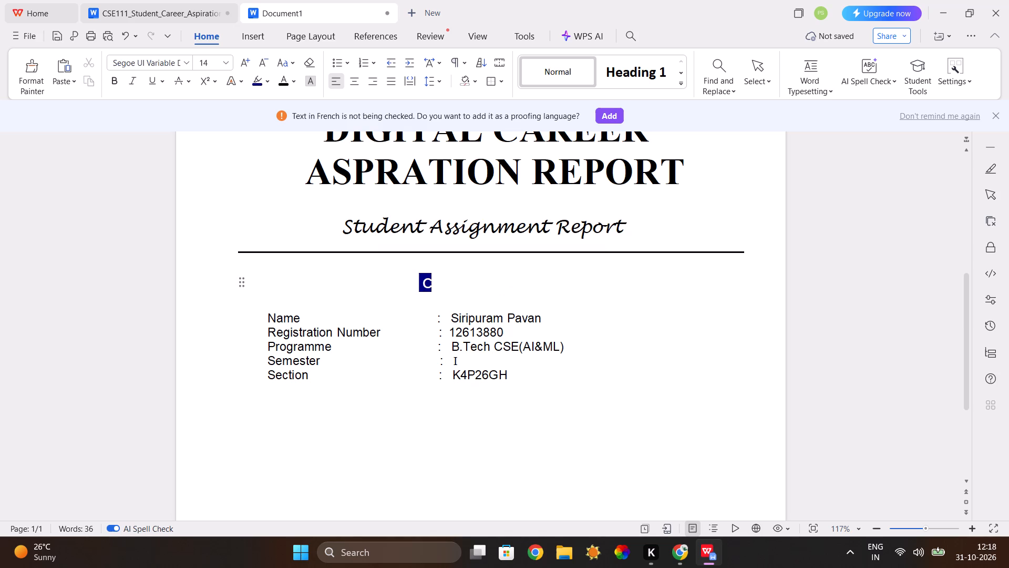
{"action": "key", "text": "ctrl+z"}
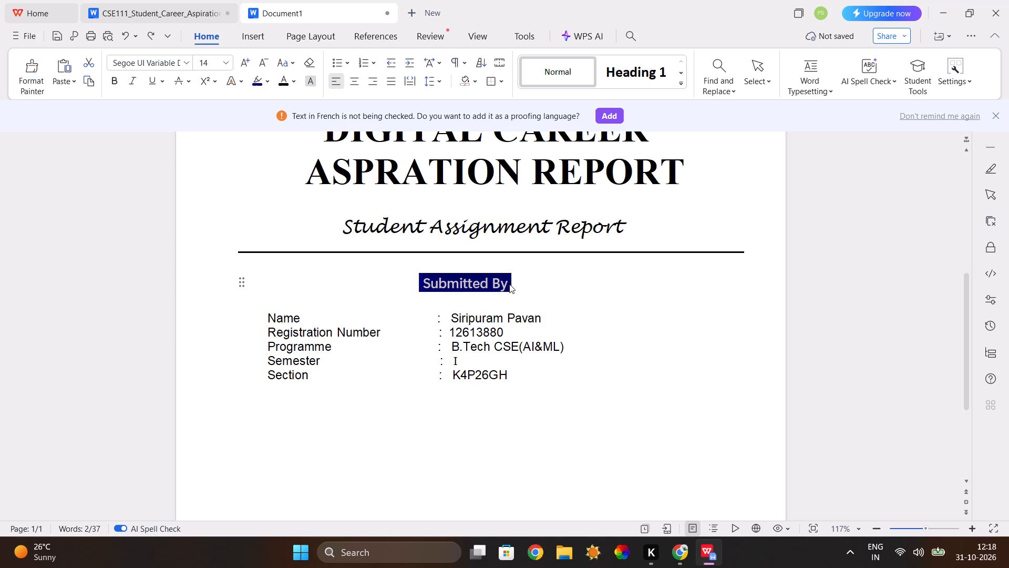
{"action": "key", "text": "ctrl+c"}
{"action": "left_click", "coordinate": [425, 398]}
{"action": "key", "text": "ctrl+v"}
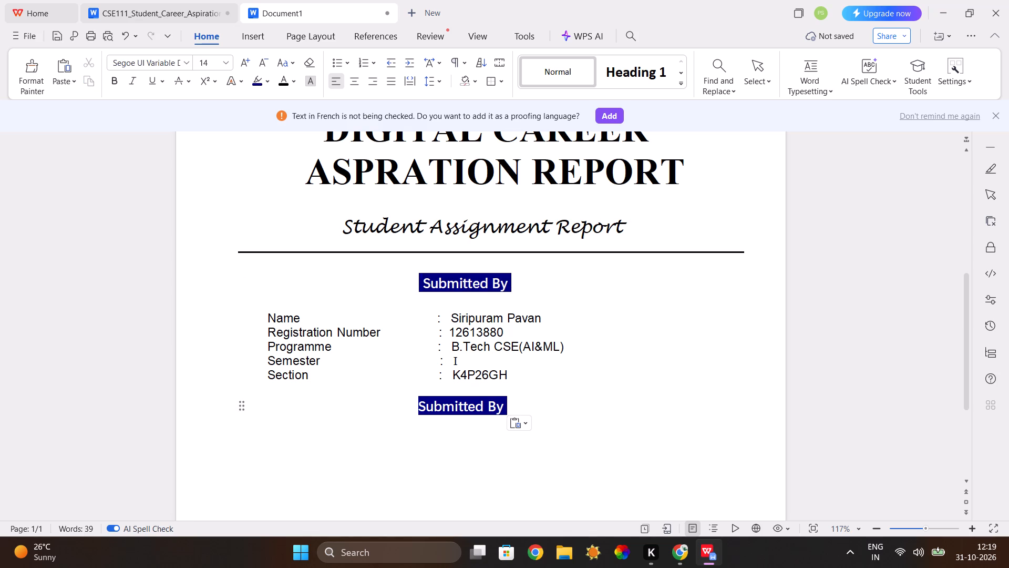
Change the pasted heading to Submitted To with a space before and after it, and start a new line below.
{"action": "key", "text": "BackSpace"}
{"action": "key", "text": "BackSpace"}
{"action": "key", "text": "BackSpace"}
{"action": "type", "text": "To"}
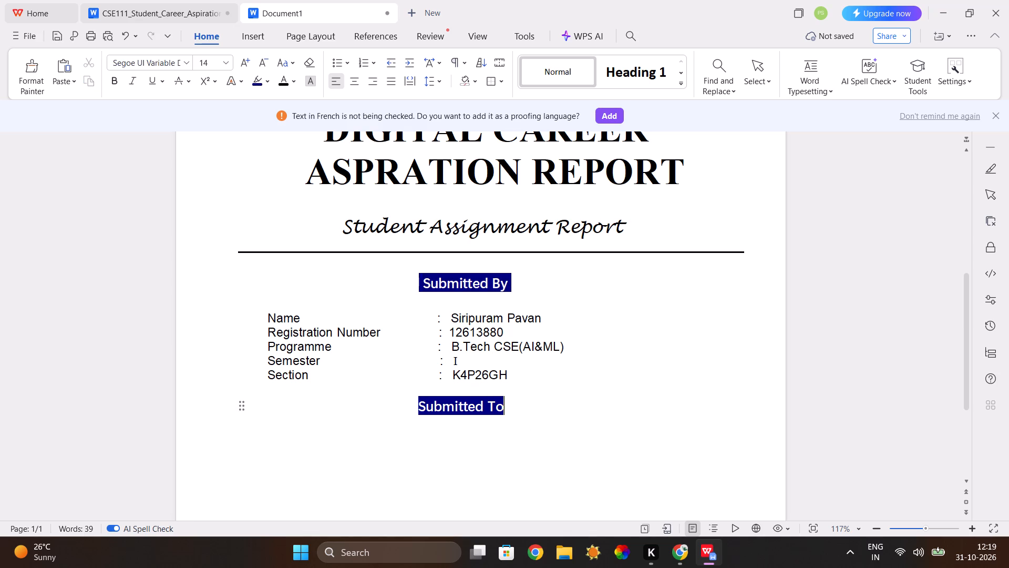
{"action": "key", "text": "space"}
{"action": "left_click", "coordinate": [523, 414]}
{"action": "left_click", "coordinate": [414, 410]}
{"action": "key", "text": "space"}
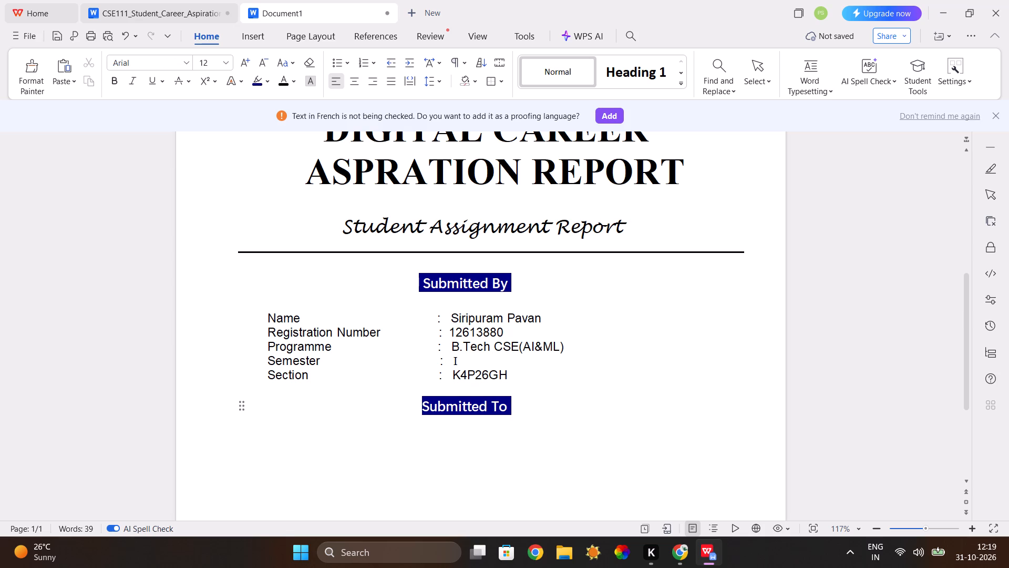
{"action": "left_click", "coordinate": [513, 407]}
{"action": "key", "text": "Return"}
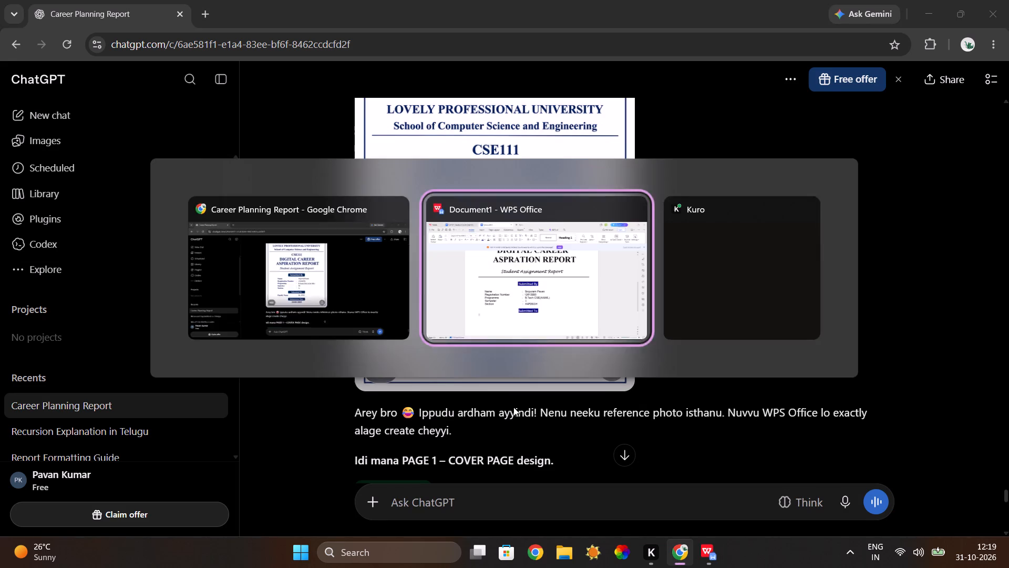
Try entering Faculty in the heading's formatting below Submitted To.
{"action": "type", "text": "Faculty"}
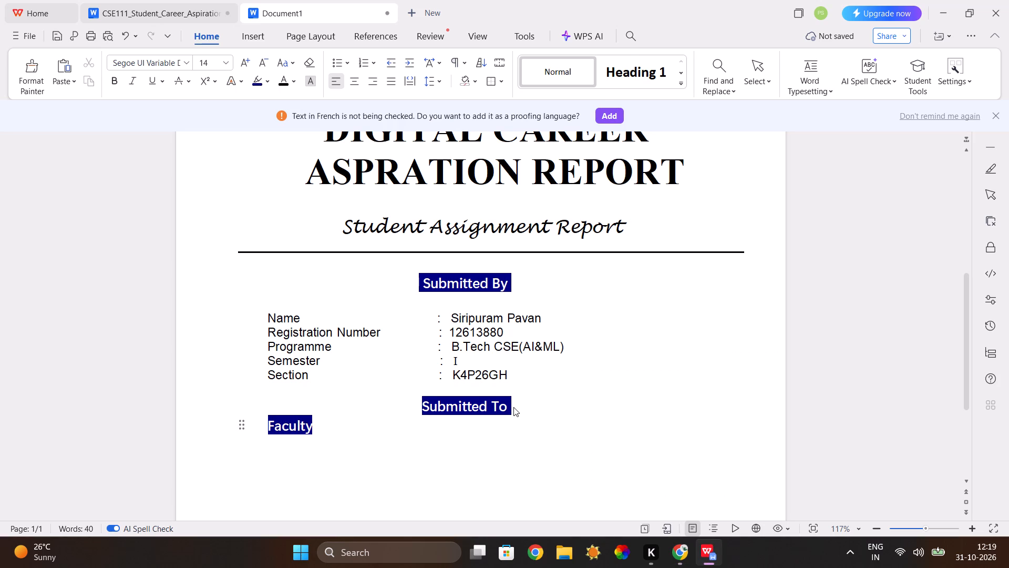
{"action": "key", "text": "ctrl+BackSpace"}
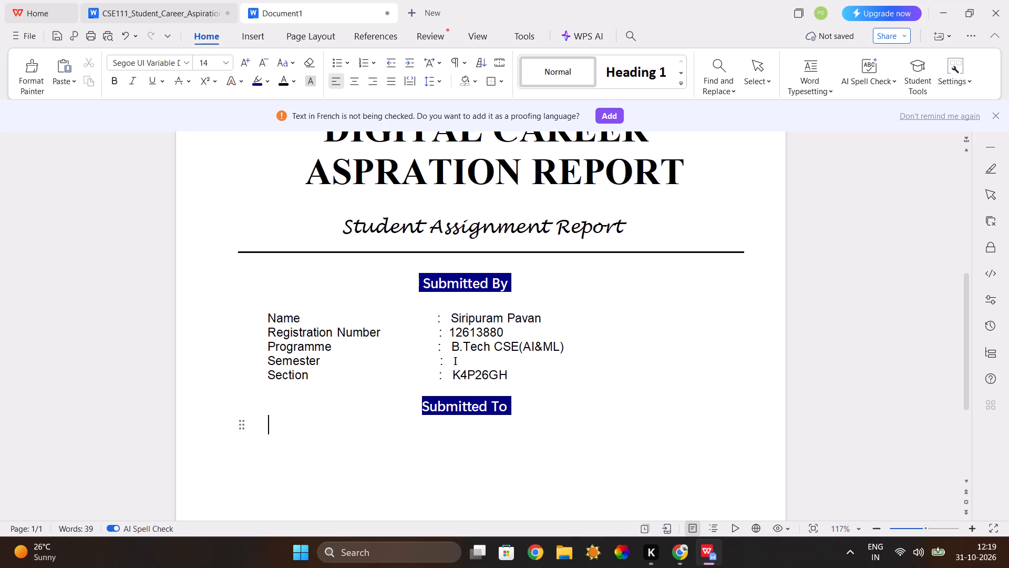
Copy the Name label from the Submitted By details onto the line below the Submitted To heading.
{"action": "left_click_drag", "start_coordinate": [267, 319], "coordinate": [303, 319]}
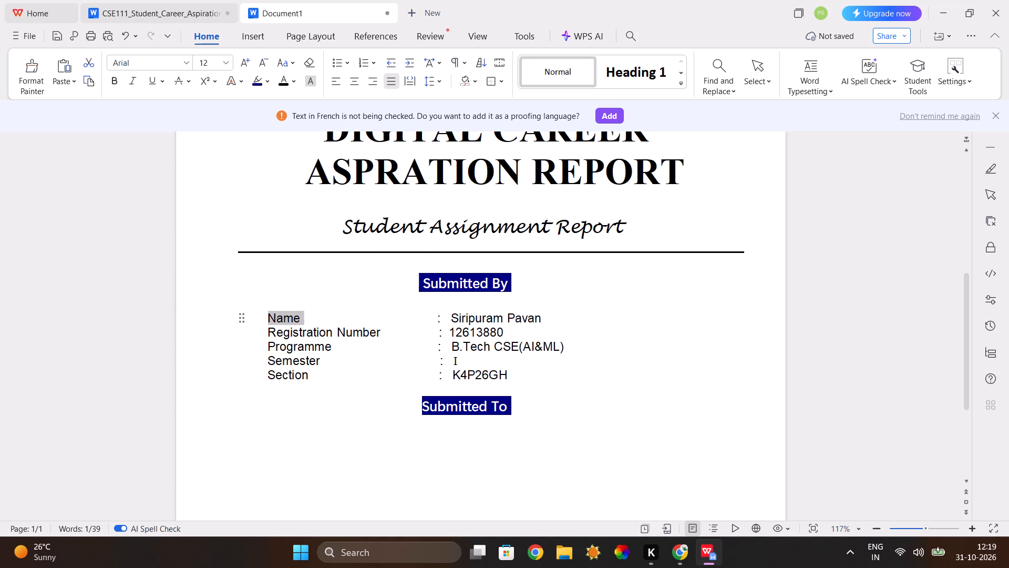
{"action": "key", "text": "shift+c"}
{"action": "key", "text": "BackSpace"}
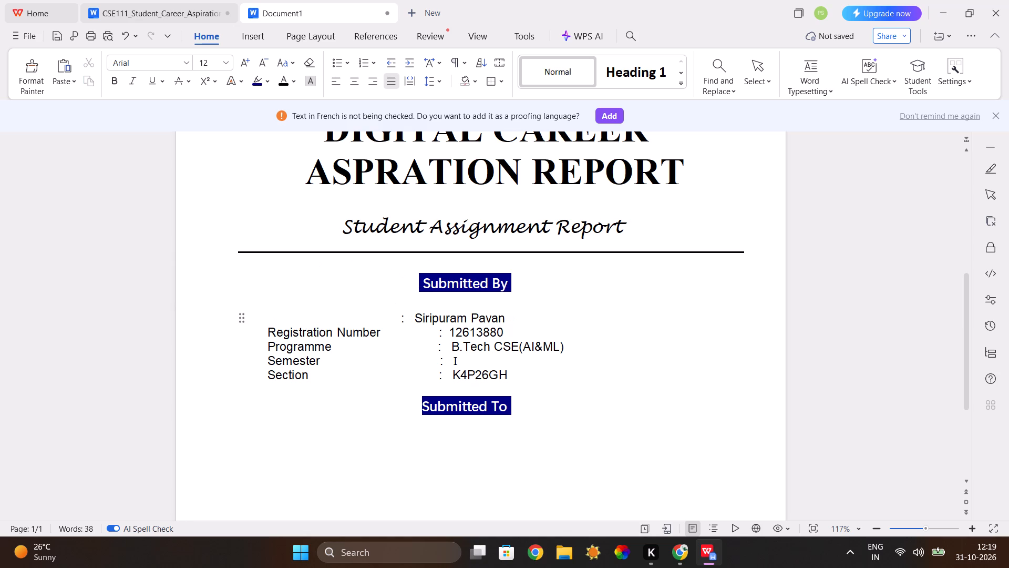
{"action": "key", "text": "ctrl+z"}
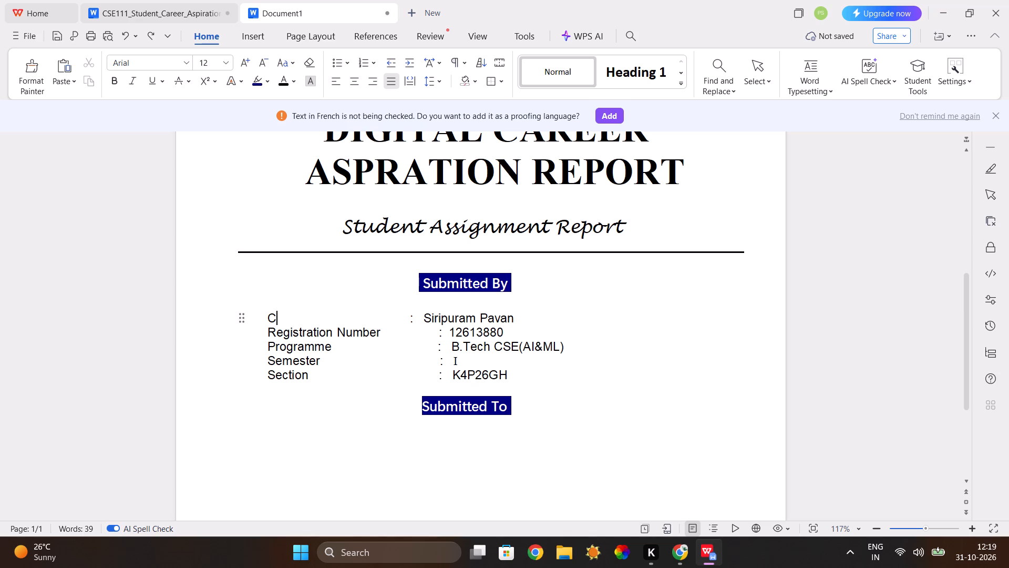
{"action": "key", "text": "ctrl+z"}
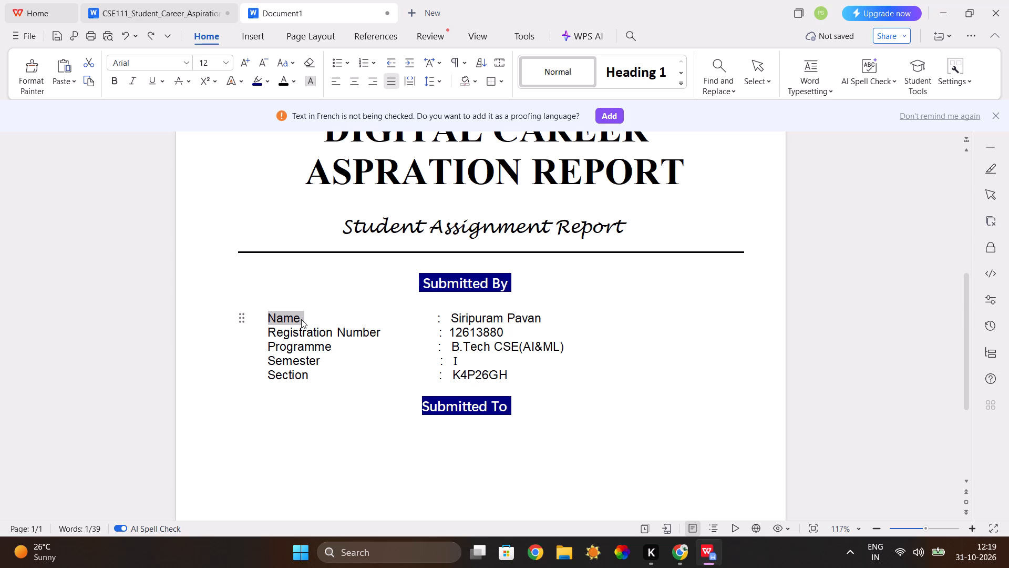
{"action": "key", "text": "ctrl+c"}
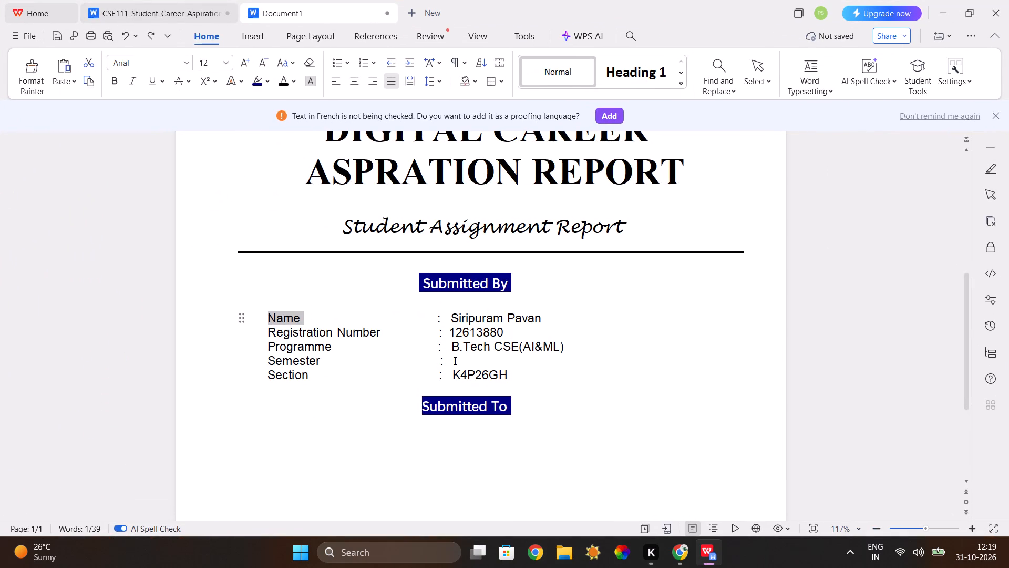
{"action": "left_click", "coordinate": [272, 440]}
{"action": "key", "text": "ctrl+v"}
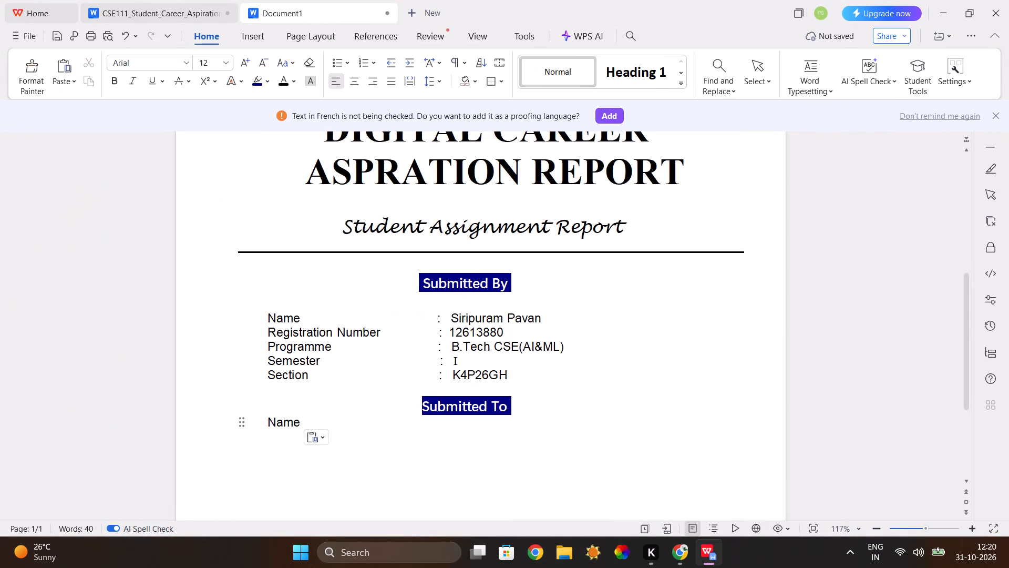
Add Faculty before the Name label under the Submitted To heading so it reads Faculty Name.
{"action": "key", "text": "Left"}
{"action": "key", "text": "Left"}
{"action": "key", "text": "Left"}
{"action": "key", "text": "Left"}
{"action": "key", "text": "Left"}
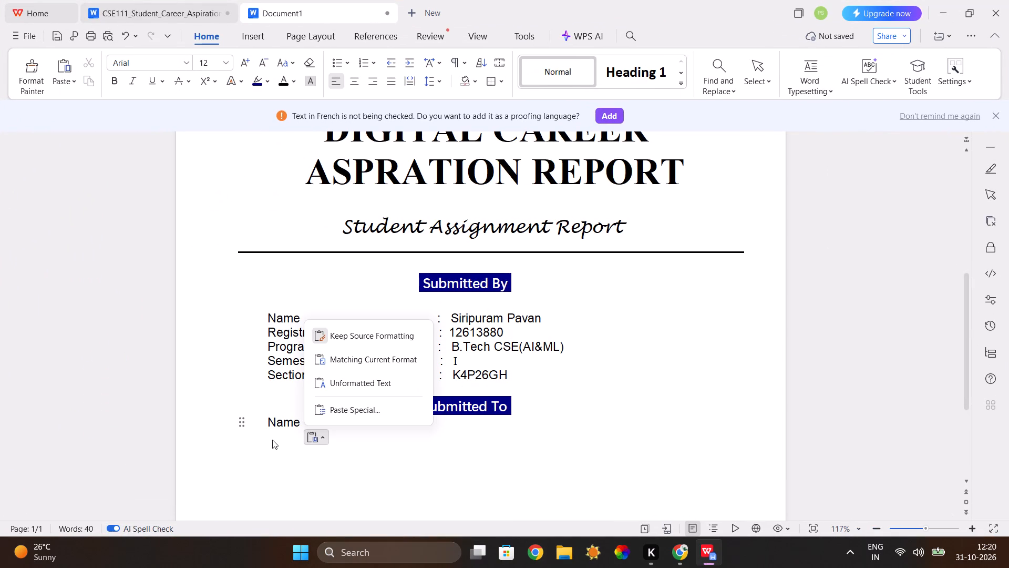
{"action": "left_click", "coordinate": [269, 422]}
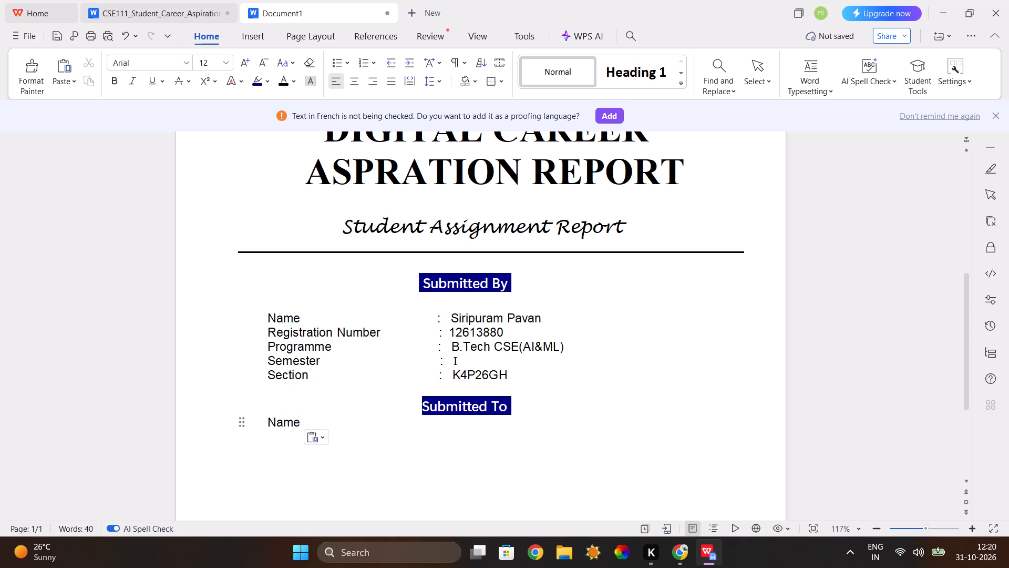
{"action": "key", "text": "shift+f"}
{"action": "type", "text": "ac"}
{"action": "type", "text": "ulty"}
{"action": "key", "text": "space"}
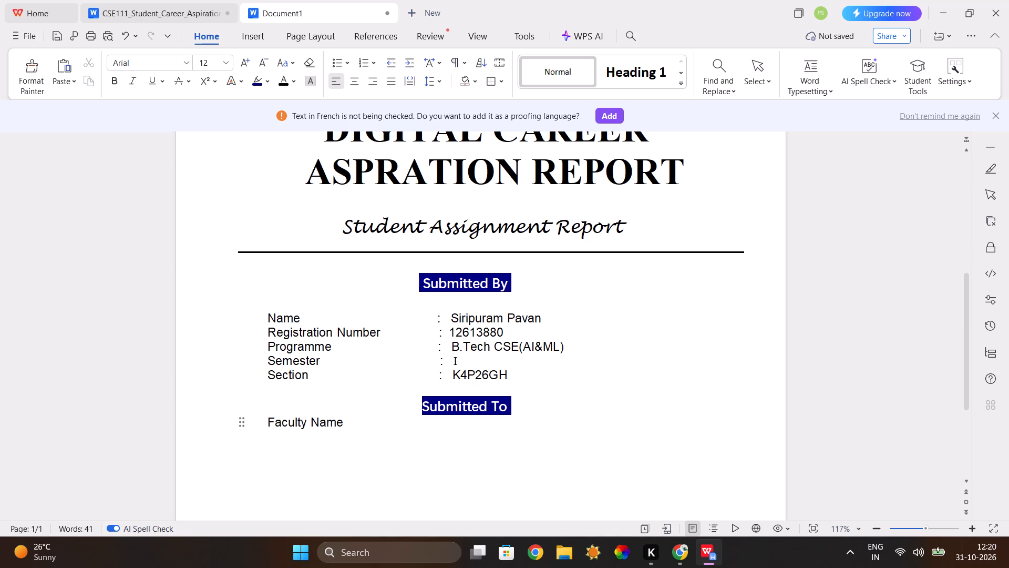
Insert a blank line between the Submitted To heading and the Faculty Name label.
{"action": "left_click", "coordinate": [267, 422]}
{"action": "key", "text": "Return"}
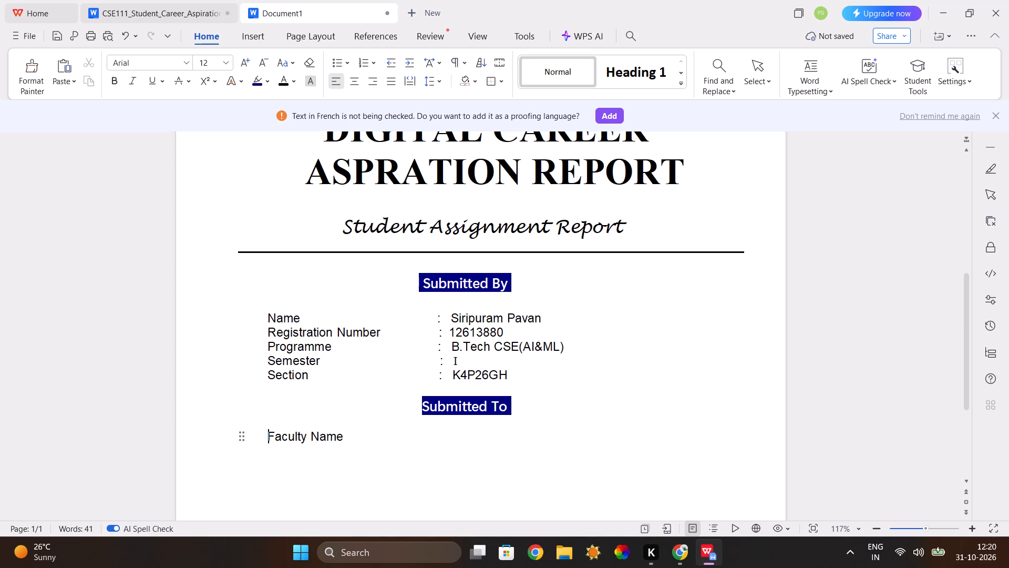
Add 23 spaces, a colon and two more spaces after Faculty Name to line up with the colons in the Submitted By details.
{"action": "left_click", "coordinate": [435, 447]}
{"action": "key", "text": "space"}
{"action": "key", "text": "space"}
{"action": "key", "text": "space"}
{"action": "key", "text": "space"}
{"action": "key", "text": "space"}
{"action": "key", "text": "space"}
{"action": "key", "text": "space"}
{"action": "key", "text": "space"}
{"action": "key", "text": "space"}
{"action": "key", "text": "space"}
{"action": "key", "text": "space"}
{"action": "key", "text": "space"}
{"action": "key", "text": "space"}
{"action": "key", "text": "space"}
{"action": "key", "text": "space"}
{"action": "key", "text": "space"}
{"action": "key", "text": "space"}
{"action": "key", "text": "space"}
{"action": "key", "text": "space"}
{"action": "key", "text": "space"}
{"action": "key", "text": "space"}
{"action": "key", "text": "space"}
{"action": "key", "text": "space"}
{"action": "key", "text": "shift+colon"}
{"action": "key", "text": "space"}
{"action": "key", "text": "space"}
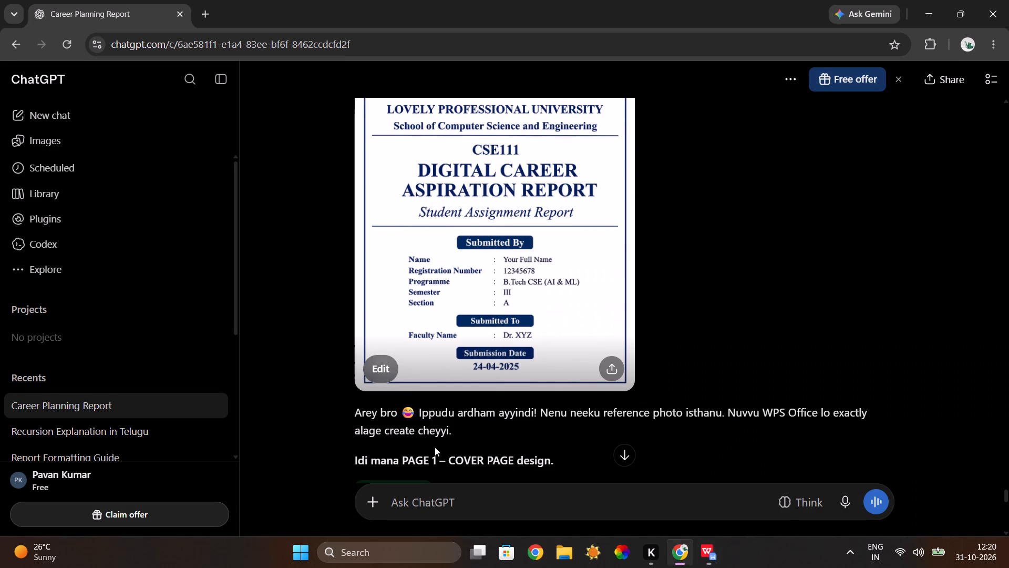
In a new Chrome tab, open LPU Live and its K4P26GH - CSE111 group chat to look up the faculty name.
{"action": "left_click", "coordinate": [211, 14]}
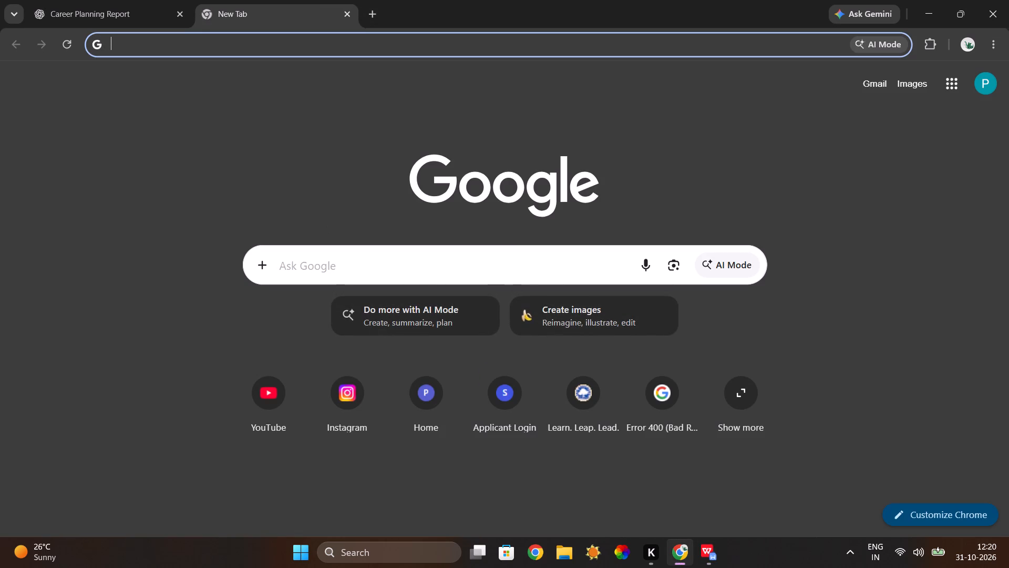
{"action": "left_click", "coordinate": [334, 258]}
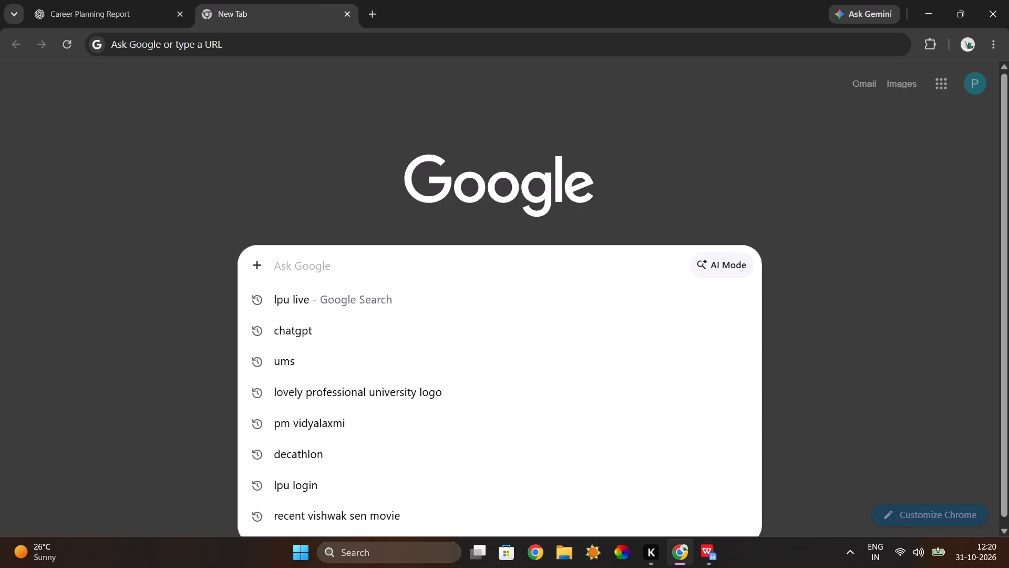
{"action": "left_click", "coordinate": [327, 299]}
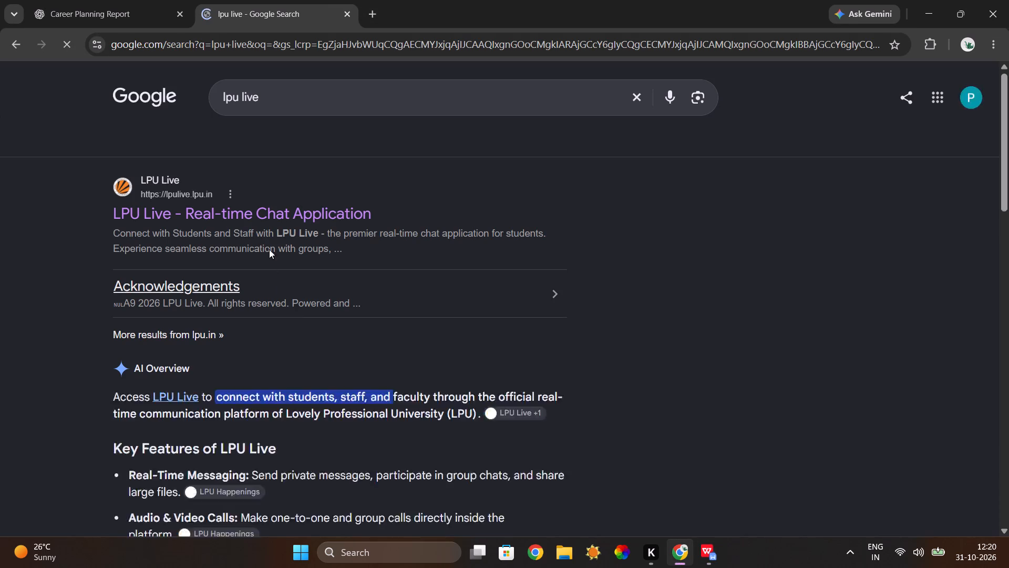
{"action": "left_click", "coordinate": [303, 208]}
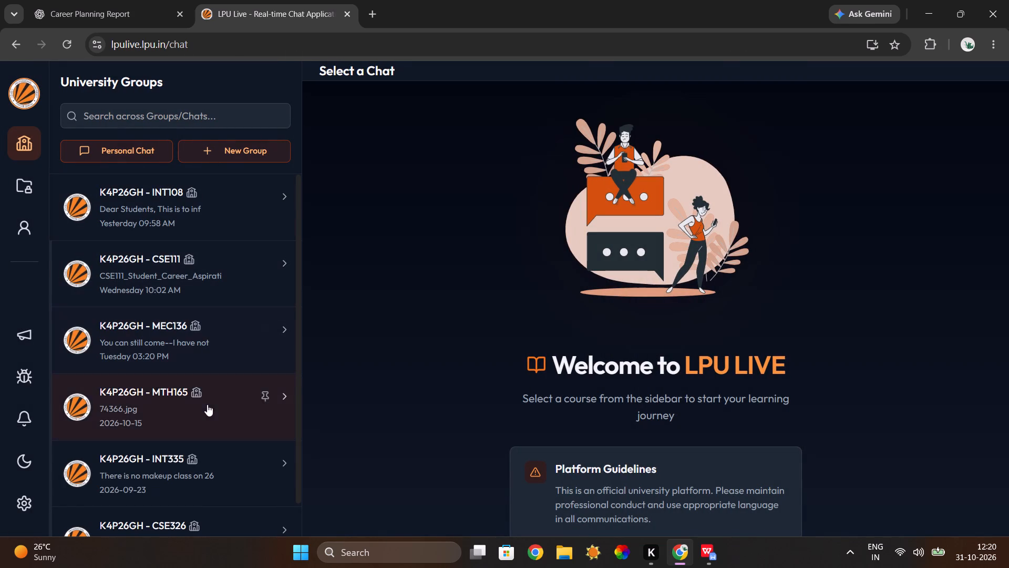
{"action": "left_click", "coordinate": [218, 260]}
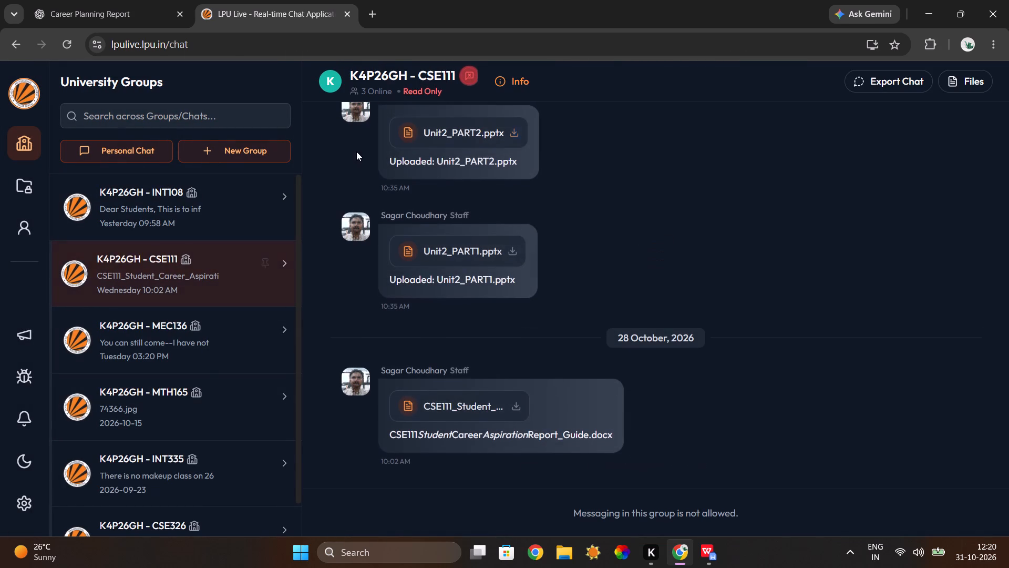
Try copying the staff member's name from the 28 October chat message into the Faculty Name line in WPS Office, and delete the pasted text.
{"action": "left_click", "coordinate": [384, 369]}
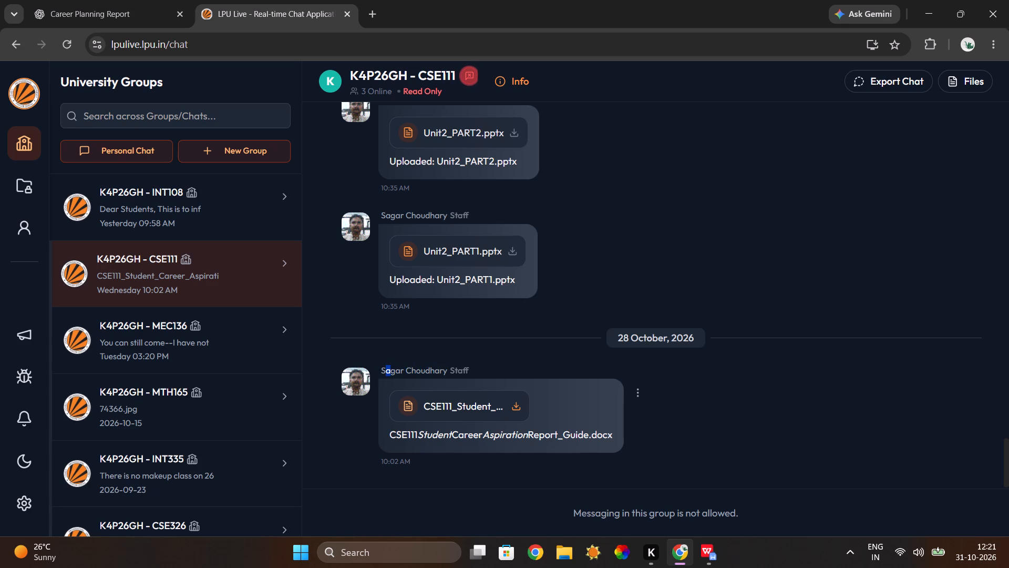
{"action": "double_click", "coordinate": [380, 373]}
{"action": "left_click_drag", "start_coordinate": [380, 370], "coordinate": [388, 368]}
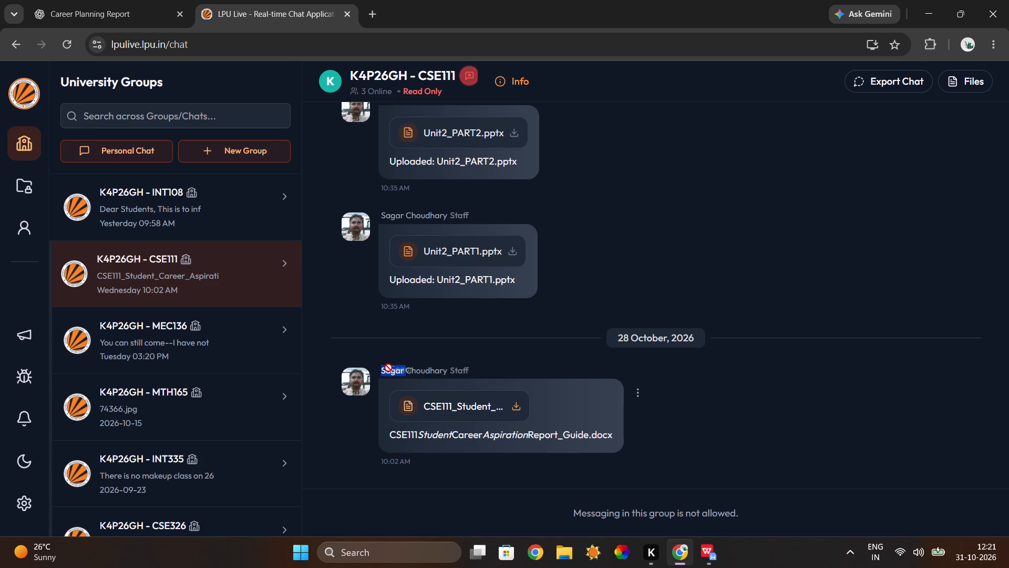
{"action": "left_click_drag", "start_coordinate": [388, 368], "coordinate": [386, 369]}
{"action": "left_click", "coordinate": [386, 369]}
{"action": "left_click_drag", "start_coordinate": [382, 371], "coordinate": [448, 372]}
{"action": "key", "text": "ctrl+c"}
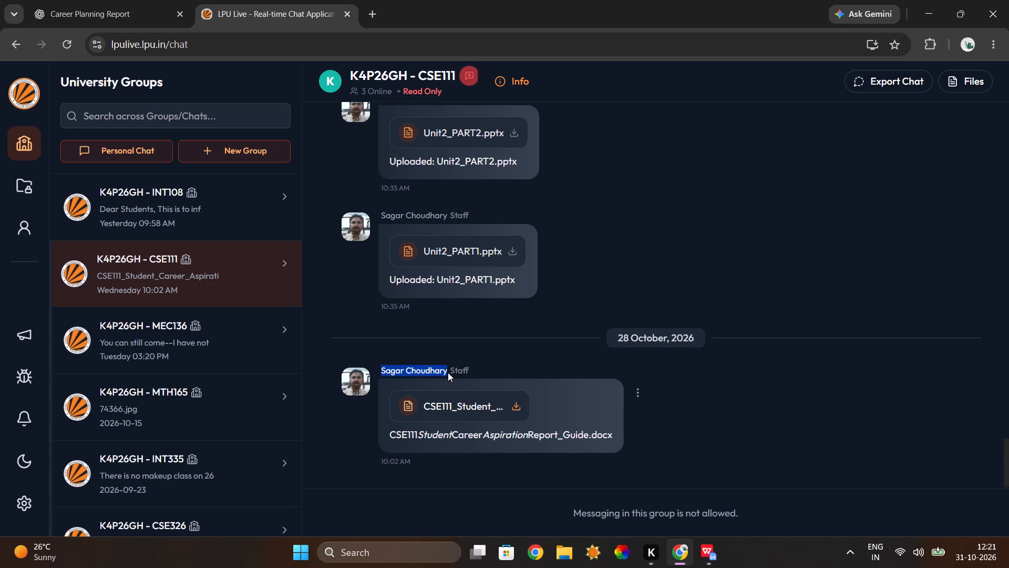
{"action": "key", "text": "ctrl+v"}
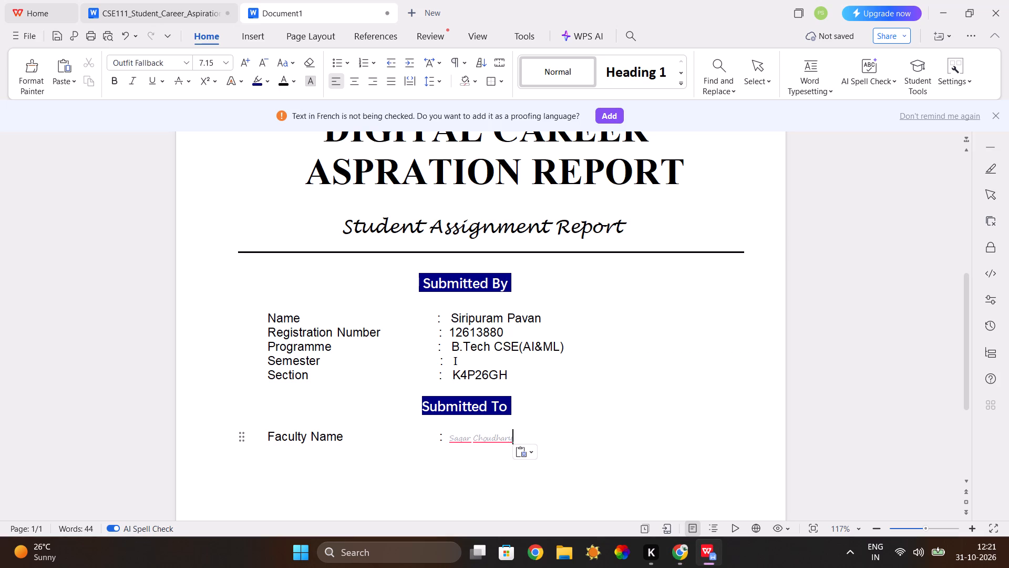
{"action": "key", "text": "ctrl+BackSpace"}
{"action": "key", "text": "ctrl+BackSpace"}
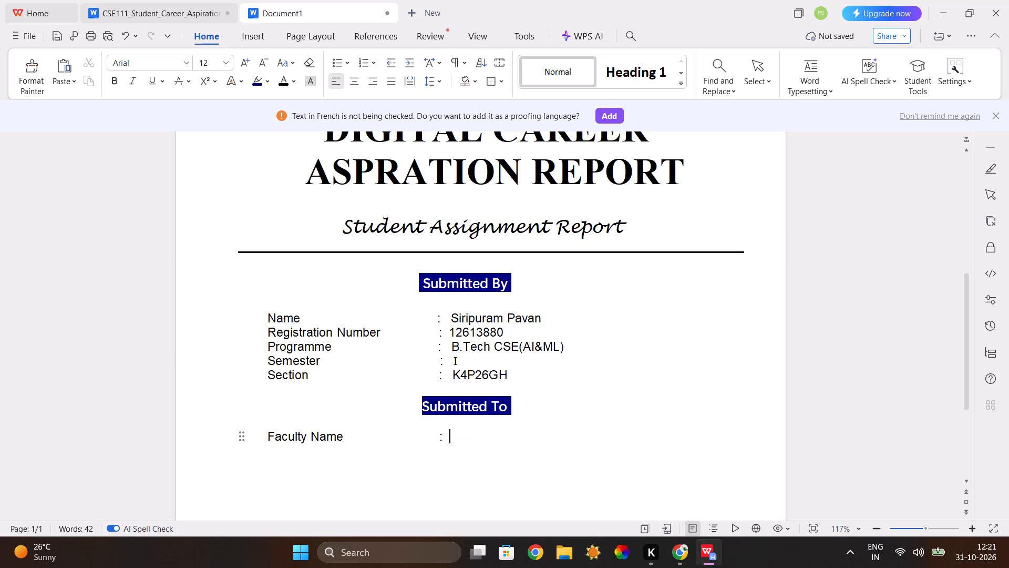
Enter the CSE111 faculty member's full name after the Faculty Name colon, matching the spelling in the group chat.
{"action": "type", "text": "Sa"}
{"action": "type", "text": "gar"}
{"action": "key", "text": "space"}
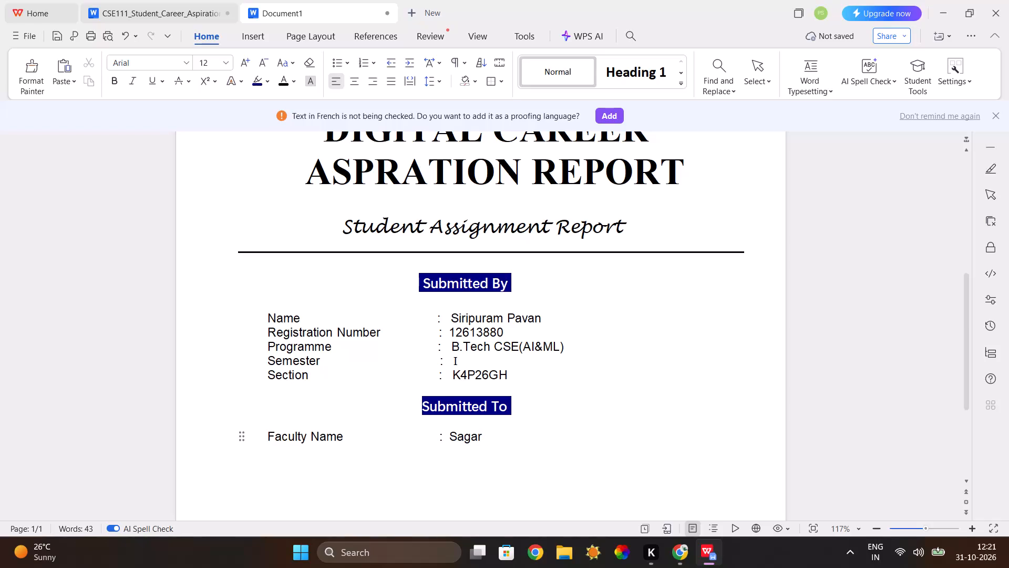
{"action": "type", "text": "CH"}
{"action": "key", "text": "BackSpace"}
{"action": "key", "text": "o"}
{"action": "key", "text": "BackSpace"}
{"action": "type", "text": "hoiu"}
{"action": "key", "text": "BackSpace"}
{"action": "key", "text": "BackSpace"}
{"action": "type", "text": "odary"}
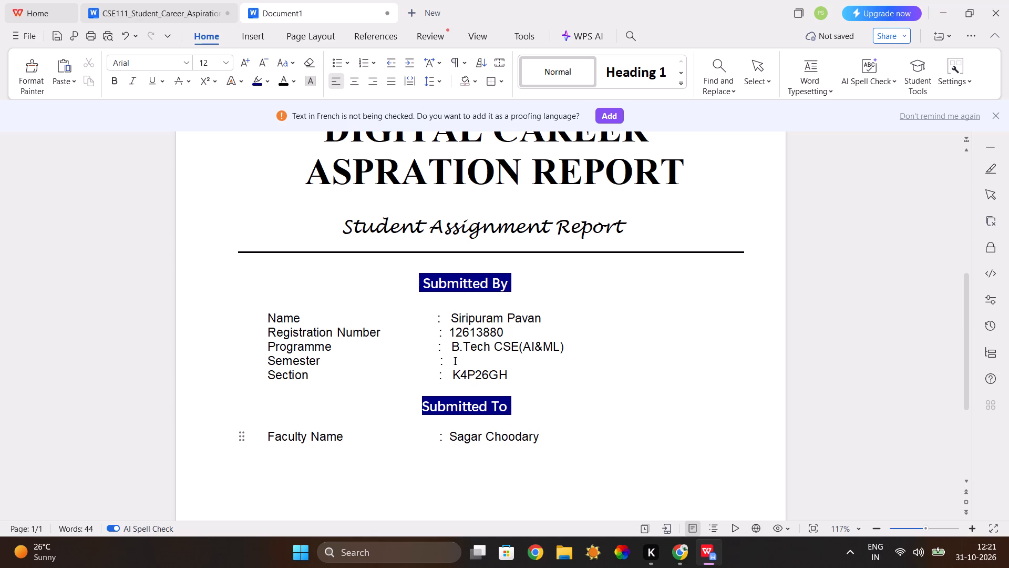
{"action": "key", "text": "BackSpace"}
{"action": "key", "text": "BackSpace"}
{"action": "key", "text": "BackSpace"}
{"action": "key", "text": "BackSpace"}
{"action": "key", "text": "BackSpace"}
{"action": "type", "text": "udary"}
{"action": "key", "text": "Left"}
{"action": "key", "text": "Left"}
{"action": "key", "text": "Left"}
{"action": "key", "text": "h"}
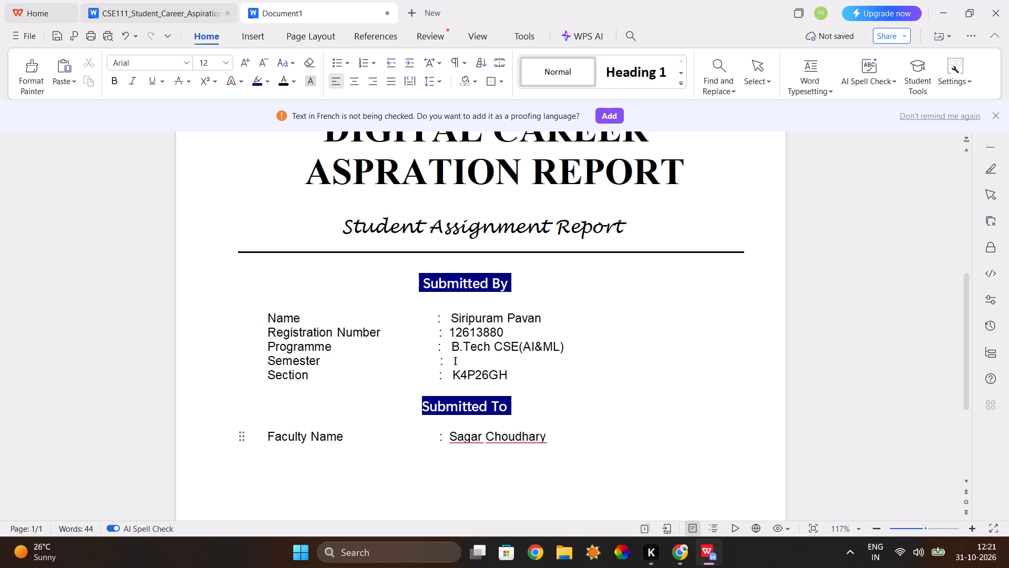
Switch to the ChatGPT conversation in Chrome and check which section follows Faculty Name in the cover page reference.
{"action": "left_click", "coordinate": [549, 439]}
{"action": "scroll", "coordinate": [549, 439], "scroll_direction": "down", "scroll_amount": 1}
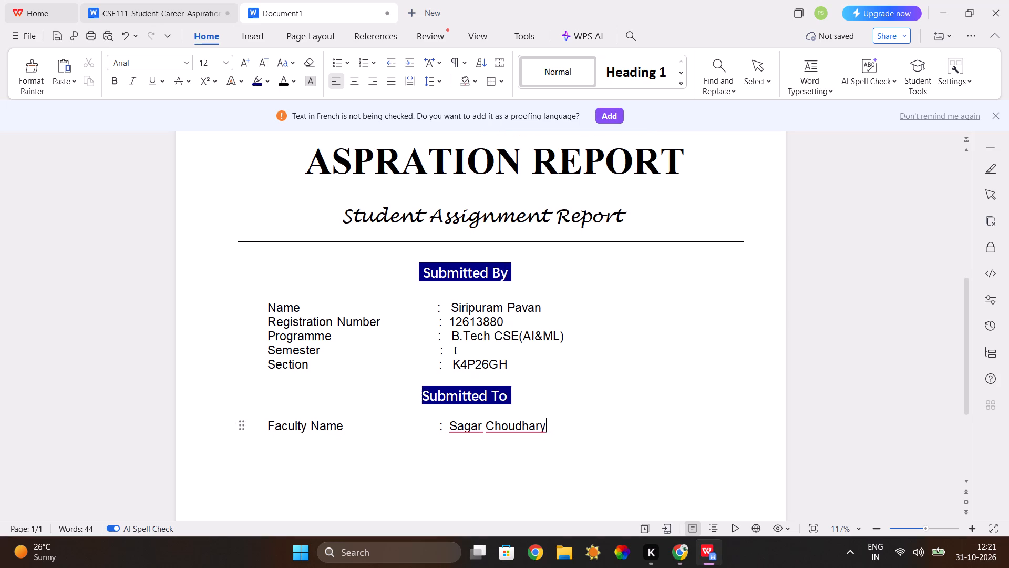
{"action": "scroll", "coordinate": [549, 439], "scroll_direction": "down", "scroll_amount": 2}
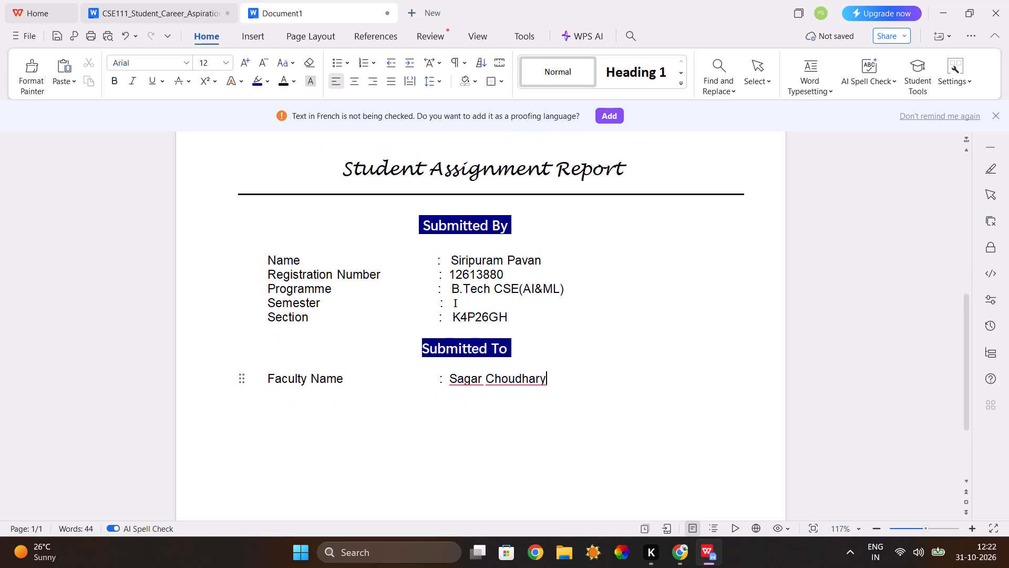
{"action": "scroll", "coordinate": [549, 439], "scroll_direction": "down", "scroll_amount": 1}
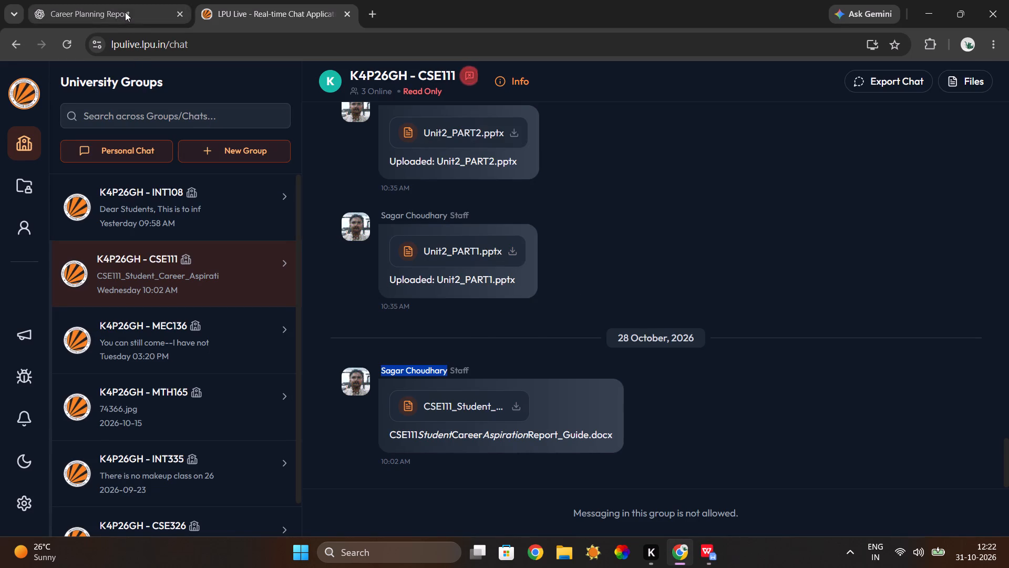
{"action": "left_click", "coordinate": [127, 9]}
{"action": "scroll", "coordinate": [467, 302], "scroll_direction": "down", "scroll_amount": 1}
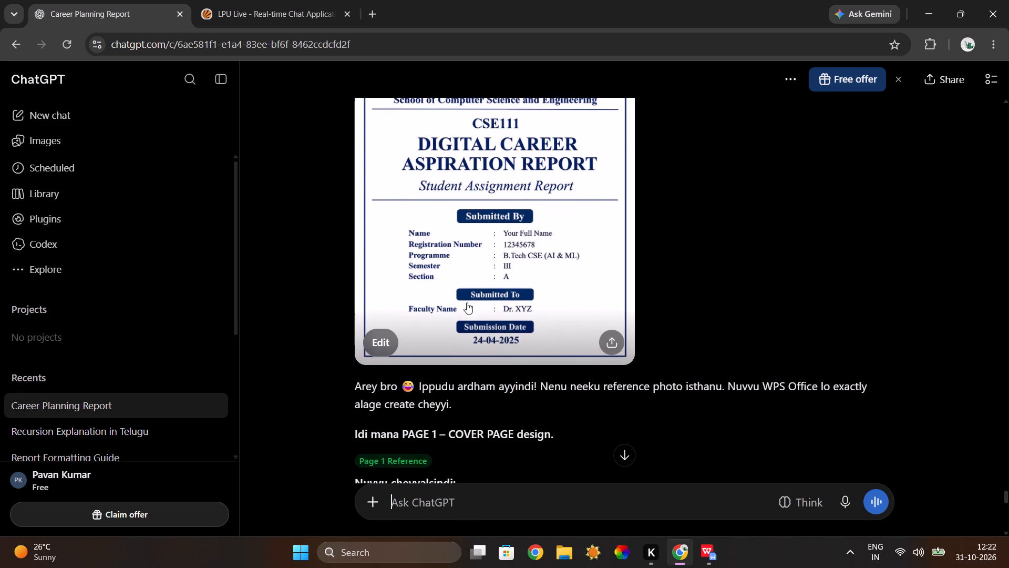
{"action": "scroll", "coordinate": [467, 302], "scroll_direction": "down", "scroll_amount": 2}
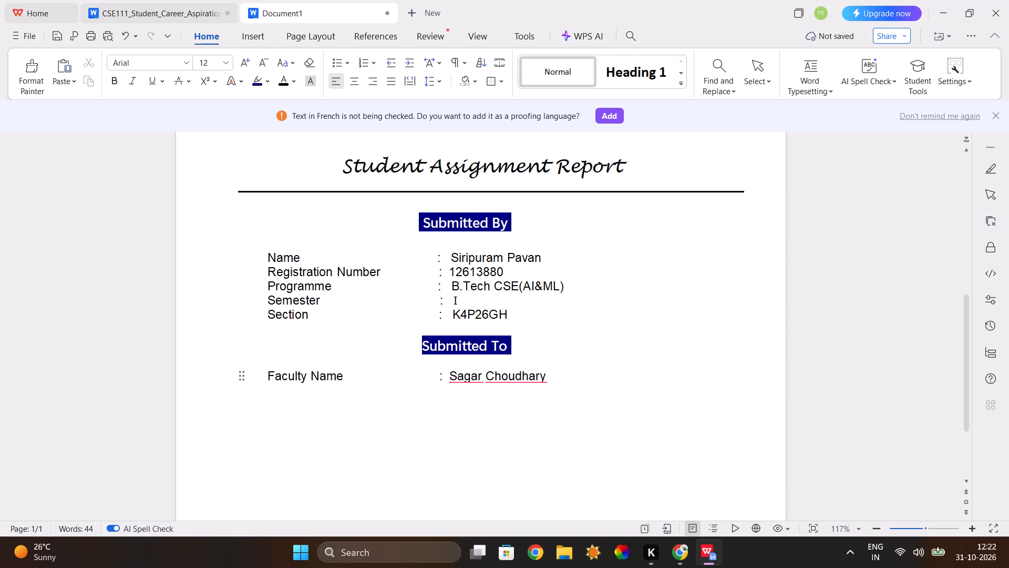
In WPS Office, copy the Submitted To heading below the Faculty Name line, leaving a blank line and indenting it to match the original.
{"action": "key", "text": "Return"}
{"action": "left_click_drag", "start_coordinate": [423, 347], "coordinate": [525, 344]}
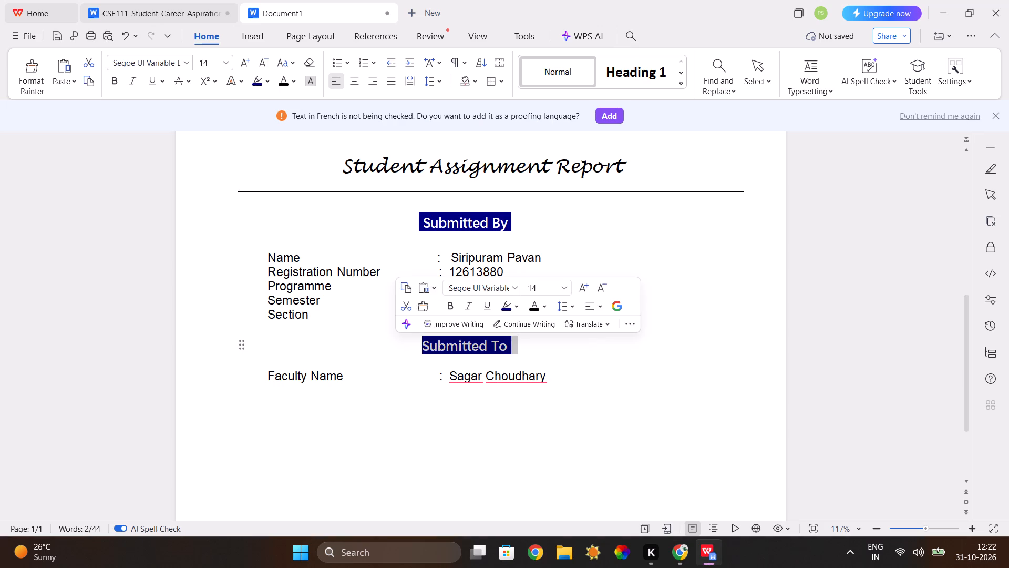
{"action": "key", "text": "ctrl+c"}
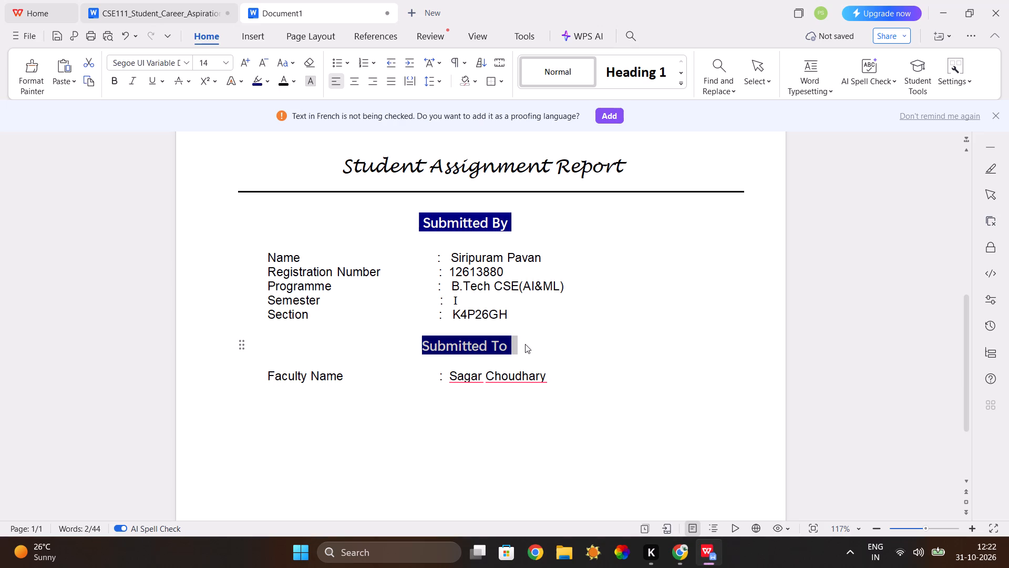
{"action": "left_click", "coordinate": [433, 414]}
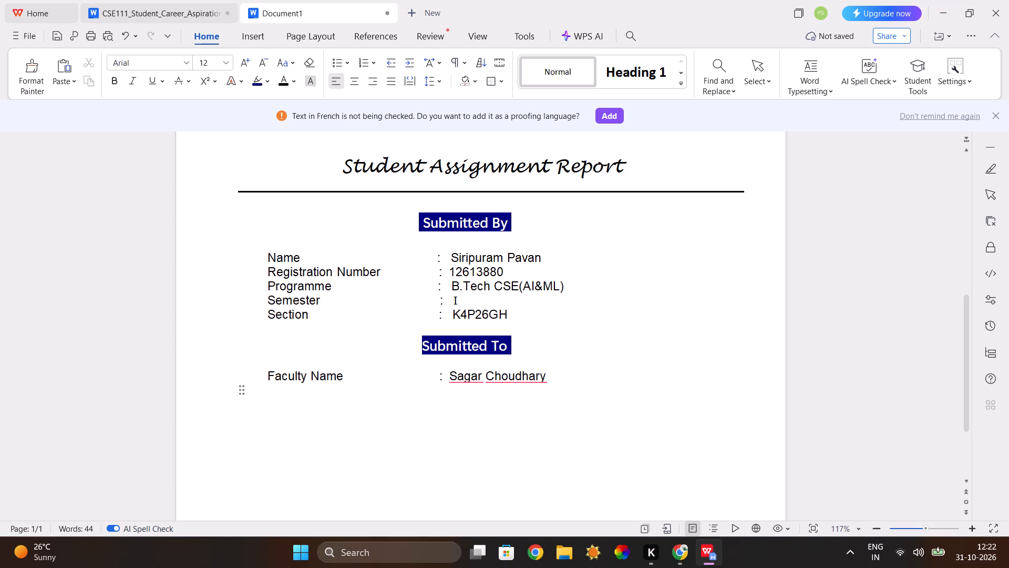
{"action": "key", "text": "Down"}
{"action": "key", "text": "Return"}
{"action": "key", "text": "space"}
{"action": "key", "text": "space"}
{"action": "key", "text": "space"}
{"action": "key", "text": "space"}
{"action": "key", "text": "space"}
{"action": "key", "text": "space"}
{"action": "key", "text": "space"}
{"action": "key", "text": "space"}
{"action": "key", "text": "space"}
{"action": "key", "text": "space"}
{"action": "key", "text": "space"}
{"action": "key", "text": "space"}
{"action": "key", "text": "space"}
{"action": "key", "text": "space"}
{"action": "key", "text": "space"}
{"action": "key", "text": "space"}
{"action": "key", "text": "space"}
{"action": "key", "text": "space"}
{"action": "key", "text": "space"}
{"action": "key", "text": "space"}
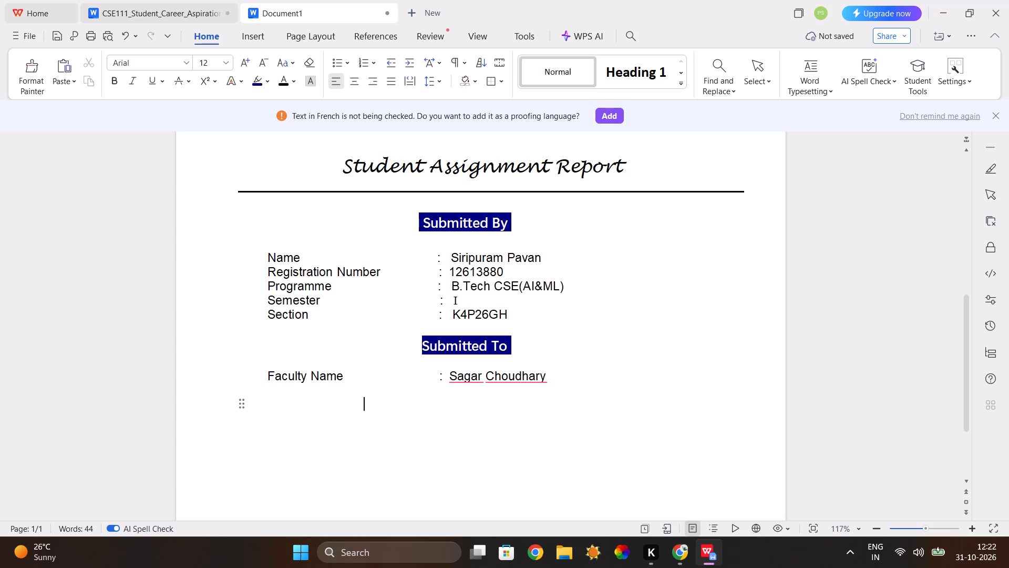
{"action": "key", "text": "BackSpace"}
{"action": "key", "text": "BackSpace"}
{"action": "key", "text": "BackSpace"}
{"action": "key", "text": "ctrl+v"}
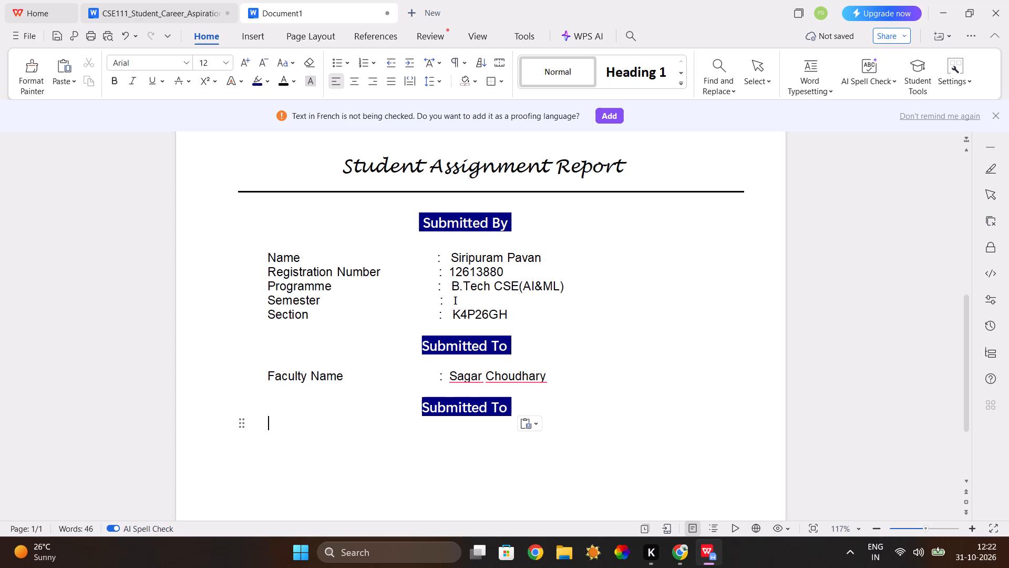
Change the copied heading's text to Submitted Date, followed by one highlighted space.
{"action": "left_click", "coordinate": [510, 404]}
{"action": "key", "text": "BackSpace"}
{"action": "key", "text": "BackSpace"}
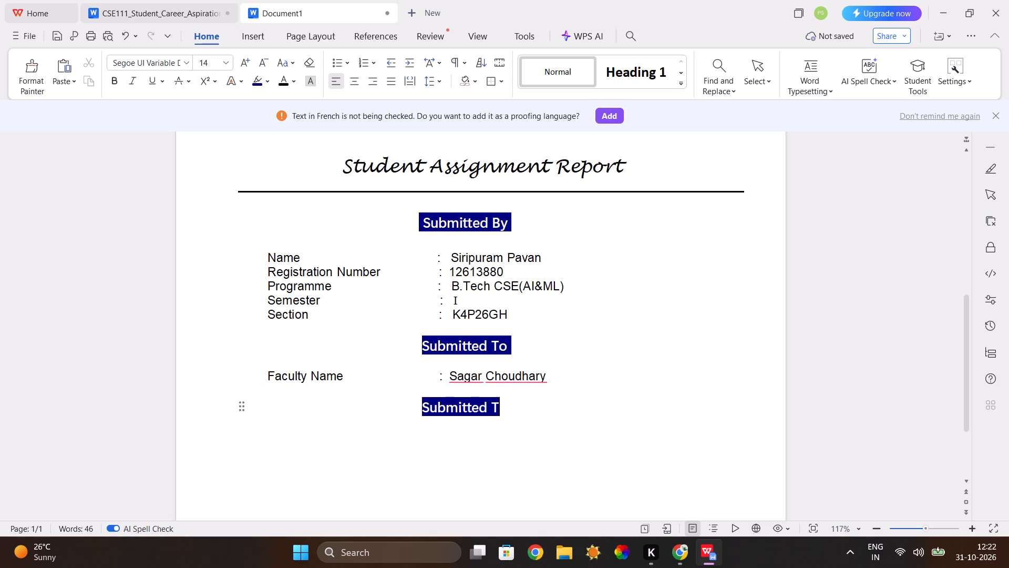
{"action": "key", "text": "BackSpace"}
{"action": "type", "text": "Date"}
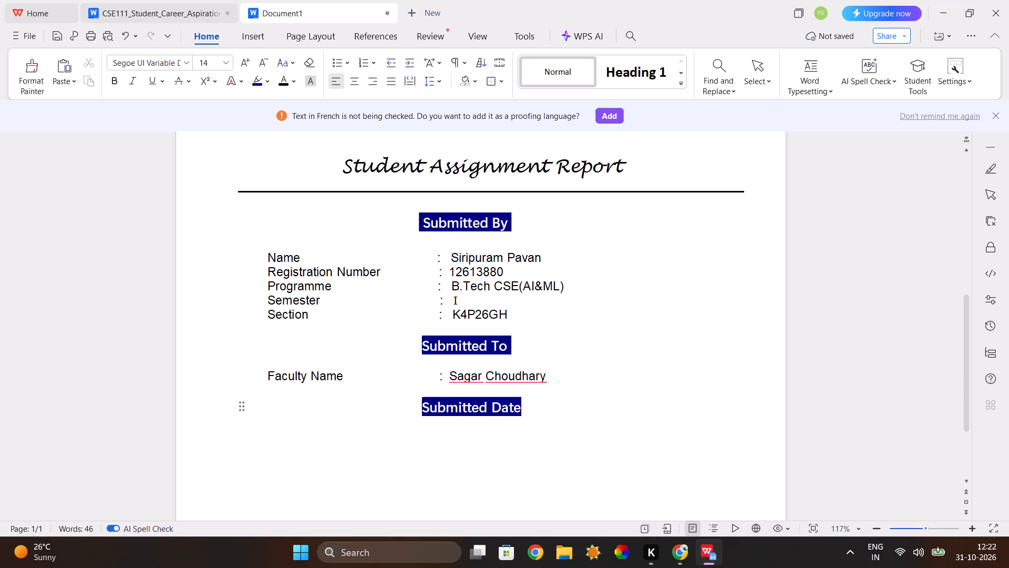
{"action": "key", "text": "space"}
Add one highlighted leading space before the text of the Submitted To heading, keeping its blue background and formatting.
{"action": "left_click", "coordinate": [423, 347]}
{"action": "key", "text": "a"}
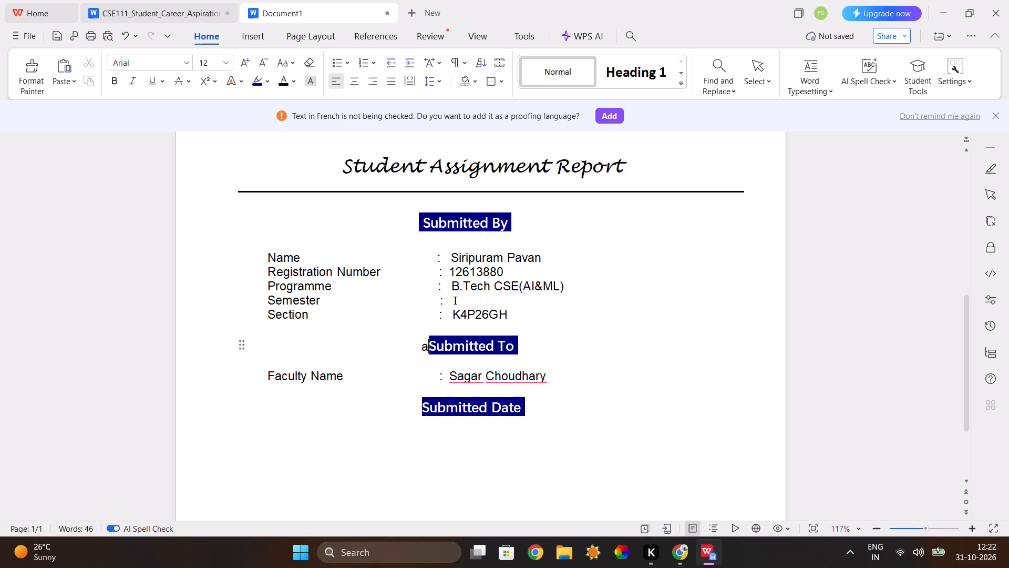
{"action": "key", "text": "BackSpace"}
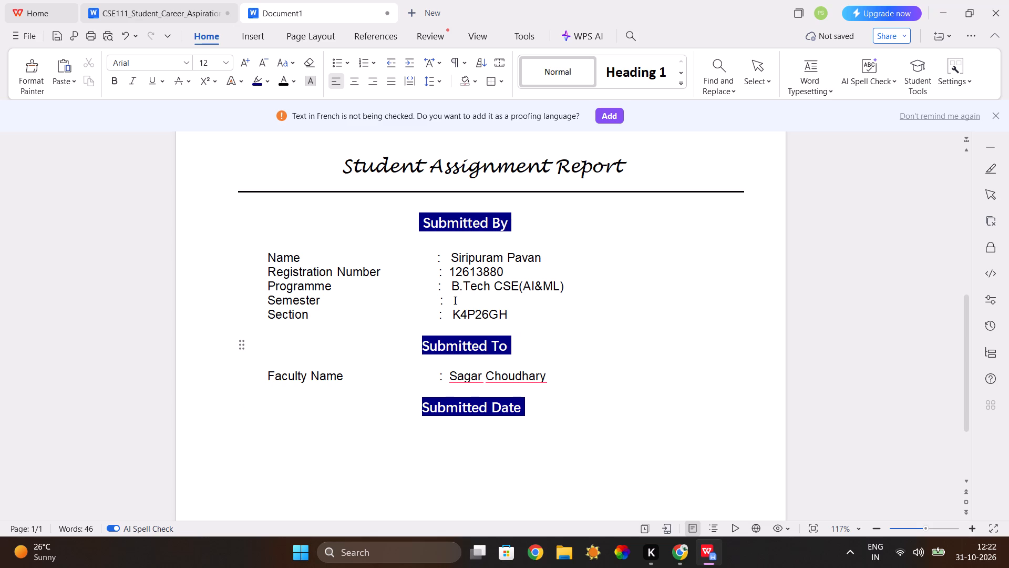
{"action": "left_click_drag", "start_coordinate": [423, 345], "coordinate": [432, 348]}
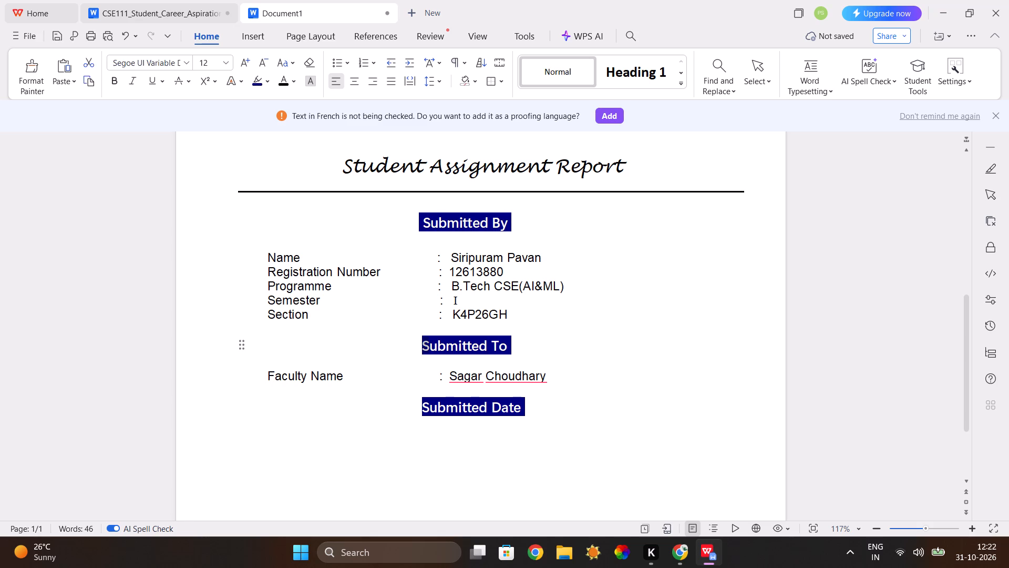
{"action": "left_click_drag", "start_coordinate": [432, 348], "coordinate": [433, 348]}
{"action": "left_click", "coordinate": [433, 348]}
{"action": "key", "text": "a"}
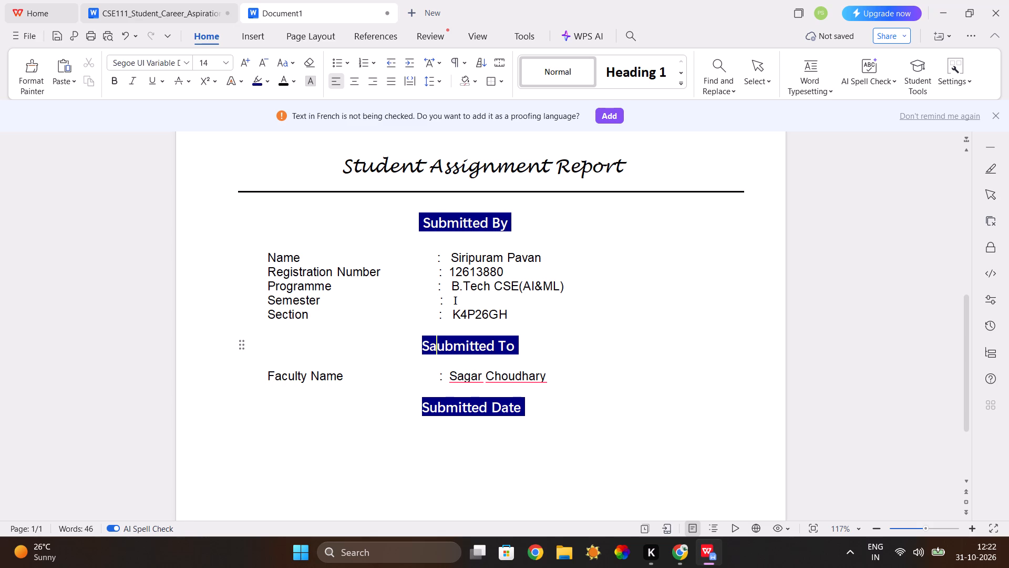
{"action": "key", "text": "BackSpace"}
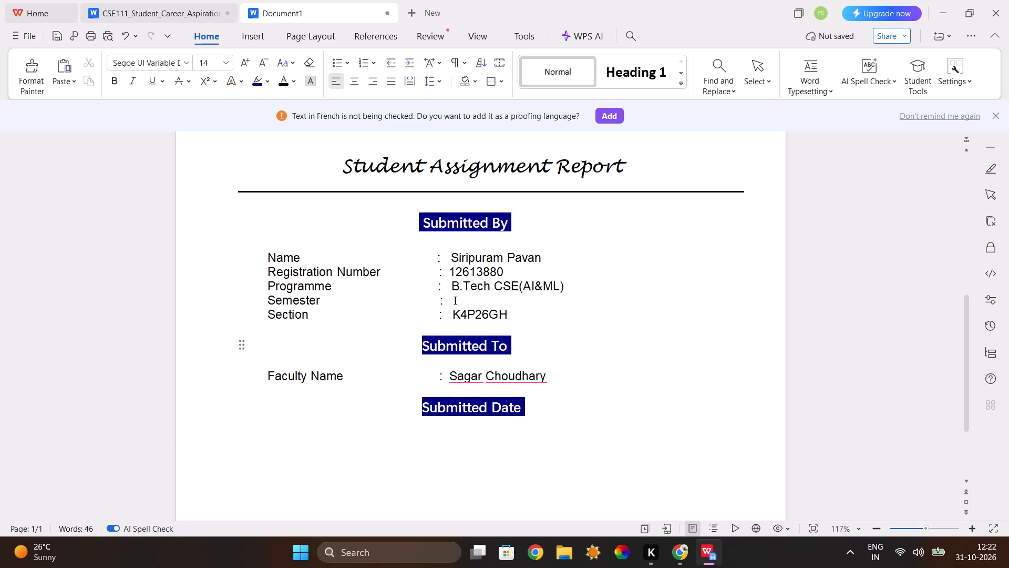
{"action": "key", "text": "Left"}
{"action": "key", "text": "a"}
{"action": "key", "text": "BackSpace"}
{"action": "key", "text": "Right"}
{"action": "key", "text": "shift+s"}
{"action": "key", "text": "Left"}
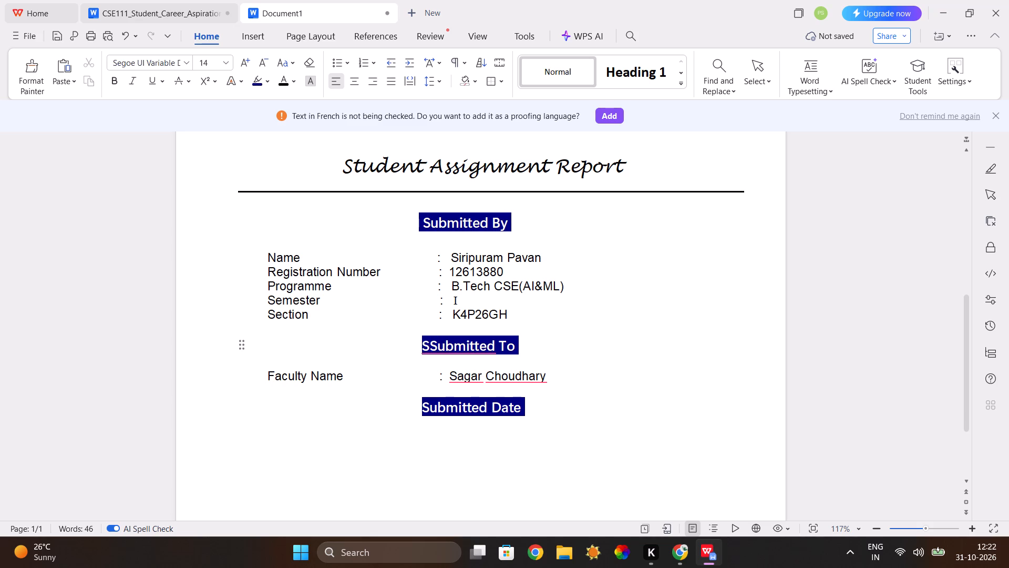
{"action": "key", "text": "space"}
{"action": "key", "text": "Left"}
{"action": "key", "text": "BackSpace"}
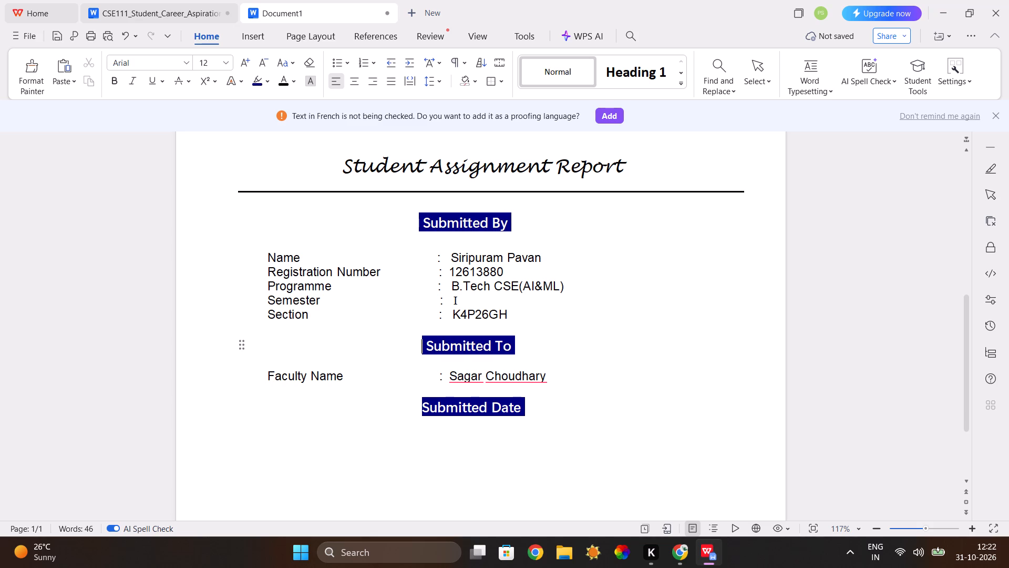
Add one highlighted leading space before the text of the Submitted Date heading.
{"action": "left_click", "coordinate": [425, 409]}
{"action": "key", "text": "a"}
{"action": "key", "text": "BackSpace"}
{"action": "key", "text": "Right"}
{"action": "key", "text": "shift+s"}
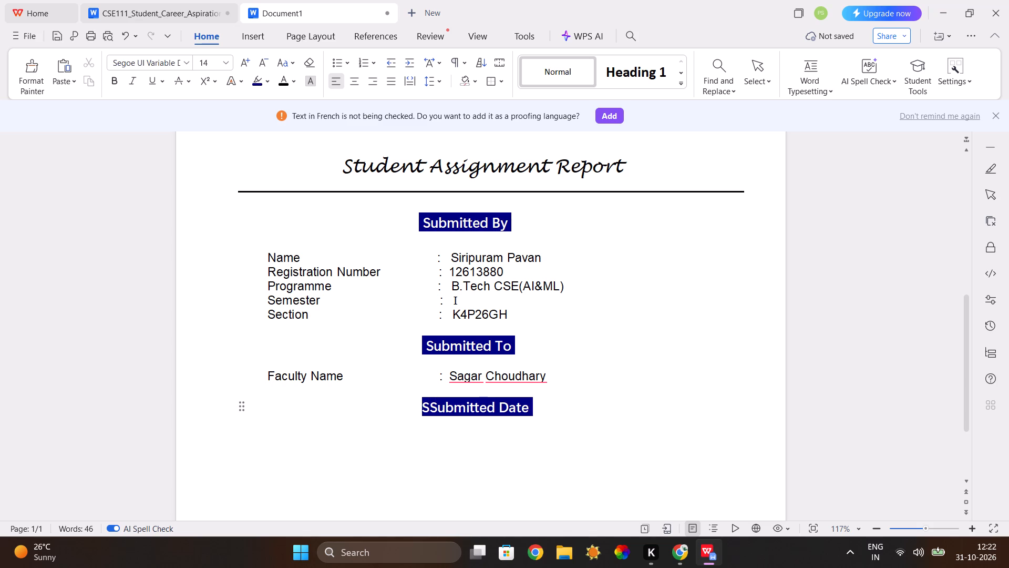
{"action": "key", "text": "Left"}
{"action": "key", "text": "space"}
{"action": "key", "text": "Left"}
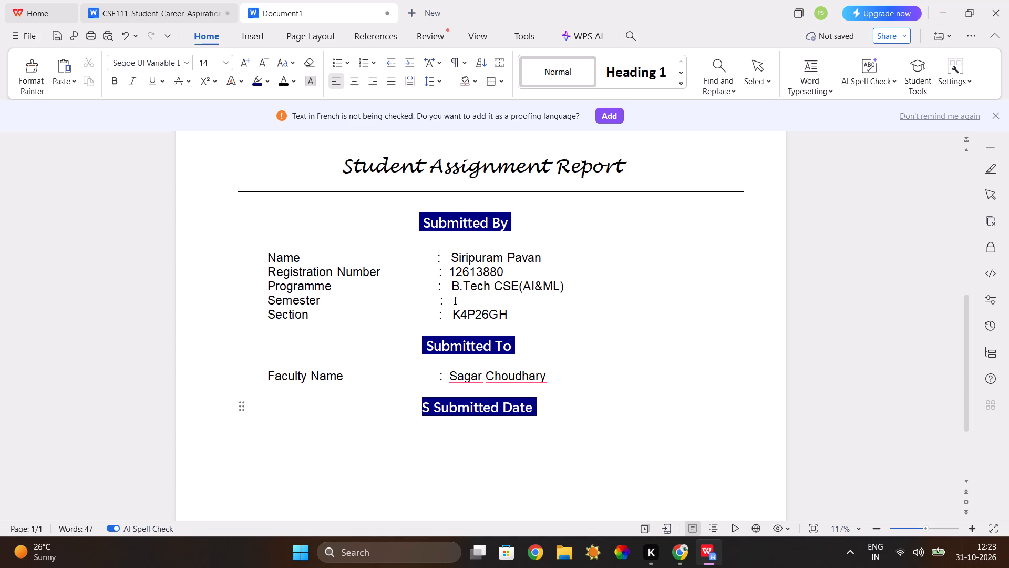
{"action": "key", "text": "BackSpace"}
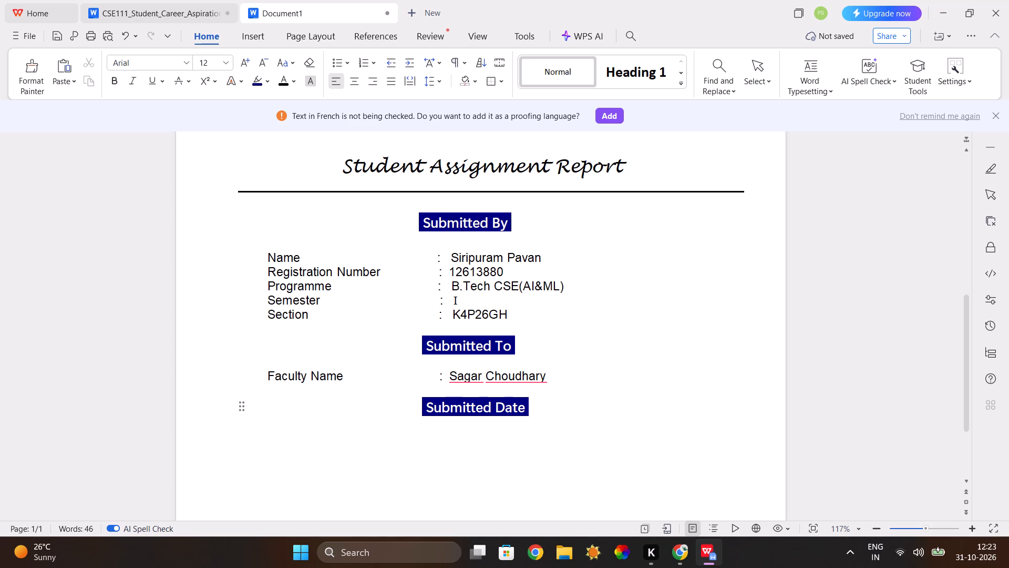
Change the word Submitted to Submission in the date heading so it reads Submission Date, as in the reference.
{"action": "left_click", "coordinate": [491, 409]}
{"action": "key", "text": "BackSpace"}
{"action": "key", "text": "BackSpace"}
{"action": "key", "text": "BackSpace"}
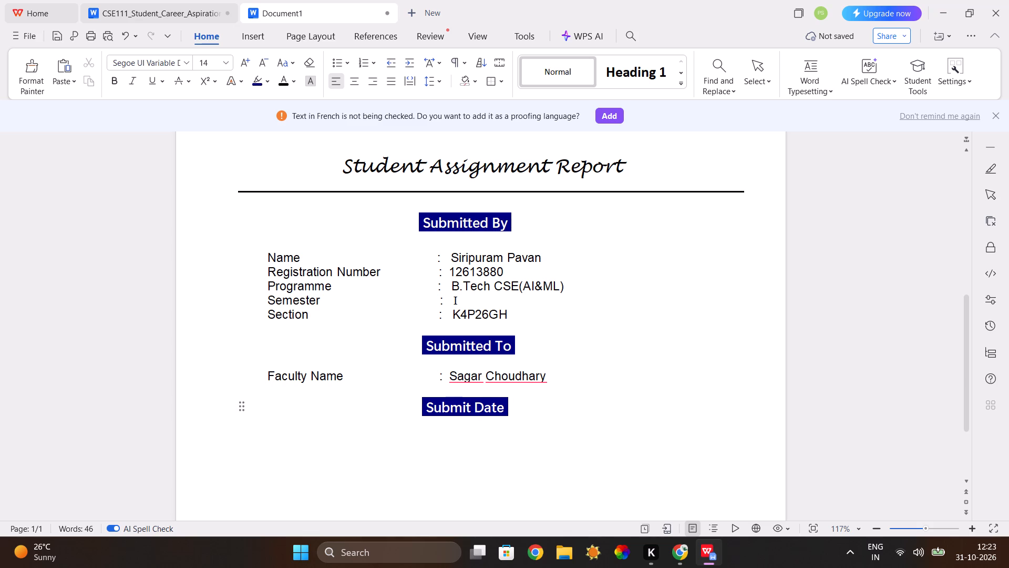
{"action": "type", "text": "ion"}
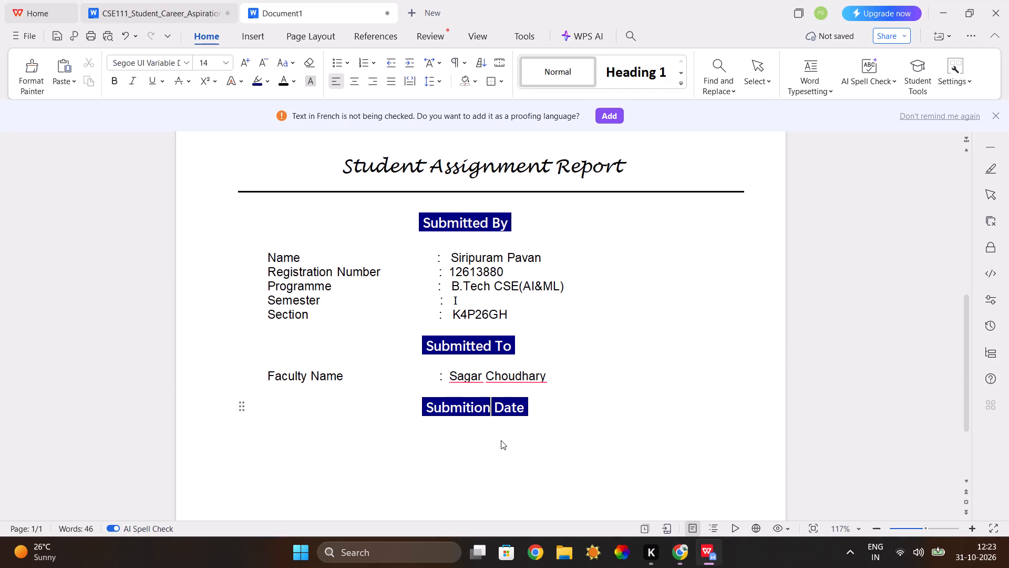
{"action": "left_click", "coordinate": [471, 412]}
{"action": "key", "text": "BackSpace"}
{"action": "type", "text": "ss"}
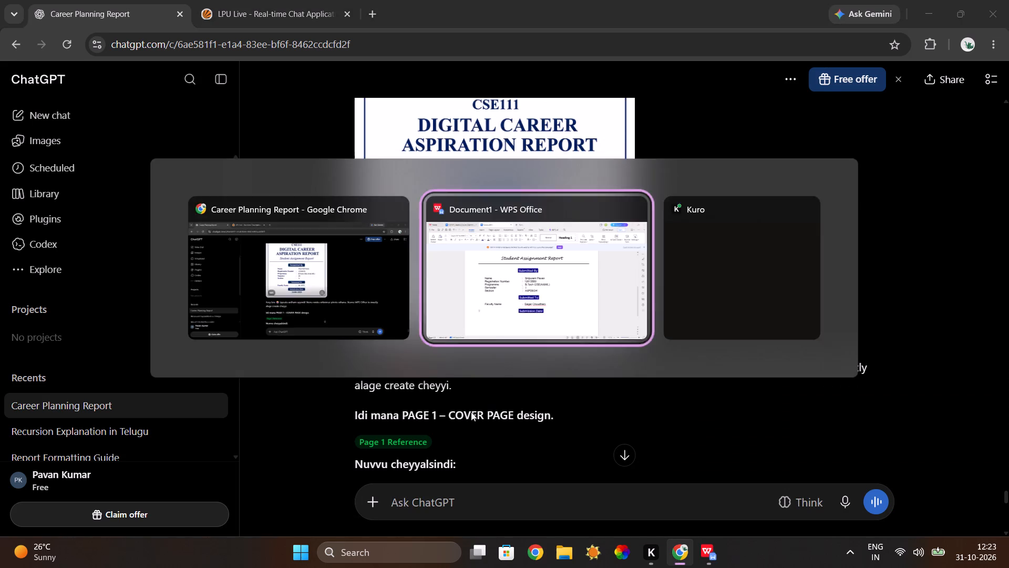
Widen the Submitted To heading's blue background with two more trailing spaces and three more leading spaces.
{"action": "left_click", "coordinate": [512, 349]}
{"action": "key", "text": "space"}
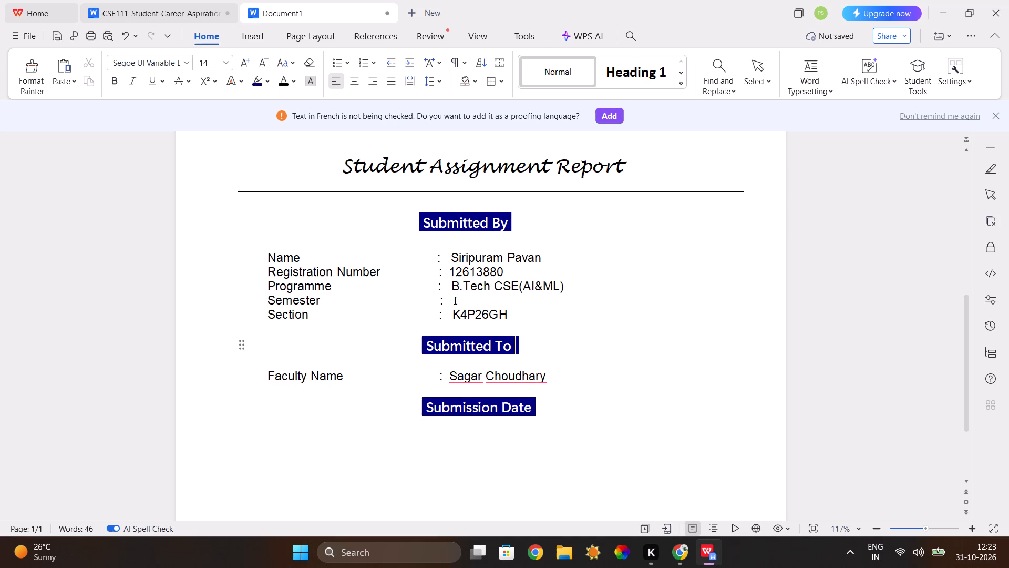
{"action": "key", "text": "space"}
{"action": "left_click", "coordinate": [428, 344]}
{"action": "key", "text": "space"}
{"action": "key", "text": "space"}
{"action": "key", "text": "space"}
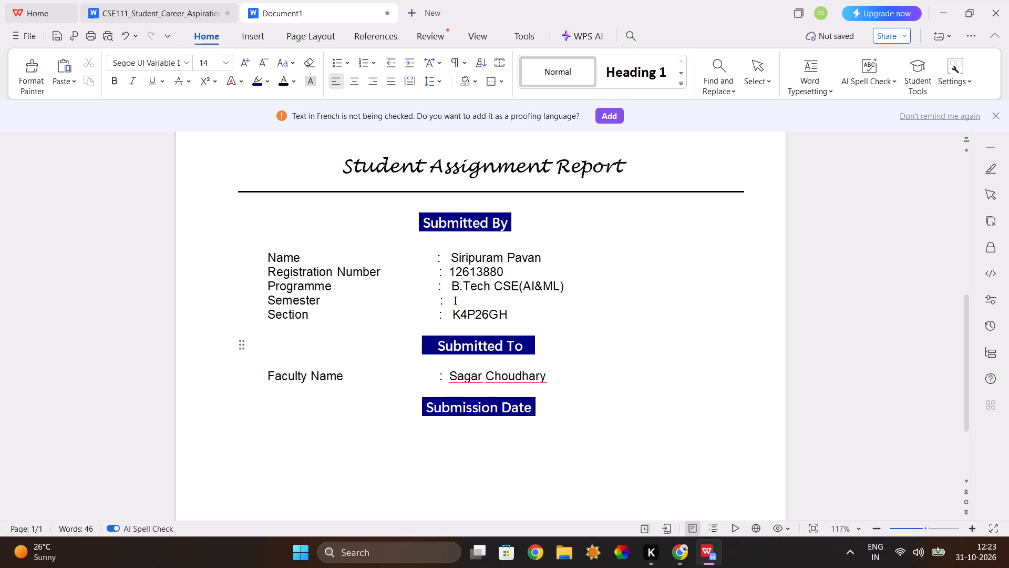
Add three more highlighted leading spaces before the text of the Submission Date heading.
{"action": "left_click", "coordinate": [426, 410]}
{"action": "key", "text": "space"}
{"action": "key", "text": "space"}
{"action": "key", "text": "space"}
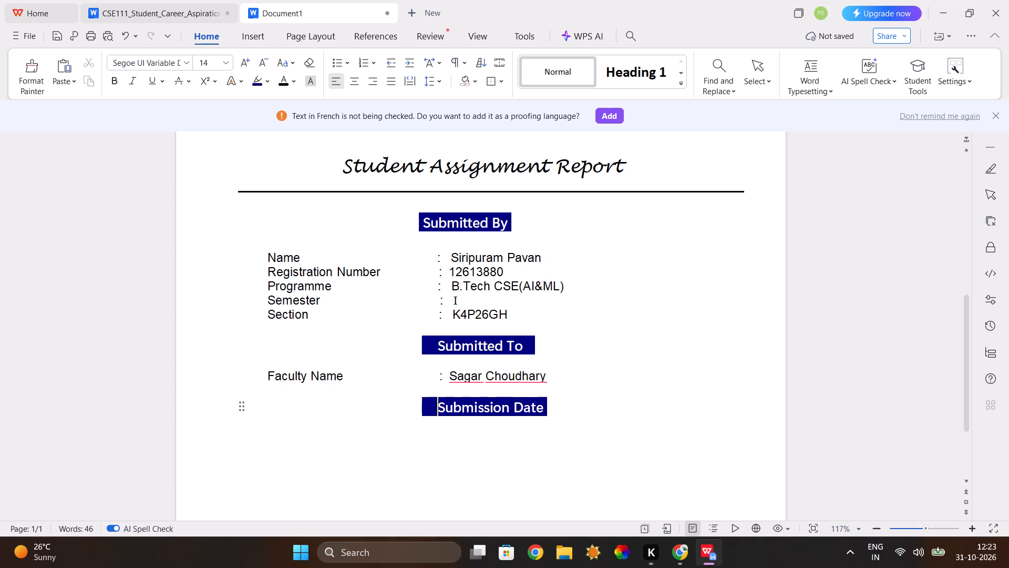
Widen the Submission Date heading's blue background with three highlighted trailing spaces.
{"action": "left_click", "coordinate": [541, 408]}
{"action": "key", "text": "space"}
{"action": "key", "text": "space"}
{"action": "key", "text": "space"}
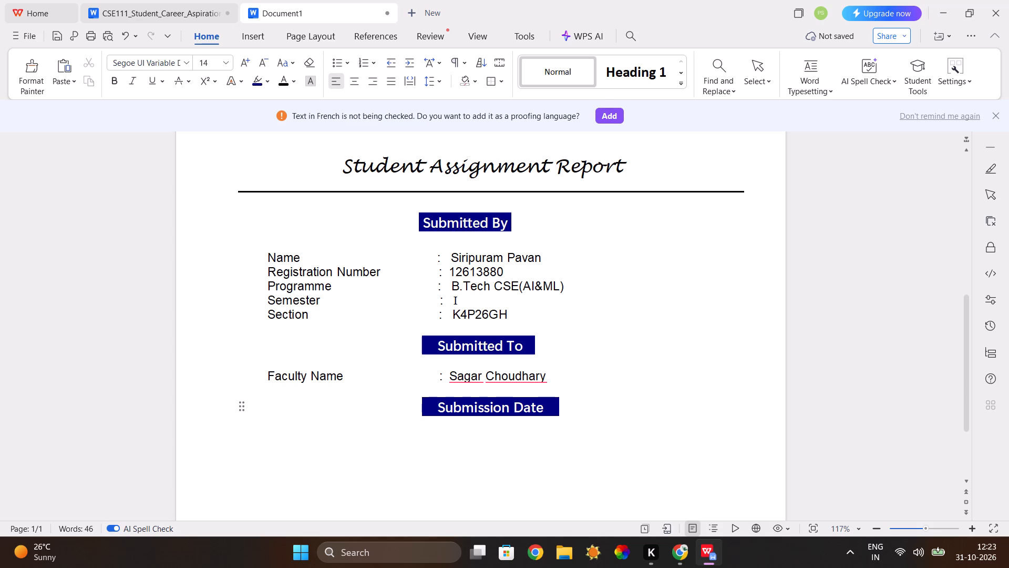
Widen the Submitted By heading's blue background with three more leading spaces and three more trailing spaces.
{"action": "left_click", "coordinate": [420, 224]}
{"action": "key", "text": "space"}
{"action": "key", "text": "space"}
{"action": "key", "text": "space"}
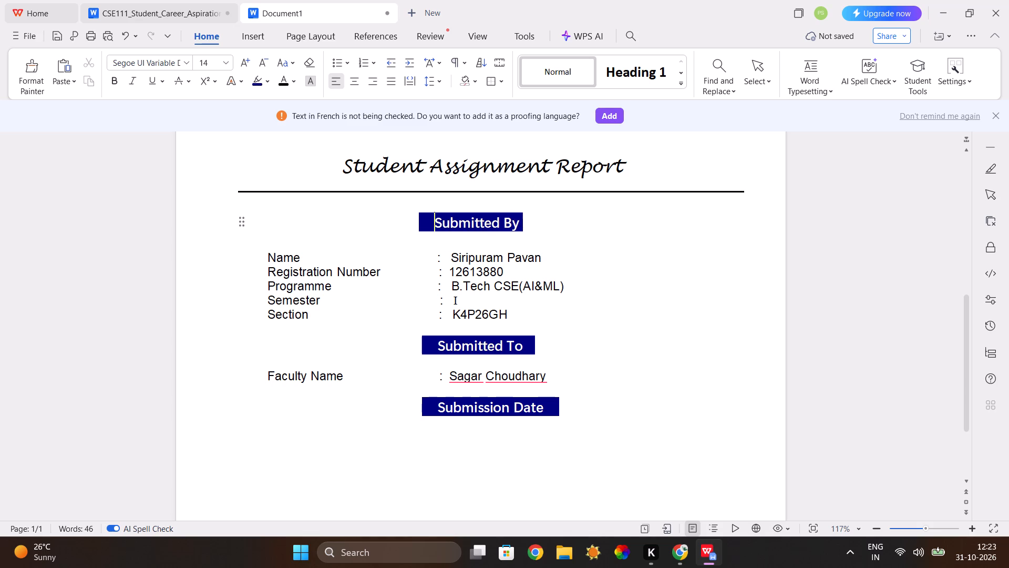
{"action": "left_click", "coordinate": [519, 221]}
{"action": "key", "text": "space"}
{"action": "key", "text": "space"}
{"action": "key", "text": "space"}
Switch to the ChatGPT conversation in Chrome and review the cover page reference's lower part and its accompanying instructions.
{"action": "left_click", "coordinate": [570, 412]}
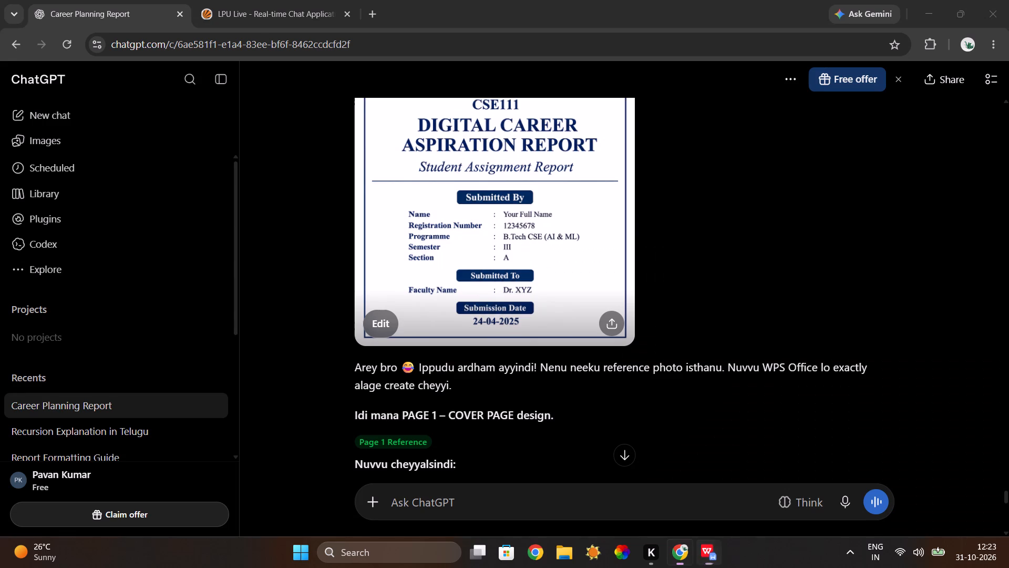
{"action": "scroll", "coordinate": [532, 439], "scroll_direction": "down", "scroll_amount": 2}
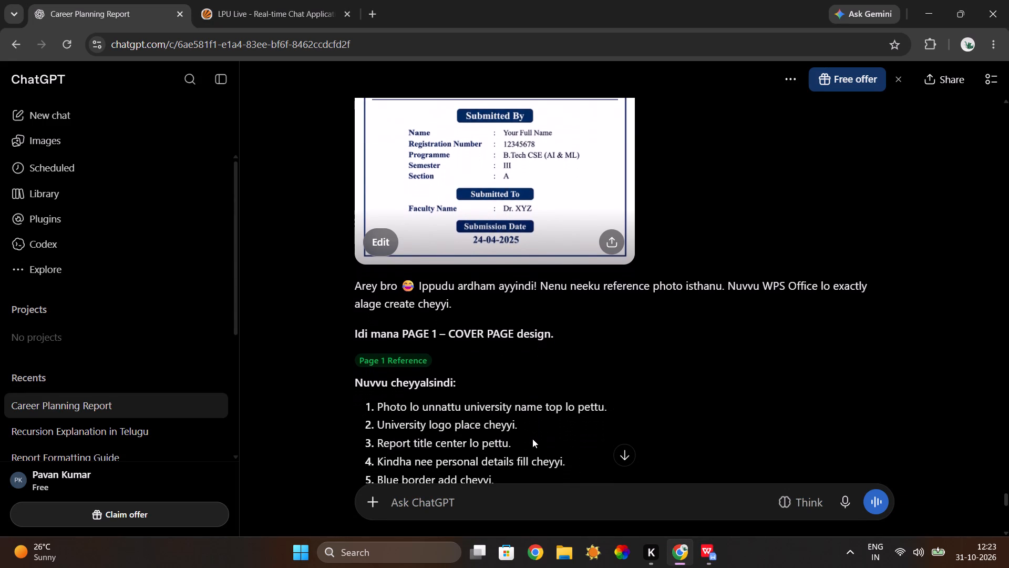
{"action": "scroll", "coordinate": [532, 439], "scroll_direction": "down", "scroll_amount": 2}
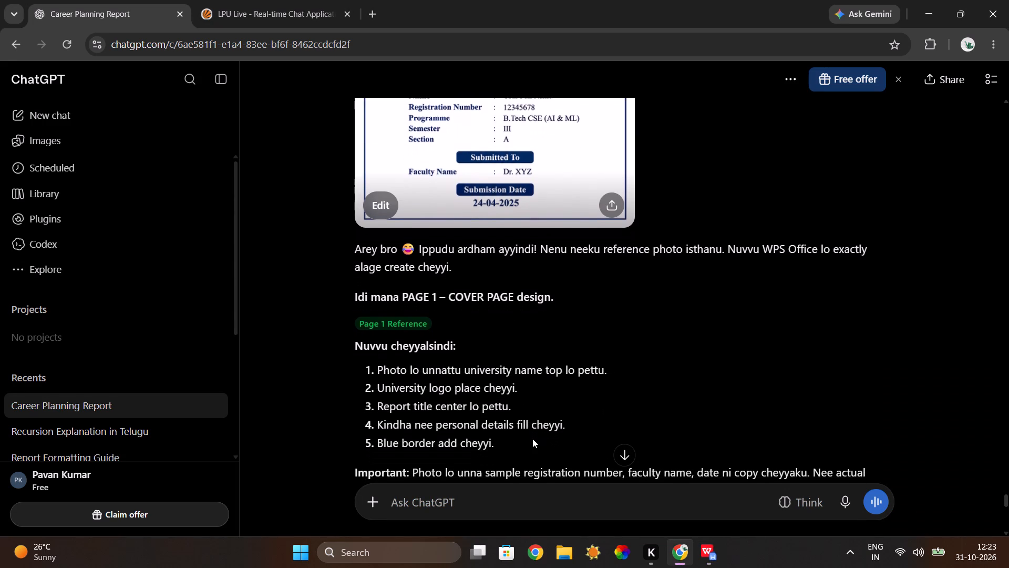
{"action": "scroll", "coordinate": [532, 439], "scroll_direction": "down", "scroll_amount": 1}
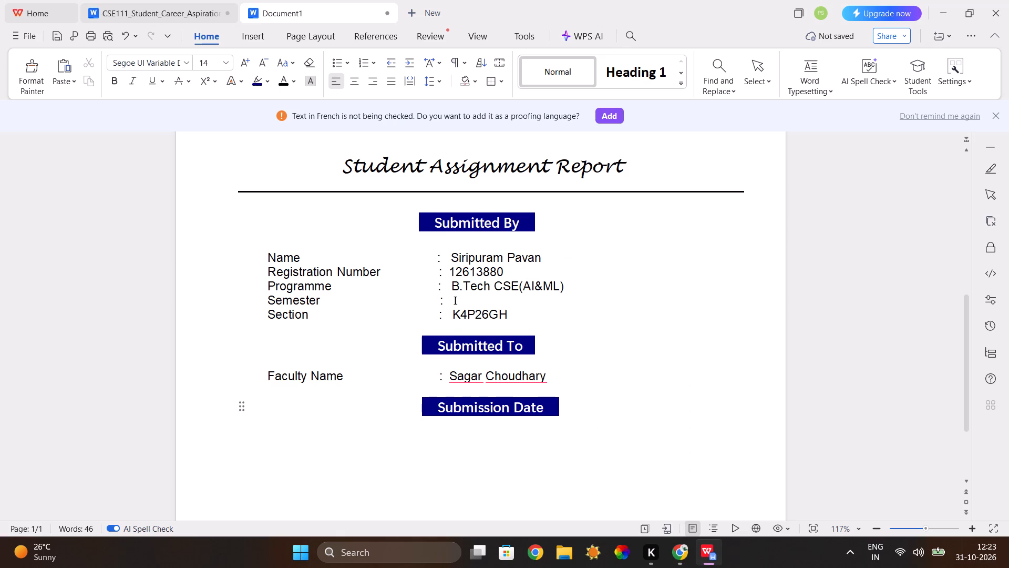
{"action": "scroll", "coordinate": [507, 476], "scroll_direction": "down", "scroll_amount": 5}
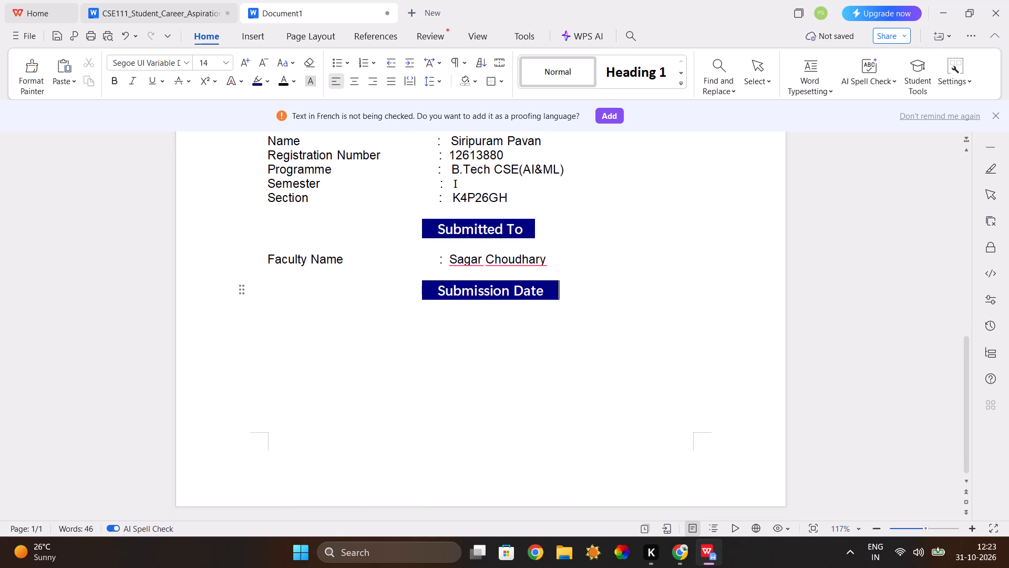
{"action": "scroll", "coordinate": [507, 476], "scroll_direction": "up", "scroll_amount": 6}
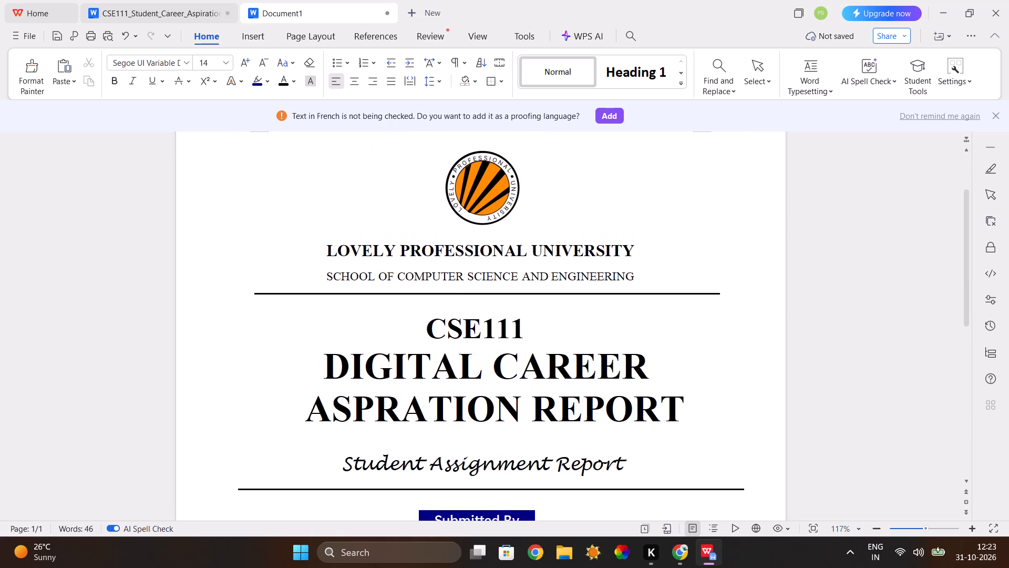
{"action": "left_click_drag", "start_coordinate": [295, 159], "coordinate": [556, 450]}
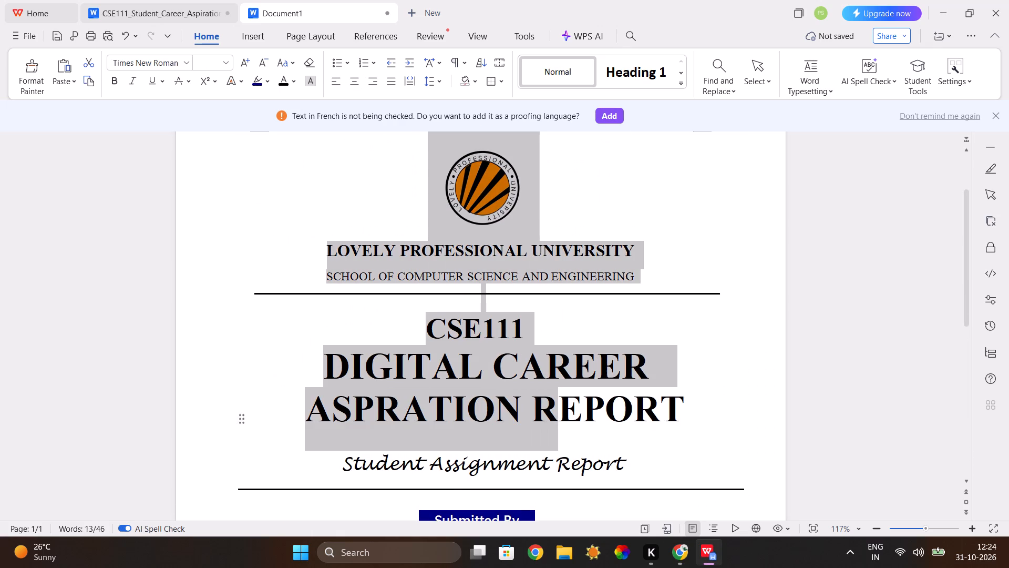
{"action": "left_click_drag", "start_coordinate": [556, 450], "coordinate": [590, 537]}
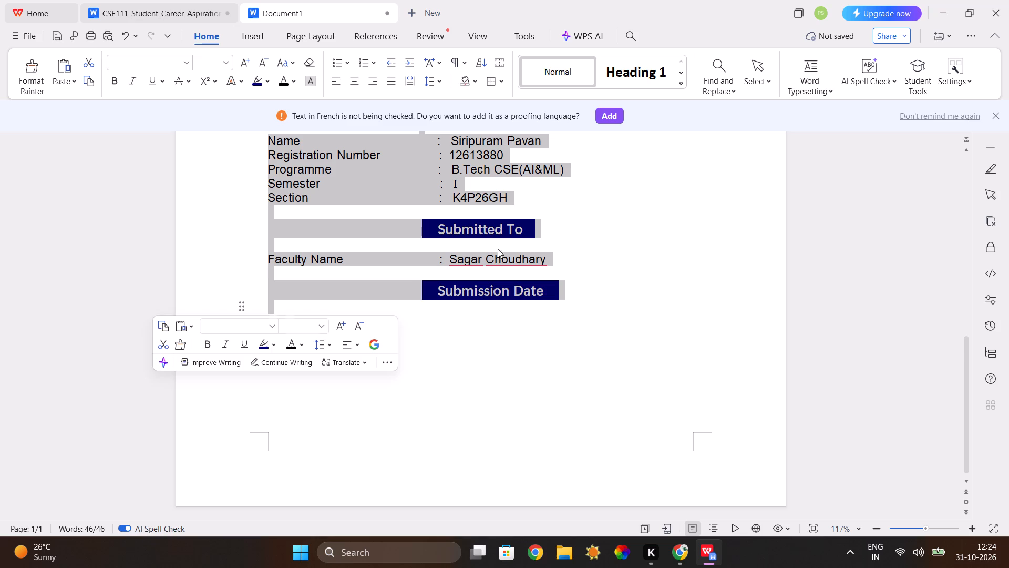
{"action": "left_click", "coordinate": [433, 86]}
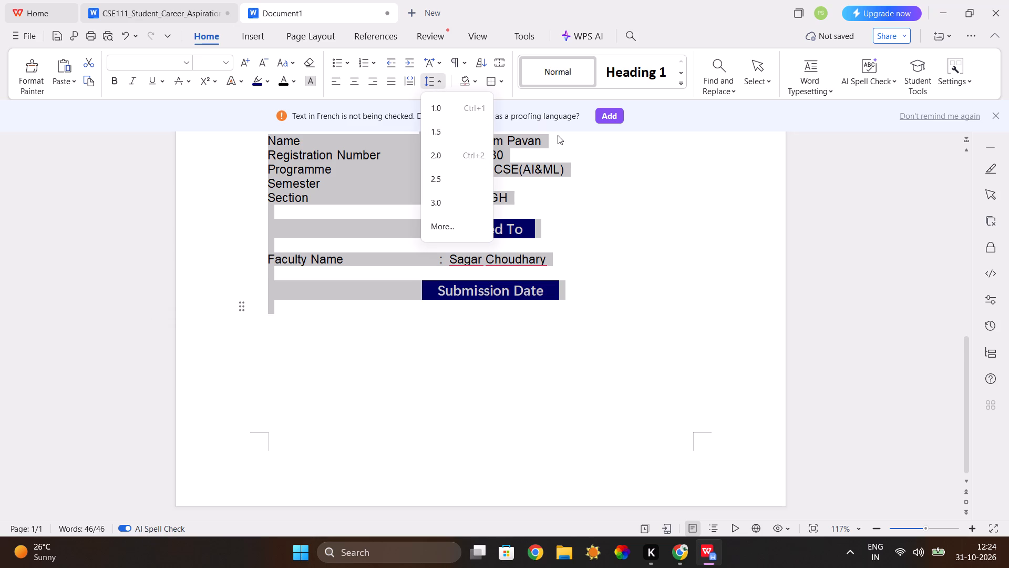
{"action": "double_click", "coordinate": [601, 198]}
Set the line spacing of the five Submitted By detail lines, from Name to Section, to 2.0.
{"action": "scroll", "coordinate": [601, 198], "scroll_direction": "up", "scroll_amount": 4}
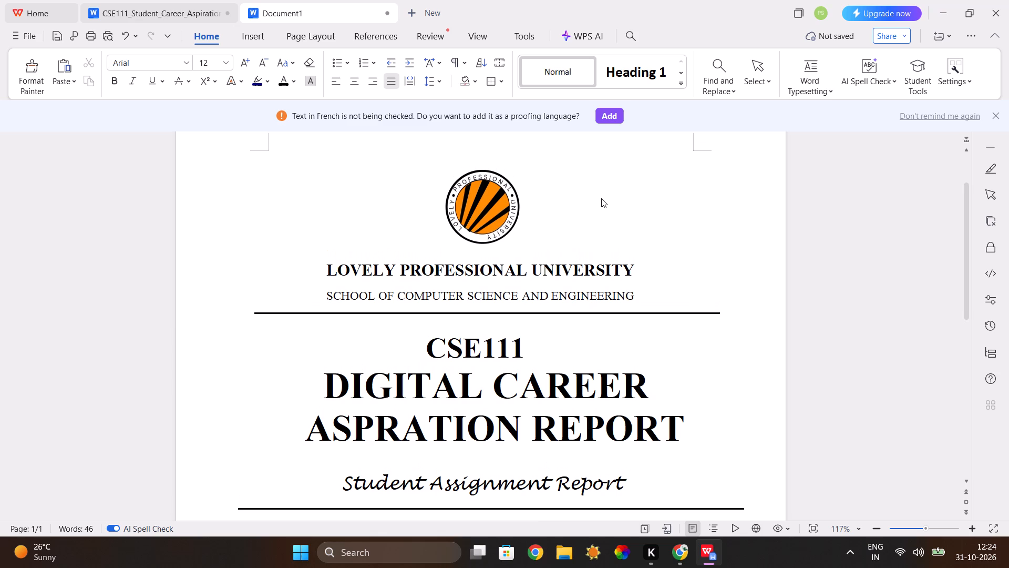
{"action": "scroll", "coordinate": [601, 198], "scroll_direction": "down", "scroll_amount": 6}
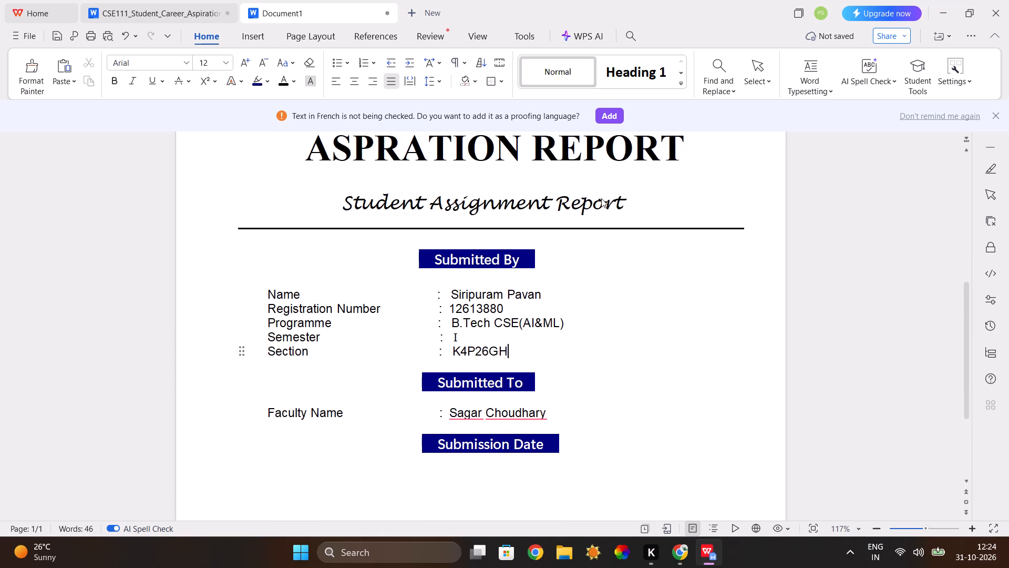
{"action": "scroll", "coordinate": [601, 198], "scroll_direction": "down", "scroll_amount": 3}
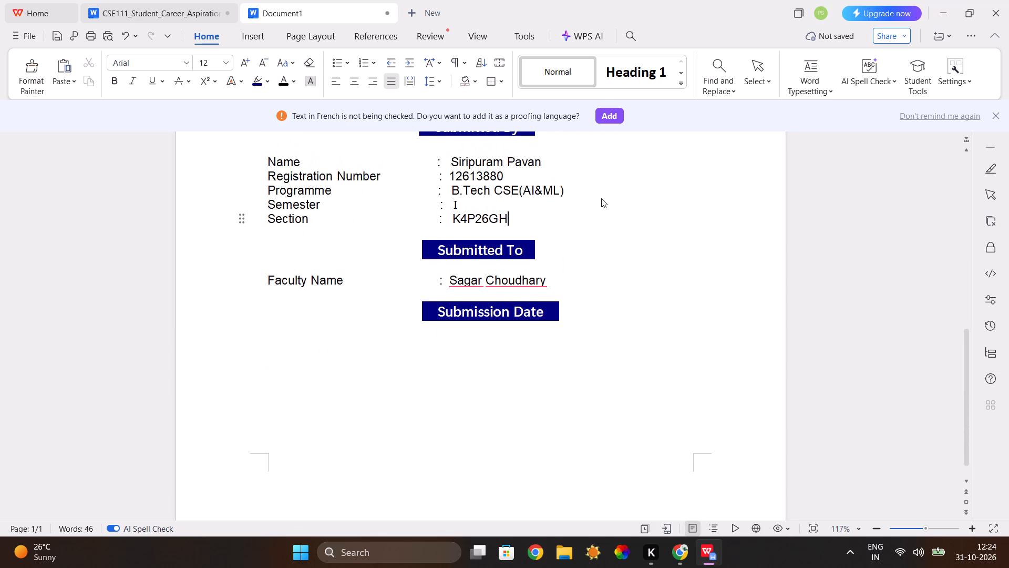
{"action": "scroll", "coordinate": [601, 198], "scroll_direction": "down", "scroll_amount": 1}
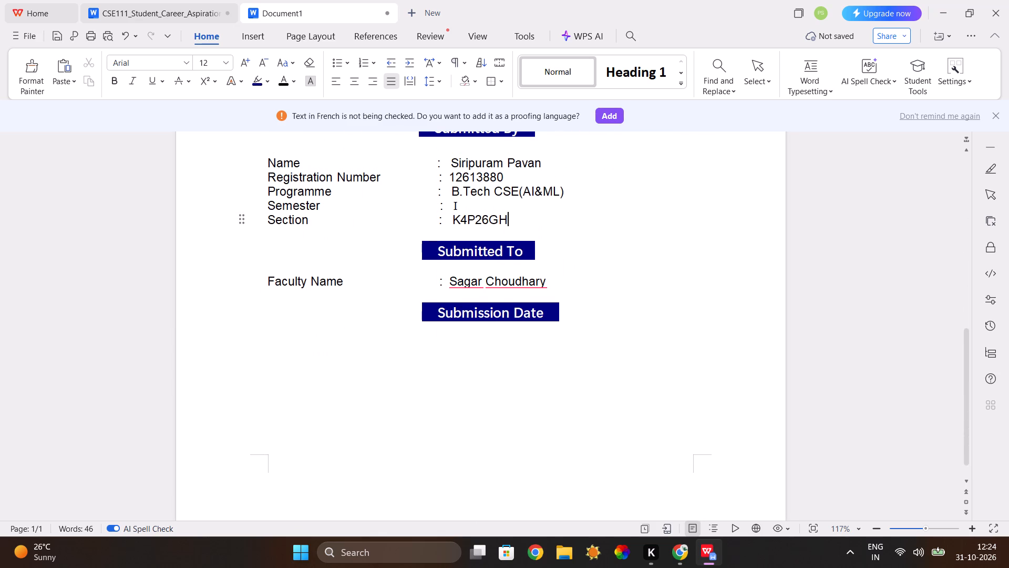
{"action": "left_click_drag", "start_coordinate": [269, 162], "coordinate": [516, 219]}
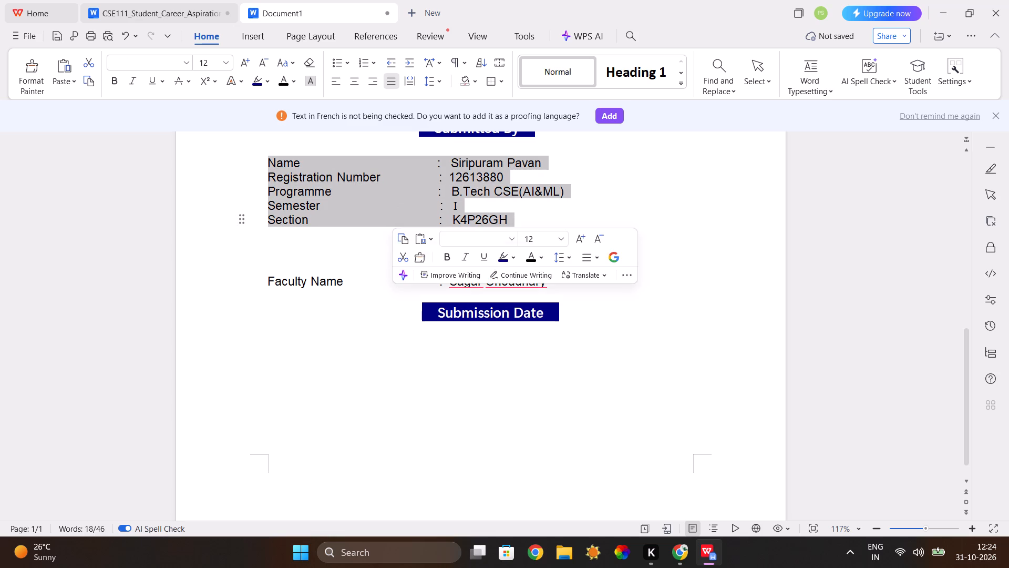
{"action": "left_click", "coordinate": [430, 82]}
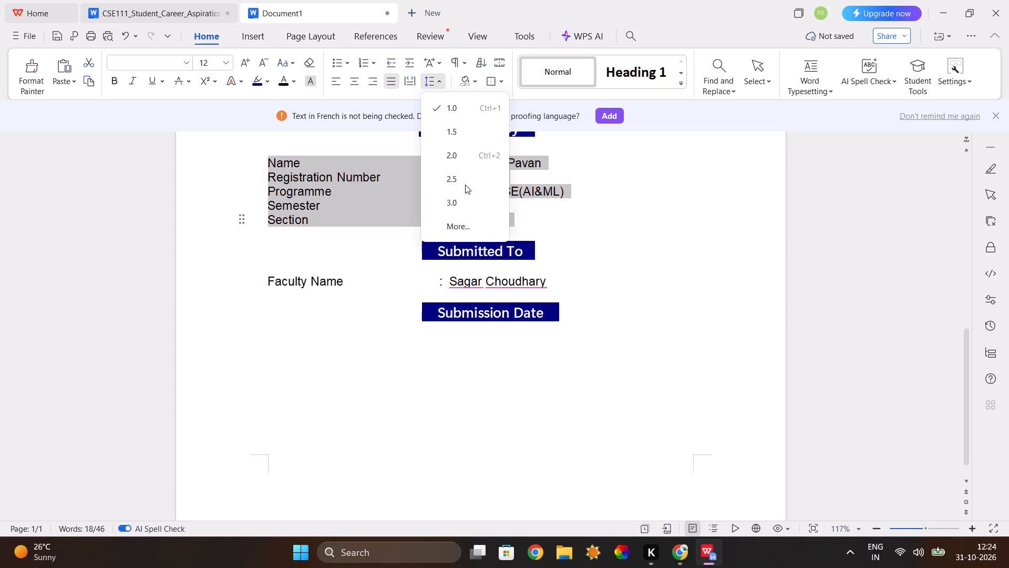
{"action": "left_click", "coordinate": [462, 159]}
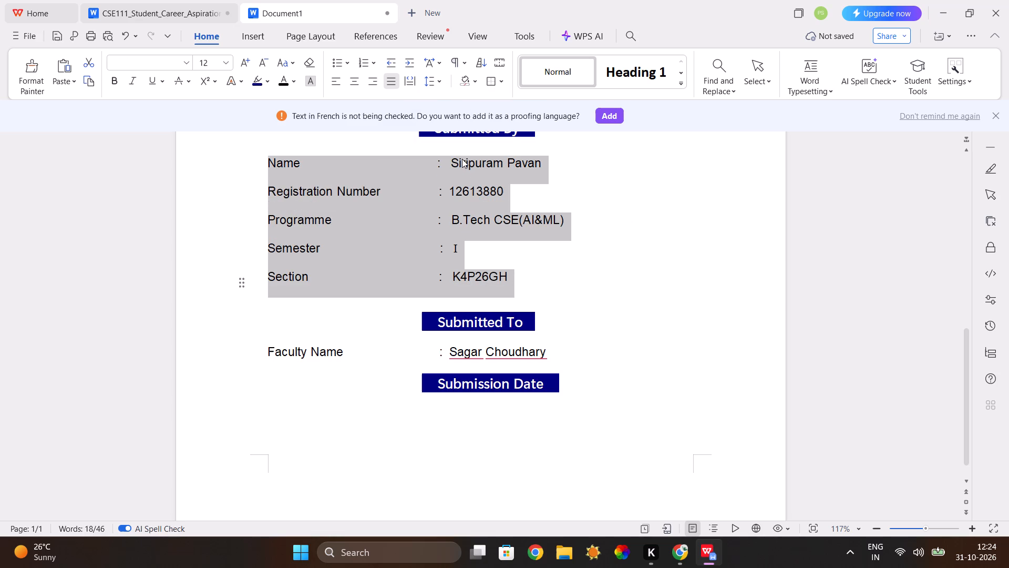
{"action": "left_click", "coordinate": [523, 281]}
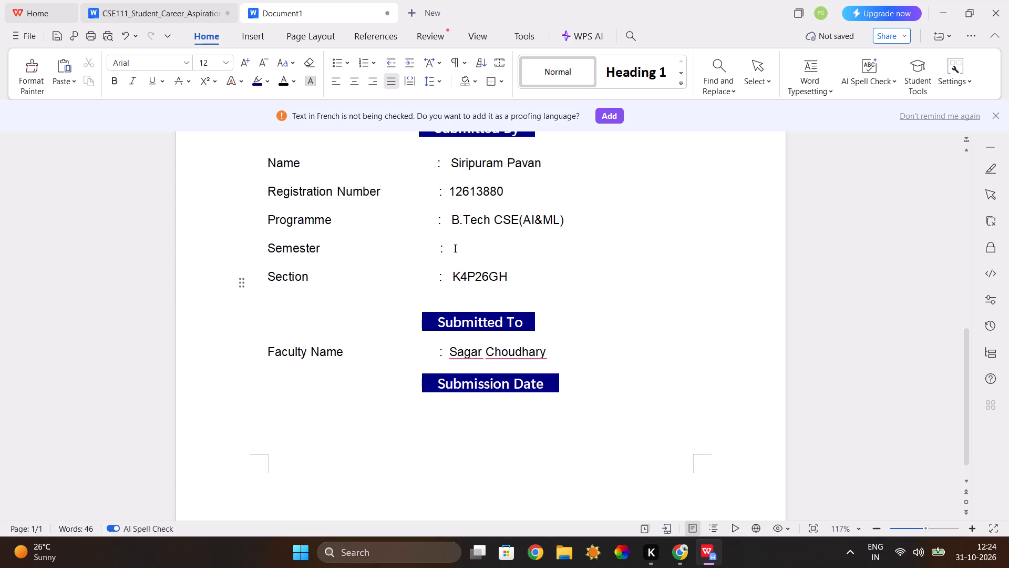
Give the block from the Submitted To heading through the Submission Date heading the same 2.0 line spacing as the detail lines.
{"action": "left_click_drag", "start_coordinate": [372, 310], "coordinate": [545, 421]}
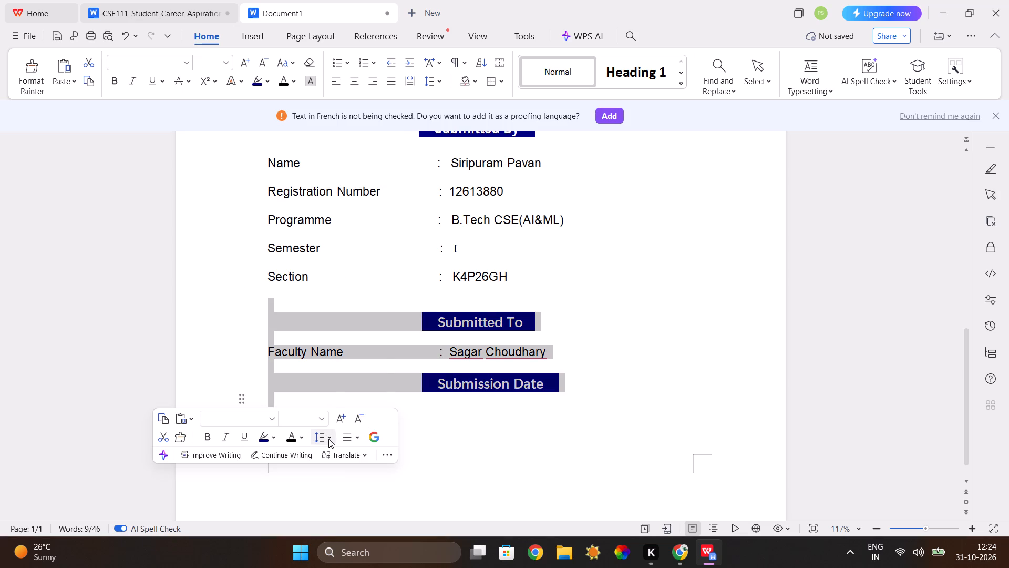
{"action": "left_click", "coordinate": [328, 439]}
{"action": "left_click", "coordinate": [360, 346]}
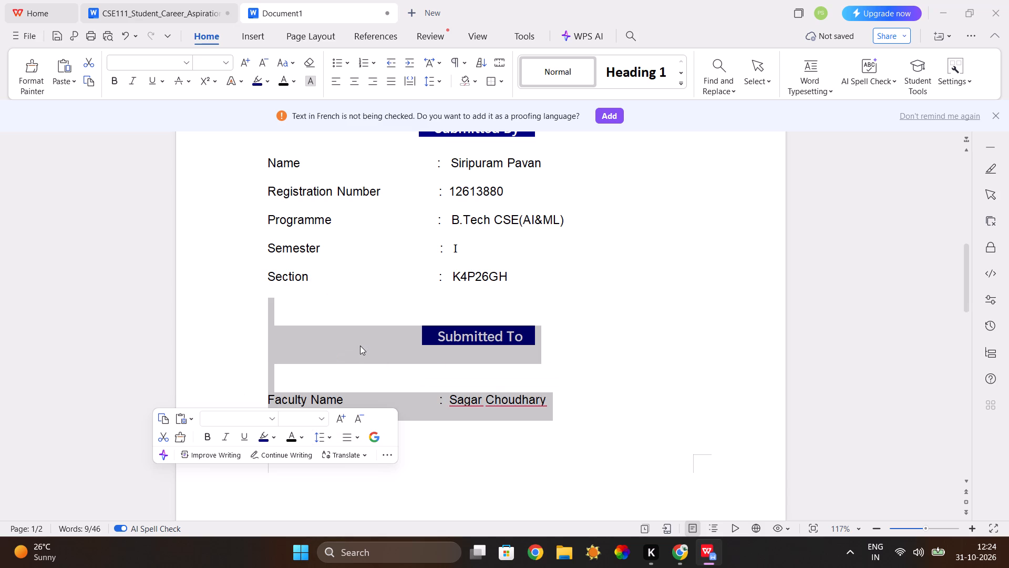
{"action": "left_click", "coordinate": [461, 471]}
{"action": "scroll", "coordinate": [461, 471], "scroll_direction": "down", "scroll_amount": 1}
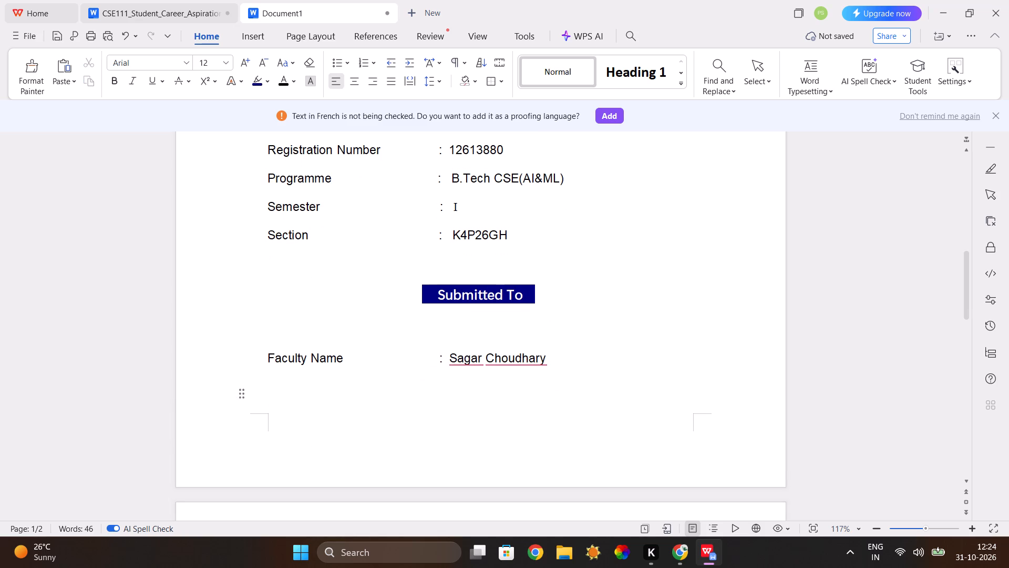
{"action": "scroll", "coordinate": [461, 471], "scroll_direction": "down", "scroll_amount": 1}
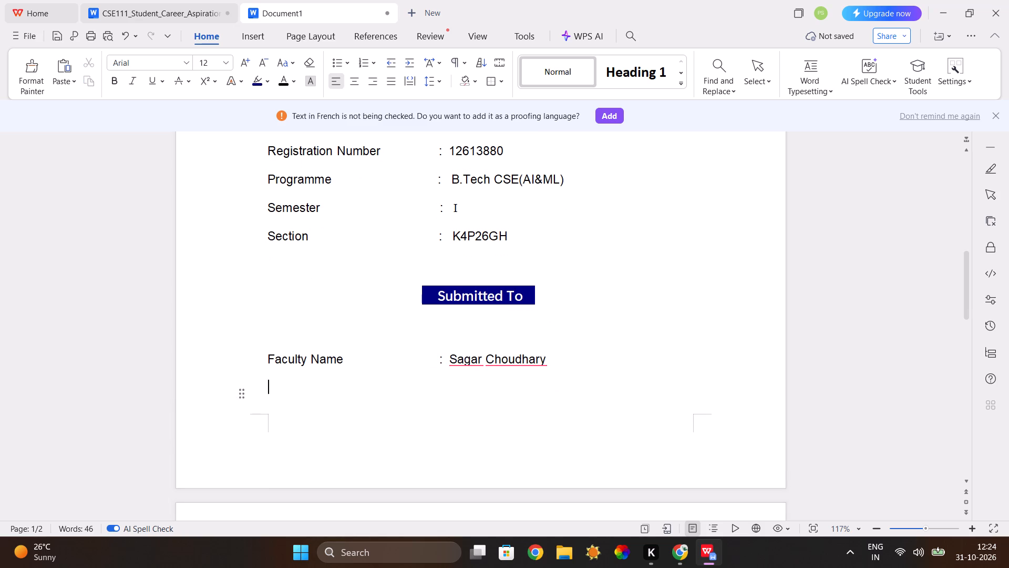
Make the whole Faculty Name line bold and set its font to the theme's Calibri body font.
{"action": "scroll", "coordinate": [479, 279], "scroll_direction": "up", "scroll_amount": 2}
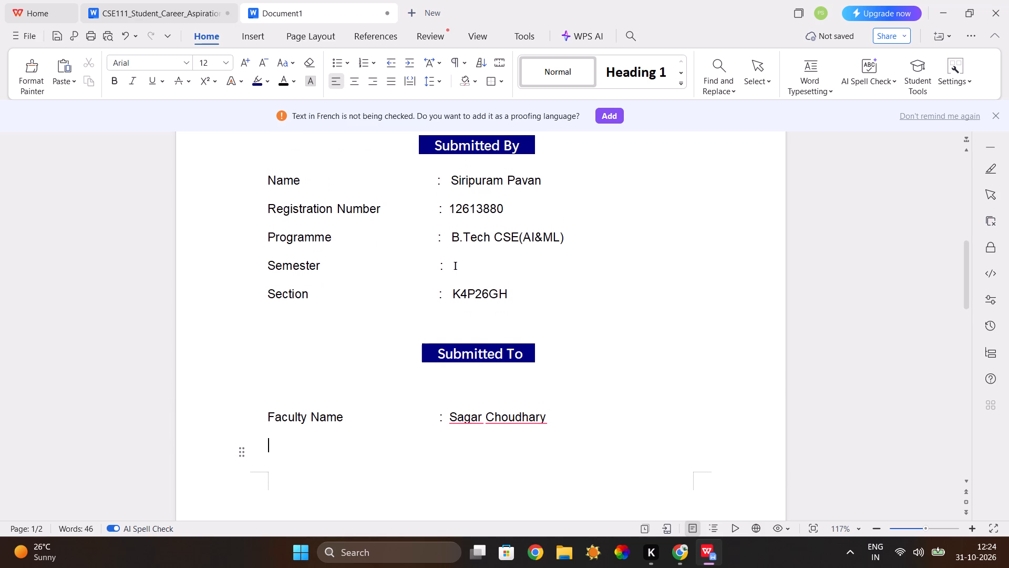
{"action": "left_click_drag", "start_coordinate": [267, 415], "coordinate": [550, 415]}
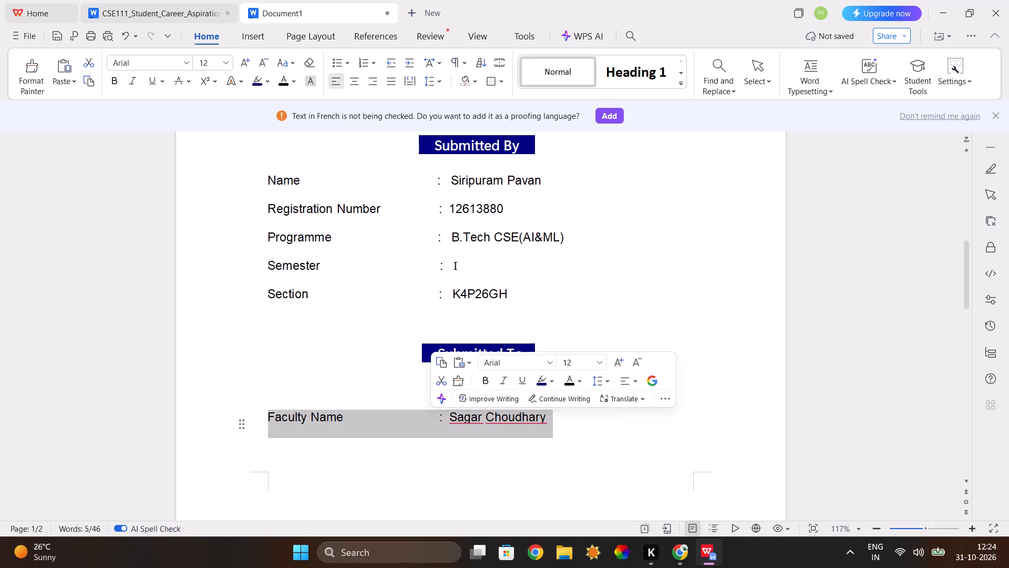
{"action": "left_click", "coordinate": [486, 379]}
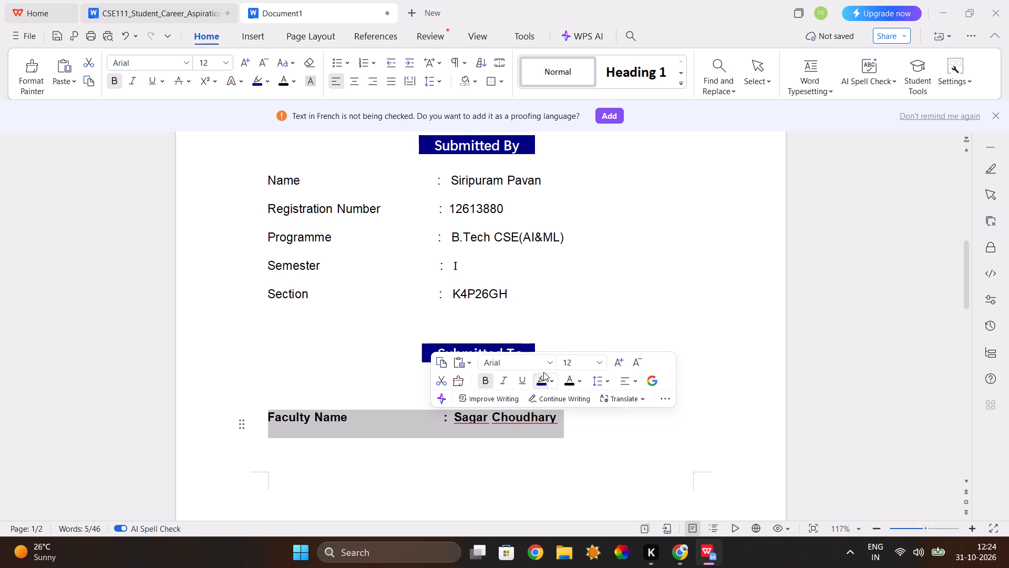
{"action": "left_click", "coordinate": [552, 361]}
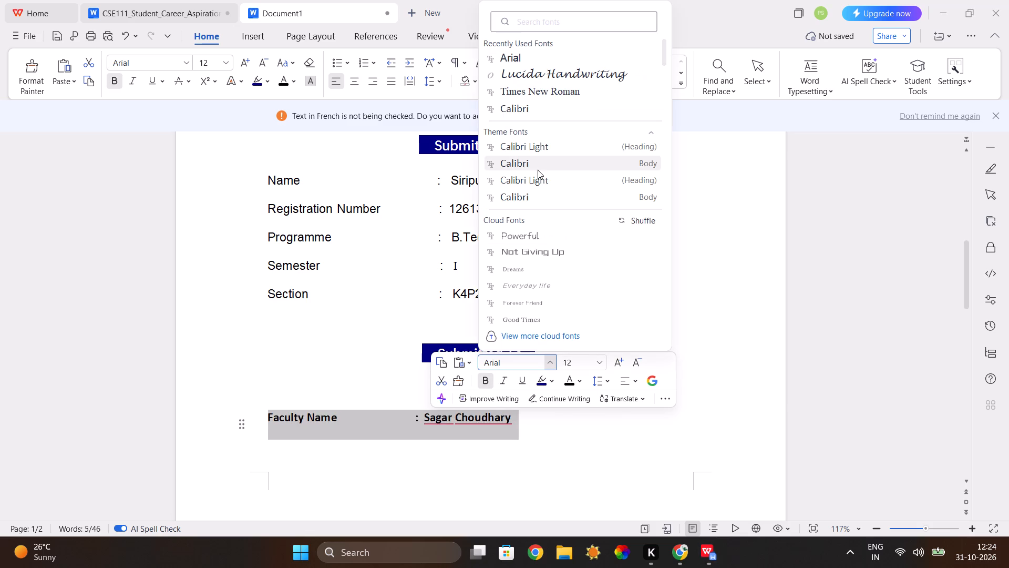
{"action": "left_click", "coordinate": [535, 198]}
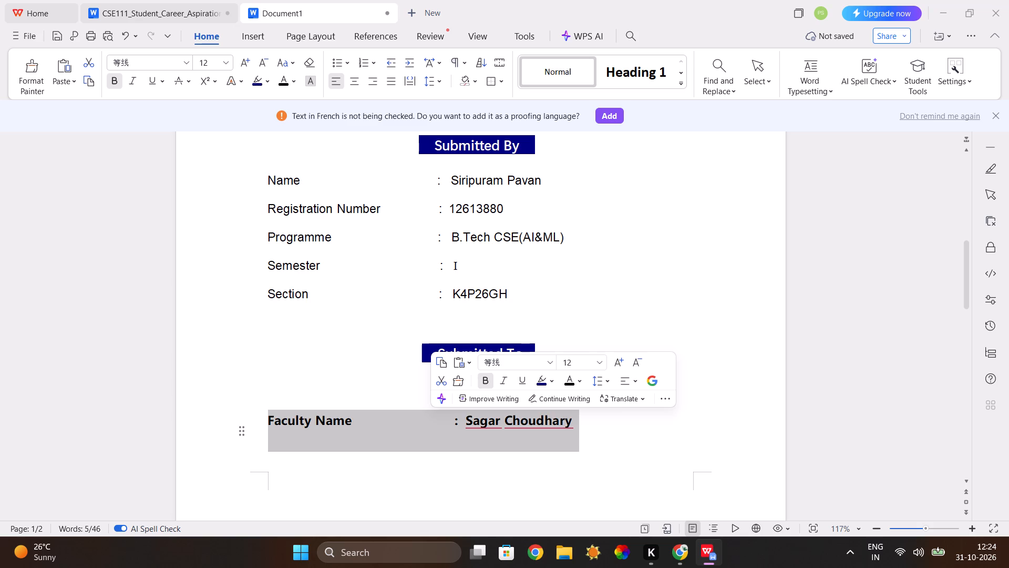
{"action": "left_click", "coordinate": [603, 296]}
Examine the cover page layout from the university logo down to the Faculty Name line and the page break.
{"action": "scroll", "coordinate": [603, 296], "scroll_direction": "down", "scroll_amount": 2}
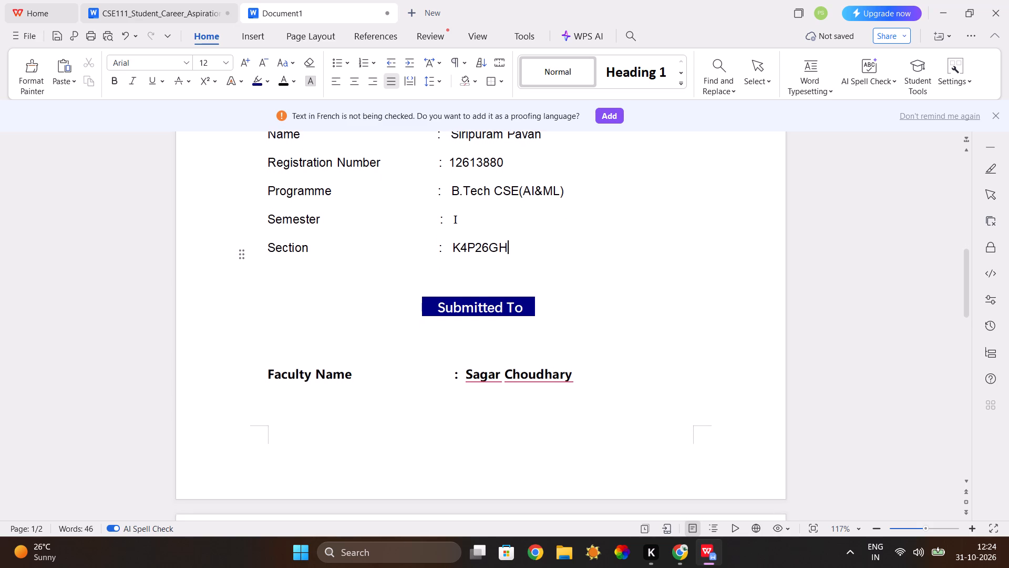
{"action": "scroll", "coordinate": [603, 296], "scroll_direction": "up", "scroll_amount": 2}
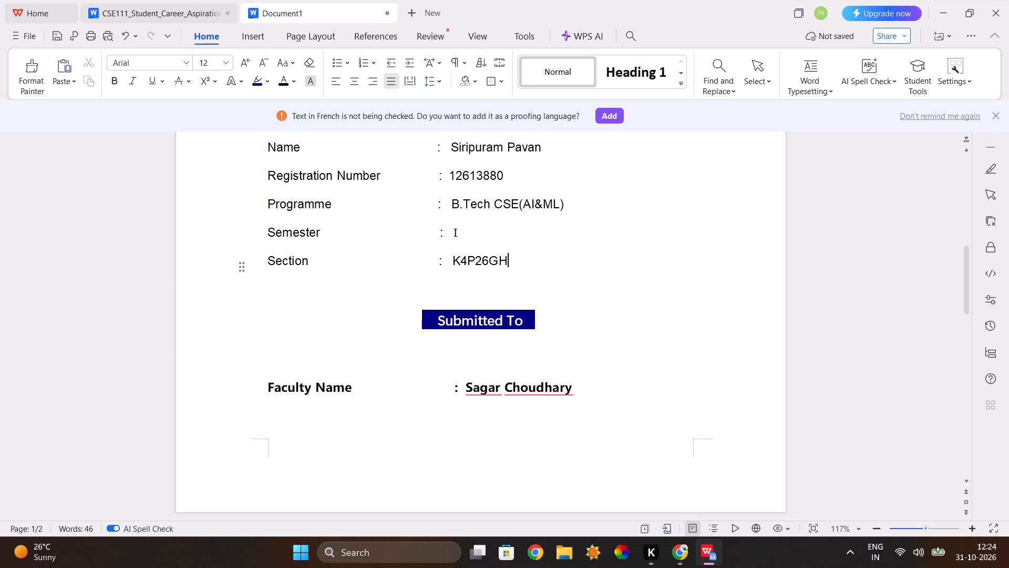
{"action": "scroll", "coordinate": [603, 296], "scroll_direction": "up", "scroll_amount": 4}
{"action": "scroll", "coordinate": [603, 296], "scroll_direction": "down", "scroll_amount": 4}
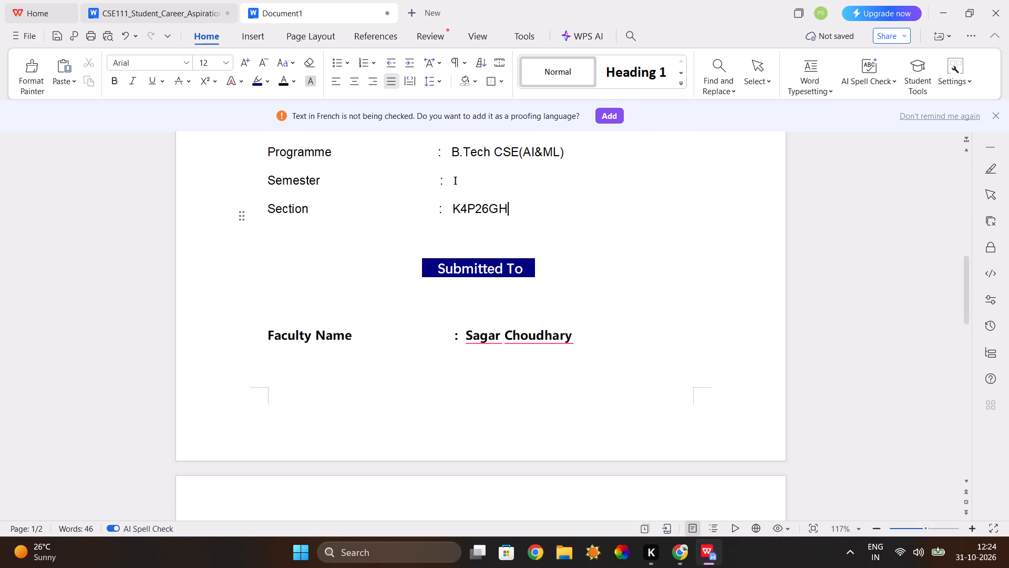
{"action": "scroll", "coordinate": [603, 296], "scroll_direction": "up", "scroll_amount": 6}
{"action": "scroll", "coordinate": [603, 296], "scroll_direction": "down", "scroll_amount": 1}
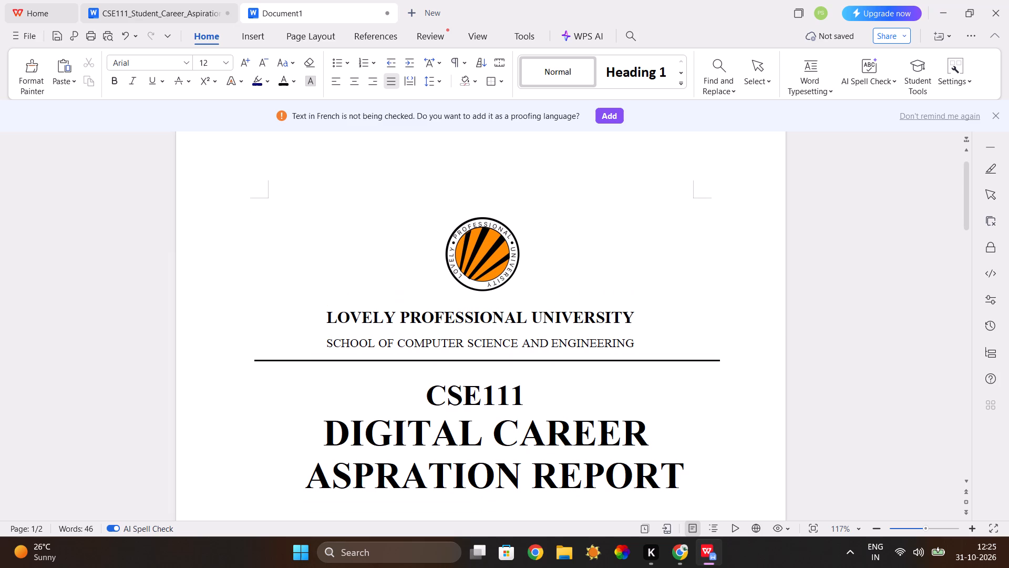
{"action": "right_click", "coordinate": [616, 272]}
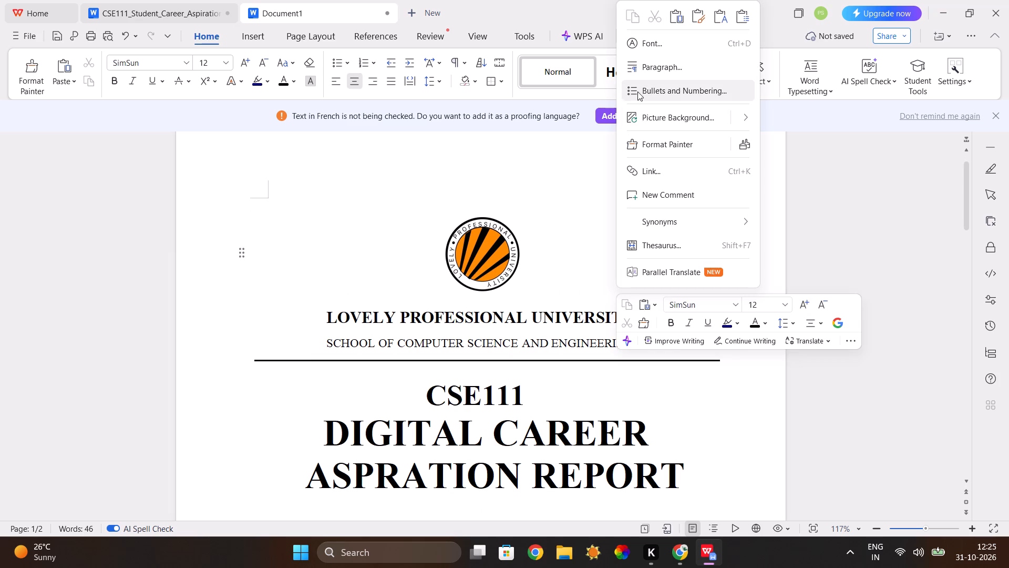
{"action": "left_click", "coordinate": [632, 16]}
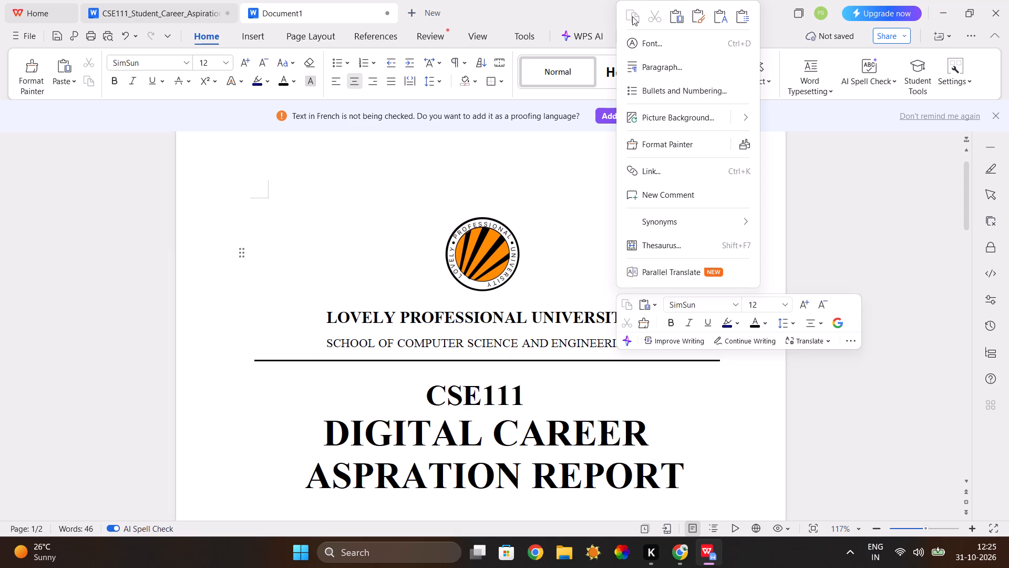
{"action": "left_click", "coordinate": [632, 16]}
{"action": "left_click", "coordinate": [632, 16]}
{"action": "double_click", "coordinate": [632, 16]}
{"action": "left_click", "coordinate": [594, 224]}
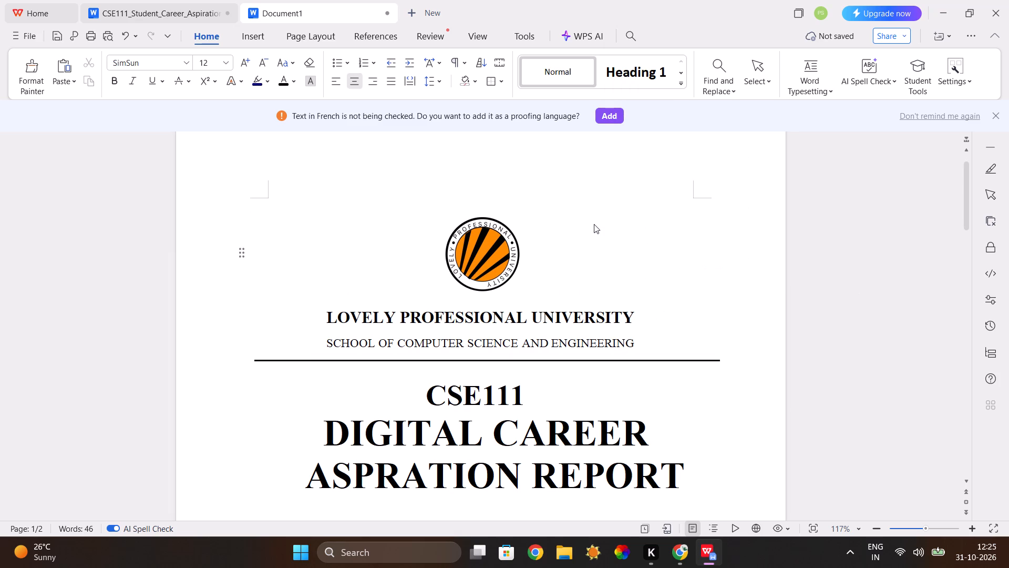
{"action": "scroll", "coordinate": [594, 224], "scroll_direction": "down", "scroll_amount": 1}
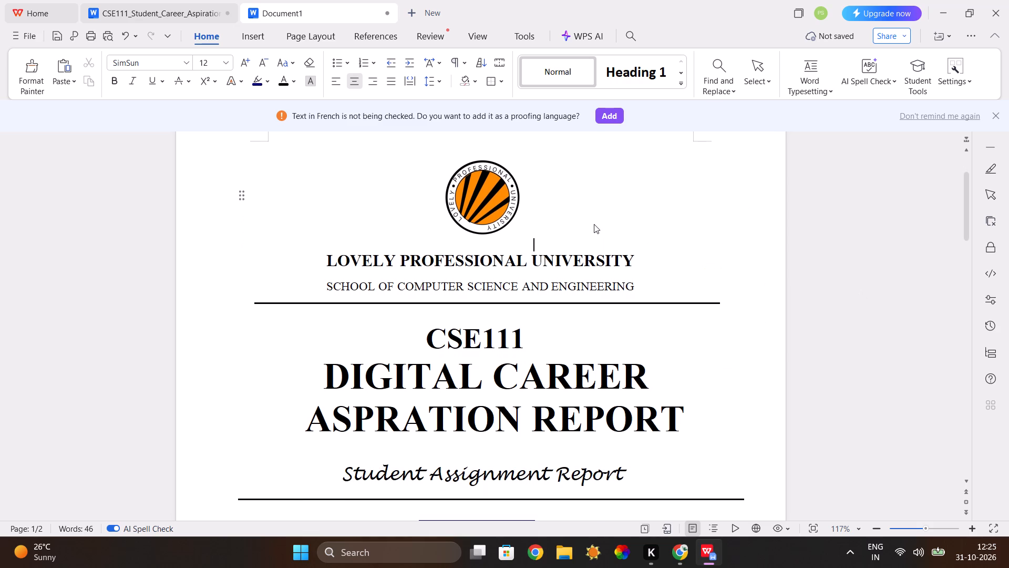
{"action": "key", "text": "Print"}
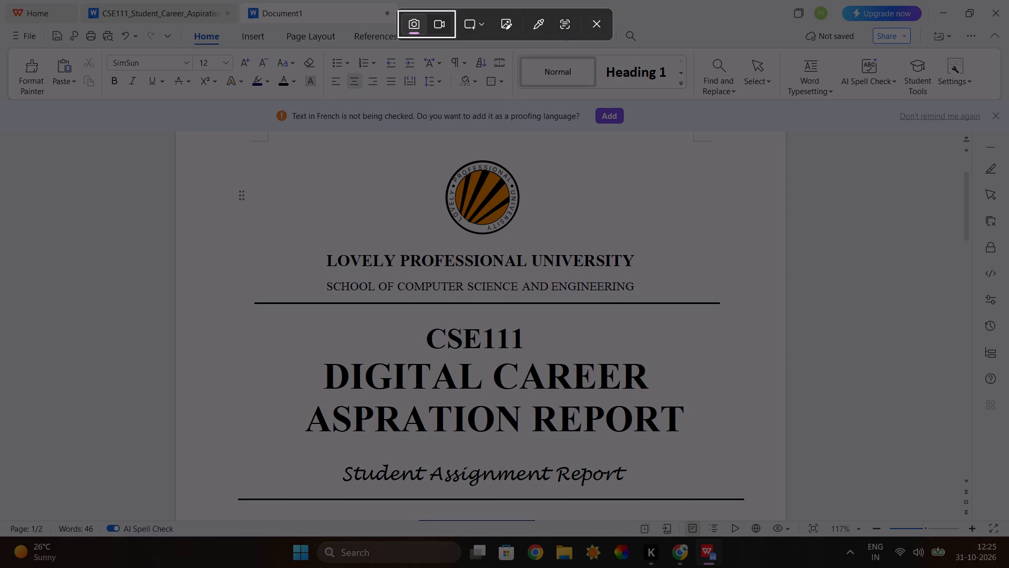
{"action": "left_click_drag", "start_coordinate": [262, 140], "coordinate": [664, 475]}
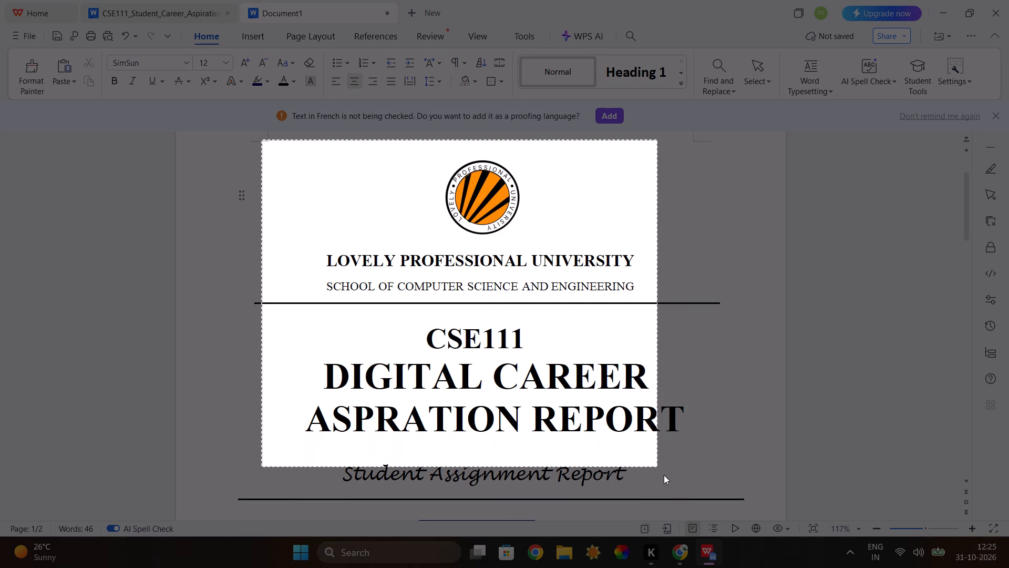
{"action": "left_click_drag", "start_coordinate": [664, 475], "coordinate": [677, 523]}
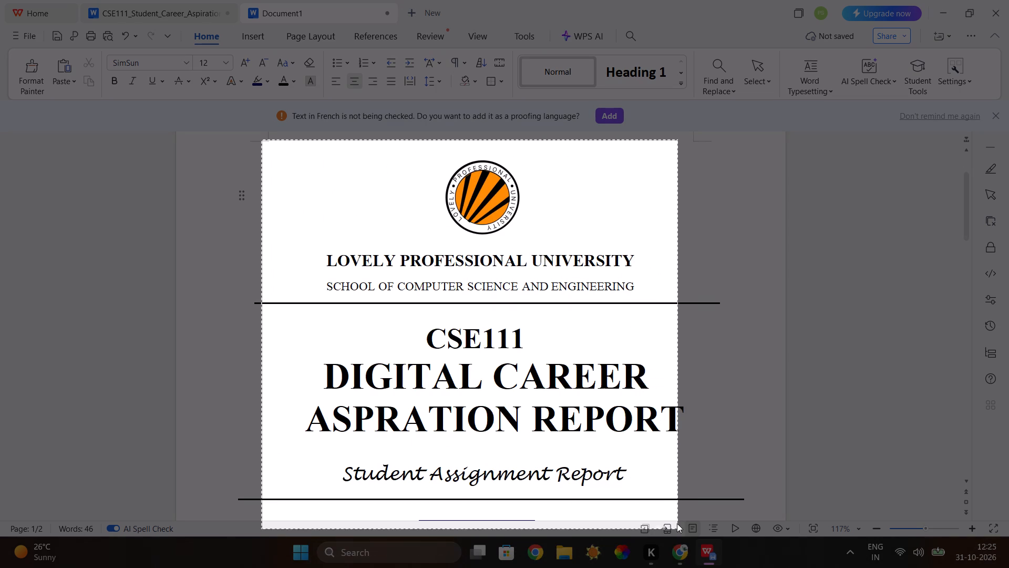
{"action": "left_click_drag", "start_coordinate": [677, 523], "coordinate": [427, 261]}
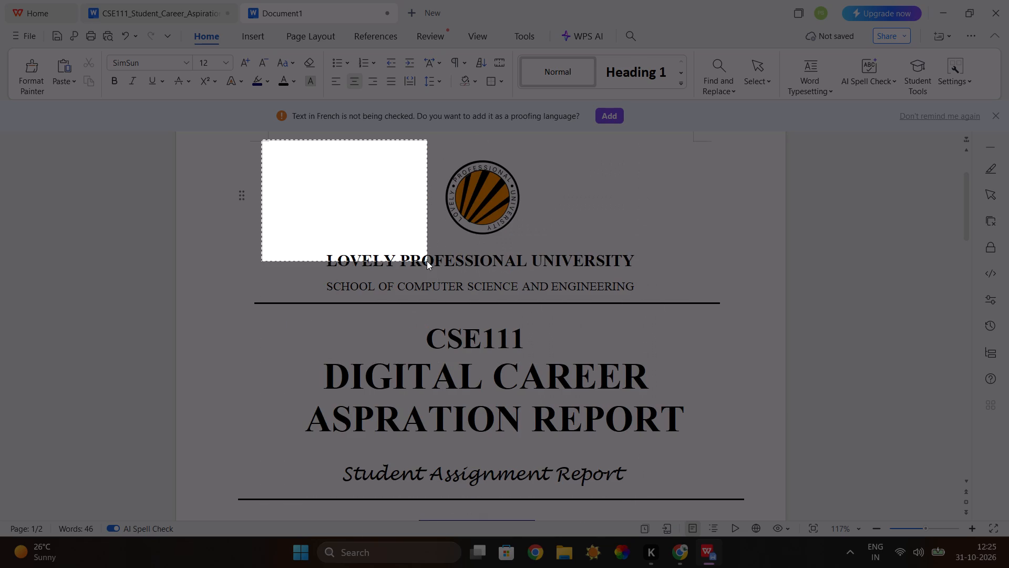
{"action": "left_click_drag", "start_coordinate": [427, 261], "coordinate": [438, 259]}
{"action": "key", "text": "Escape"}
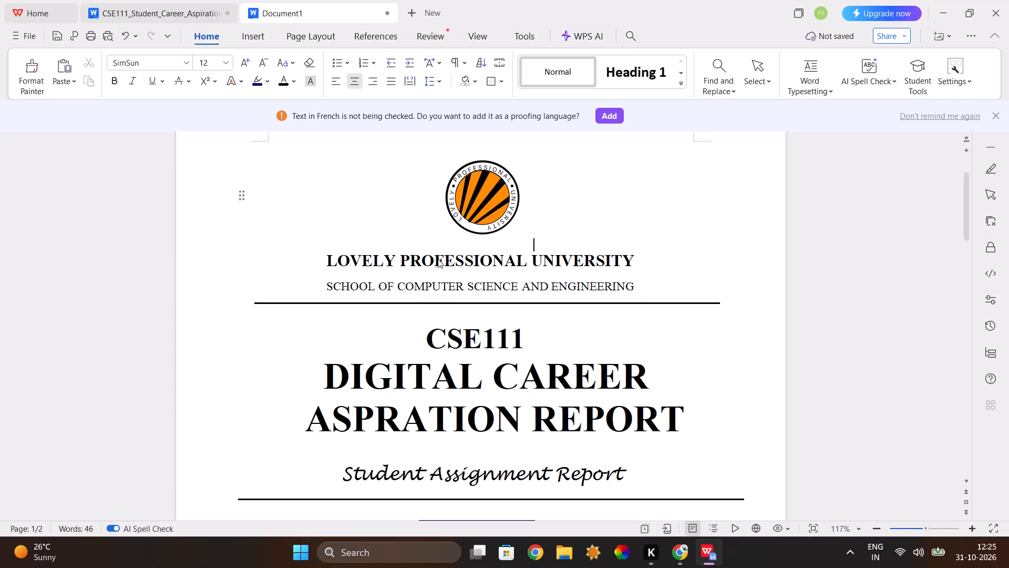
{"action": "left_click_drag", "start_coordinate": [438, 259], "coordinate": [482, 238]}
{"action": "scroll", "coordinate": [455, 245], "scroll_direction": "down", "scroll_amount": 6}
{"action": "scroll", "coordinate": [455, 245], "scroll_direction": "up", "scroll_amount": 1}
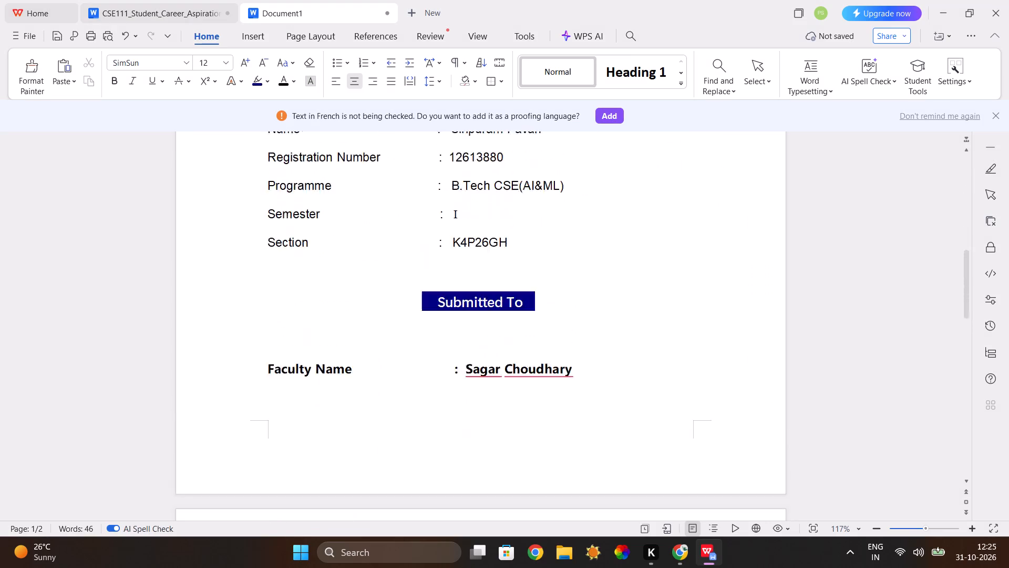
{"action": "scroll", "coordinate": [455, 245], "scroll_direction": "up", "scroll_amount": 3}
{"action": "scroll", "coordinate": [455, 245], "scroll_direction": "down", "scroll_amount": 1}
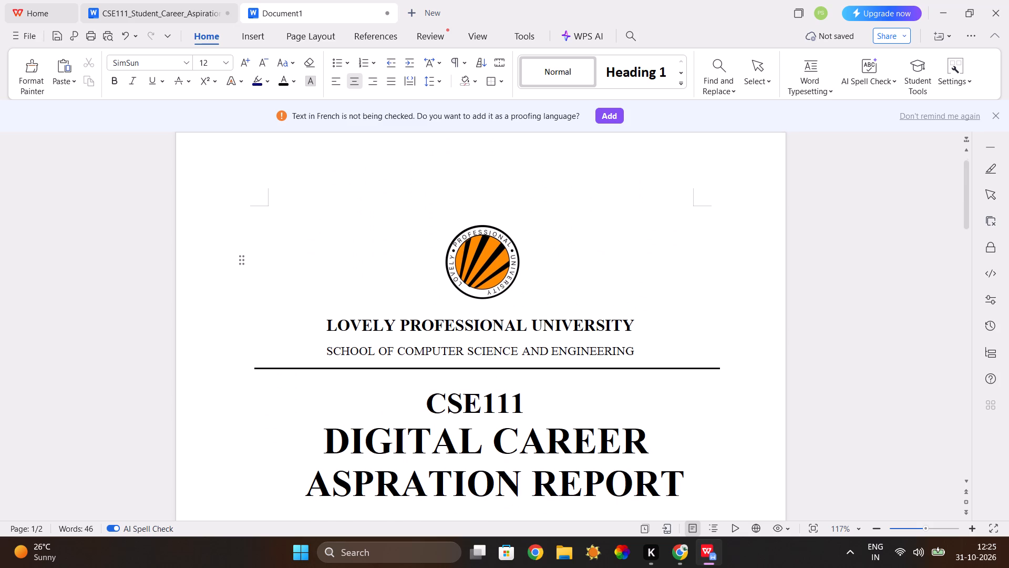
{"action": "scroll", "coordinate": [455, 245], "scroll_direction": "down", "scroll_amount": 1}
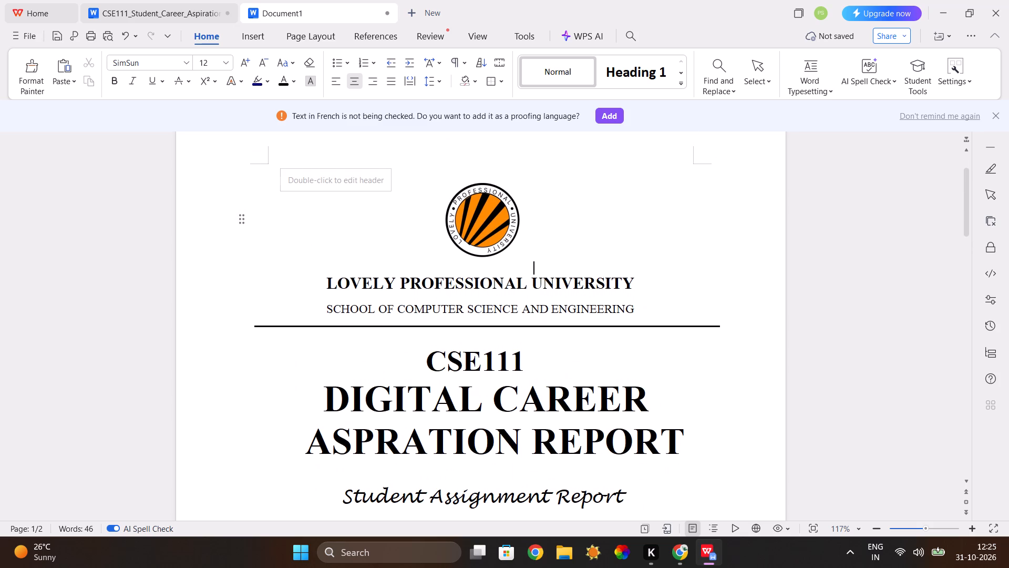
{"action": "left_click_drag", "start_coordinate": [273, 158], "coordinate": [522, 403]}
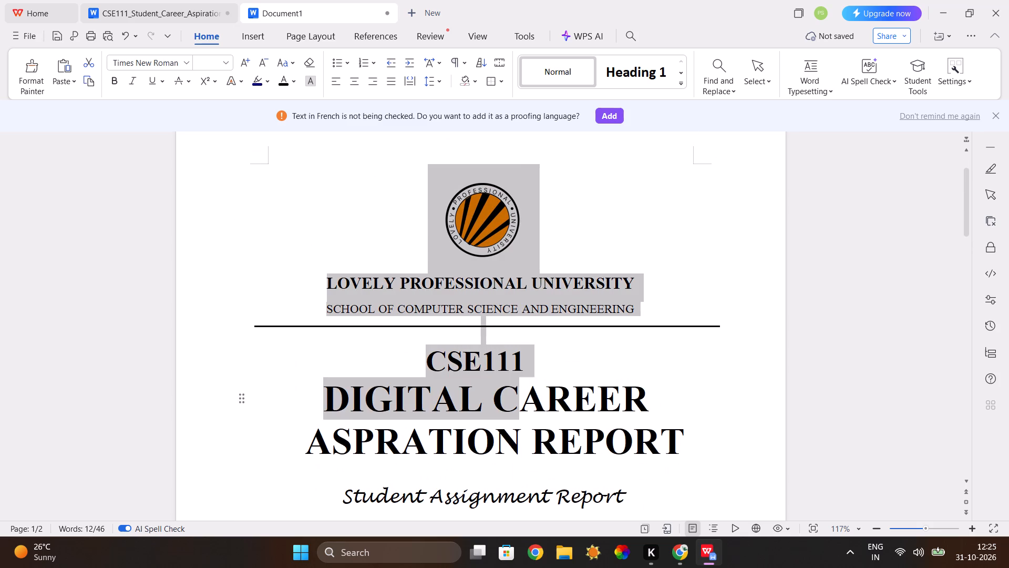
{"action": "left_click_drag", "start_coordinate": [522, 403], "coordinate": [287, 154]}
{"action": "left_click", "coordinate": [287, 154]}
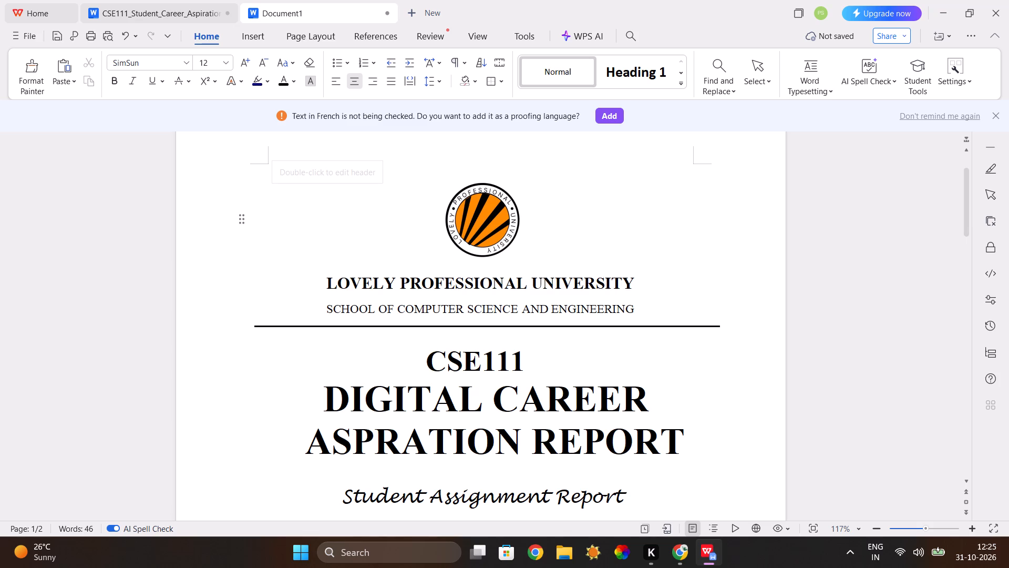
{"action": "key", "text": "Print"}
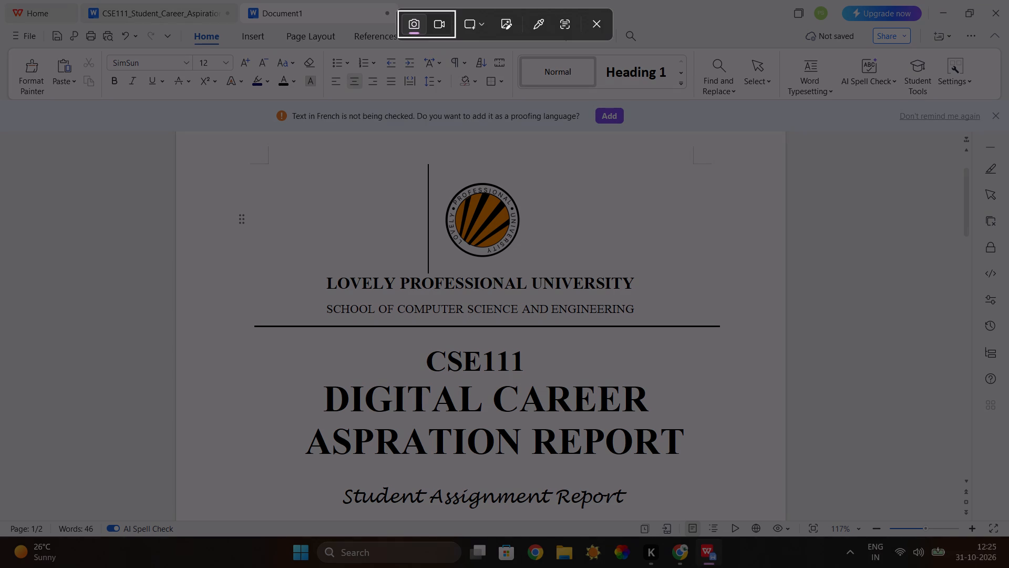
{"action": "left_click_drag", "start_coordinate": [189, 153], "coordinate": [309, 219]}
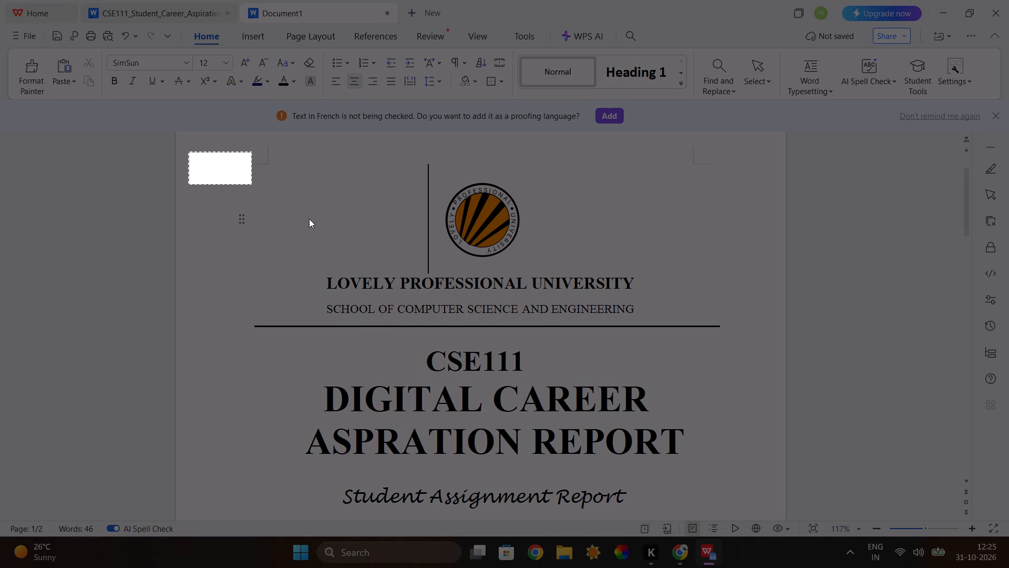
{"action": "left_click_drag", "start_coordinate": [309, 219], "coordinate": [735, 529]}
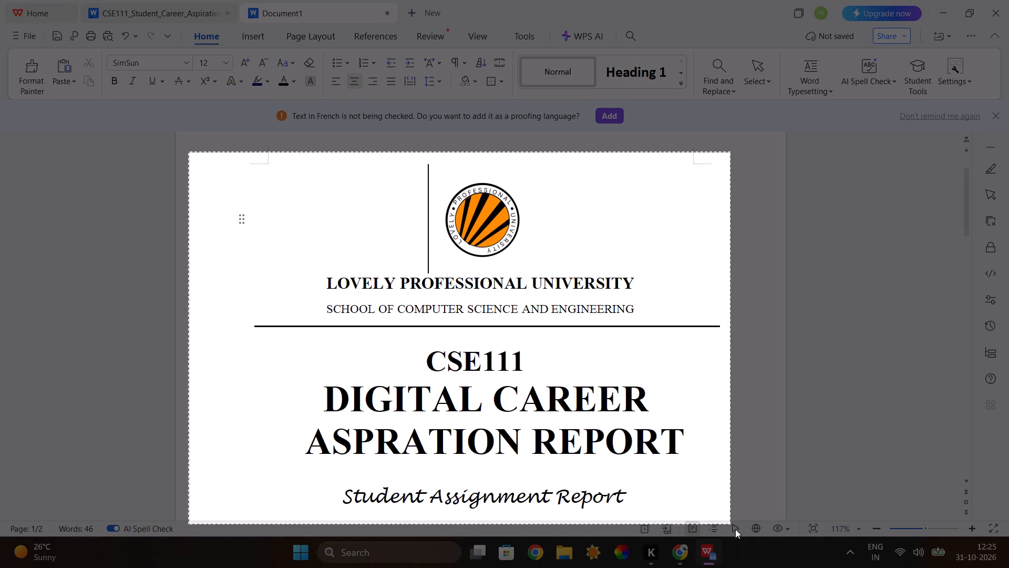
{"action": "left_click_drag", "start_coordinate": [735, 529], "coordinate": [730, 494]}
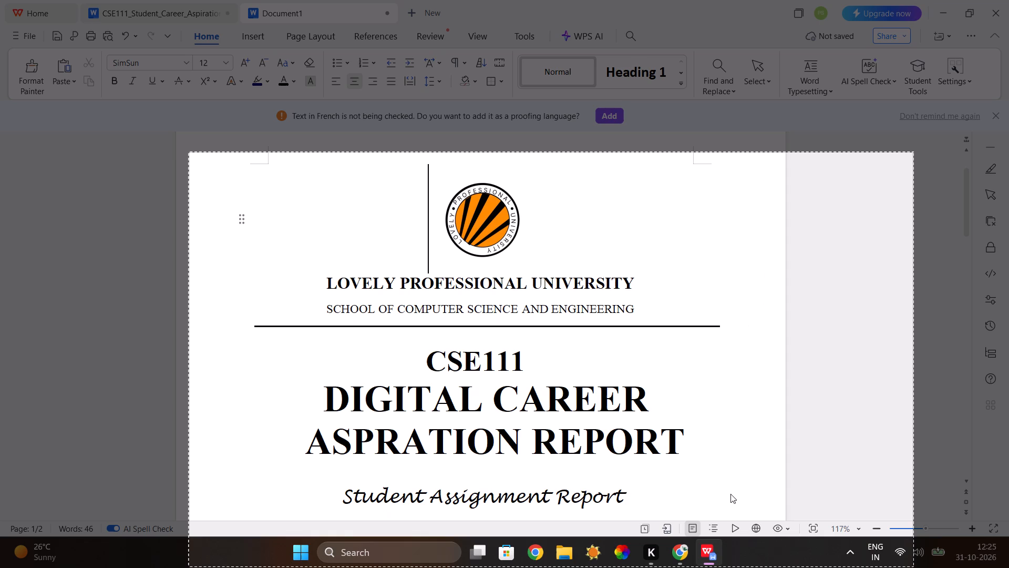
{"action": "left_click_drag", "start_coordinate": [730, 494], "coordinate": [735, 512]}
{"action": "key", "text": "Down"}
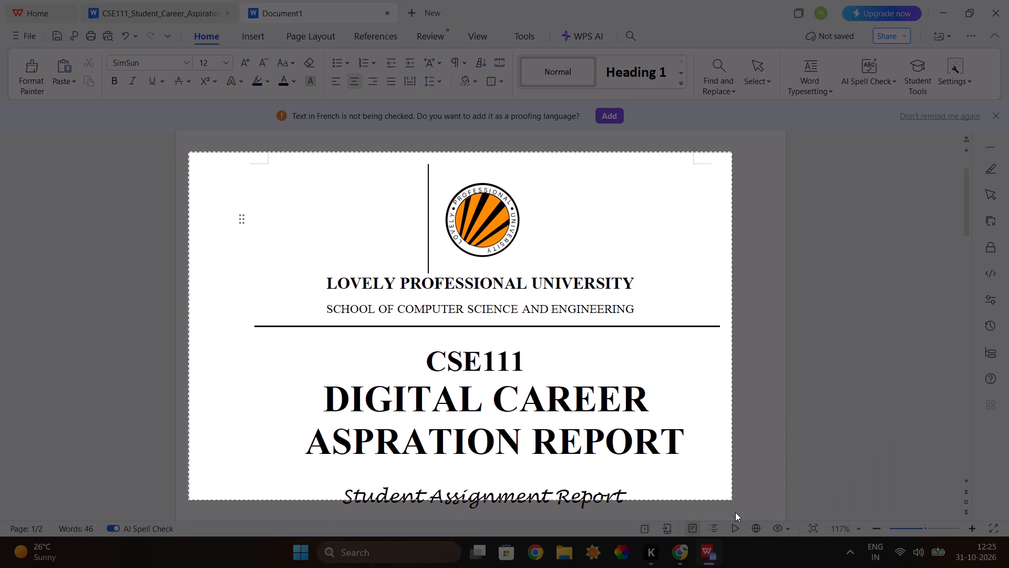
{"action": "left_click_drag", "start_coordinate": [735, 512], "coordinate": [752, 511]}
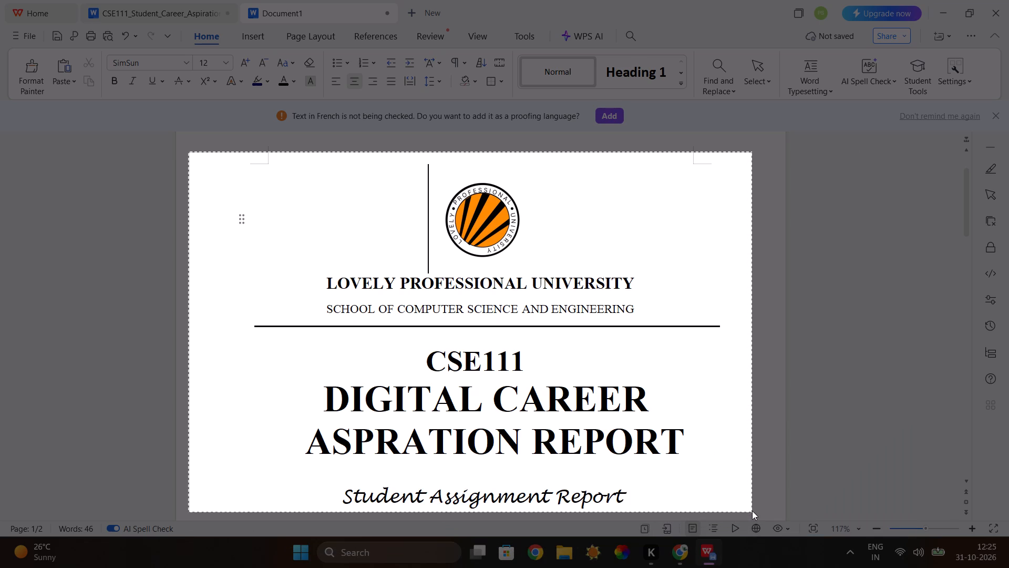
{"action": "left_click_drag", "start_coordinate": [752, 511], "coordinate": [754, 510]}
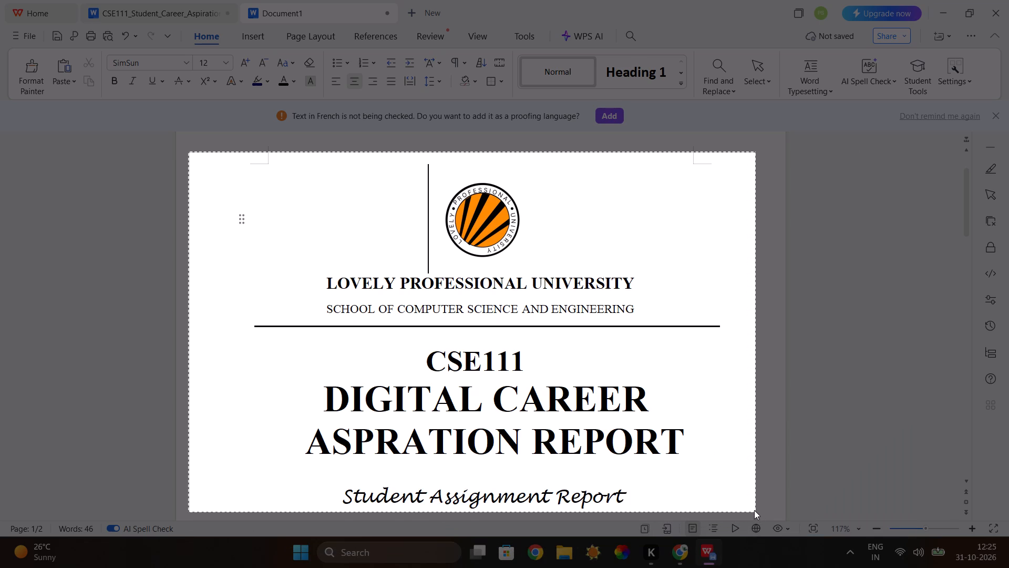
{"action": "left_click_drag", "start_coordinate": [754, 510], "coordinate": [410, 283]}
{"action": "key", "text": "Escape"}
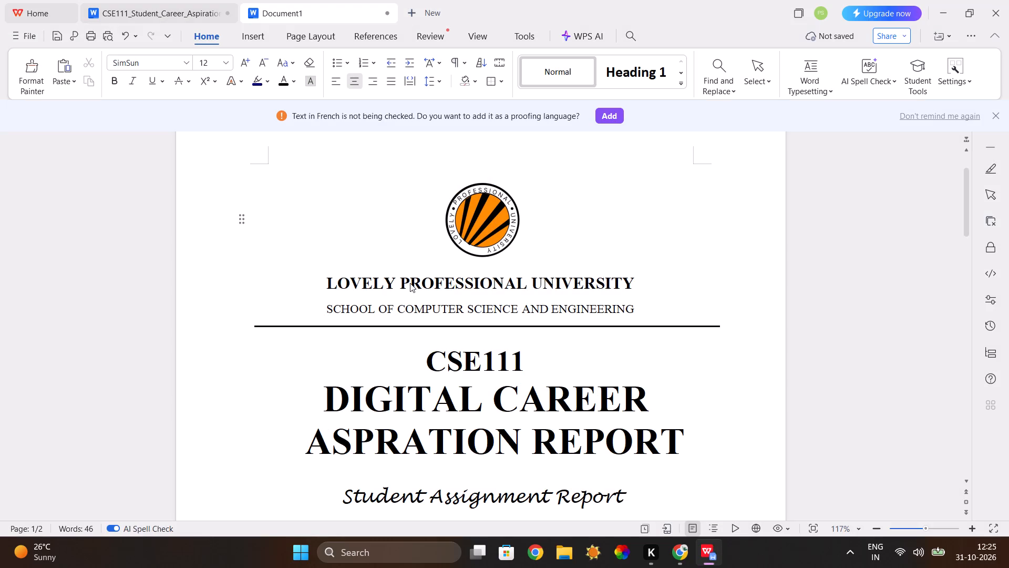
Delete the blank line between the Faculty Name line and the Submission Date heading.
{"action": "scroll", "coordinate": [410, 283], "scroll_direction": "down", "scroll_amount": 1}
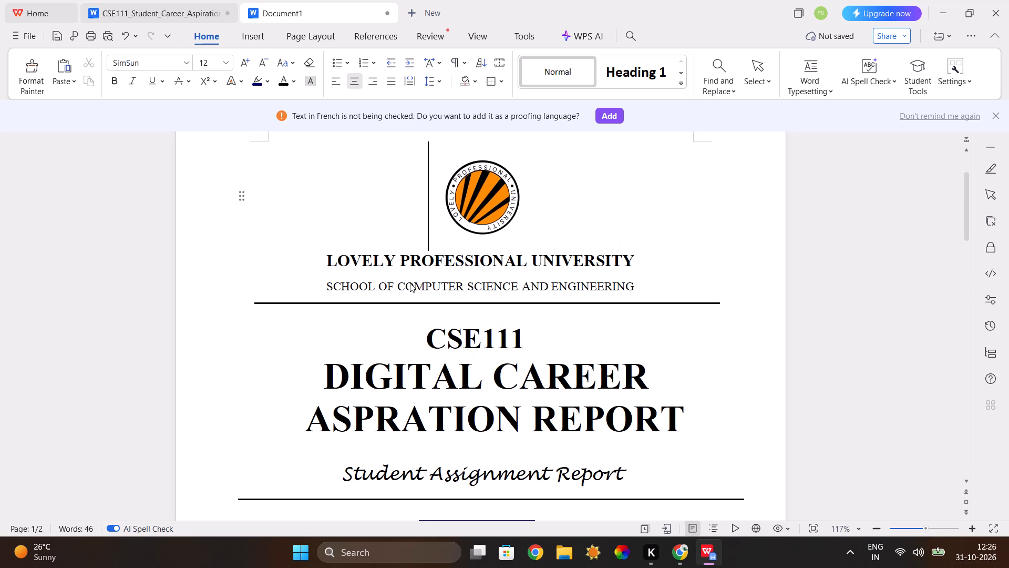
{"action": "scroll", "coordinate": [410, 283], "scroll_direction": "down", "scroll_amount": 6}
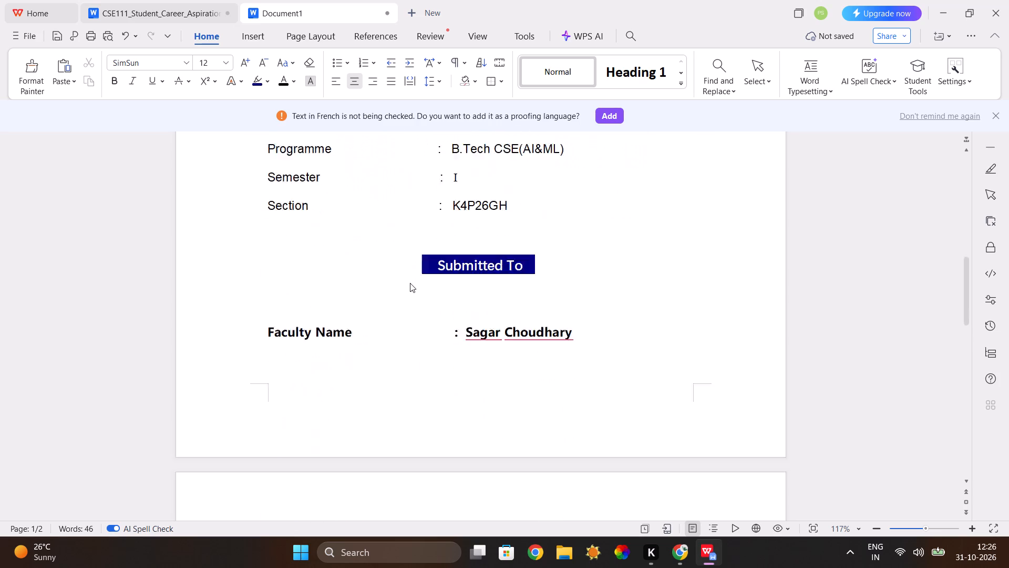
{"action": "scroll", "coordinate": [410, 283], "scroll_direction": "down", "scroll_amount": 1}
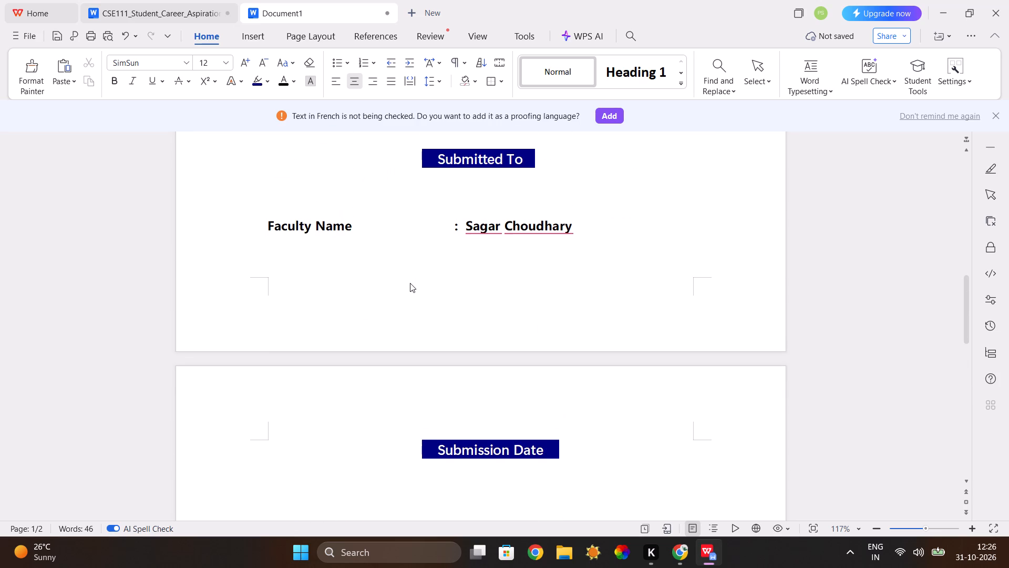
{"action": "left_click", "coordinate": [578, 230]}
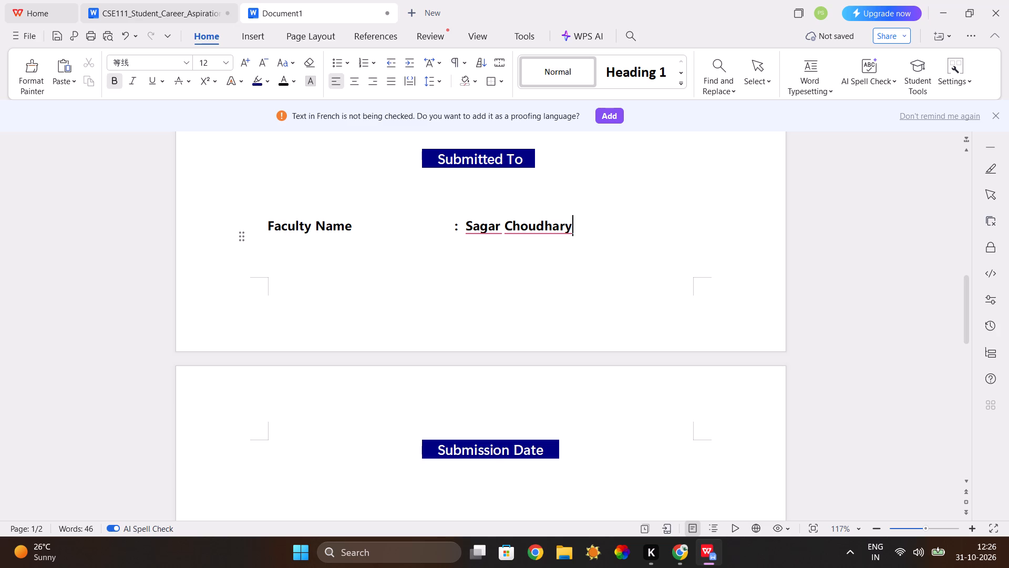
{"action": "key", "text": "Delete"}
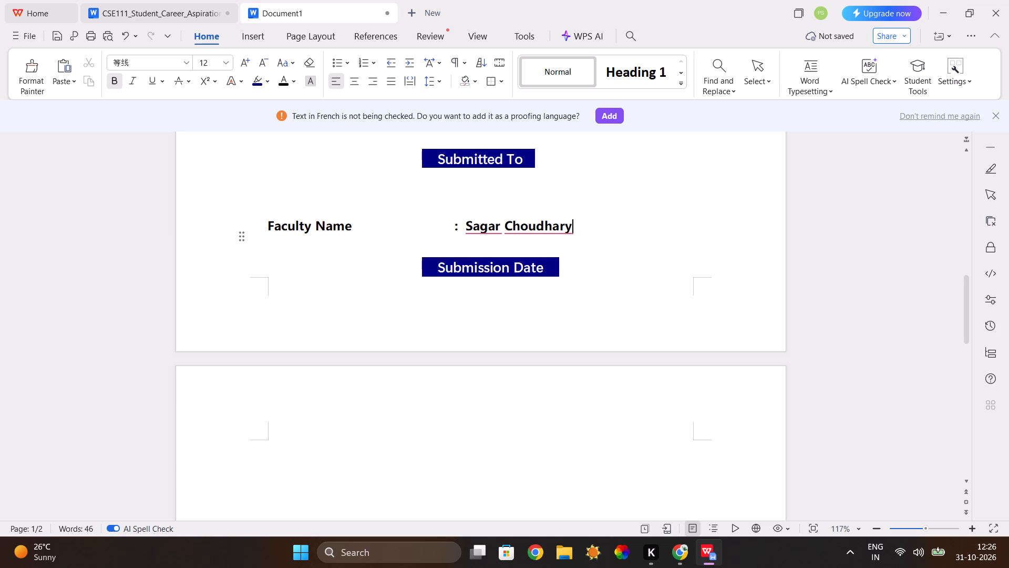
Set the line spacing to 1.5 from the blank line above the Submitted To heading through the Submission Date heading.
{"action": "left_click_drag", "start_coordinate": [339, 148], "coordinate": [511, 262]}
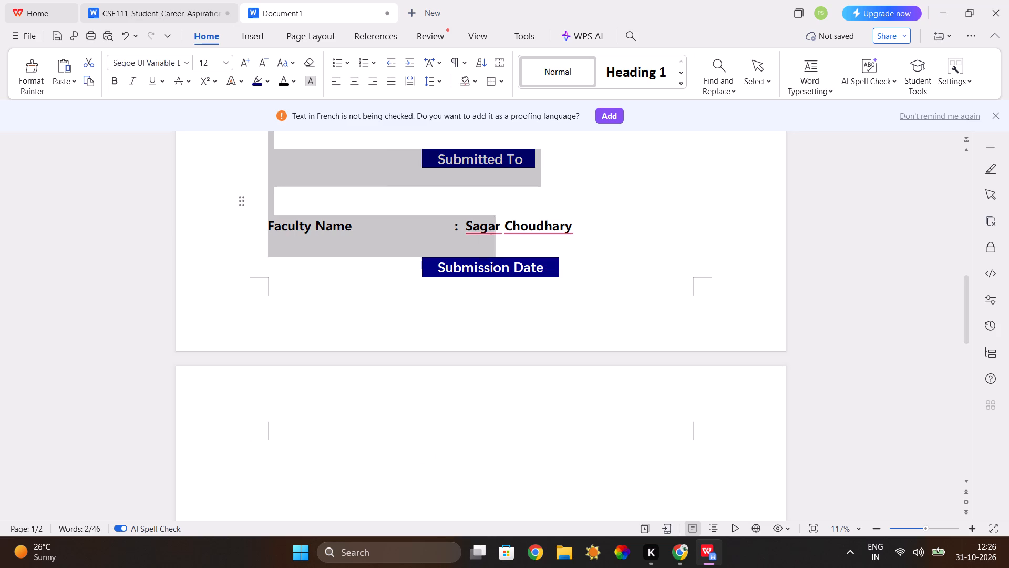
{"action": "left_click_drag", "start_coordinate": [511, 262], "coordinate": [566, 279]}
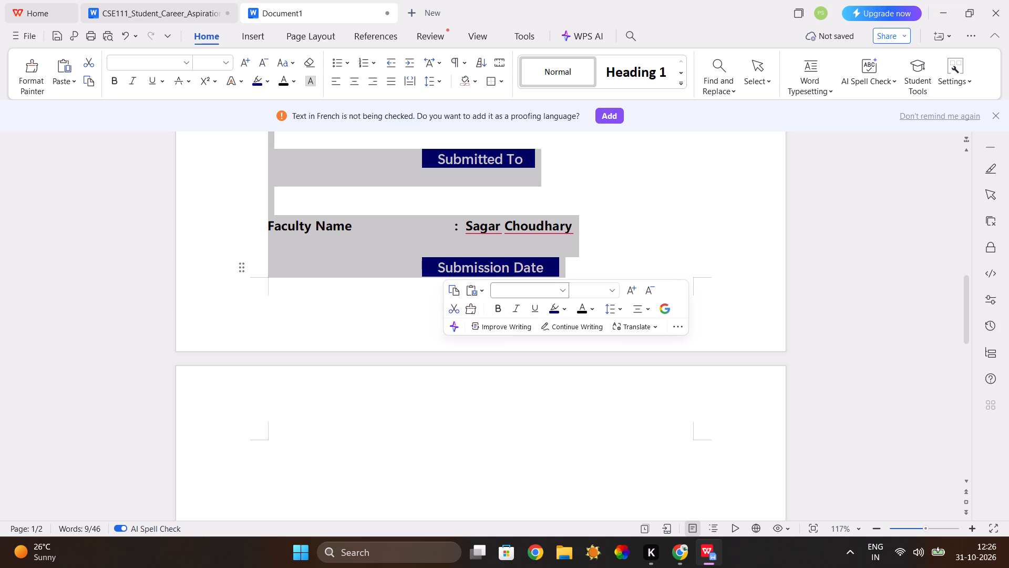
{"action": "left_click", "coordinate": [610, 308]}
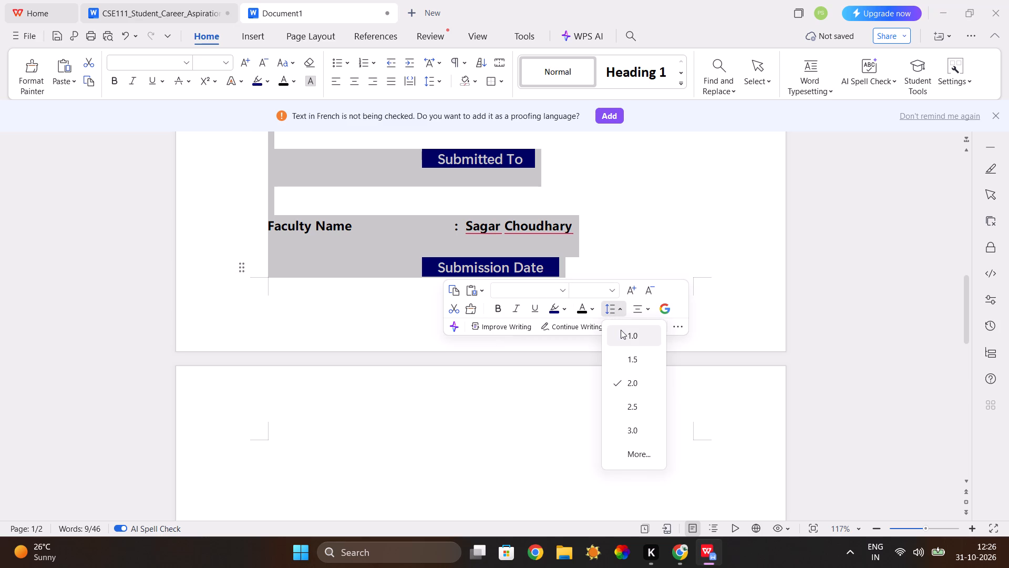
{"action": "left_click", "coordinate": [631, 360]}
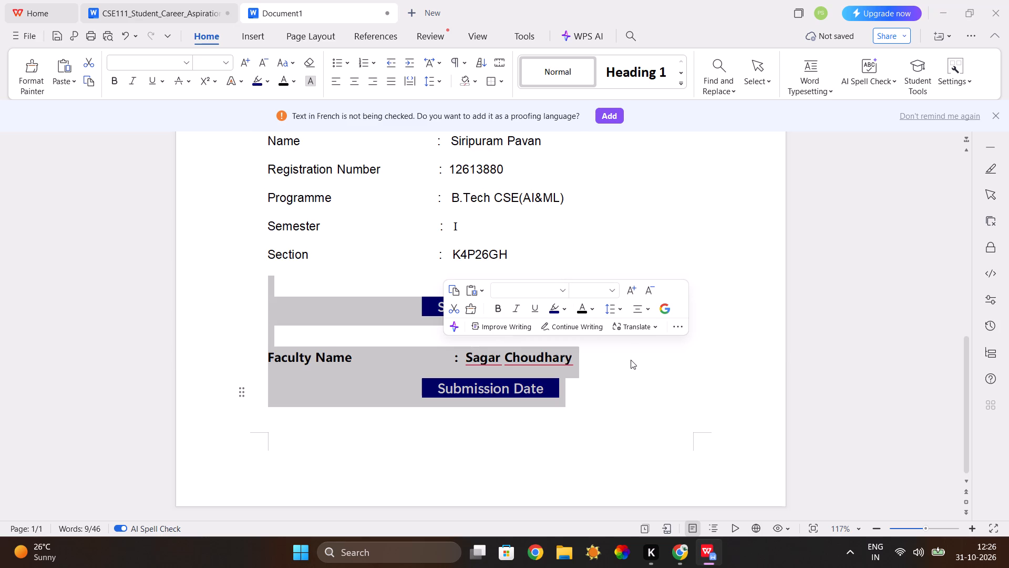
{"action": "left_click", "coordinate": [596, 386]}
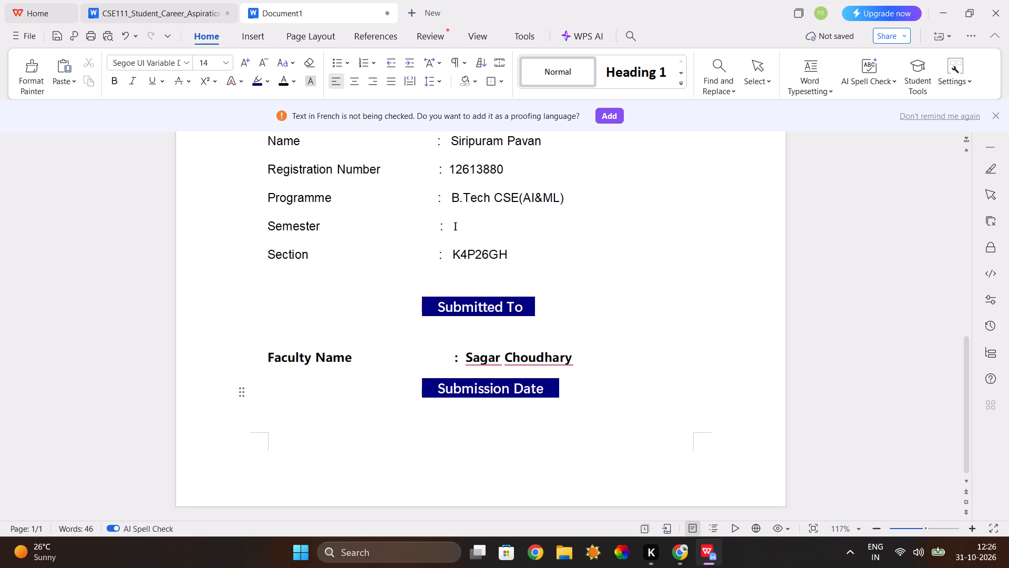
Add a new line below the Submission Date heading.
{"action": "scroll", "coordinate": [572, 390], "scroll_direction": "up", "scroll_amount": 2}
{"action": "scroll", "coordinate": [572, 390], "scroll_direction": "down", "scroll_amount": 1}
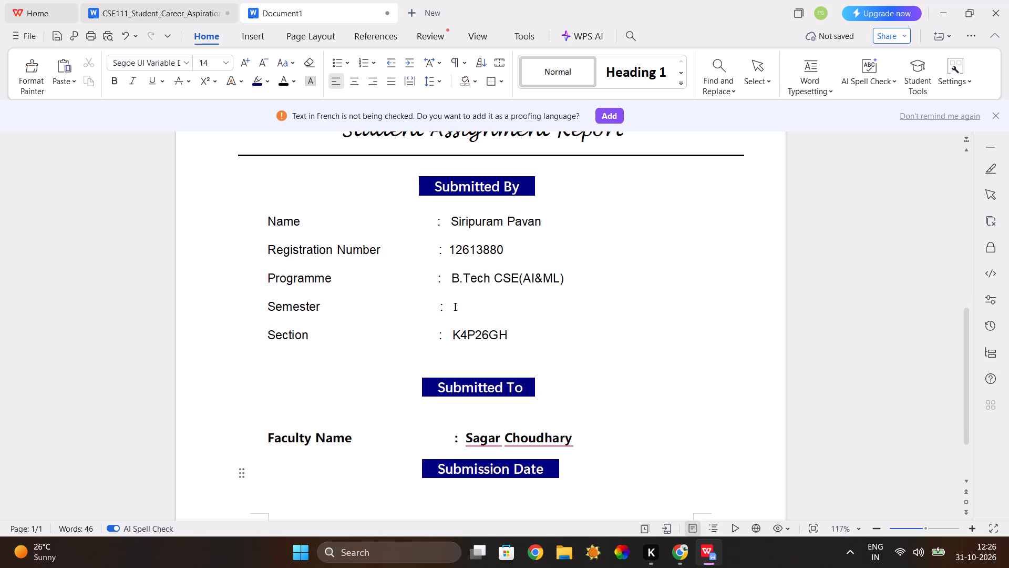
{"action": "scroll", "coordinate": [572, 390], "scroll_direction": "down", "scroll_amount": 2}
{"action": "key", "text": "Return"}
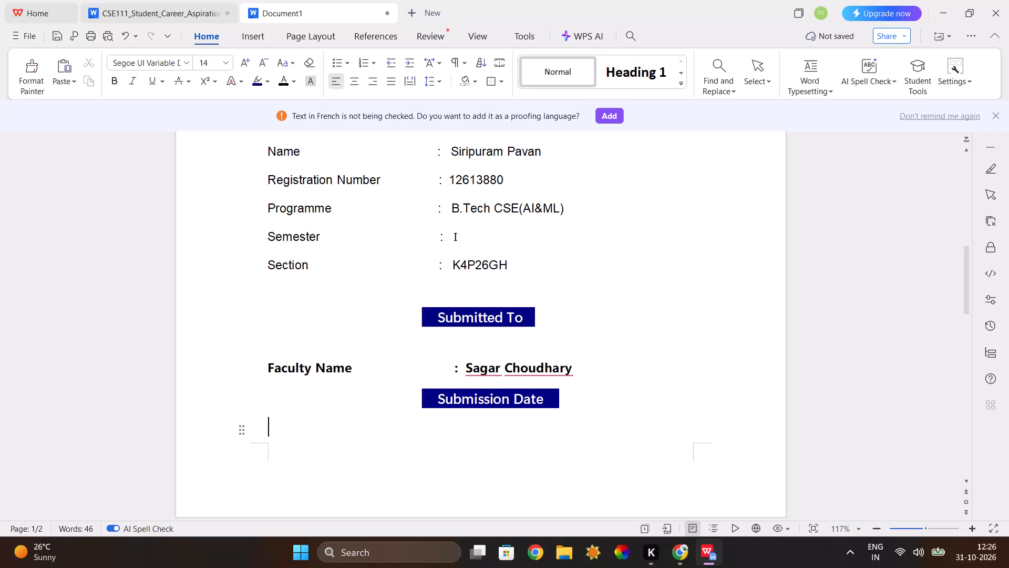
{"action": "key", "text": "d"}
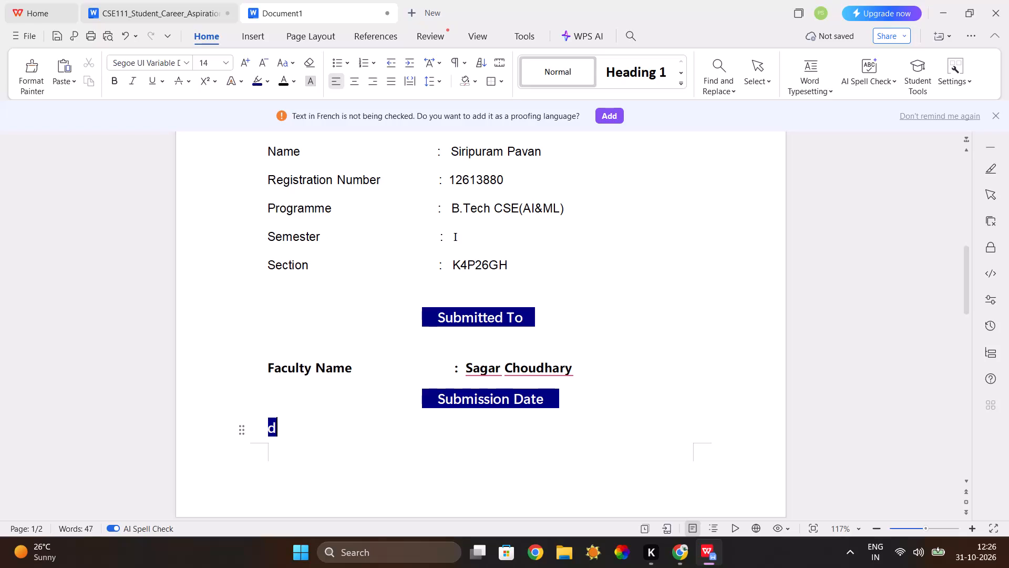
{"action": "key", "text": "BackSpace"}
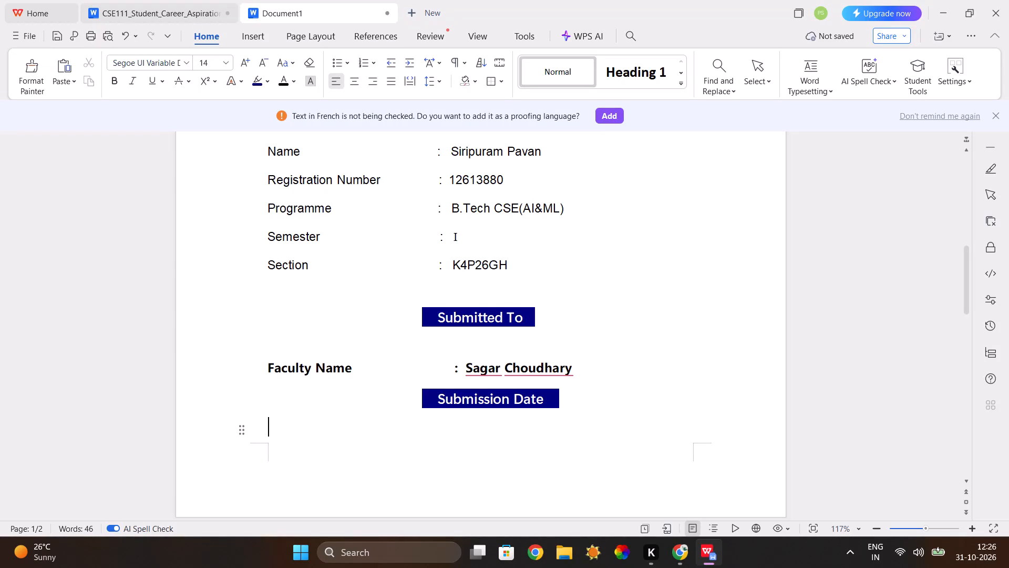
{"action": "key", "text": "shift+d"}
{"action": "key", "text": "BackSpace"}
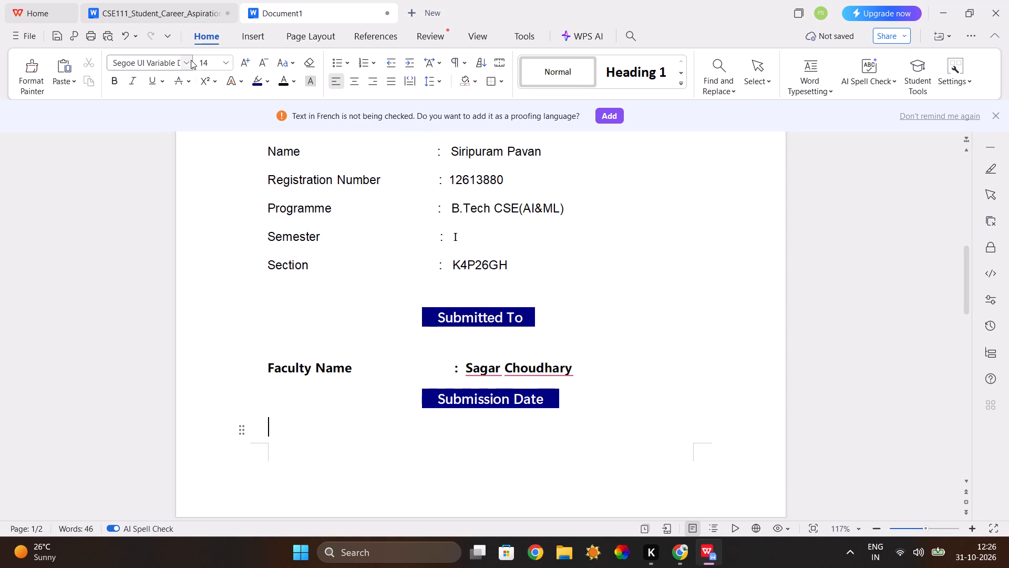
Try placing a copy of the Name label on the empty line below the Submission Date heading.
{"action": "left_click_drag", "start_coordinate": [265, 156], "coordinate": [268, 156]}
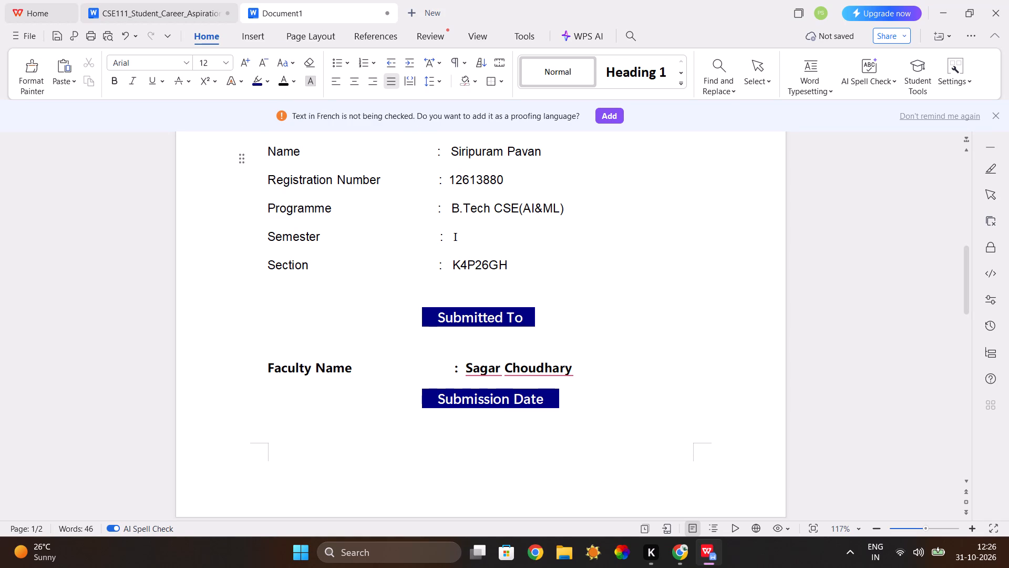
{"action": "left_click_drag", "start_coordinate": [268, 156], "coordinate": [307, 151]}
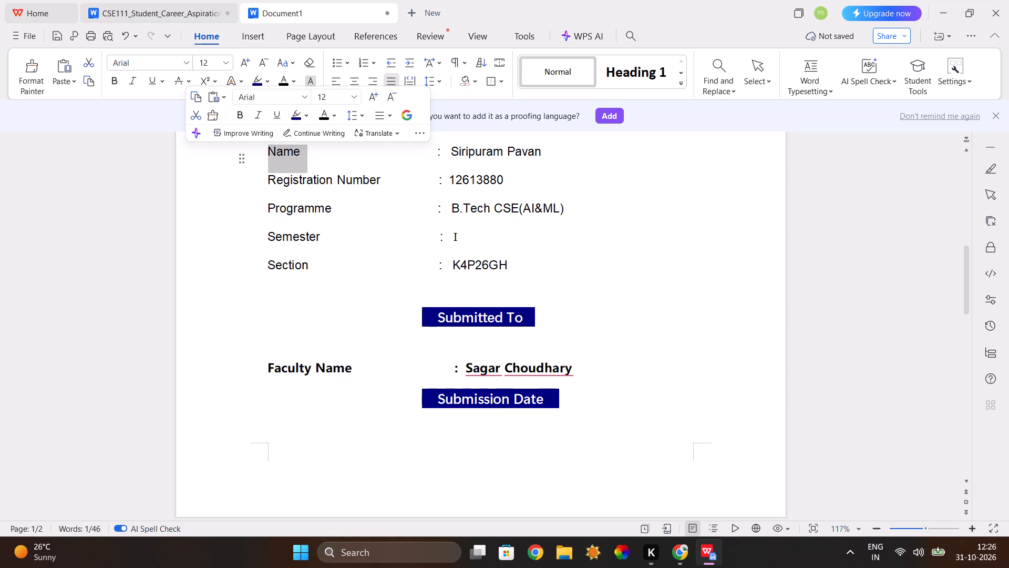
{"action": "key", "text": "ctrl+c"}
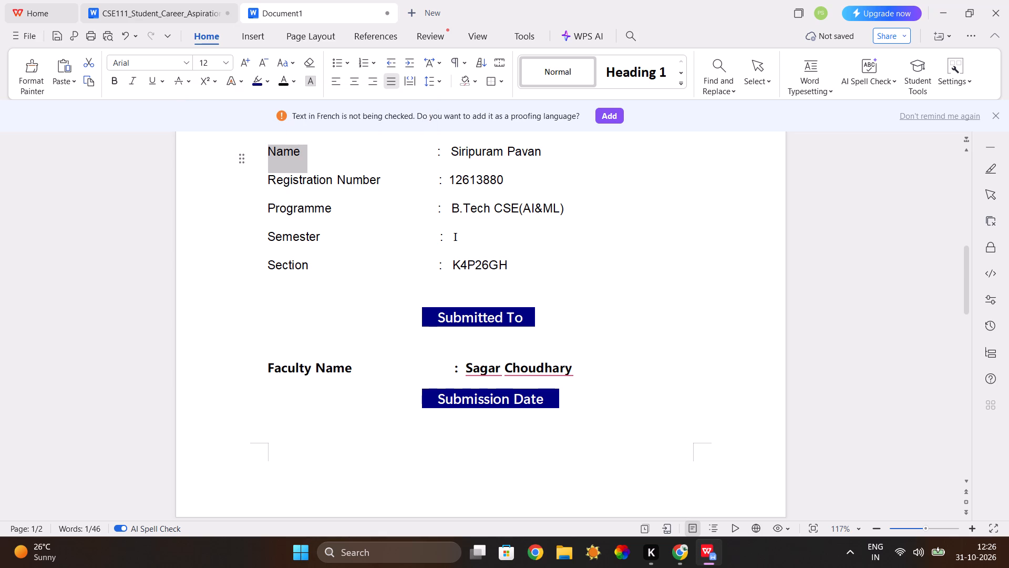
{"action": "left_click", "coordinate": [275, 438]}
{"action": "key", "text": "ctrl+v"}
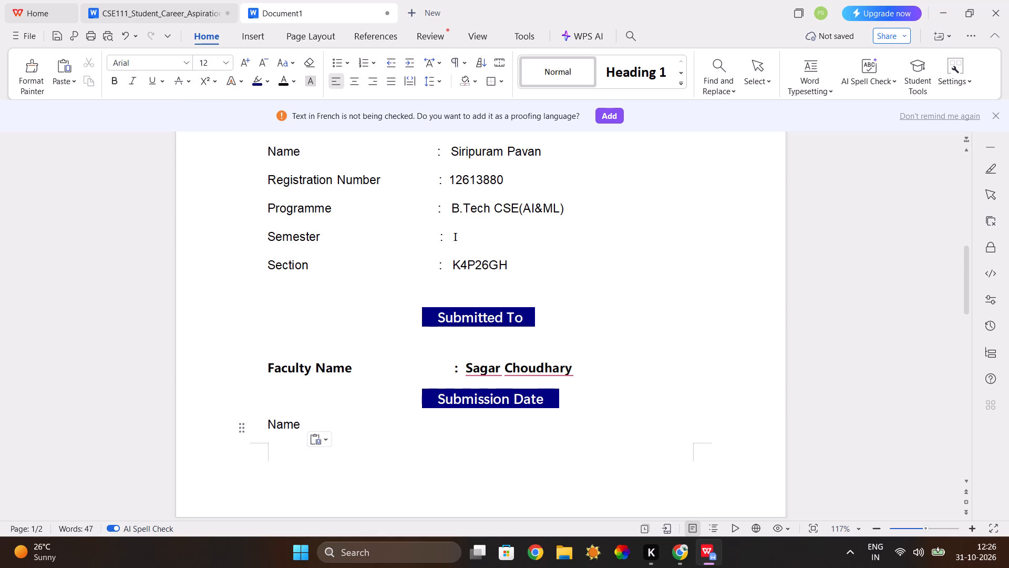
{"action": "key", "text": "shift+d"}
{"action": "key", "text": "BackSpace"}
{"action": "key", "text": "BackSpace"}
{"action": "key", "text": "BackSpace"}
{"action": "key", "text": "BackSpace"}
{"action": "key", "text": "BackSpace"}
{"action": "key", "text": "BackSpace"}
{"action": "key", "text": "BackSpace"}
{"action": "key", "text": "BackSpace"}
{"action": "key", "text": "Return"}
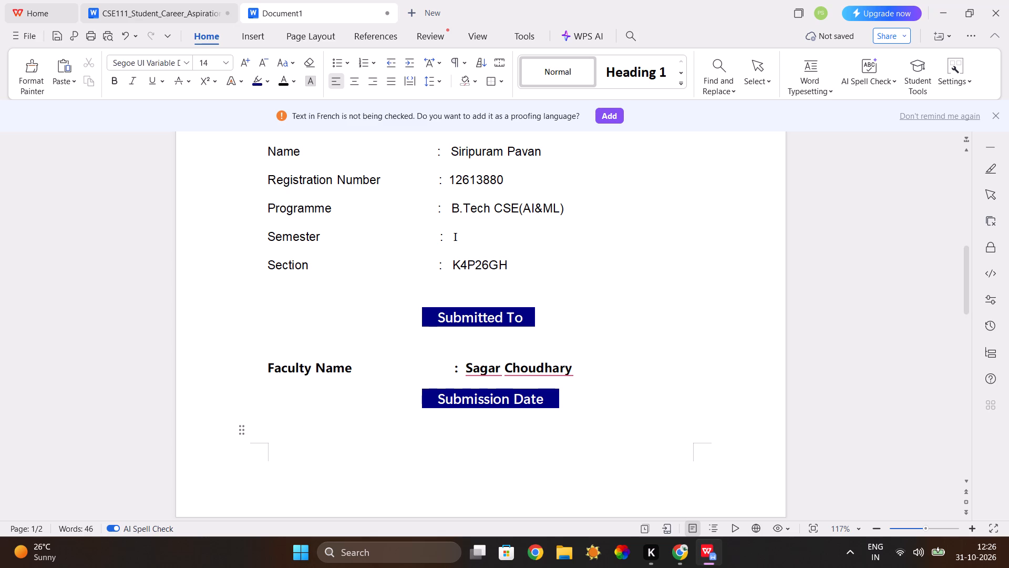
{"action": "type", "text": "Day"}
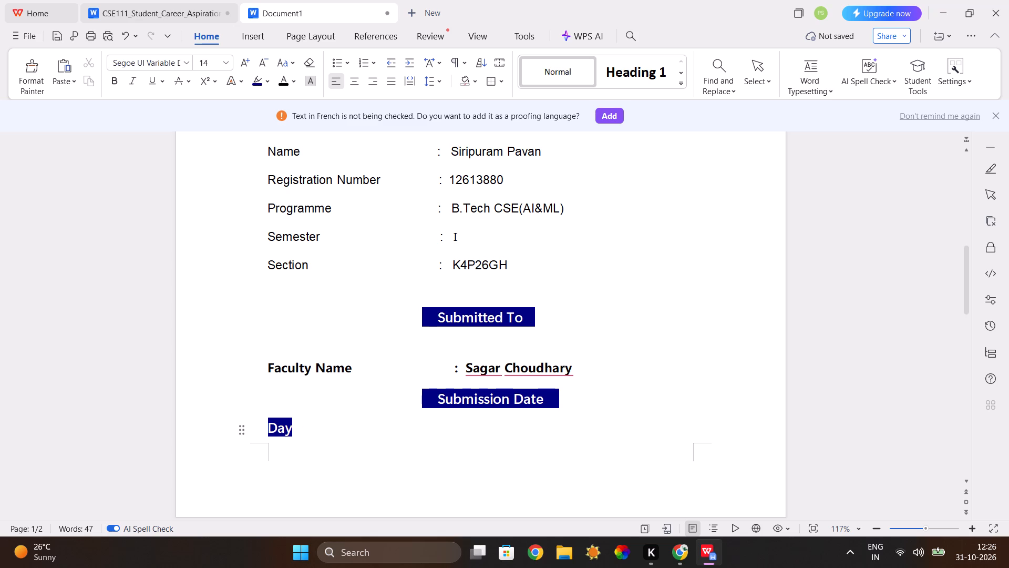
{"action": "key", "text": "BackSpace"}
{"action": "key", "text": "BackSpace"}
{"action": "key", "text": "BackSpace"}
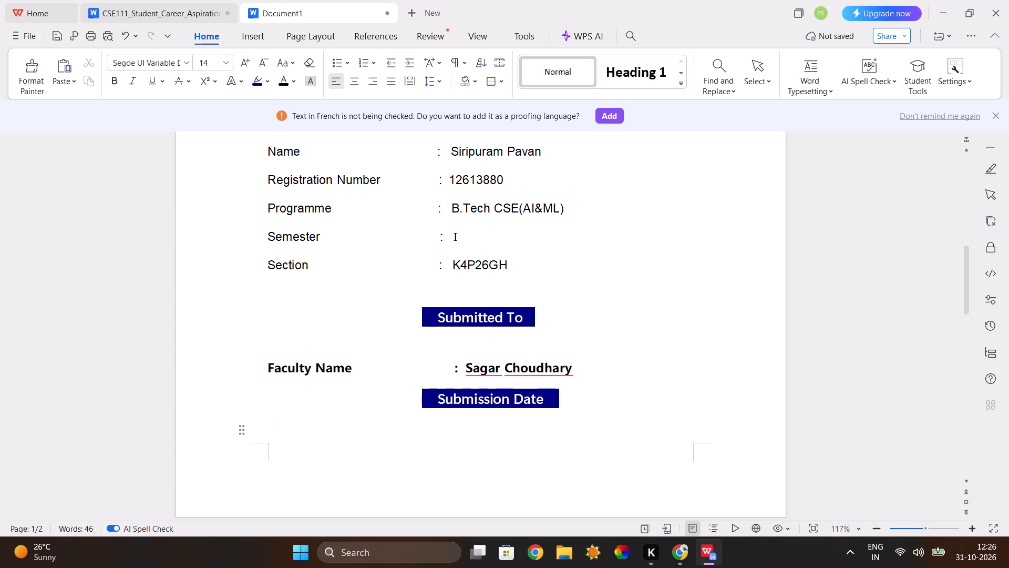
Set the empty line below the Submission Date heading to Arial, size 12, matching the Name label.
{"action": "left_click", "coordinate": [186, 60]}
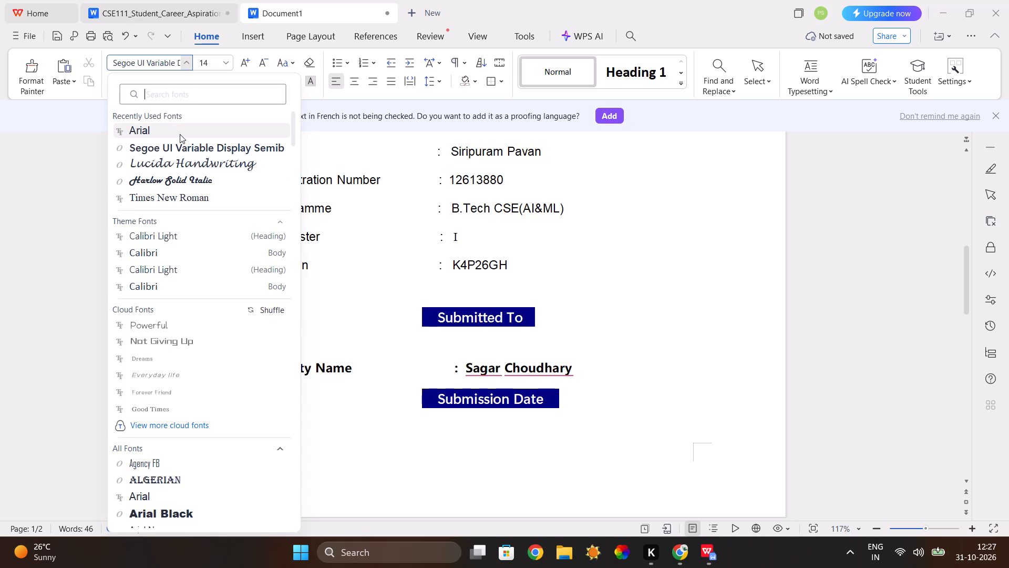
{"action": "left_click", "coordinate": [180, 134]}
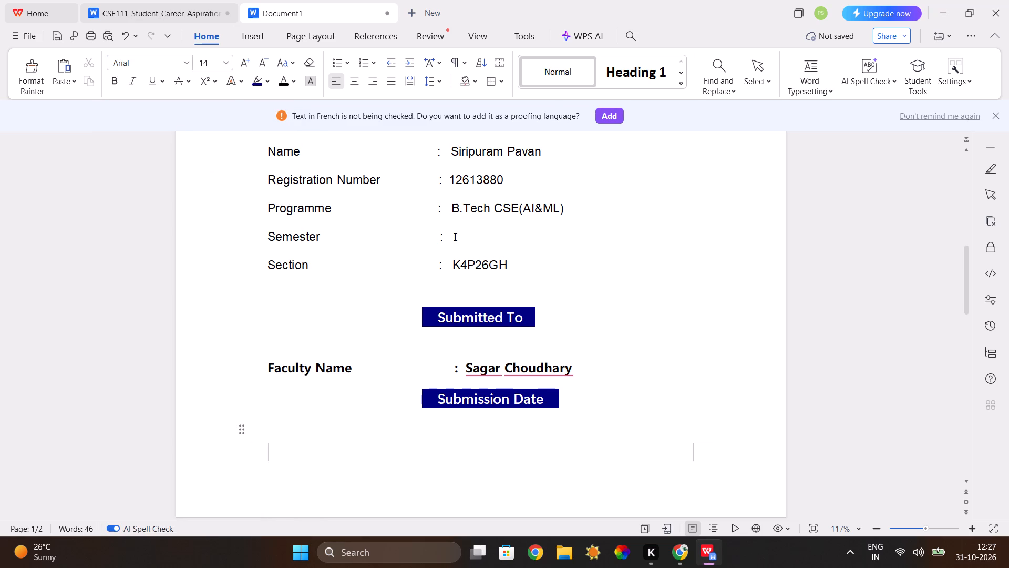
{"action": "left_click_drag", "start_coordinate": [268, 153], "coordinate": [302, 149]}
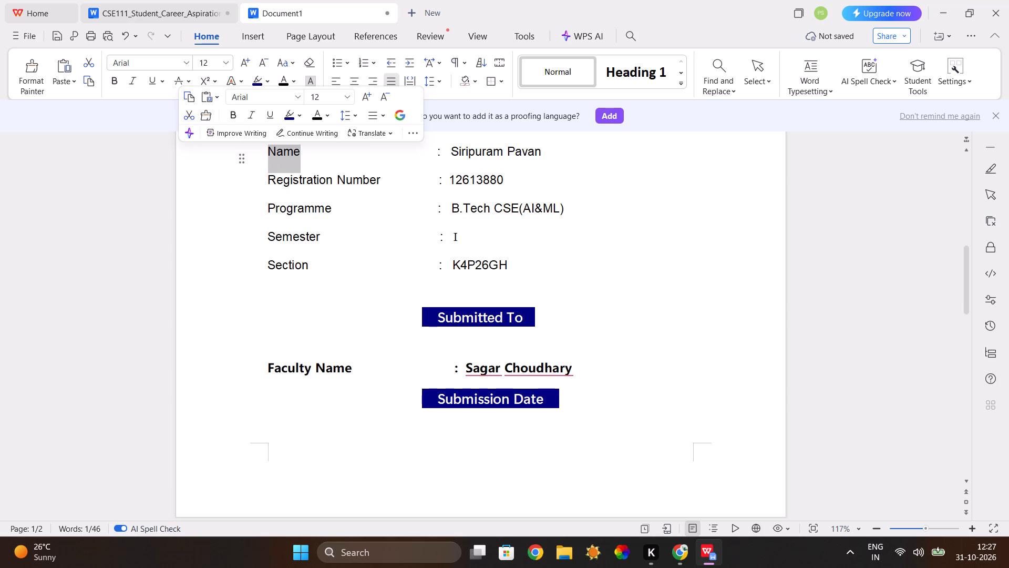
{"action": "left_click", "coordinate": [270, 433]}
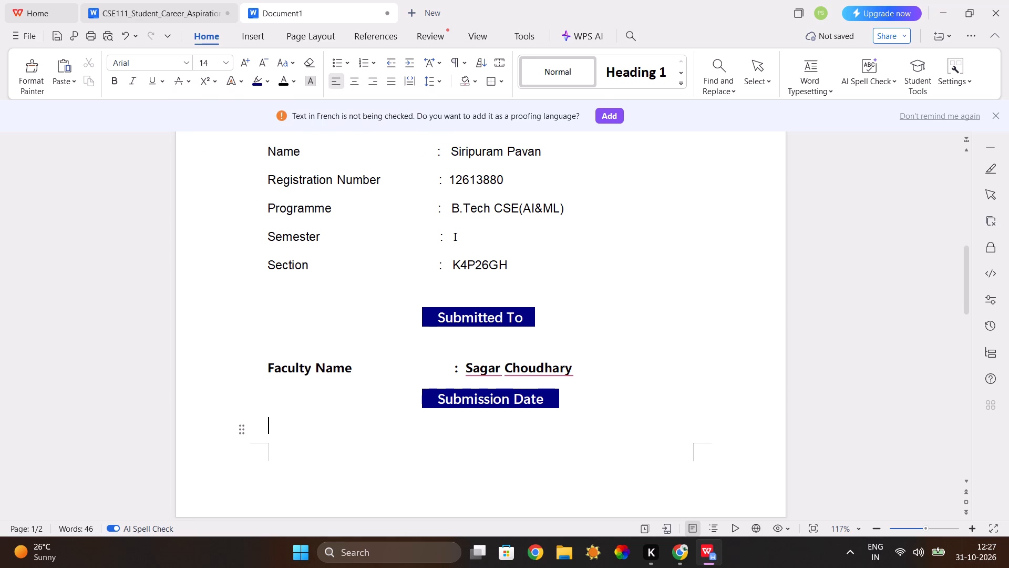
{"action": "left_click", "coordinate": [225, 65]}
{"action": "left_click", "coordinate": [222, 186]}
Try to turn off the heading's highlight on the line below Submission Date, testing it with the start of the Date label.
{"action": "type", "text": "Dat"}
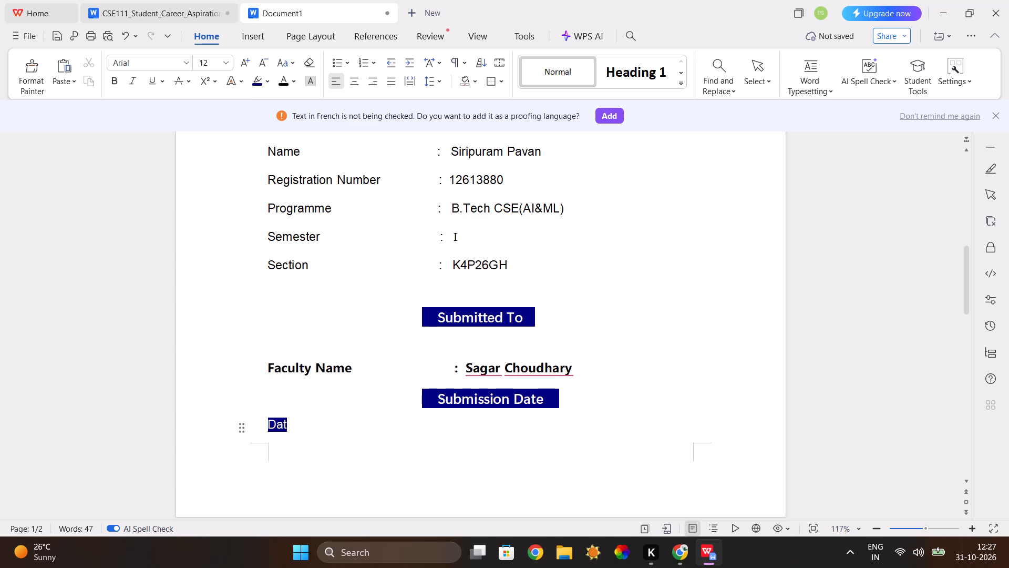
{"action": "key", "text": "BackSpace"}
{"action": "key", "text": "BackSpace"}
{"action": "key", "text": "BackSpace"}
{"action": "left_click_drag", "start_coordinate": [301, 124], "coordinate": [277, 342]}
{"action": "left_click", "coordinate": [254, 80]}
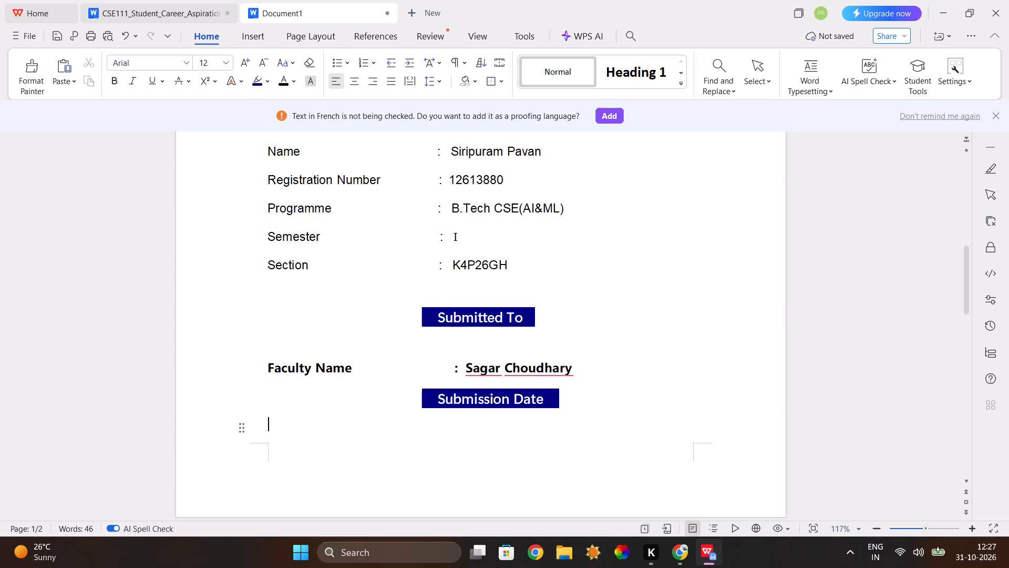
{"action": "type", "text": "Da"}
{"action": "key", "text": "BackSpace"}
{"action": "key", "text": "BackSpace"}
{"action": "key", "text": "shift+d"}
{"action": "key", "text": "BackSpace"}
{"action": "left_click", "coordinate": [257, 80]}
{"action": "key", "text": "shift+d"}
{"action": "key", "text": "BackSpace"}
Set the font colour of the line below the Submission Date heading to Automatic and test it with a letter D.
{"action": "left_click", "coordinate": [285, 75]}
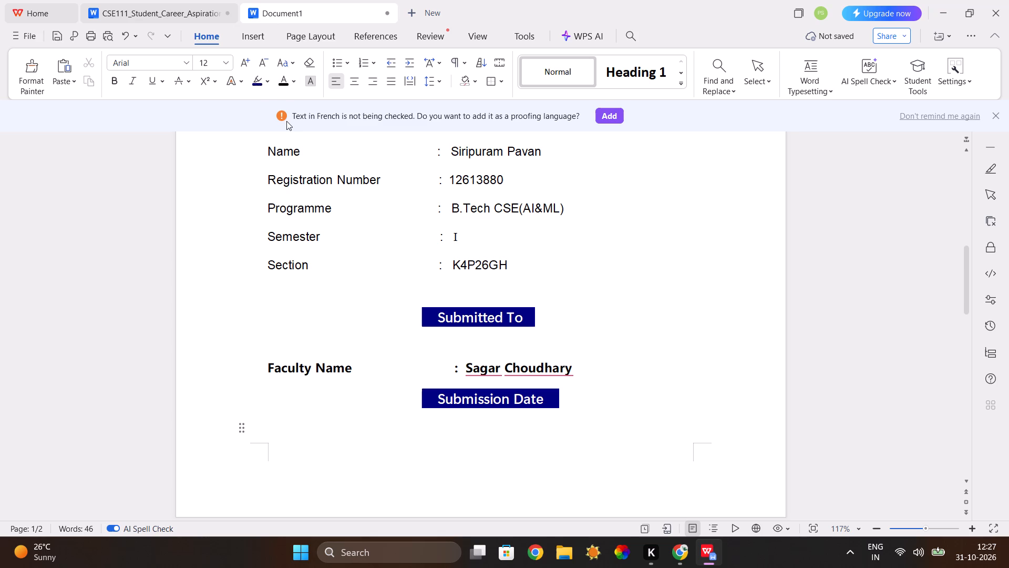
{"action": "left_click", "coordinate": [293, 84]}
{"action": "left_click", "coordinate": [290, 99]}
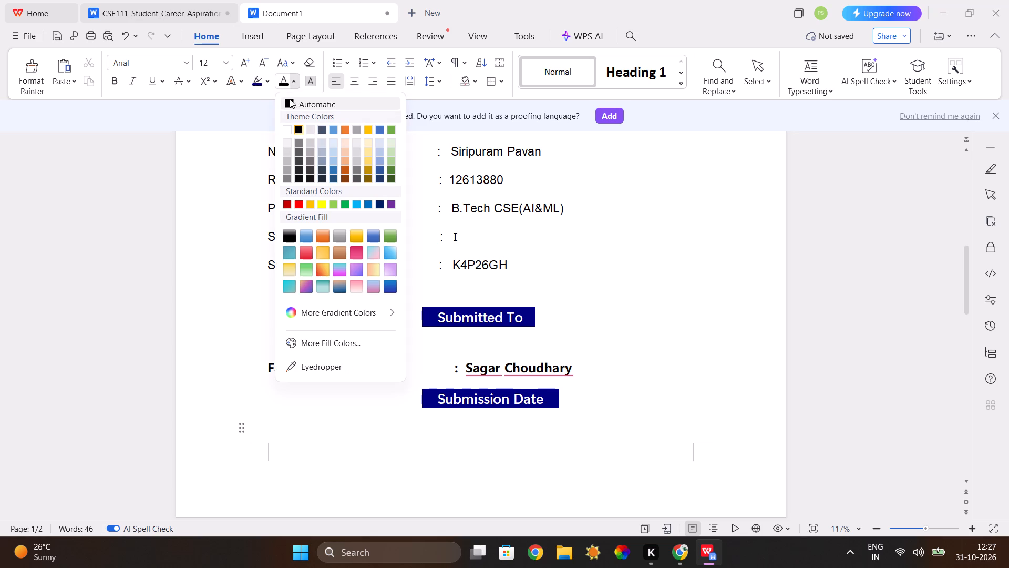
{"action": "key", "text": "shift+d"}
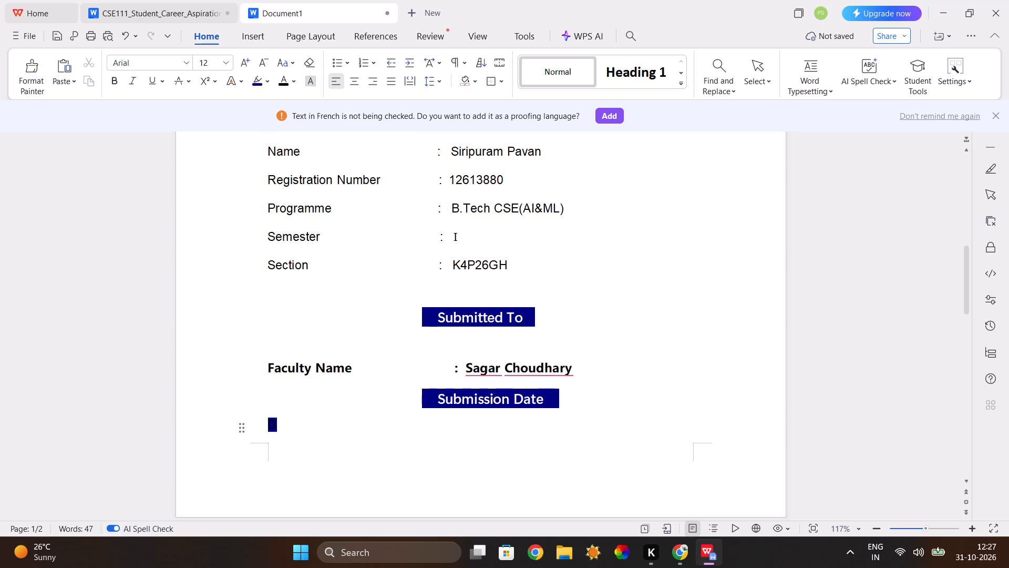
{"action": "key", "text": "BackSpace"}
Set the empty line below the Submission Date heading to no highlight colour and black text.
{"action": "left_click", "coordinate": [270, 78]}
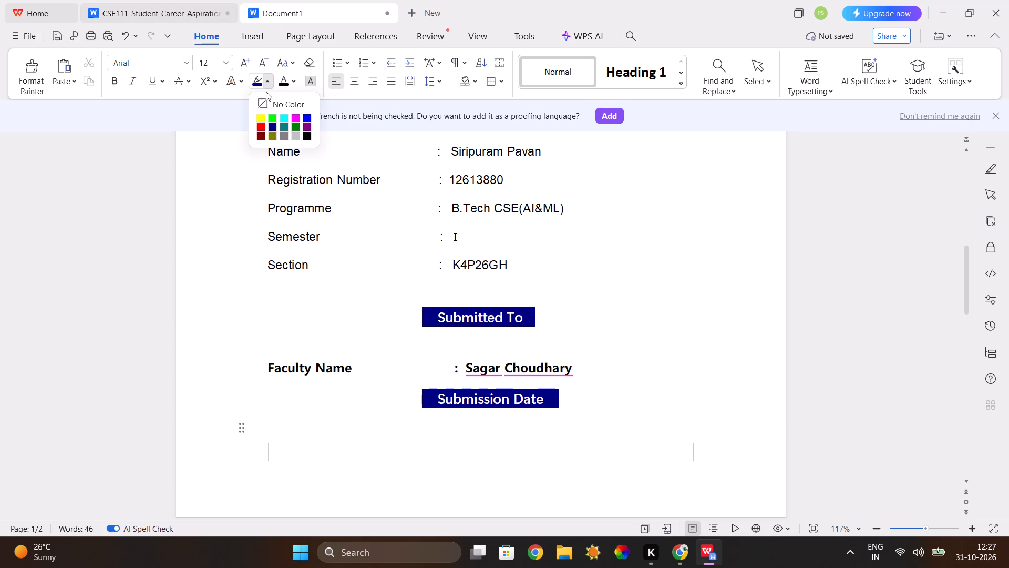
{"action": "left_click", "coordinate": [263, 105]}
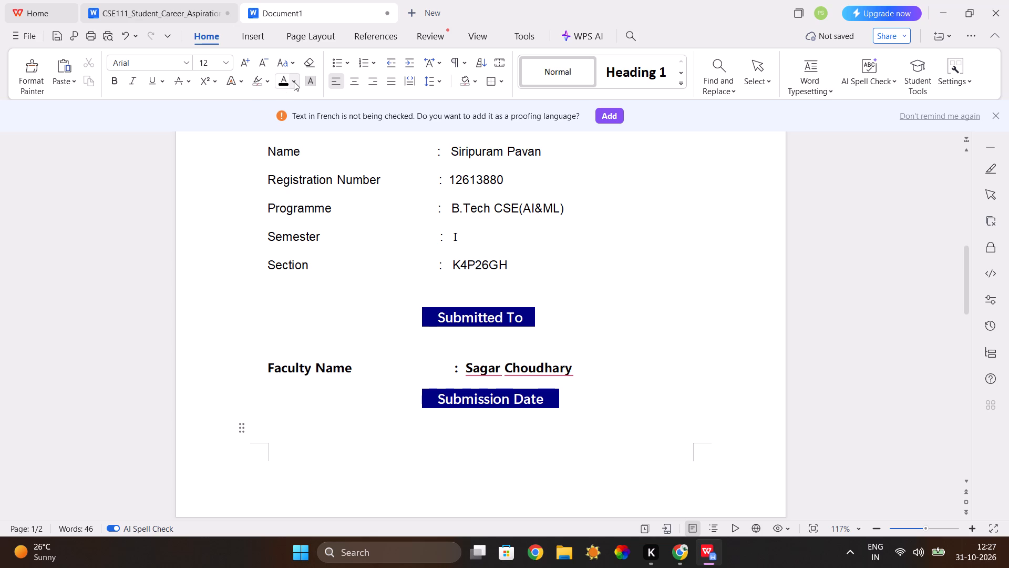
{"action": "left_click", "coordinate": [294, 80]}
{"action": "left_click", "coordinate": [299, 131]}
Enter the label Date below the Submission Date heading, followed by spaces up to the colon column of the lines above.
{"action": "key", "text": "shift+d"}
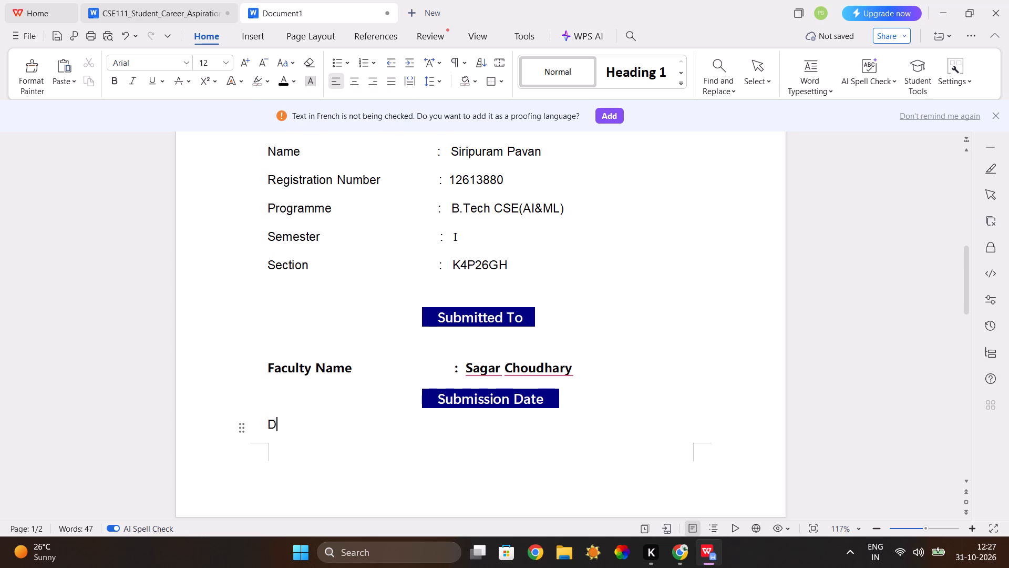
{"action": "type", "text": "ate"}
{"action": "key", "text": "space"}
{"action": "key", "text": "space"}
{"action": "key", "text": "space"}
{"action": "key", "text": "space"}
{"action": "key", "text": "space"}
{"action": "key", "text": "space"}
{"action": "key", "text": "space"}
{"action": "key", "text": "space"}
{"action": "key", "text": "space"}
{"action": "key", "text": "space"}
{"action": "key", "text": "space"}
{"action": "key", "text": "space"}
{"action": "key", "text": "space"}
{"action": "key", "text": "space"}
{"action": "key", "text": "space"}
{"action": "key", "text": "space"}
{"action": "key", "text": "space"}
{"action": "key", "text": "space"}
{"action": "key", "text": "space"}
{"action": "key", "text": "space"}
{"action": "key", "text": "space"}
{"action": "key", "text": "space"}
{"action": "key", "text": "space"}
Remove four spaces before the colon on the Faculty Name line to align it with the colons above.
{"action": "left_click", "coordinate": [453, 369]}
{"action": "key", "text": "BackSpace"}
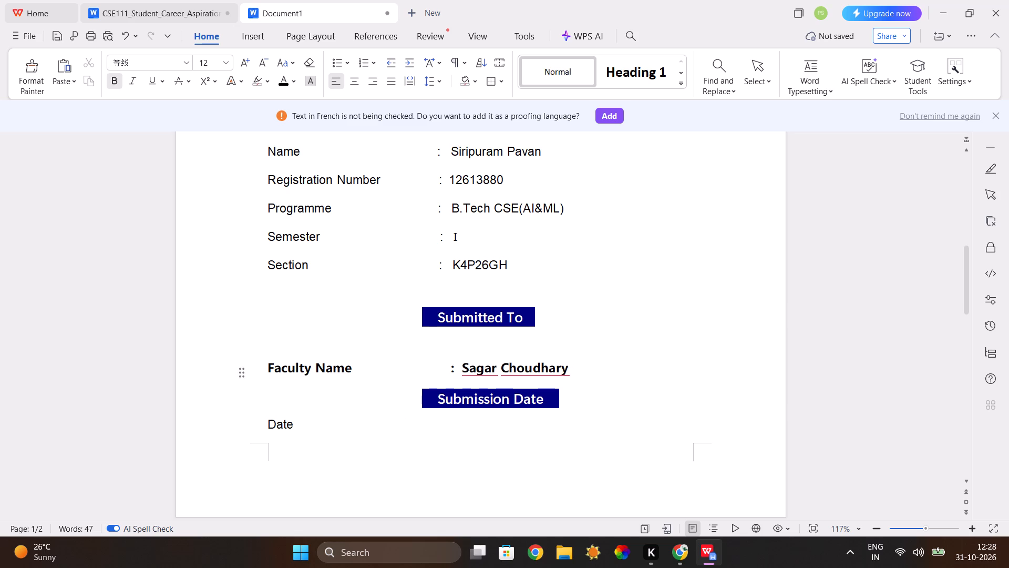
{"action": "key", "text": "BackSpace"}
{"action": "key", "text": "BackSpace"}
{"action": "key", "text": "BackSpace"}
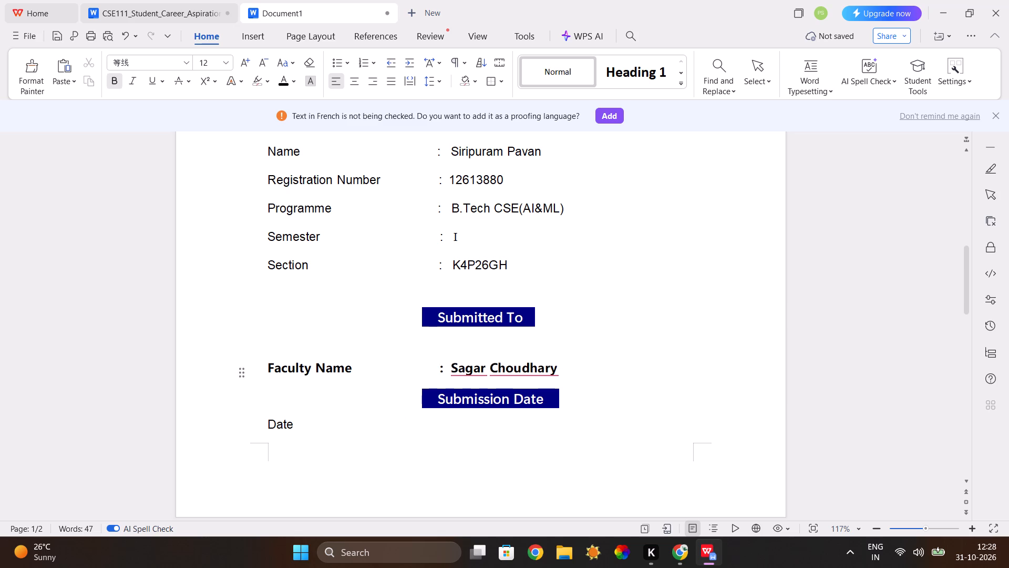
Add a colon after the spacing on the Date line.
{"action": "left_click", "coordinate": [442, 427]}
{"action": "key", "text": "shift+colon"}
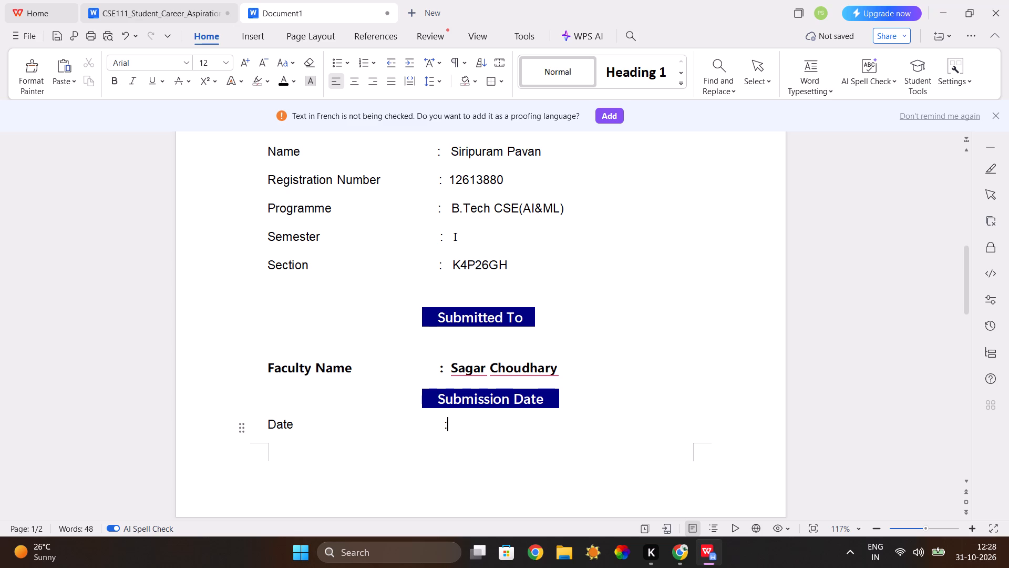
Remove one space before the colon on the Date line to align it with the colons above.
{"action": "key", "text": "Left"}
{"action": "key", "text": "BackSpace"}
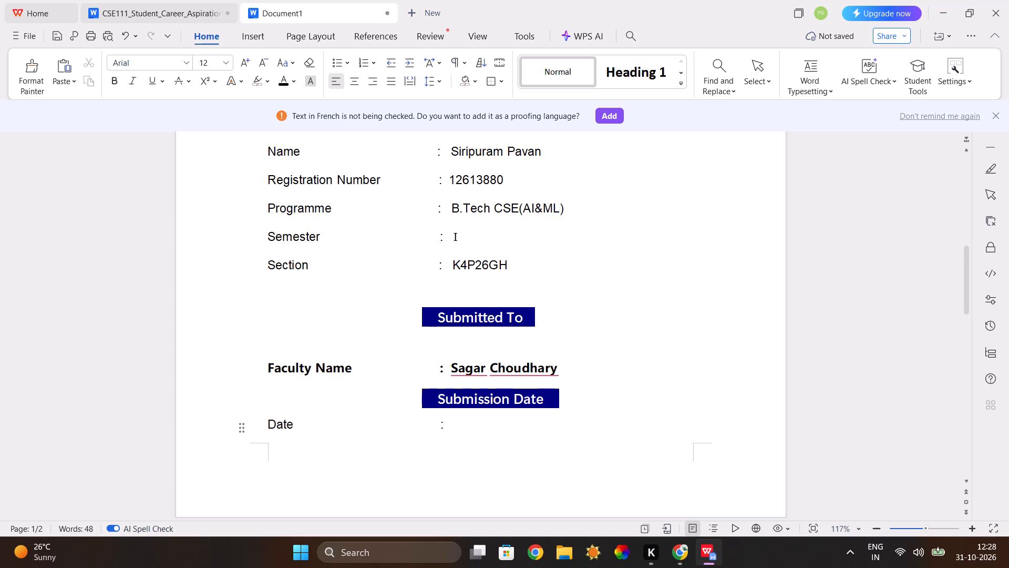
Enter the date 06 - 10 - 2026 after the colon on the Date line, checking the date style against the reference cover image in ChatGPT.
{"action": "left_click", "coordinate": [452, 425]}
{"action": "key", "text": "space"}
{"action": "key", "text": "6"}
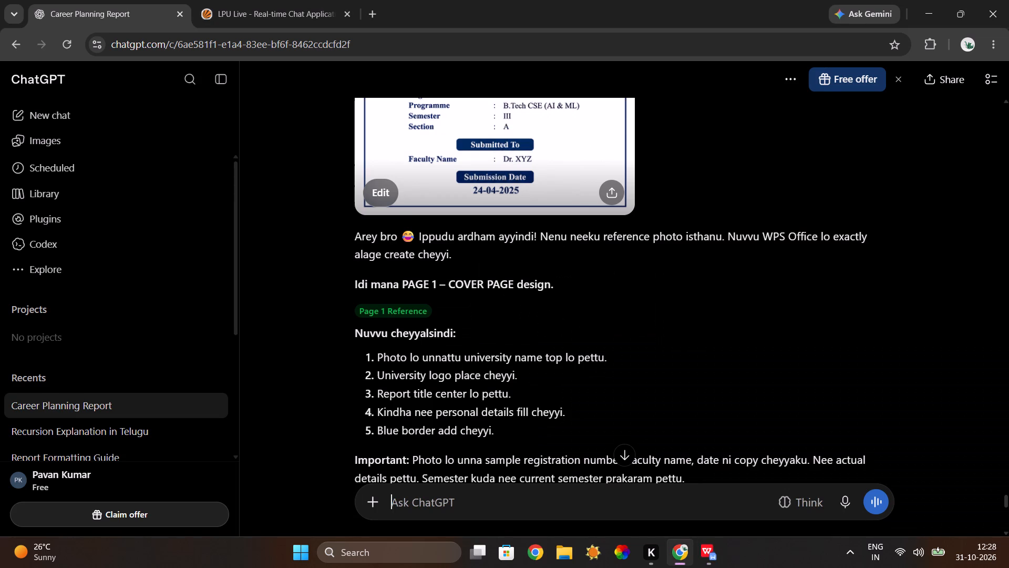
{"action": "scroll", "coordinate": [449, 393], "scroll_direction": "up", "scroll_amount": 2}
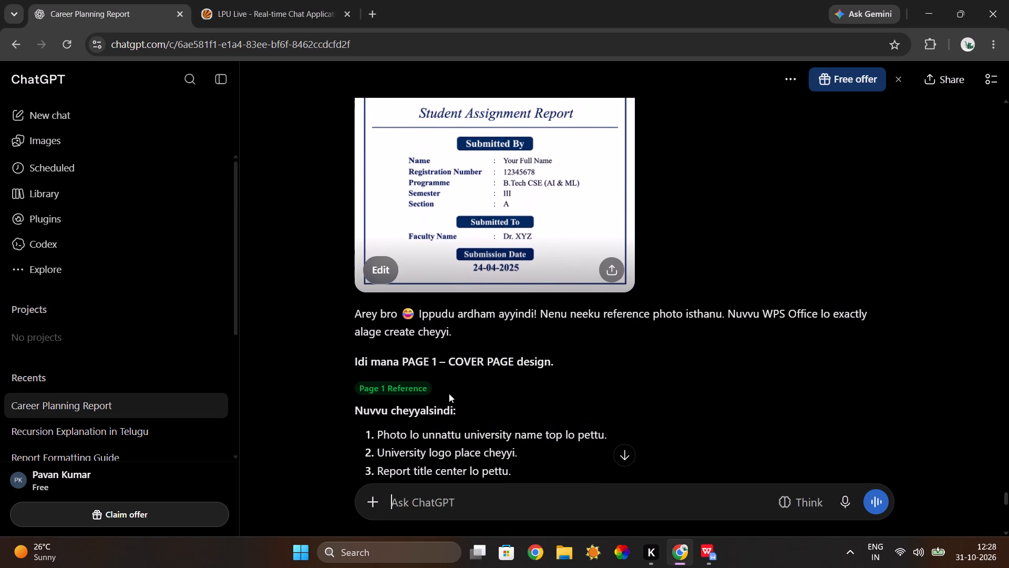
{"action": "key", "text": "BackSpace"}
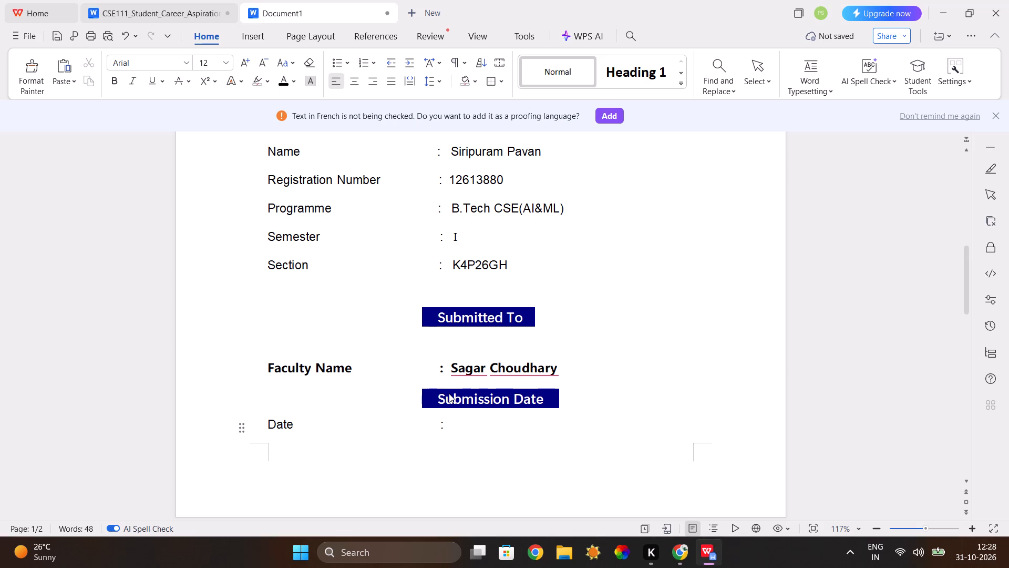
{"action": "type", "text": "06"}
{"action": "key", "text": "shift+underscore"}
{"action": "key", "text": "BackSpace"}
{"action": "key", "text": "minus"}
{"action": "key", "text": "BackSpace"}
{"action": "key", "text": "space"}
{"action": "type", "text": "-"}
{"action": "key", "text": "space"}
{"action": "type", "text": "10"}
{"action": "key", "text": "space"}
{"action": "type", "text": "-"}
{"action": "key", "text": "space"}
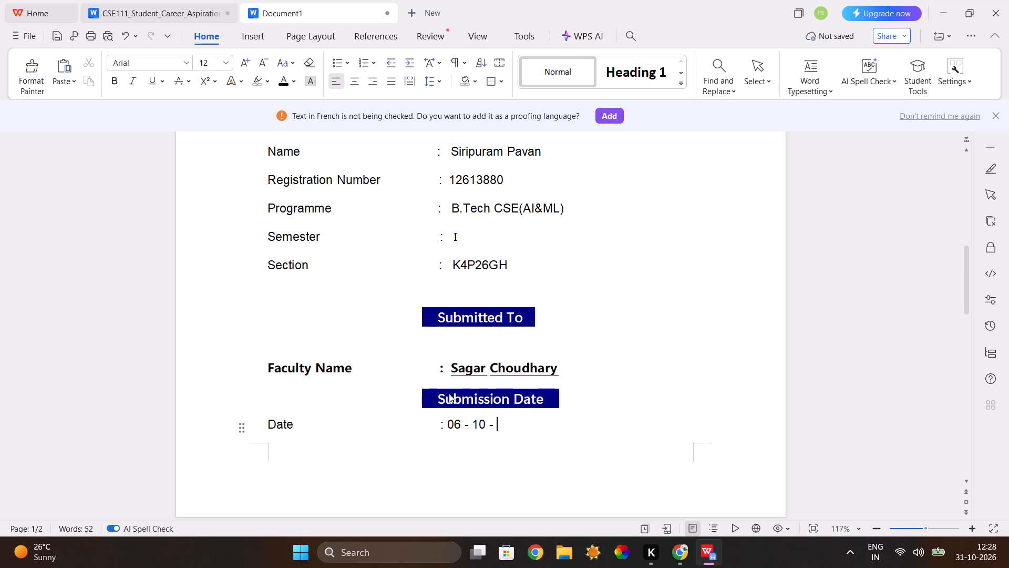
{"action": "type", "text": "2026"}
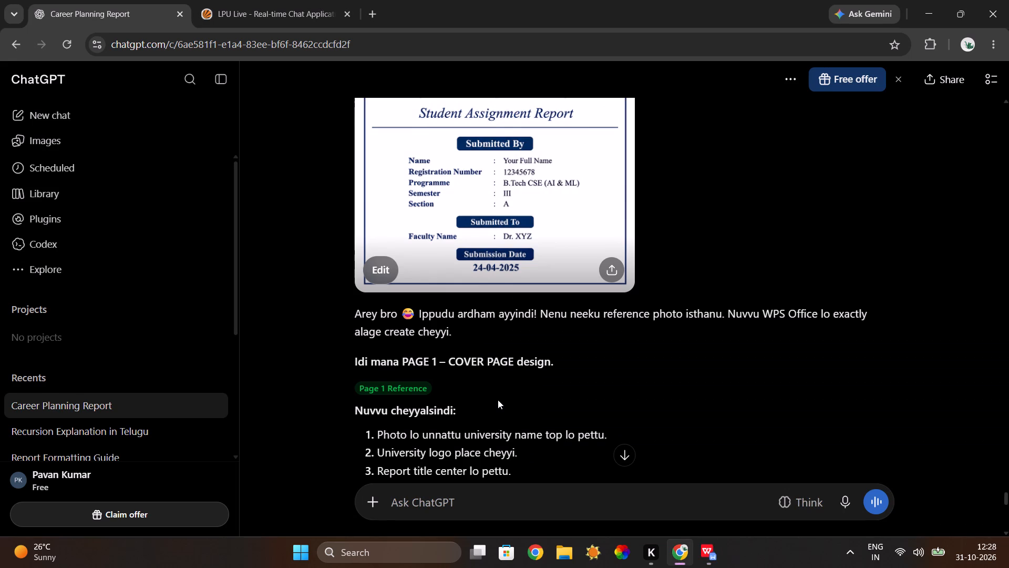
Delete the colon and the Date label from the date line, leaving only the spacing and the date.
{"action": "left_click", "coordinate": [445, 429]}
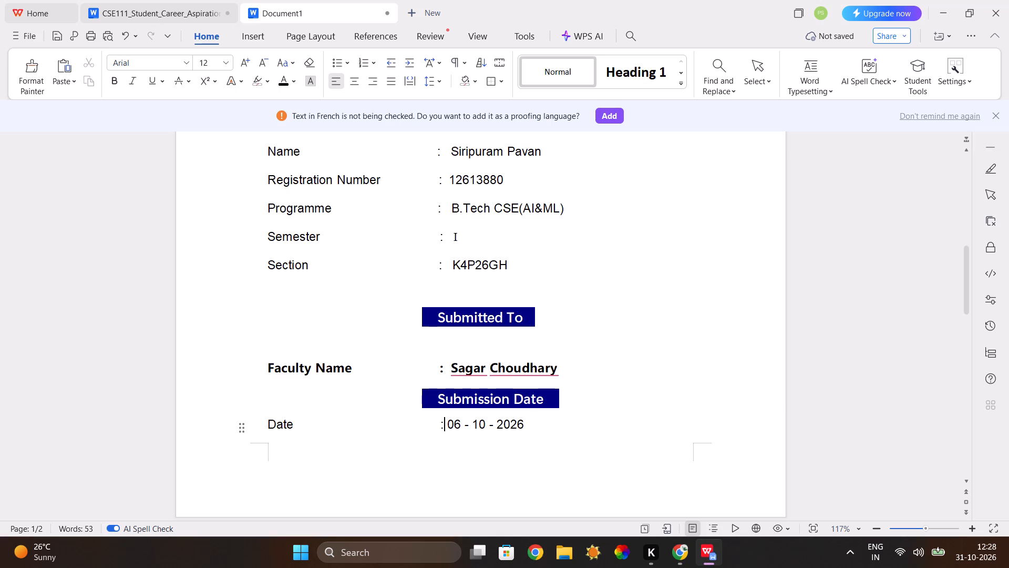
{"action": "key", "text": "BackSpace"}
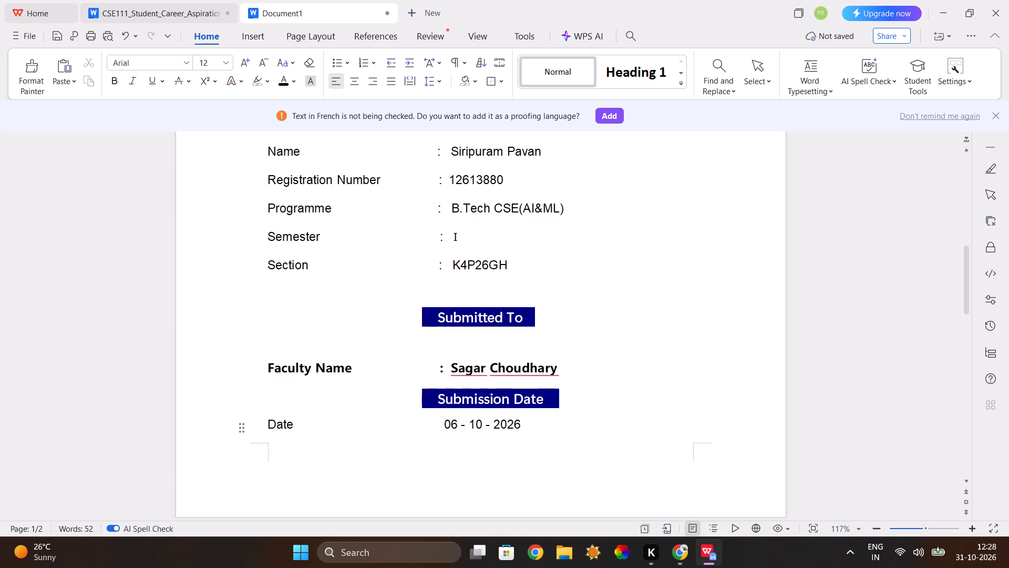
{"action": "left_click", "coordinate": [292, 424]}
{"action": "key", "text": "BackSpace"}
{"action": "key", "text": "BackSpace"}
{"action": "key", "text": "BackSpace"}
{"action": "key", "text": "BackSpace"}
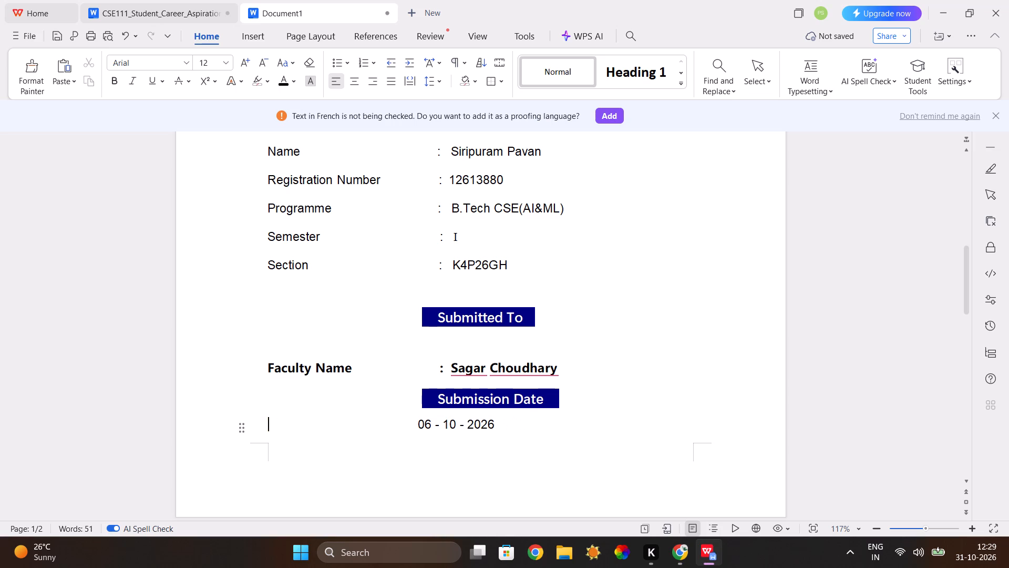
Add five spaces before the date to place it beneath the middle of the Submission Date heading.
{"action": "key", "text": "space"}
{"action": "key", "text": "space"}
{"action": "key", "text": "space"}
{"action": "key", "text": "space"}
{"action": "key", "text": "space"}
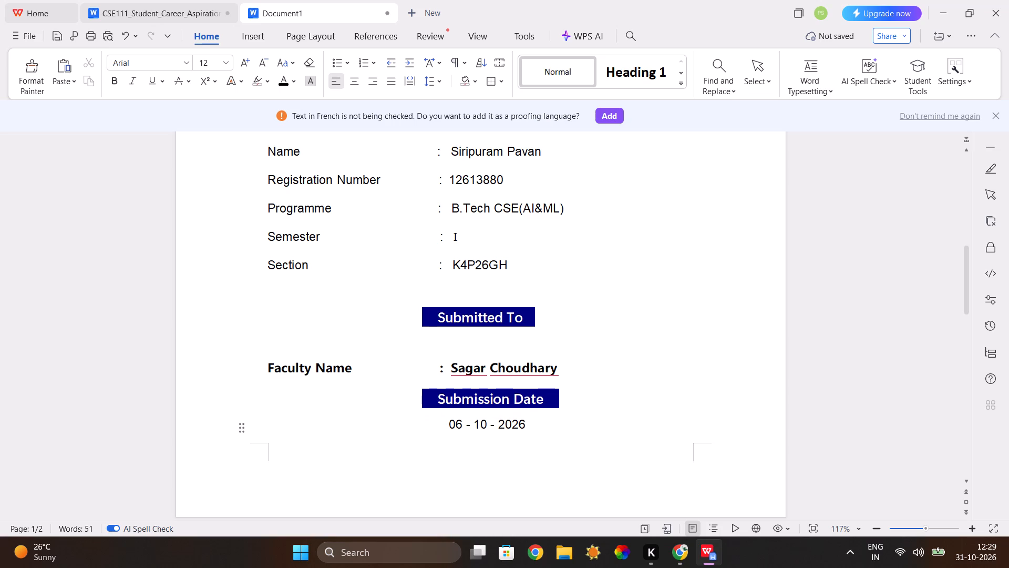
Make the submission date below the Submission Date heading bold.
{"action": "left_click_drag", "start_coordinate": [450, 424], "coordinate": [541, 430]}
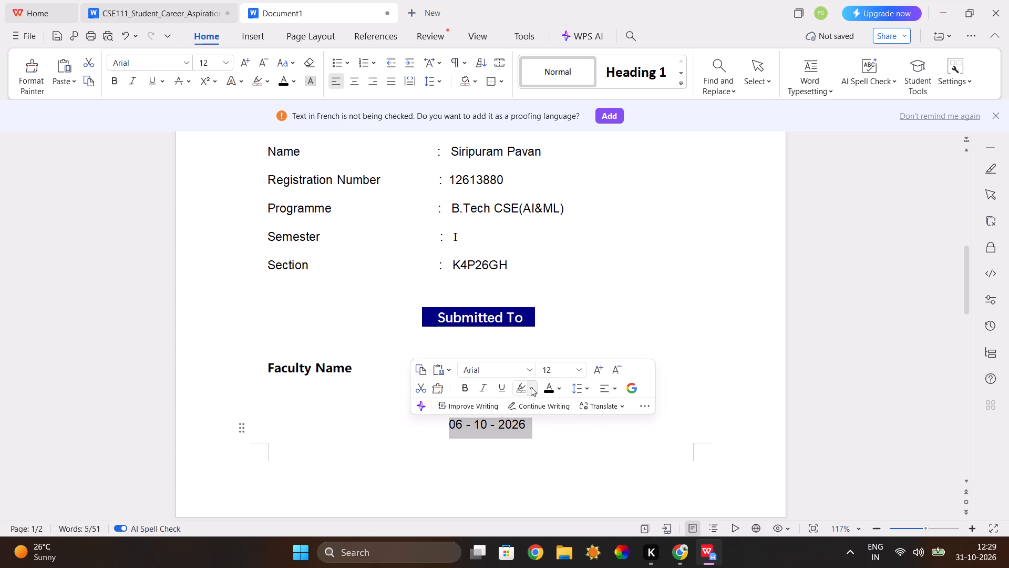
{"action": "left_click", "coordinate": [461, 385]}
{"action": "left_click", "coordinate": [539, 426]}
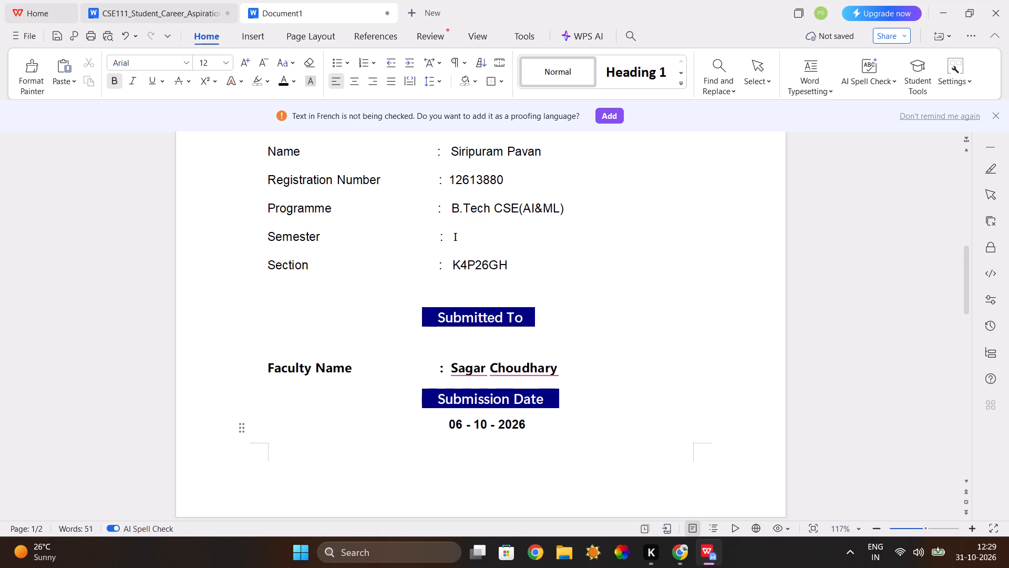
Shift the Submitted To heading to the right by adding three spaces before its highlighted block.
{"action": "left_click", "coordinate": [418, 317]}
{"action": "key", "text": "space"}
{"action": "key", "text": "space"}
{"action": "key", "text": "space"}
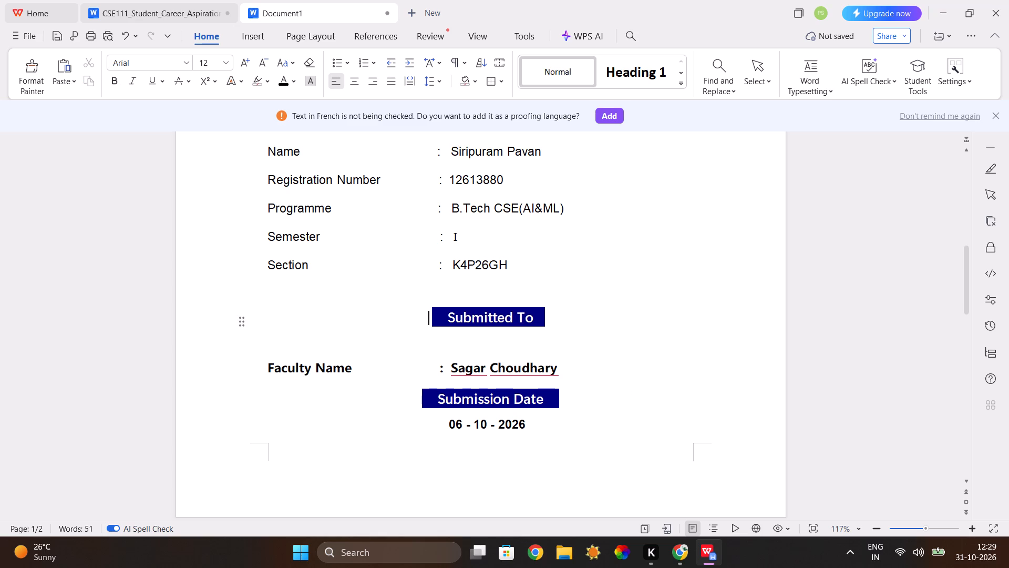
{"action": "left_click", "coordinate": [479, 344]}
Shift the Submitted By heading to the right with leading spaces so its block starts in line with Submitted To.
{"action": "scroll", "coordinate": [479, 344], "scroll_direction": "up", "scroll_amount": 1}
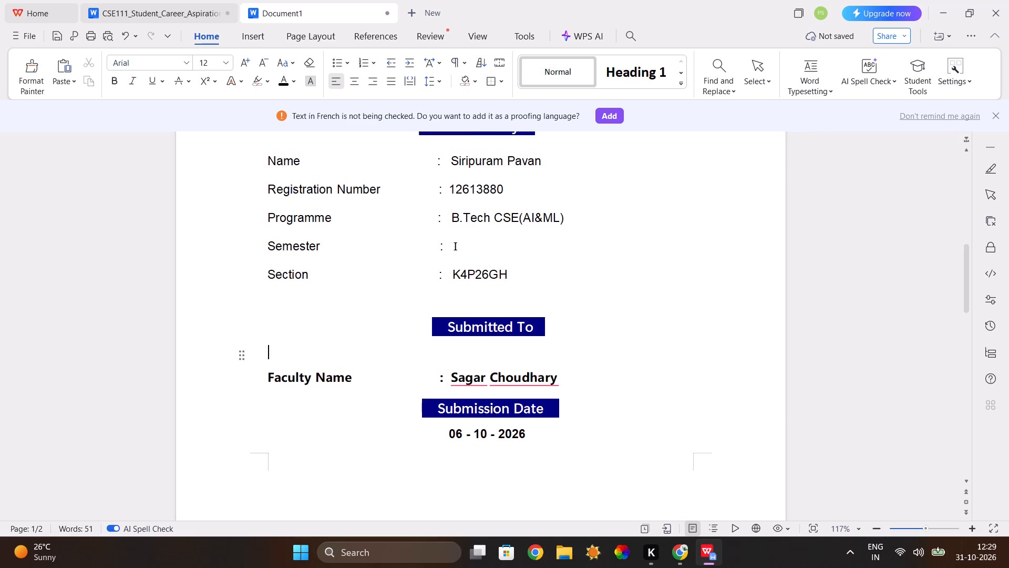
{"action": "scroll", "coordinate": [479, 344], "scroll_direction": "up", "scroll_amount": 2}
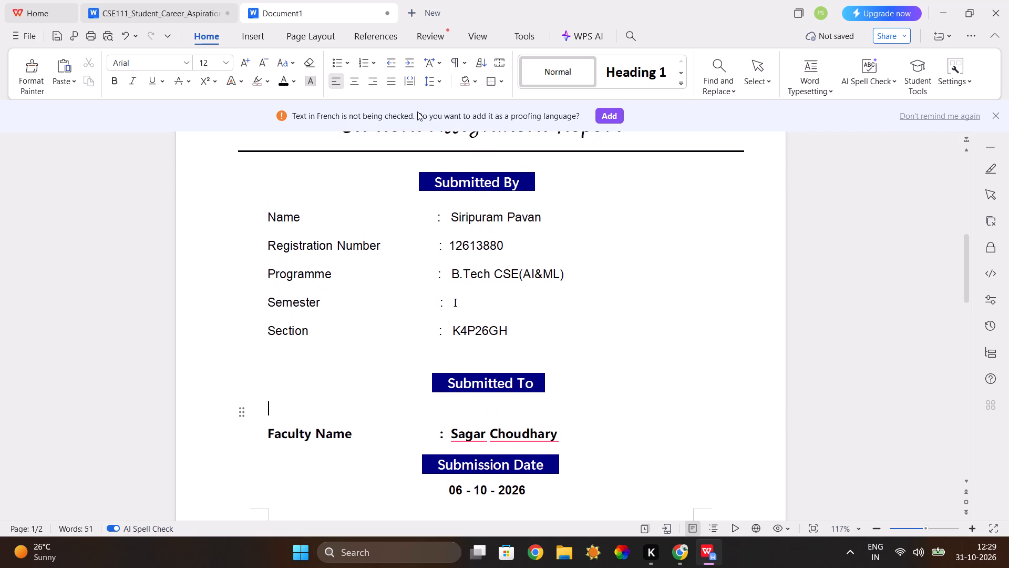
{"action": "left_click", "coordinate": [415, 184]}
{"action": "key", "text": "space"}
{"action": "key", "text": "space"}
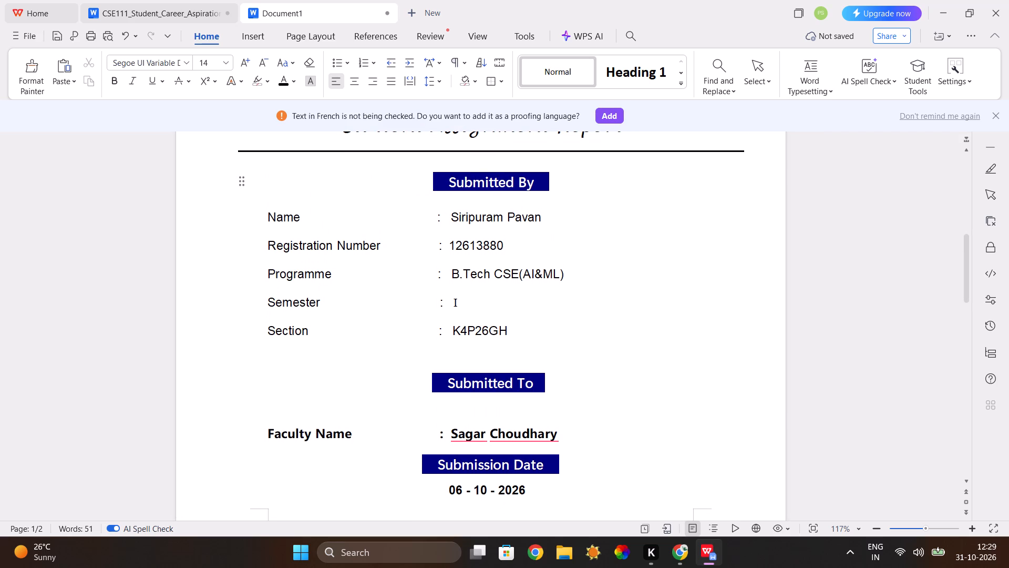
Remove one space before the highlighted Submission Date heading to shift it slightly to the left.
{"action": "left_click", "coordinate": [418, 470]}
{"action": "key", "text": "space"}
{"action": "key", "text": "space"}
{"action": "key", "text": "BackSpace"}
{"action": "key", "text": "BackSpace"}
{"action": "key", "text": "BackSpace"}
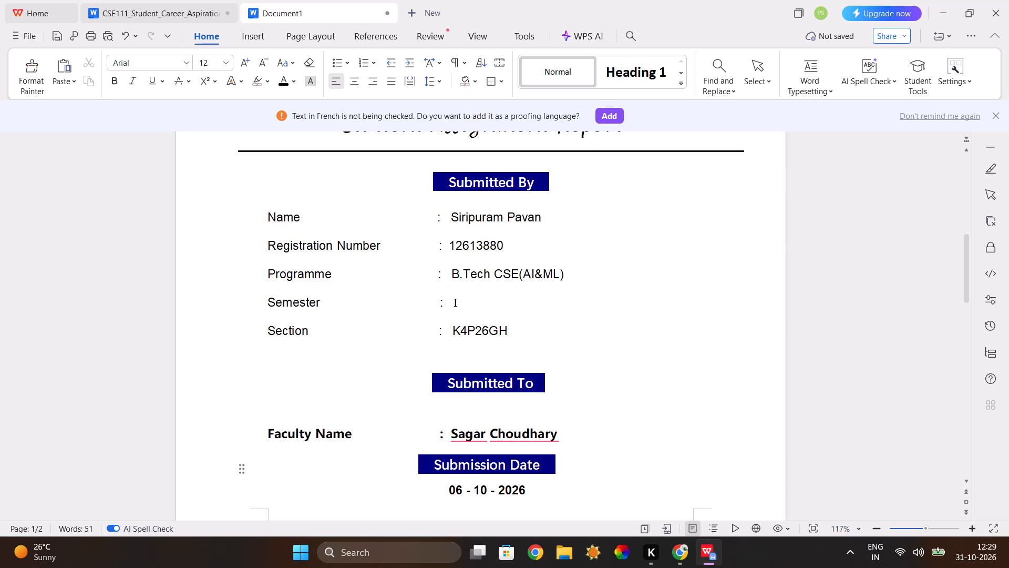
Trim one highlighted space from each side of the Submitted To heading text.
{"action": "left_click", "coordinate": [446, 381]}
{"action": "key", "text": "BackSpace"}
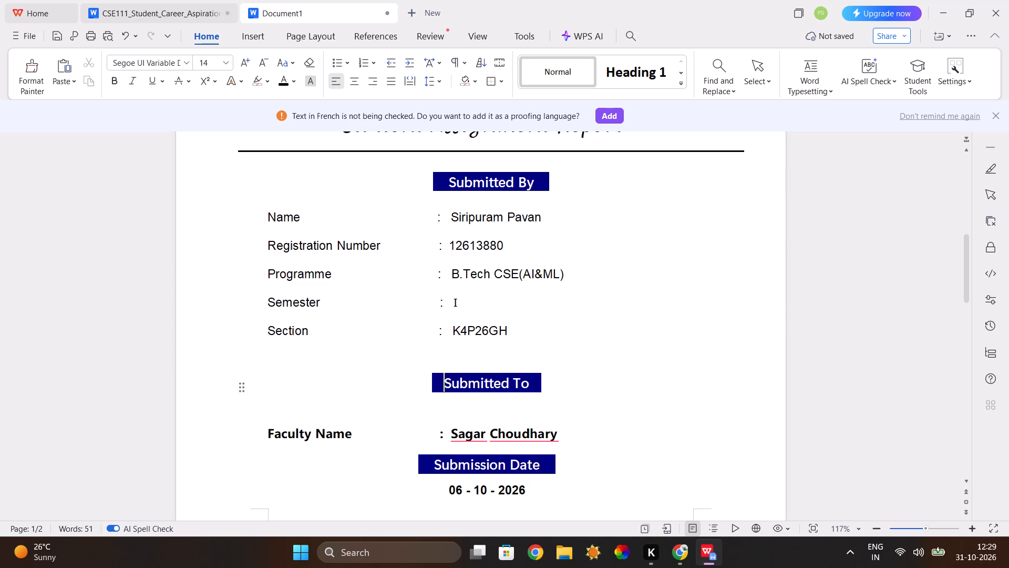
{"action": "left_click", "coordinate": [534, 382]}
{"action": "key", "text": "BackSpace"}
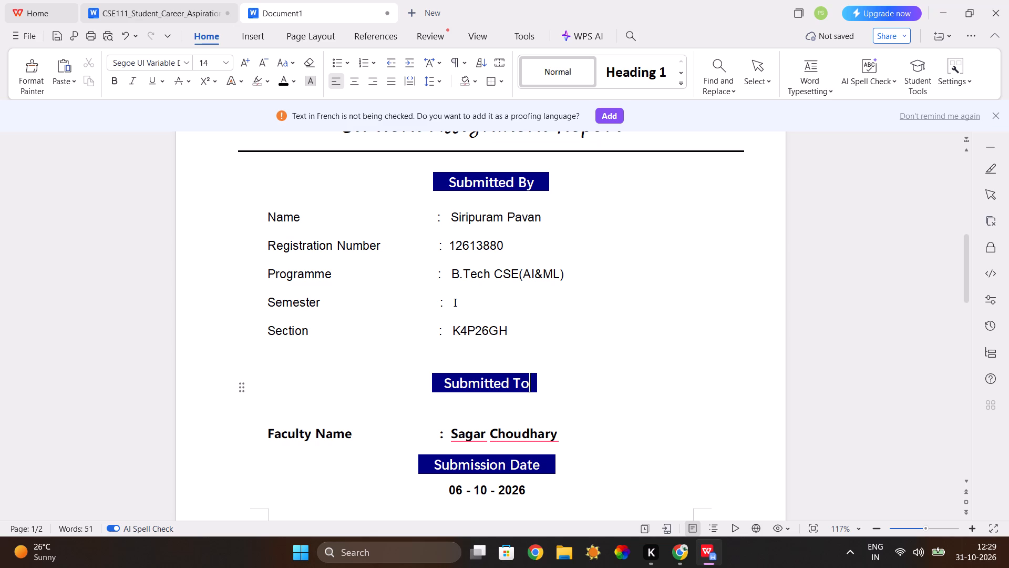
Trim one highlighted space from each side of the Submission Date heading text.
{"action": "left_click", "coordinate": [435, 467]}
{"action": "key", "text": "BackSpace"}
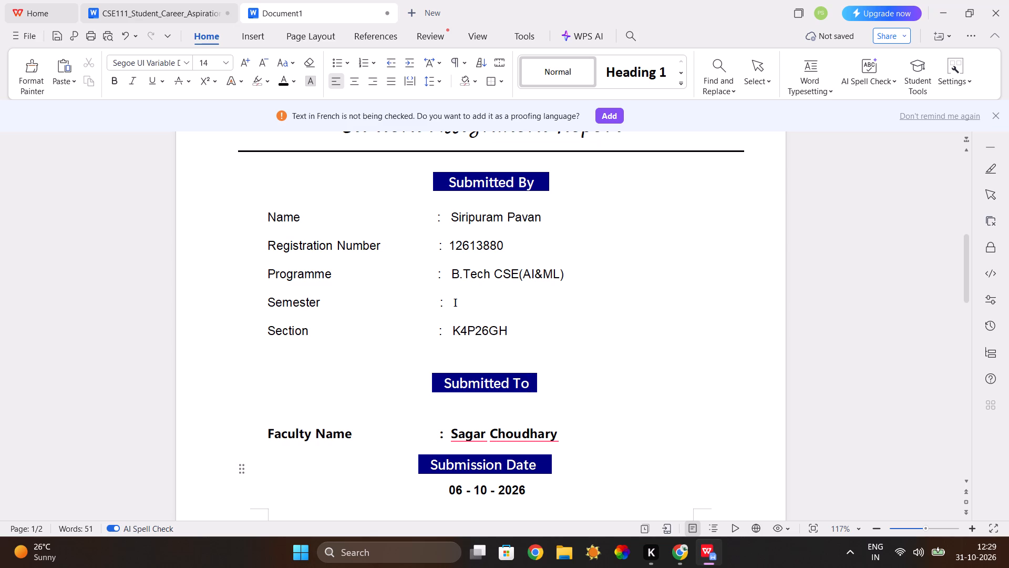
{"action": "left_click", "coordinate": [543, 462]}
{"action": "key", "text": "BackSpace"}
Trim two highlighted spaces from each side of the Submitted By heading text.
{"action": "left_click", "coordinate": [447, 188]}
{"action": "key", "text": "BackSpace"}
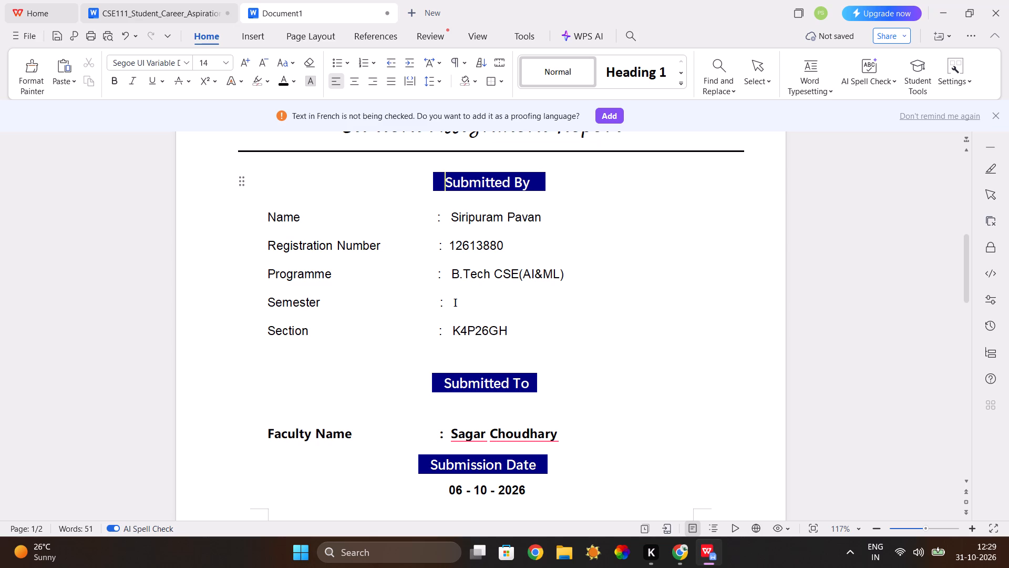
{"action": "left_click", "coordinate": [541, 179]}
{"action": "key", "text": "BackSpace"}
{"action": "left_click", "coordinate": [445, 182]}
{"action": "key", "text": "BackSpace"}
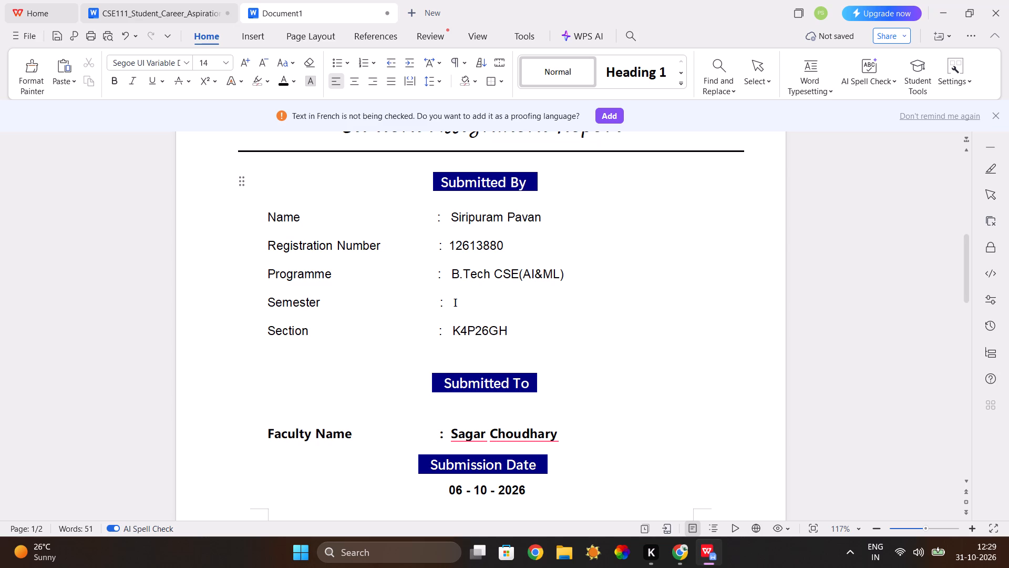
{"action": "left_click", "coordinate": [534, 179]}
{"action": "key", "text": "BackSpace"}
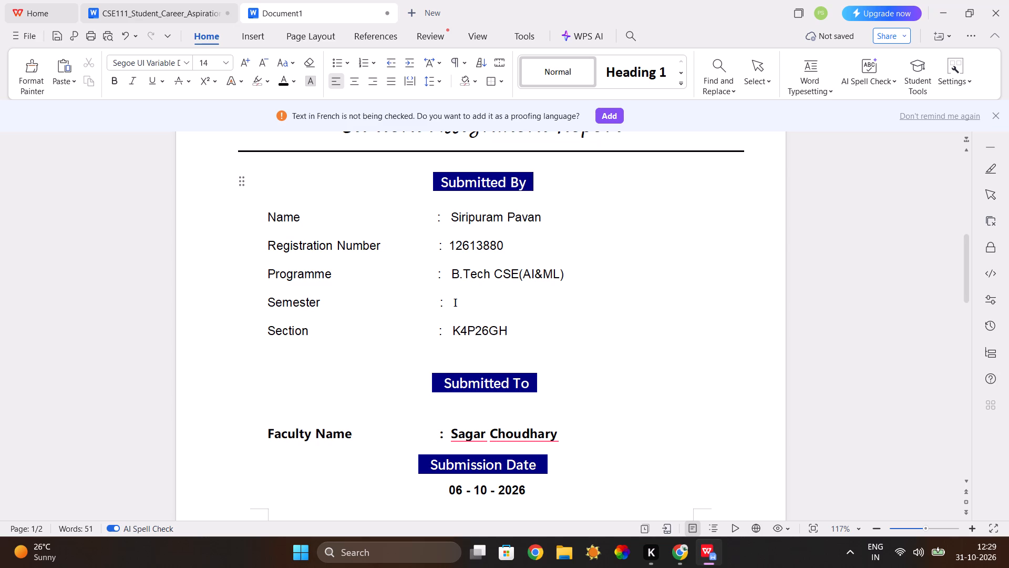
Insert one space before the highlighted Submitted By heading to shift it slightly towards the right margin.
{"action": "left_click", "coordinate": [431, 184]}
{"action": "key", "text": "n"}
{"action": "key", "text": "BackSpace"}
{"action": "key", "text": "Left"}
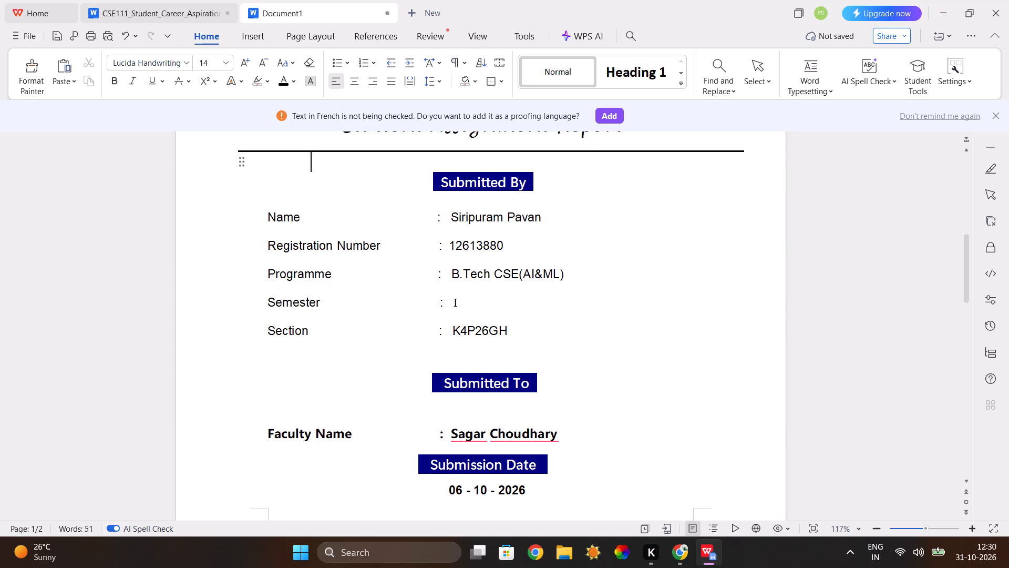
{"action": "left_click", "coordinate": [429, 182]}
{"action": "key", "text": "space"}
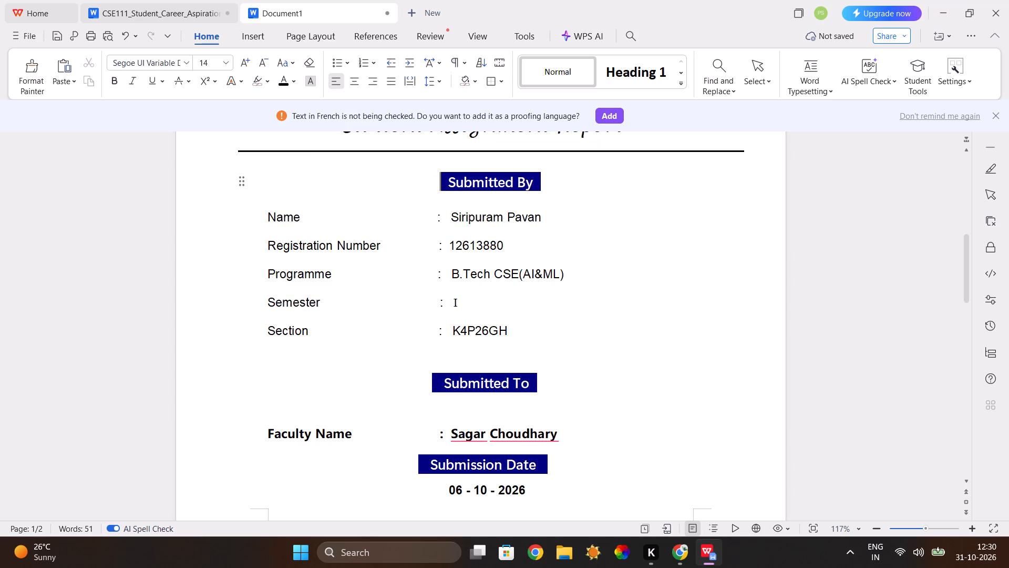
Insert one space before the highlighted Submitted To heading to shift it slightly towards the right margin.
{"action": "left_click", "coordinate": [428, 390]}
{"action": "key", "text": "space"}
Insert two spaces before the highlighted Submission Date heading to shift it slightly towards the right margin.
{"action": "left_click", "coordinate": [415, 464]}
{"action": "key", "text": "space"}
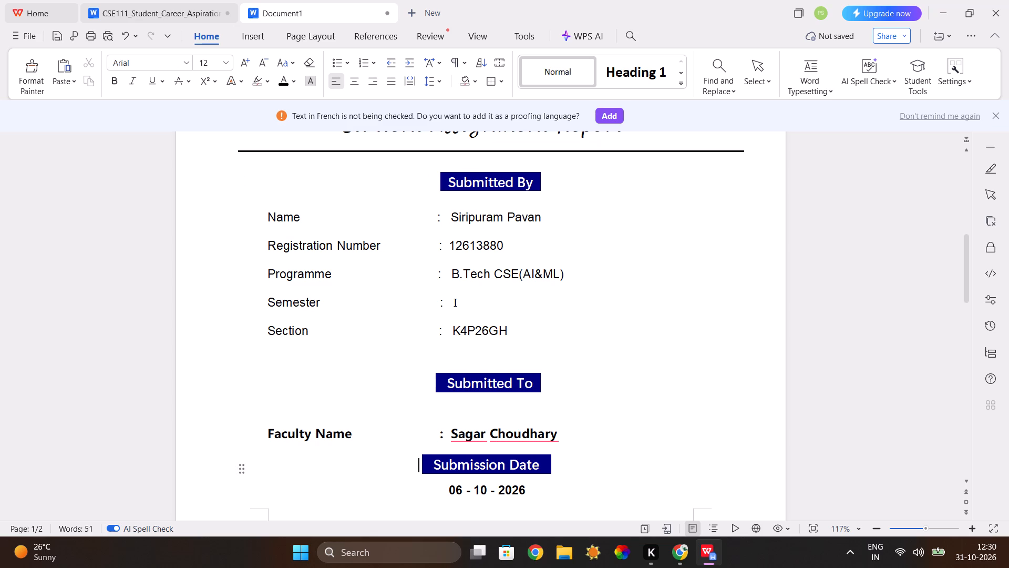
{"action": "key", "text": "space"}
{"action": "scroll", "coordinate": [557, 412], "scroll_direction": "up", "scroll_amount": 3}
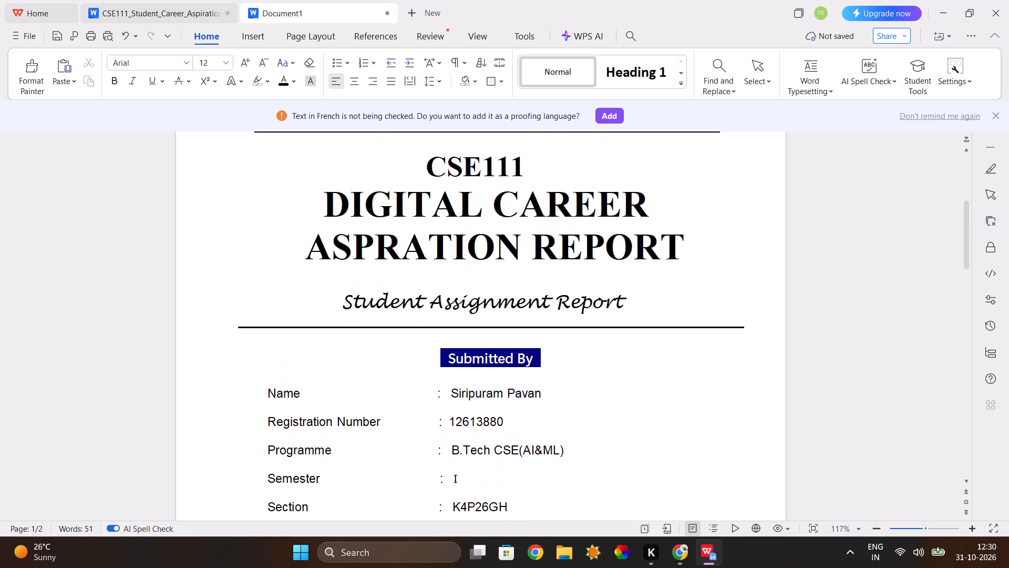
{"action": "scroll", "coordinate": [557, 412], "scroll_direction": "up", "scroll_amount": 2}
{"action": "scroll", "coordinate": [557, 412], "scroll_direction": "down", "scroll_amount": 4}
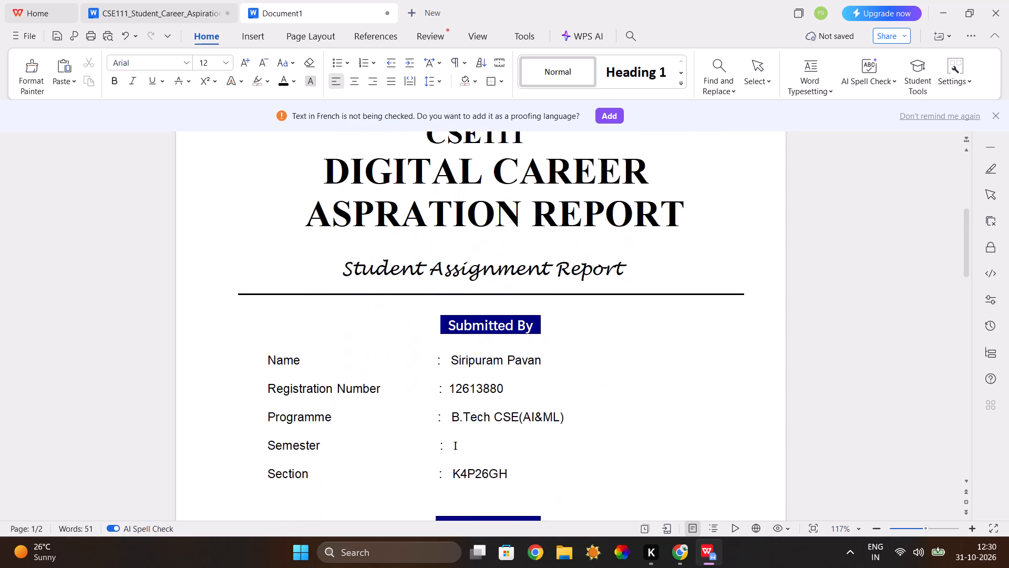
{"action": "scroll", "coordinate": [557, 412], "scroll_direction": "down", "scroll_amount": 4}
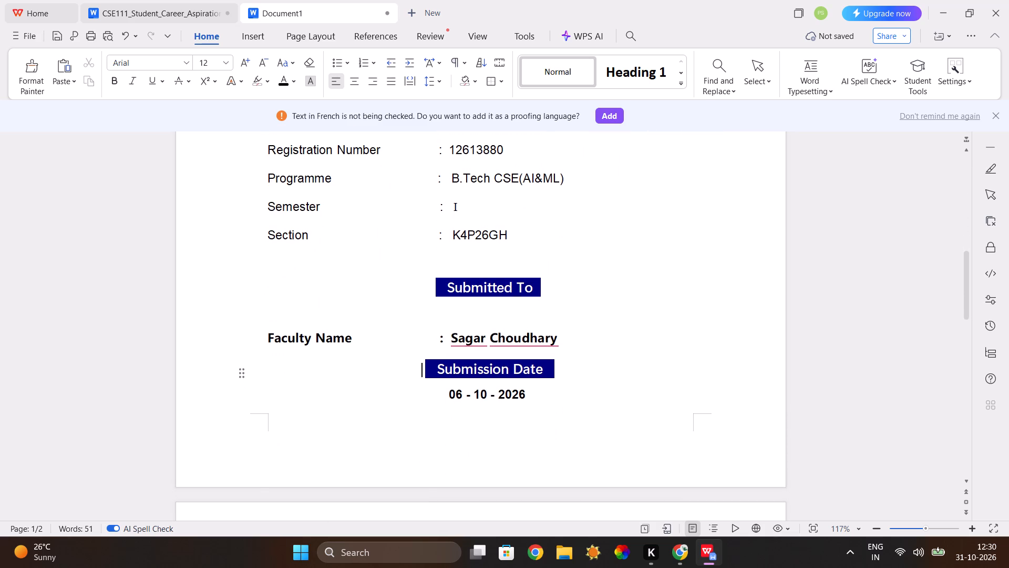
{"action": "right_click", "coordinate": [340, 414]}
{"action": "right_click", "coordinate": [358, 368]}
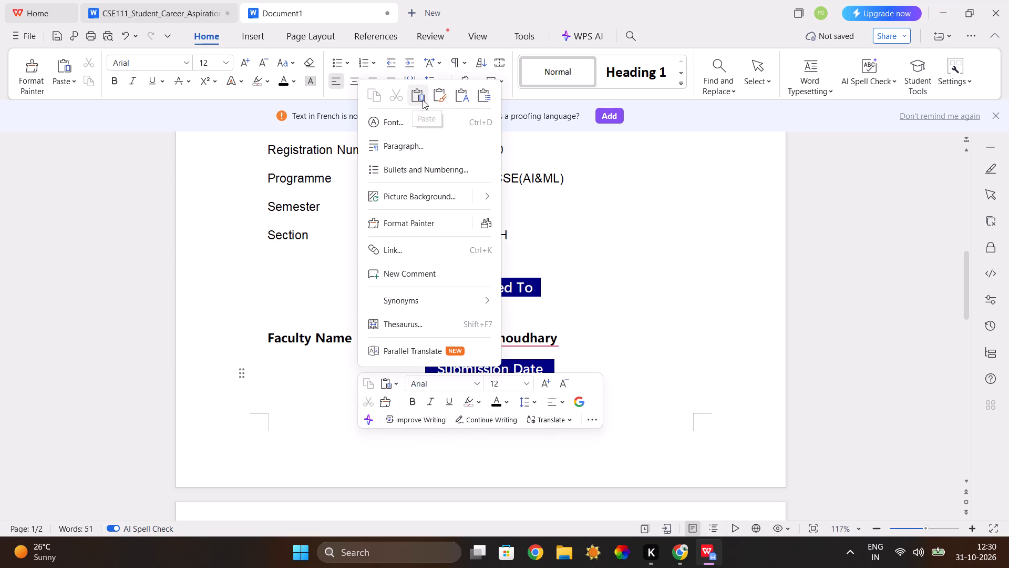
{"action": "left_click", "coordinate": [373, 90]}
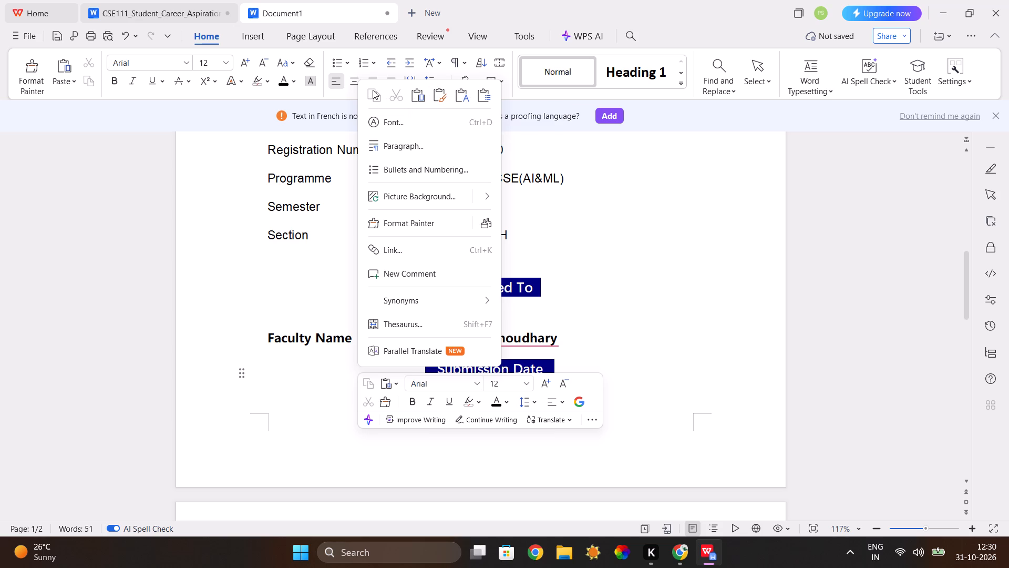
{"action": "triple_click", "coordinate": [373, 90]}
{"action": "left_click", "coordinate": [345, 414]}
Fit the whole cover page in view and capture a screenshot of it with Snipping Tool.
{"action": "scroll", "coordinate": [280, 396], "scroll_direction": "up", "scroll_amount": 7}
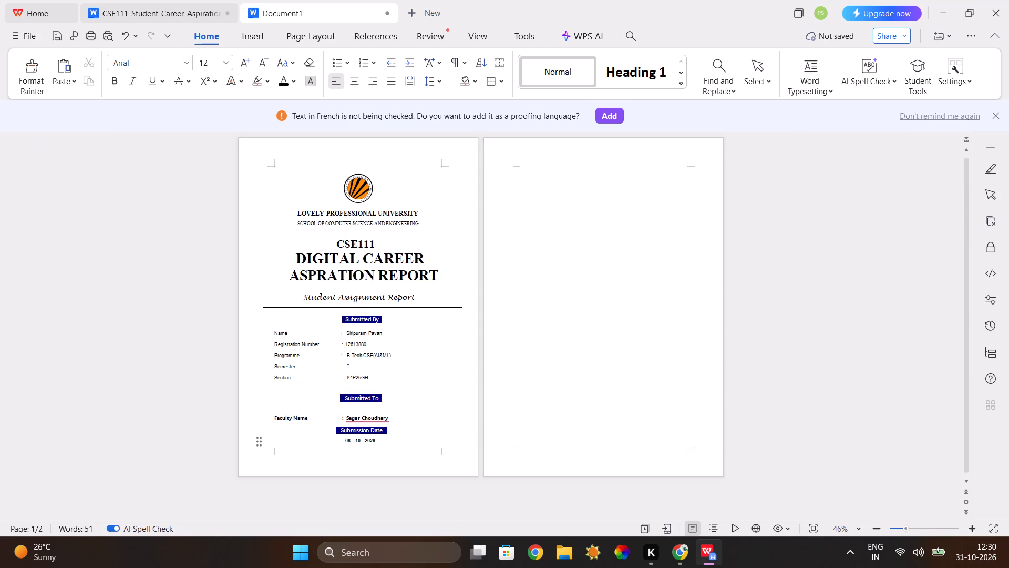
{"action": "key", "text": "Print"}
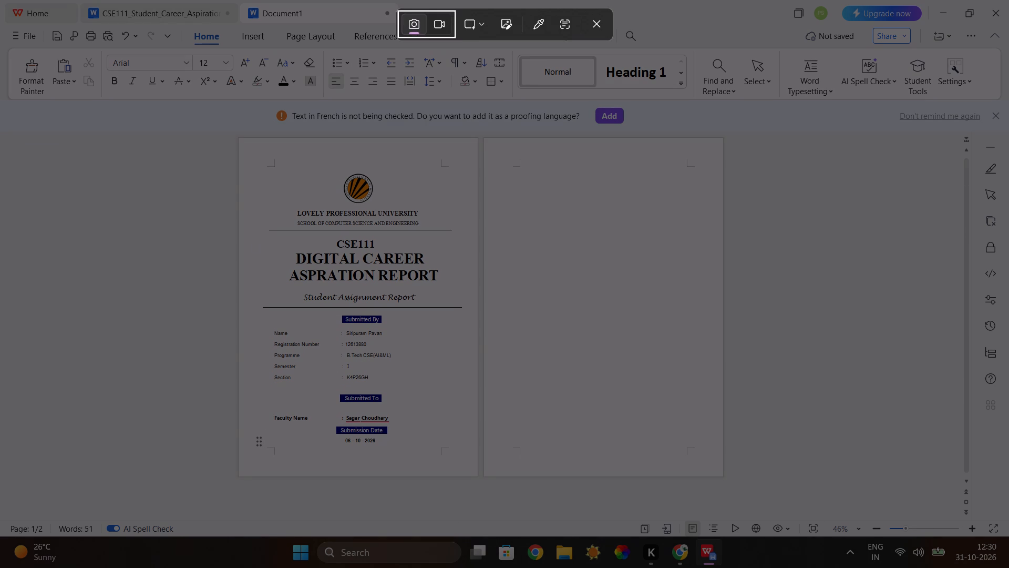
{"action": "left_click_drag", "start_coordinate": [240, 148], "coordinate": [460, 418]}
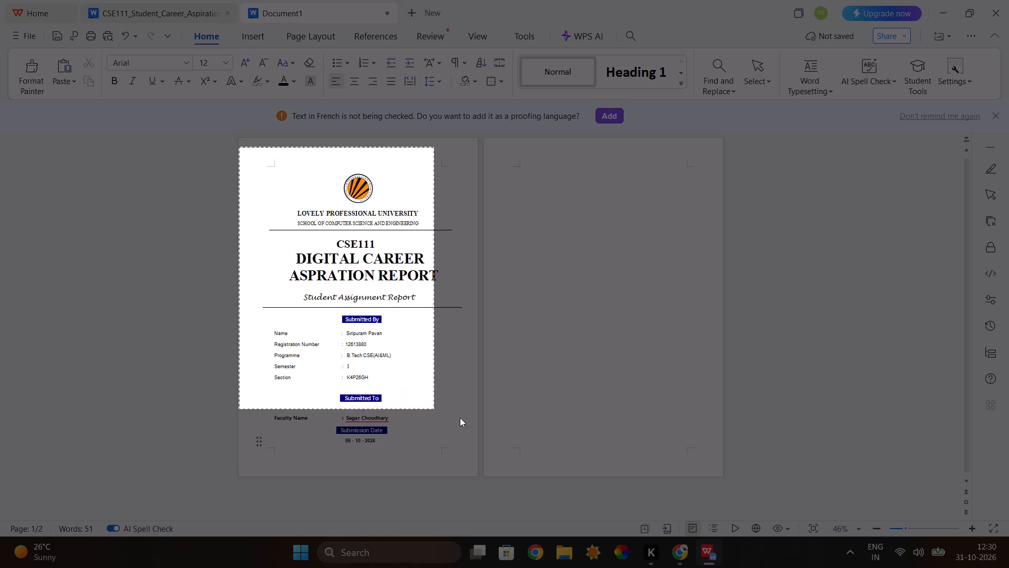
{"action": "left_click_drag", "start_coordinate": [460, 418], "coordinate": [471, 466]}
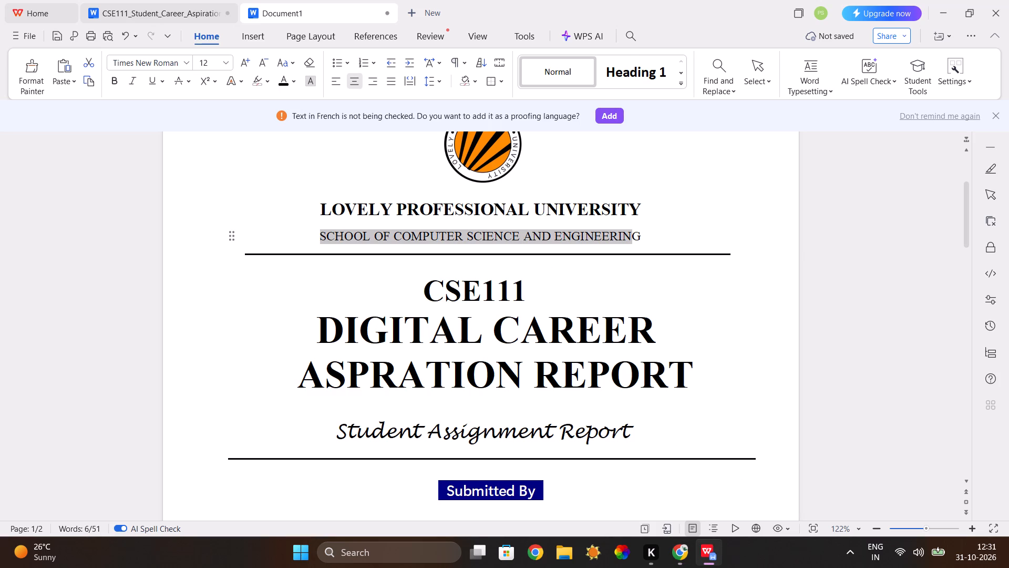
{"action": "left_click_drag", "start_coordinate": [629, 234], "coordinate": [641, 236]}
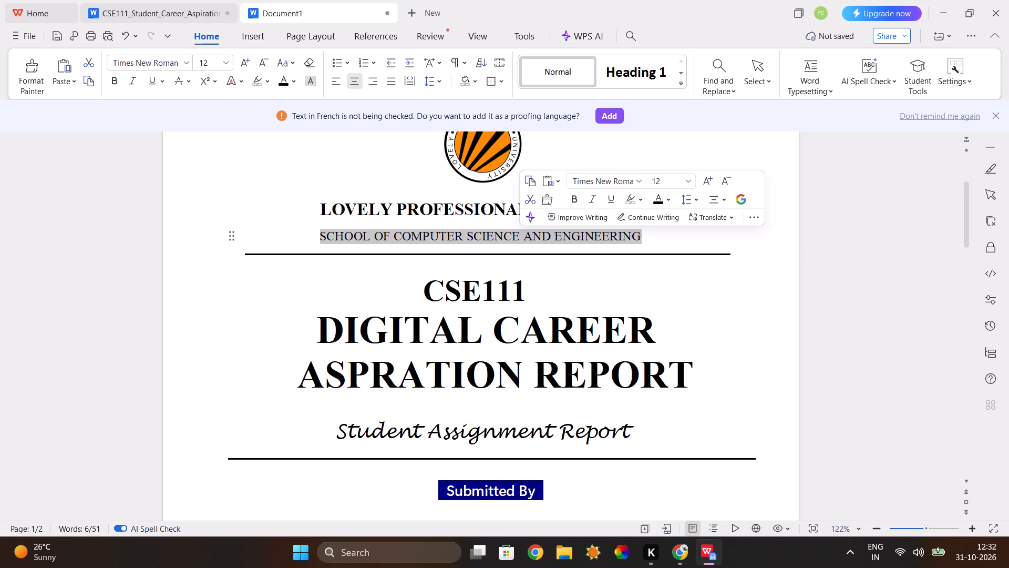
{"action": "left_click", "coordinate": [385, 293]}
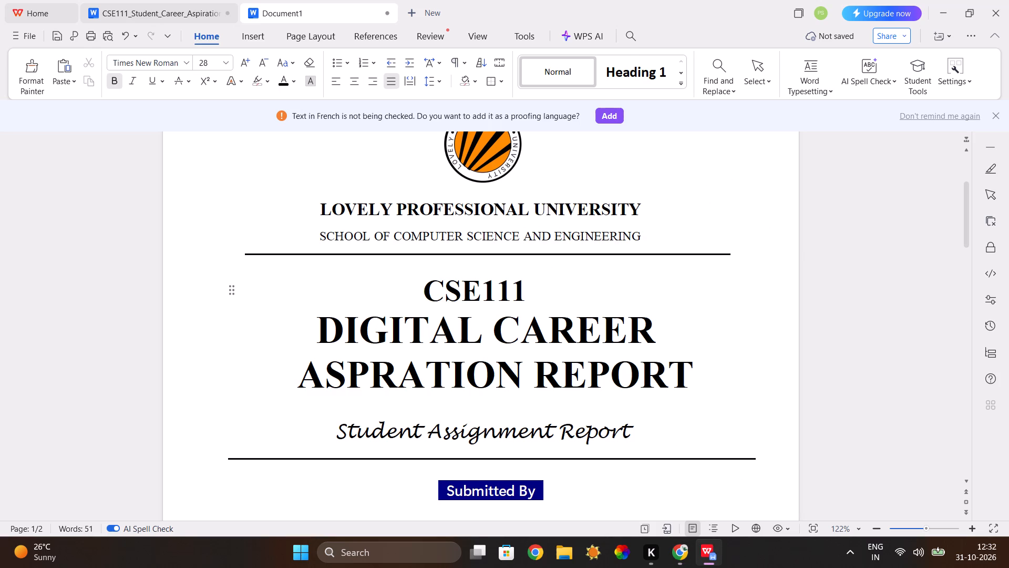
{"action": "left_click_drag", "start_coordinate": [318, 238], "coordinate": [642, 243]}
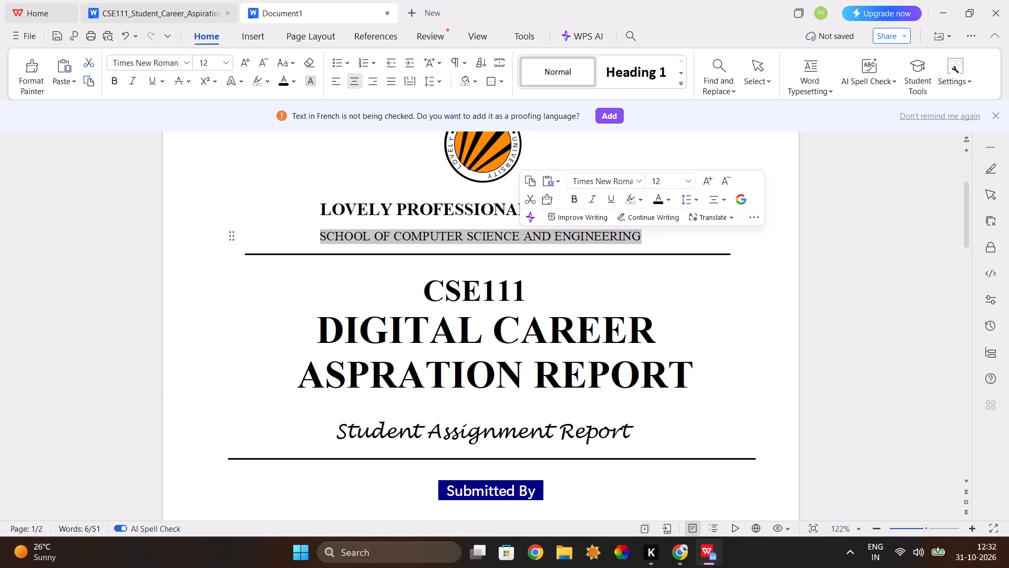
{"action": "left_click", "coordinate": [228, 59]}
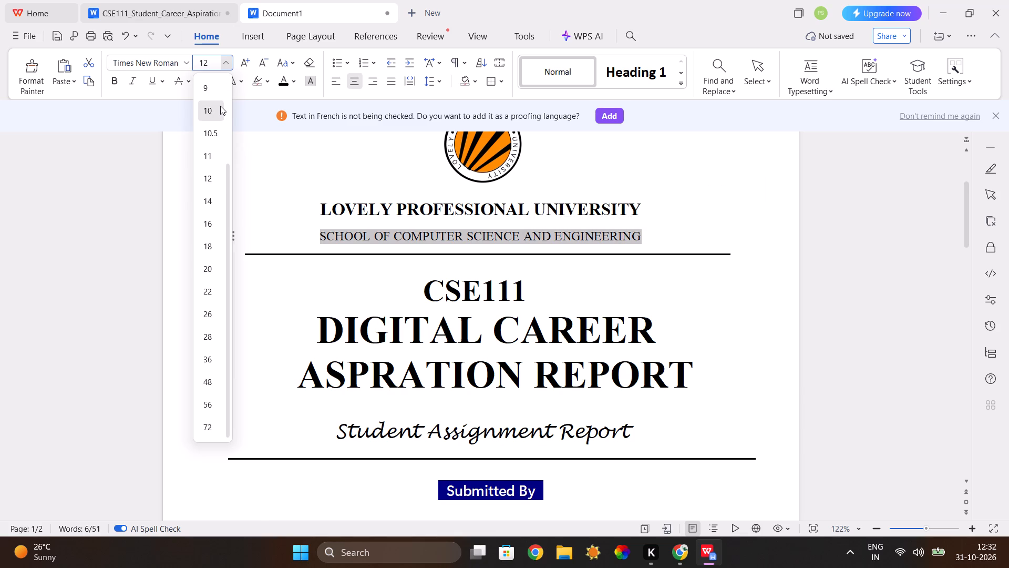
{"action": "left_click", "coordinate": [220, 106]}
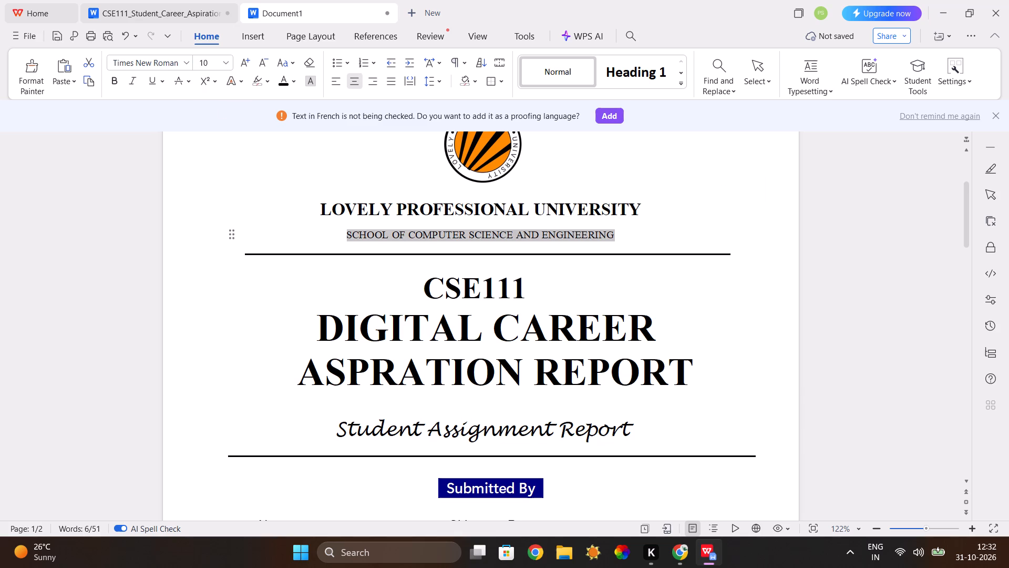
{"action": "left_click", "coordinate": [276, 229]}
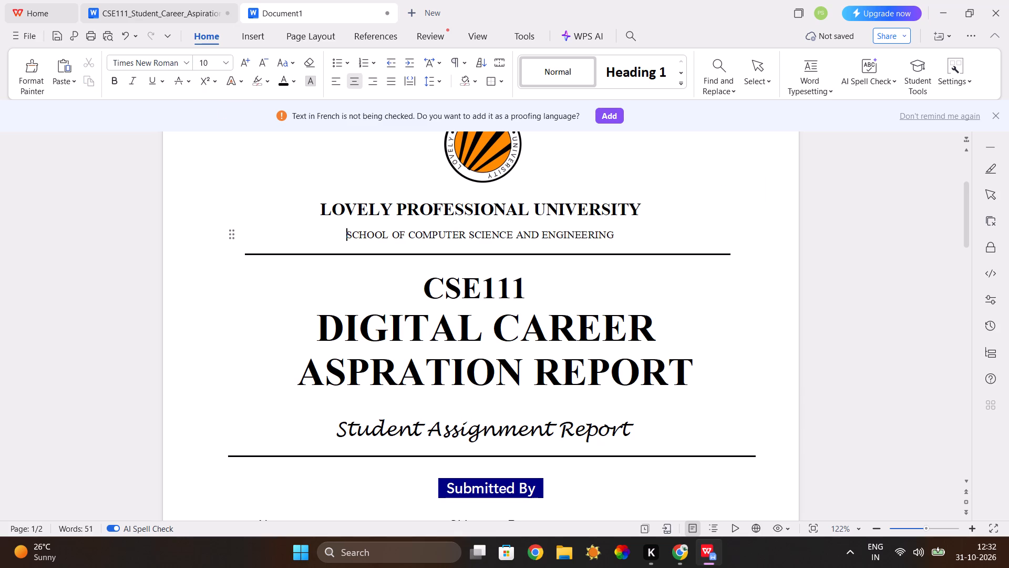
Set the font size of the SCHOOL OF COMPUTER SCIENCE AND ENGINEERING line to 12.
{"action": "left_click_drag", "start_coordinate": [346, 239], "coordinate": [535, 237]}
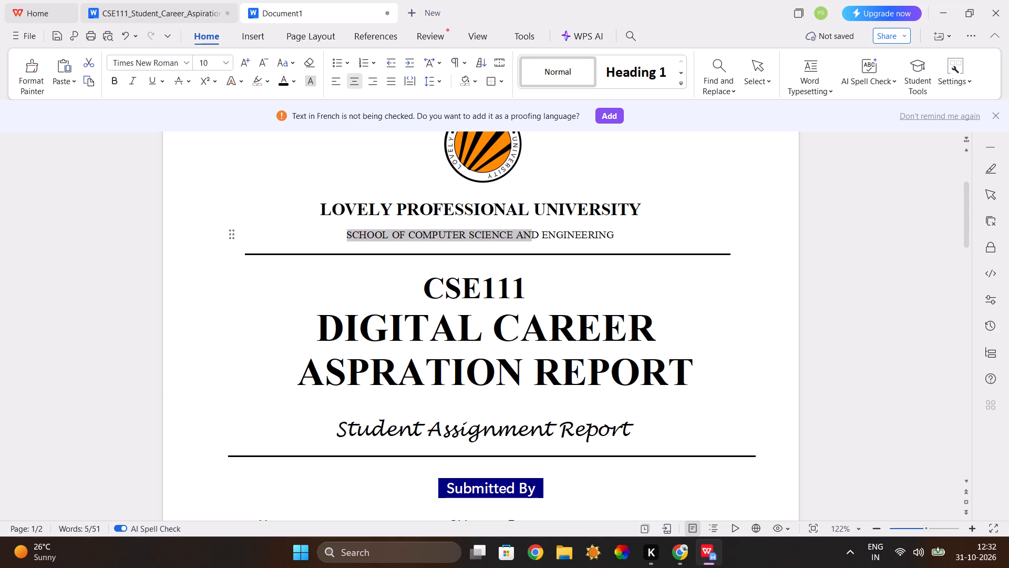
{"action": "left_click_drag", "start_coordinate": [535, 237], "coordinate": [613, 231]}
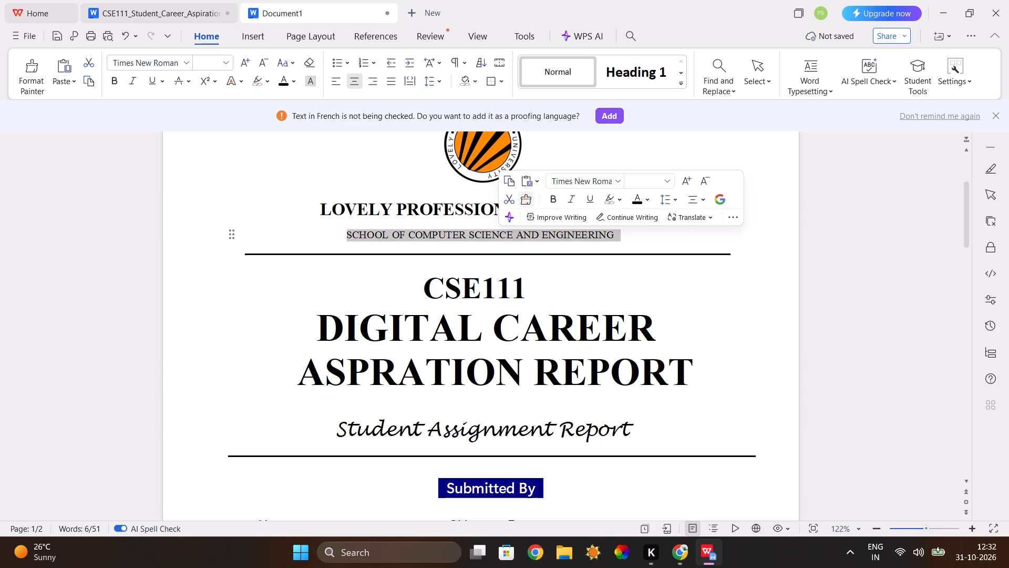
{"action": "left_click", "coordinate": [230, 64]}
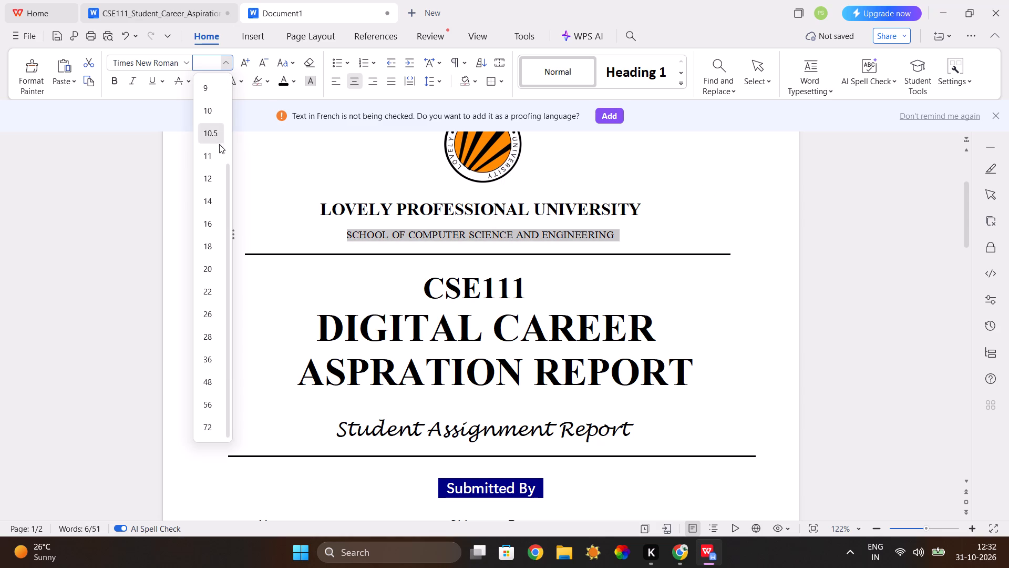
{"action": "left_click", "coordinate": [217, 179]}
{"action": "left_click", "coordinate": [362, 268]}
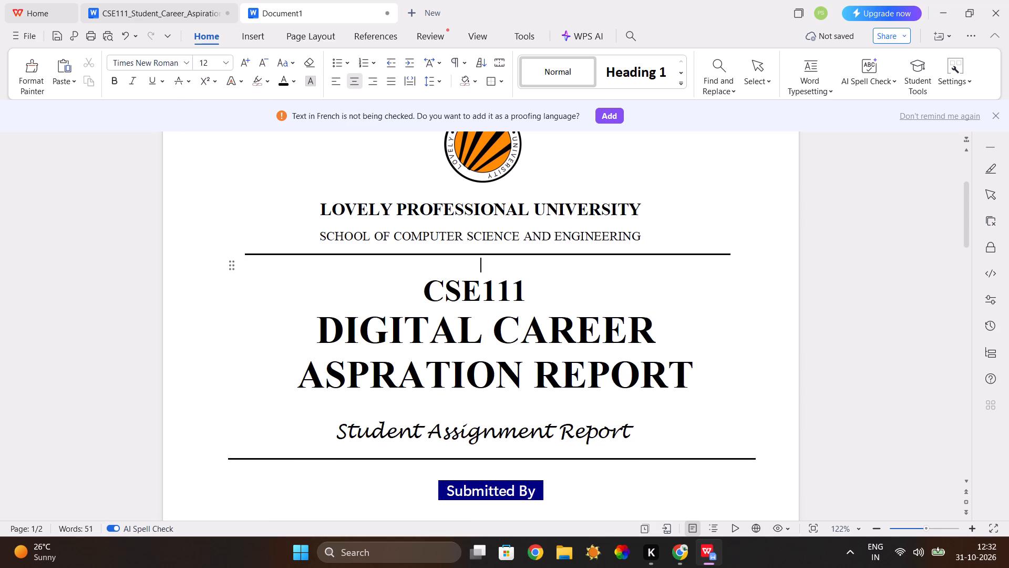
Check ChatGPT's change list in Chrome and respace the Programme value in WPS Office to read B.Tech CSE (AI & ML).
{"action": "scroll", "coordinate": [362, 268], "scroll_direction": "down", "scroll_amount": 1}
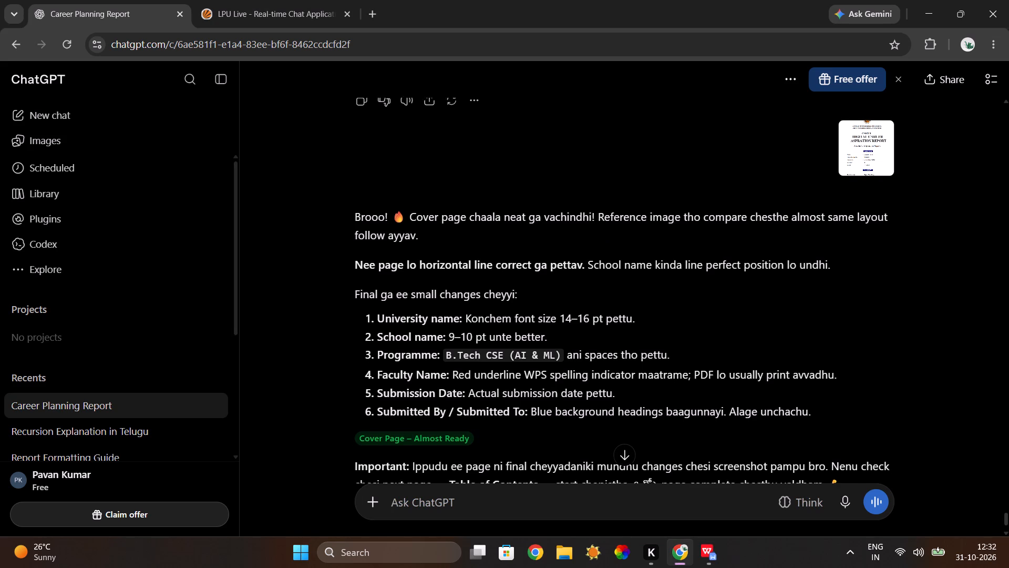
{"action": "scroll", "coordinate": [362, 268], "scroll_direction": "down", "scroll_amount": 2}
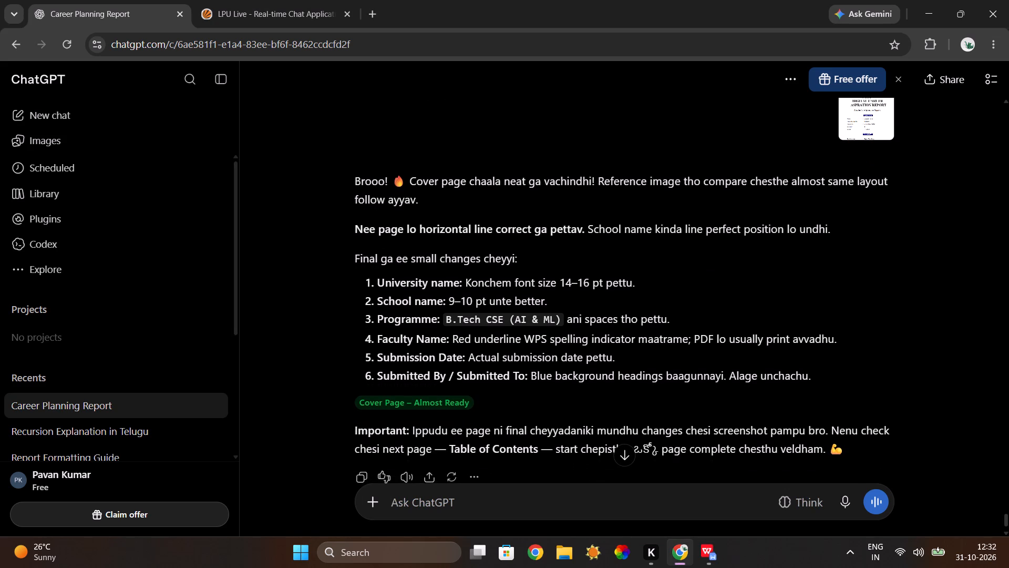
{"action": "scroll", "coordinate": [362, 268], "scroll_direction": "down", "scroll_amount": 1}
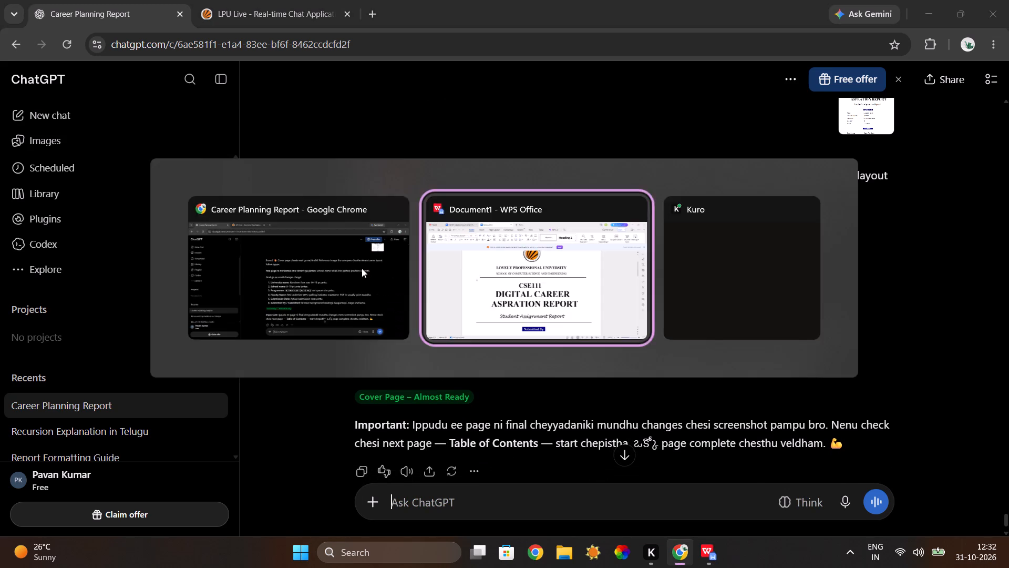
{"action": "scroll", "coordinate": [362, 268], "scroll_direction": "down", "scroll_amount": 3}
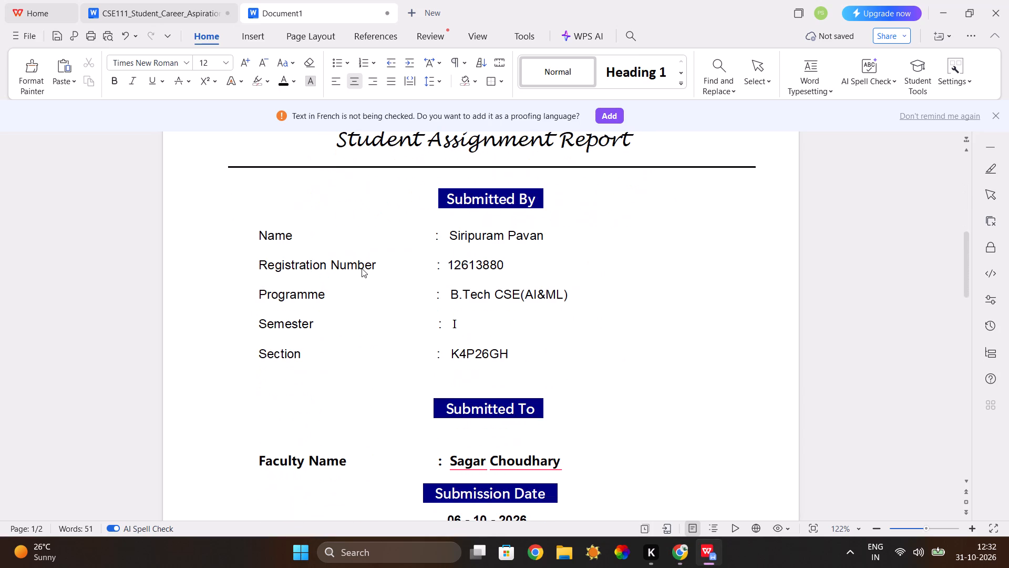
{"action": "scroll", "coordinate": [362, 268], "scroll_direction": "down", "scroll_amount": 1}
{"action": "left_click", "coordinate": [520, 295]}
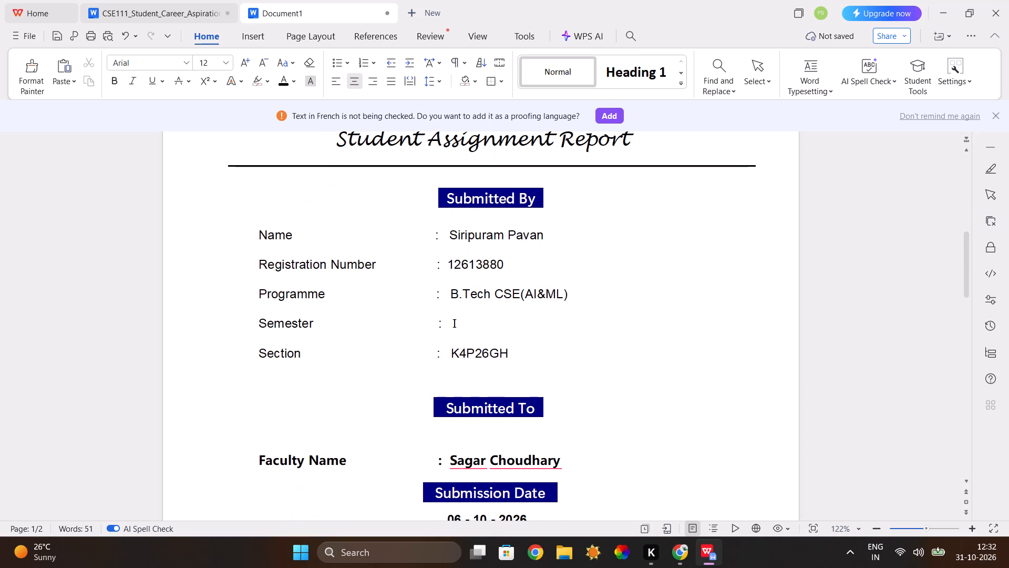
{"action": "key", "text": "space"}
{"action": "left_click", "coordinate": [538, 297]}
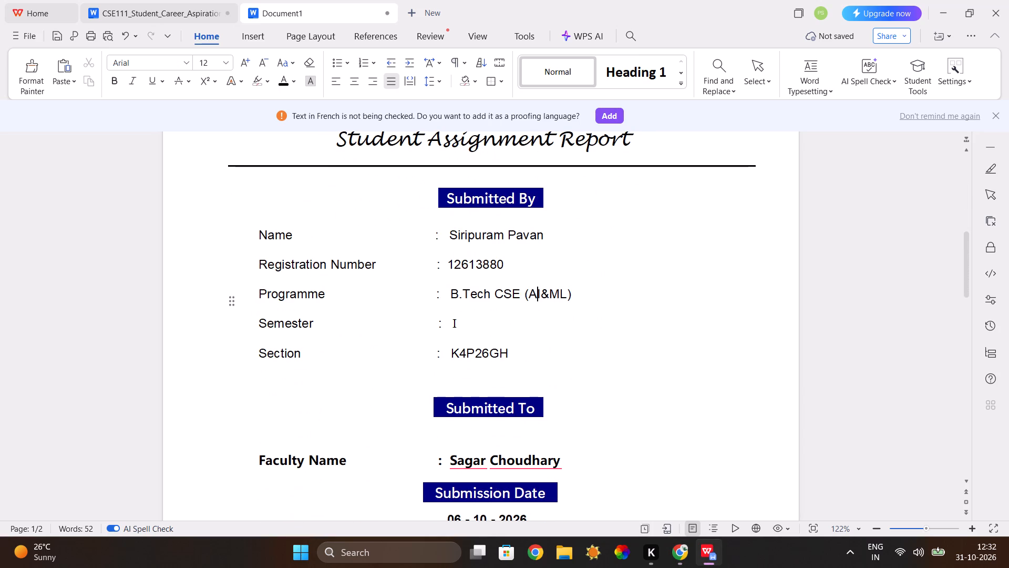
{"action": "key", "text": "Right"}
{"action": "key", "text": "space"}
{"action": "key", "text": "Right"}
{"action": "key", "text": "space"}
{"action": "key", "text": "Right"}
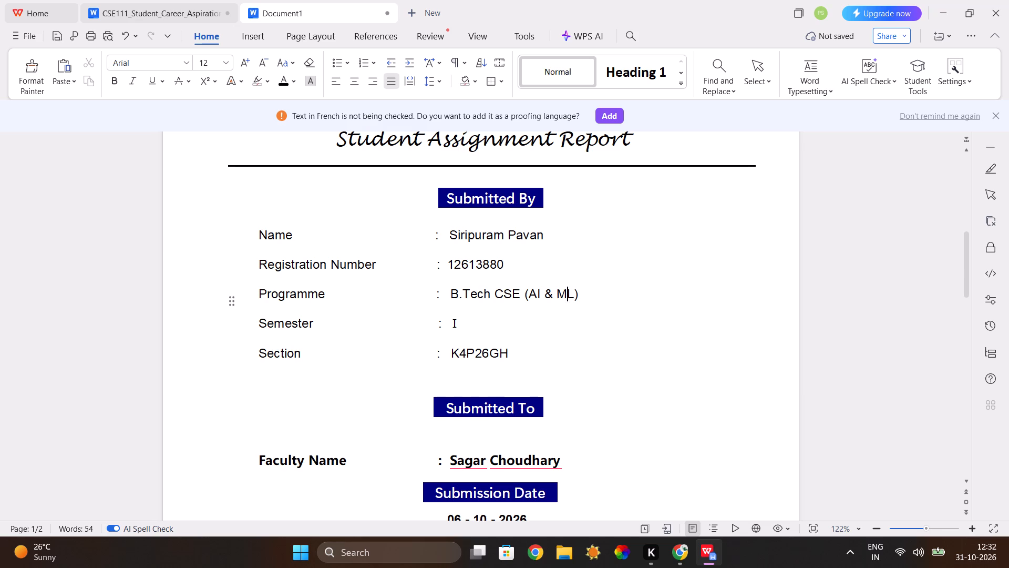
Switch to the ChatGPT chat in Chrome and read the remaining suggested changes for the cover page.
{"action": "scroll", "coordinate": [538, 297], "scroll_direction": "down", "scroll_amount": 1}
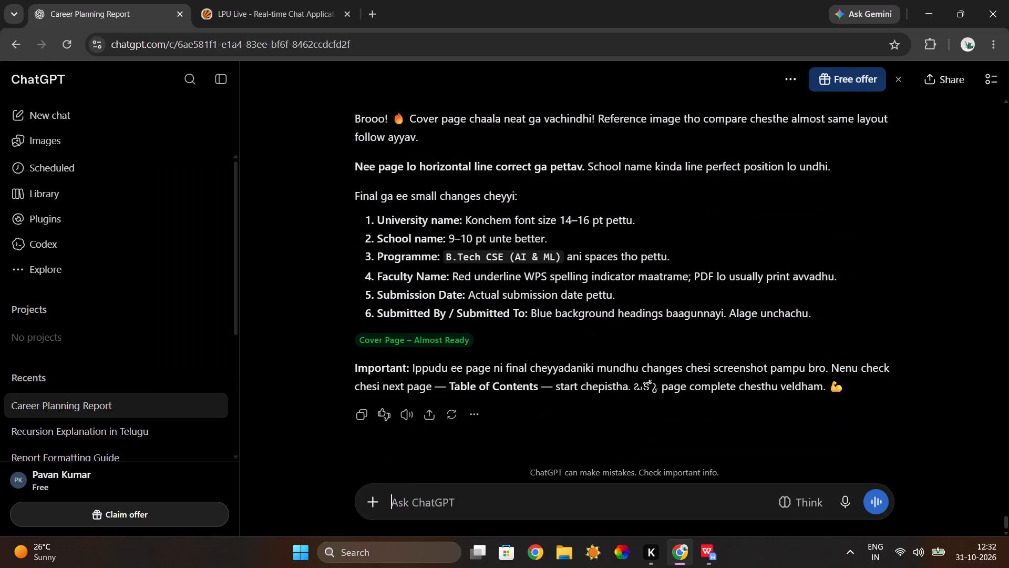
{"action": "scroll", "coordinate": [538, 297], "scroll_direction": "down", "scroll_amount": 6}
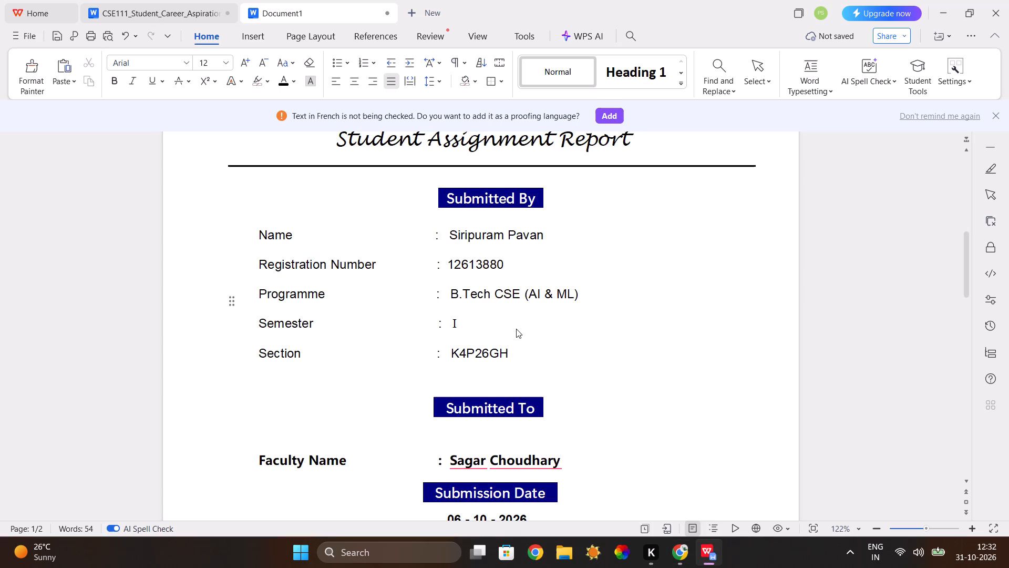
Back in WPS Office, review the cover page from the report title to the submission date against the suggested changes.
{"action": "scroll", "coordinate": [516, 329], "scroll_direction": "down", "scroll_amount": 4}
{"action": "scroll", "coordinate": [516, 329], "scroll_direction": "up", "scroll_amount": 5}
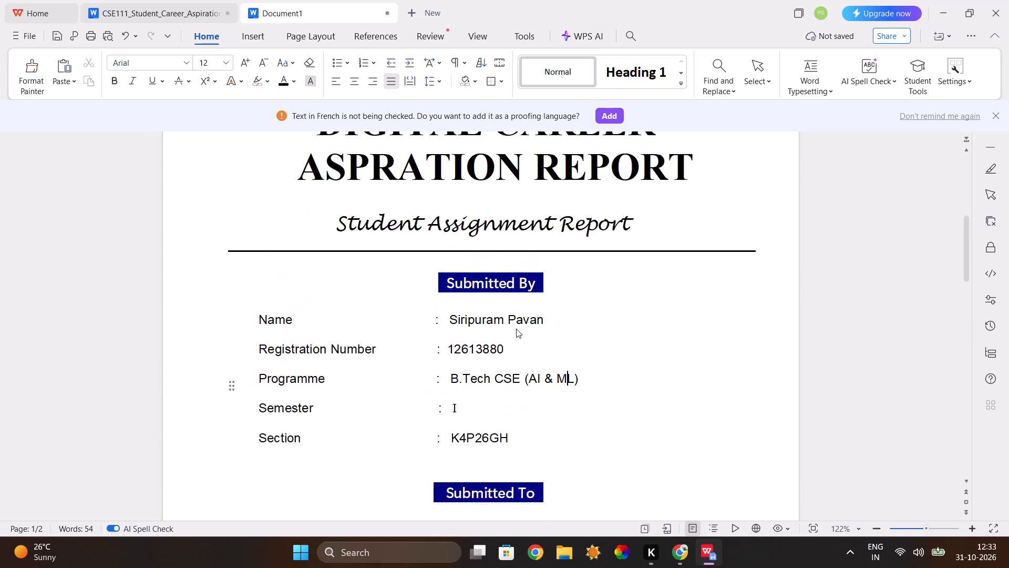
{"action": "scroll", "coordinate": [516, 329], "scroll_direction": "up", "scroll_amount": 2}
{"action": "scroll", "coordinate": [516, 329], "scroll_direction": "down", "scroll_amount": 6}
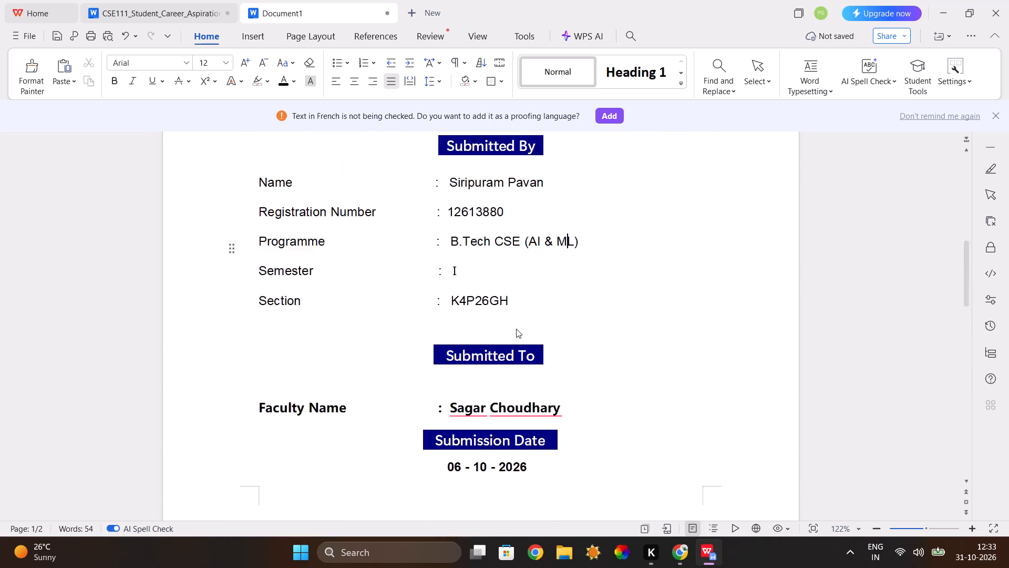
{"action": "scroll", "coordinate": [516, 329], "scroll_direction": "down", "scroll_amount": 1}
{"action": "scroll", "coordinate": [516, 329], "scroll_direction": "up", "scroll_amount": 4}
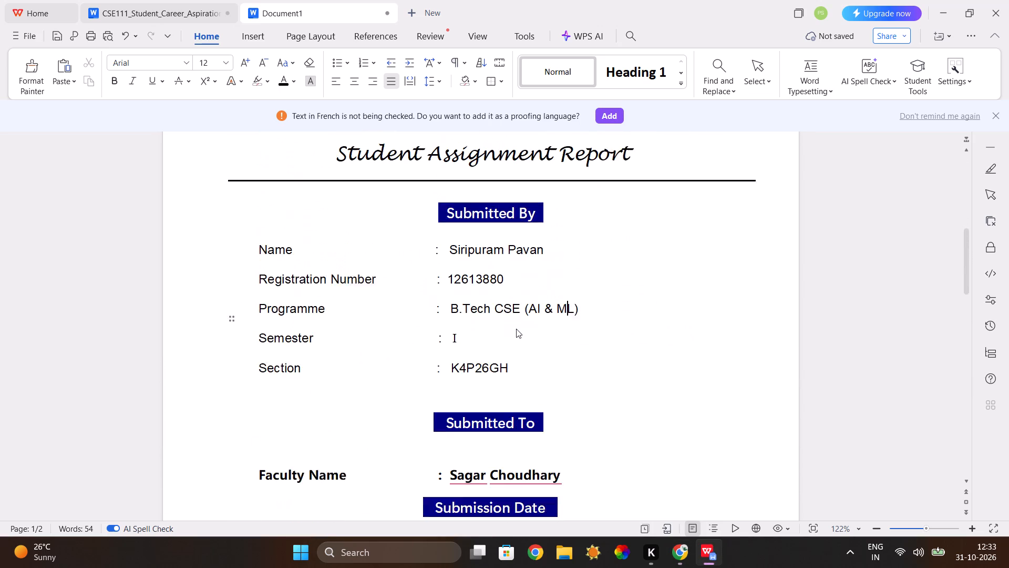
{"action": "scroll", "coordinate": [516, 329], "scroll_direction": "up", "scroll_amount": 1}
{"action": "scroll", "coordinate": [516, 329], "scroll_direction": "down", "scroll_amount": 3}
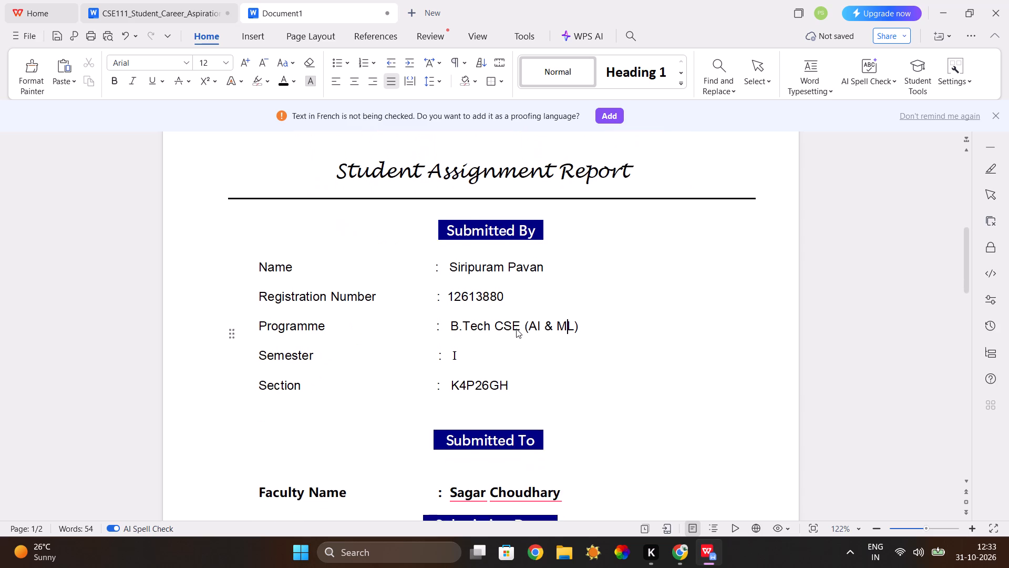
{"action": "scroll", "coordinate": [516, 329], "scroll_direction": "down", "scroll_amount": 3}
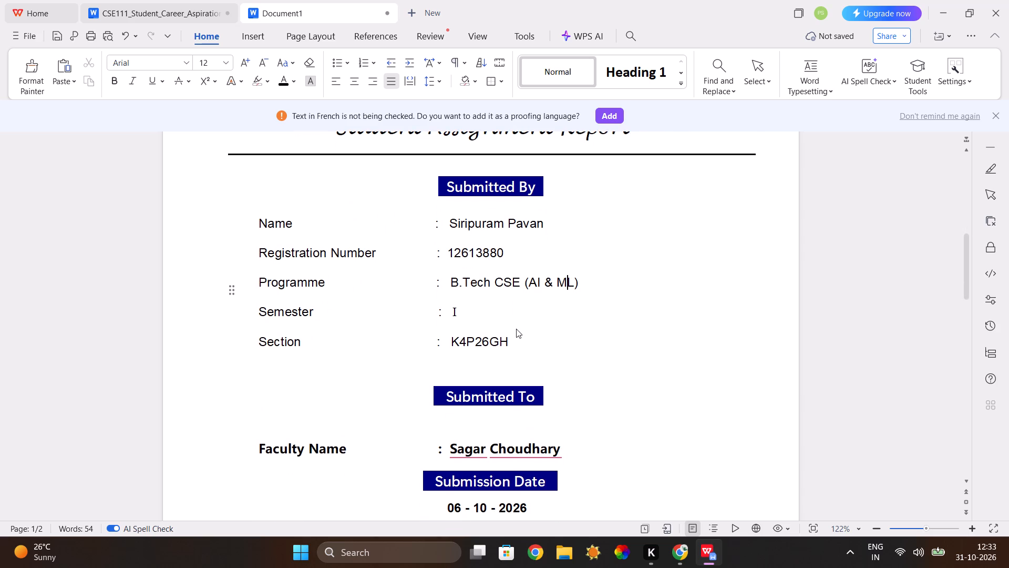
Trim the extra highlighted spaces around the Submission Date heading so its blue background has even padding on both sides.
{"action": "left_click", "coordinate": [434, 480]}
{"action": "key", "text": "BackSpace"}
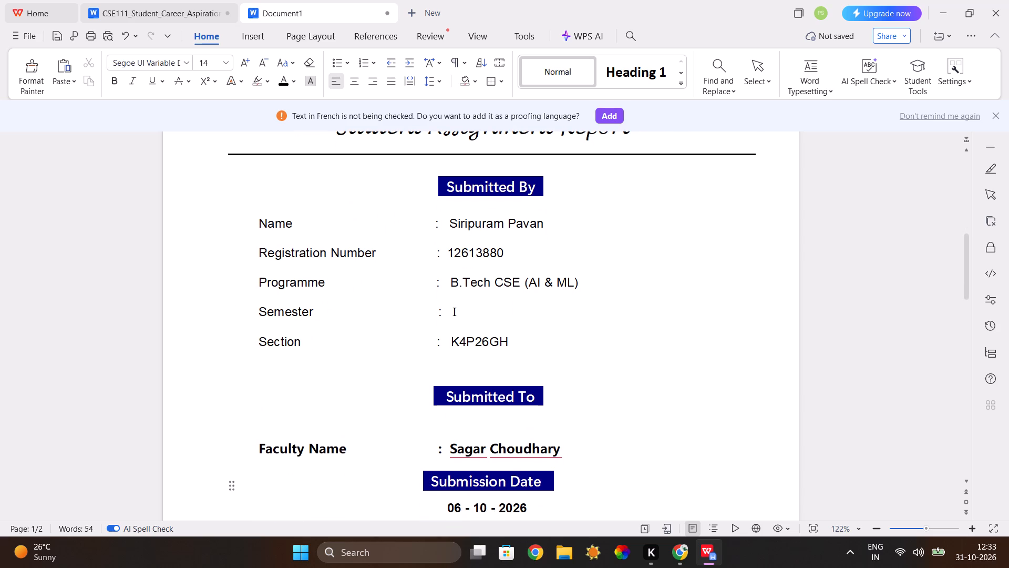
{"action": "left_click", "coordinate": [549, 483]}
{"action": "key", "text": "BackSpace"}
{"action": "key", "text": "BackSpace"}
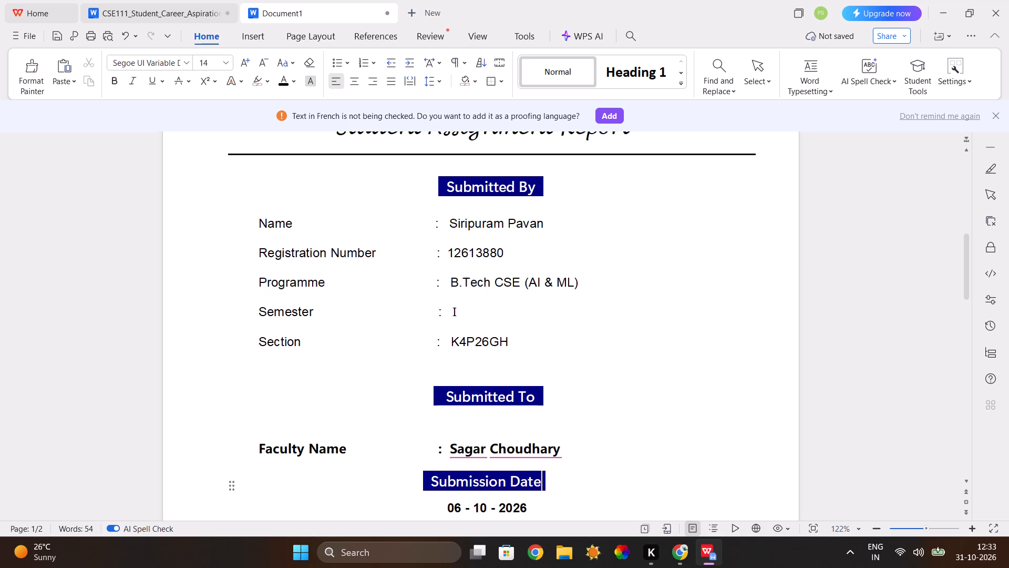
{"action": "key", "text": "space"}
{"action": "left_click", "coordinate": [429, 481]}
{"action": "key", "text": "BackSpace"}
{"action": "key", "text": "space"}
Rework the spaces before the Submitted To heading so its blue background has even padding and the heading sits slightly further right.
{"action": "left_click", "coordinate": [443, 397]}
{"action": "key", "text": "BackSpace"}
{"action": "key", "text": "BackSpace"}
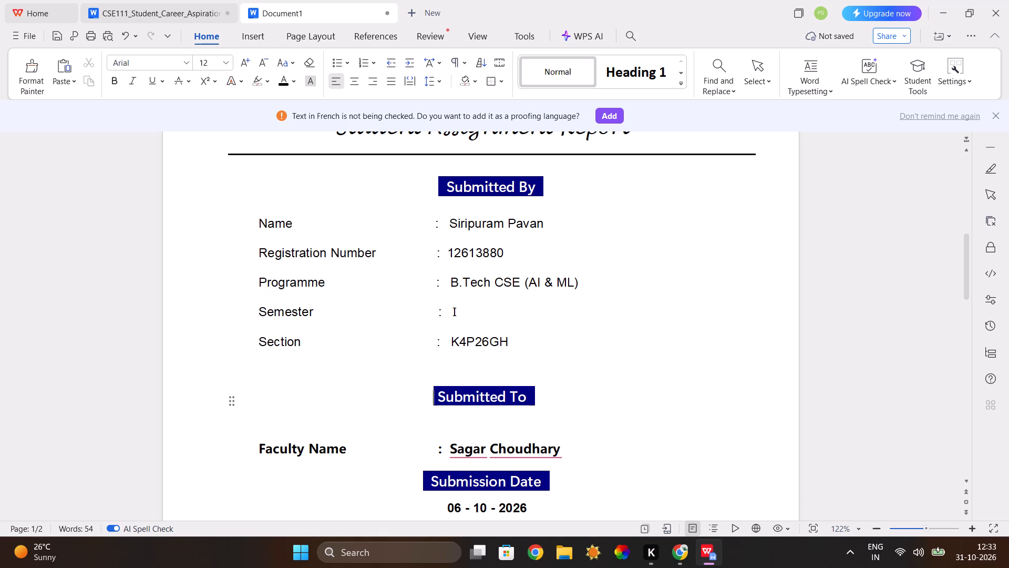
{"action": "key", "text": "Delete"}
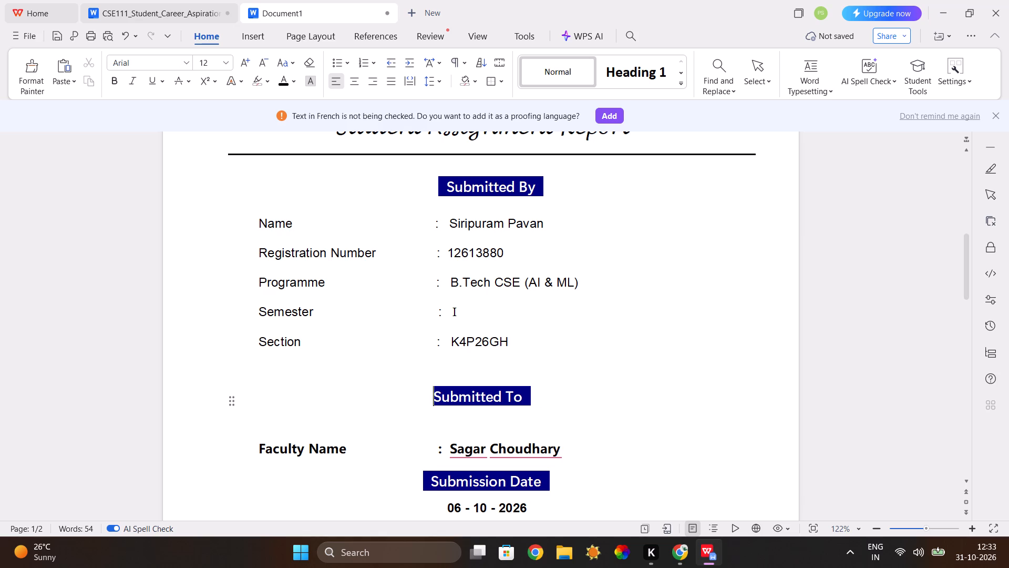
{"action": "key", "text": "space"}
{"action": "key", "text": "Right"}
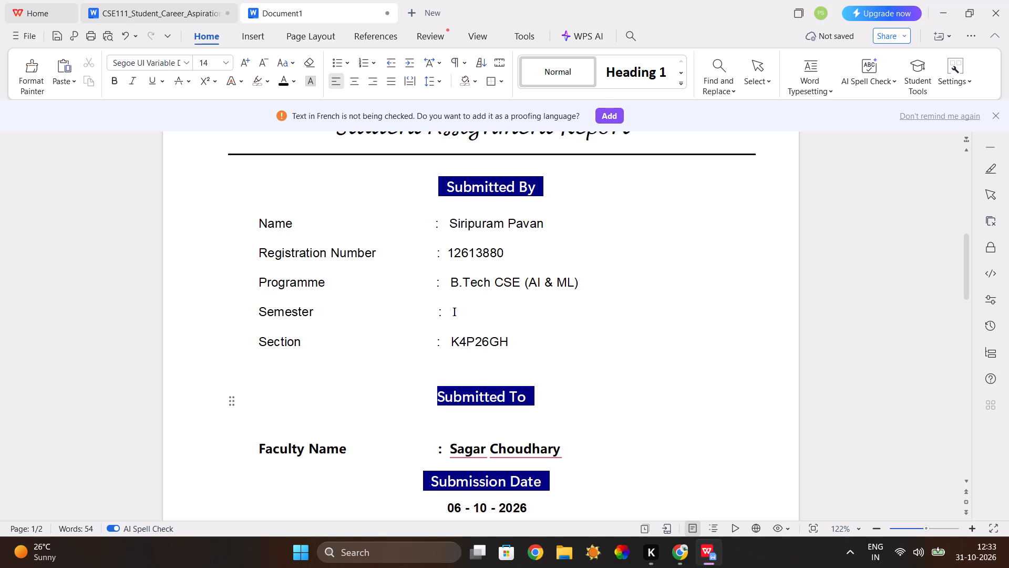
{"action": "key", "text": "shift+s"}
{"action": "key", "text": "Left"}
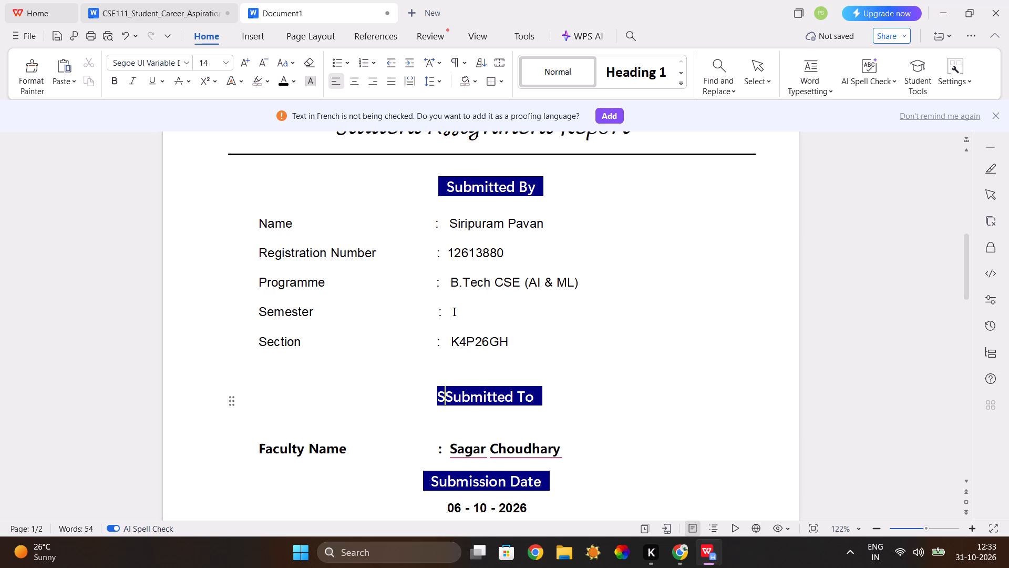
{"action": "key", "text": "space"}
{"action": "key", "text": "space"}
{"action": "key", "text": "Left"}
{"action": "key", "text": "Left"}
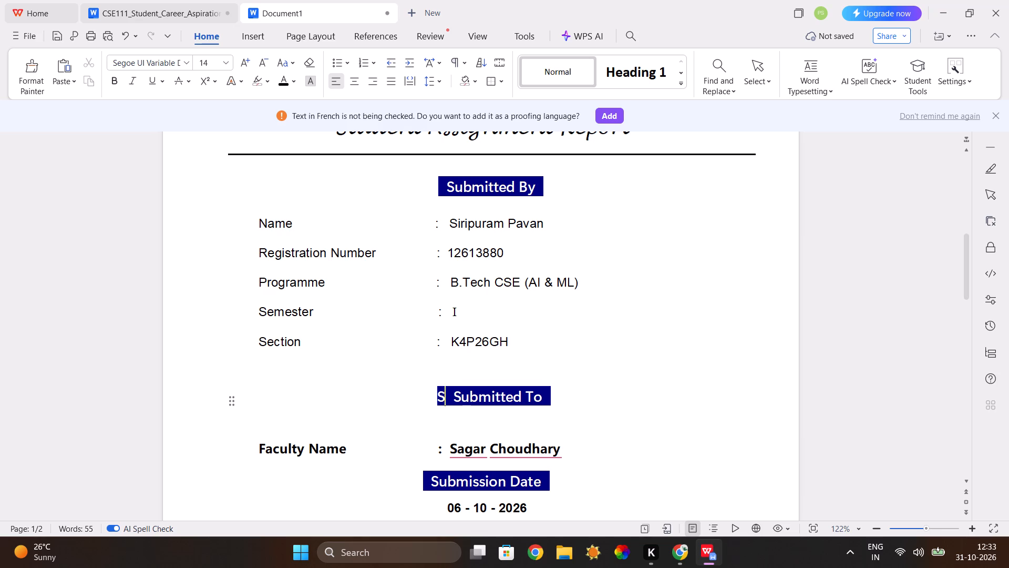
{"action": "key", "text": "BackSpace"}
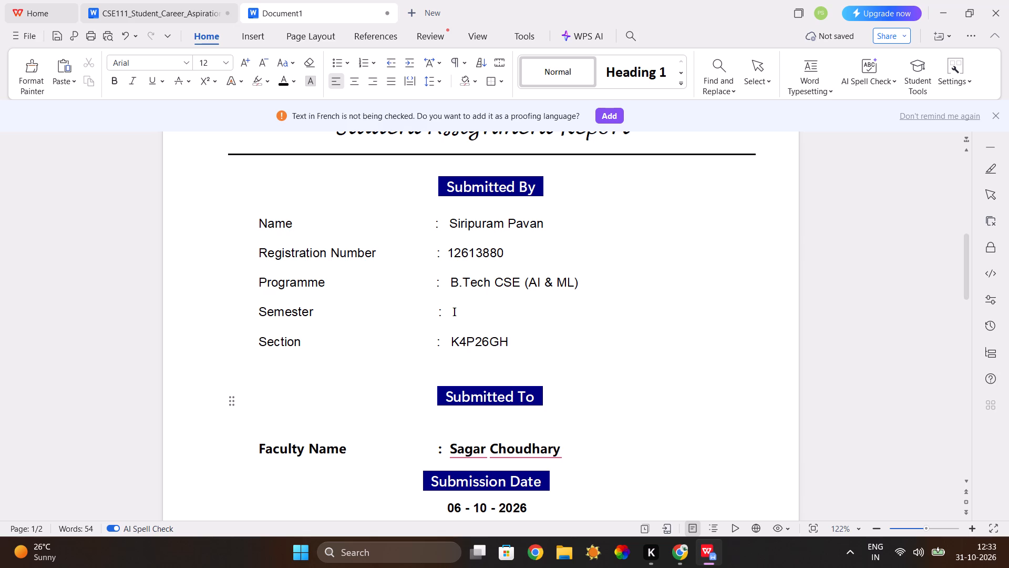
Shift the Submission Date heading right by adding two plain spaces before its blue background.
{"action": "left_click", "coordinate": [417, 481]}
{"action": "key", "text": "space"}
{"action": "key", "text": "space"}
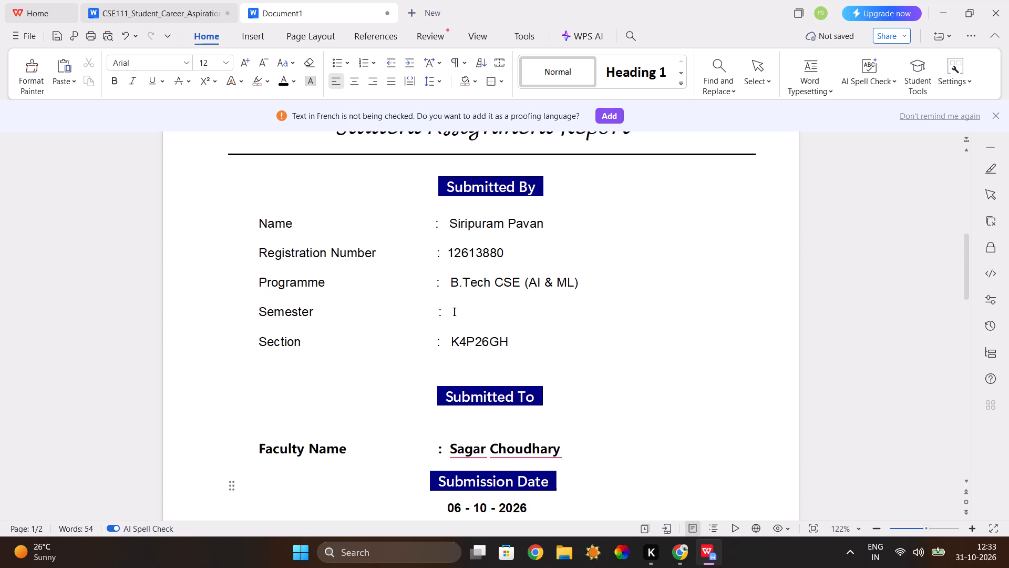
Replace the gap before the Submitted By heading with 23 spaces so the heading sits slightly further left.
{"action": "left_click", "coordinate": [436, 188]}
{"action": "key", "text": "BackSpace"}
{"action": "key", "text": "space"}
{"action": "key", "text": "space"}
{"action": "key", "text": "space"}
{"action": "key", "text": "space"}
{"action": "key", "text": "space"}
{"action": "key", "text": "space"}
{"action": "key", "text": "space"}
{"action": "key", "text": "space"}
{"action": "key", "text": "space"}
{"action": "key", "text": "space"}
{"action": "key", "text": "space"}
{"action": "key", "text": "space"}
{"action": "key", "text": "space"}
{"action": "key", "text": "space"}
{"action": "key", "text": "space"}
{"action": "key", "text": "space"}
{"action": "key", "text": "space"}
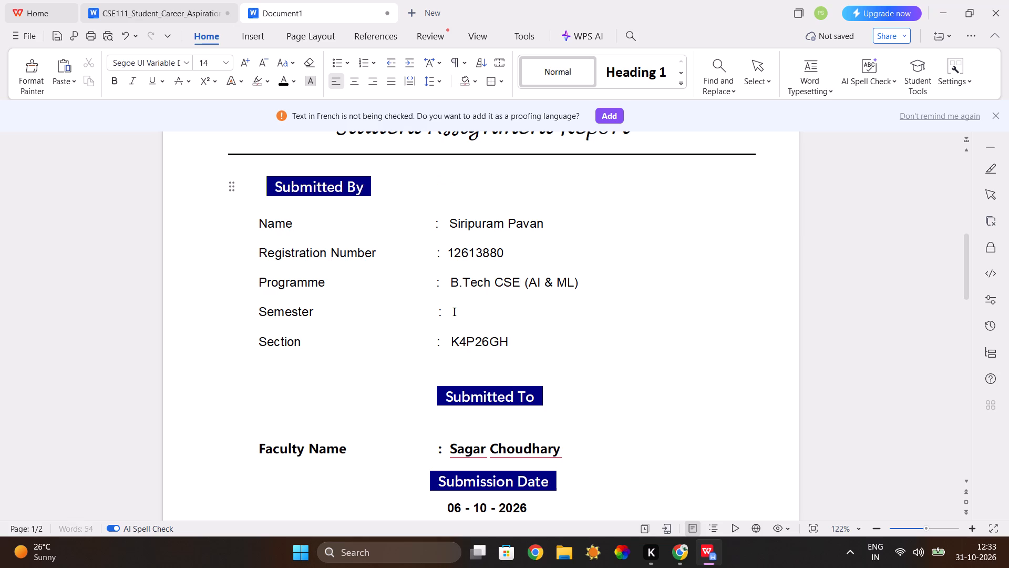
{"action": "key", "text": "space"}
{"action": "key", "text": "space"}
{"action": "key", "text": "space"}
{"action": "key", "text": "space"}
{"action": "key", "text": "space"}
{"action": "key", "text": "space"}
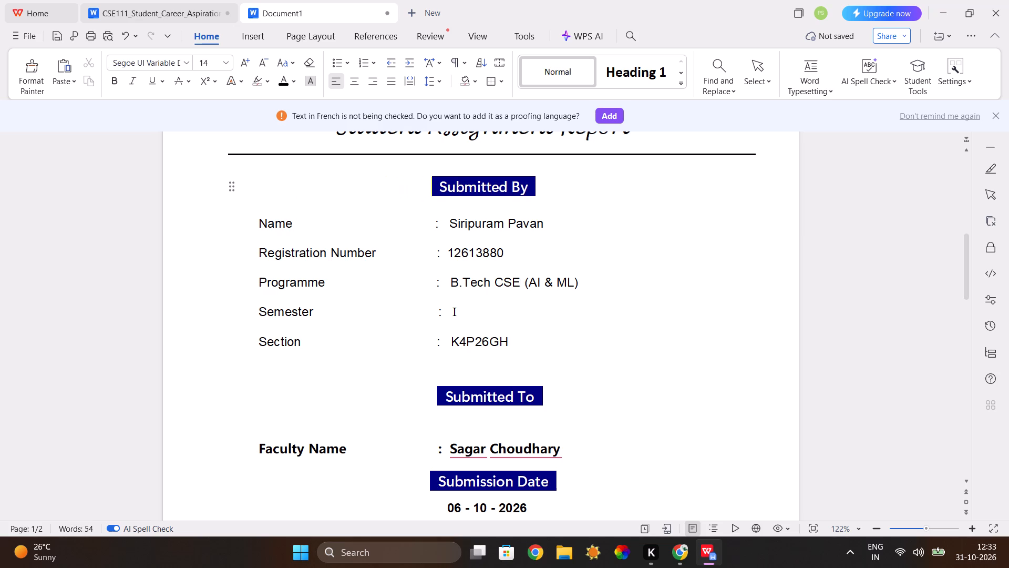
{"action": "scroll", "coordinate": [456, 286], "scroll_direction": "down", "scroll_amount": 2}
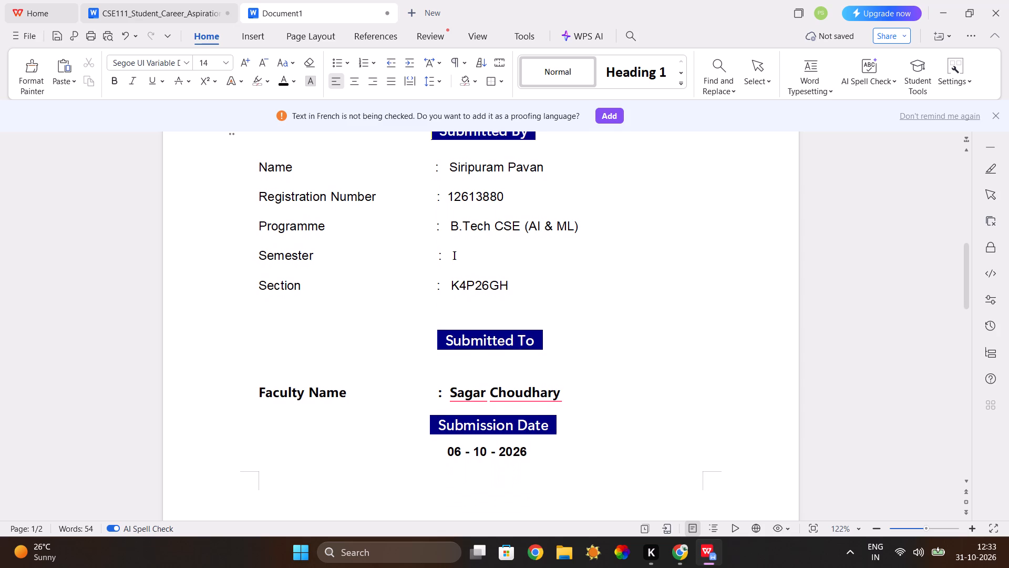
{"action": "scroll", "coordinate": [456, 286], "scroll_direction": "down", "scroll_amount": 4}
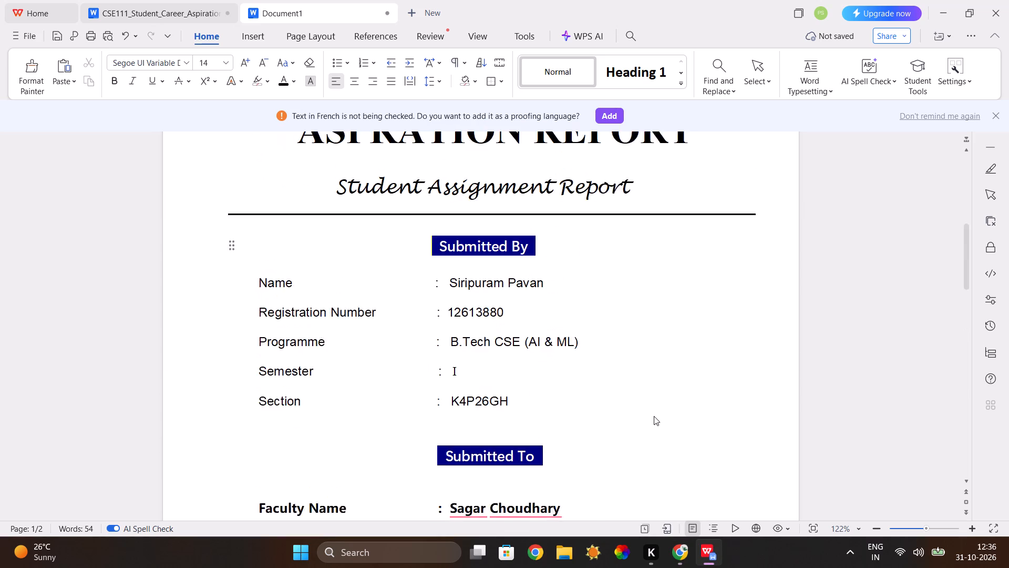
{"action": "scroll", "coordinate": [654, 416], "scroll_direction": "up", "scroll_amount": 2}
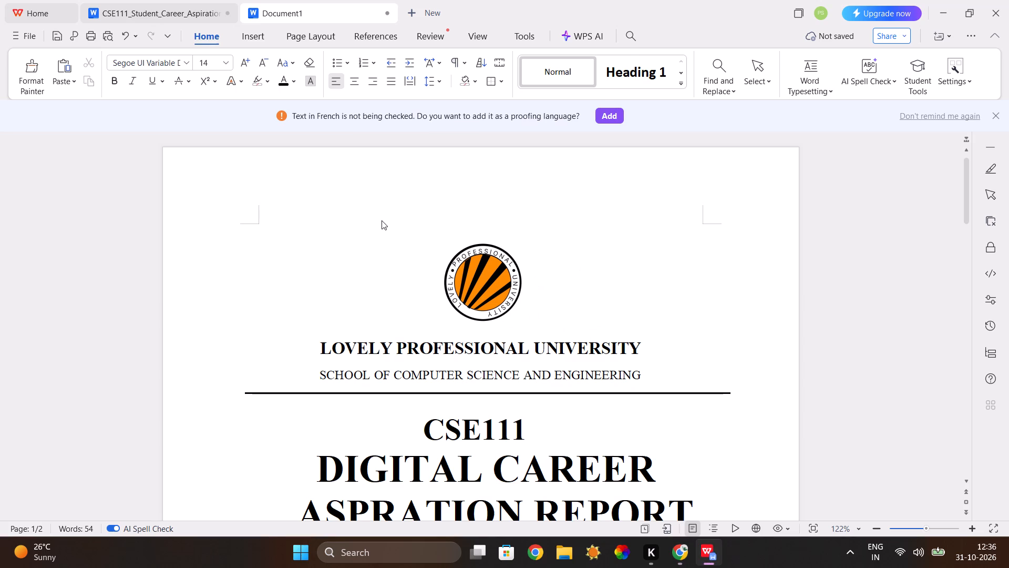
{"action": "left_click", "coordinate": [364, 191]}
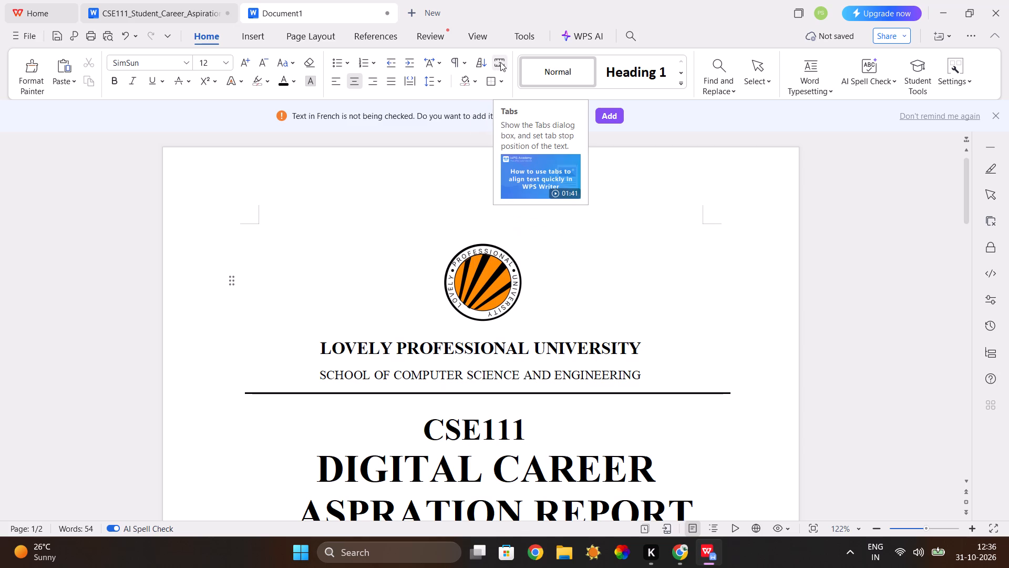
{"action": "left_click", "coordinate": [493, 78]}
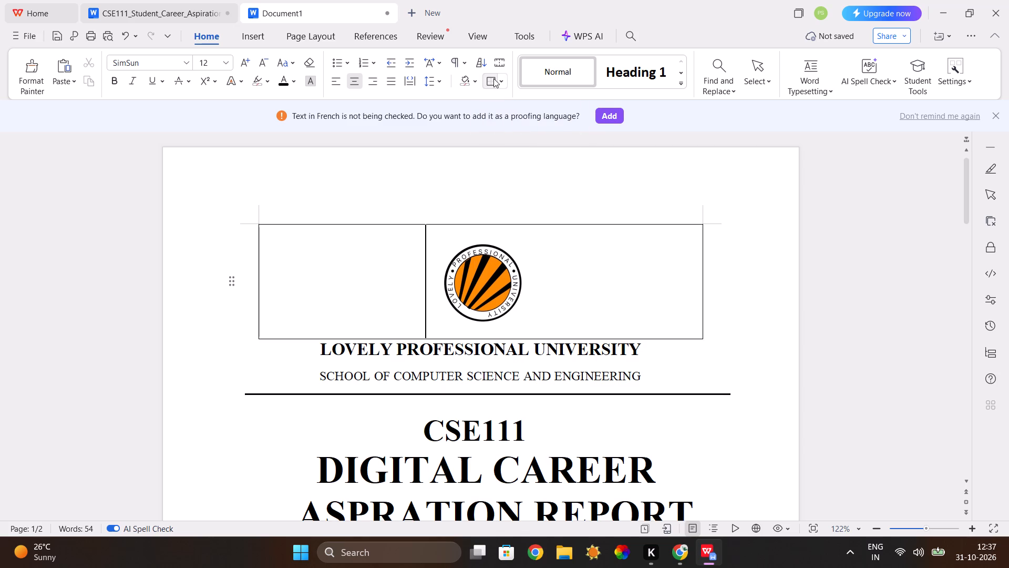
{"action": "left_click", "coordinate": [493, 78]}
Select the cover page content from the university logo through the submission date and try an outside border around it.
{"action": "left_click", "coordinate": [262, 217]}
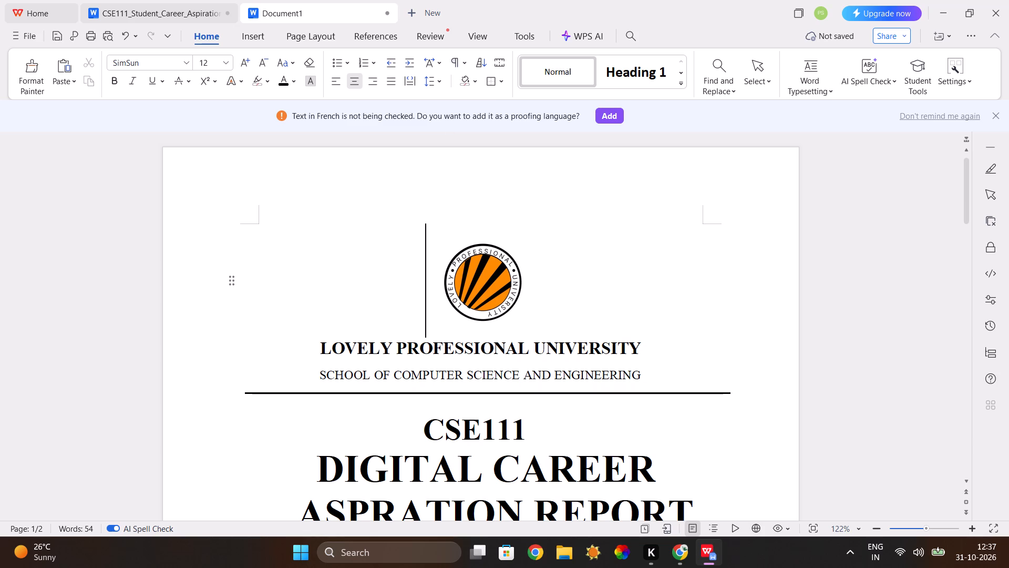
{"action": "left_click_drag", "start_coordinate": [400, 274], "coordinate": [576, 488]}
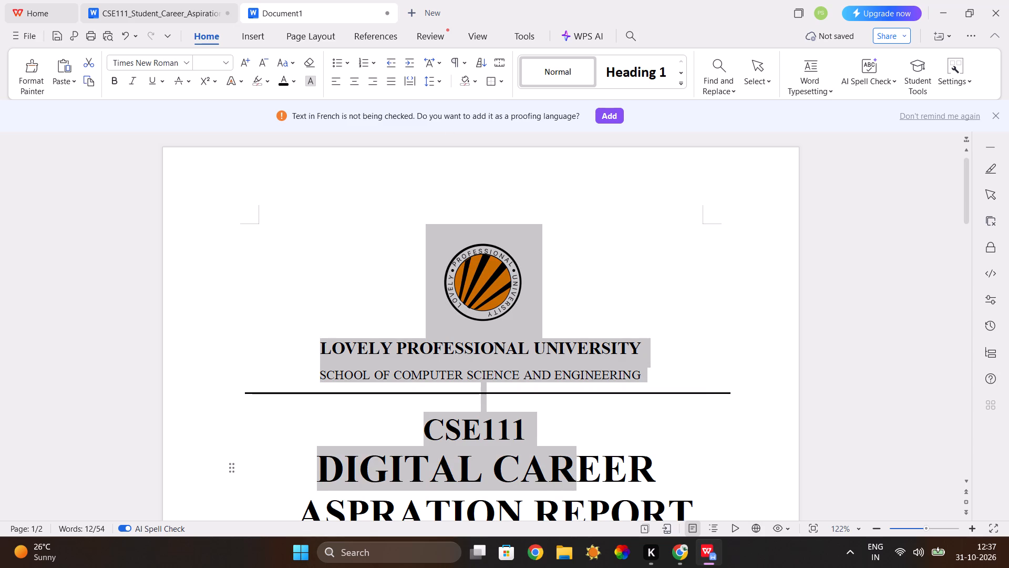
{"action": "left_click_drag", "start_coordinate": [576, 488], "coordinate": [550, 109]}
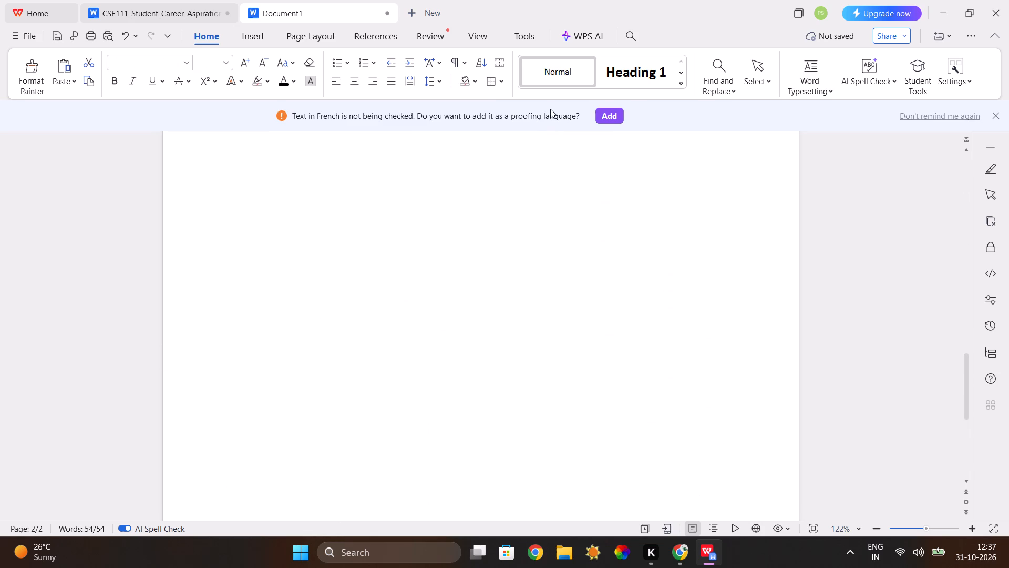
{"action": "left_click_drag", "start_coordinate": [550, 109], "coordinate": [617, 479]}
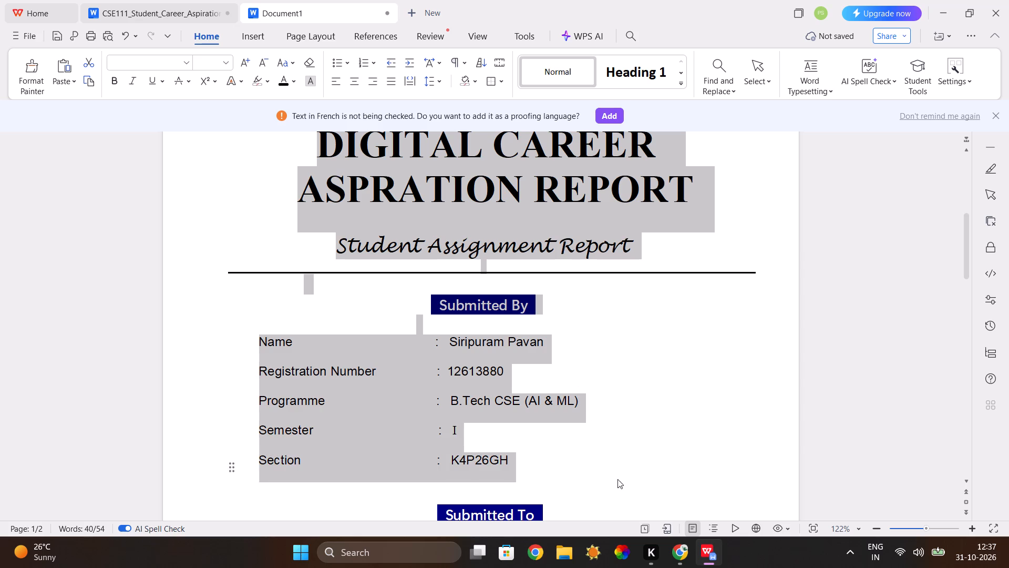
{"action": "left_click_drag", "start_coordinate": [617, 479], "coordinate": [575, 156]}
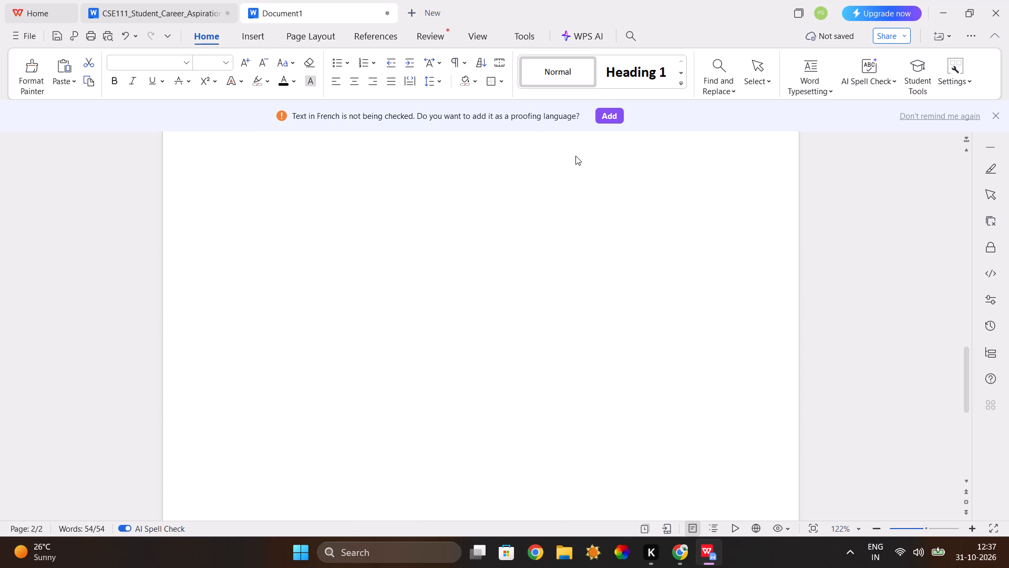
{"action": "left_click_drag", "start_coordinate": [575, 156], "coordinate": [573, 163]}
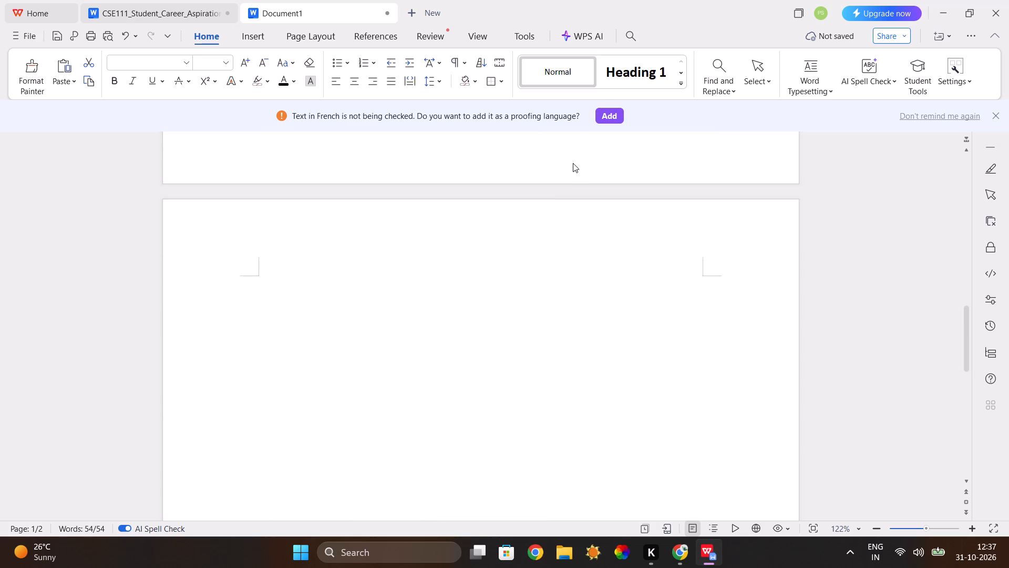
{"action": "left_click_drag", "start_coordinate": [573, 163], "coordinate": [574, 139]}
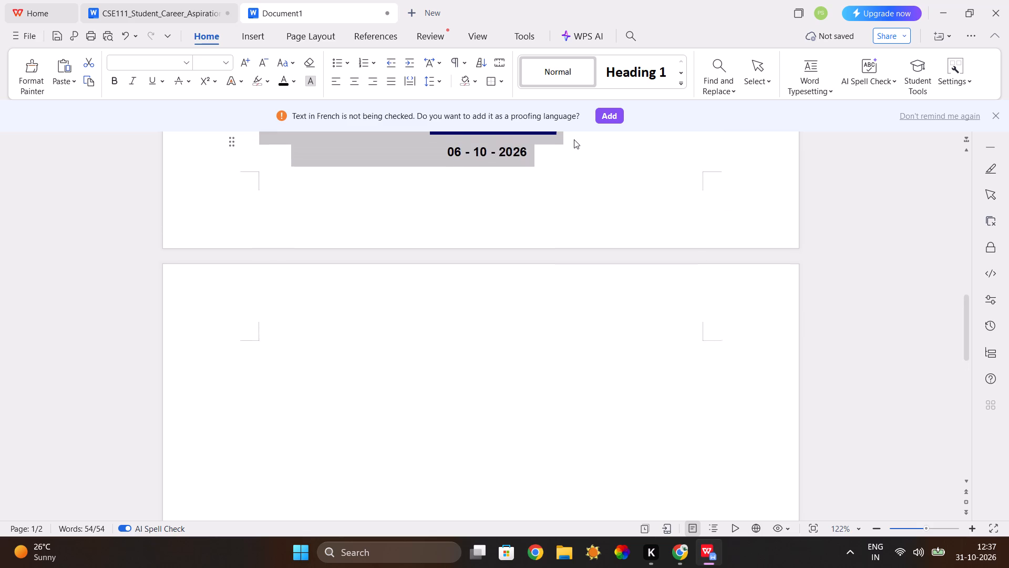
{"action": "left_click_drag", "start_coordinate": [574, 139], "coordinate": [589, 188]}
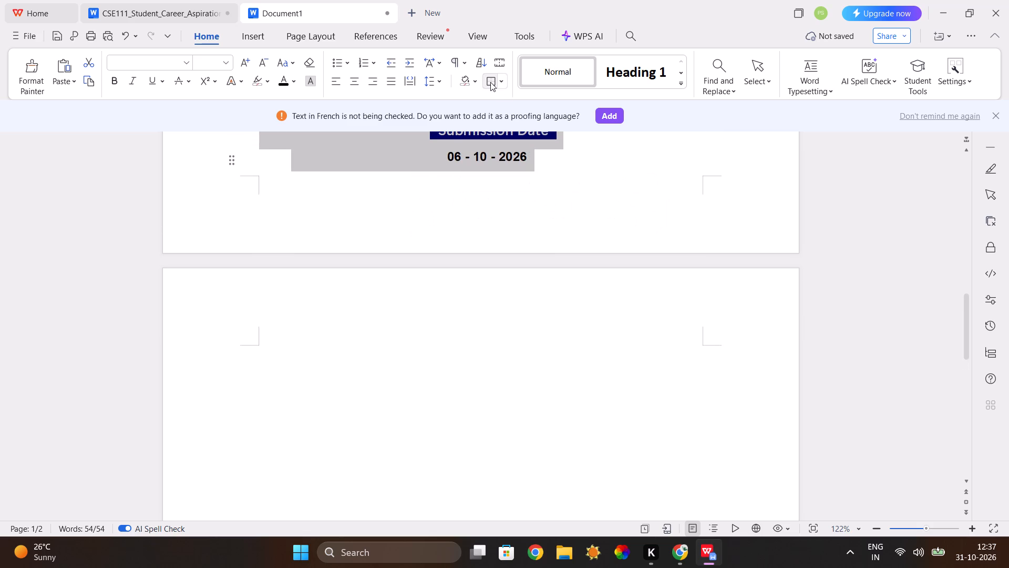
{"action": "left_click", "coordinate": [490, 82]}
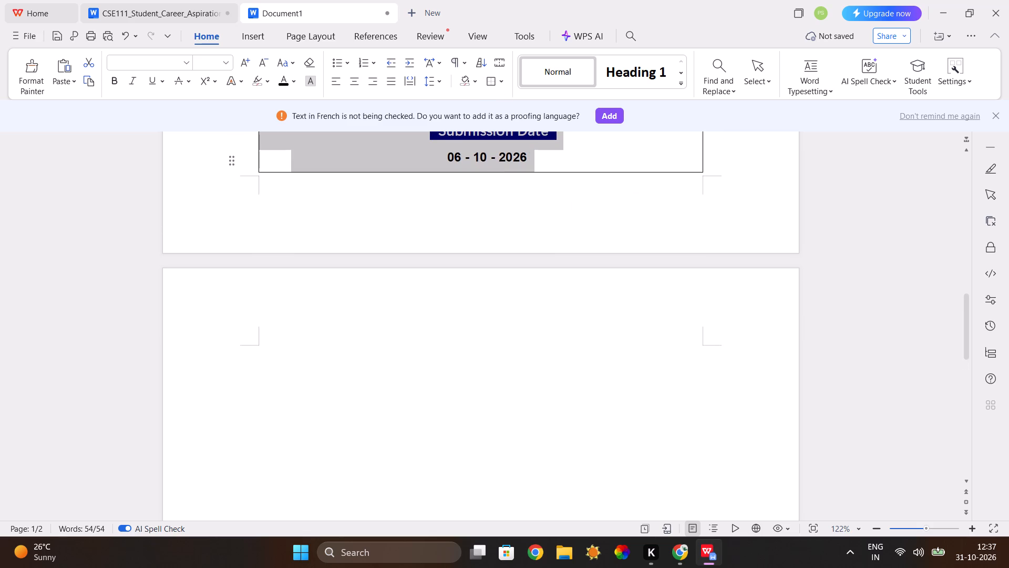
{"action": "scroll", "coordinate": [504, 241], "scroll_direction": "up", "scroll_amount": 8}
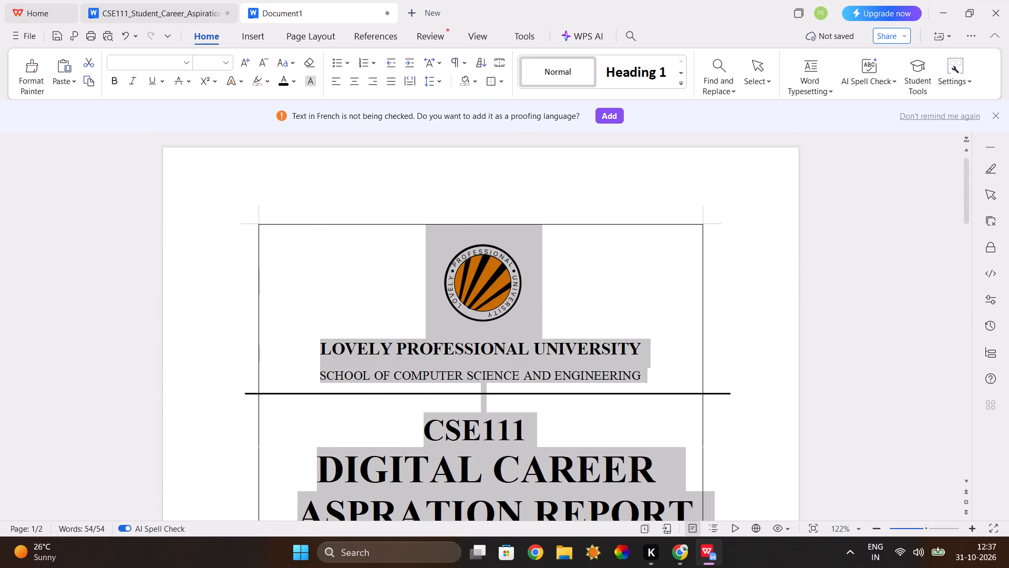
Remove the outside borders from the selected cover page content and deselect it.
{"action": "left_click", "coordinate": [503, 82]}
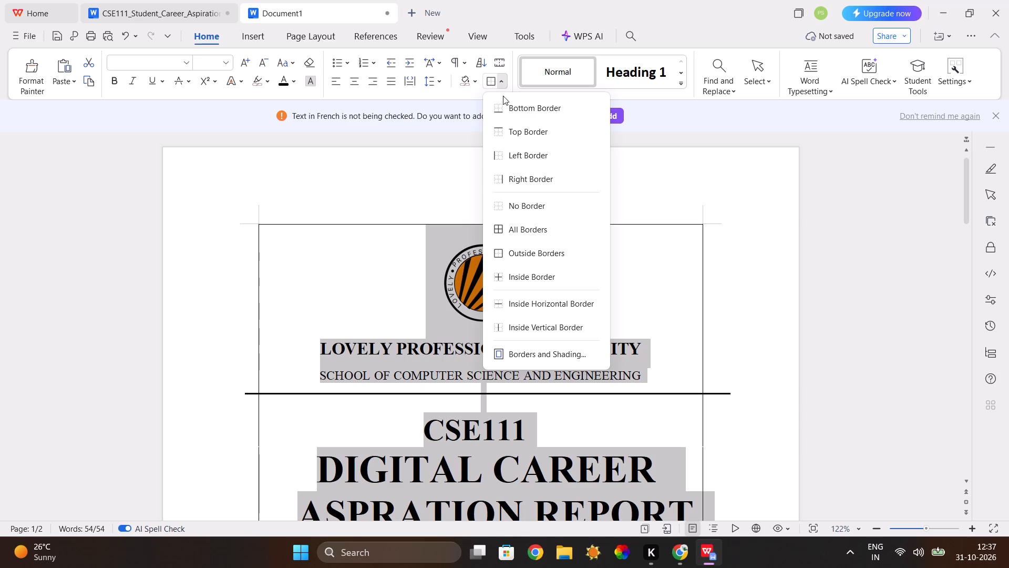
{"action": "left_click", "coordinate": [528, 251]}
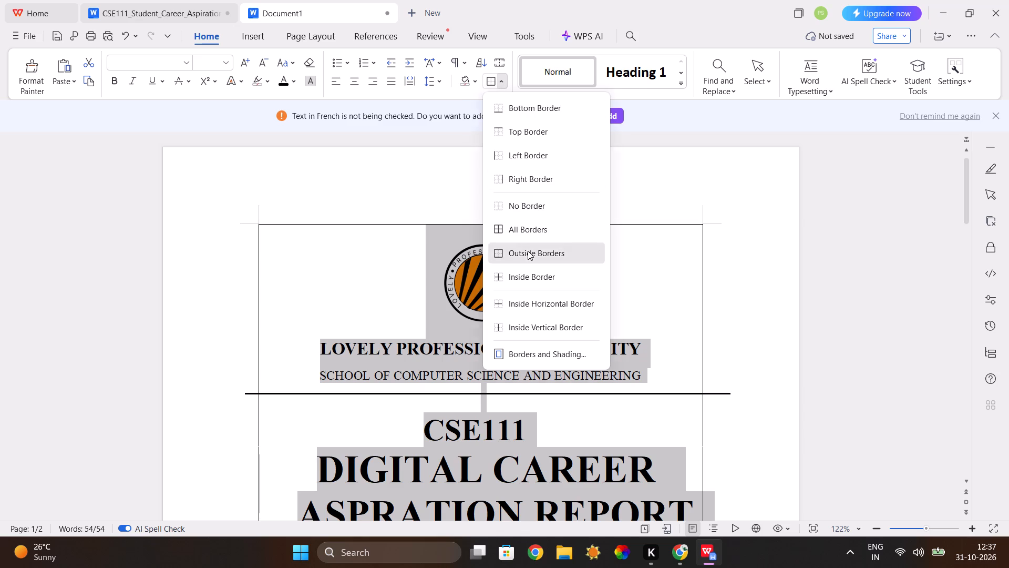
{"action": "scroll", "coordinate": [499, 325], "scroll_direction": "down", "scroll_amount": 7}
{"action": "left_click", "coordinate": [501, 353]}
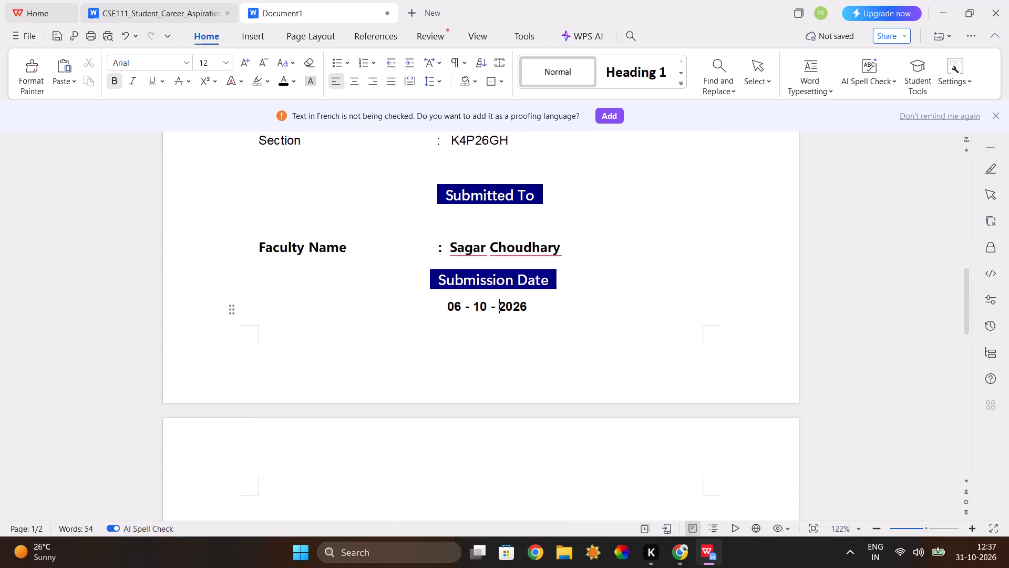
In Borders and Shading, set up a black 0.75 pt box border applied to the submission date paragraph.
{"action": "scroll", "coordinate": [501, 353], "scroll_direction": "up", "scroll_amount": 7}
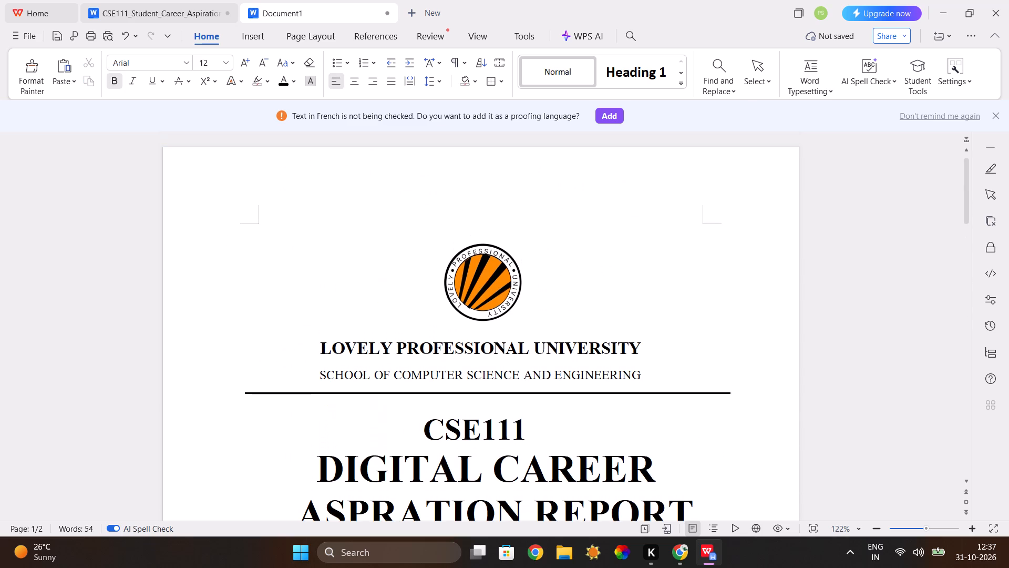
{"action": "left_click", "coordinate": [499, 85]}
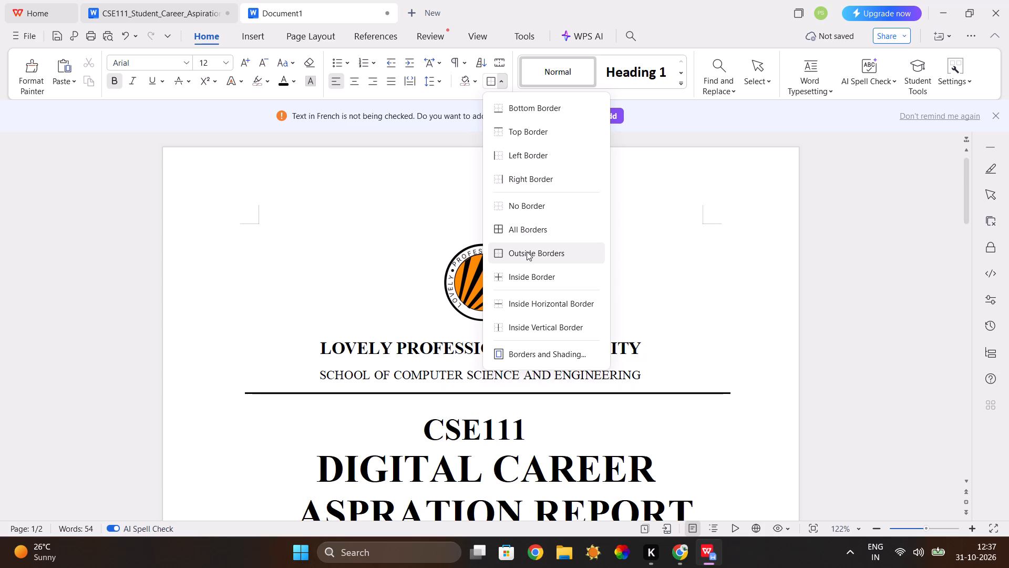
{"action": "left_click", "coordinate": [526, 353]}
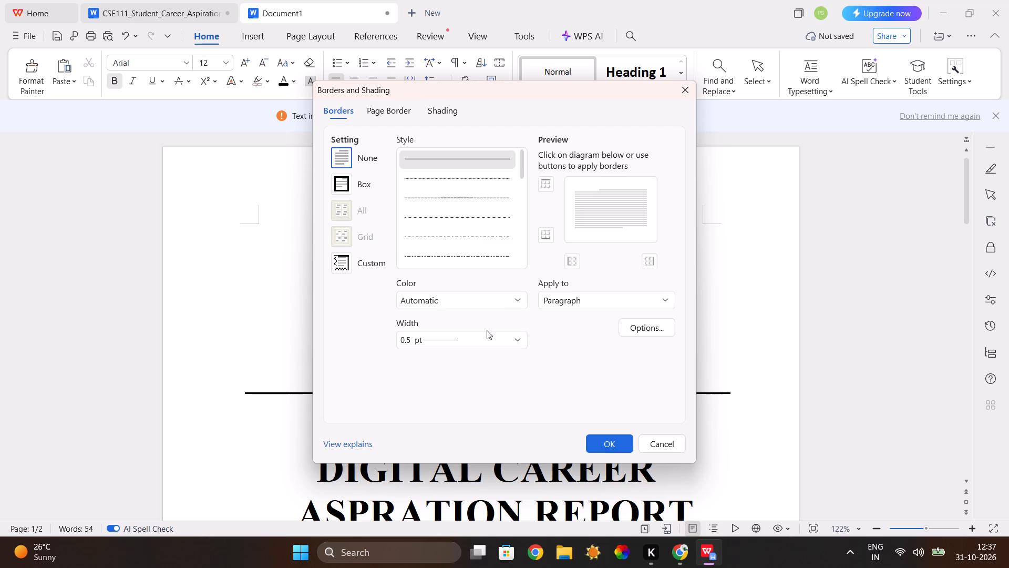
{"action": "left_click", "coordinate": [518, 340]}
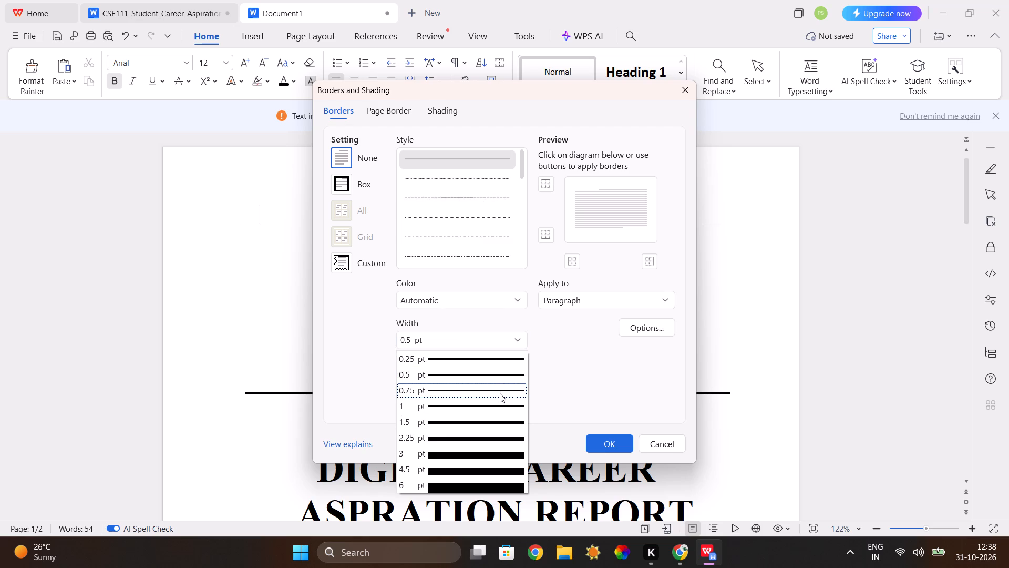
{"action": "left_click", "coordinate": [500, 393]}
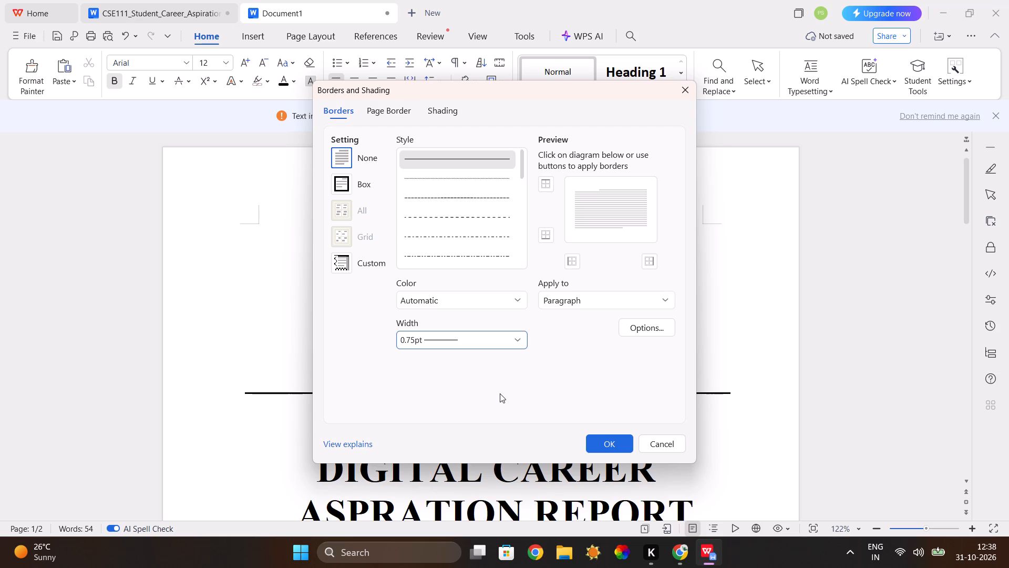
{"action": "left_click", "coordinate": [341, 188]}
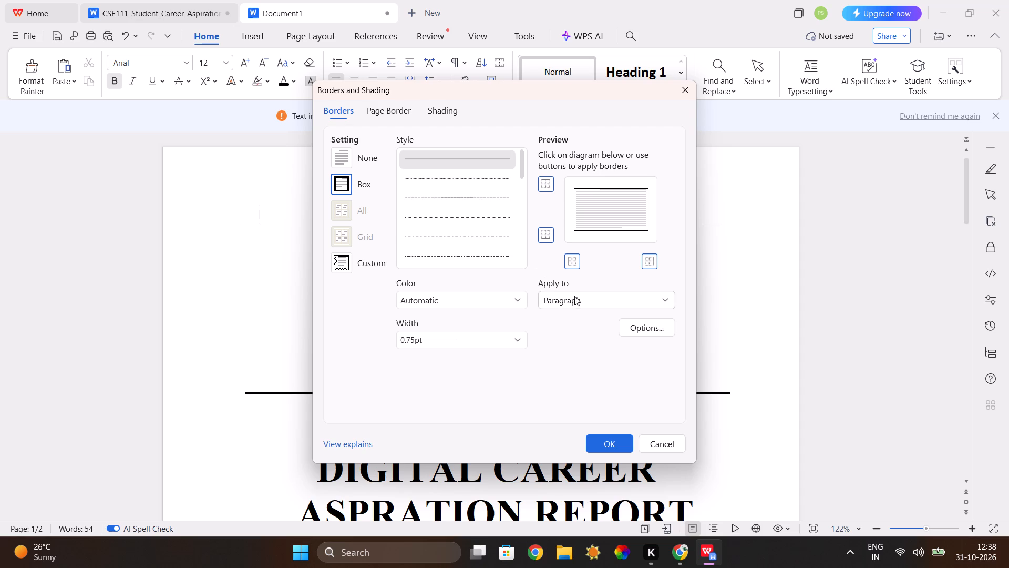
{"action": "left_click", "coordinate": [663, 298]}
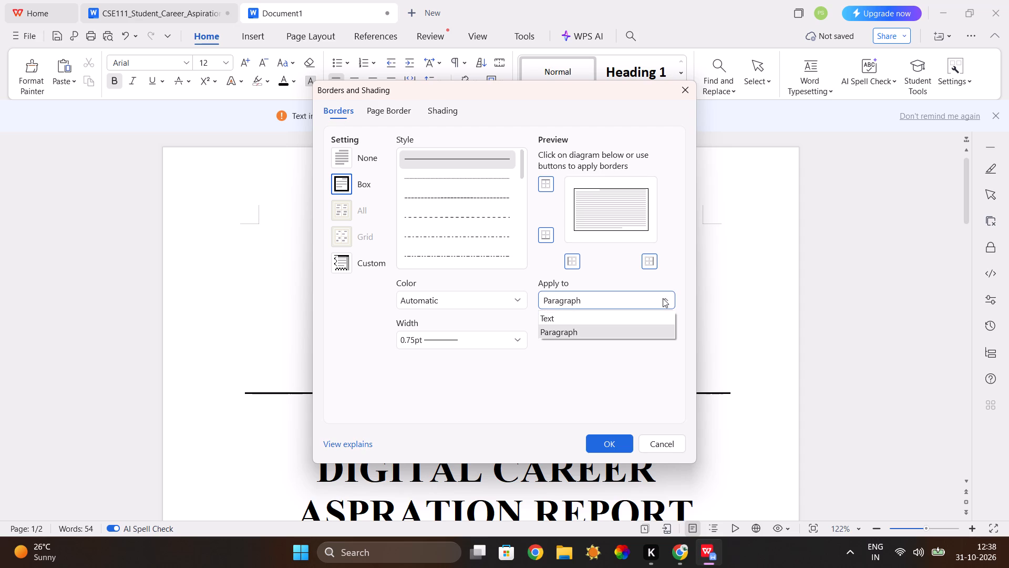
{"action": "left_click", "coordinate": [631, 339]}
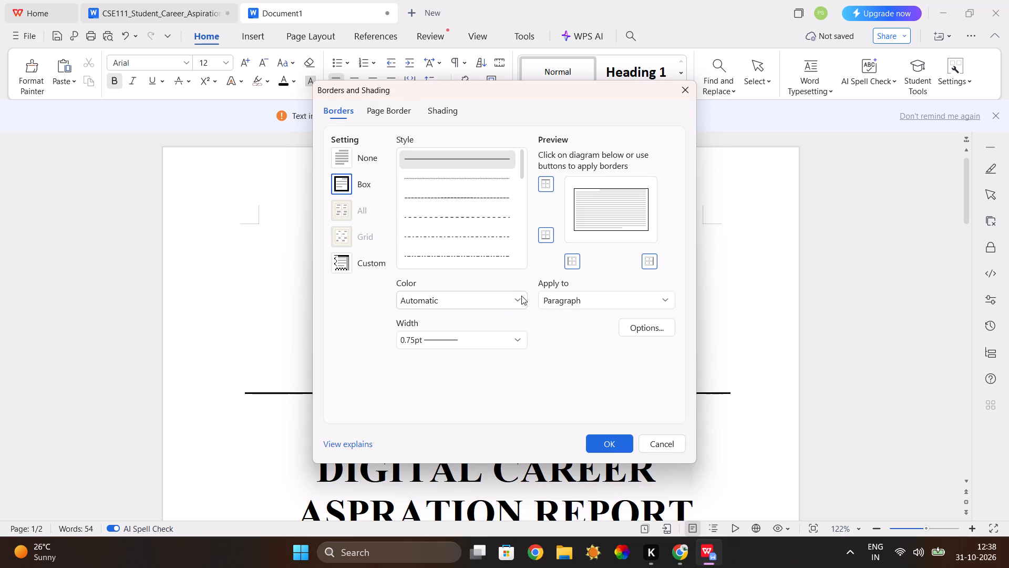
{"action": "left_click", "coordinate": [521, 296]}
{"action": "left_click", "coordinate": [418, 338]}
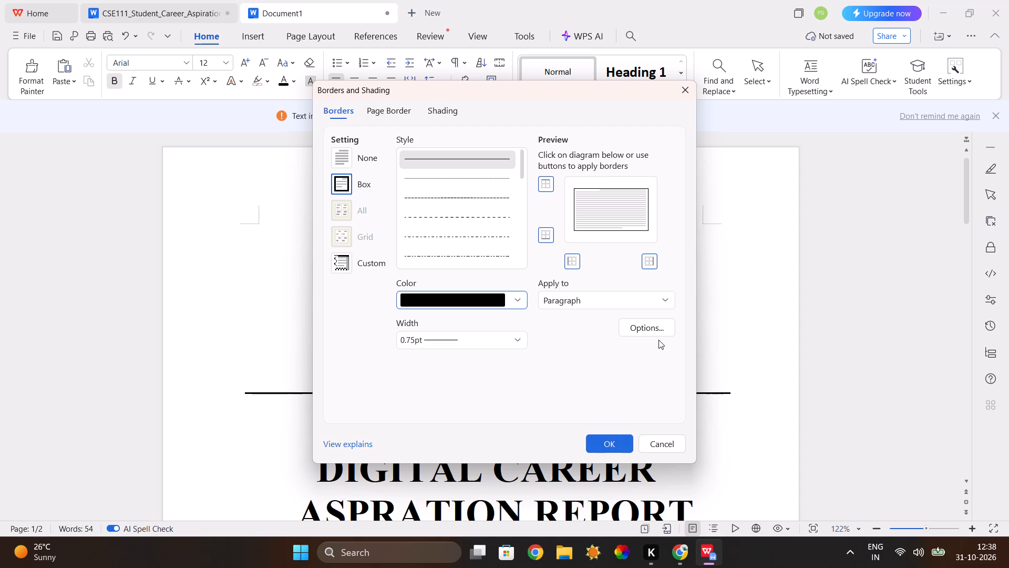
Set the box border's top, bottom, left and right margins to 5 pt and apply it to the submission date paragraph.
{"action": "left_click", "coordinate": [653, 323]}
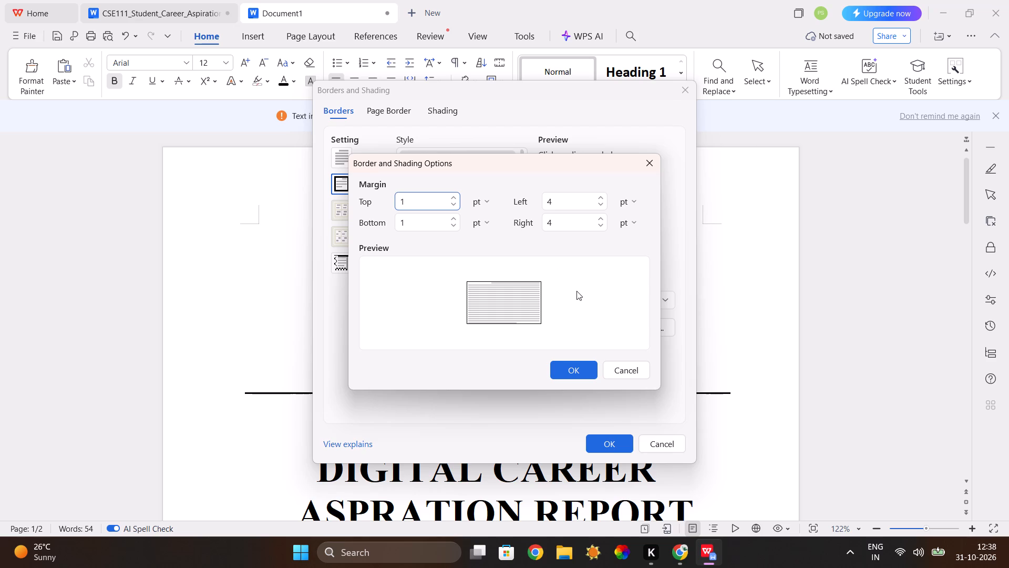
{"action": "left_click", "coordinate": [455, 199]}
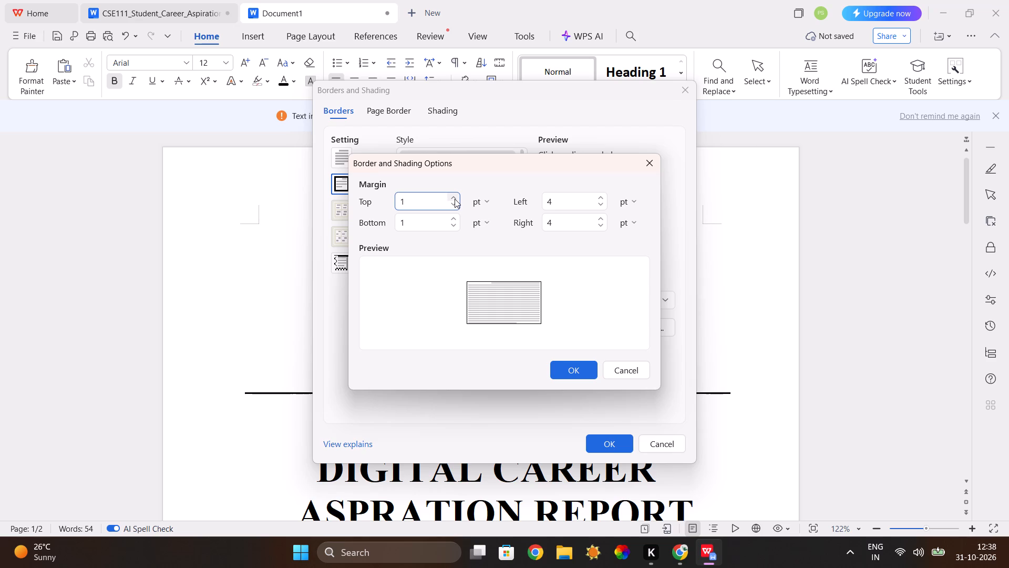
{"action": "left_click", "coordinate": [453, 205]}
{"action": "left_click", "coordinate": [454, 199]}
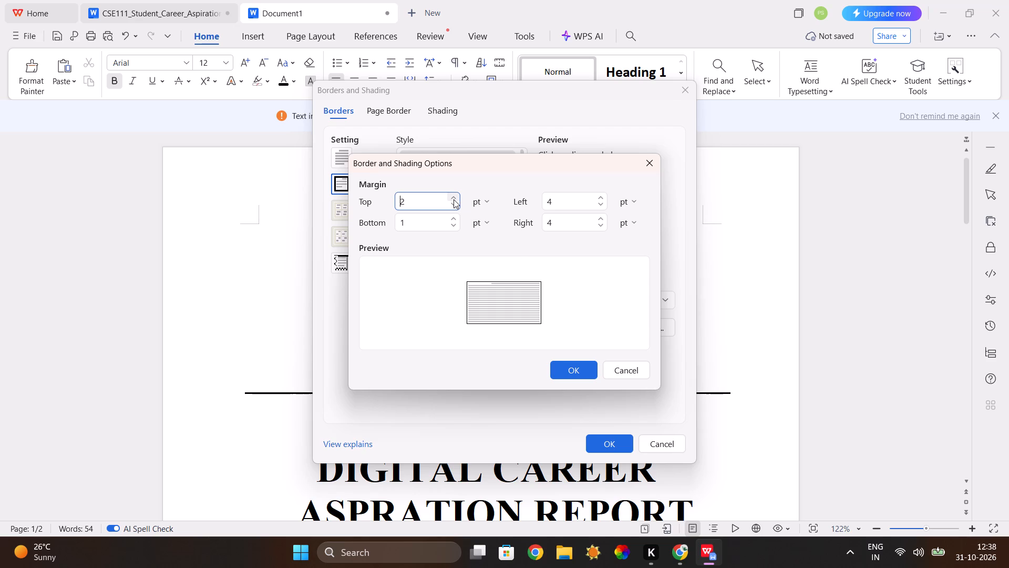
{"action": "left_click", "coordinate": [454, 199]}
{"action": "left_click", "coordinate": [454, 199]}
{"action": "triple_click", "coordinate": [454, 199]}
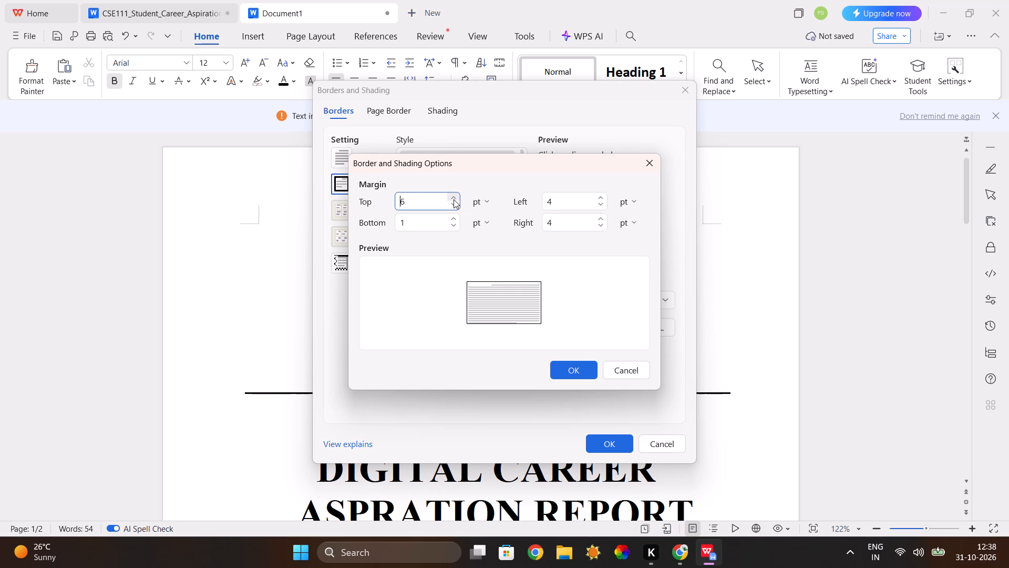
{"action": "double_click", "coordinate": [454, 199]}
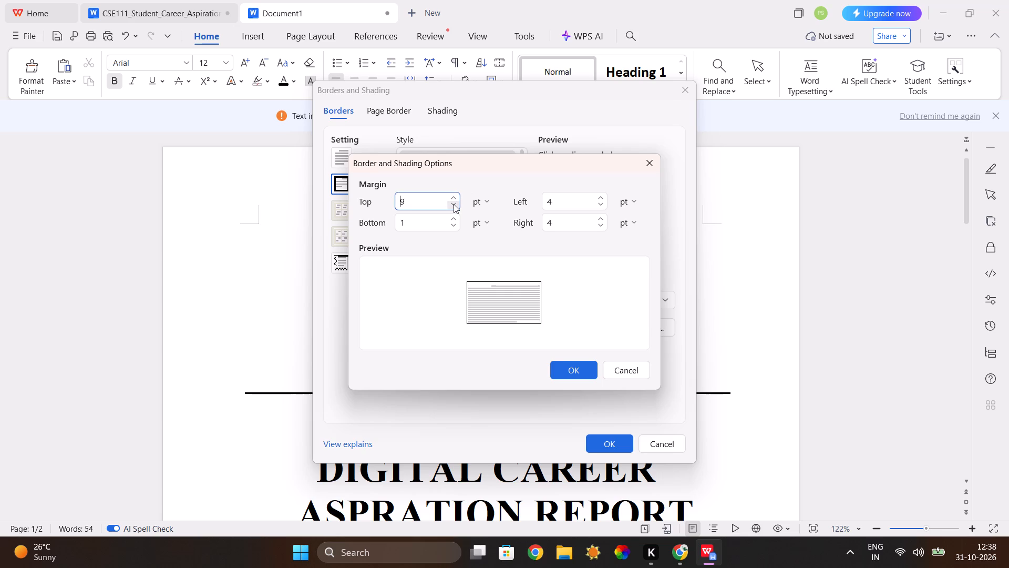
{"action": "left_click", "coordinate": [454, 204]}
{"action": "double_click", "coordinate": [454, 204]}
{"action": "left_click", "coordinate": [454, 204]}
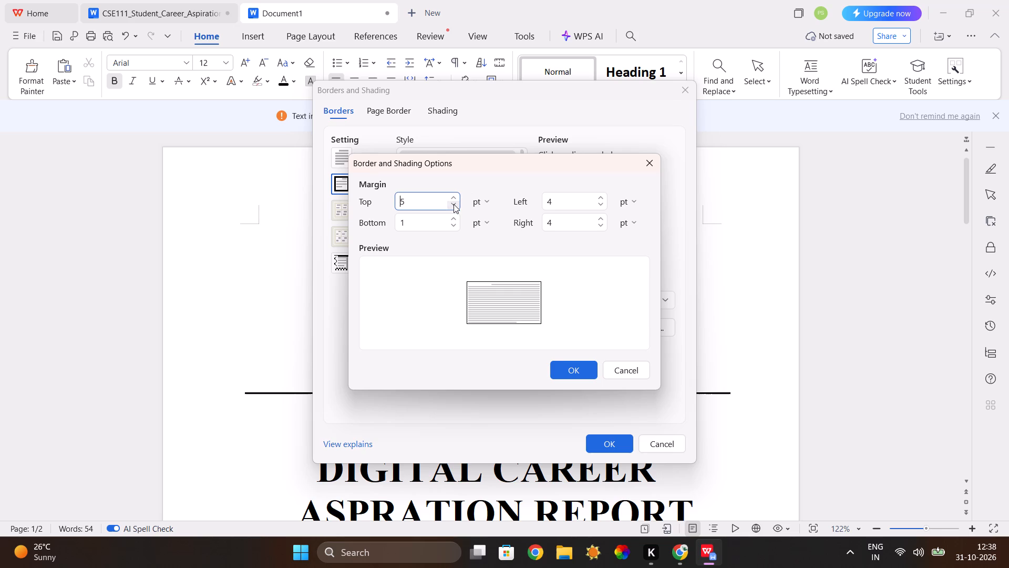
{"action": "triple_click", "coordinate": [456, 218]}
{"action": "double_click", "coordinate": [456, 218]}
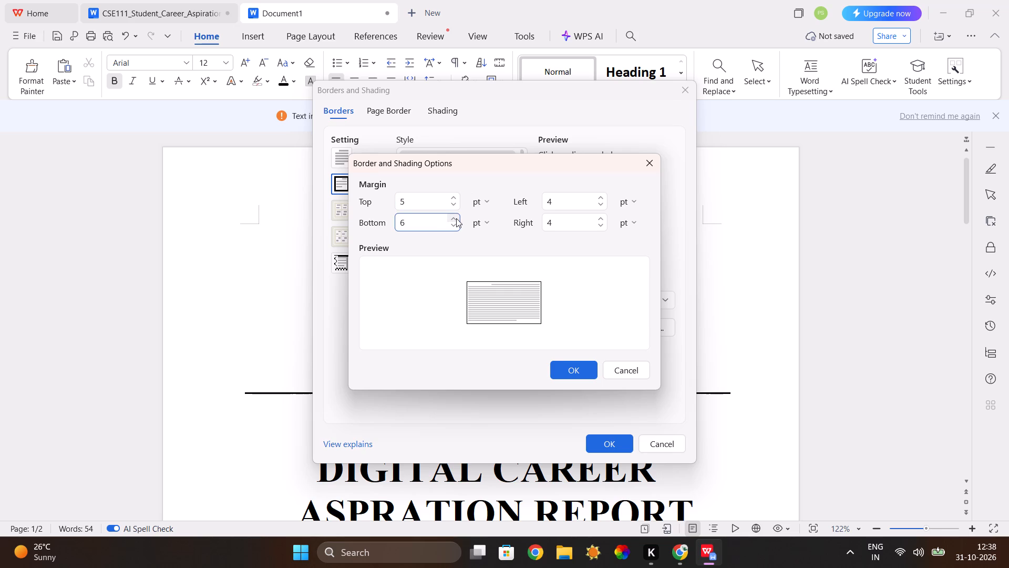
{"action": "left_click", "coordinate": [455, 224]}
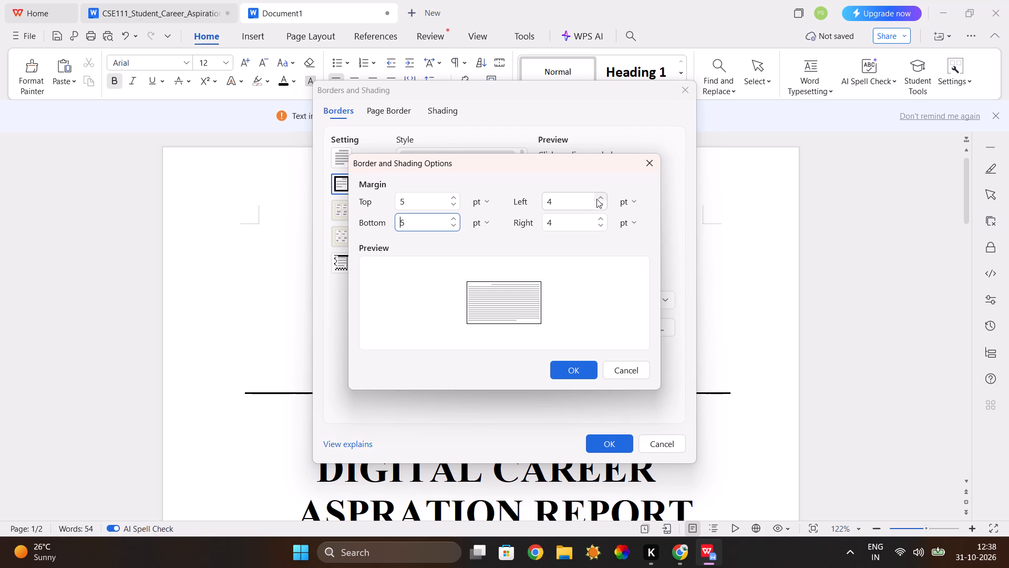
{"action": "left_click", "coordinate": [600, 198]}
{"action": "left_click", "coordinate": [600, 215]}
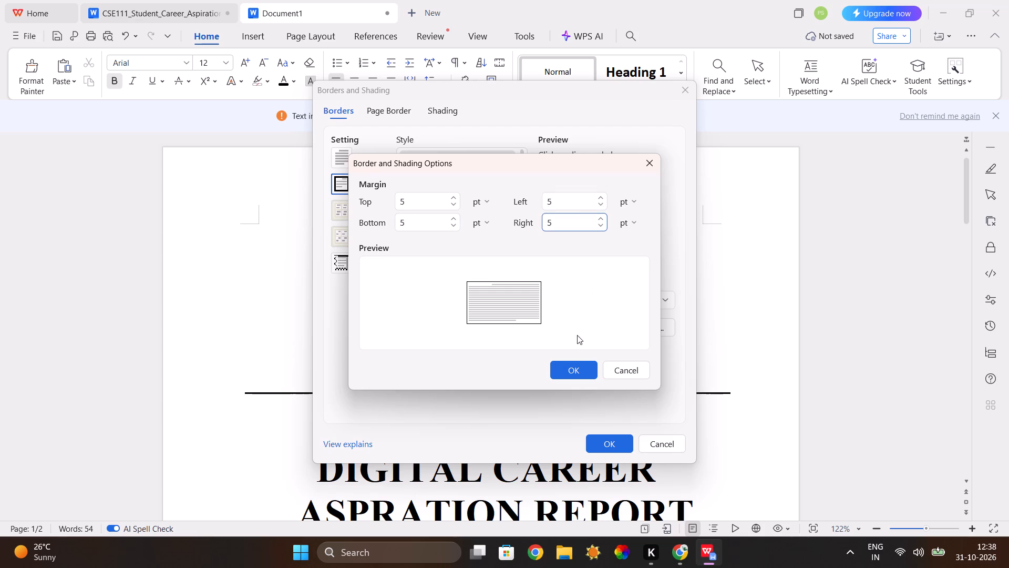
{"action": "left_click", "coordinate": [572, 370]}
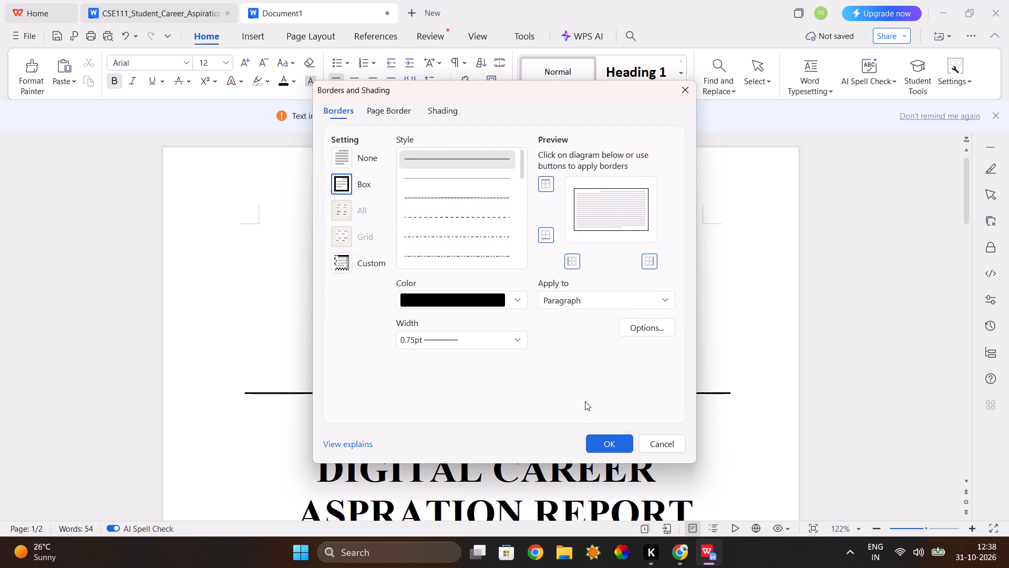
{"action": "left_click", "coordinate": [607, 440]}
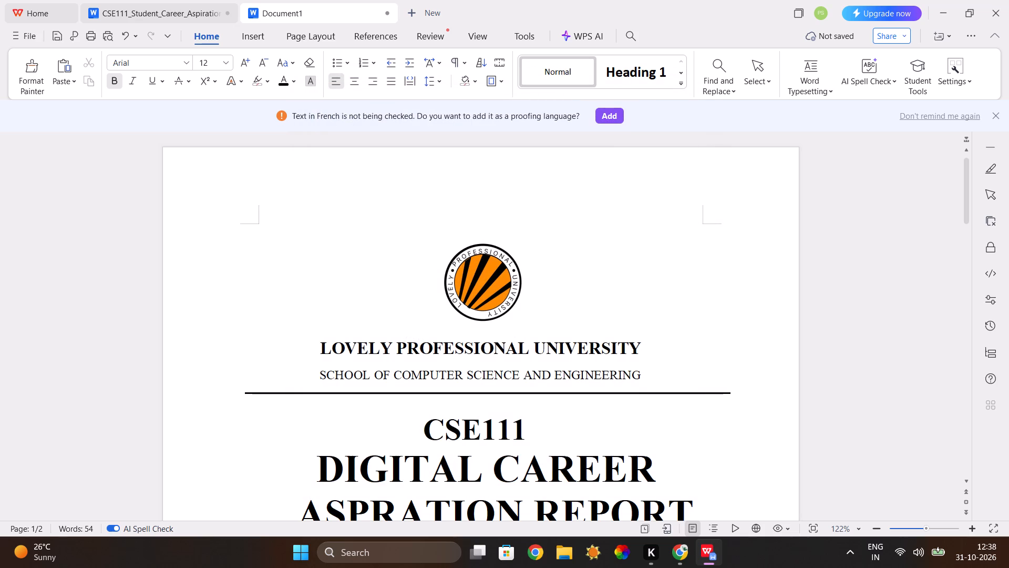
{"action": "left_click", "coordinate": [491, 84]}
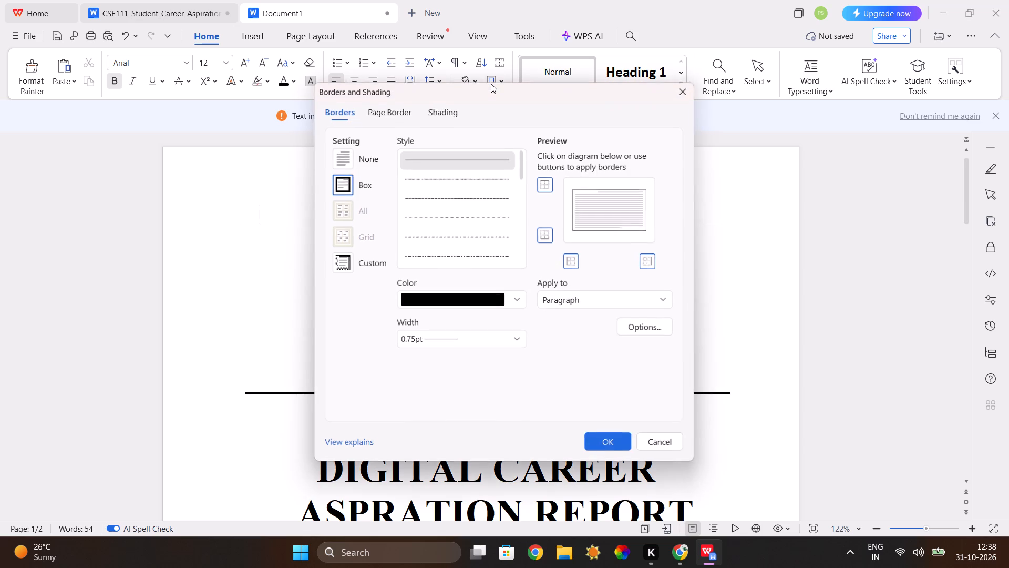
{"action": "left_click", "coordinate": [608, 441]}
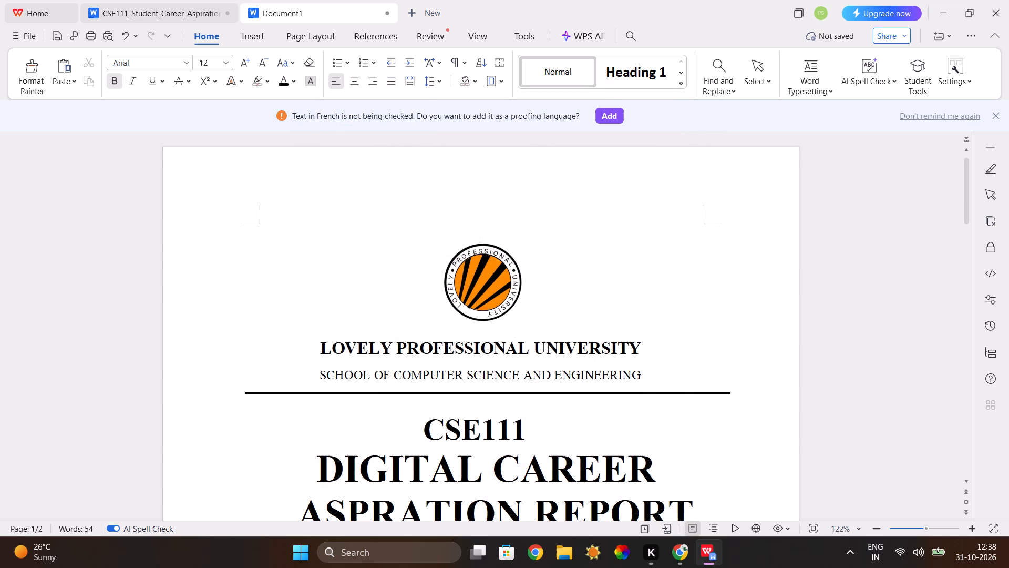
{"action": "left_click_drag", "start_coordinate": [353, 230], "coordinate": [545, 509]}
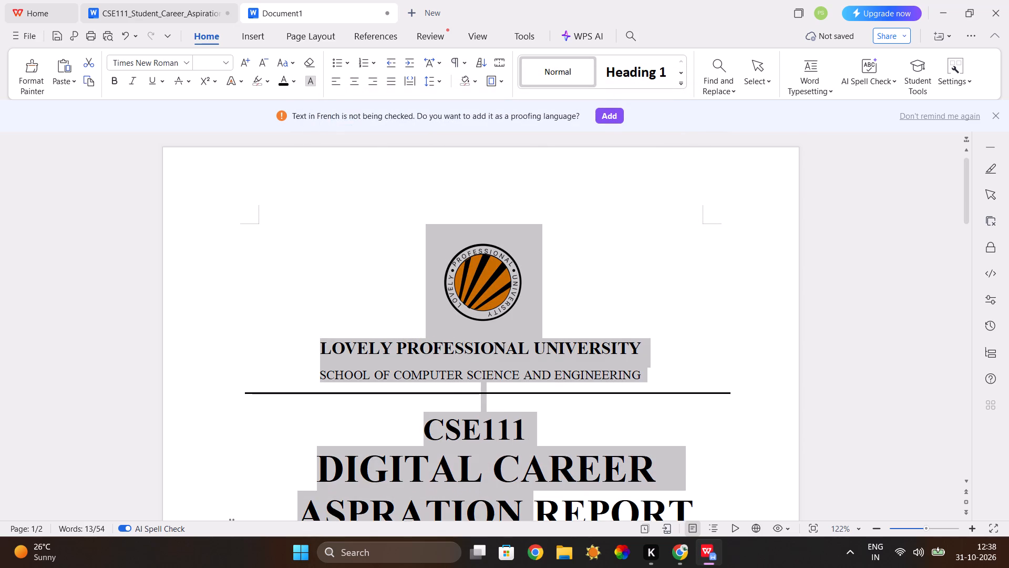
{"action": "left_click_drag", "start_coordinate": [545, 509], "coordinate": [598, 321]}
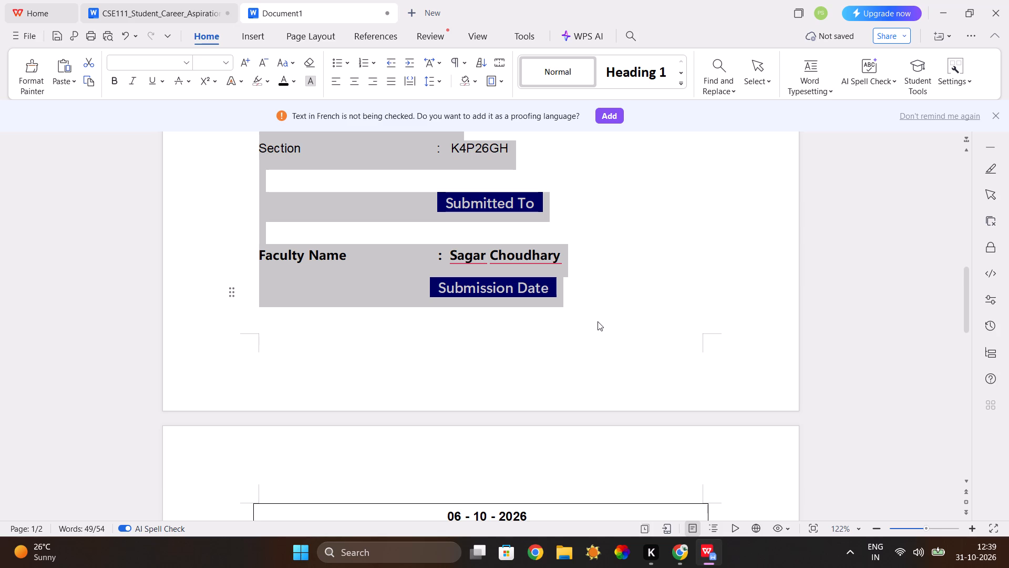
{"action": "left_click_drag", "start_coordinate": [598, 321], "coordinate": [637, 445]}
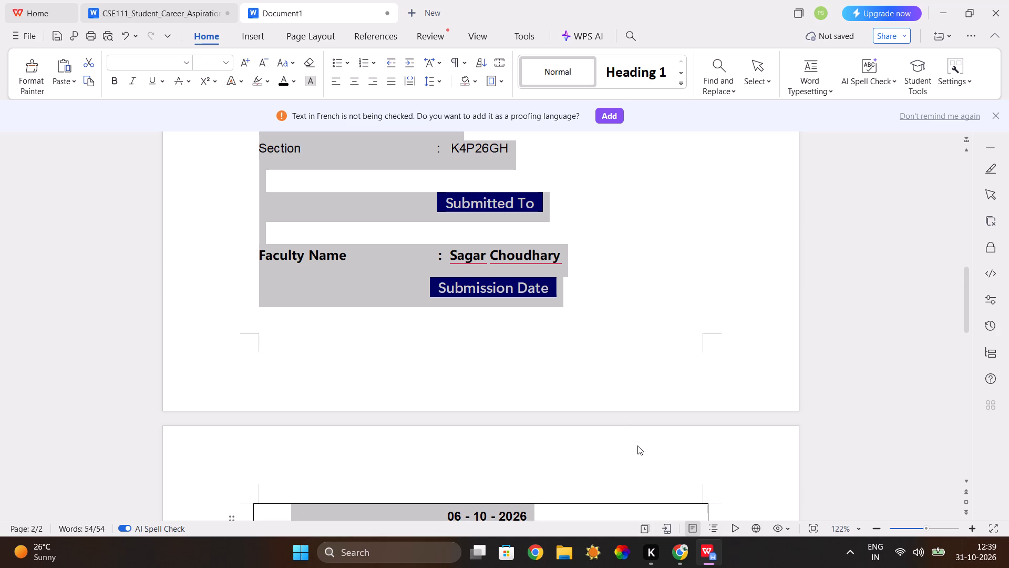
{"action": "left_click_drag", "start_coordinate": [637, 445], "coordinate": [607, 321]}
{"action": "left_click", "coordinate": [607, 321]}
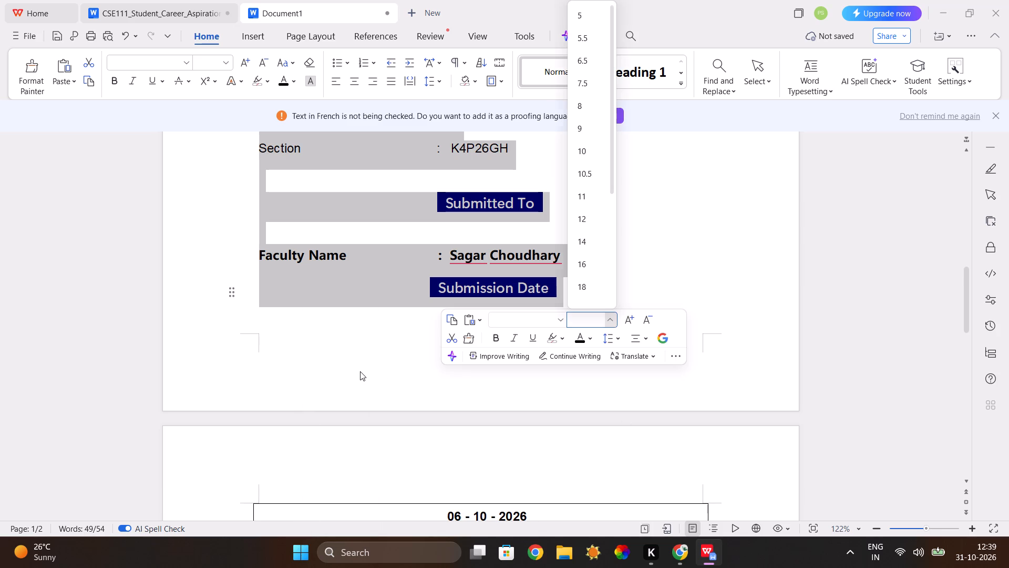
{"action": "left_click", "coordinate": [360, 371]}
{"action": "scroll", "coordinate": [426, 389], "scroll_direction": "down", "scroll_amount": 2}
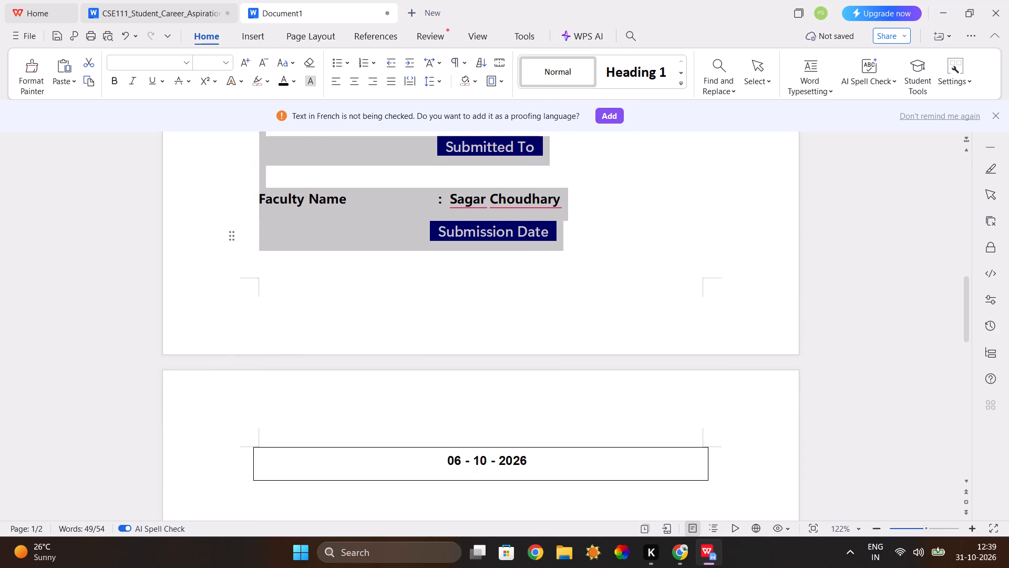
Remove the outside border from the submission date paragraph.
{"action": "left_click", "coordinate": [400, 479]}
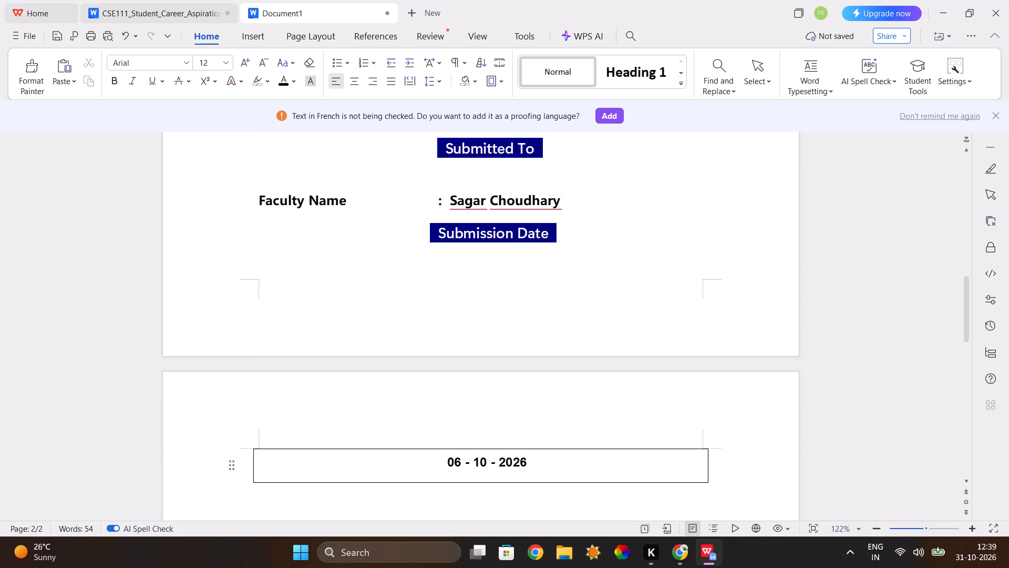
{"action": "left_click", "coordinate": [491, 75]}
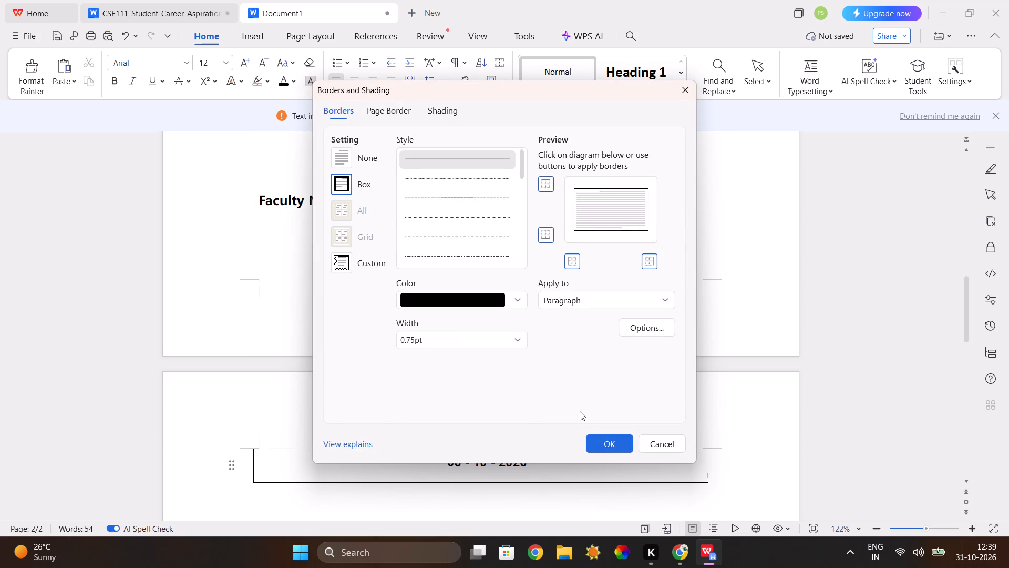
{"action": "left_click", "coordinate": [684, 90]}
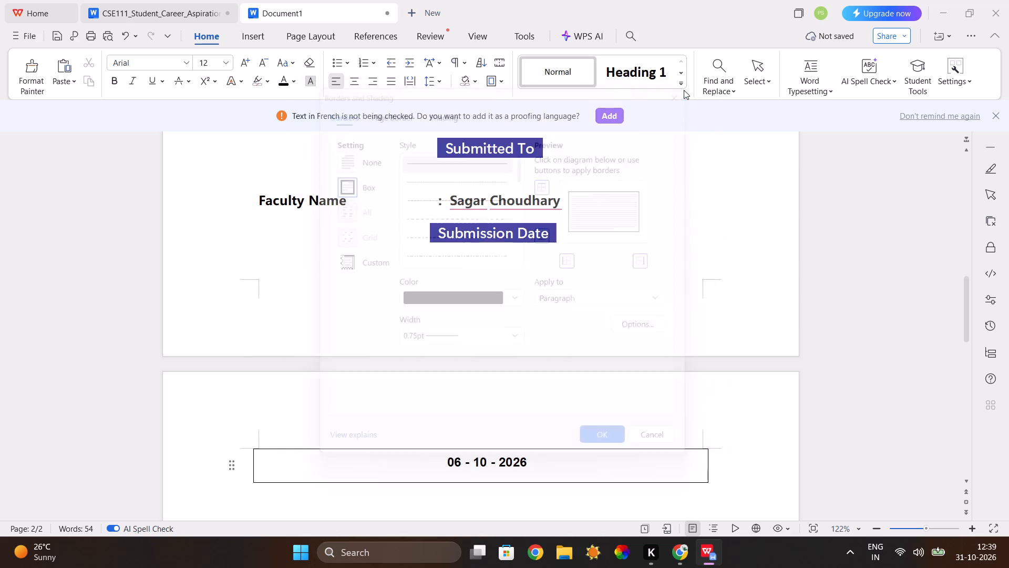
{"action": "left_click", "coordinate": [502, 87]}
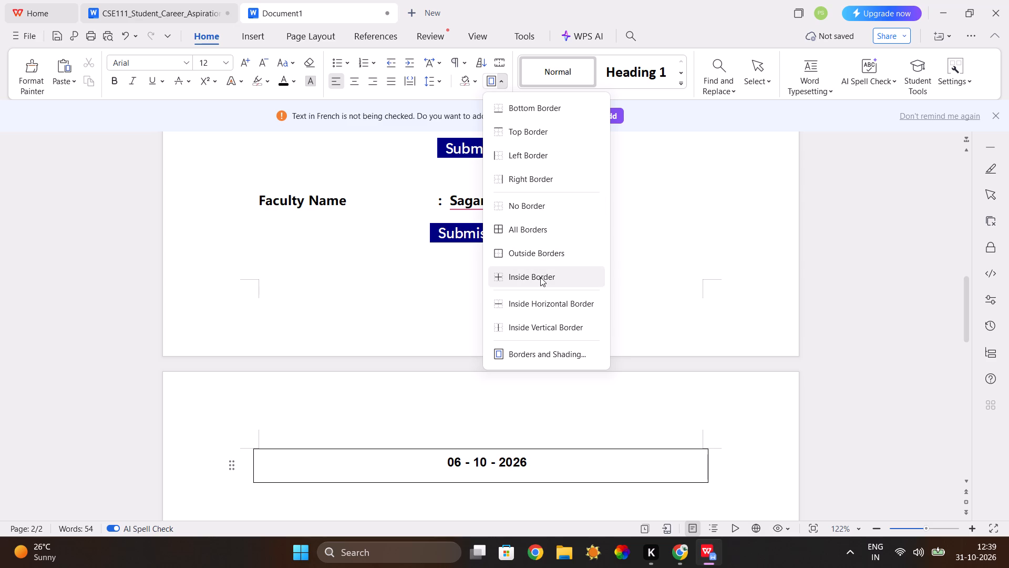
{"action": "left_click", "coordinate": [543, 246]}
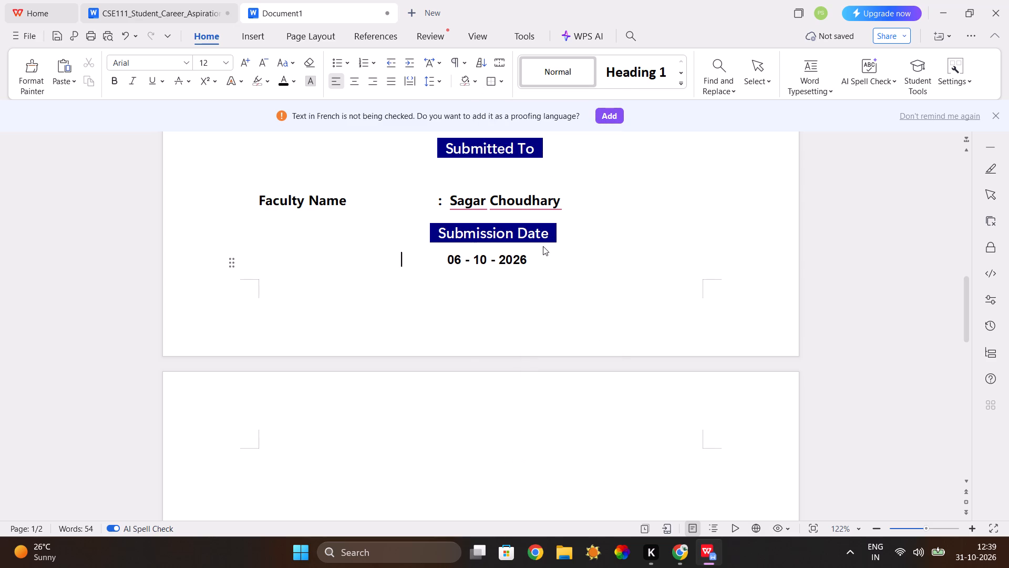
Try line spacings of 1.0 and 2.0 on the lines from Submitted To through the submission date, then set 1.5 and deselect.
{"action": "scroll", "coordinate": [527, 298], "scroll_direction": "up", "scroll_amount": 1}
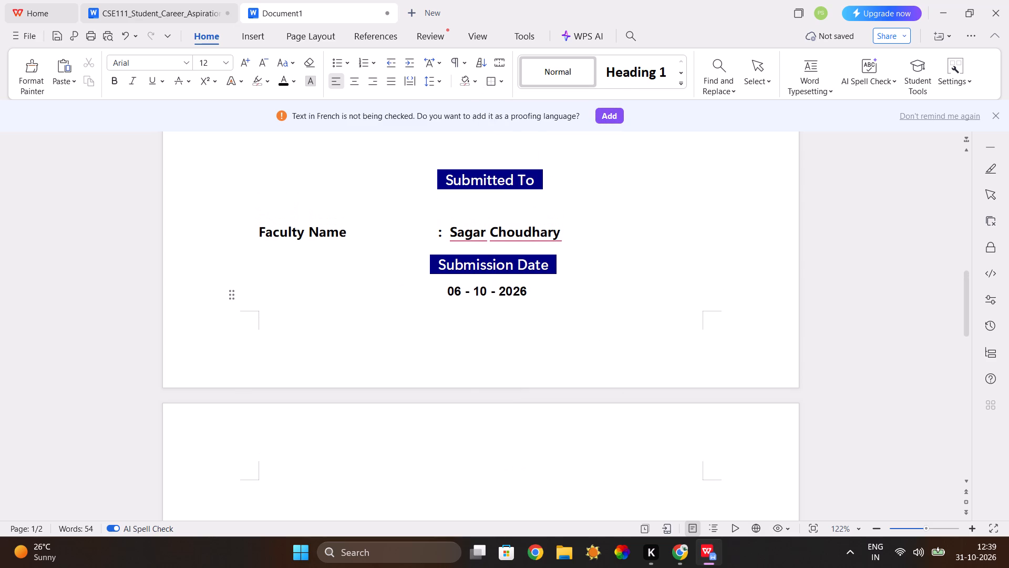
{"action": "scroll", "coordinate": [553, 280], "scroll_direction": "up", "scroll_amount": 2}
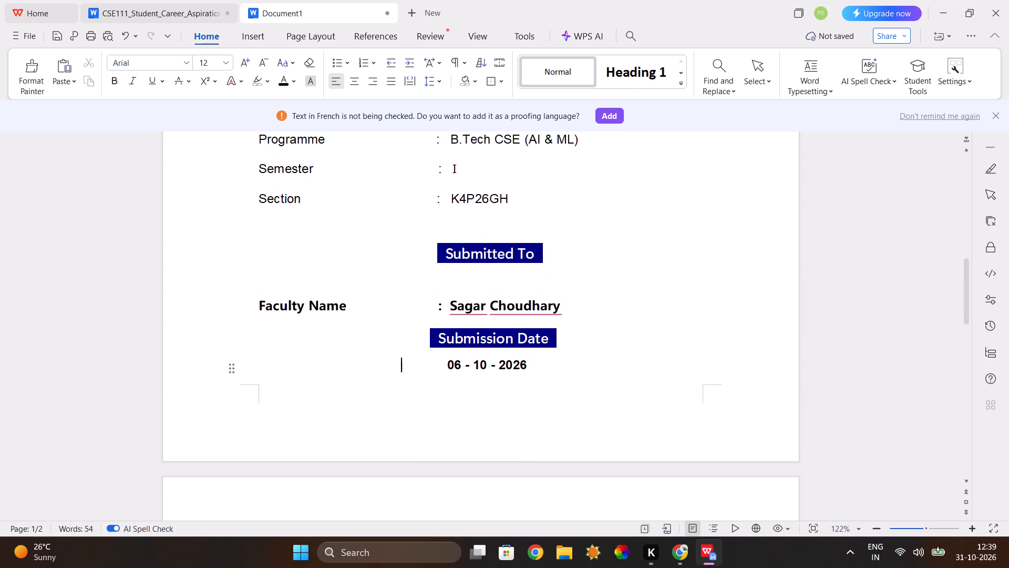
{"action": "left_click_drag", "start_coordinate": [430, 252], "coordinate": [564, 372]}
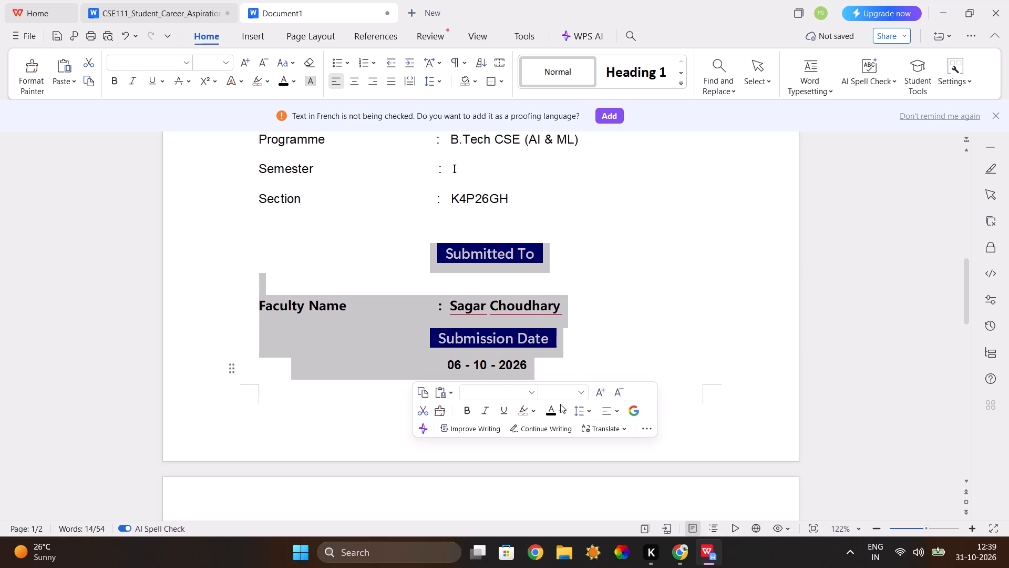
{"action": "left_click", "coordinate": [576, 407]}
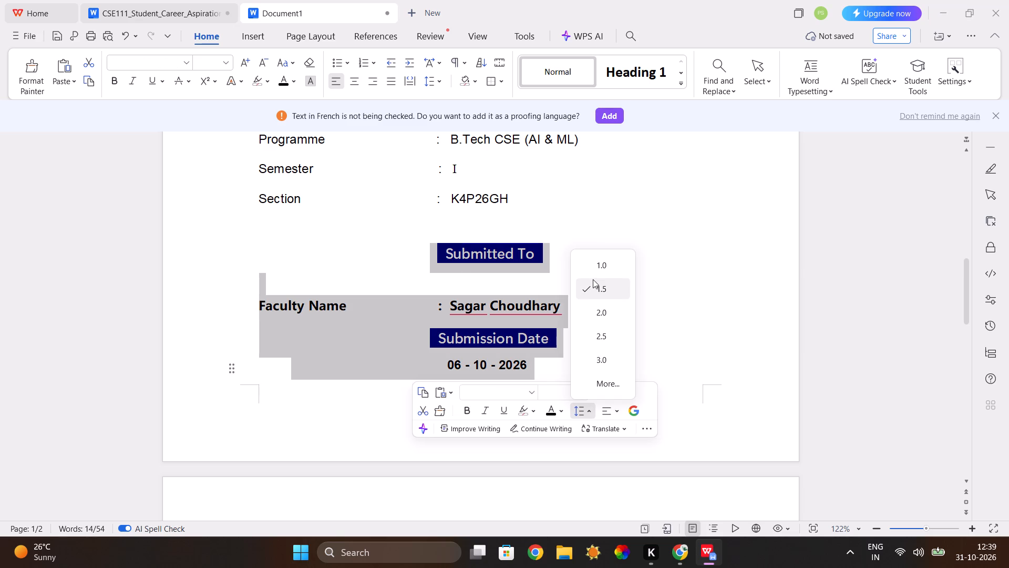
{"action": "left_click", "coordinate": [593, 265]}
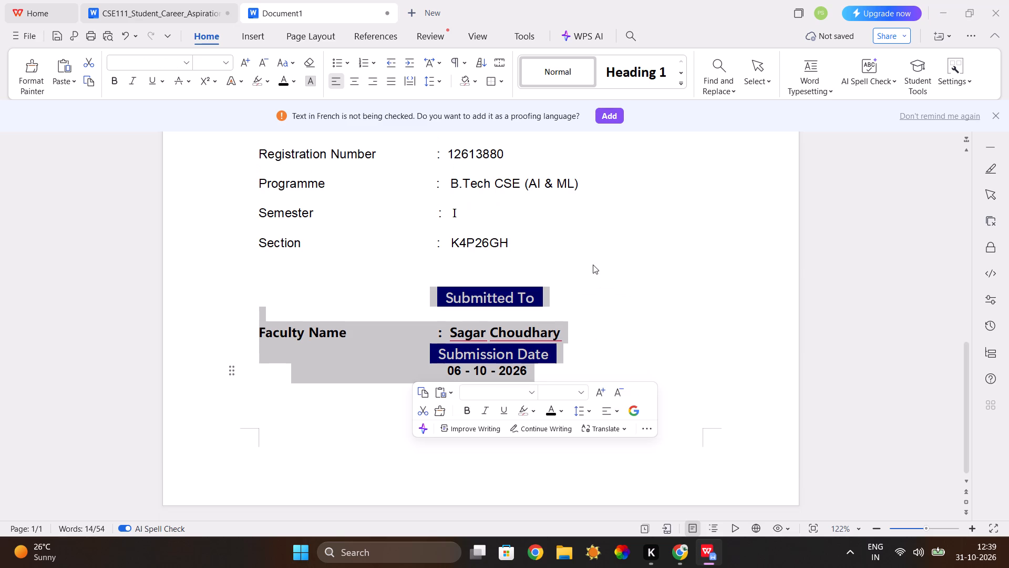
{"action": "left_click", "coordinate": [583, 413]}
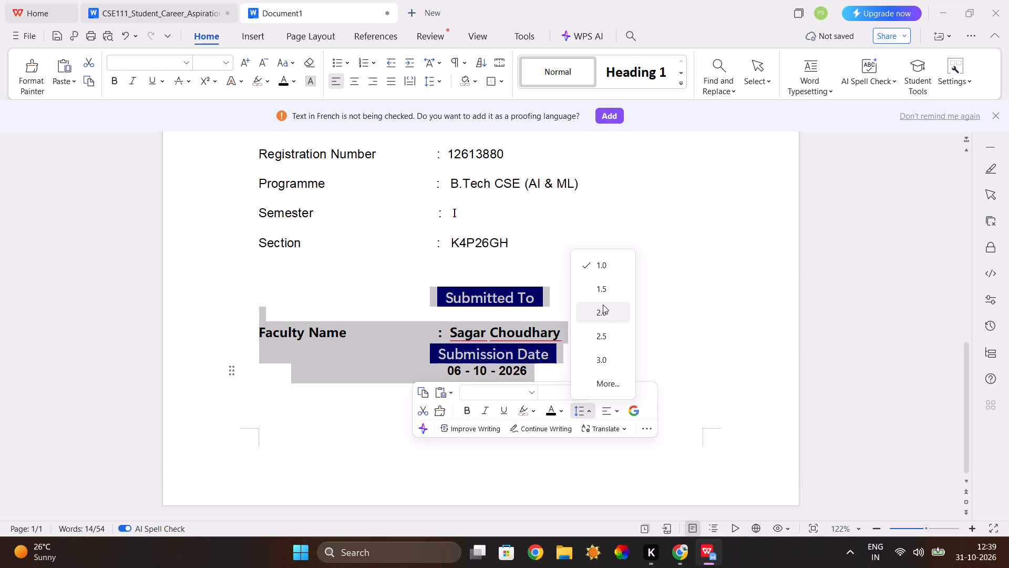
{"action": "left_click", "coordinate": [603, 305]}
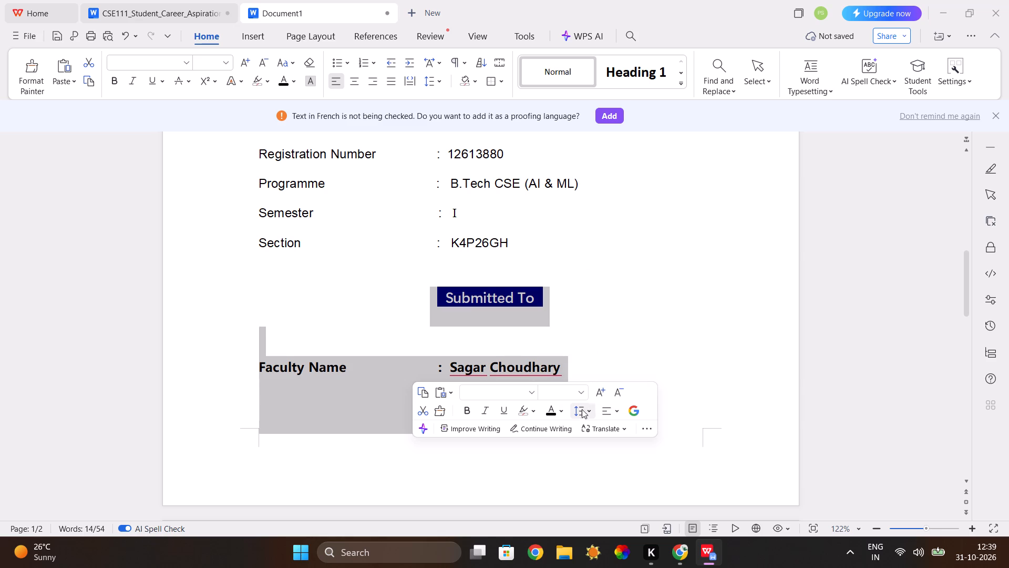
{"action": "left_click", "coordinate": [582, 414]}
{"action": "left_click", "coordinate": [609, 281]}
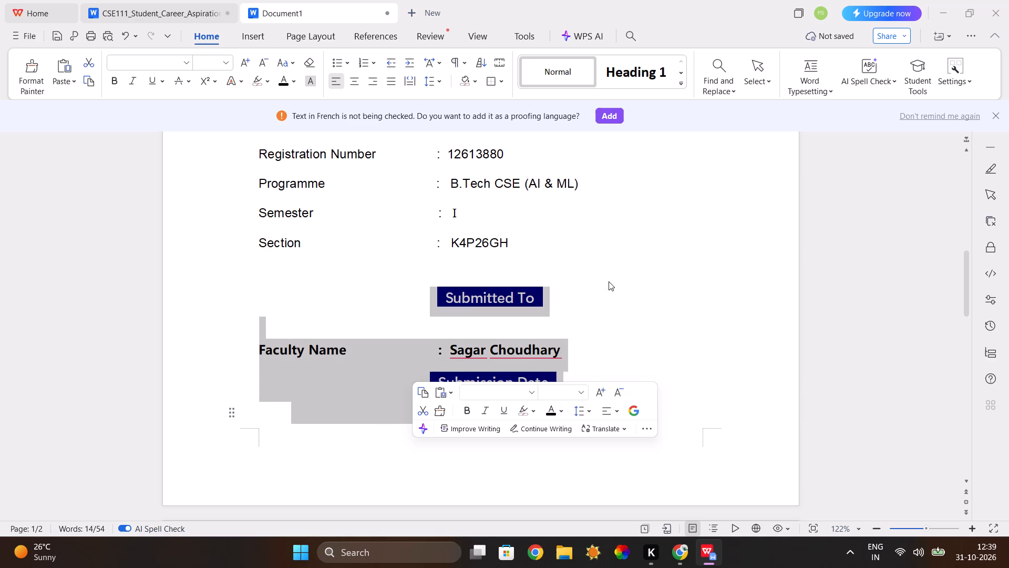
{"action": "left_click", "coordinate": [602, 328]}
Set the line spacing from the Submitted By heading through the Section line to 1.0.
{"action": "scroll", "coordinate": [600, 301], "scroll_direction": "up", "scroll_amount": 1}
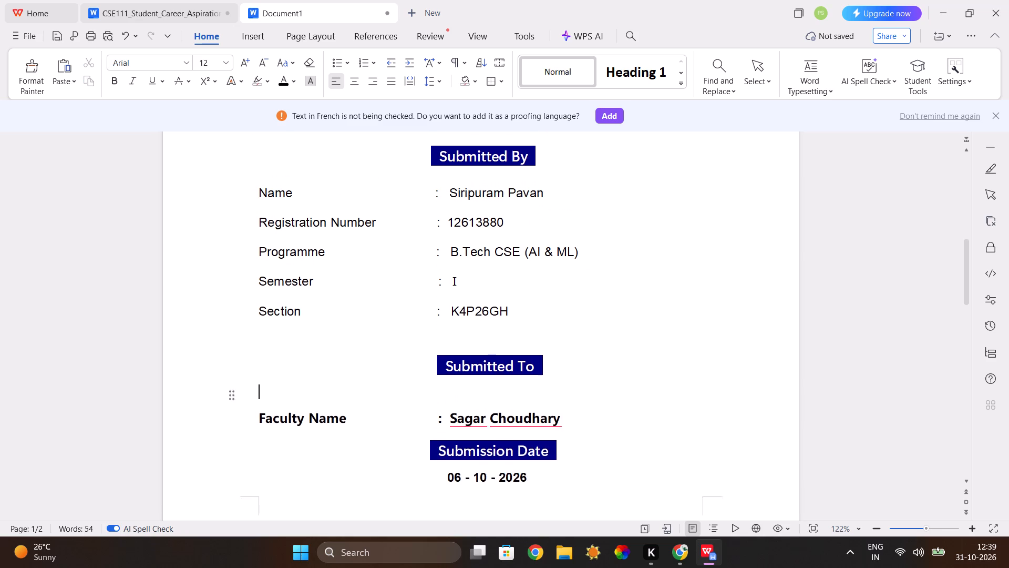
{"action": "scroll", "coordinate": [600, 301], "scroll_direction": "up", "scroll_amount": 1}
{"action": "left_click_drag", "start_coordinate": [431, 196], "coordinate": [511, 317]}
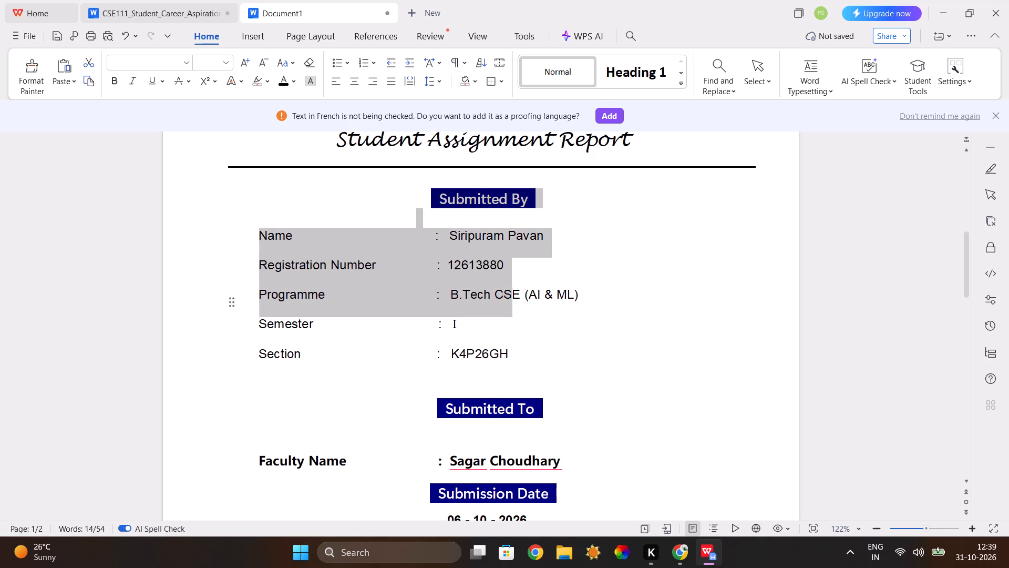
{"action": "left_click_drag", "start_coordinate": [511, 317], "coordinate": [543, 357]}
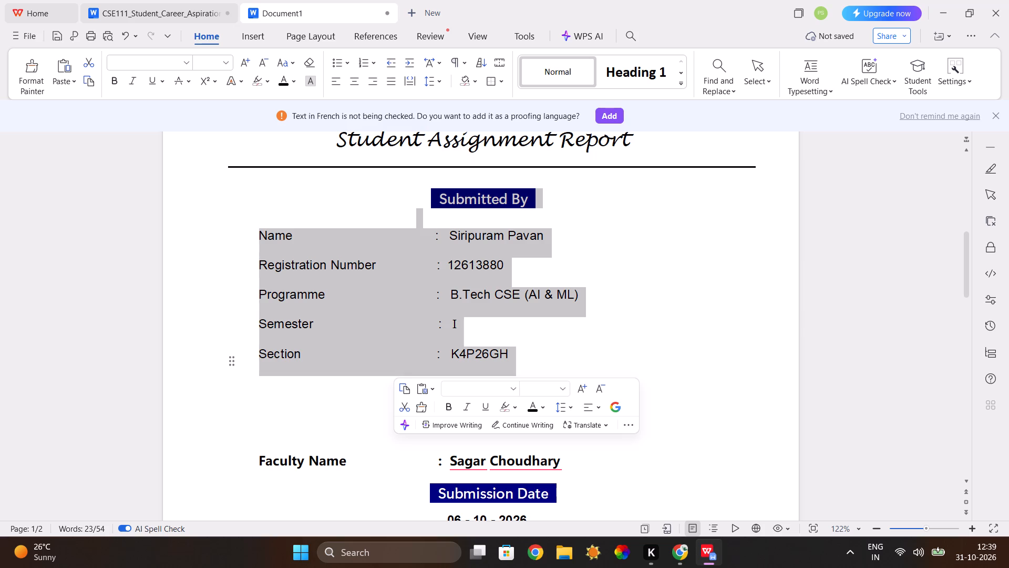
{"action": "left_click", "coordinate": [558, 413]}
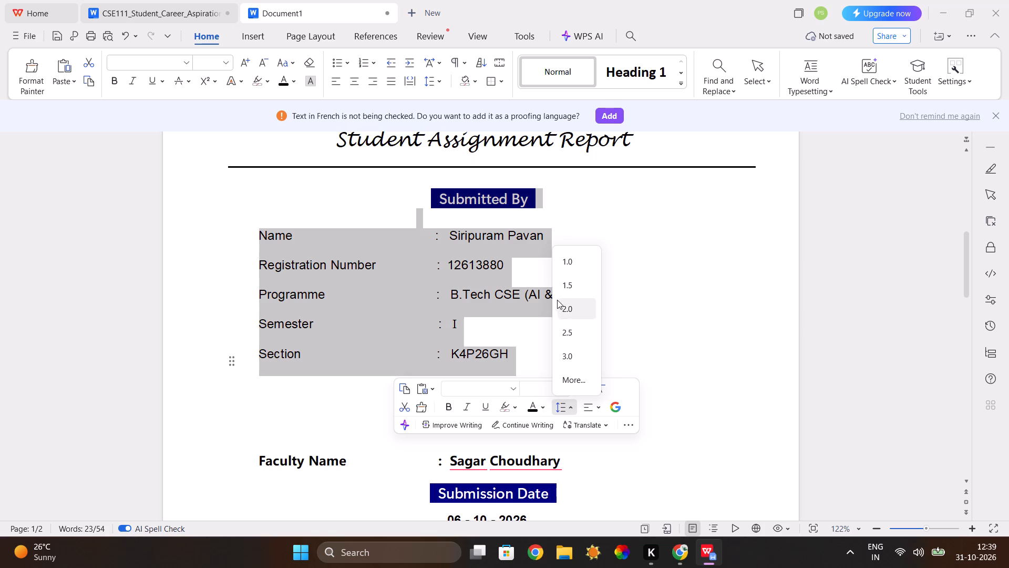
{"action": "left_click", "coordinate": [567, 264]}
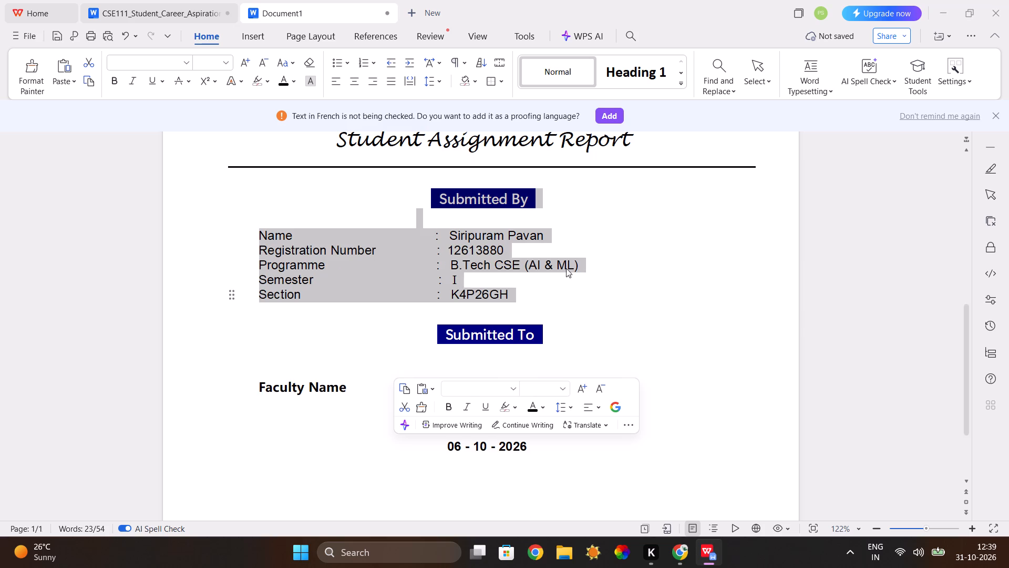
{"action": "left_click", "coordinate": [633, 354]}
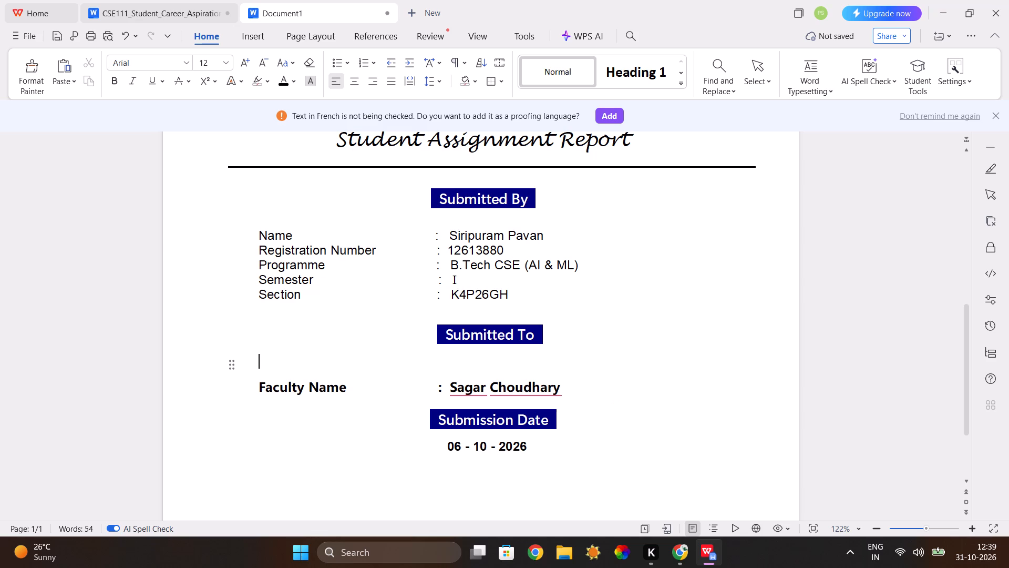
Set 1.5 line spacing on the student details from Name through Section, including the blank line below them.
{"action": "left_click_drag", "start_coordinate": [256, 231], "coordinate": [483, 324]}
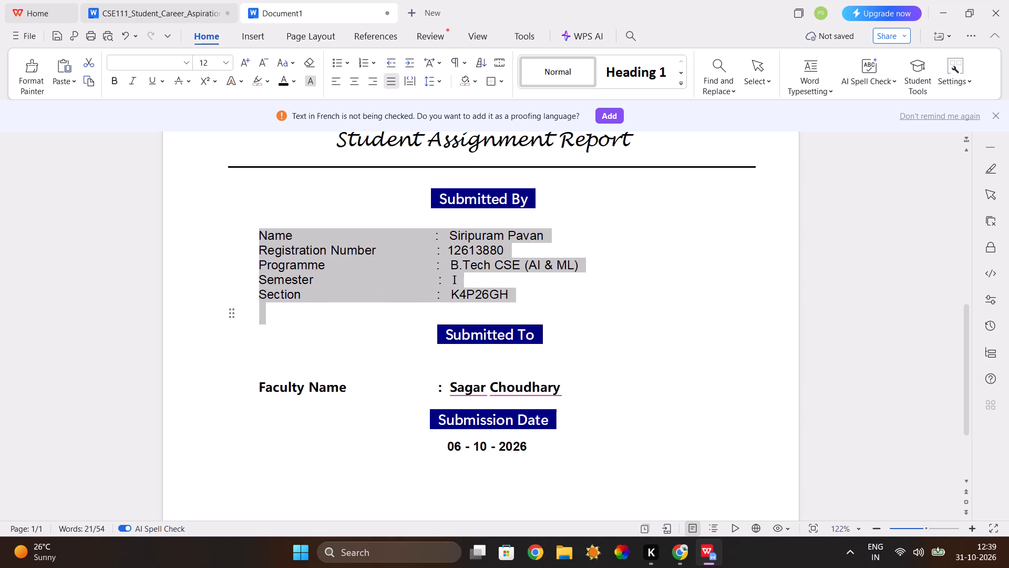
{"action": "left_click_drag", "start_coordinate": [483, 324], "coordinate": [485, 324]}
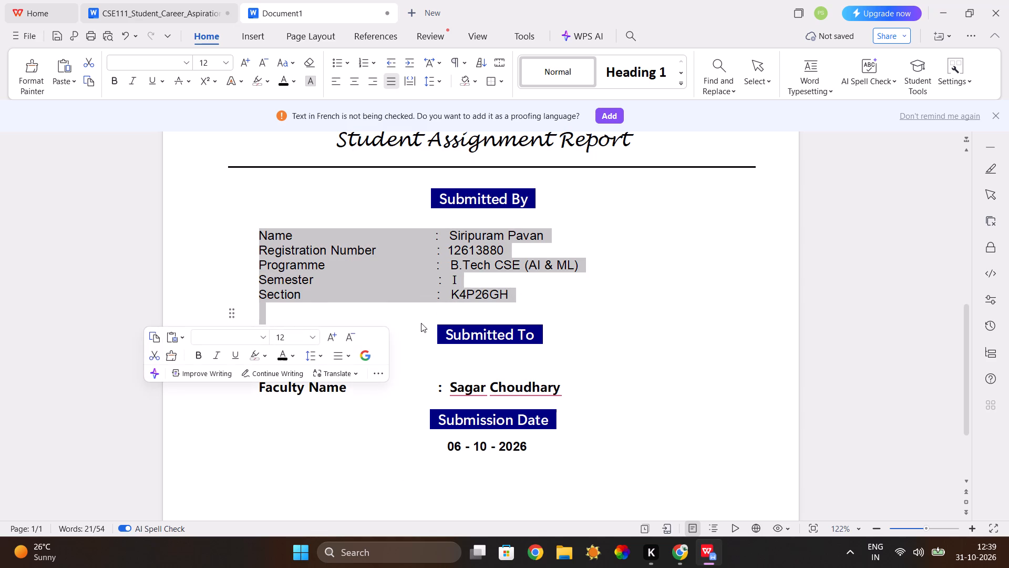
{"action": "left_click", "coordinate": [314, 354]}
{"action": "left_click", "coordinate": [316, 405]}
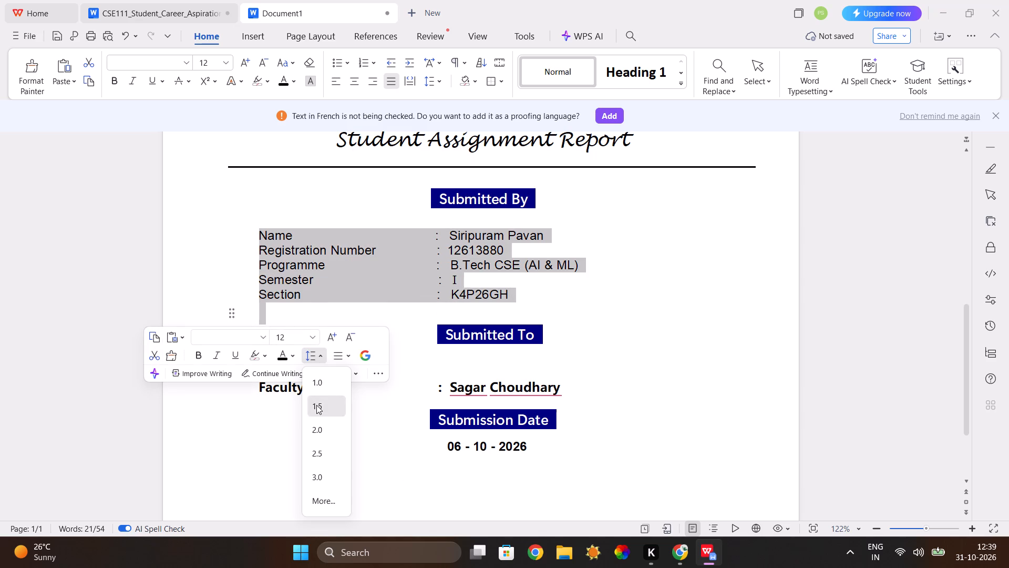
{"action": "left_click", "coordinate": [613, 431]}
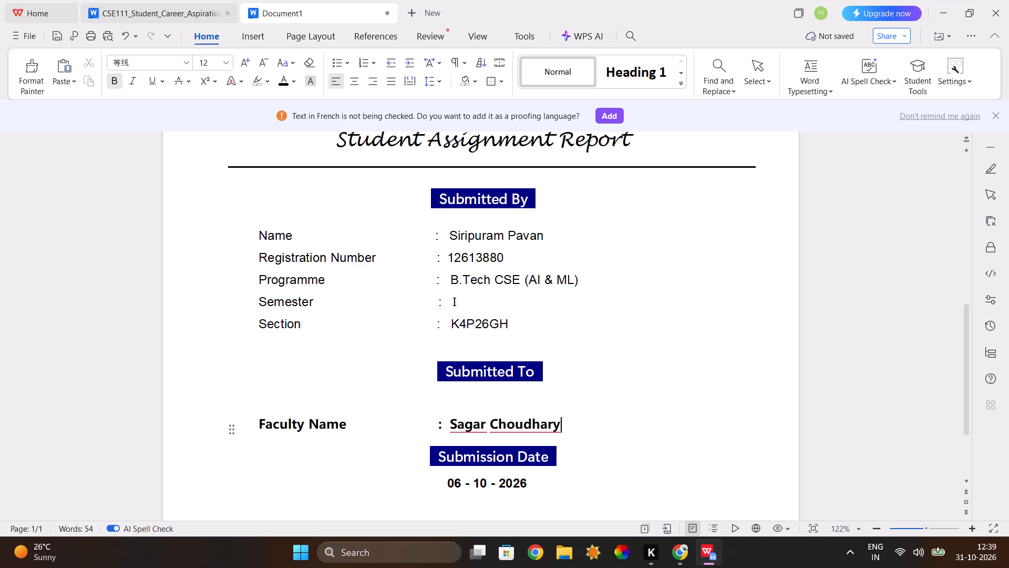
In Borders and Shading, set up a solid black box page border applied to the whole document.
{"action": "scroll", "coordinate": [613, 431], "scroll_direction": "down", "scroll_amount": 3}
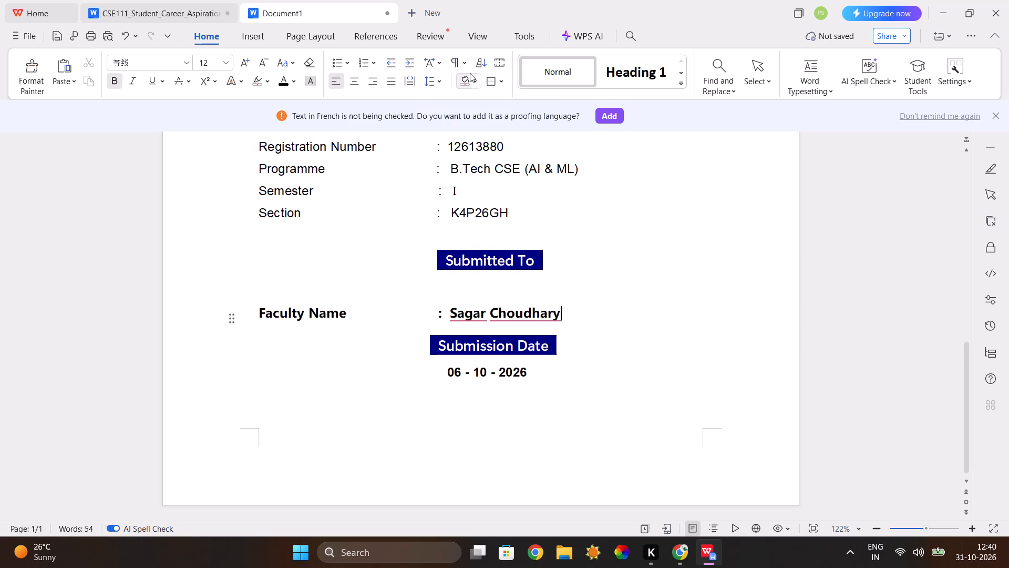
{"action": "left_click", "coordinate": [501, 80]}
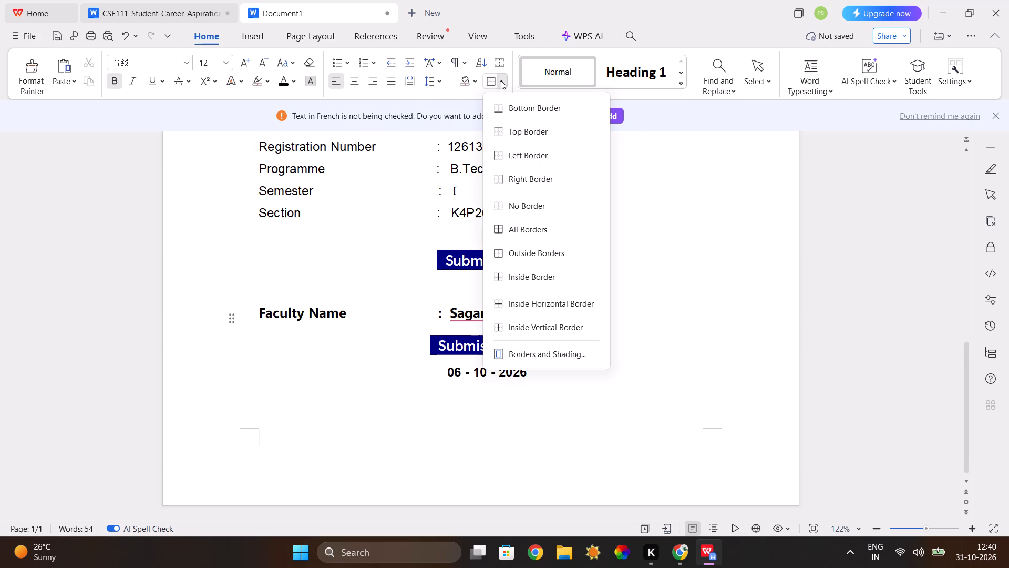
{"action": "left_click", "coordinate": [522, 349]}
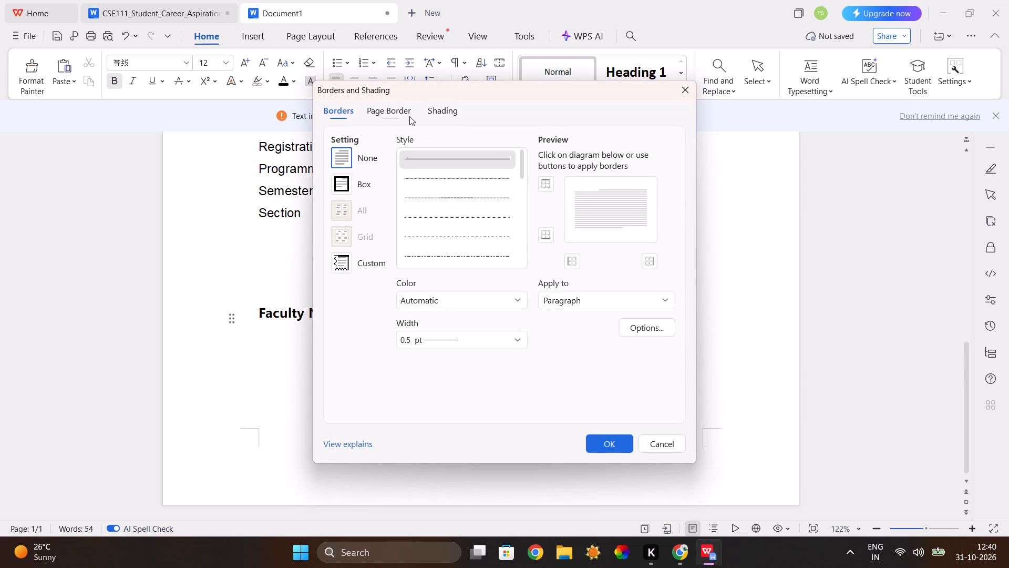
{"action": "left_click", "coordinate": [409, 116]}
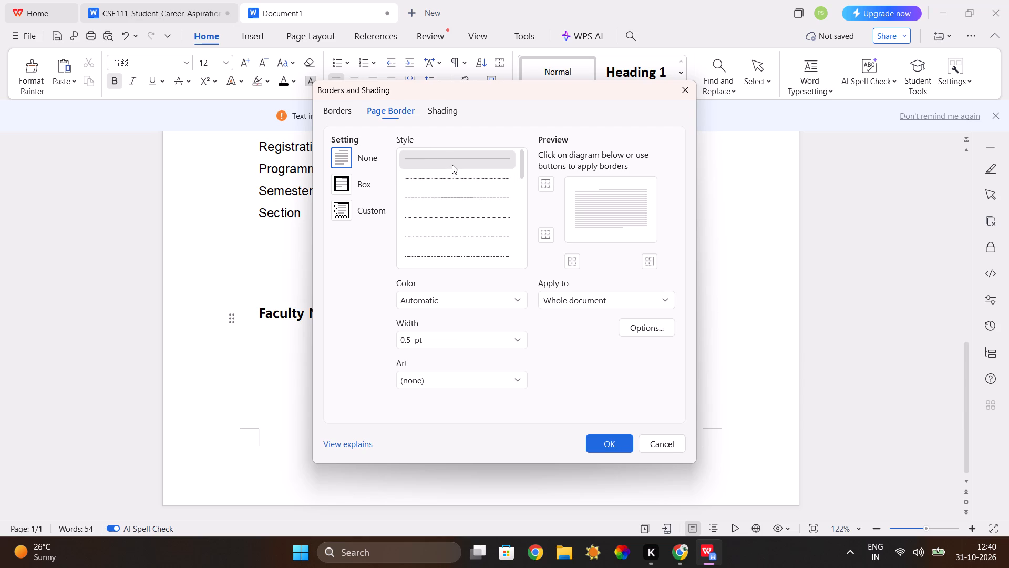
{"action": "left_click", "coordinate": [339, 185]}
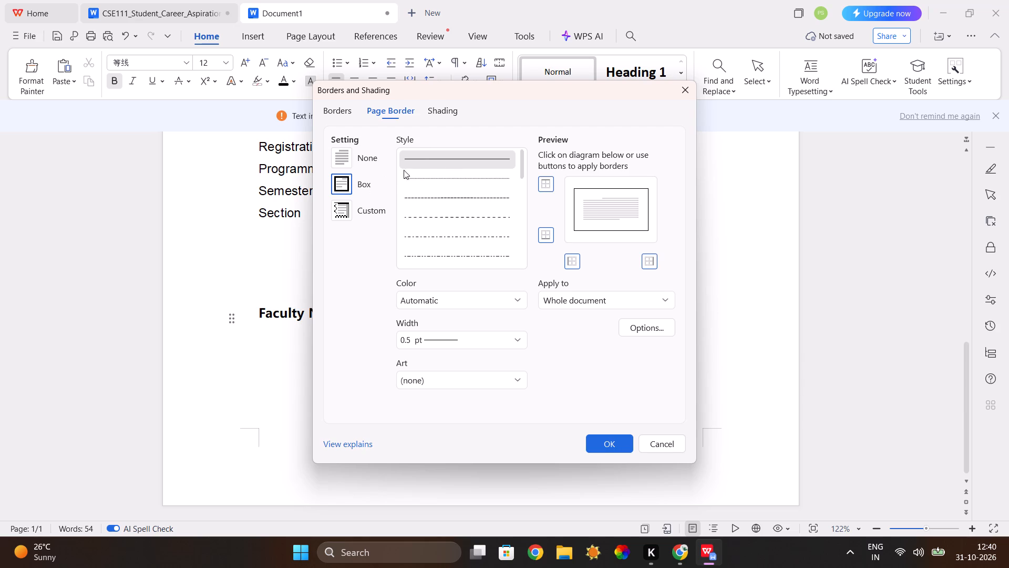
{"action": "left_click", "coordinate": [431, 163]}
{"action": "left_click", "coordinate": [471, 307]}
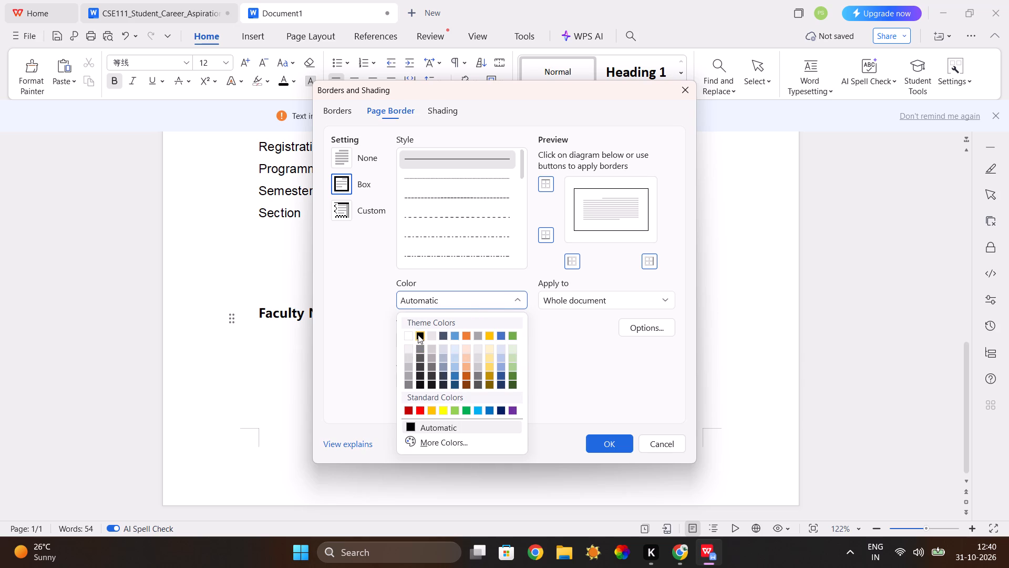
{"action": "left_click", "coordinate": [418, 334]}
{"action": "left_click", "coordinate": [616, 297]}
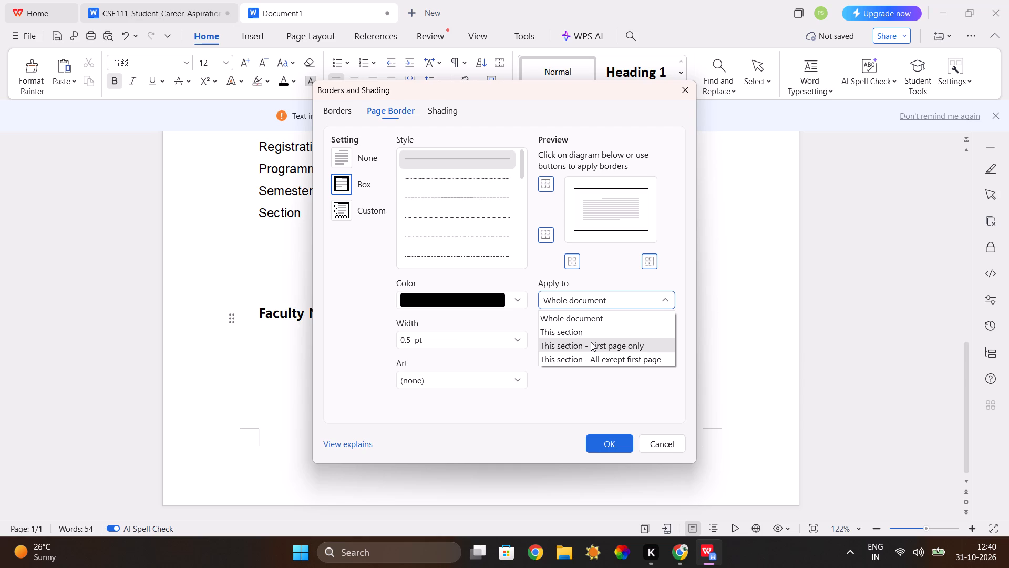
{"action": "left_click", "coordinate": [594, 321]}
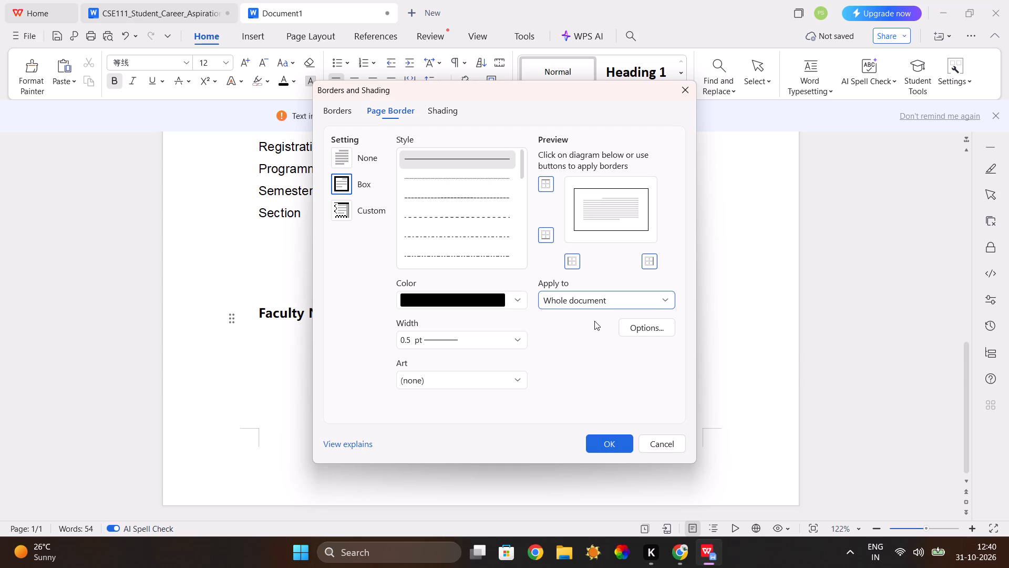
Set the page border's top and bottom margins to 5 pt in the border options.
{"action": "left_click", "coordinate": [641, 324]}
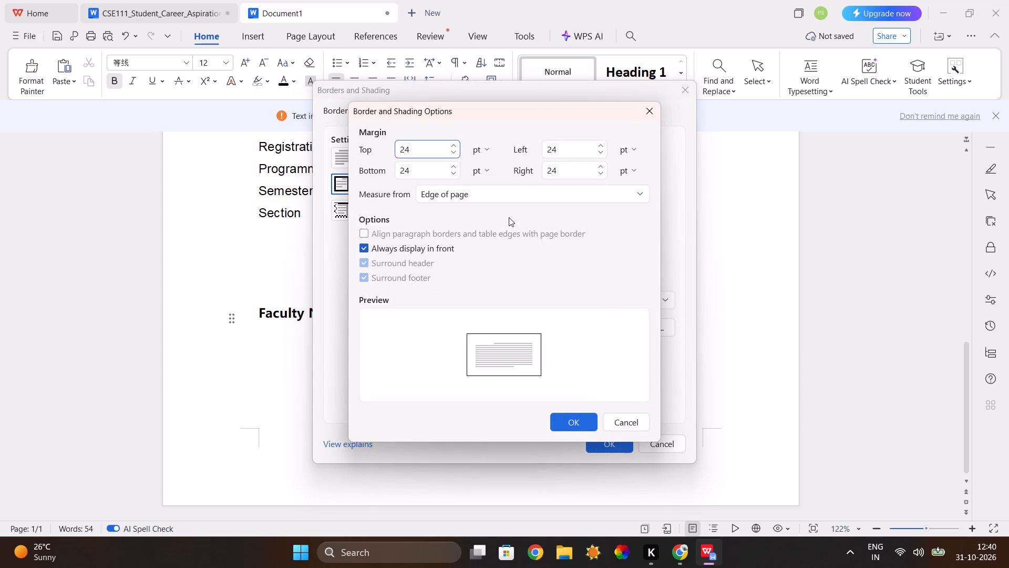
{"action": "triple_click", "coordinate": [455, 154]}
{"action": "triple_click", "coordinate": [455, 154]}
{"action": "triple_click", "coordinate": [455, 154]}
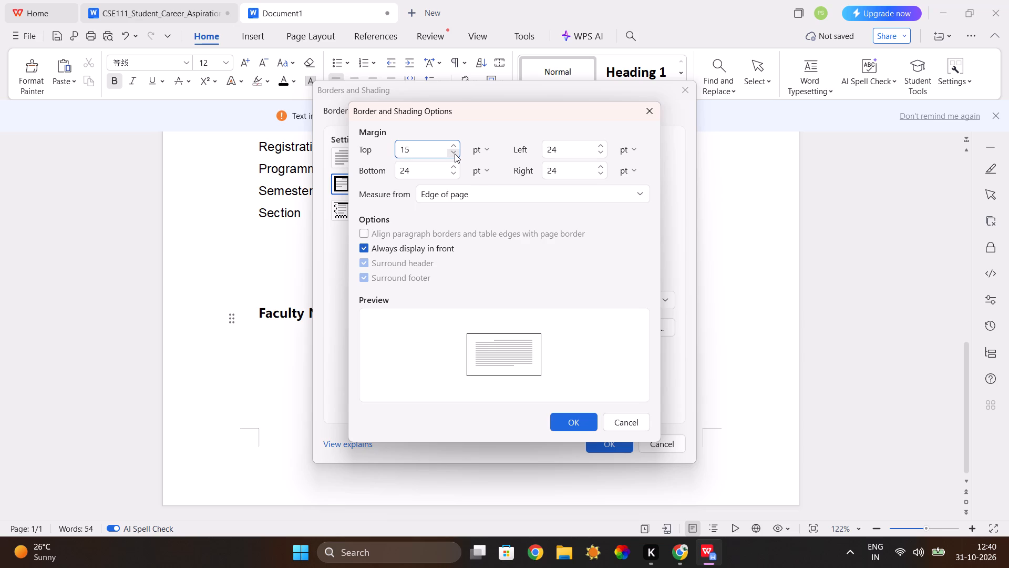
{"action": "triple_click", "coordinate": [455, 154]}
{"action": "triple_click", "coordinate": [455, 154]}
{"action": "triple_click", "coordinate": [455, 154]}
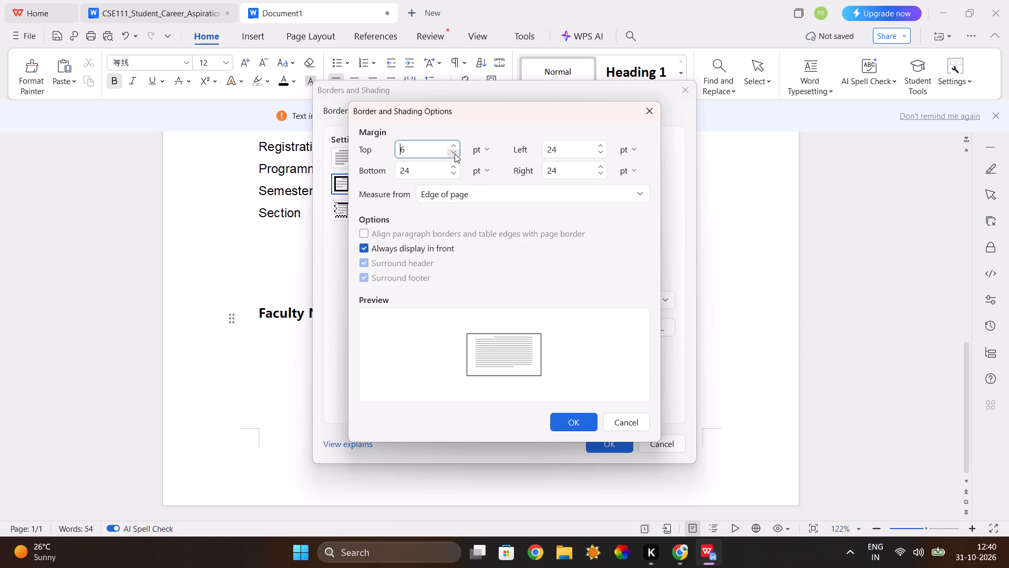
{"action": "left_click", "coordinate": [455, 154]}
{"action": "triple_click", "coordinate": [455, 173]}
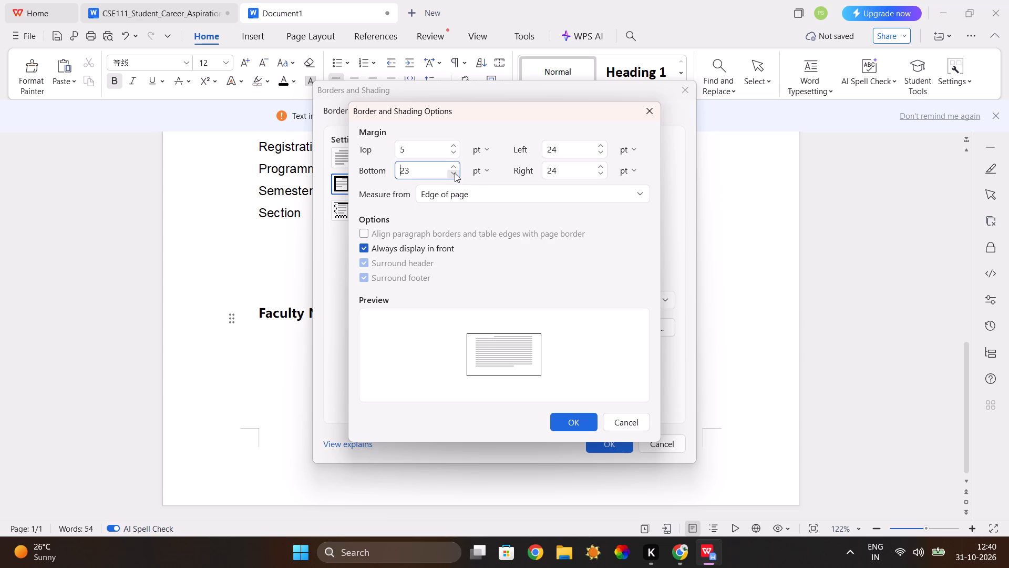
{"action": "double_click", "coordinate": [455, 173]}
{"action": "left_click_drag", "start_coordinate": [455, 173], "coordinate": [433, 168]}
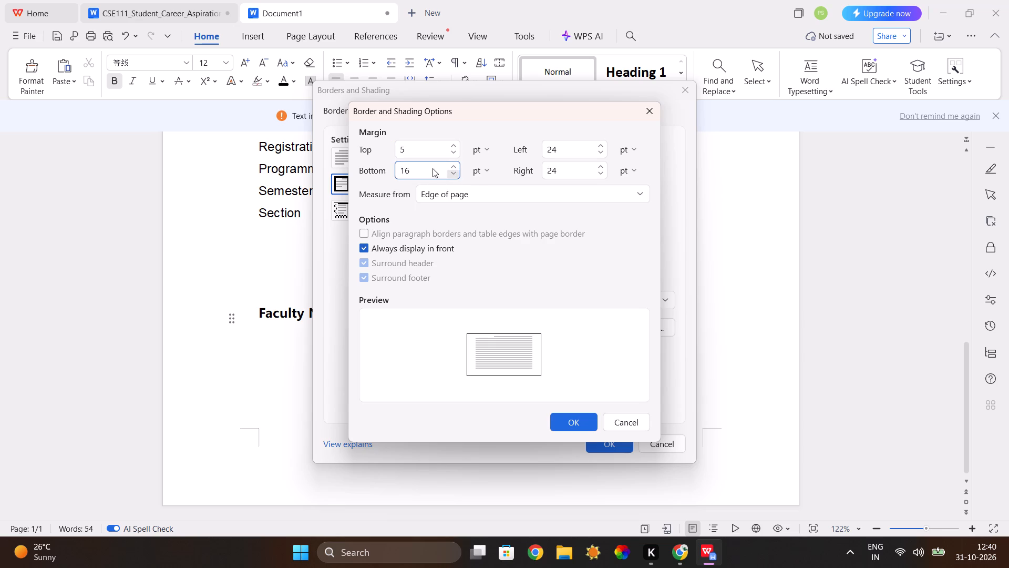
{"action": "left_click_drag", "start_coordinate": [433, 168], "coordinate": [428, 168]}
{"action": "left_click", "coordinate": [428, 168]}
{"action": "key", "text": "ctrl+BackSpace"}
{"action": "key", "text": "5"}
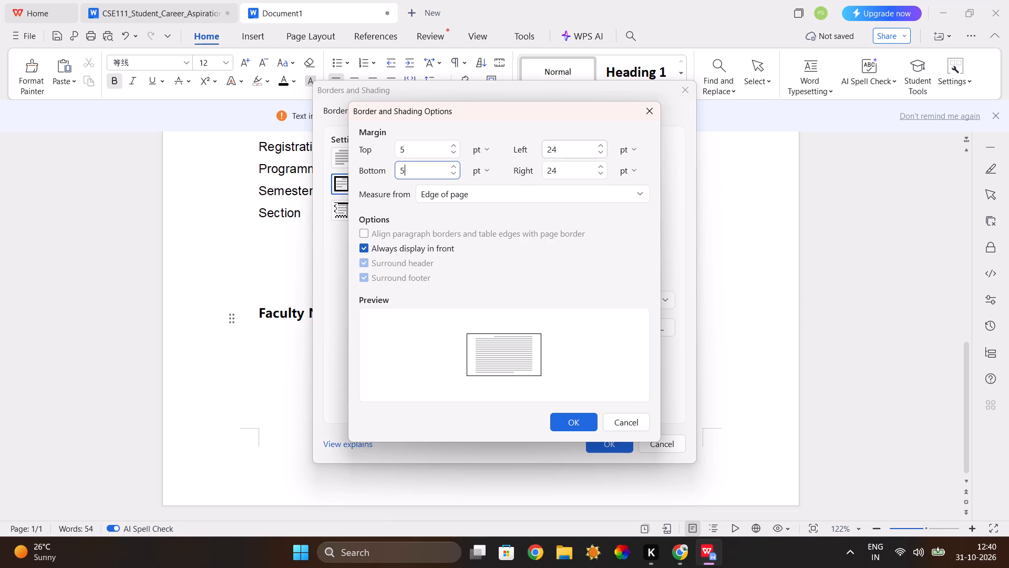
Set the page border's left and right margins to 5 pt, keep measuring from Edge of page, and accept the options.
{"action": "left_click", "coordinate": [561, 147]}
{"action": "key", "text": "ctrl+BackSpace"}
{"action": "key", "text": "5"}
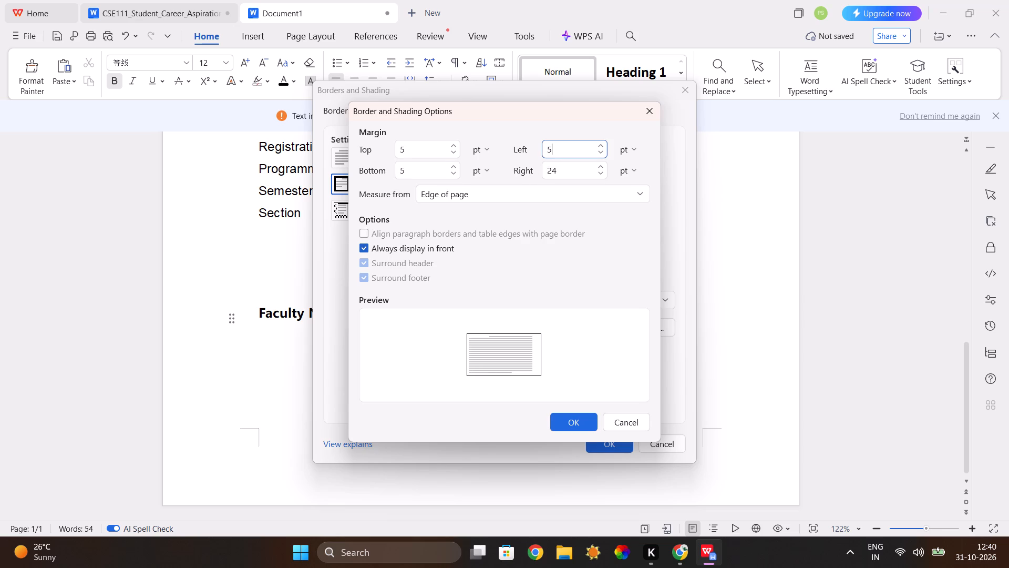
{"action": "key", "text": "Down"}
{"action": "key", "text": "Up"}
{"action": "left_click", "coordinate": [570, 176]}
{"action": "key", "text": "ctrl+Delete"}
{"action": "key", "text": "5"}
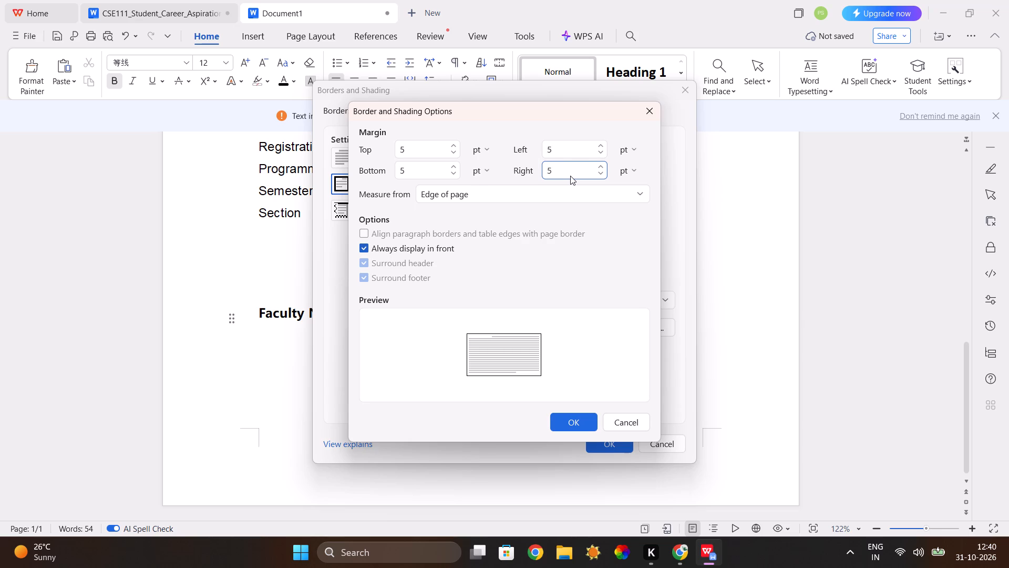
{"action": "left_click", "coordinate": [536, 198]}
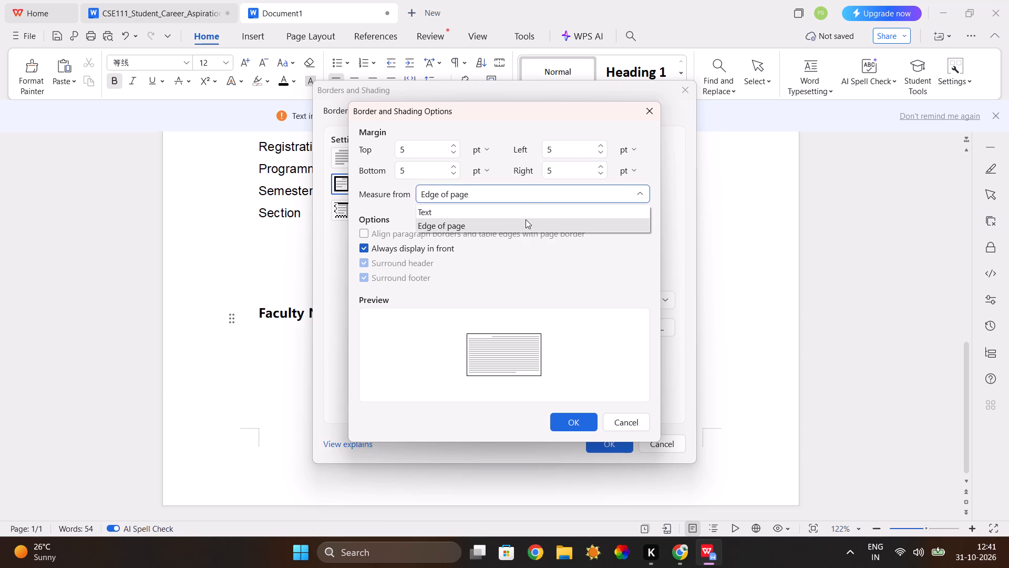
{"action": "left_click", "coordinate": [526, 219]}
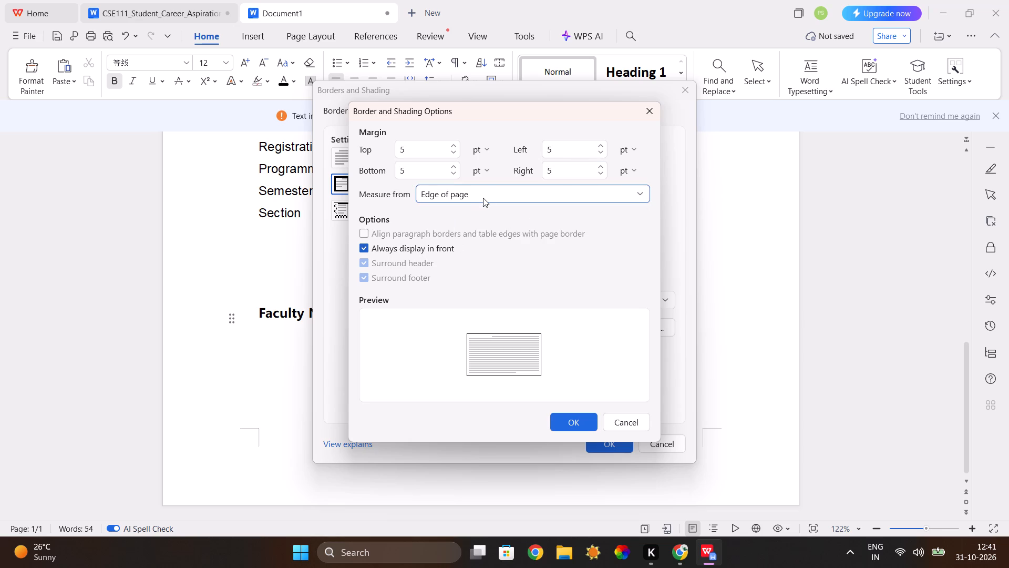
{"action": "left_click", "coordinate": [488, 195]}
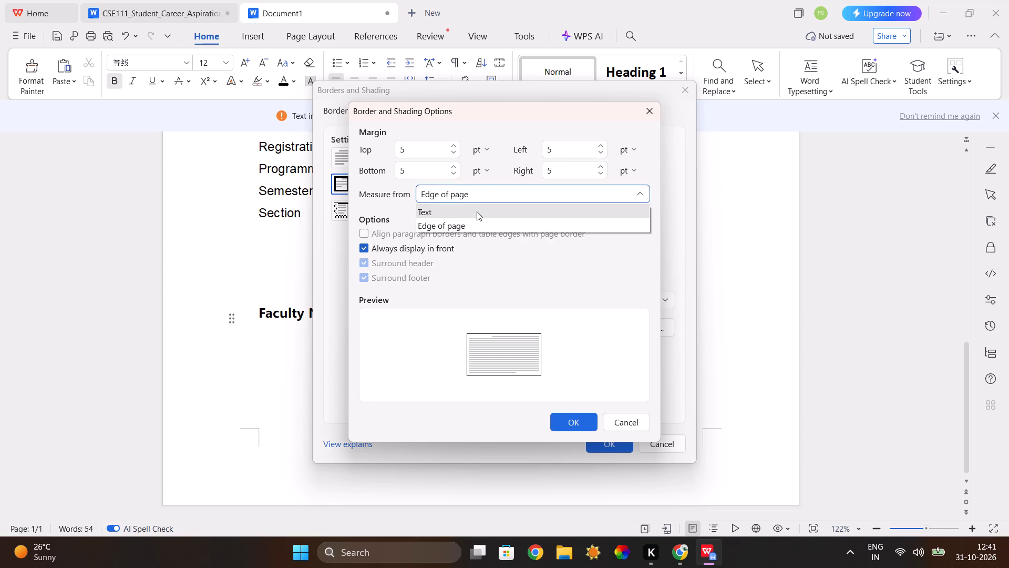
{"action": "left_click", "coordinate": [476, 225]}
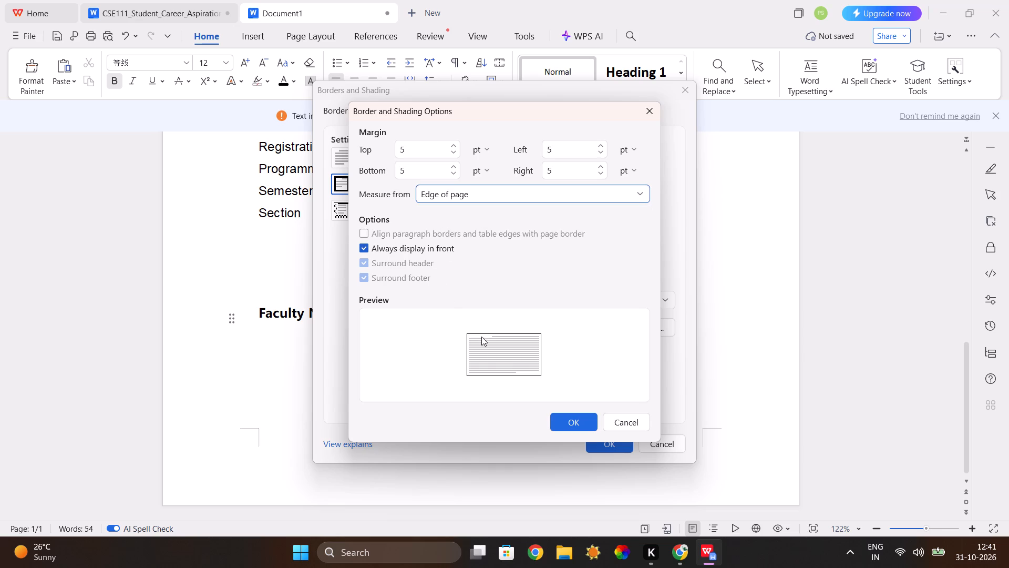
{"action": "left_click", "coordinate": [562, 414]}
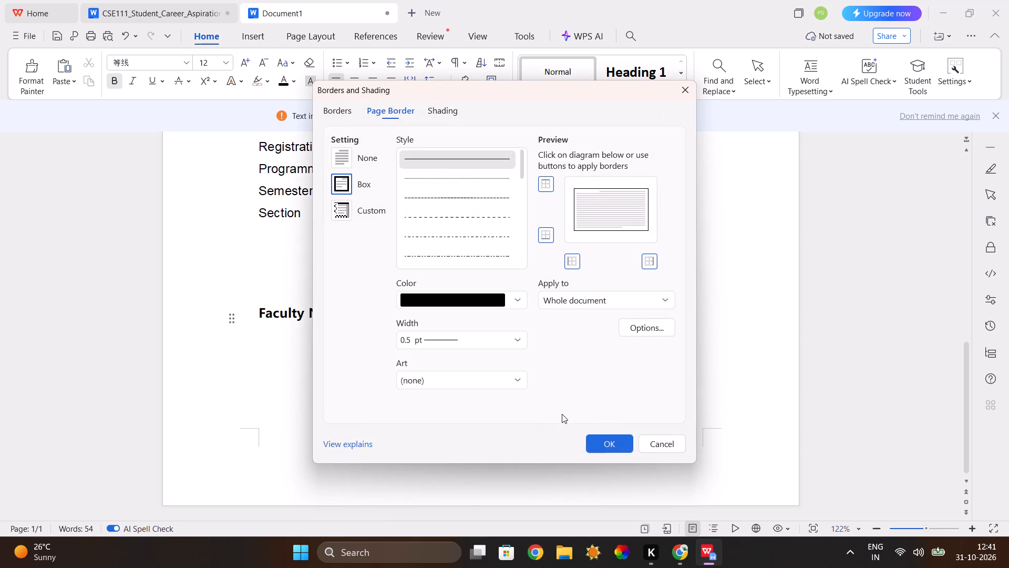
Look through the art styles available for the page border, leaving the art set to none.
{"action": "left_click", "coordinate": [484, 377]}
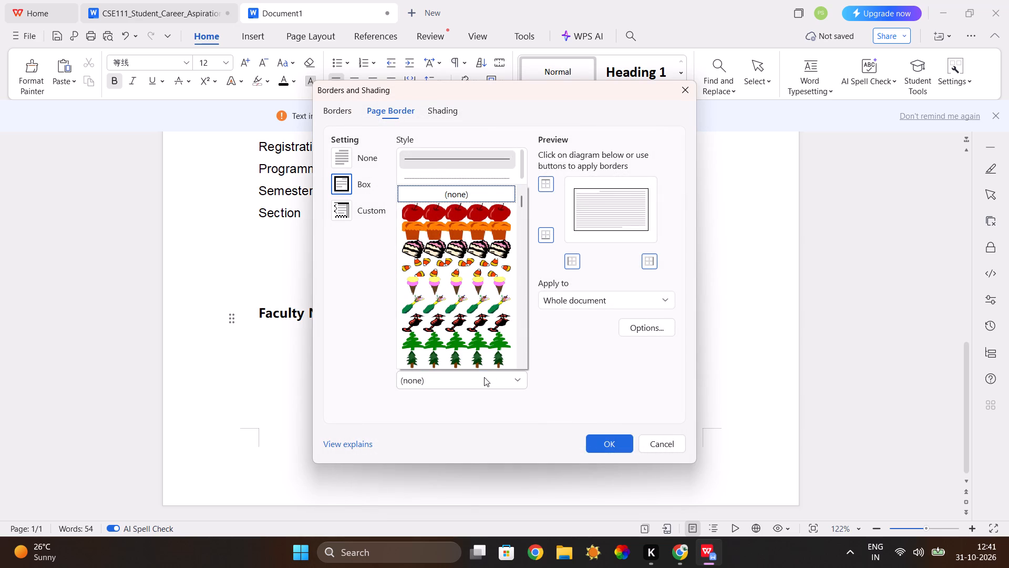
{"action": "scroll", "coordinate": [483, 342], "scroll_direction": "down", "scroll_amount": 3}
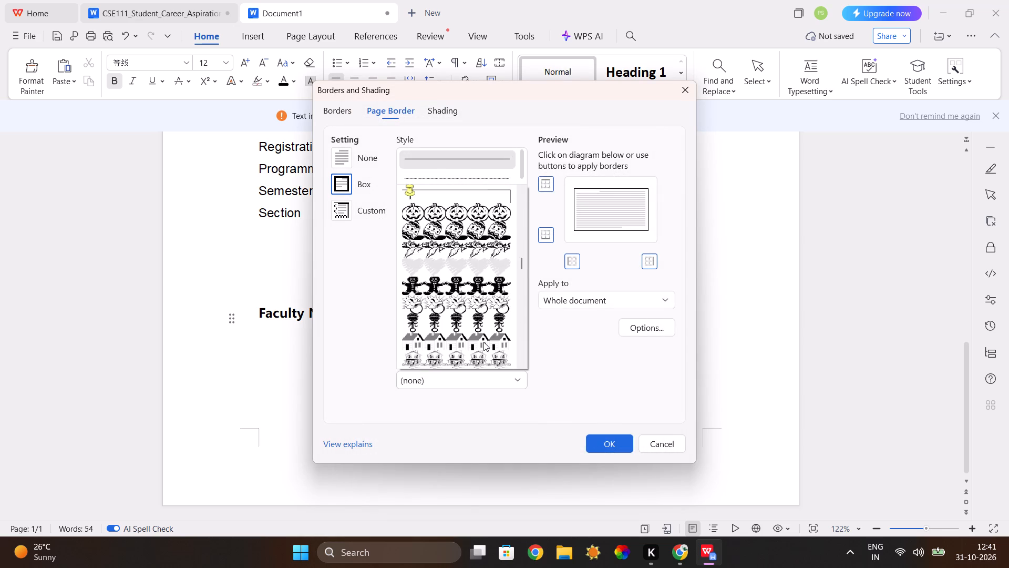
{"action": "scroll", "coordinate": [483, 342], "scroll_direction": "down", "scroll_amount": 3}
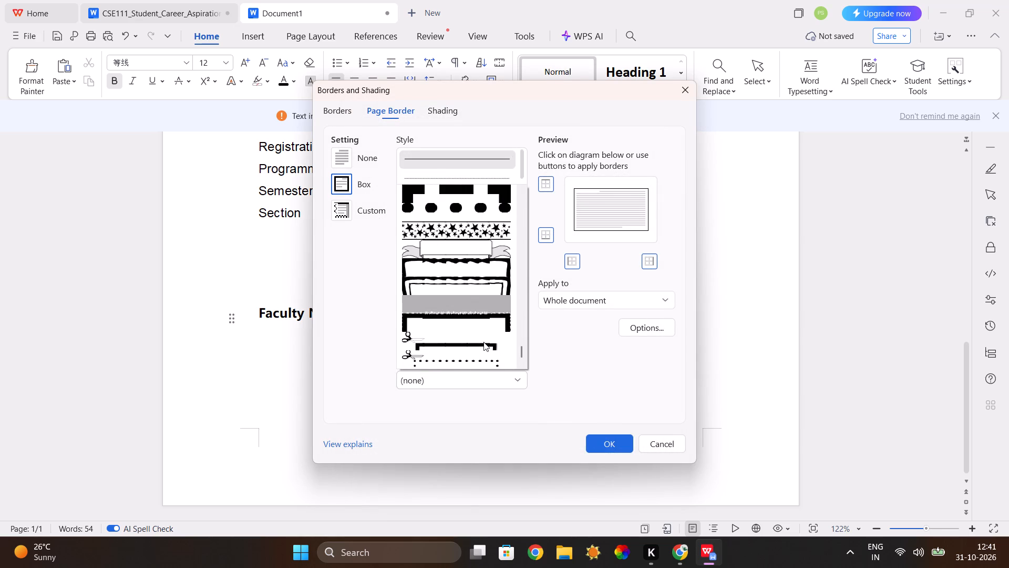
{"action": "scroll", "coordinate": [483, 342], "scroll_direction": "up", "scroll_amount": 9}
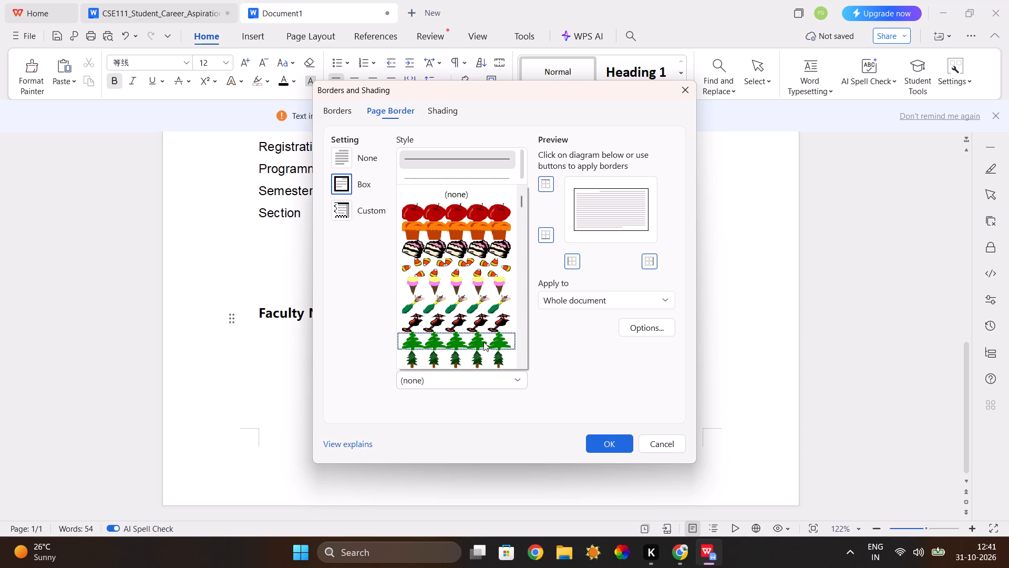
{"action": "left_click", "coordinate": [514, 377]}
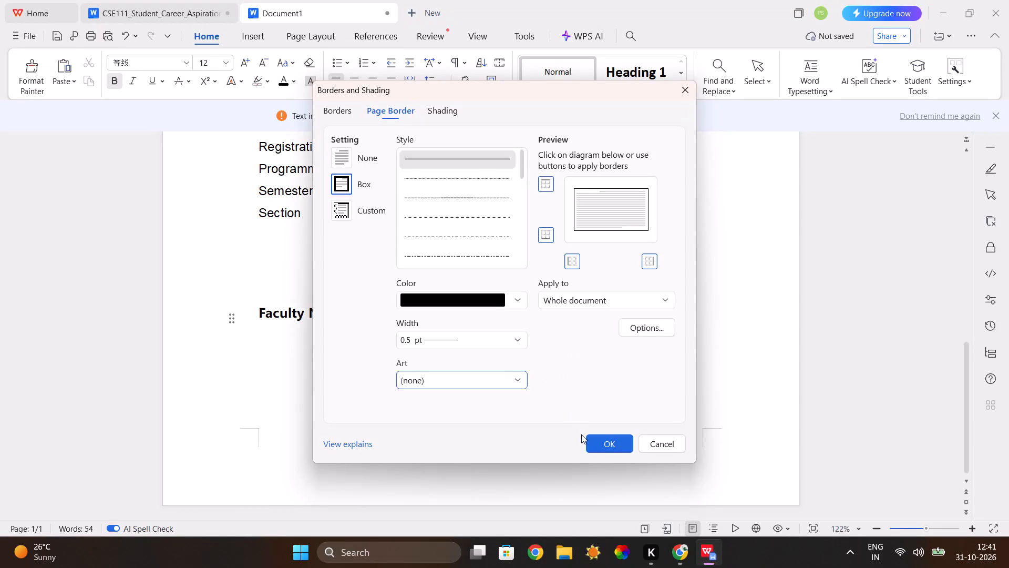
Set the page border's width to 0.75 pt and its color to black, and apply the border to the document.
{"action": "left_click", "coordinate": [517, 338]}
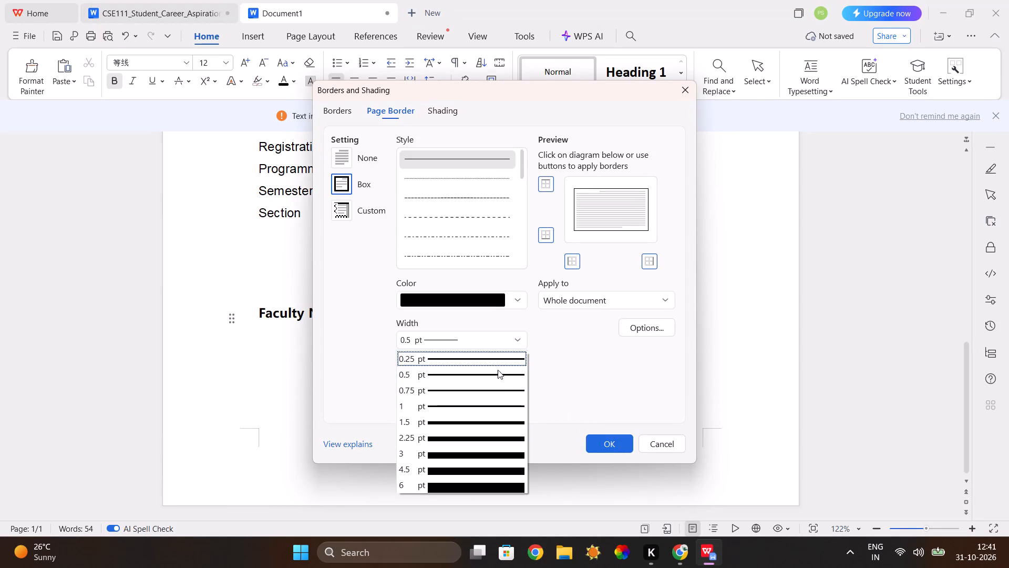
{"action": "left_click", "coordinate": [493, 388]}
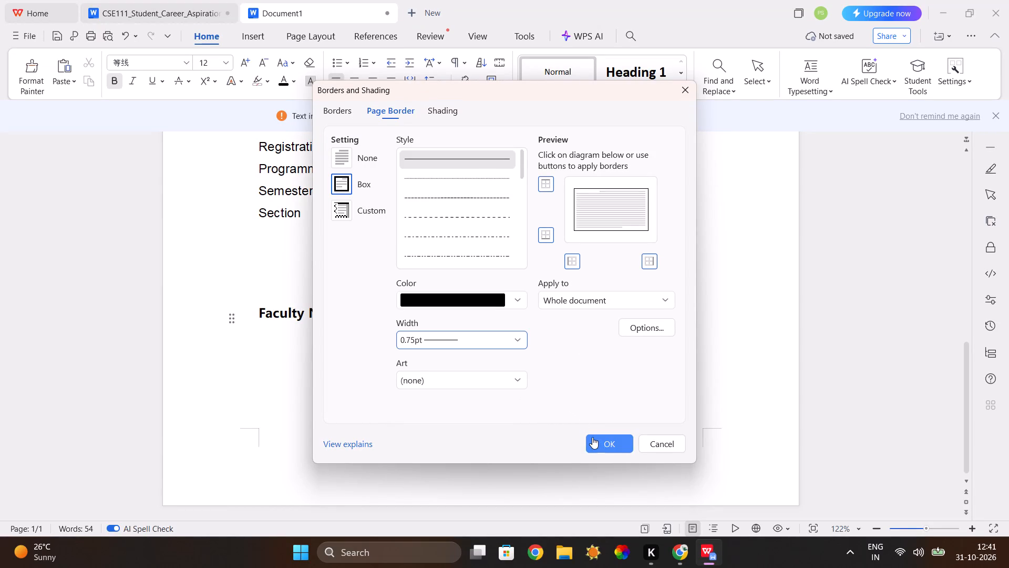
{"action": "left_click", "coordinate": [519, 303]}
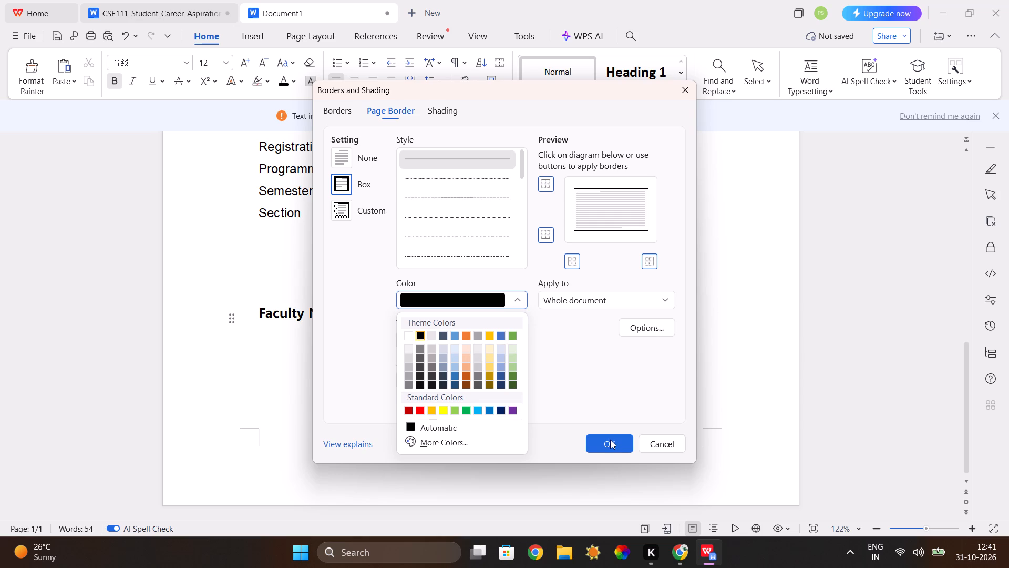
{"action": "left_click", "coordinate": [420, 333]}
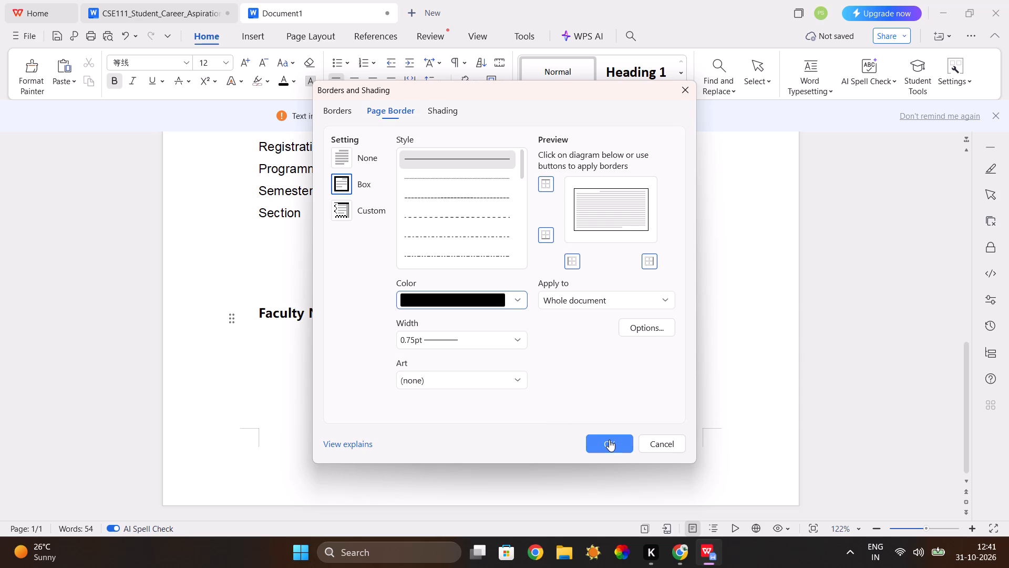
{"action": "left_click", "coordinate": [609, 440]}
Examine the page border around the cover page from the university logo down to the submission date.
{"action": "scroll", "coordinate": [608, 401], "scroll_direction": "up", "scroll_amount": 2}
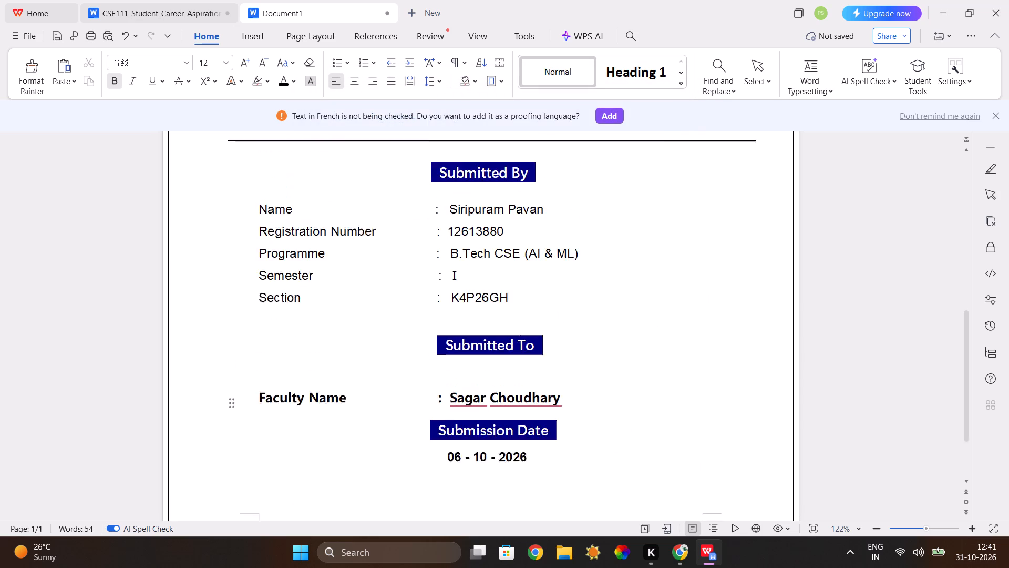
{"action": "scroll", "coordinate": [608, 401], "scroll_direction": "up", "scroll_amount": 5}
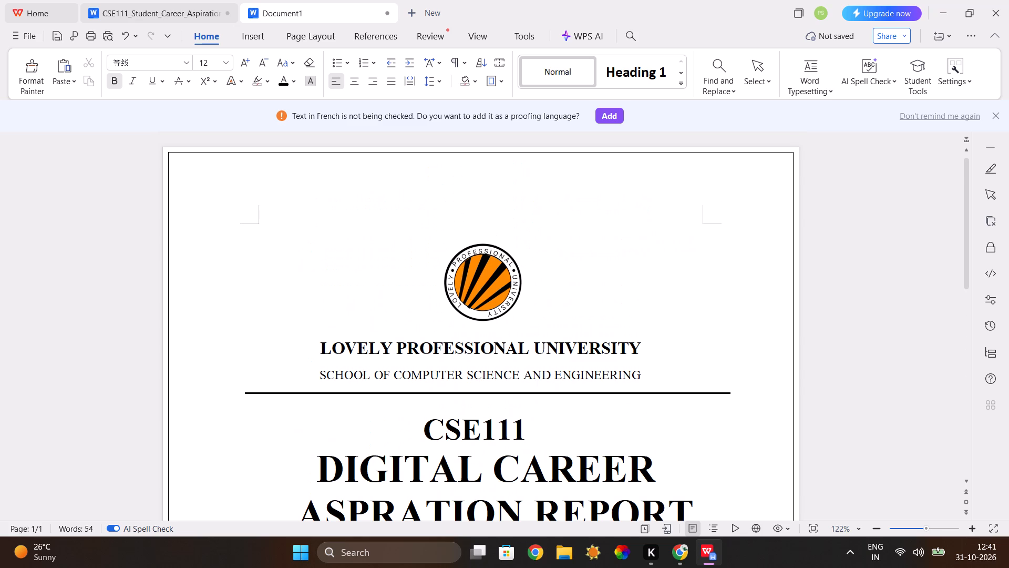
{"action": "scroll", "coordinate": [608, 401], "scroll_direction": "down", "scroll_amount": 6}
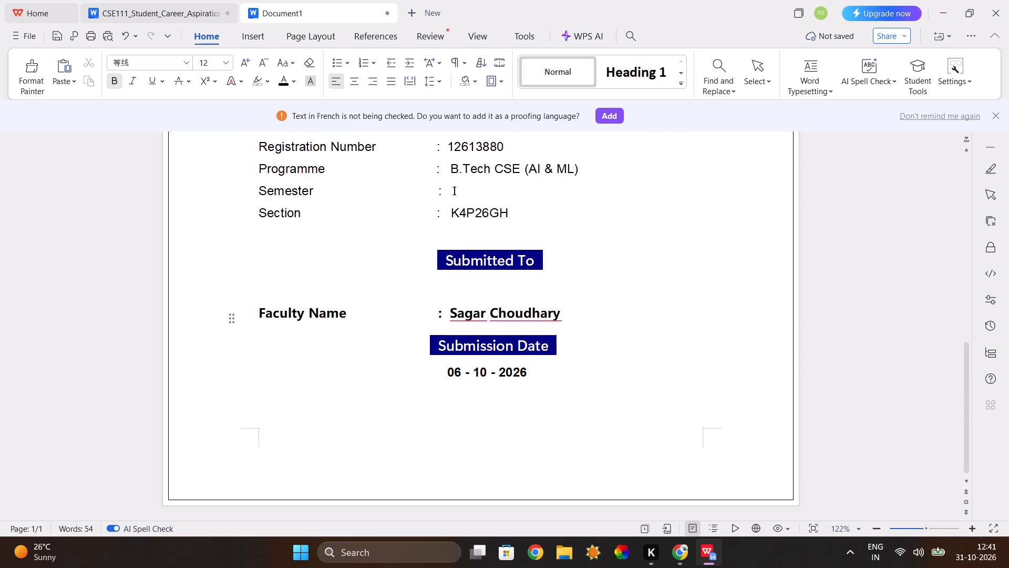
{"action": "scroll", "coordinate": [608, 401], "scroll_direction": "down", "scroll_amount": 1}
{"action": "scroll", "coordinate": [608, 401], "scroll_direction": "up", "scroll_amount": 6}
{"action": "scroll", "coordinate": [608, 401], "scroll_direction": "down", "scroll_amount": 6}
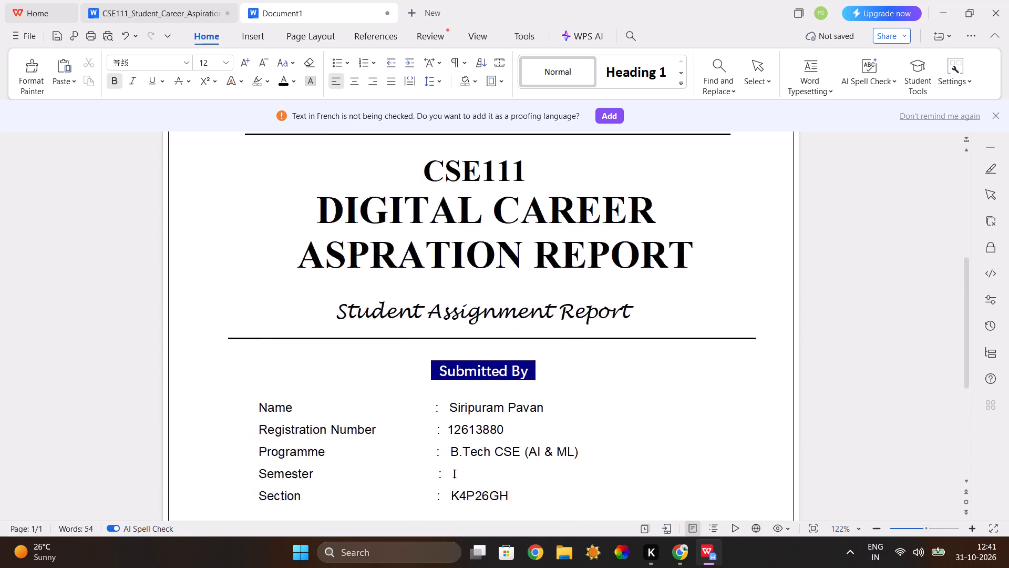
{"action": "scroll", "coordinate": [608, 401], "scroll_direction": "down", "scroll_amount": 5}
{"action": "scroll", "coordinate": [608, 401], "scroll_direction": "up", "scroll_amount": 8}
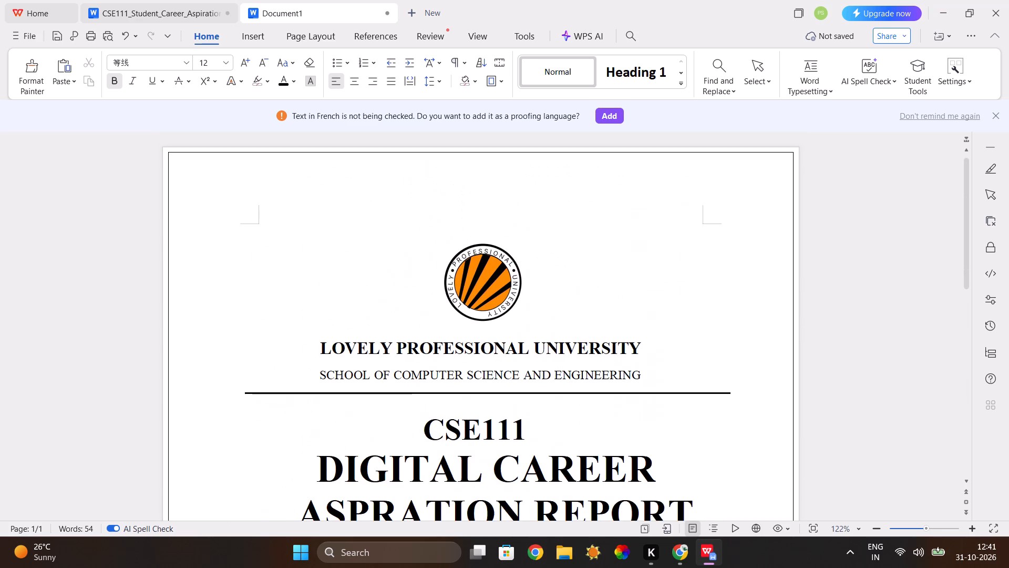
{"action": "scroll", "coordinate": [608, 401], "scroll_direction": "up", "scroll_amount": 1}
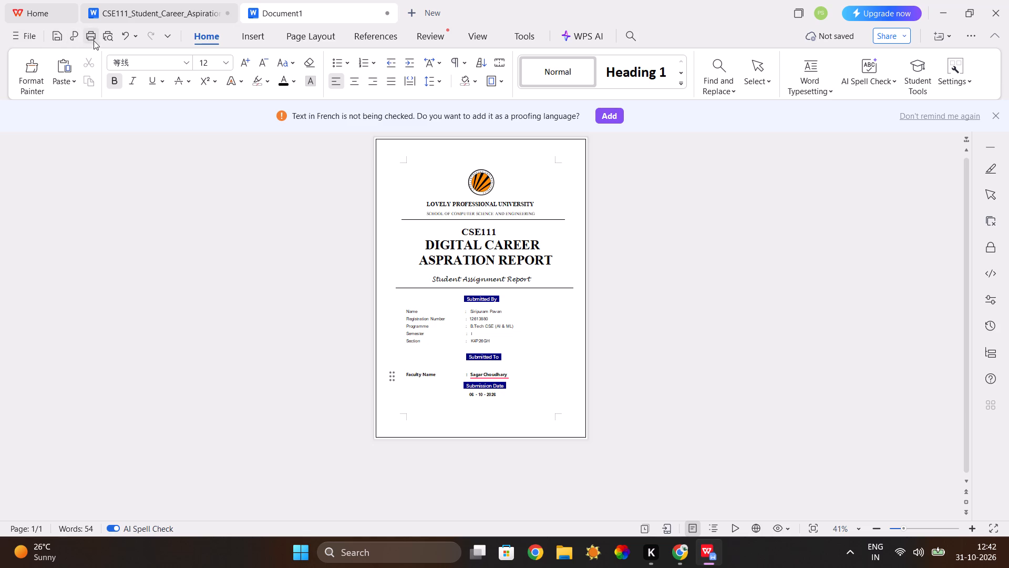
Set the font at the cursor on the Faculty Name line to Arial.
{"action": "left_click", "coordinate": [190, 63]}
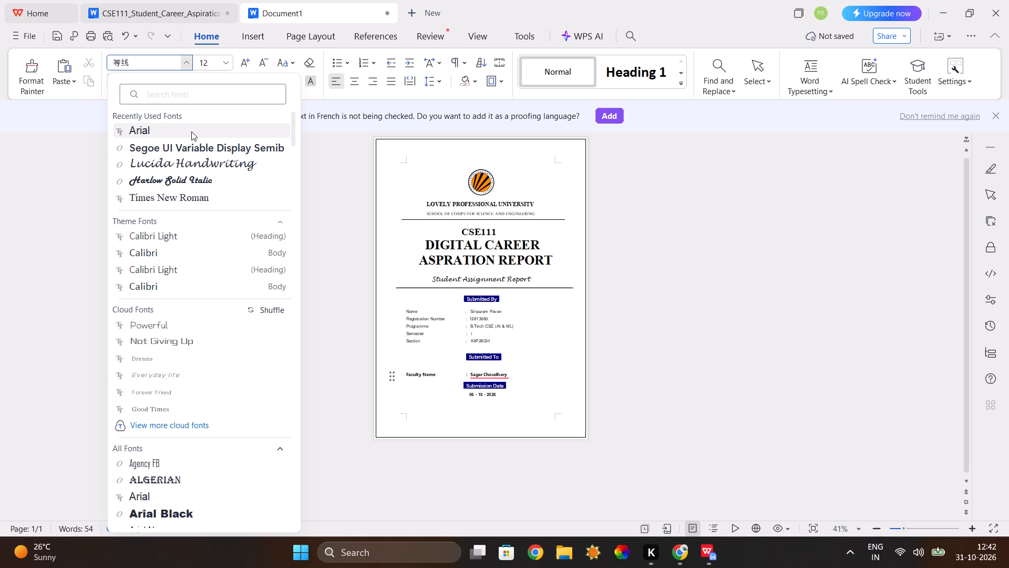
{"action": "left_click", "coordinate": [191, 131]}
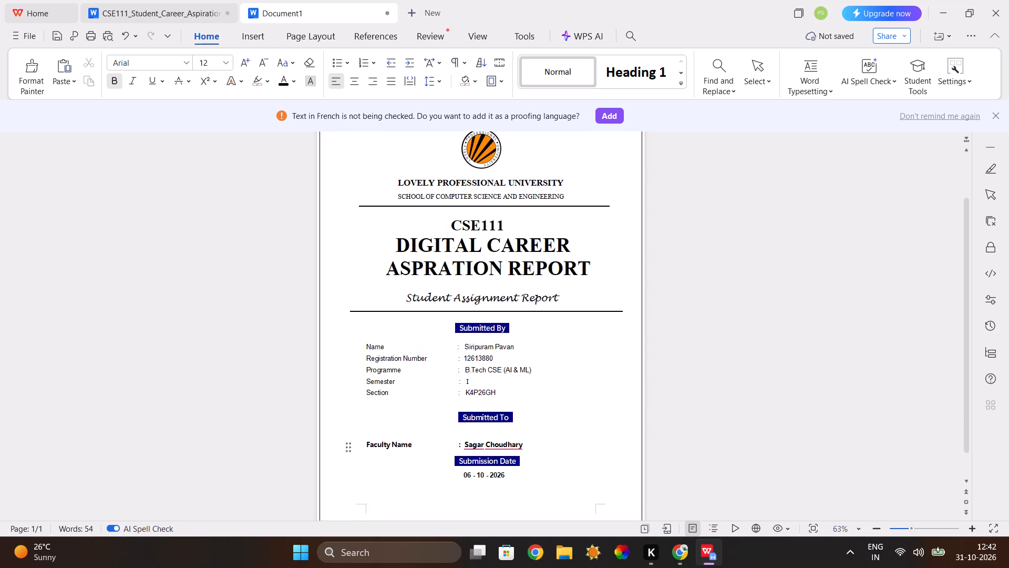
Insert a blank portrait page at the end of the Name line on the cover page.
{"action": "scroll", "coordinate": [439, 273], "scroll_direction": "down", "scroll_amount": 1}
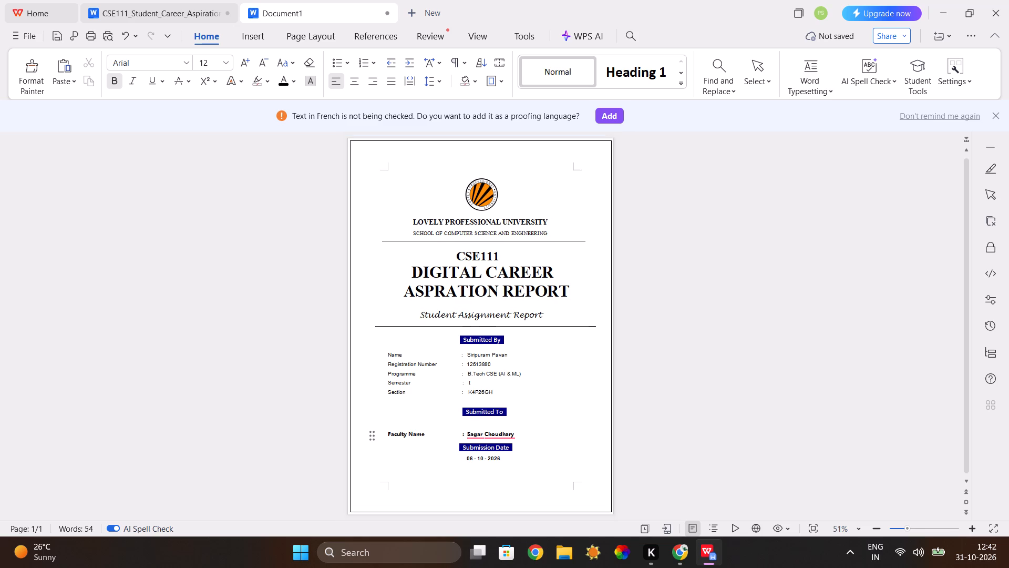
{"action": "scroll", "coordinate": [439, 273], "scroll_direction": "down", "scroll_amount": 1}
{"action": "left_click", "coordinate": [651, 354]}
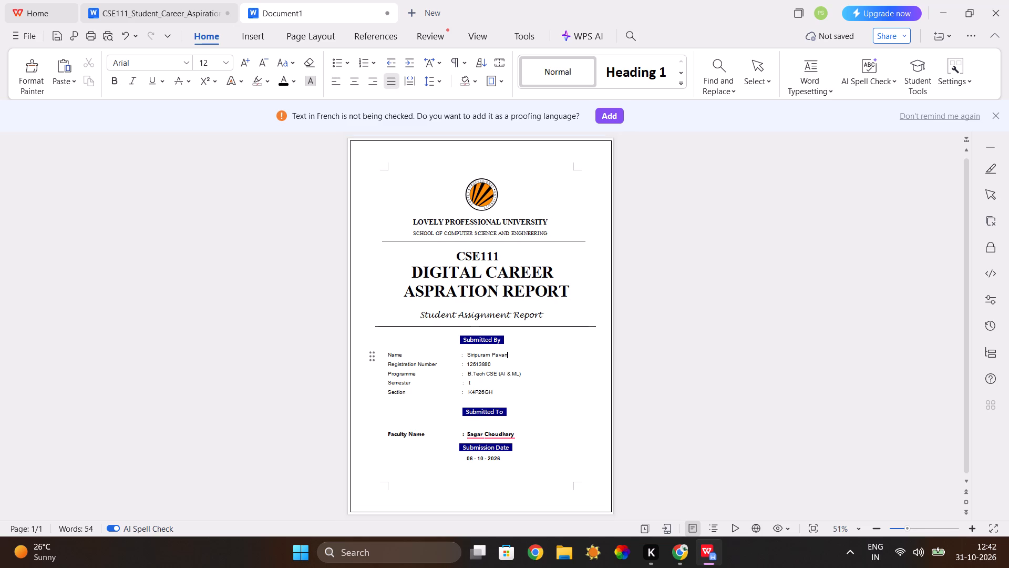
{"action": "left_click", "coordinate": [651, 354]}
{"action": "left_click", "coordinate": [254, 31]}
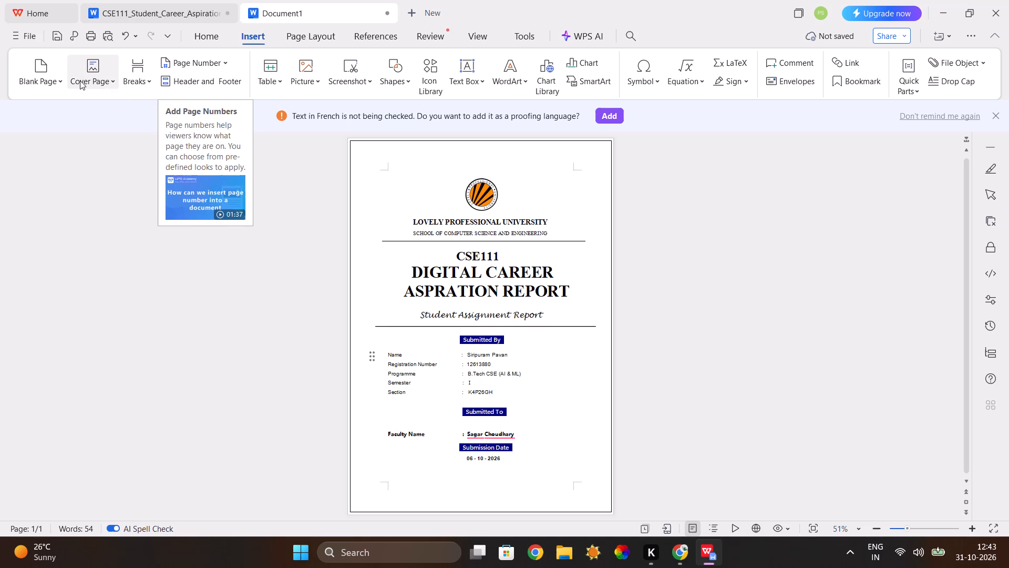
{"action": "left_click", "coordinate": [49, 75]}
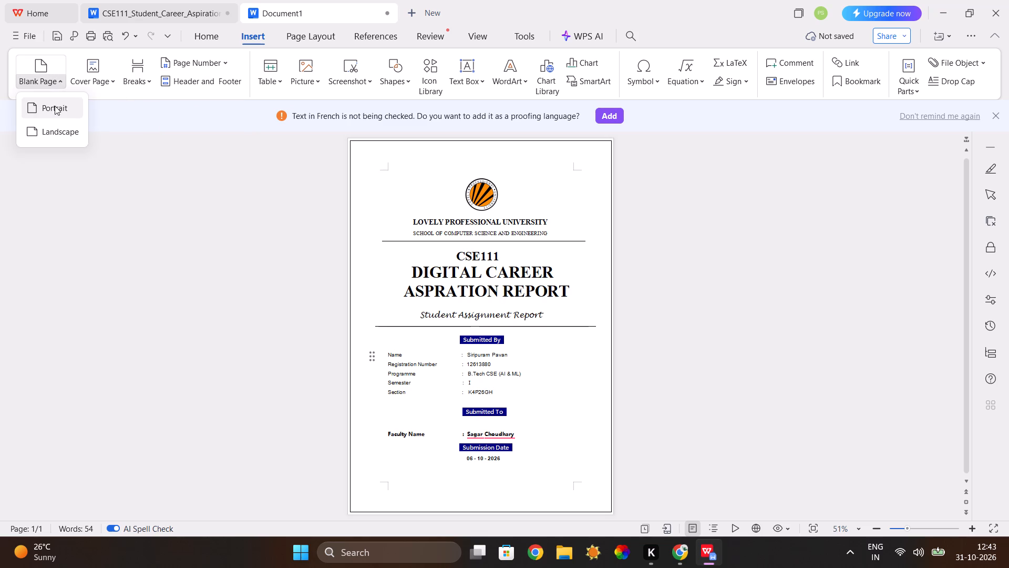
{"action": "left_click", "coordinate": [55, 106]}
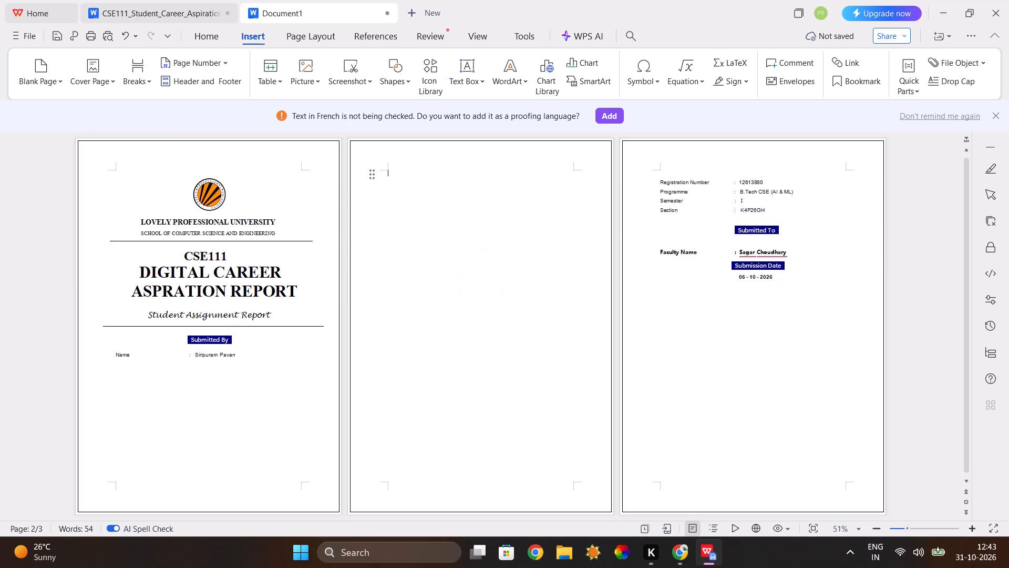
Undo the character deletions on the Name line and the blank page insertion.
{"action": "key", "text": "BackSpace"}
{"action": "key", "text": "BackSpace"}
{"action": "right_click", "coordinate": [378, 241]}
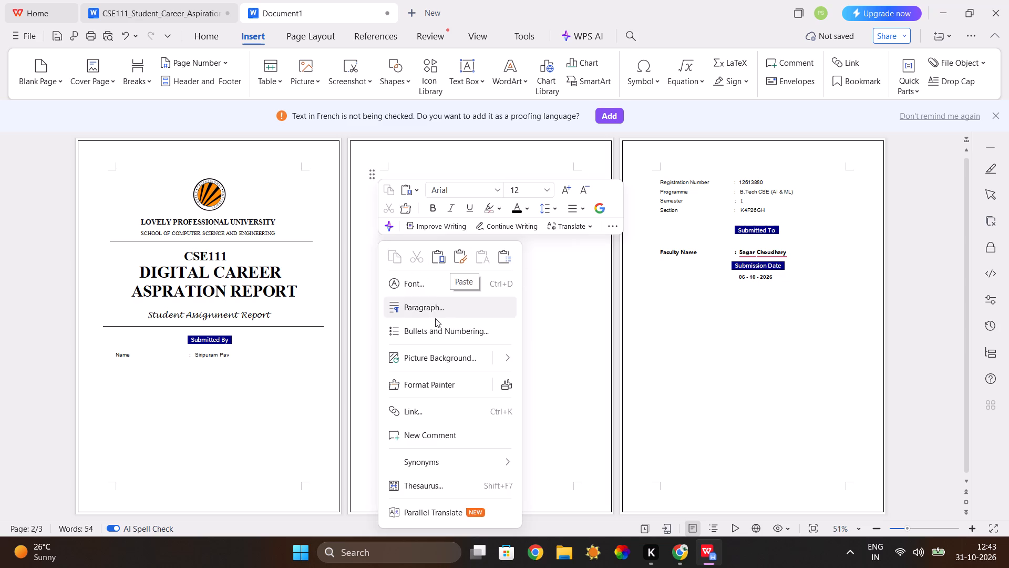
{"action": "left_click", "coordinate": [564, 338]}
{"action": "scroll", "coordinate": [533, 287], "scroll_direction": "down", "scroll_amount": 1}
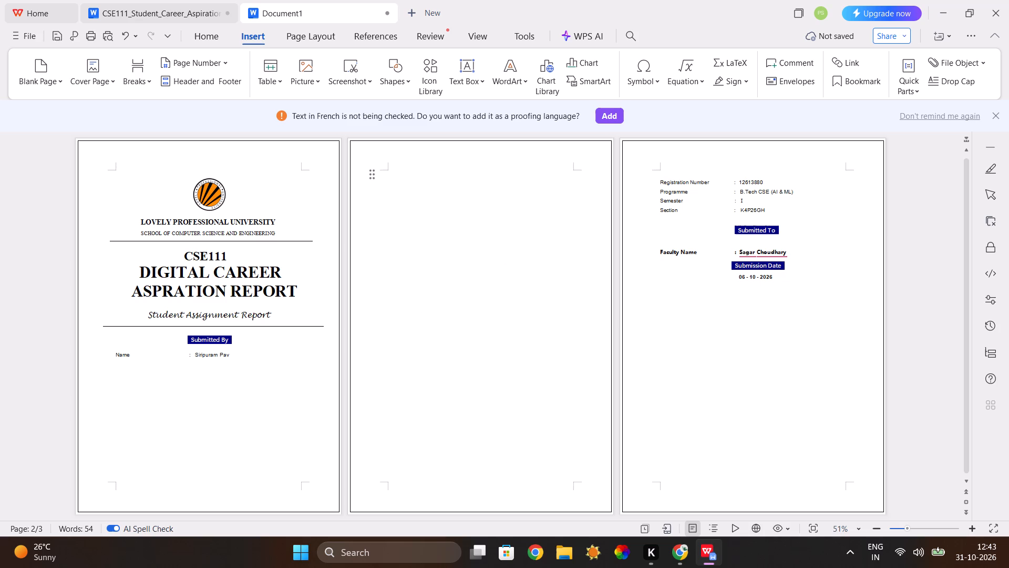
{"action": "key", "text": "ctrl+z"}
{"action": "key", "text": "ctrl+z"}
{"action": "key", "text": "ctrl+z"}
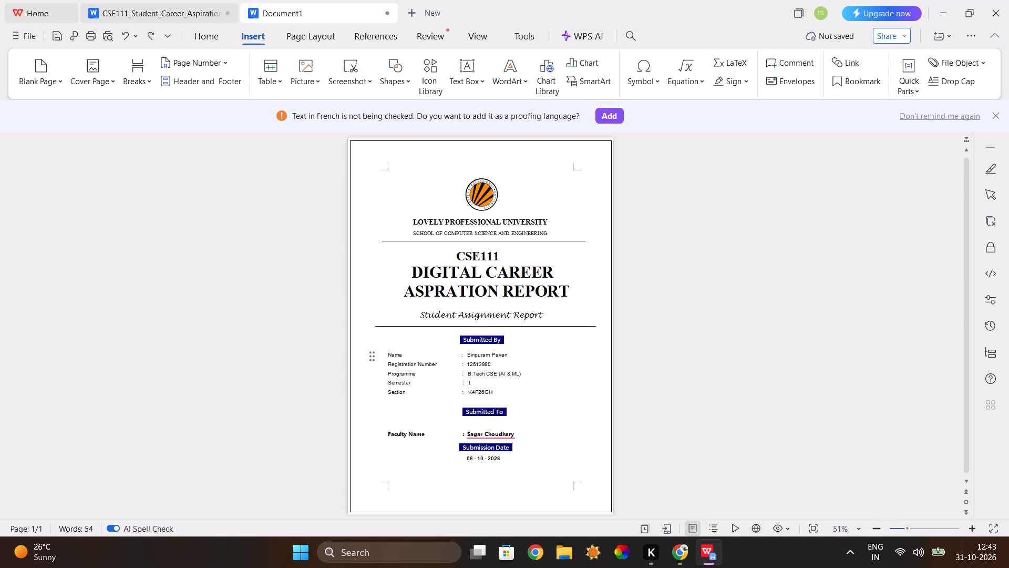
Insert a blank portrait page after the submission date at the end of the cover page.
{"action": "left_click", "coordinate": [509, 462]}
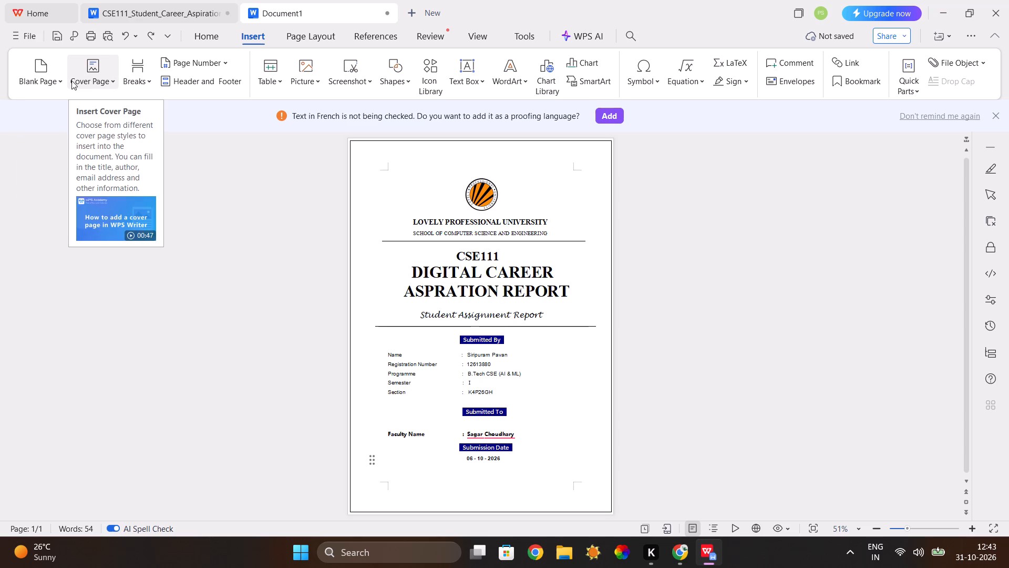
{"action": "left_click", "coordinate": [57, 78]}
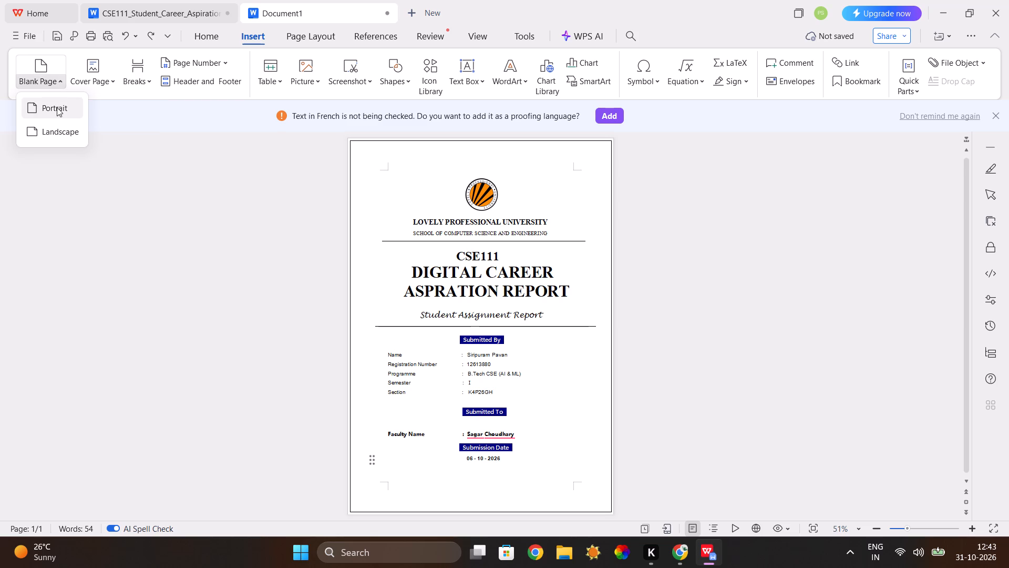
{"action": "left_click", "coordinate": [57, 107]}
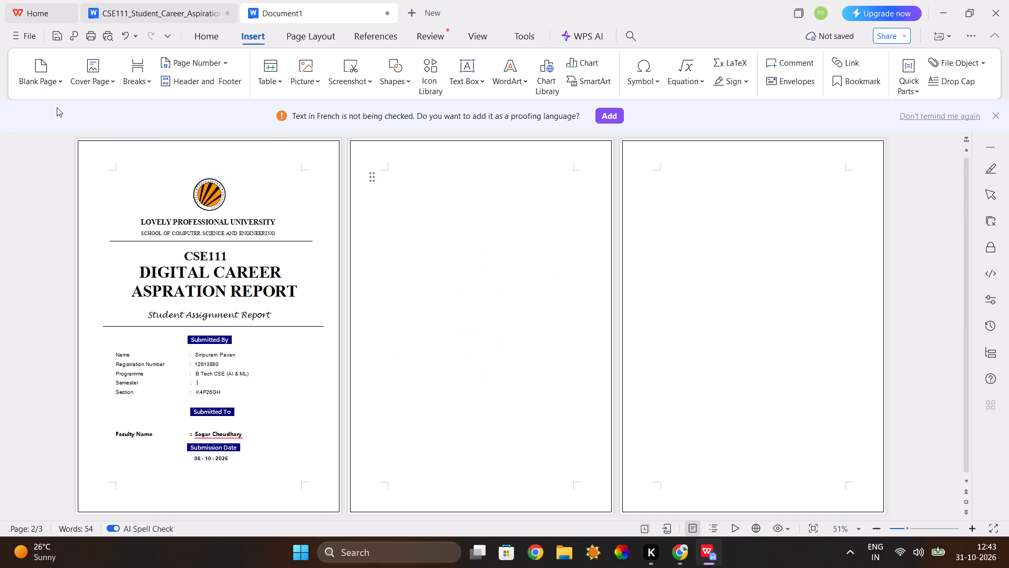
Set the box page border to a 1.5 pt width, applied to the whole document.
{"action": "left_click", "coordinate": [243, 161]}
{"action": "left_click", "coordinate": [265, 470]}
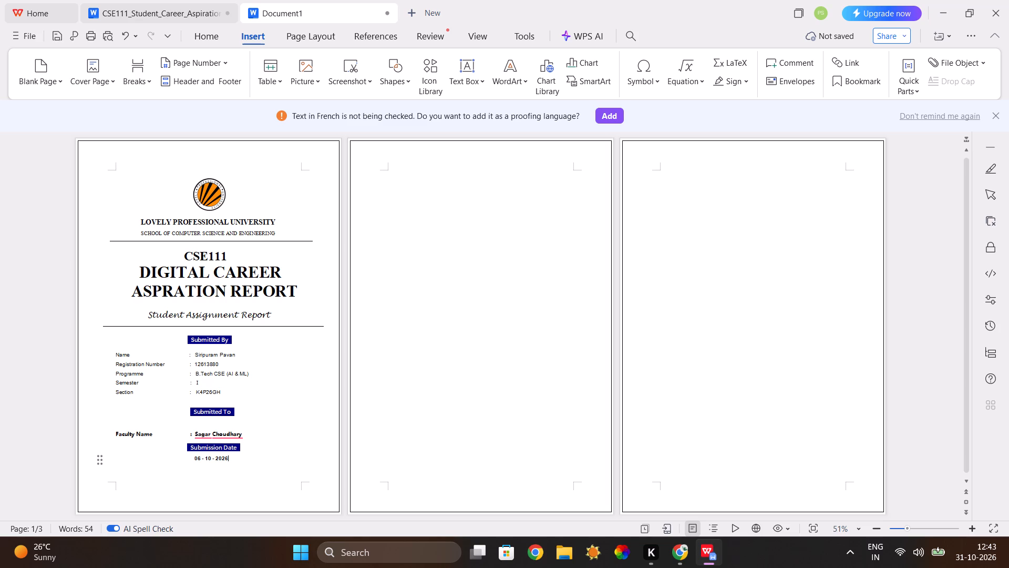
{"action": "left_click", "coordinate": [212, 37]}
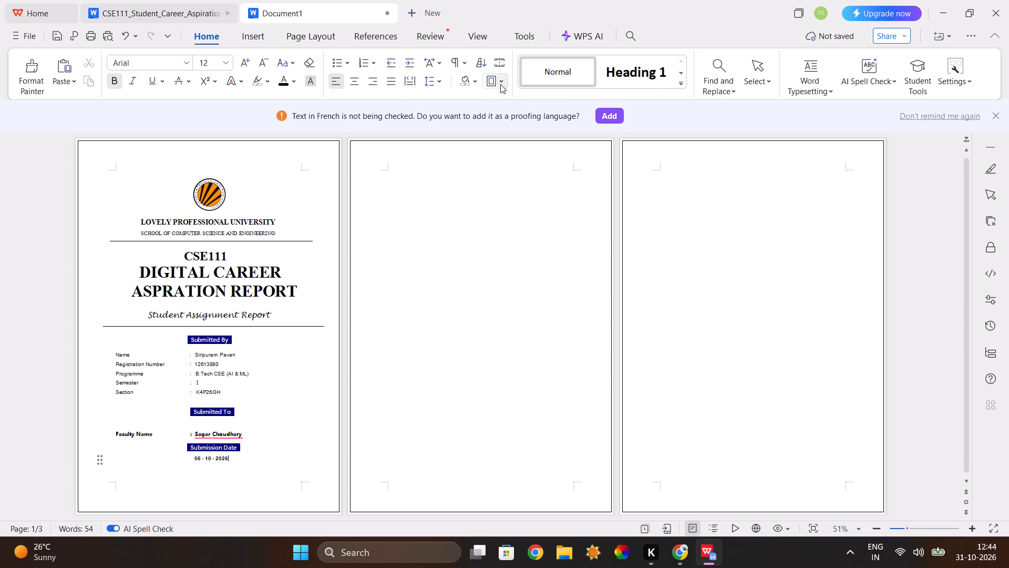
{"action": "left_click", "coordinate": [500, 84]}
{"action": "left_click", "coordinate": [539, 354]}
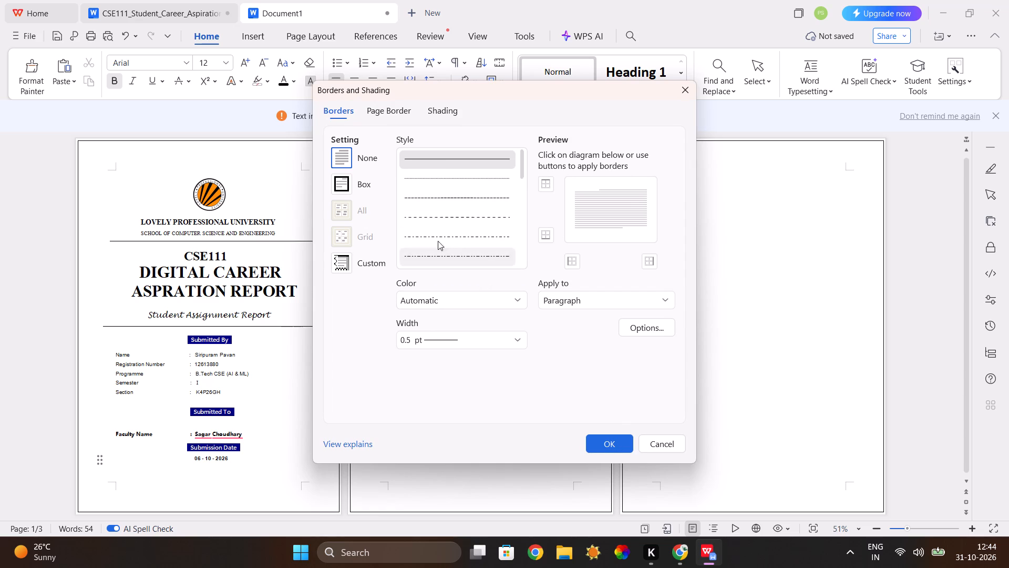
{"action": "left_click", "coordinate": [384, 109]}
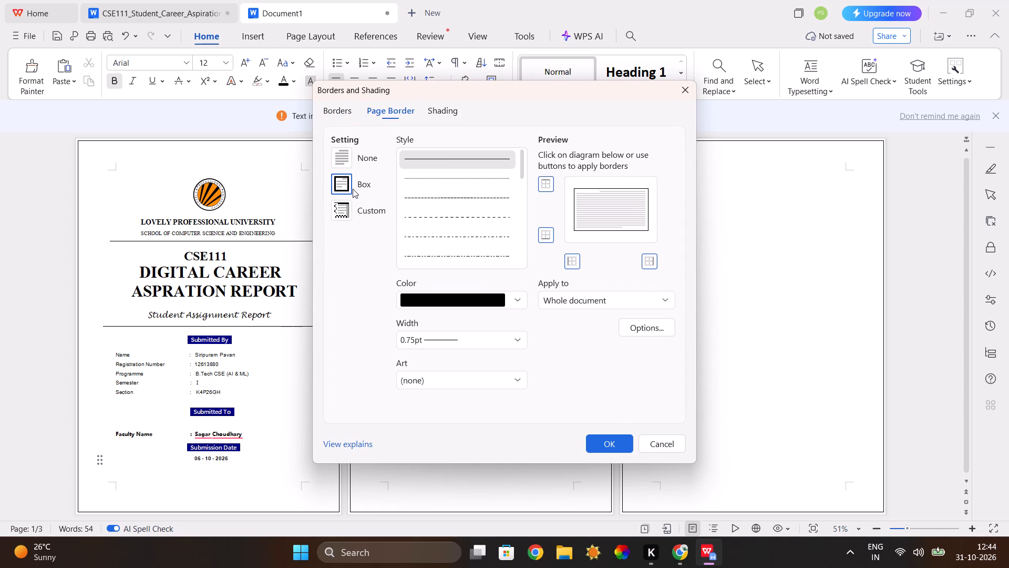
{"action": "left_click", "coordinate": [518, 336]}
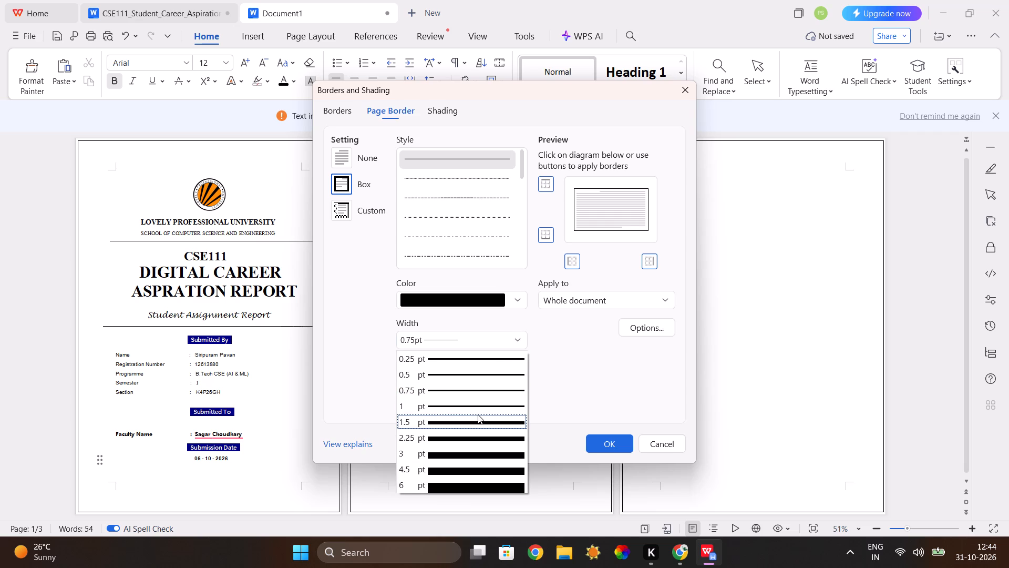
{"action": "left_click", "coordinate": [478, 414]}
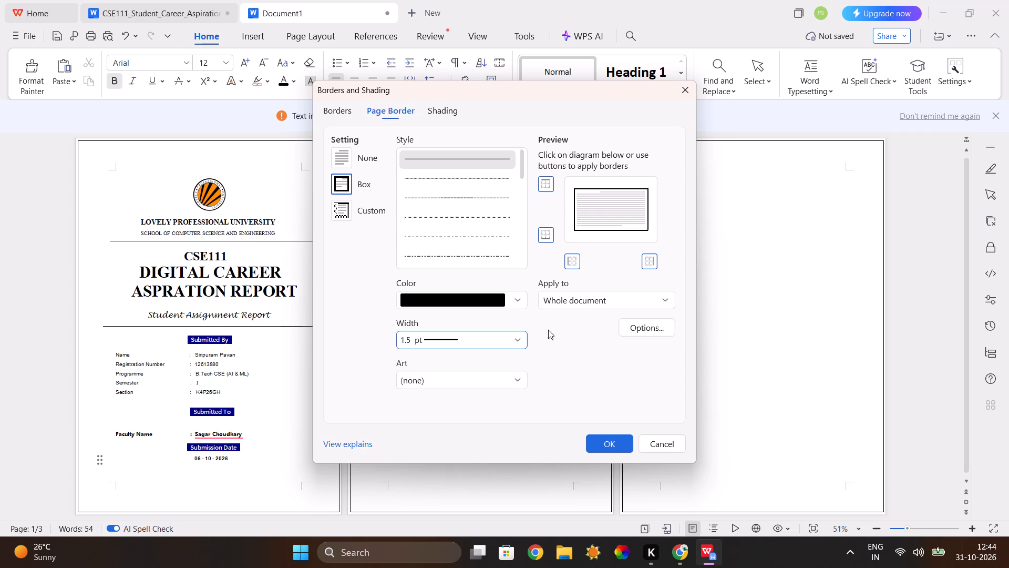
{"action": "left_click", "coordinate": [662, 300]}
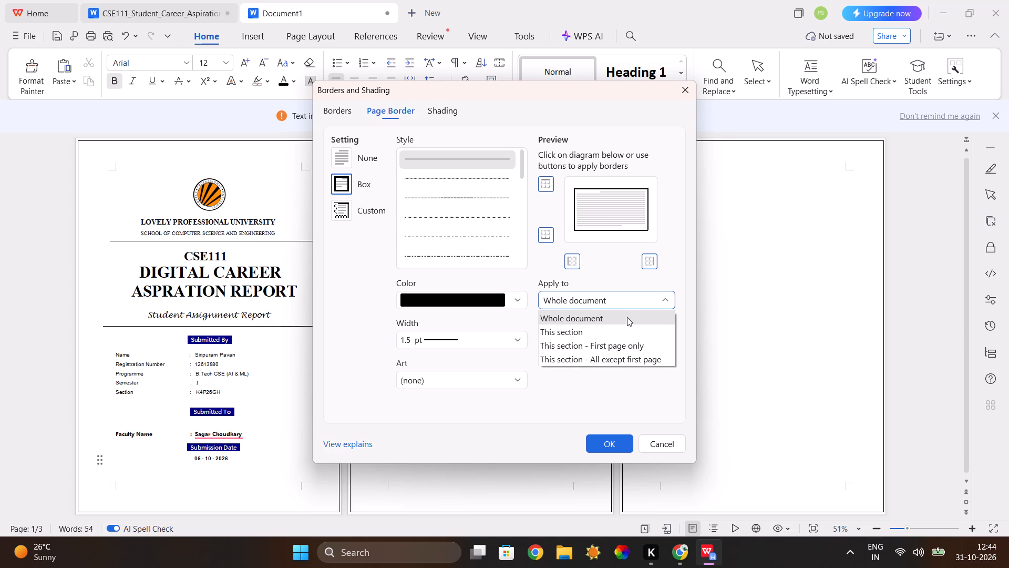
{"action": "left_click", "coordinate": [627, 317]}
Set the page border's top, bottom, left and right margins to 10 pt and apply the border settings.
{"action": "left_click", "coordinate": [641, 331]}
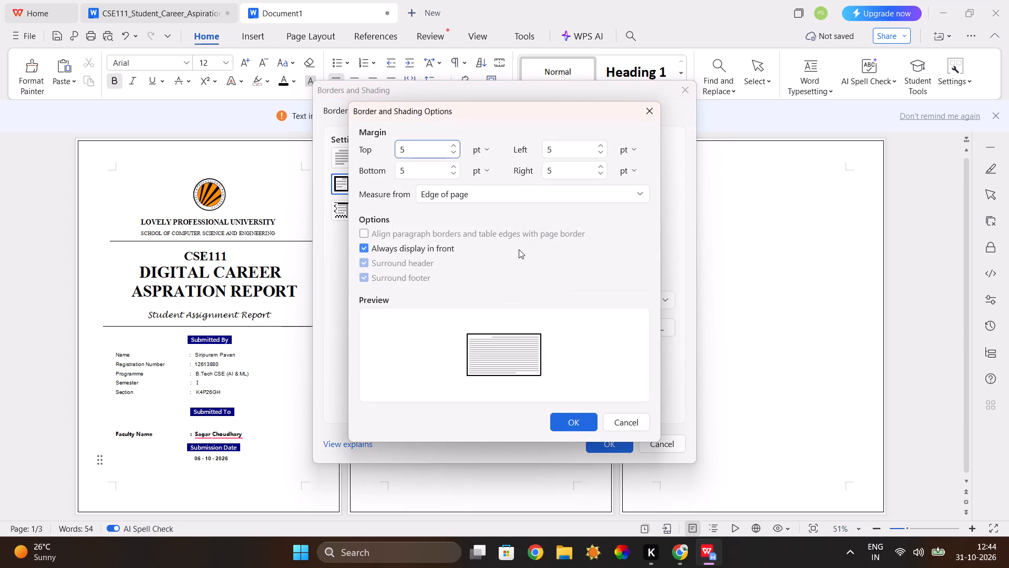
{"action": "left_click", "coordinate": [426, 151]}
{"action": "key", "text": "BackSpace"}
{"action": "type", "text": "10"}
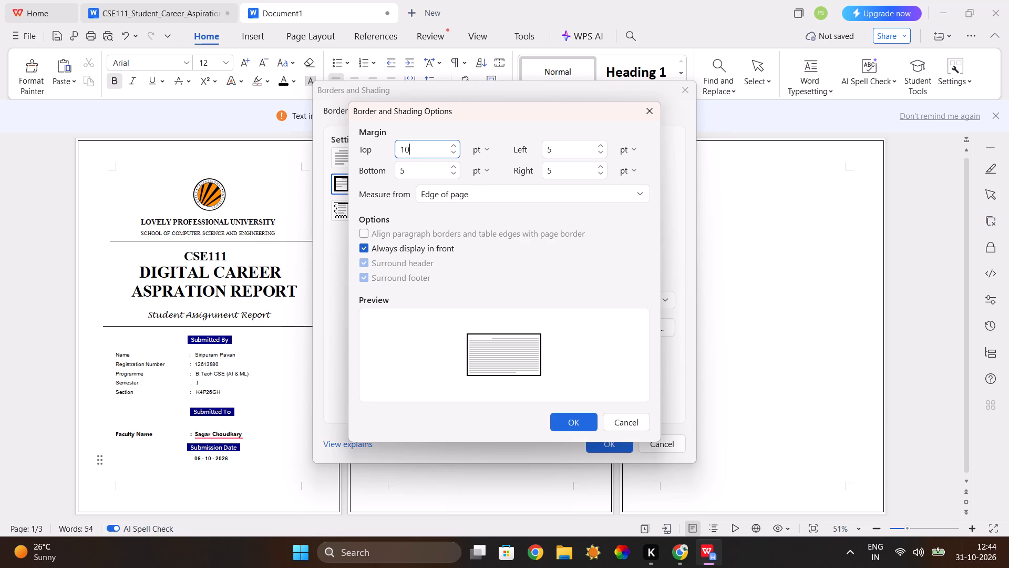
{"action": "left_click", "coordinate": [422, 161]}
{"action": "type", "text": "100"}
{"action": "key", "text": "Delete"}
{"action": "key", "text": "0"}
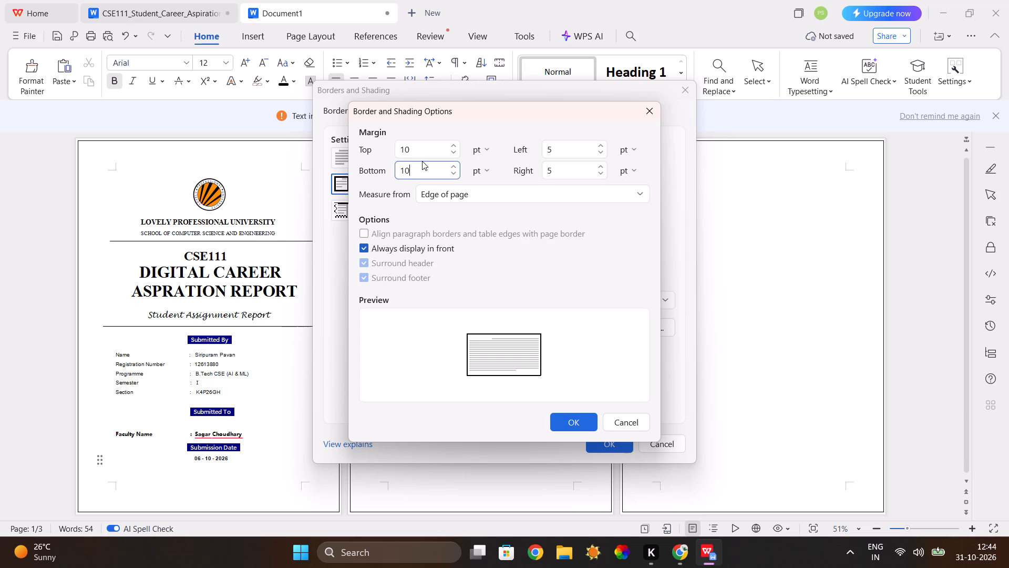
{"action": "left_click", "coordinate": [555, 152]}
{"action": "key", "text": "BackSpace"}
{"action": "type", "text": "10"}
{"action": "left_click", "coordinate": [557, 168]}
{"action": "key", "text": "BackSpace"}
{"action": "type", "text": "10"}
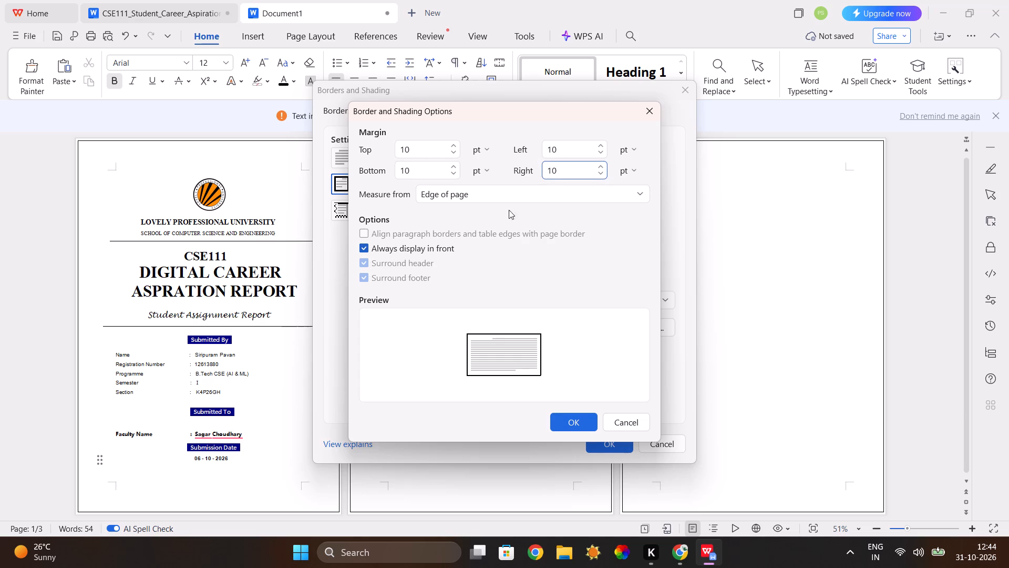
{"action": "left_click", "coordinate": [581, 413]}
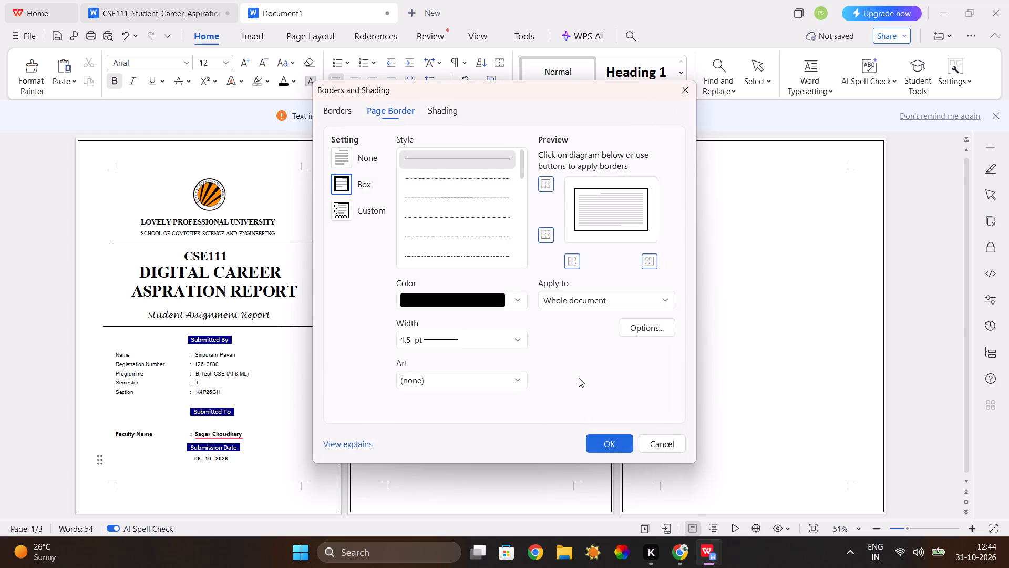
{"action": "left_click", "coordinate": [518, 379]}
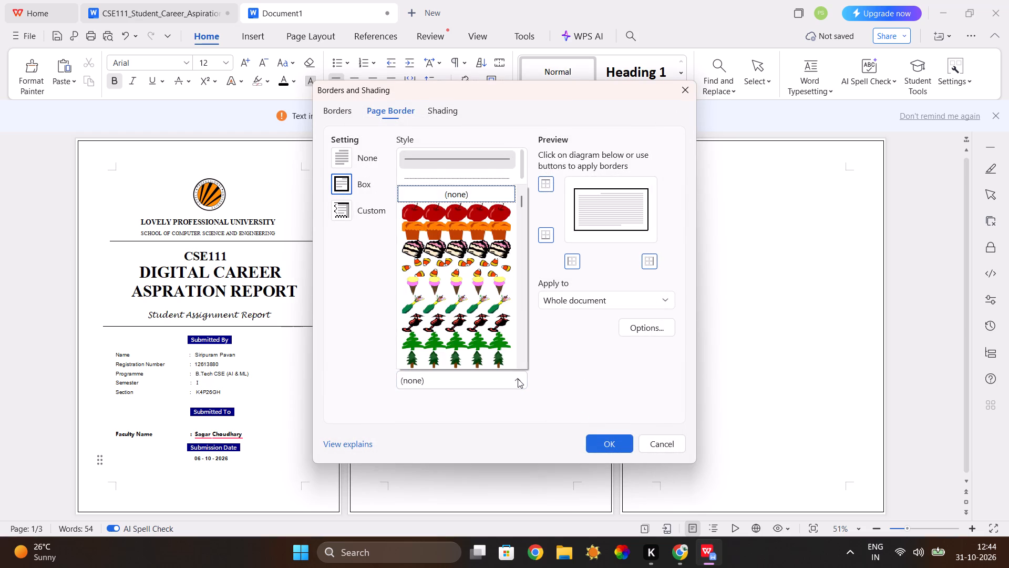
{"action": "left_click", "coordinate": [518, 379]}
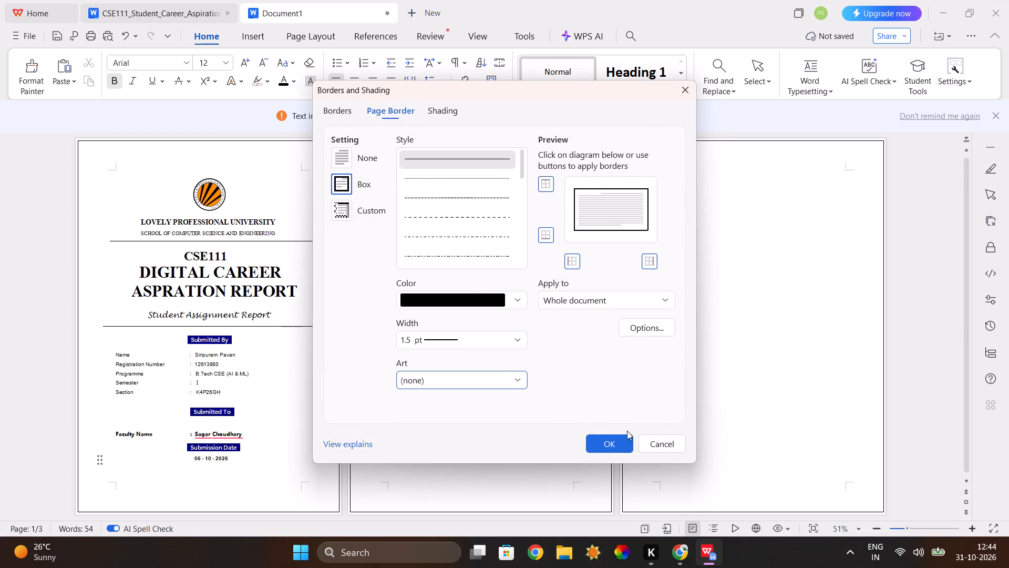
{"action": "left_click", "coordinate": [620, 442]}
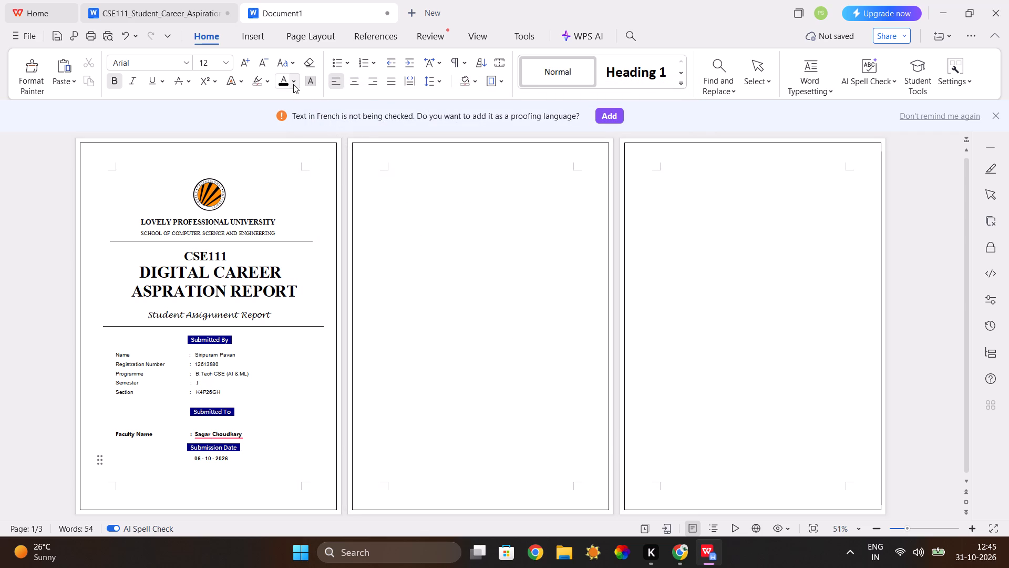
Reopen the border settings and choose a 2.25 pt border line width.
{"action": "left_click", "coordinate": [493, 81]}
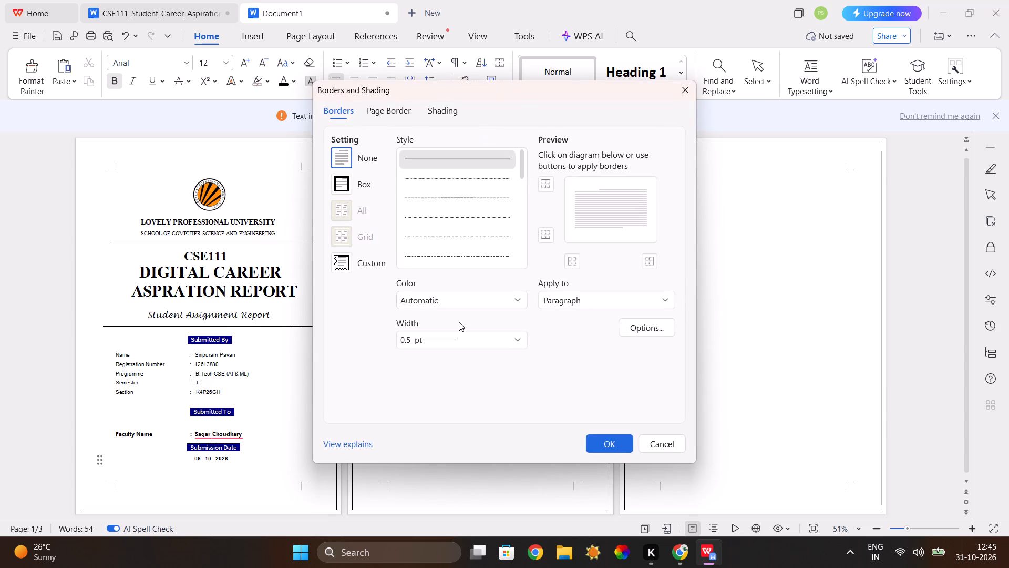
{"action": "left_click", "coordinate": [523, 338]}
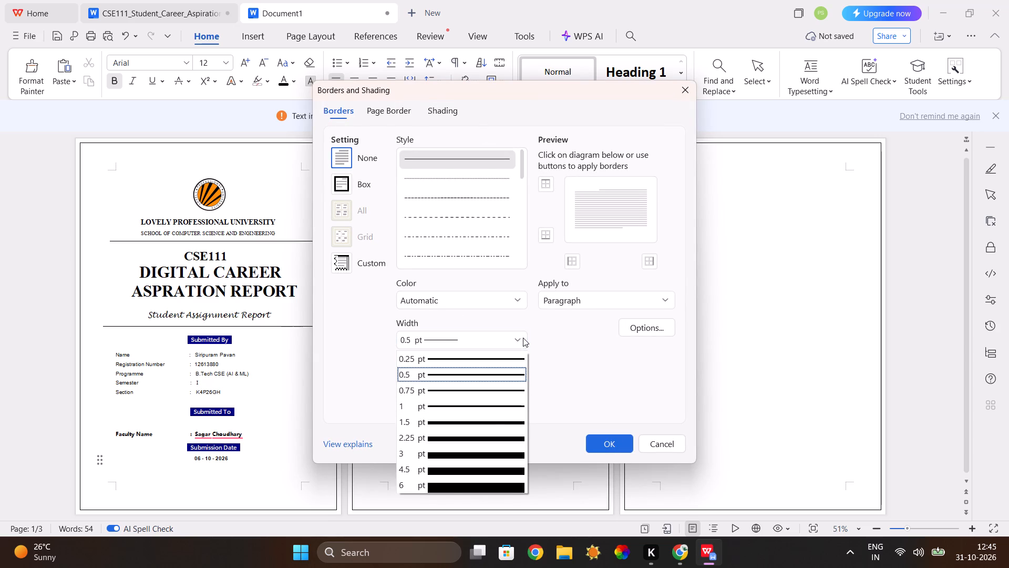
{"action": "left_click", "coordinate": [483, 438]}
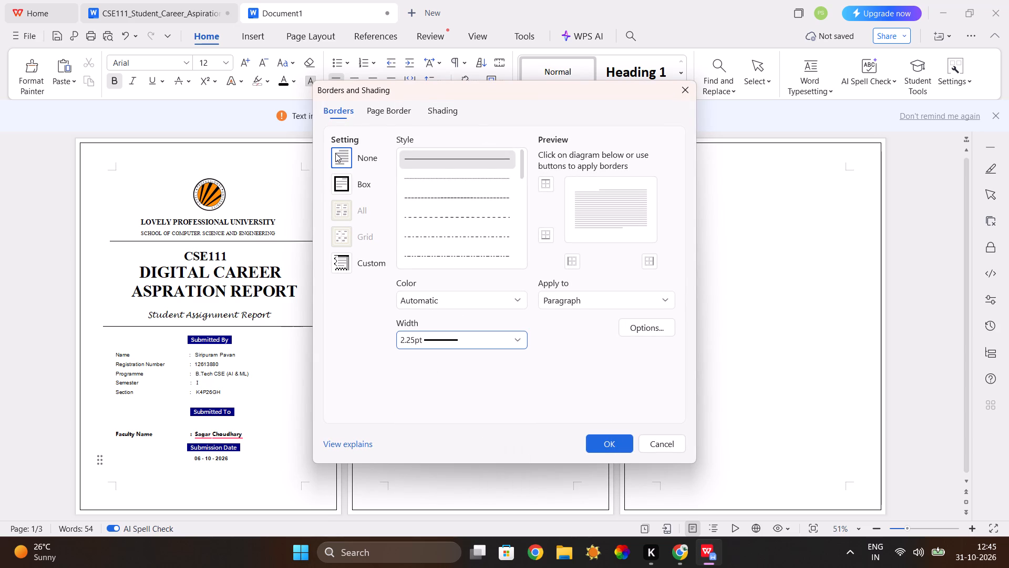
{"action": "left_click", "coordinate": [387, 120]}
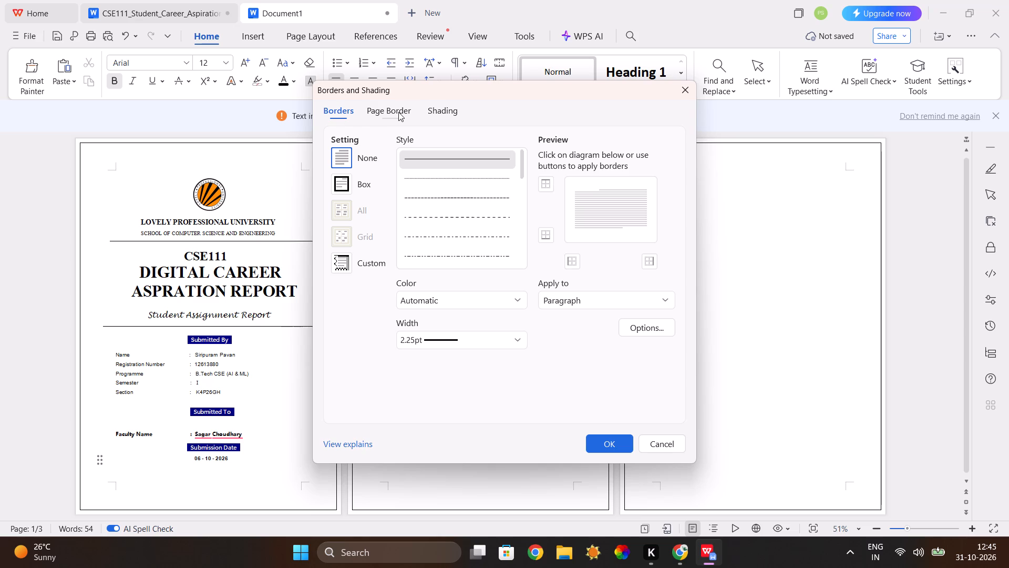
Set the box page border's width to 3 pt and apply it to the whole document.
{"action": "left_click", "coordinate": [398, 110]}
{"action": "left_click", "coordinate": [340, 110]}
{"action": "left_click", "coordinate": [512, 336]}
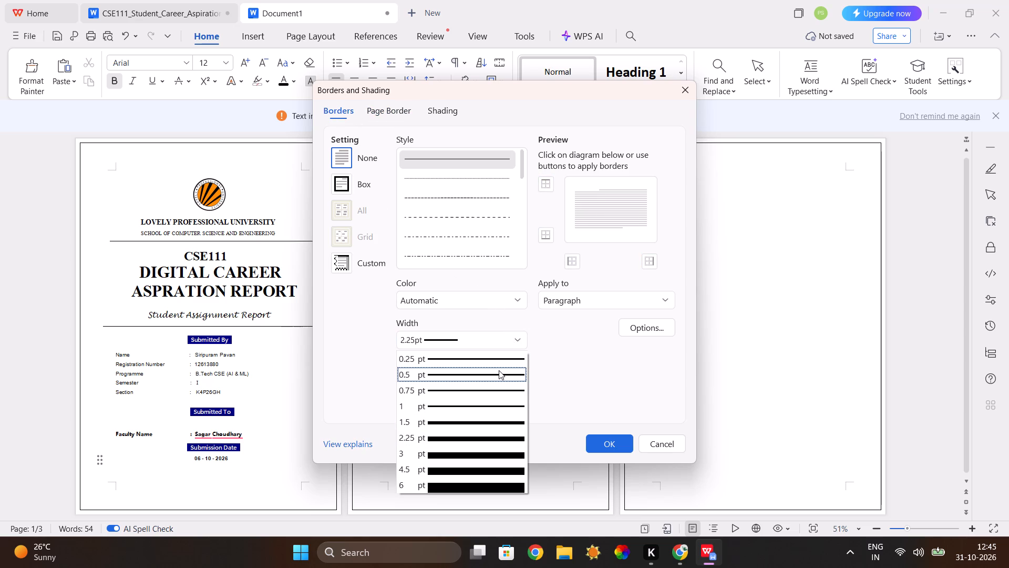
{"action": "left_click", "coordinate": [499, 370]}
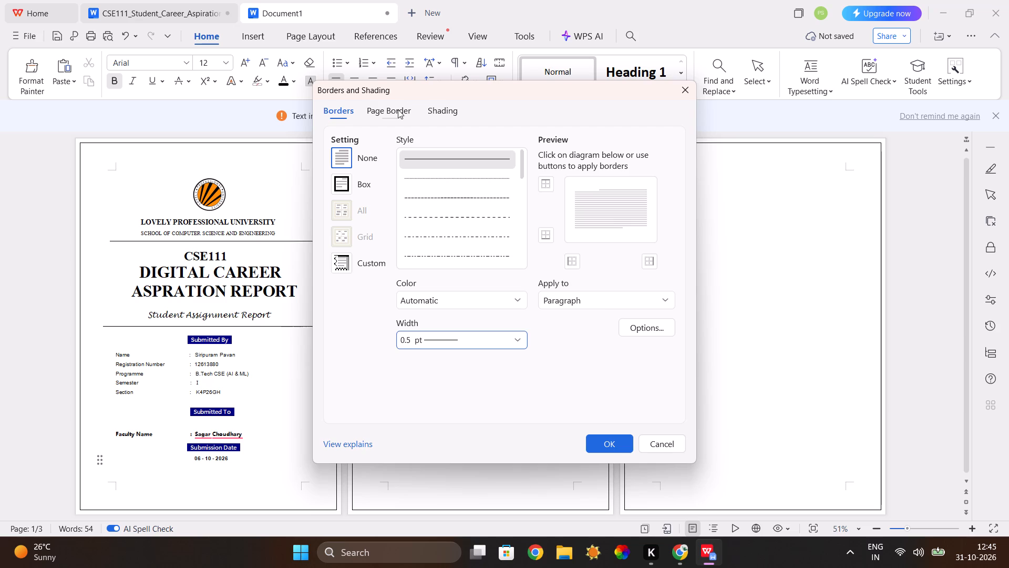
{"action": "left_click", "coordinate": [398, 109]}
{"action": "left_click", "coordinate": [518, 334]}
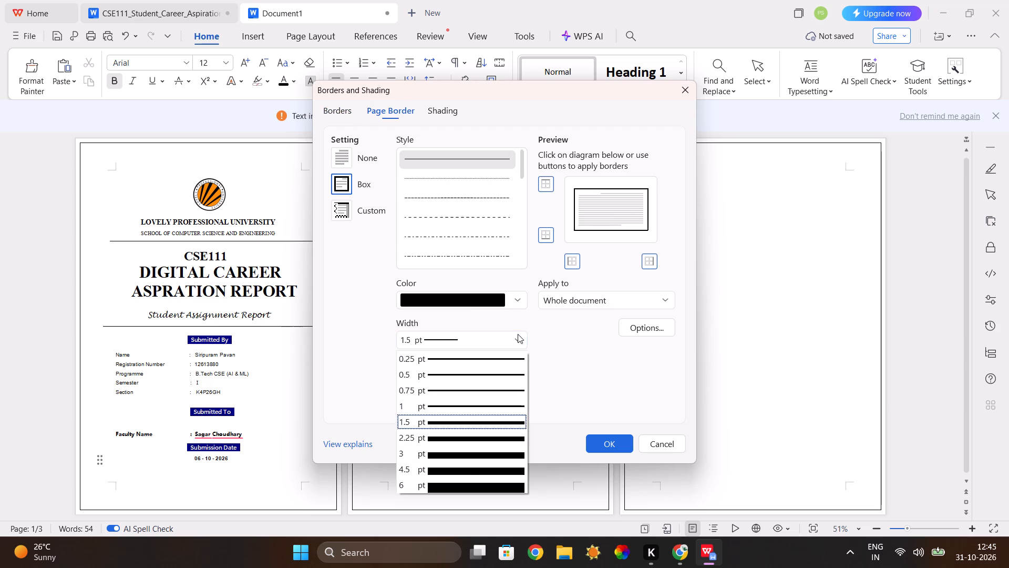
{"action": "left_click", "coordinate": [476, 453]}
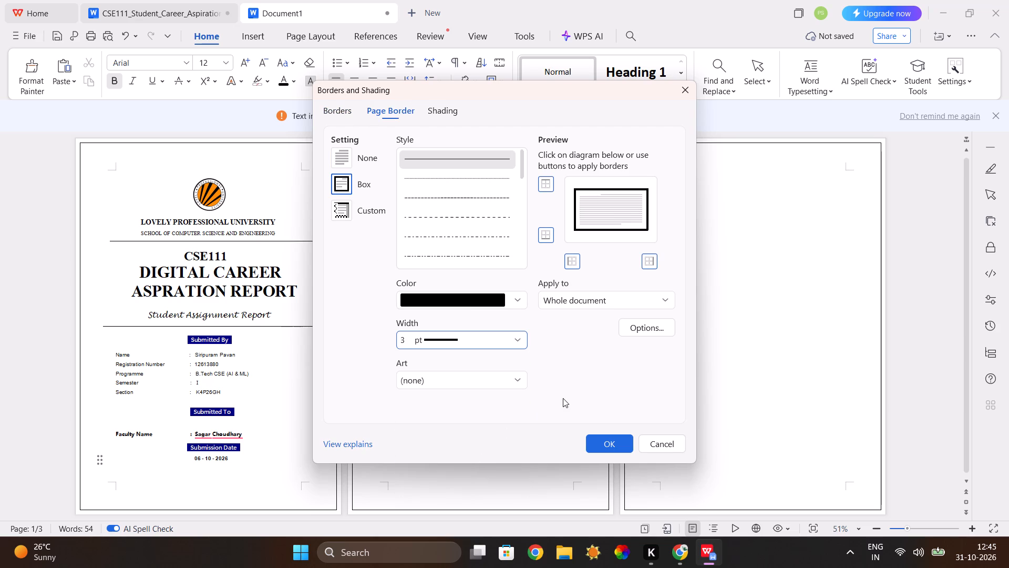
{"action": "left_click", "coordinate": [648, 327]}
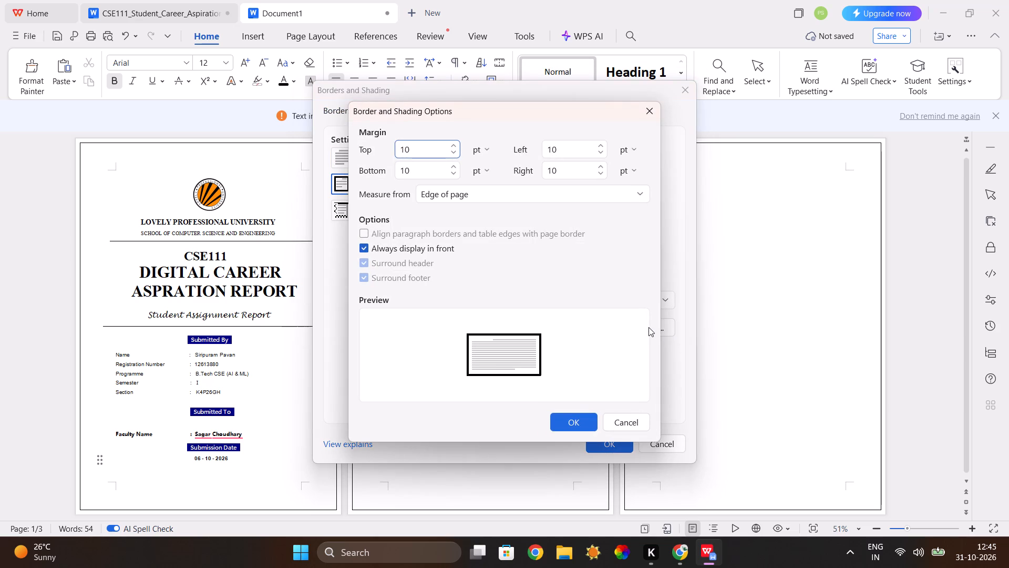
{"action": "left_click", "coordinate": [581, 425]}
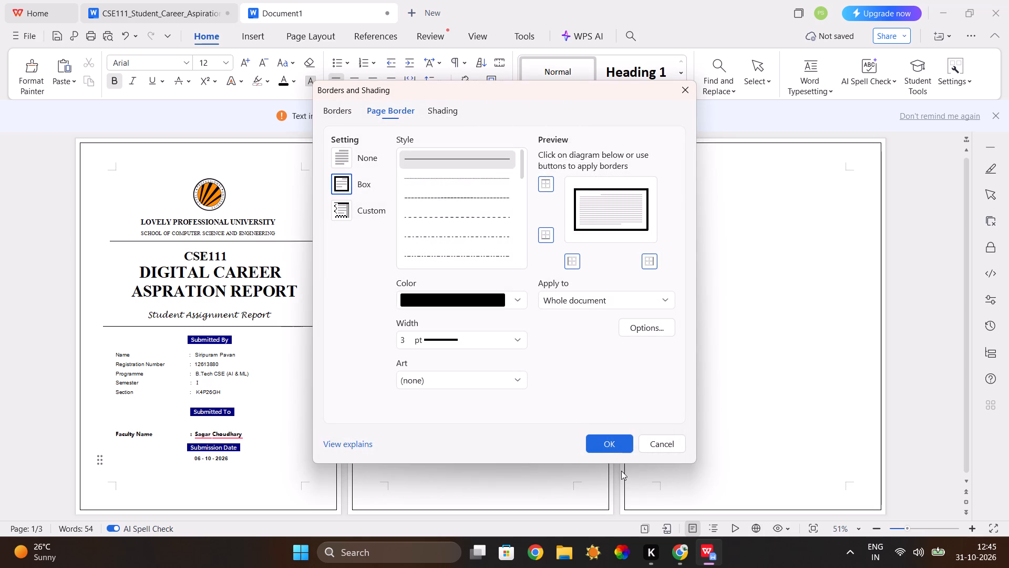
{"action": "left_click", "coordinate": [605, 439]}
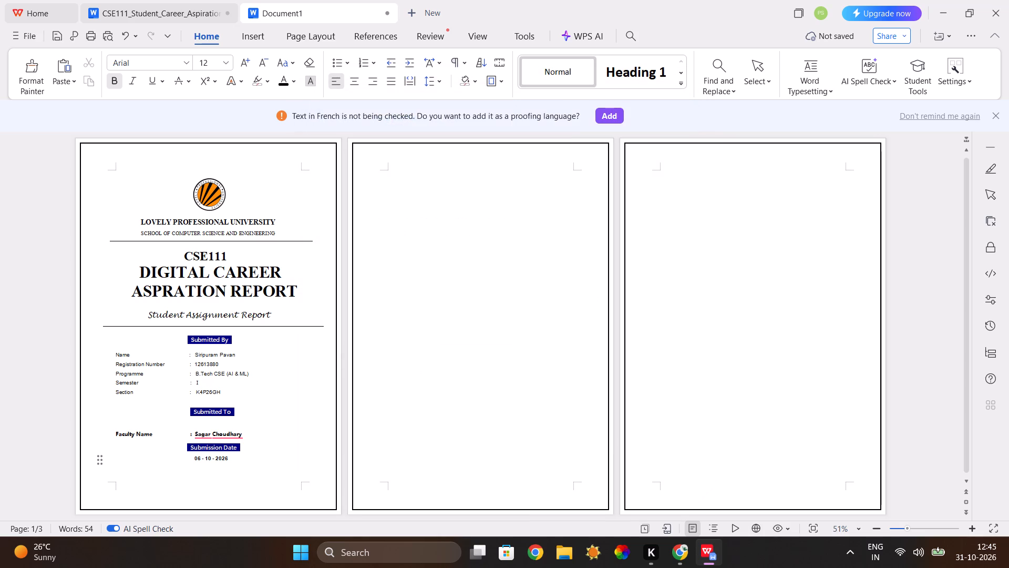
Examine how the page border looks around the cover page from its header to the submission date.
{"action": "scroll", "coordinate": [382, 410], "scroll_direction": "up", "scroll_amount": 1}
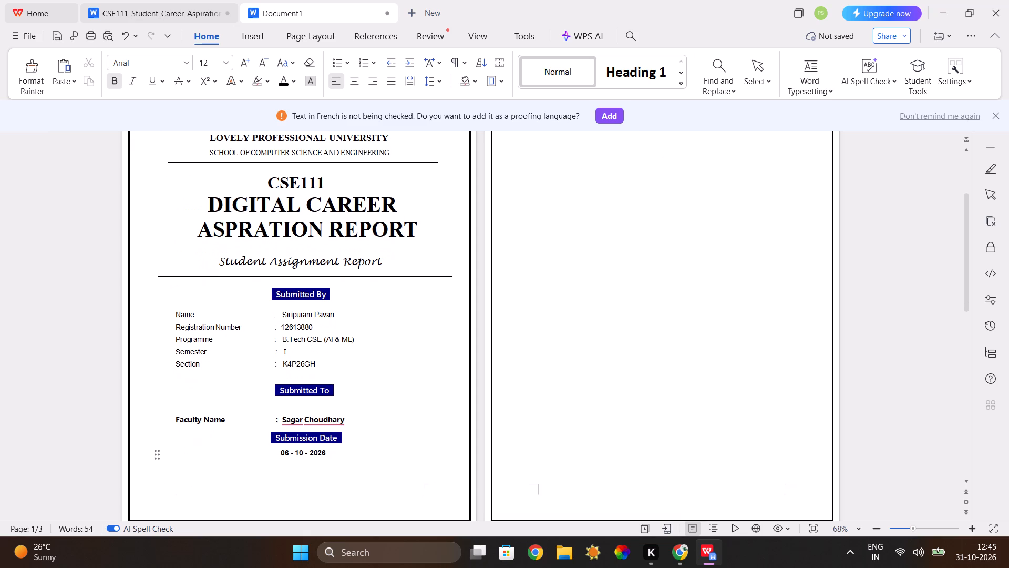
{"action": "scroll", "coordinate": [382, 410], "scroll_direction": "up", "scroll_amount": 1}
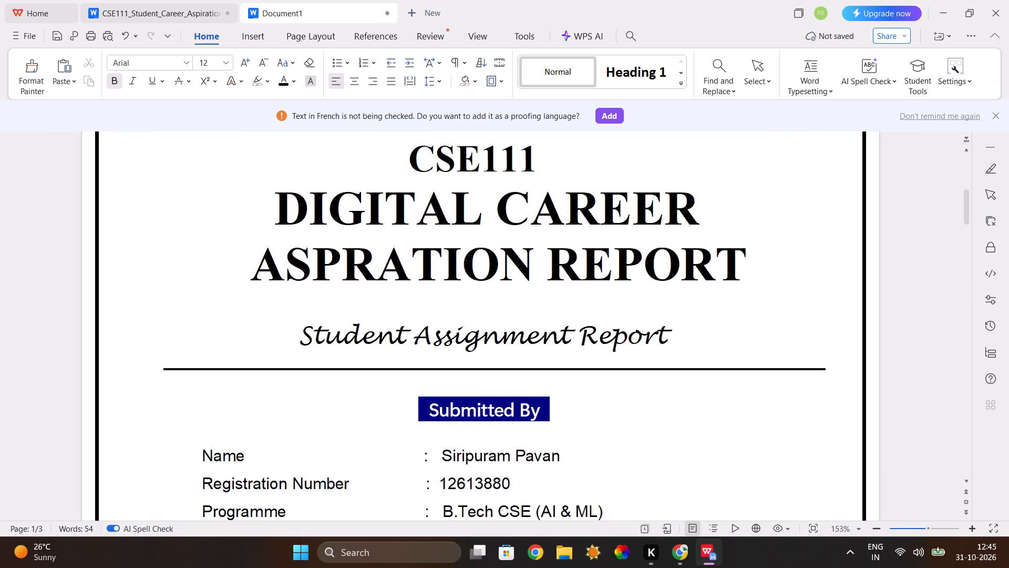
{"action": "scroll", "coordinate": [420, 376], "scroll_direction": "up", "scroll_amount": 4}
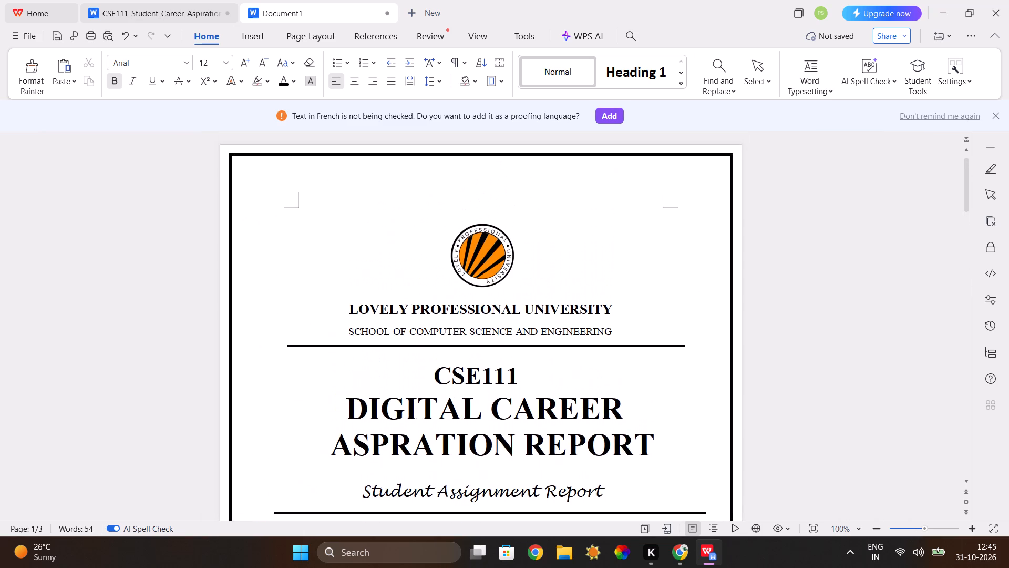
{"action": "scroll", "coordinate": [420, 376], "scroll_direction": "down", "scroll_amount": 6}
{"action": "scroll", "coordinate": [420, 376], "scroll_direction": "up", "scroll_amount": 2}
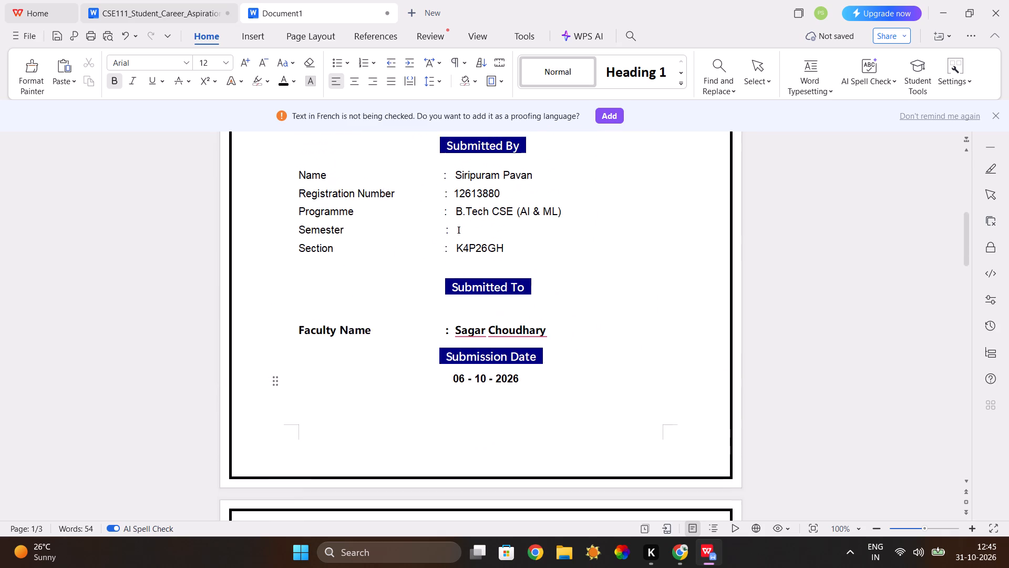
{"action": "scroll", "coordinate": [420, 376], "scroll_direction": "up", "scroll_amount": 1}
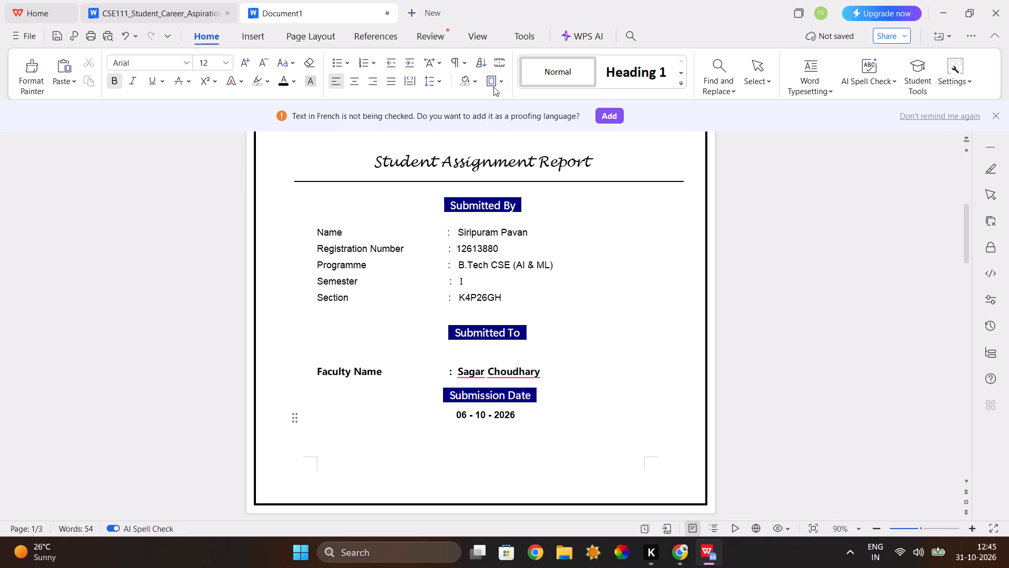
Set the page border's width to 2.25 pt for the whole document.
{"action": "left_click", "coordinate": [491, 75]}
{"action": "left_click", "coordinate": [401, 110]}
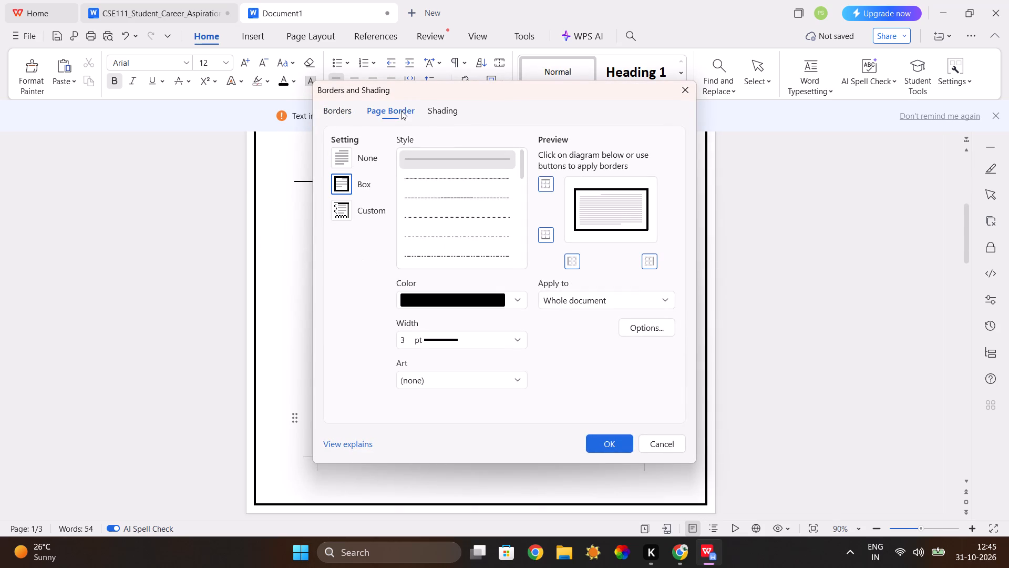
{"action": "left_click", "coordinate": [521, 339]}
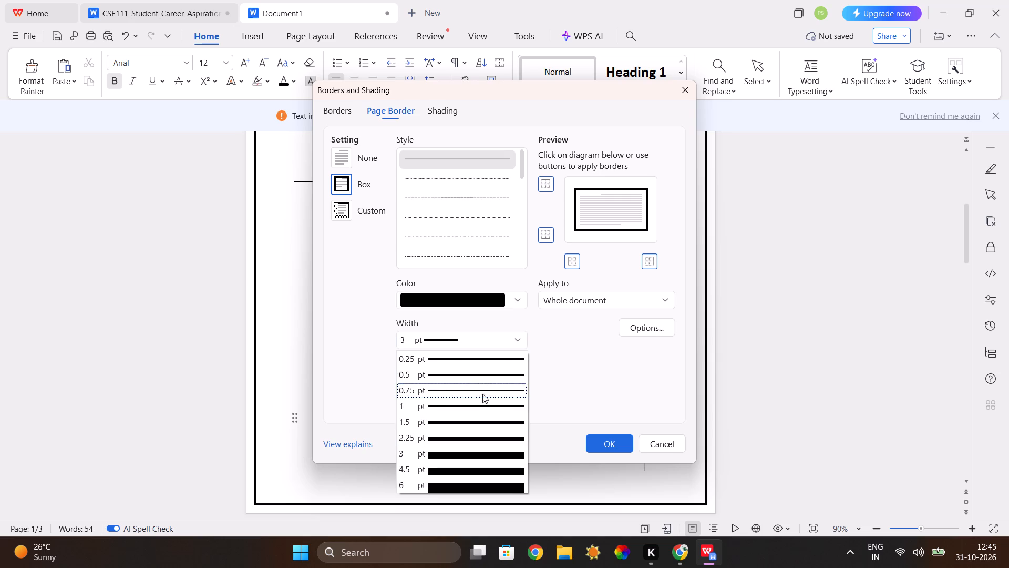
{"action": "left_click", "coordinate": [485, 431]}
{"action": "left_click", "coordinate": [605, 444]}
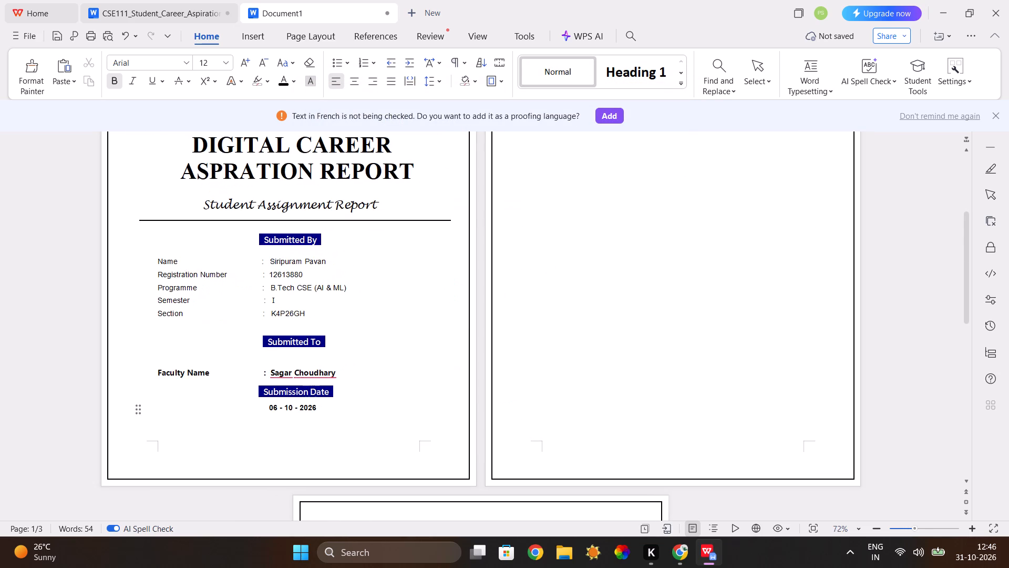
Check the border on the cover page and reapply the page border with a 2.25 pt width.
{"action": "scroll", "coordinate": [585, 375], "scroll_direction": "up", "scroll_amount": 3}
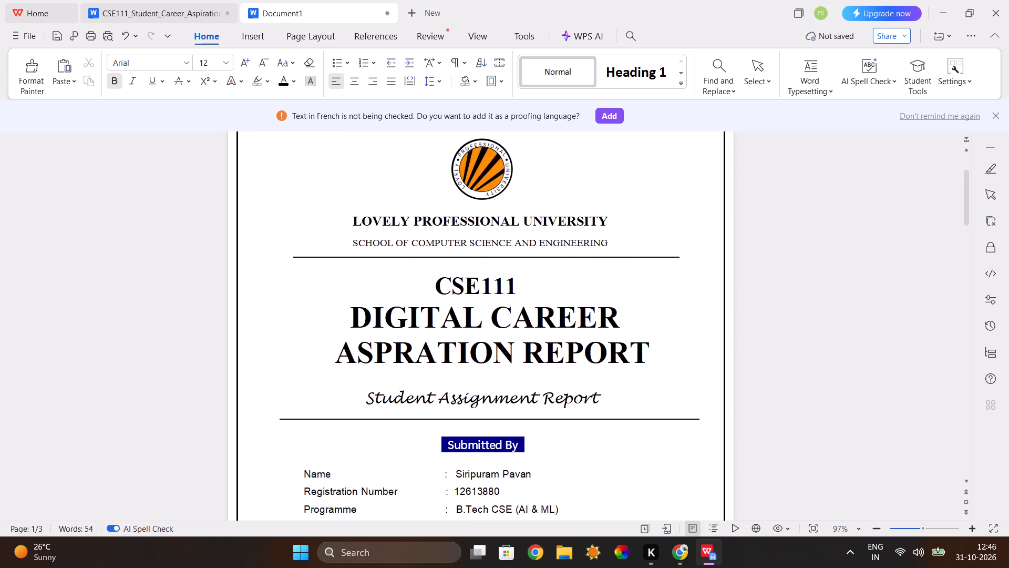
{"action": "scroll", "coordinate": [585, 375], "scroll_direction": "up", "scroll_amount": 1}
{"action": "scroll", "coordinate": [585, 375], "scroll_direction": "down", "scroll_amount": 4}
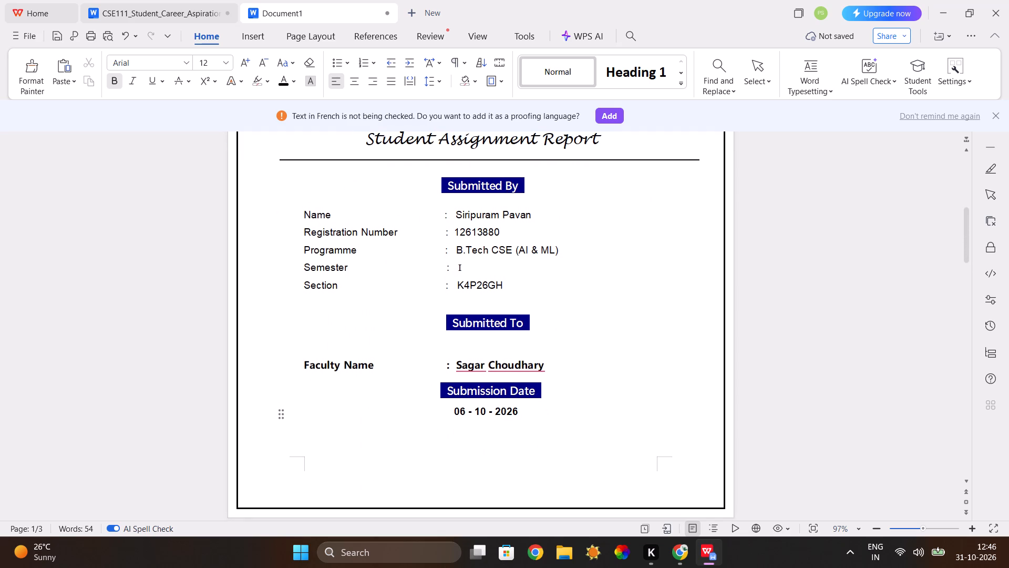
{"action": "scroll", "coordinate": [585, 375], "scroll_direction": "up", "scroll_amount": 1}
{"action": "left_click", "coordinate": [491, 83]}
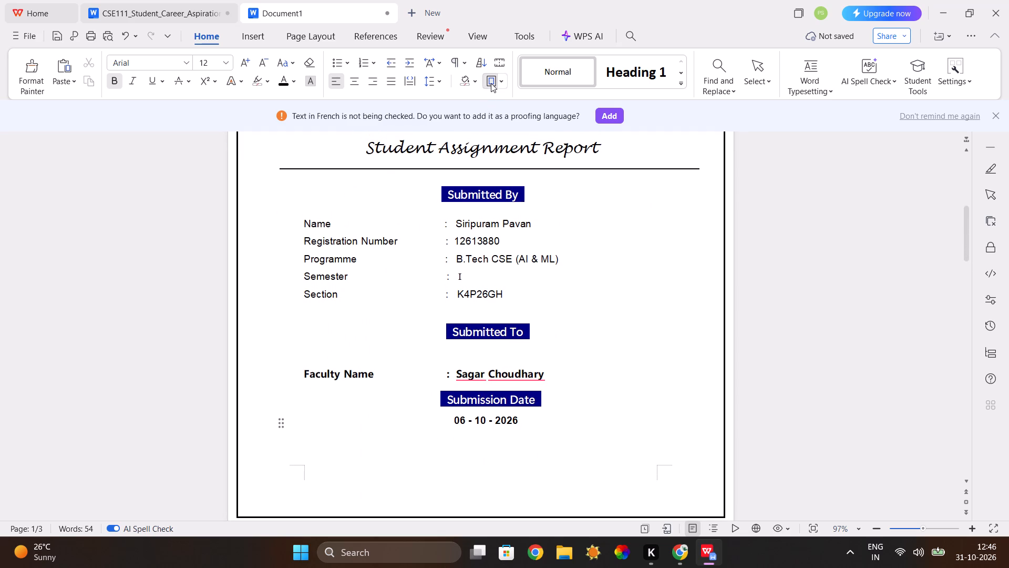
{"action": "left_click", "coordinate": [393, 106]}
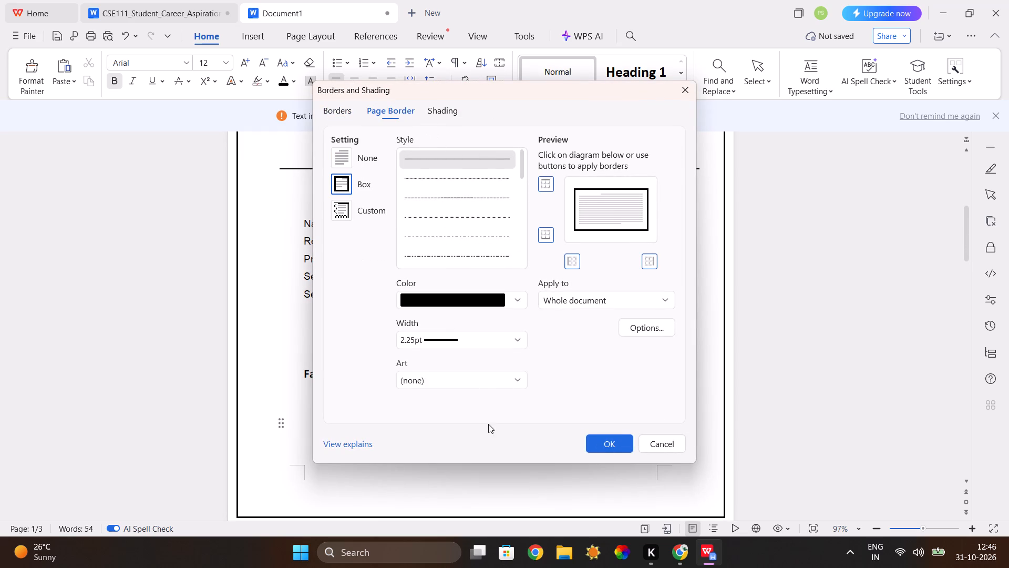
{"action": "left_click", "coordinate": [490, 337]}
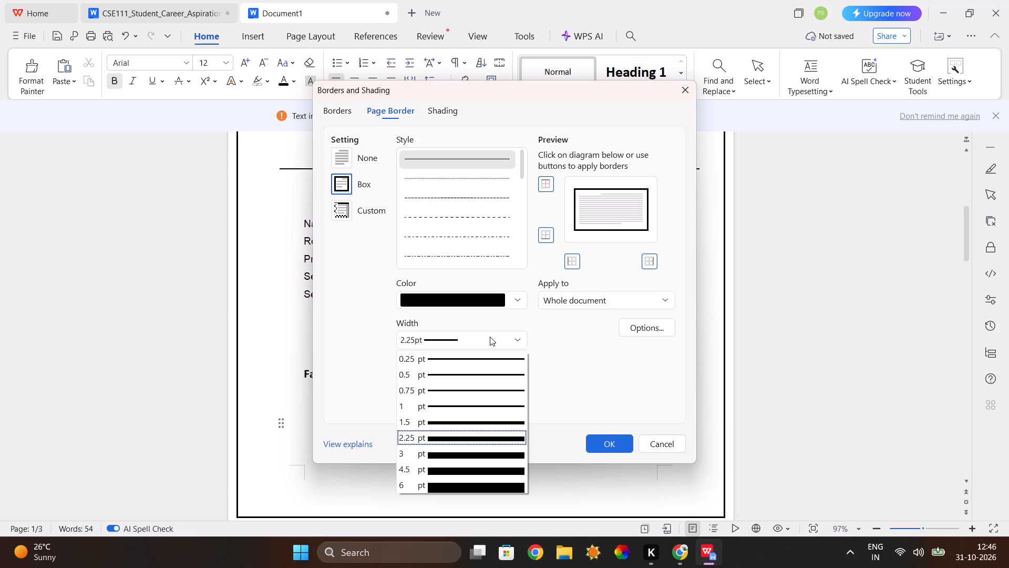
{"action": "left_click", "coordinate": [468, 432]}
{"action": "left_click", "coordinate": [608, 447]}
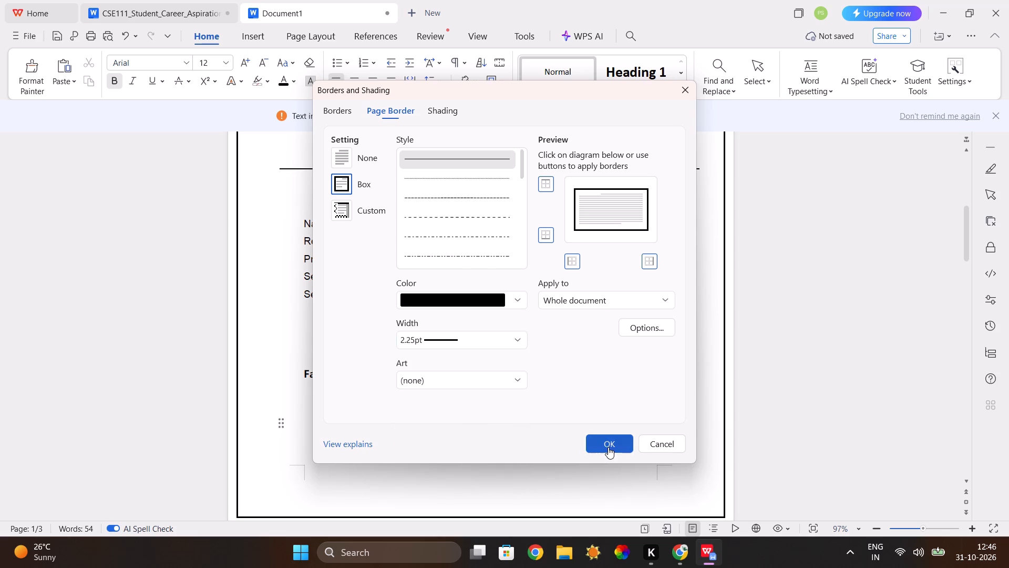
Examine the page border on the cover page and on both blank pages that follow it.
{"action": "scroll", "coordinate": [532, 376], "scroll_direction": "down", "scroll_amount": 3}
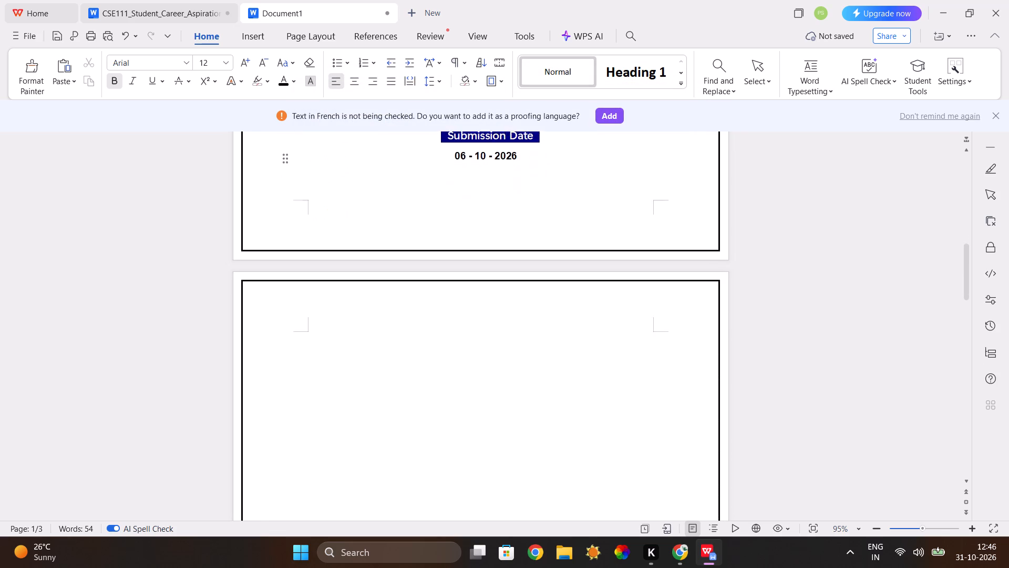
{"action": "scroll", "coordinate": [532, 376], "scroll_direction": "up", "scroll_amount": 4}
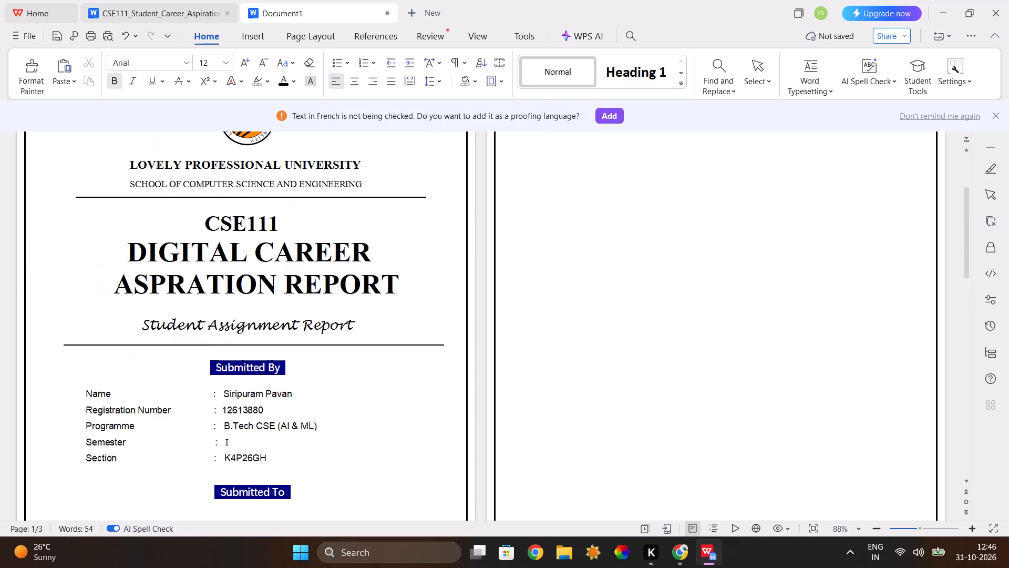
{"action": "scroll", "coordinate": [532, 376], "scroll_direction": "left", "scroll_amount": 1}
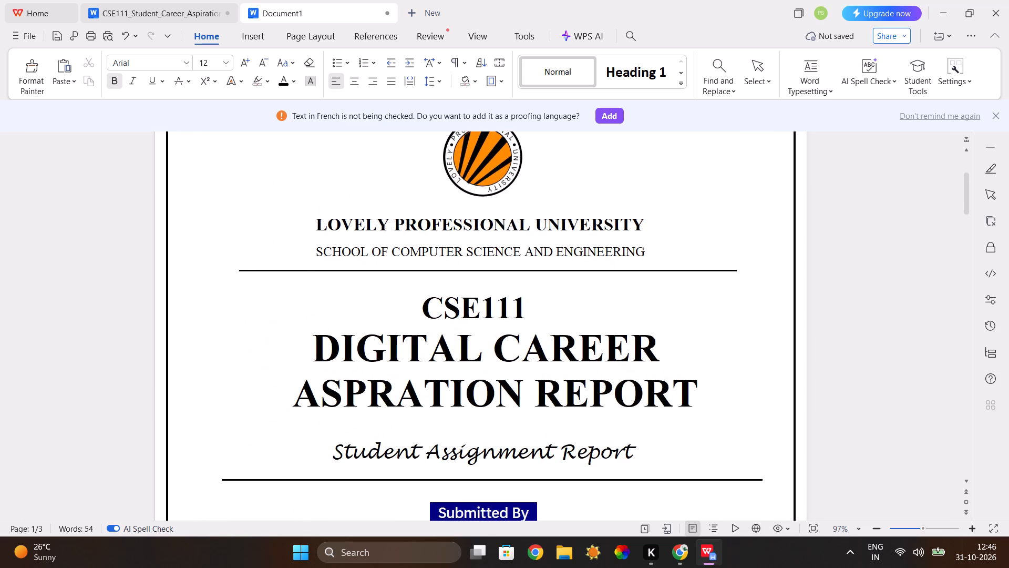
{"action": "scroll", "coordinate": [607, 330], "scroll_direction": "down", "scroll_amount": 5}
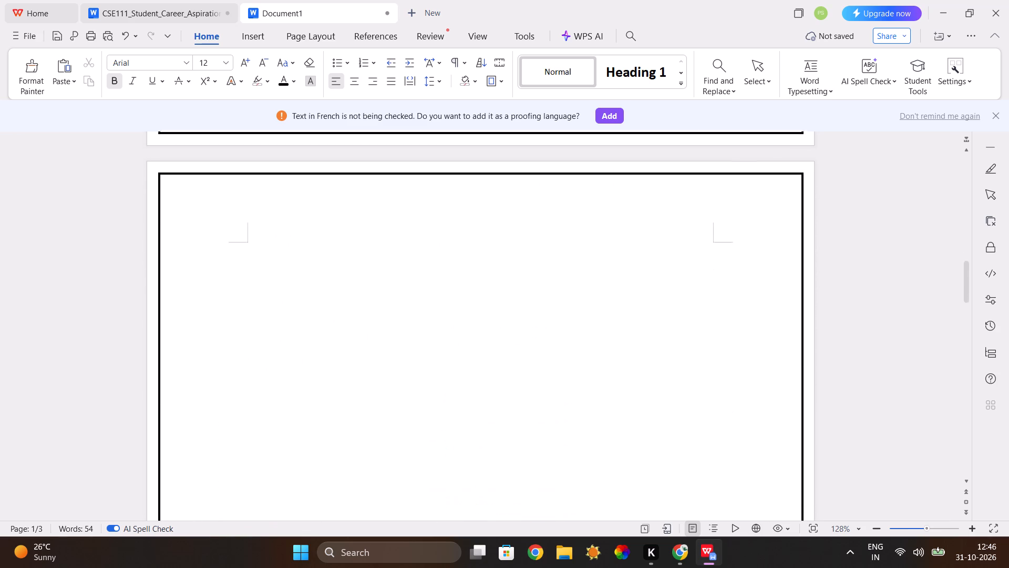
{"action": "scroll", "coordinate": [607, 330], "scroll_direction": "down", "scroll_amount": 2}
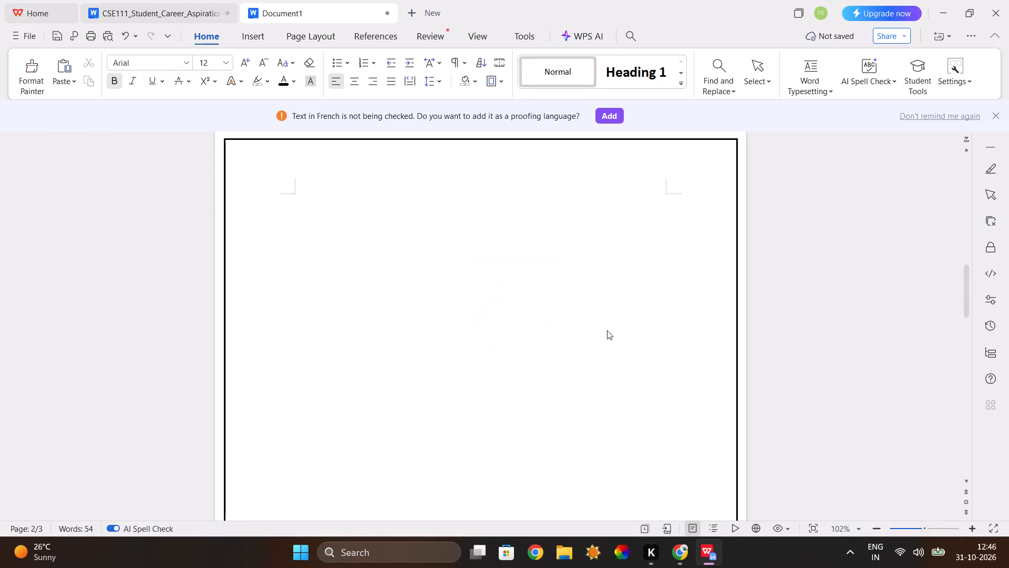
{"action": "scroll", "coordinate": [607, 330], "scroll_direction": "down", "scroll_amount": 8}
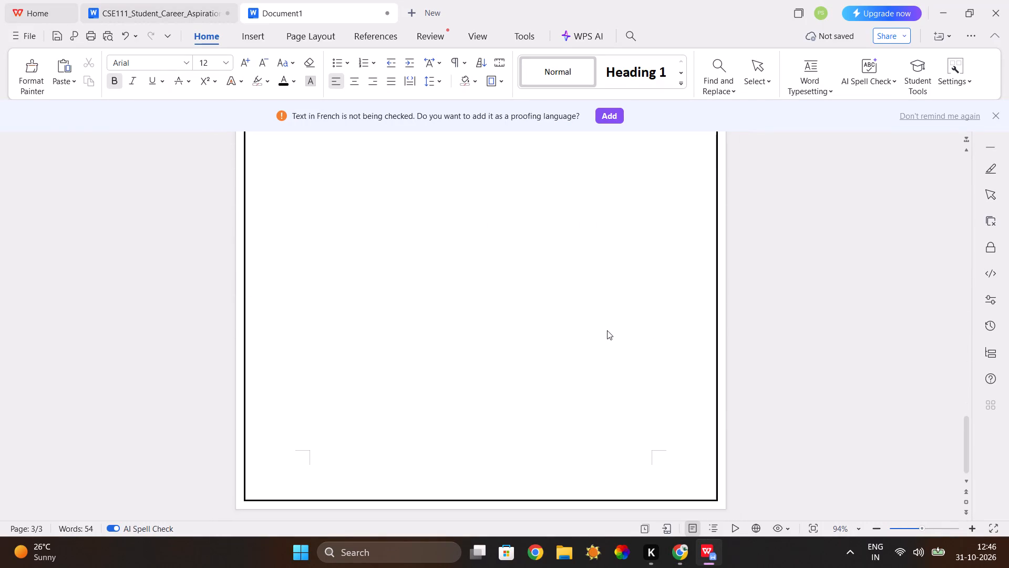
{"action": "scroll", "coordinate": [607, 330], "scroll_direction": "up", "scroll_amount": 8}
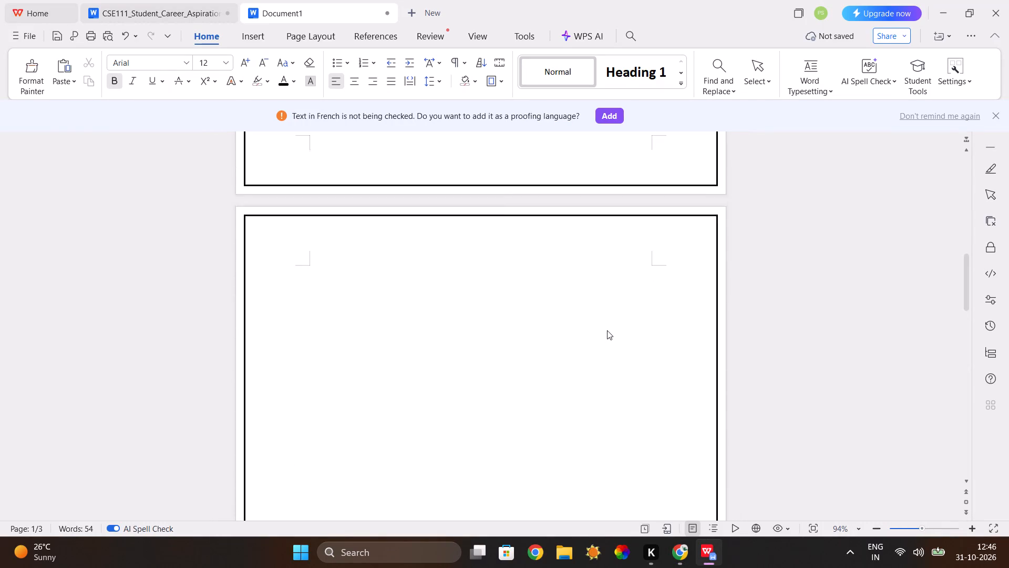
Delete the extra blank page after the cover page, starting from the empty line on page 2.
{"action": "left_click", "coordinate": [573, 372]}
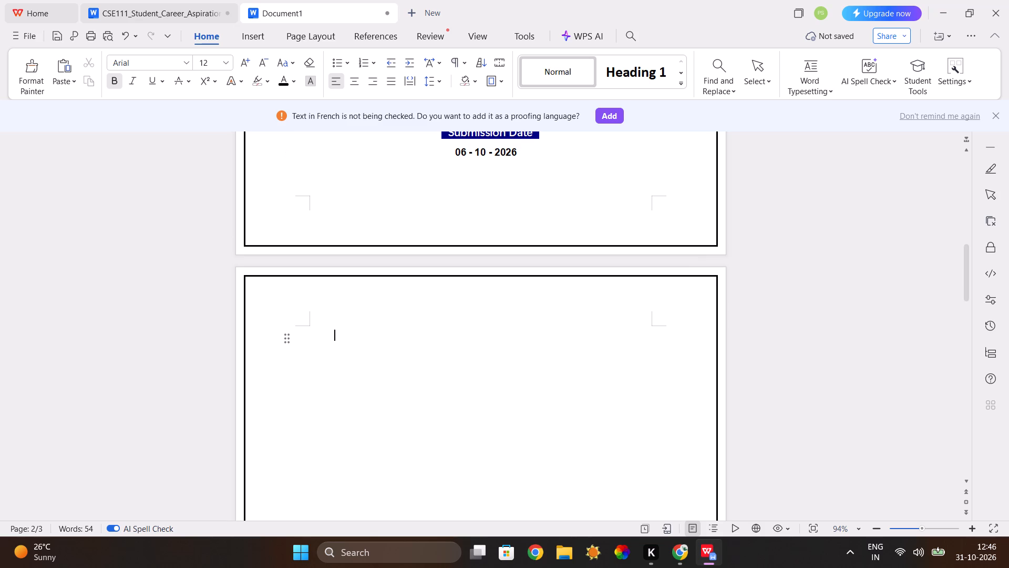
{"action": "left_click", "coordinate": [284, 337]}
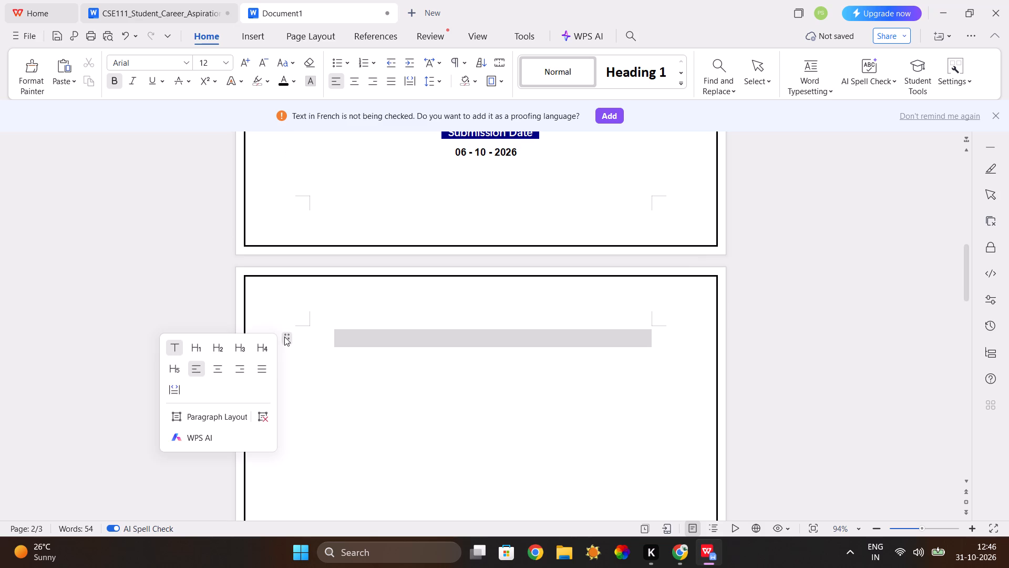
{"action": "left_click", "coordinate": [320, 400]}
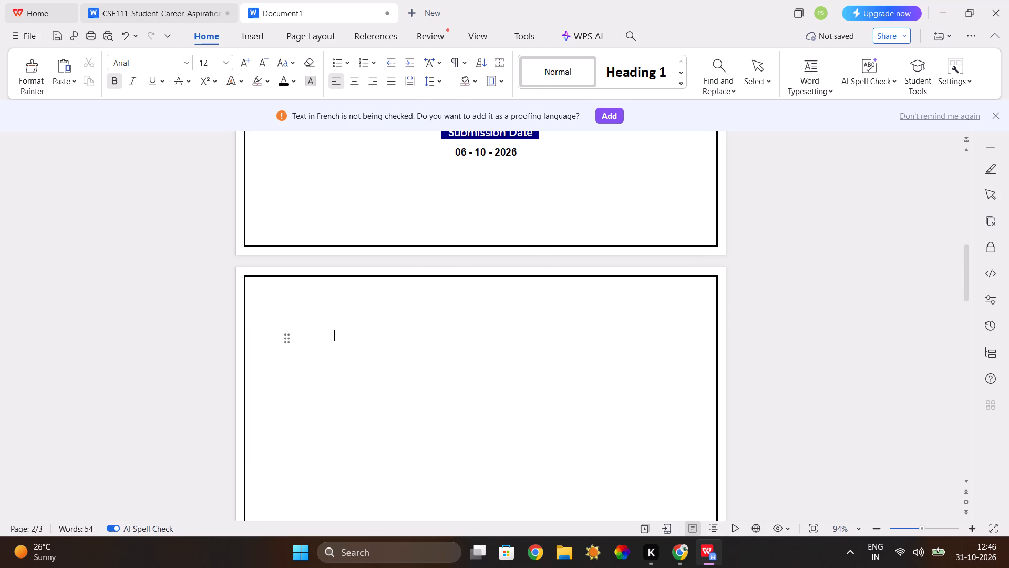
{"action": "right_click", "coordinate": [395, 353]}
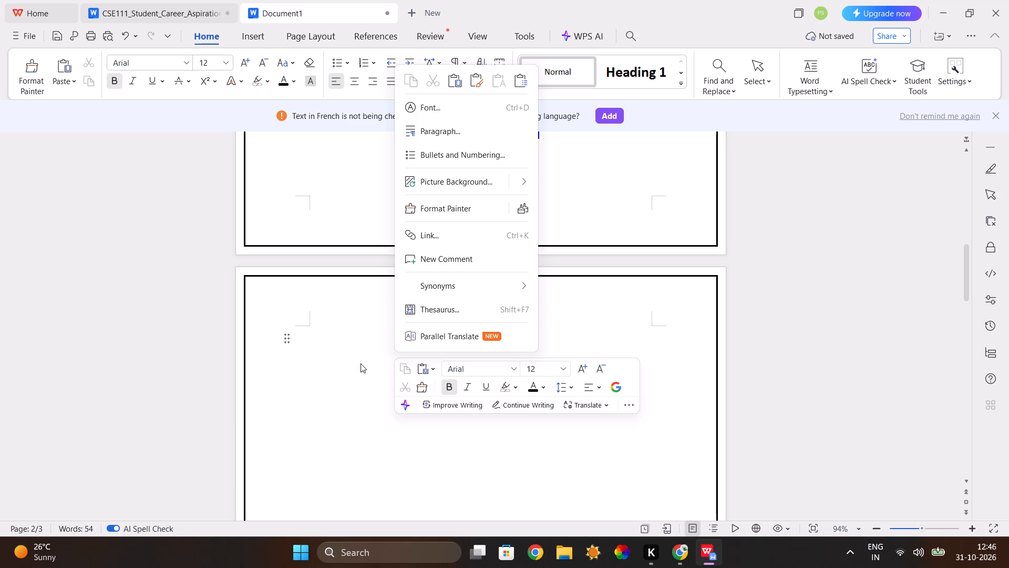
{"action": "key", "text": "Delete"}
{"action": "key", "text": "Delete"}
{"action": "double_click", "coordinate": [361, 363]}
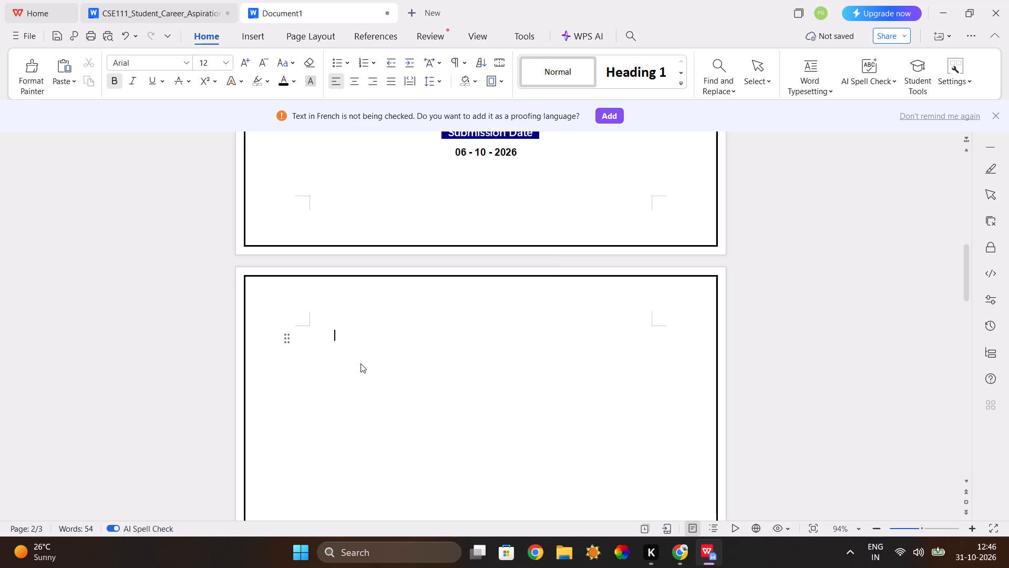
{"action": "key", "text": "Delete"}
{"action": "key", "text": "Delete"}
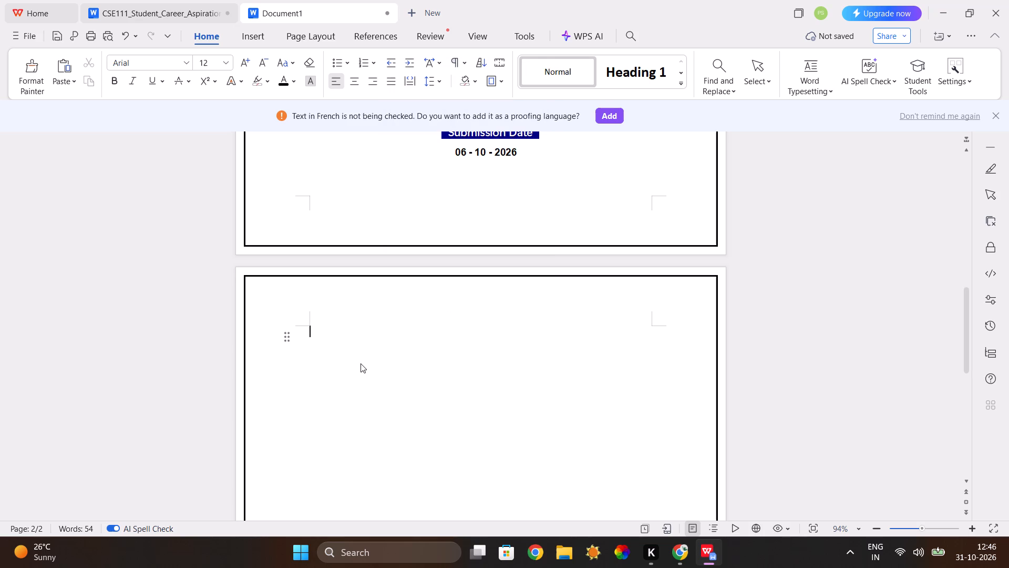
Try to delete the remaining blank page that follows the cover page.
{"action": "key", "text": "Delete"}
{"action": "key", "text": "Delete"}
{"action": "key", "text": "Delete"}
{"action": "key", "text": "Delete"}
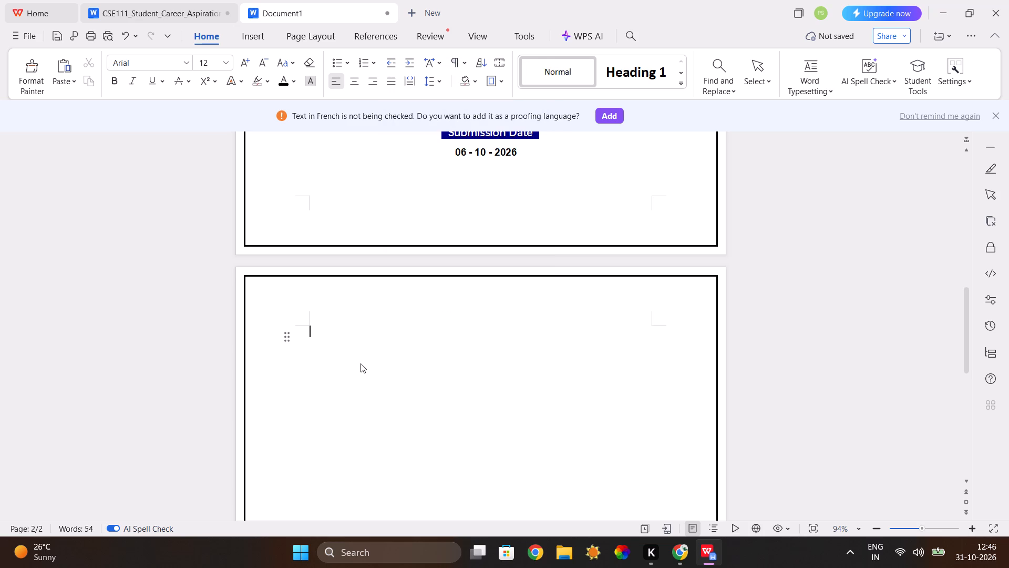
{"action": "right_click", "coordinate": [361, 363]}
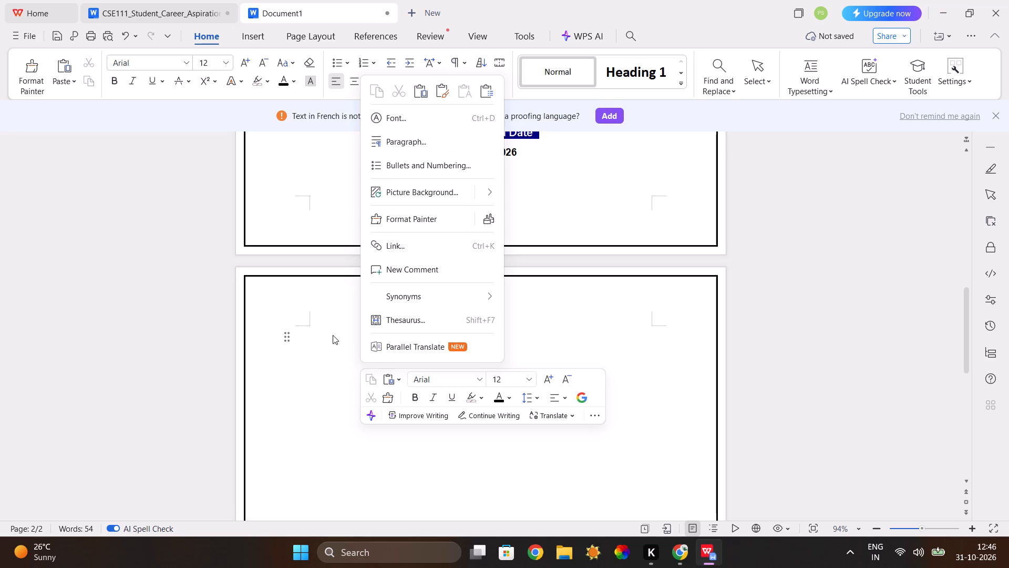
Insert a landscape blank page after the blank page 2.
{"action": "left_click", "coordinate": [257, 35]}
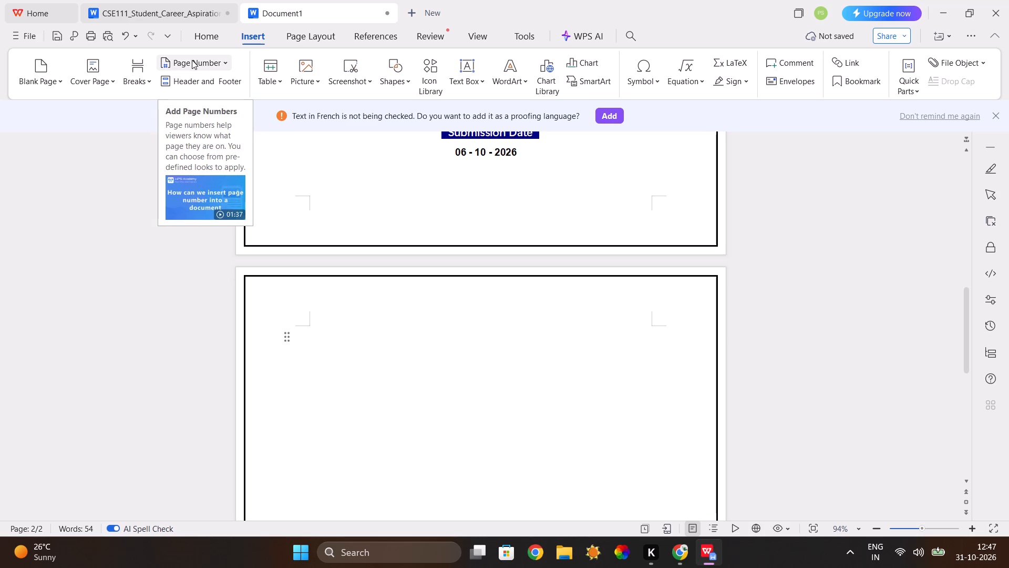
{"action": "left_click", "coordinate": [57, 83]}
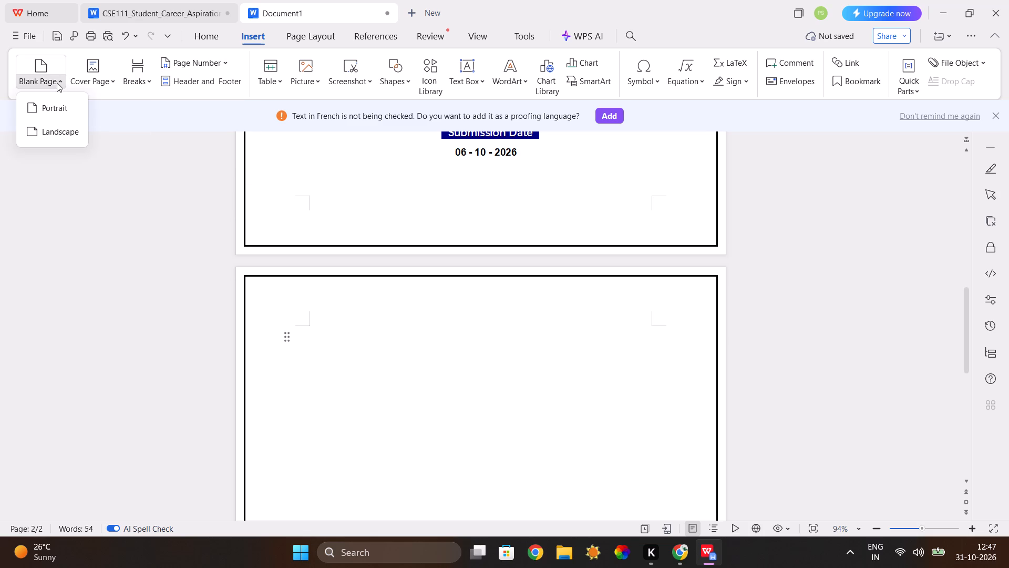
{"action": "left_click", "coordinate": [59, 134]}
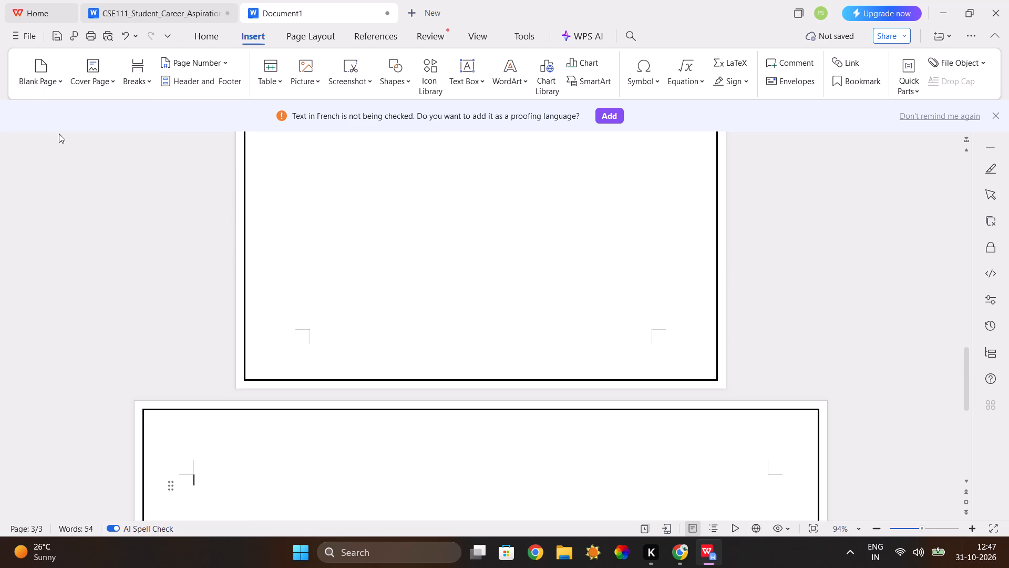
Examine the new landscape page against the cover page and the blank portrait page before it.
{"action": "scroll", "coordinate": [220, 336], "scroll_direction": "down", "scroll_amount": 5}
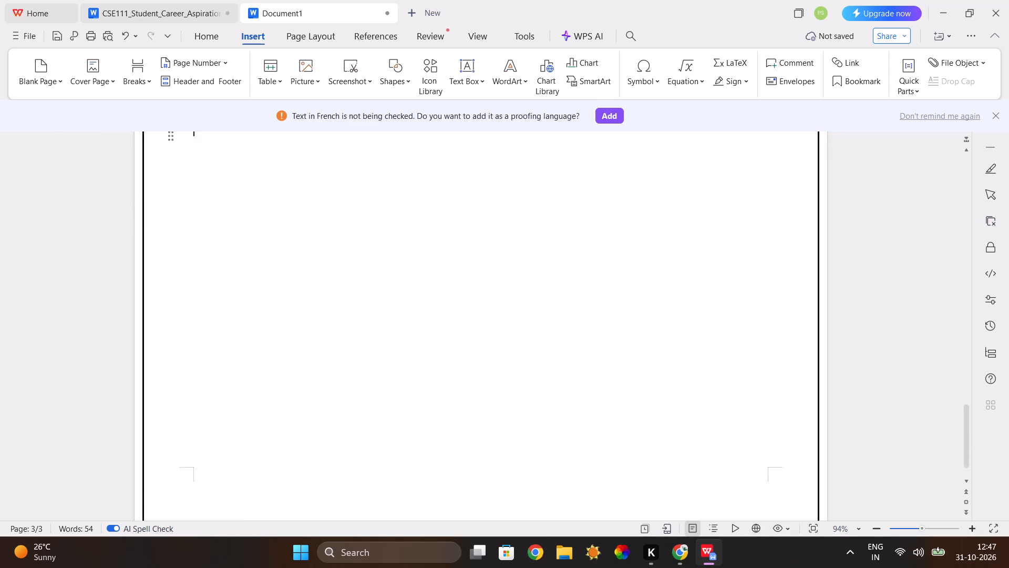
{"action": "scroll", "coordinate": [220, 336], "scroll_direction": "down", "scroll_amount": 2}
{"action": "scroll", "coordinate": [220, 336], "scroll_direction": "up", "scroll_amount": 8}
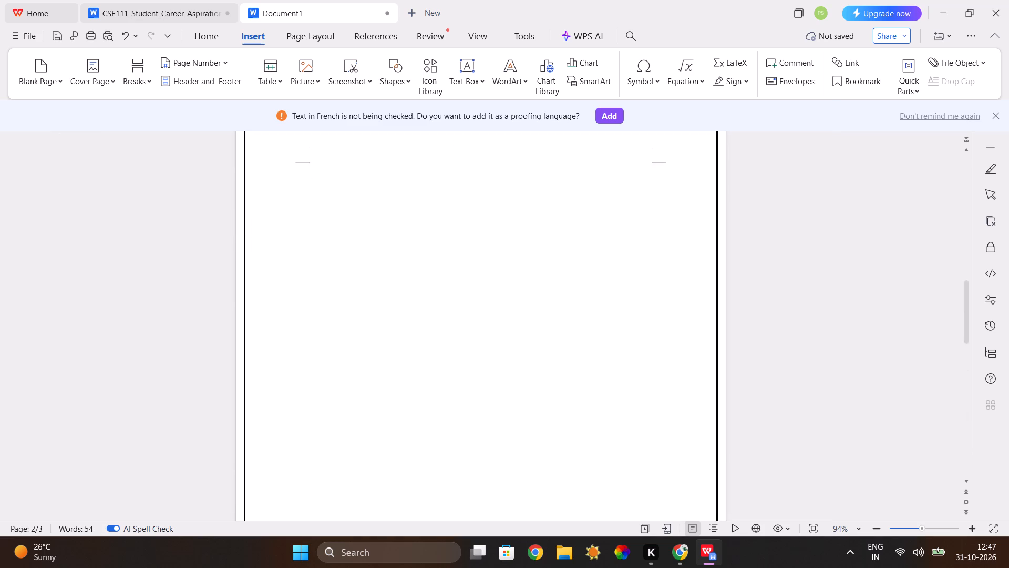
{"action": "scroll", "coordinate": [220, 336], "scroll_direction": "up", "scroll_amount": 3}
{"action": "scroll", "coordinate": [220, 336], "scroll_direction": "down", "scroll_amount": 4}
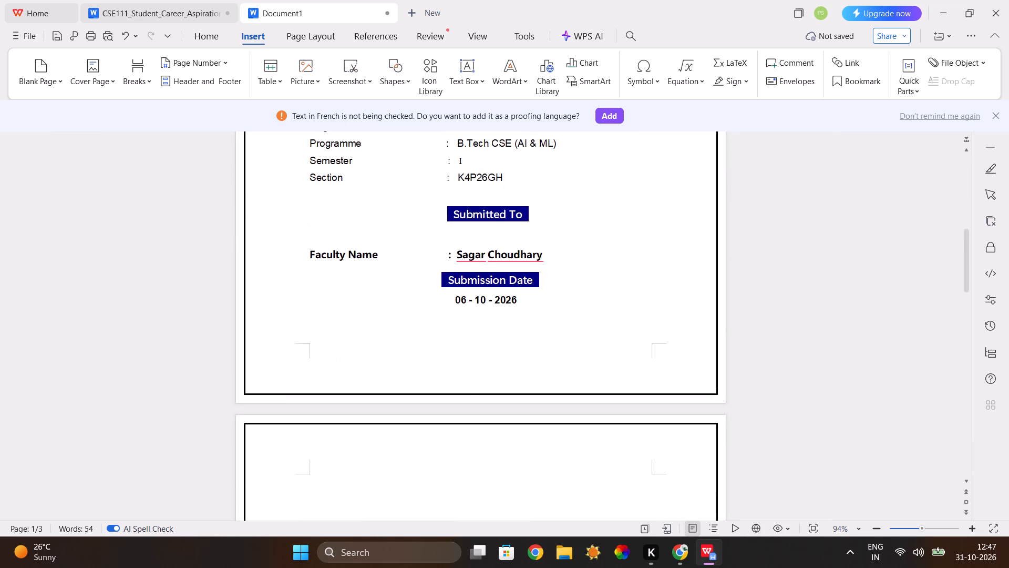
{"action": "scroll", "coordinate": [220, 336], "scroll_direction": "down", "scroll_amount": 9}
{"action": "scroll", "coordinate": [220, 336], "scroll_direction": "up", "scroll_amount": 1}
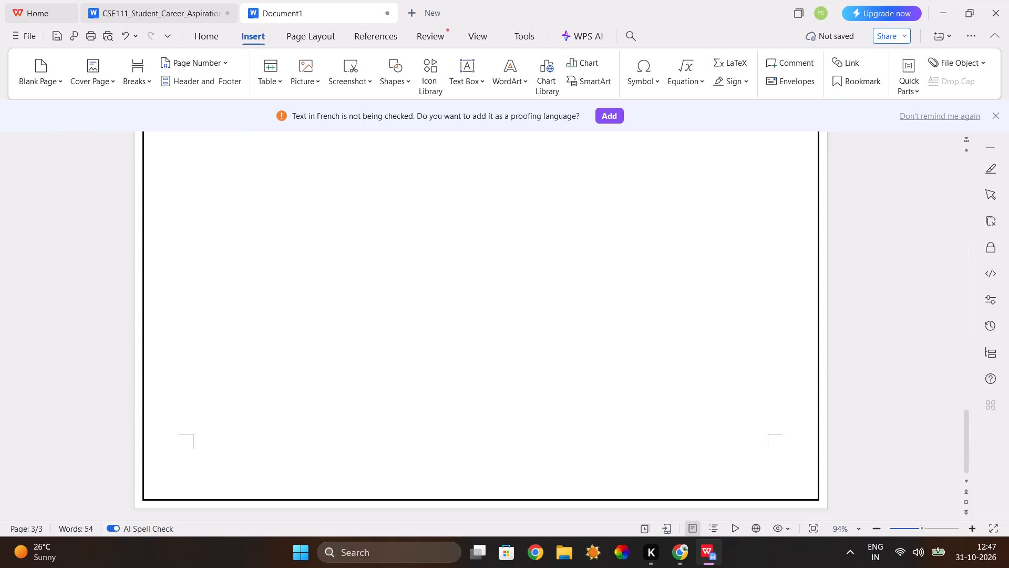
{"action": "scroll", "coordinate": [220, 336], "scroll_direction": "up", "scroll_amount": 3}
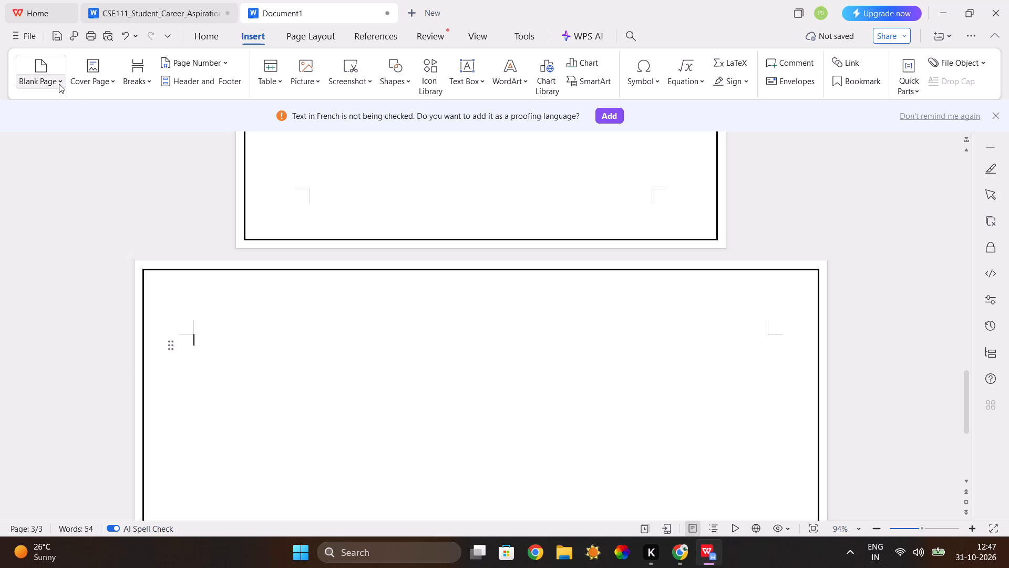
Insert a portrait blank page after the landscape page.
{"action": "left_click", "coordinate": [59, 84]}
{"action": "left_click", "coordinate": [62, 107]}
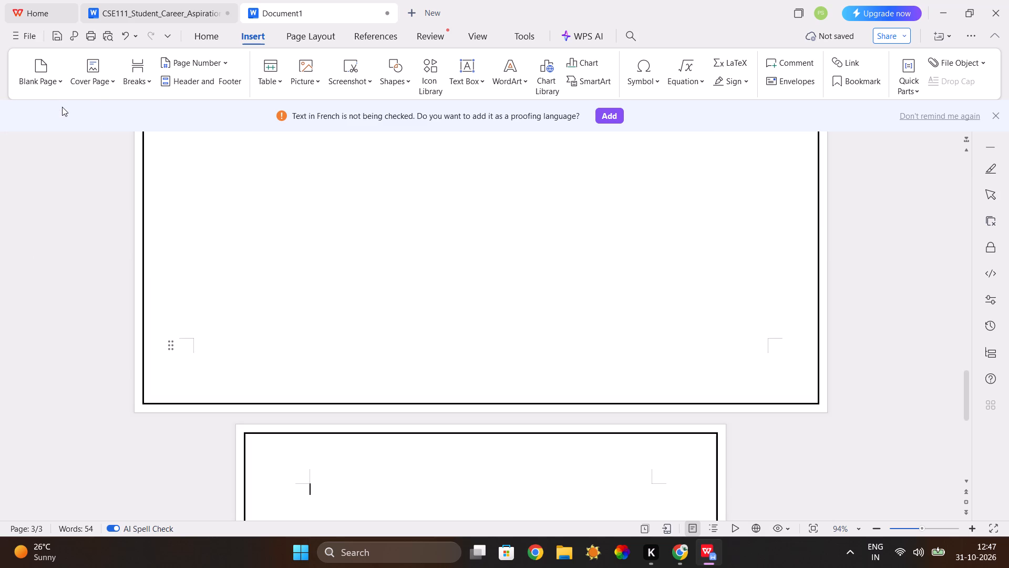
Review the page order and orientation from the cover page to the new portrait page.
{"action": "scroll", "coordinate": [194, 222], "scroll_direction": "up", "scroll_amount": 10}
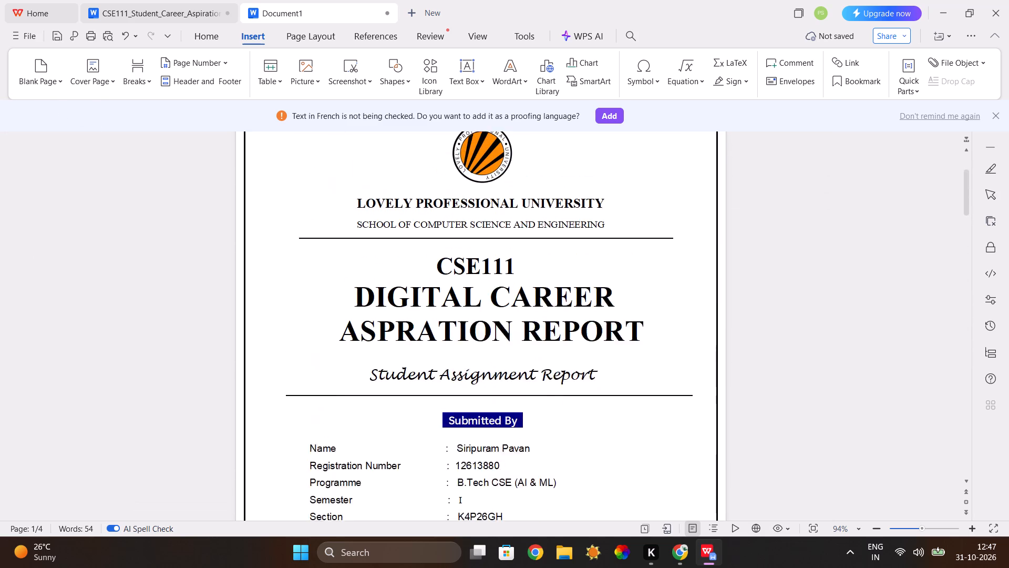
{"action": "scroll", "coordinate": [194, 222], "scroll_direction": "down", "scroll_amount": 10}
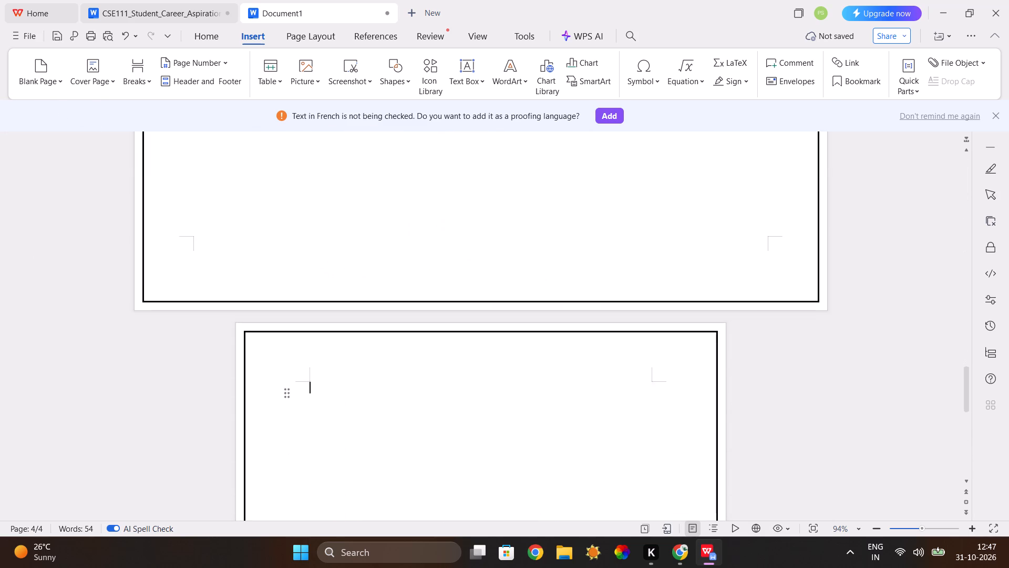
{"action": "scroll", "coordinate": [194, 222], "scroll_direction": "down", "scroll_amount": 1}
{"action": "scroll", "coordinate": [194, 222], "scroll_direction": "up", "scroll_amount": 3}
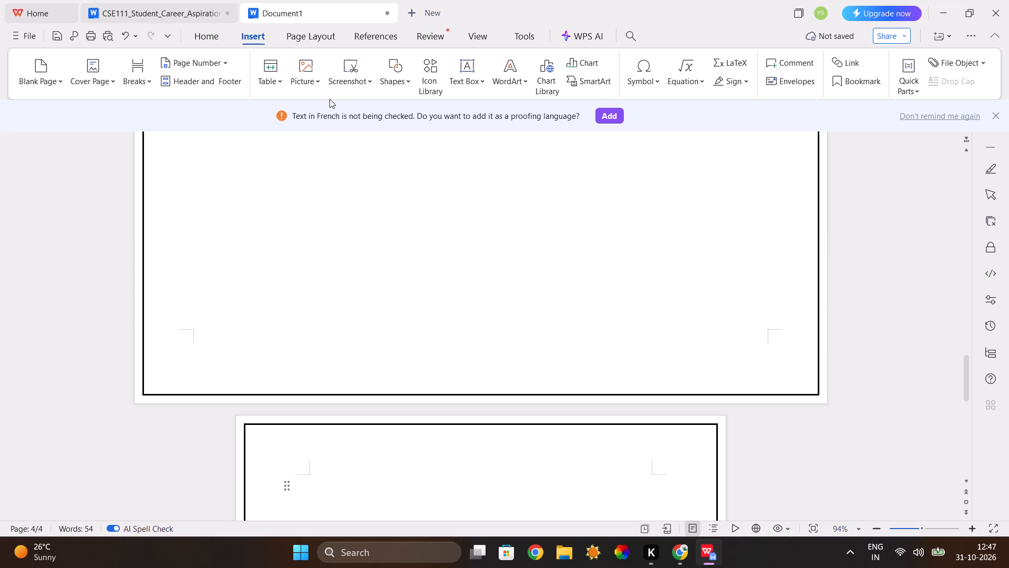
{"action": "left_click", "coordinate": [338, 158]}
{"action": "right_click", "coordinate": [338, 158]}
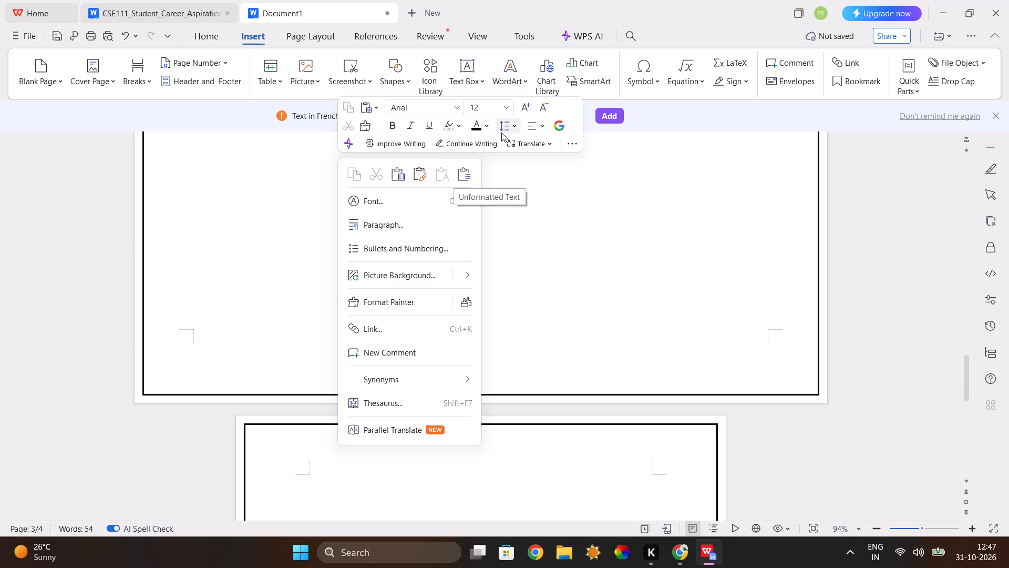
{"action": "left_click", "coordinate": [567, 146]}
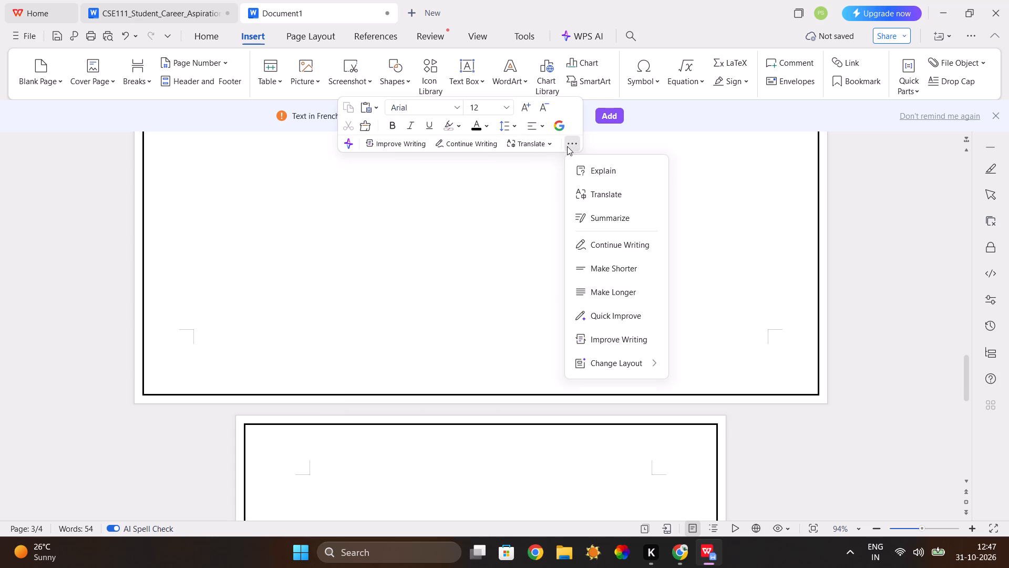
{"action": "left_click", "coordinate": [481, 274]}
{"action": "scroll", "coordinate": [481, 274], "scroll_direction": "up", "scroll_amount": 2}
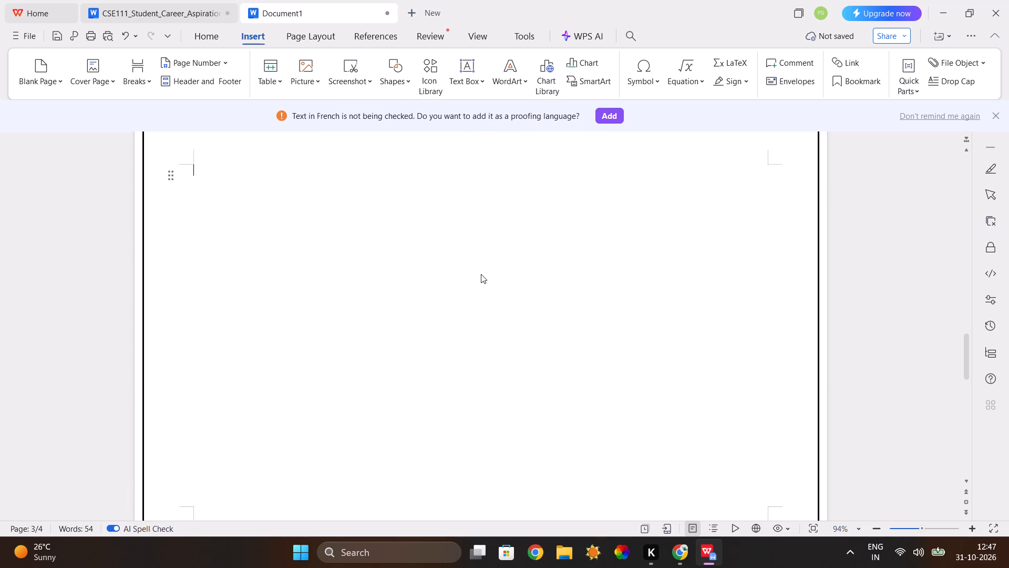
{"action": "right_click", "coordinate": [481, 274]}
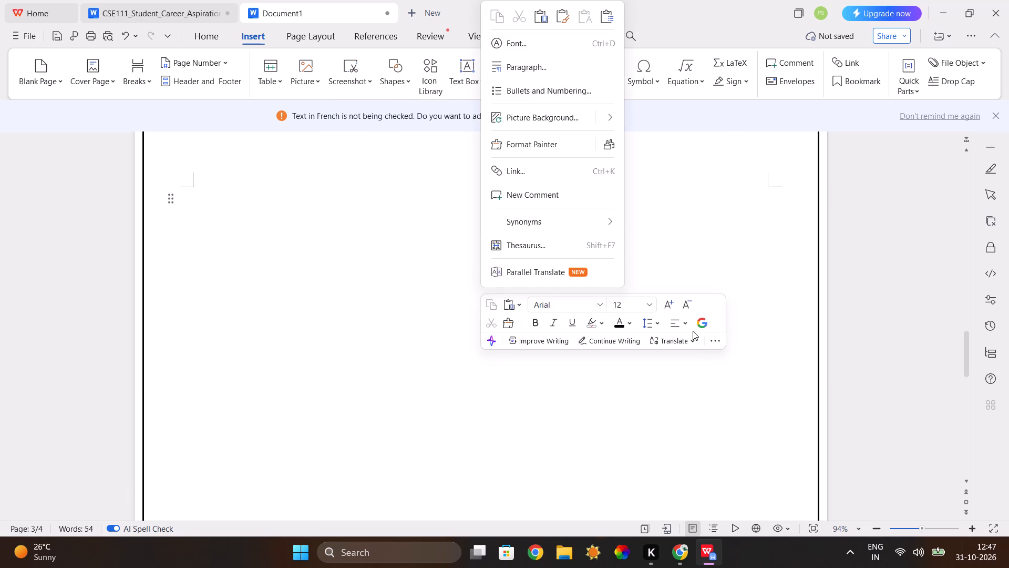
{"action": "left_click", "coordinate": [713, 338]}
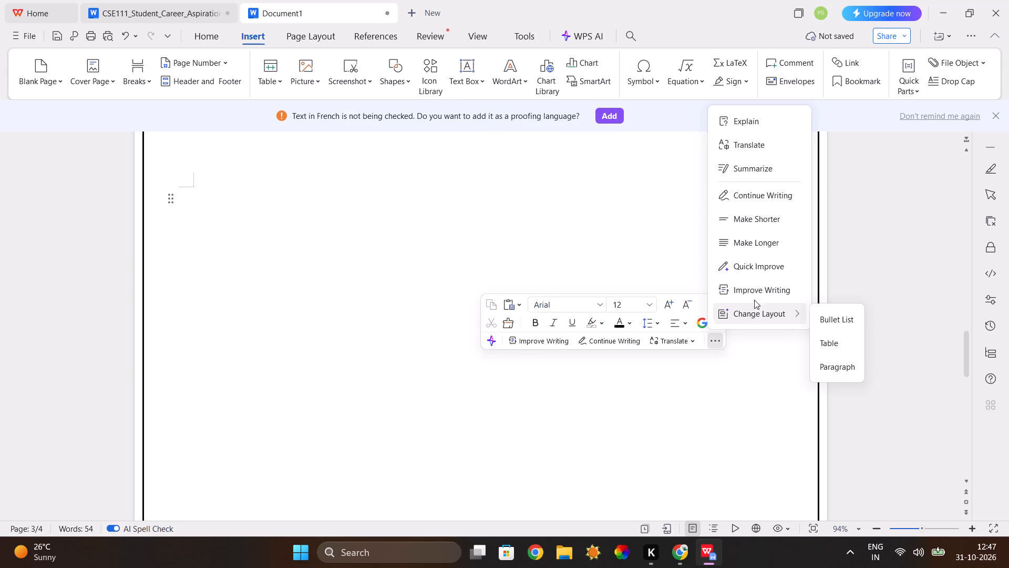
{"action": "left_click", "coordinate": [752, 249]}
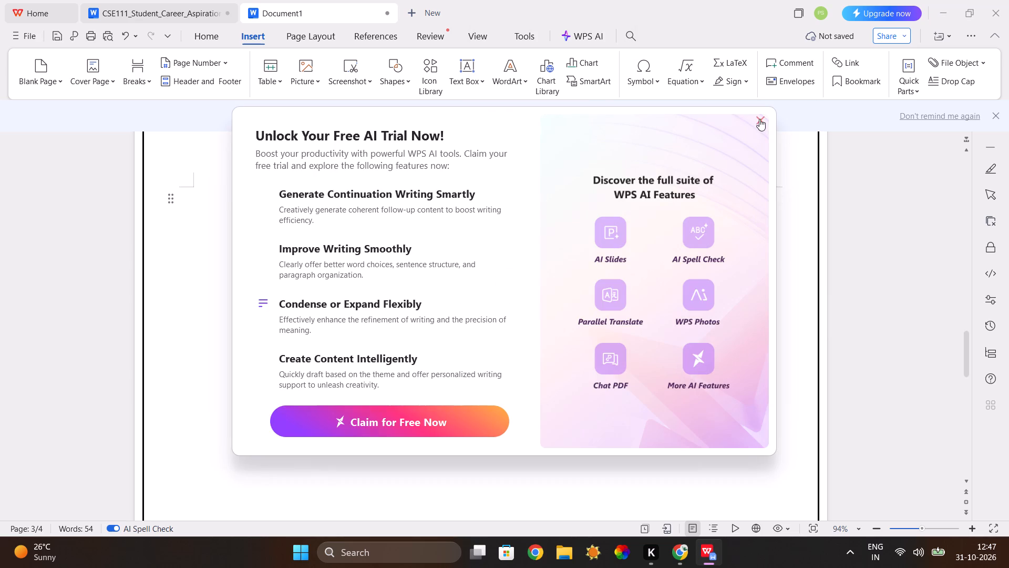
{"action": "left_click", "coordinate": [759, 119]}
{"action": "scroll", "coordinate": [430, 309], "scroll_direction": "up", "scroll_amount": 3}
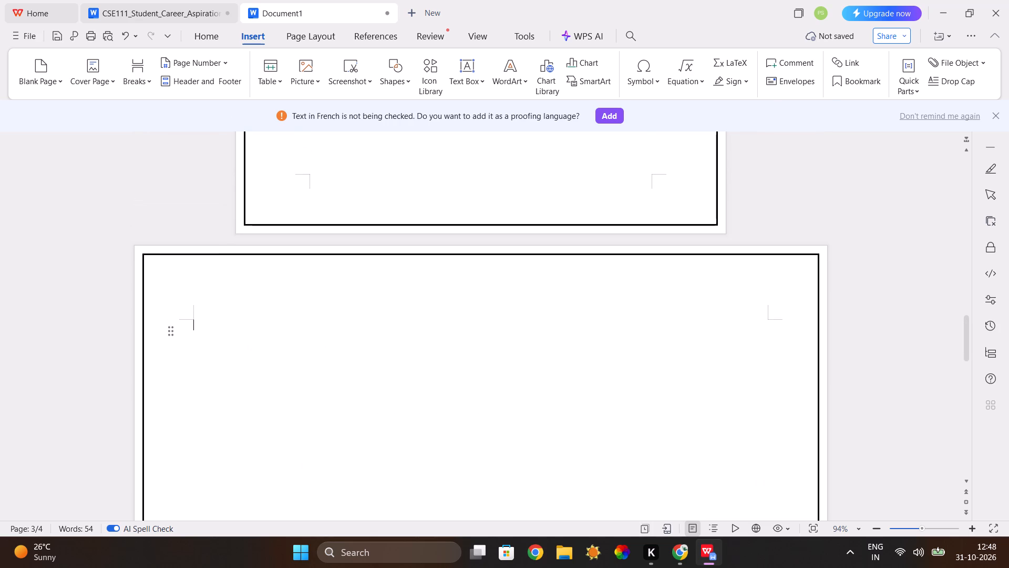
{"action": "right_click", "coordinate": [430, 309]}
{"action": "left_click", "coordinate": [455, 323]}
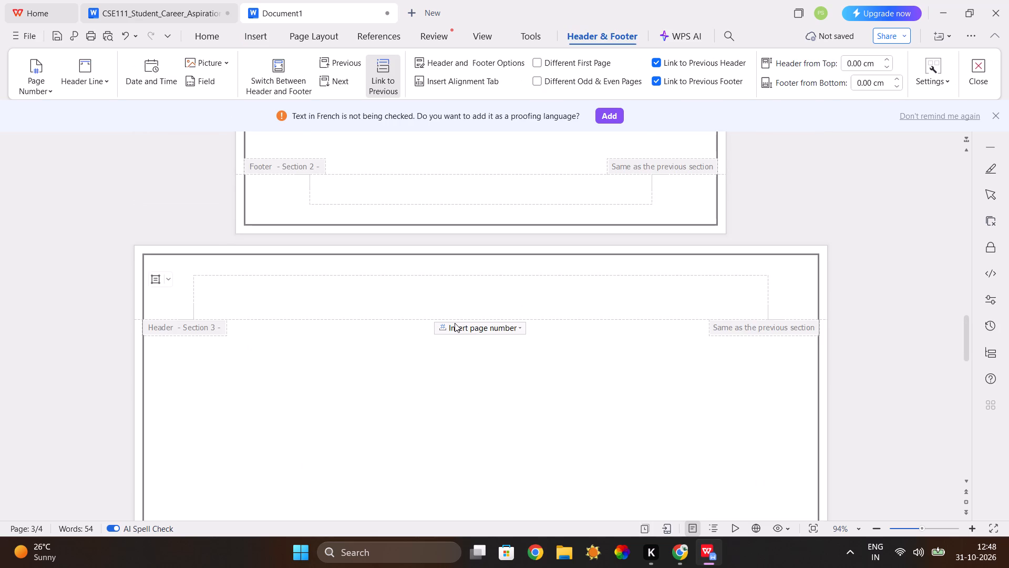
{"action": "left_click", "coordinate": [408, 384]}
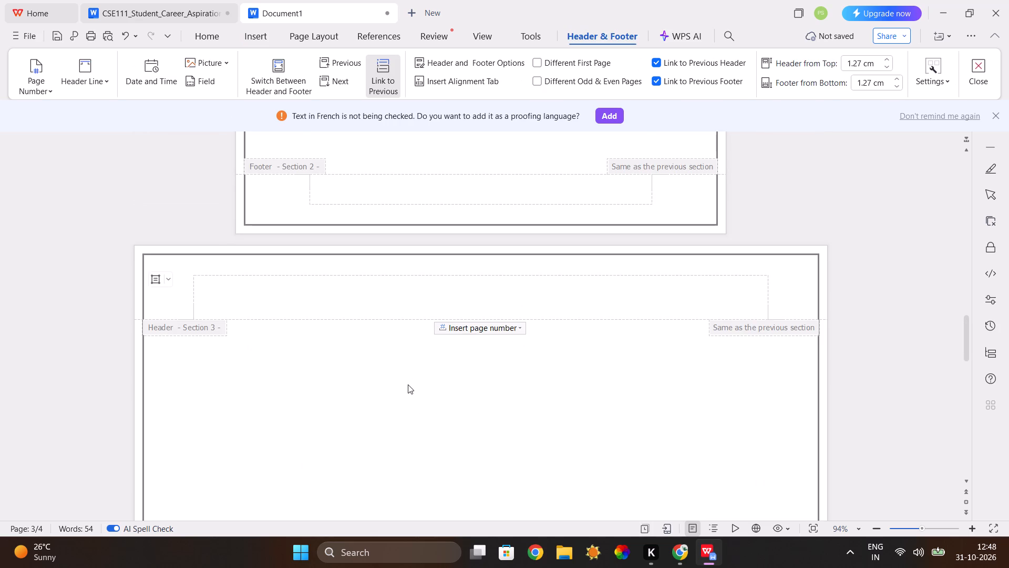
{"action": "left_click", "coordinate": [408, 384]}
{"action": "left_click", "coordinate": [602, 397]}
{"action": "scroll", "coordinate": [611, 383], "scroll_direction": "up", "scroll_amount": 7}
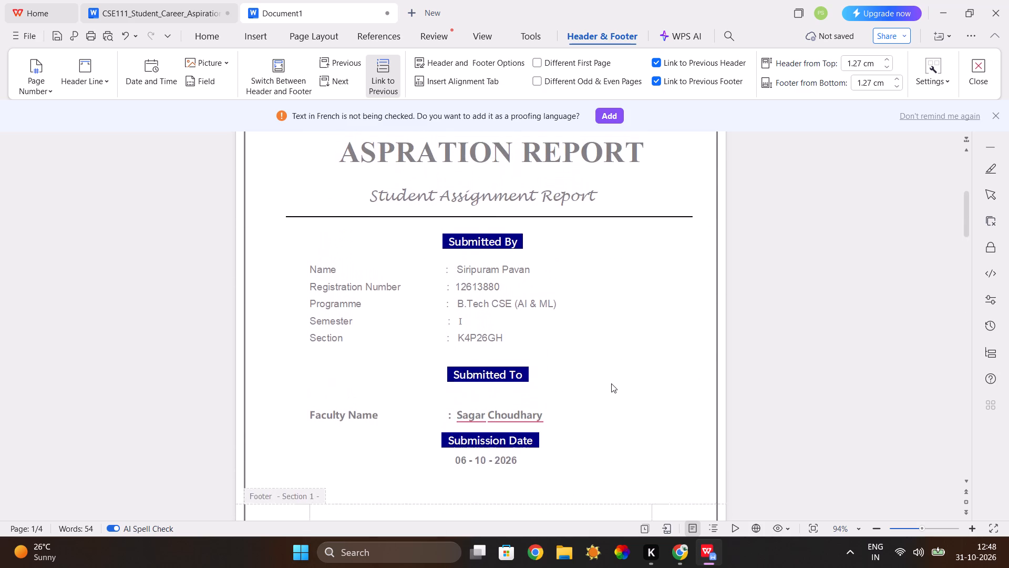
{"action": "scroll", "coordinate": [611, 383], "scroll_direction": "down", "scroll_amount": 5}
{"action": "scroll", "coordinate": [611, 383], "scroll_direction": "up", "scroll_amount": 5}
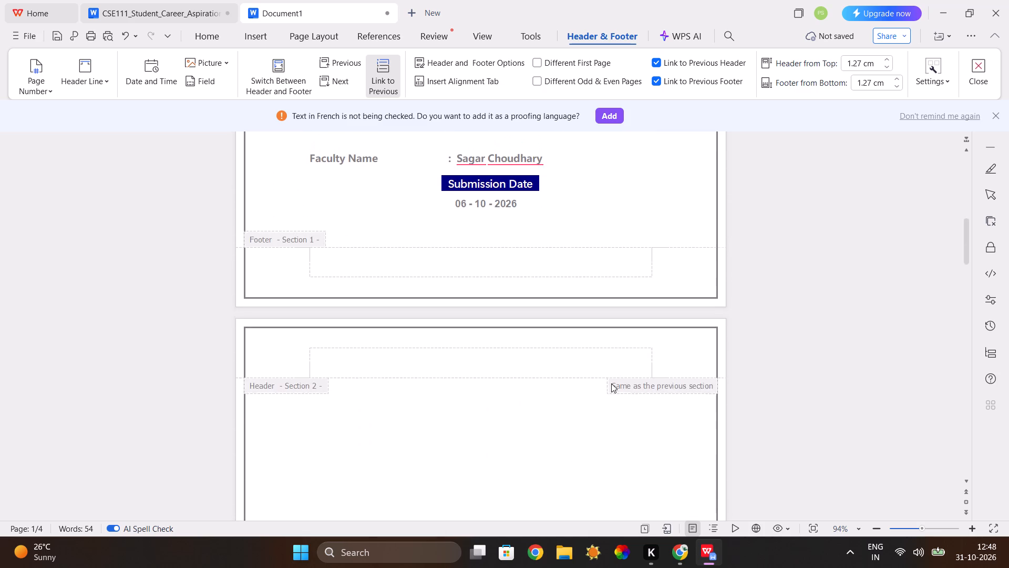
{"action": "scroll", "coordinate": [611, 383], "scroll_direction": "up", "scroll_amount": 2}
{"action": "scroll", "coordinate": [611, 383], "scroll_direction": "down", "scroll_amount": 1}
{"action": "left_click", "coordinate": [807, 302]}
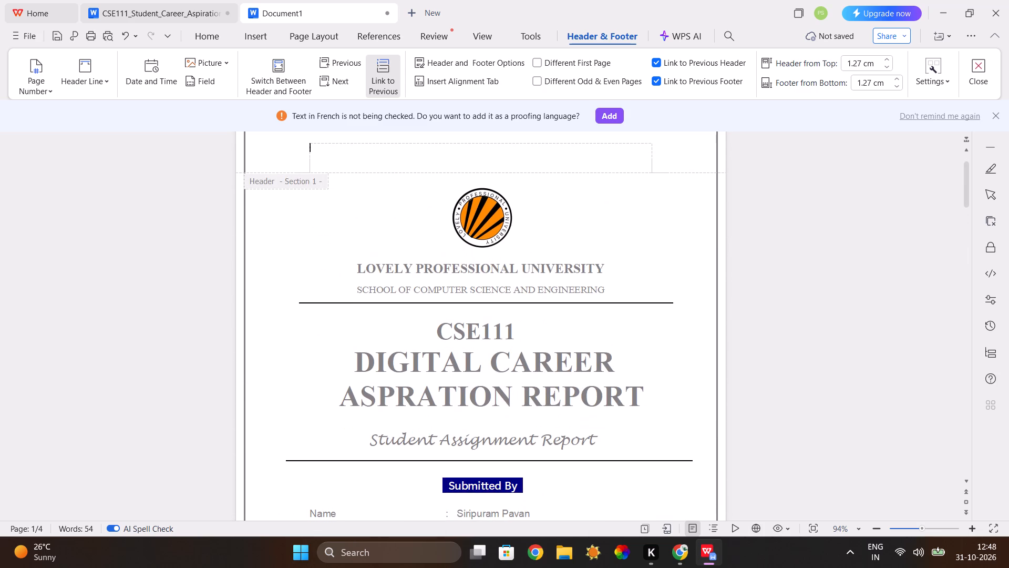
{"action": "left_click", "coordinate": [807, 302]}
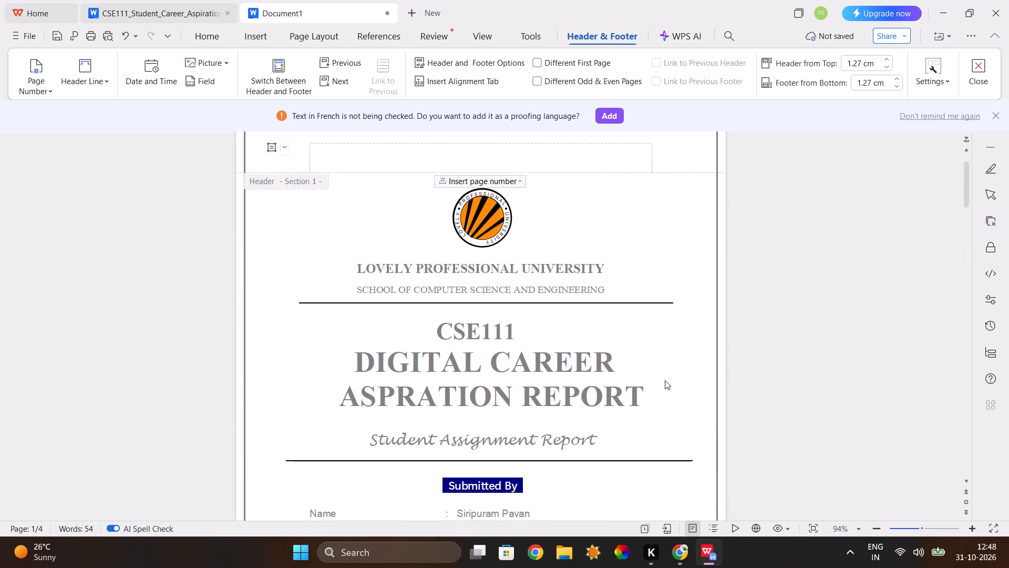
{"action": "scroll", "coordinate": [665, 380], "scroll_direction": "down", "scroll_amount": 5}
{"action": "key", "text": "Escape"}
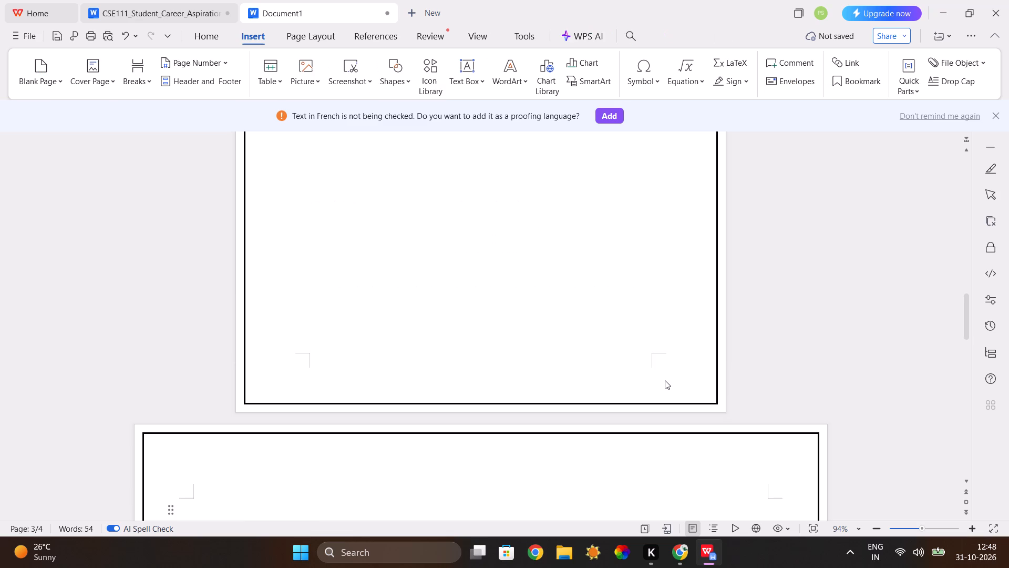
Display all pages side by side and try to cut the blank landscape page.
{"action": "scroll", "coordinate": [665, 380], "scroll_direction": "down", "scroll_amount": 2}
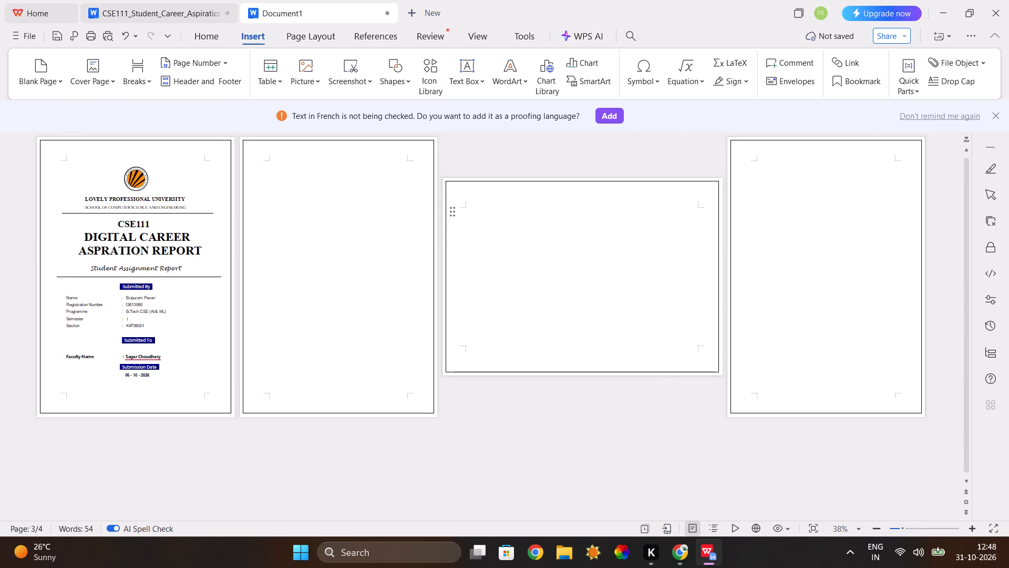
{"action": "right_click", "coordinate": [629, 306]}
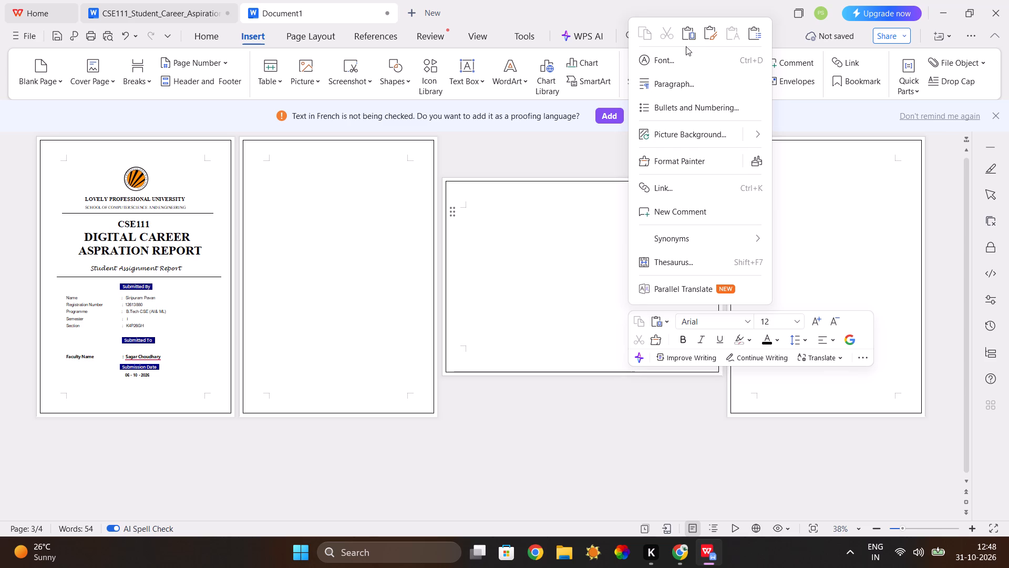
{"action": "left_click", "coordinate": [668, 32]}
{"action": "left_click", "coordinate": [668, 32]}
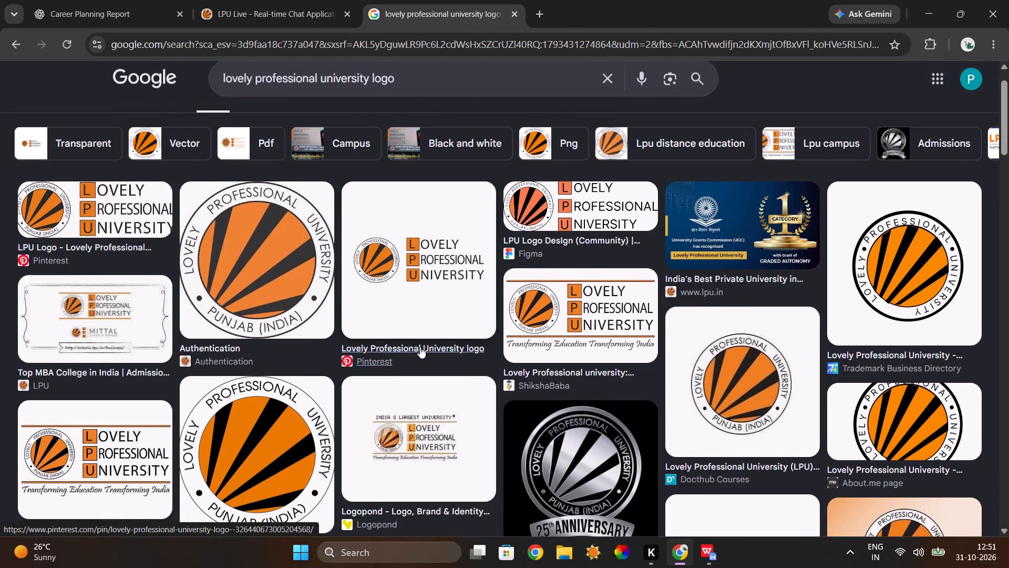
{"action": "scroll", "coordinate": [420, 347], "scroll_direction": "down", "scroll_amount": 1}
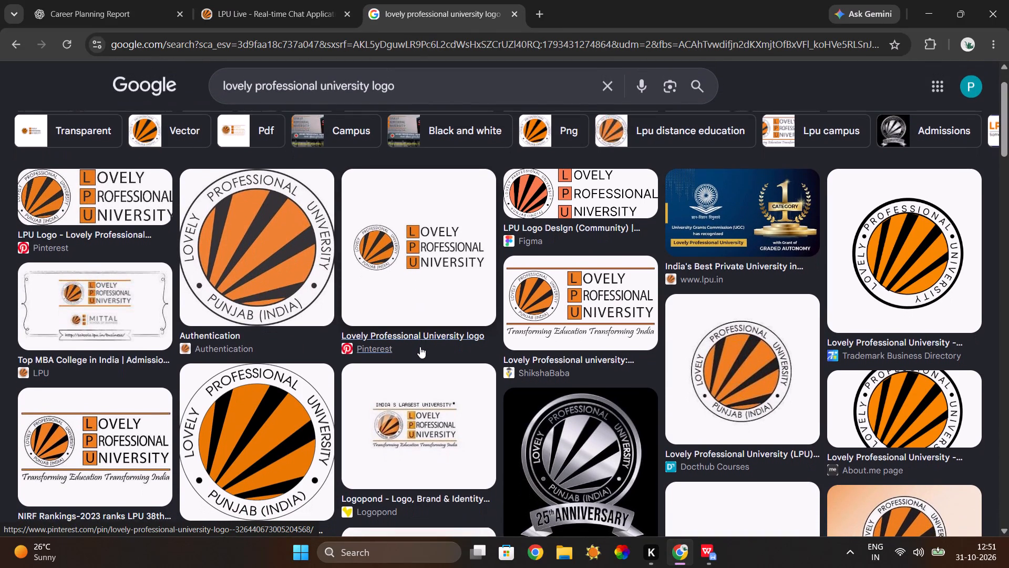
{"action": "scroll", "coordinate": [420, 347], "scroll_direction": "down", "scroll_amount": 2}
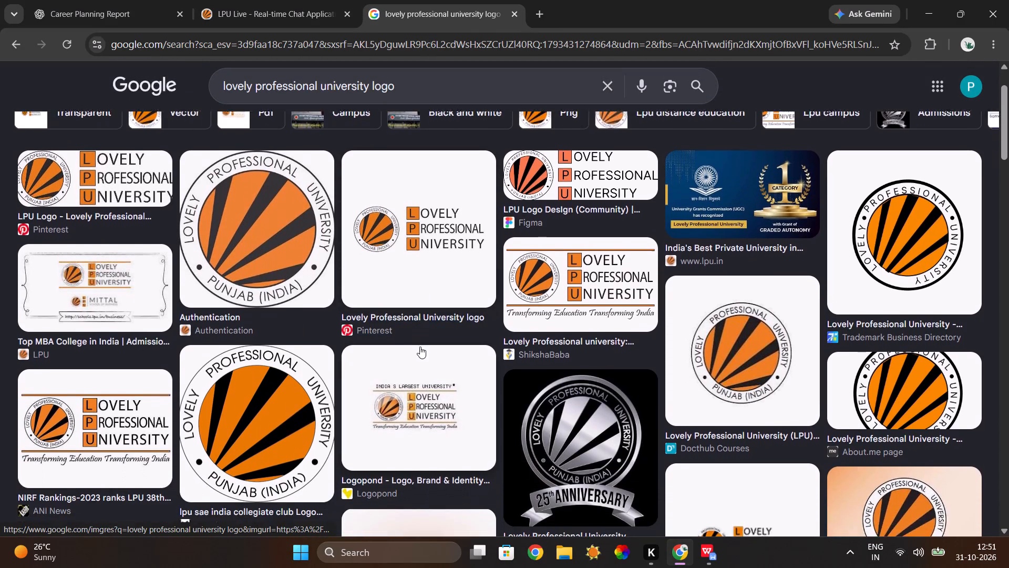
{"action": "scroll", "coordinate": [420, 347], "scroll_direction": "down", "scroll_amount": 3}
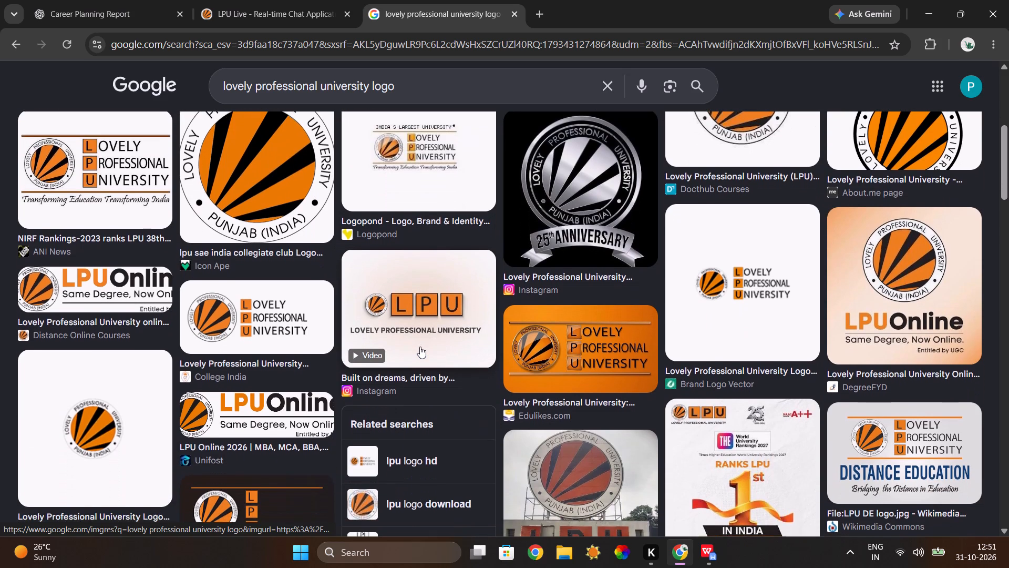
{"action": "scroll", "coordinate": [420, 347], "scroll_direction": "down", "scroll_amount": 2}
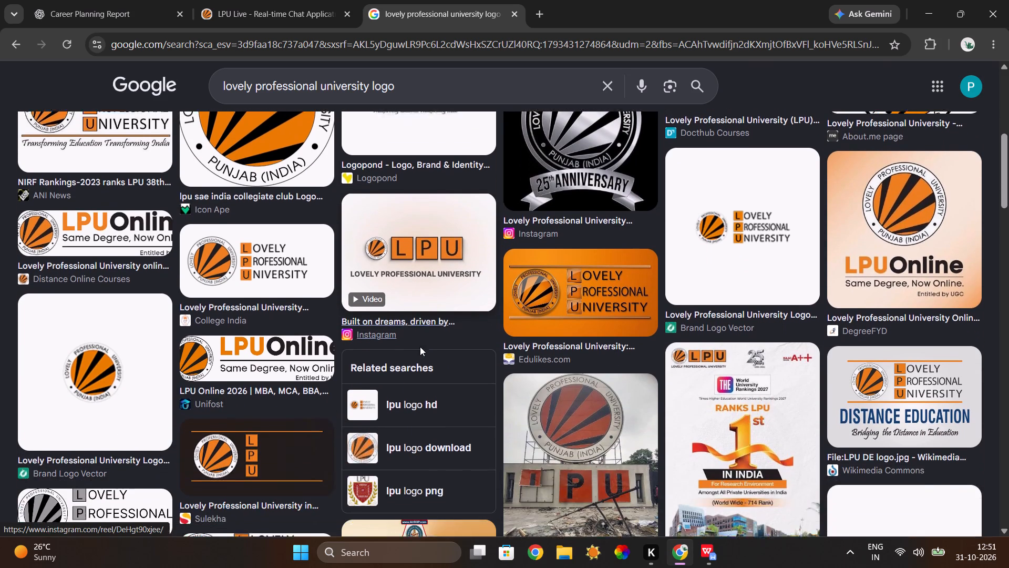
{"action": "scroll", "coordinate": [420, 347], "scroll_direction": "down", "scroll_amount": 2}
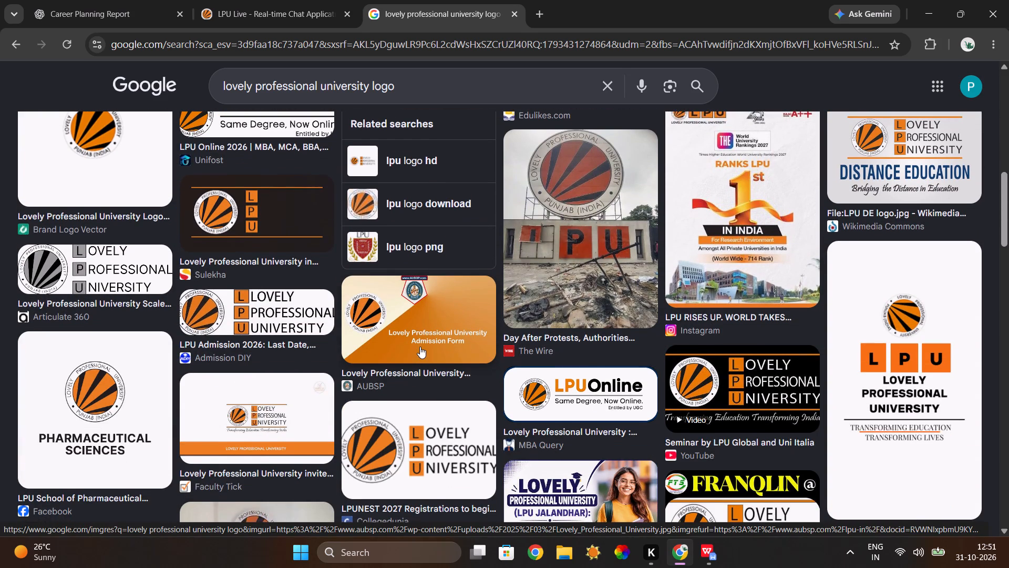
{"action": "scroll", "coordinate": [420, 347], "scroll_direction": "down", "scroll_amount": 2}
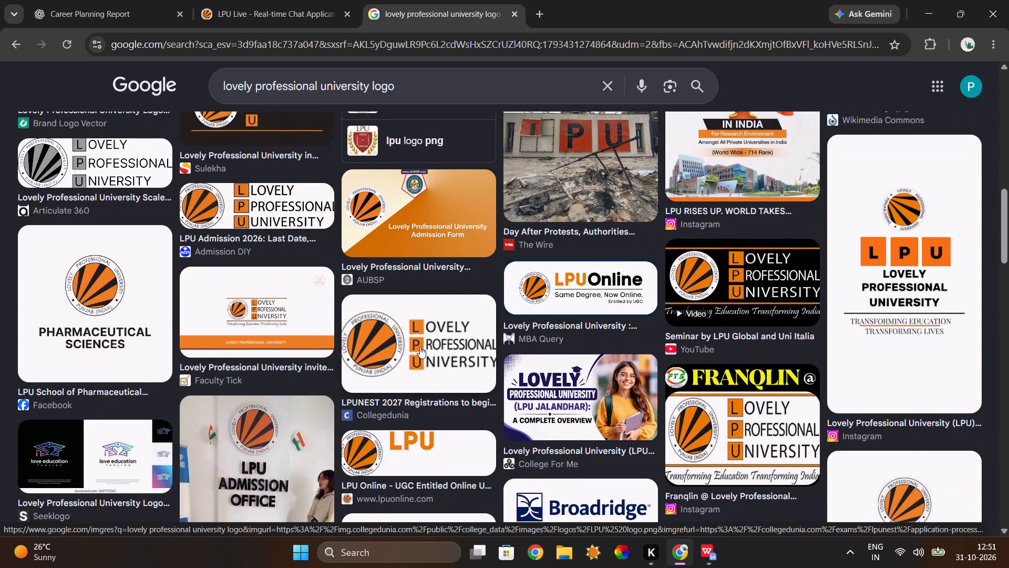
{"action": "scroll", "coordinate": [420, 347], "scroll_direction": "down", "scroll_amount": 3}
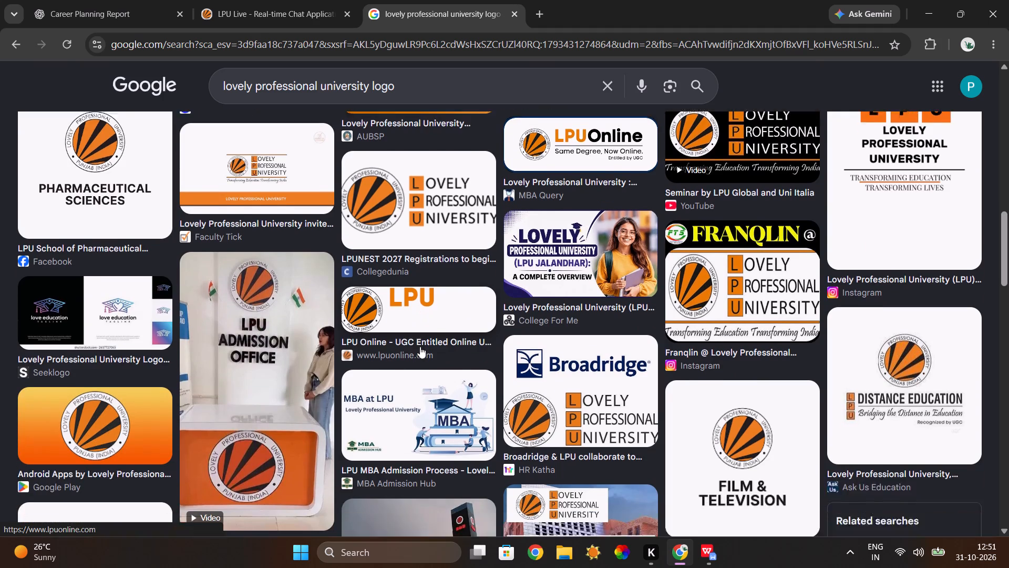
{"action": "scroll", "coordinate": [420, 347], "scroll_direction": "down", "scroll_amount": 2}
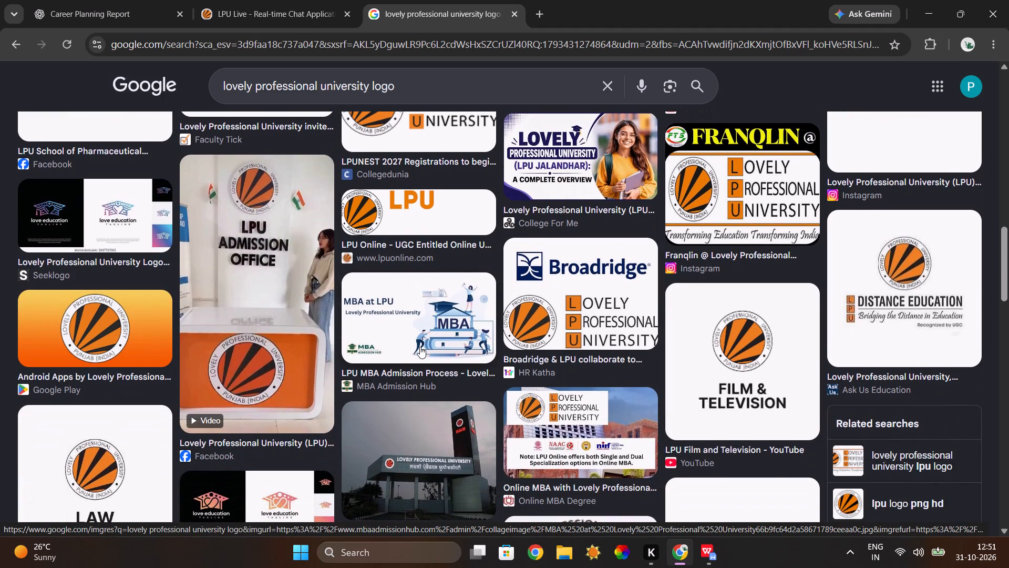
{"action": "scroll", "coordinate": [420, 347], "scroll_direction": "up", "scroll_amount": 3}
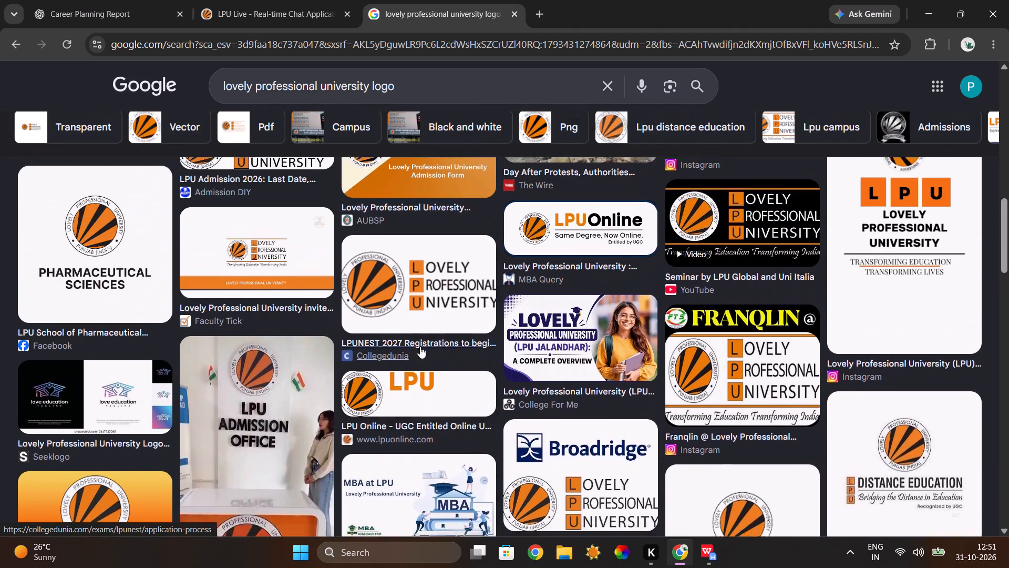
{"action": "scroll", "coordinate": [420, 347], "scroll_direction": "up", "scroll_amount": 5}
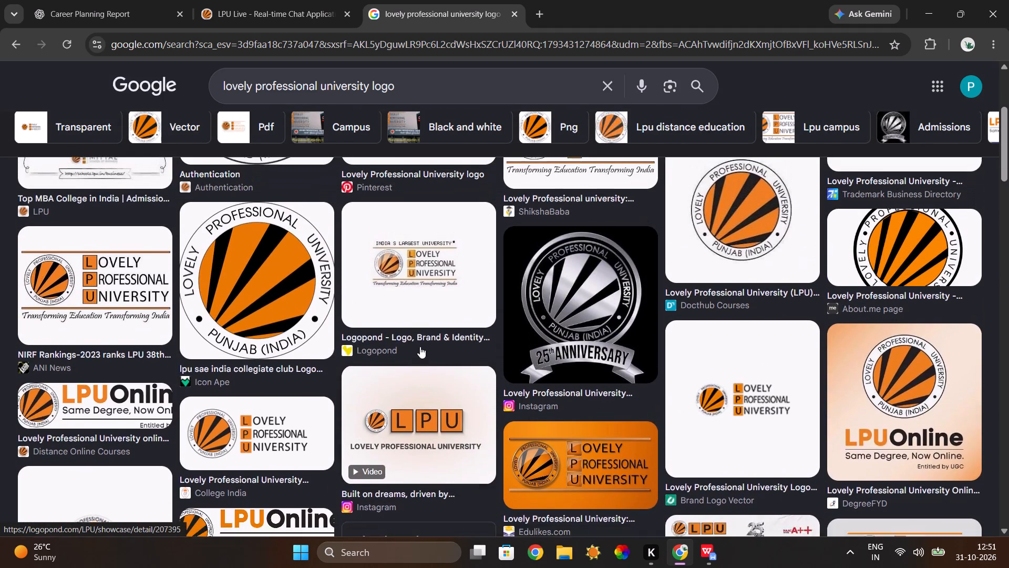
{"action": "scroll", "coordinate": [420, 347], "scroll_direction": "up", "scroll_amount": 2}
{"action": "scroll", "coordinate": [385, 346], "scroll_direction": "down", "scroll_amount": 3}
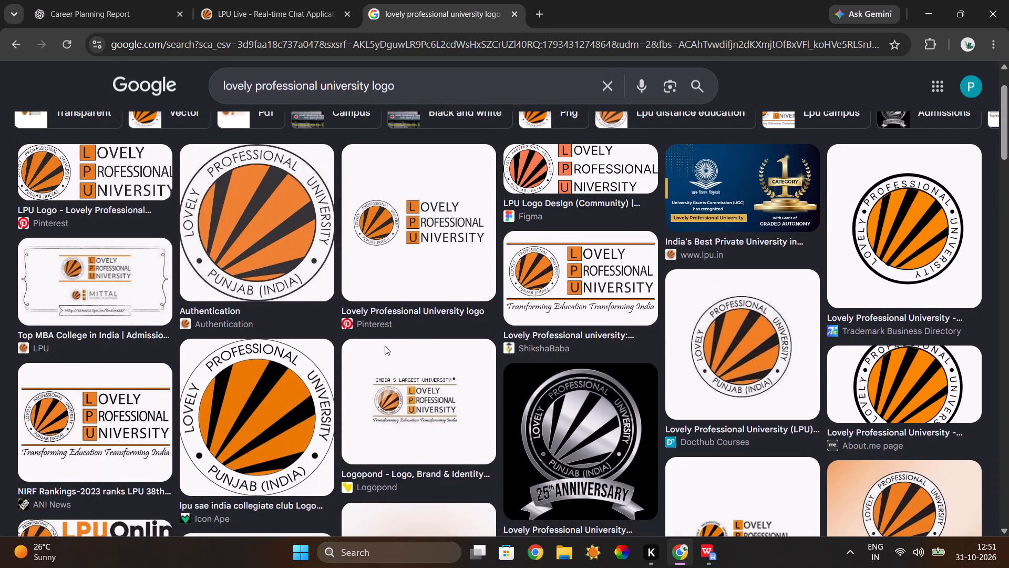
{"action": "scroll", "coordinate": [385, 346], "scroll_direction": "down", "scroll_amount": 2}
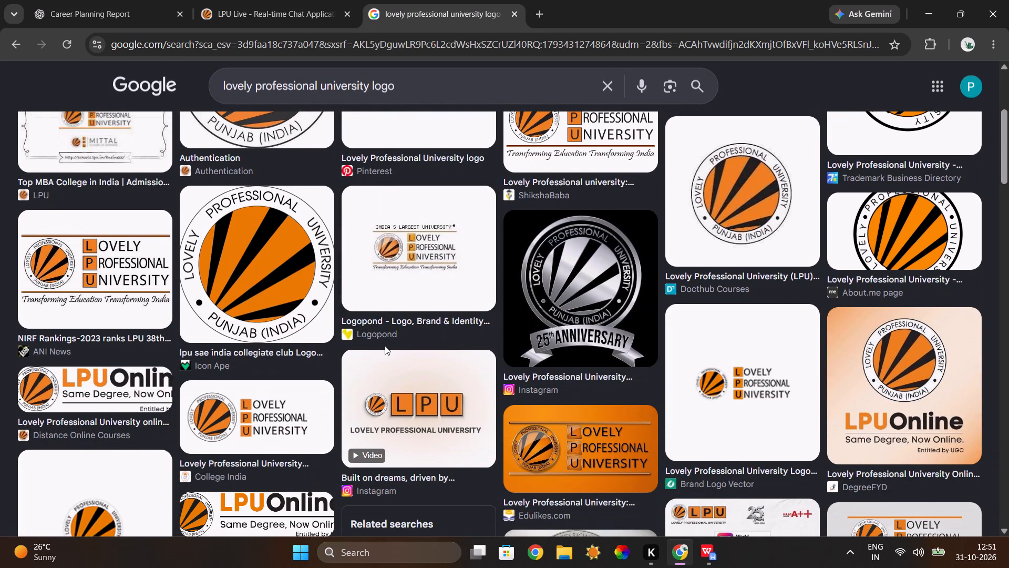
{"action": "scroll", "coordinate": [385, 346], "scroll_direction": "up", "scroll_amount": 3}
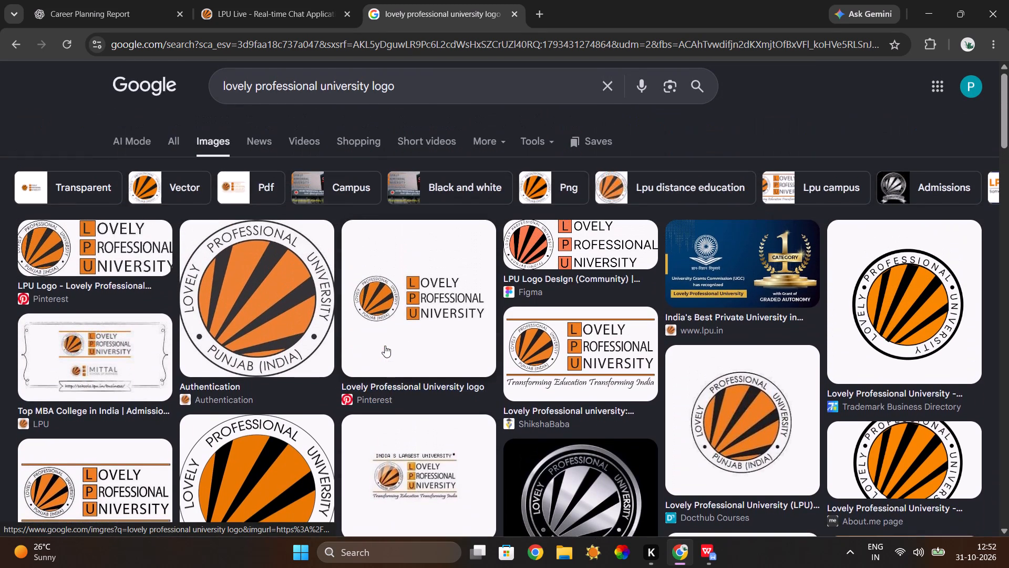
Copy the first Pinterest logo, with the seal beside the university name, and paste it onto the blank second page in WPS Office.
{"action": "right_click", "coordinate": [104, 252]}
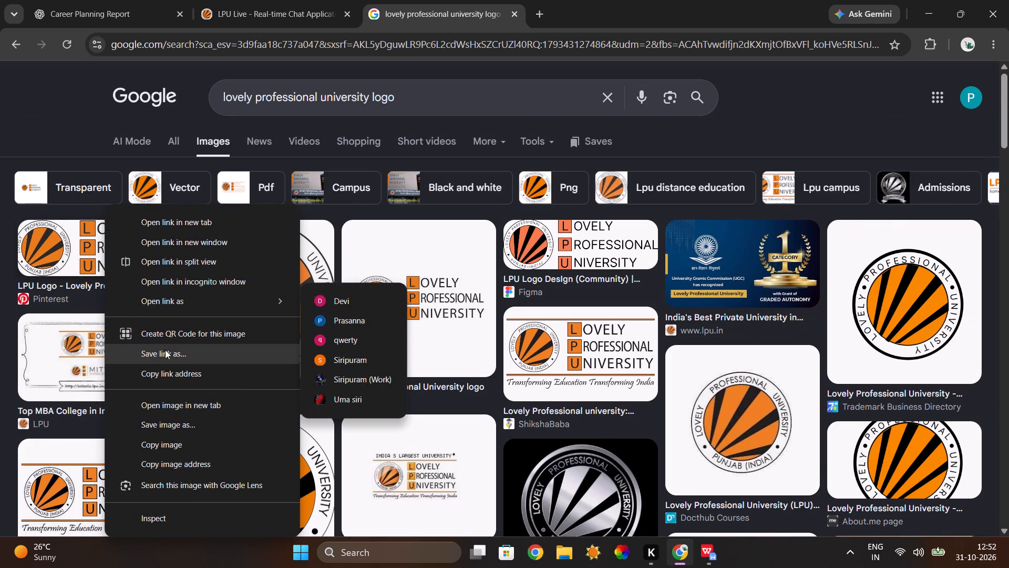
{"action": "left_click", "coordinate": [172, 449]}
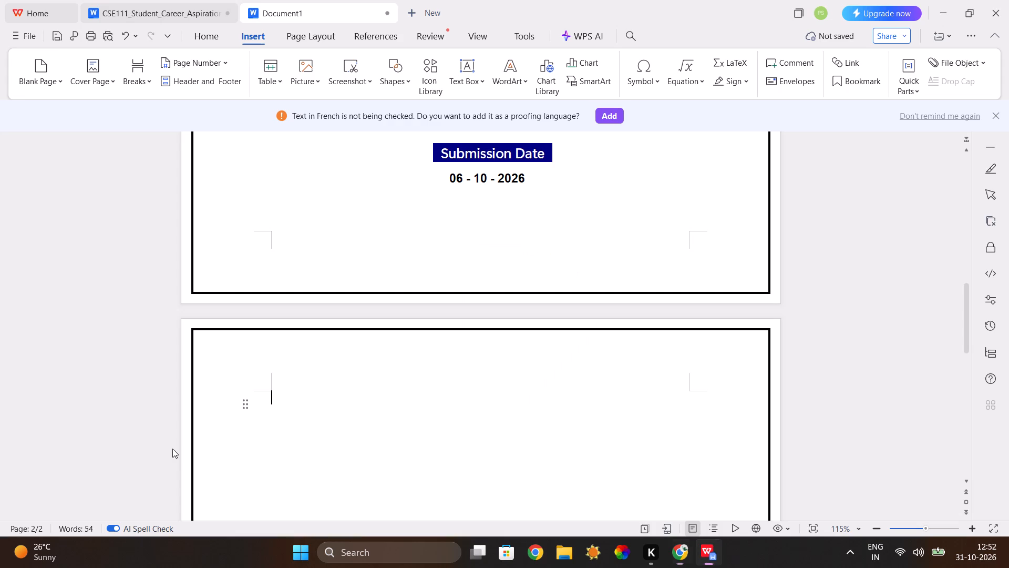
{"action": "key", "text": "ctrl+v"}
{"action": "scroll", "coordinate": [335, 478], "scroll_direction": "down", "scroll_amount": 1}
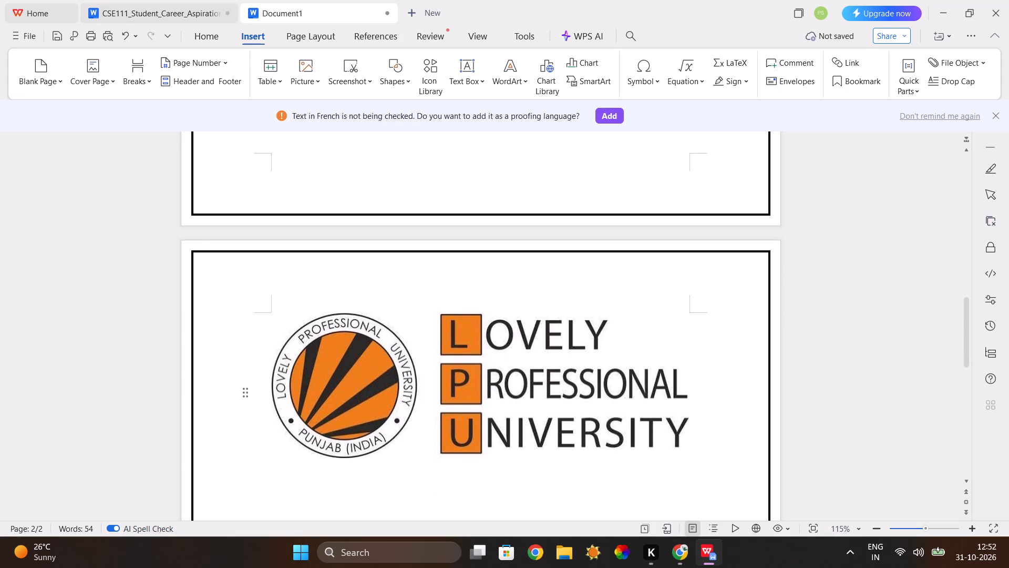
Scale the pasted university logo down proportionally to about 3.1 cm high and 8.9 cm wide.
{"action": "left_click", "coordinate": [361, 400]}
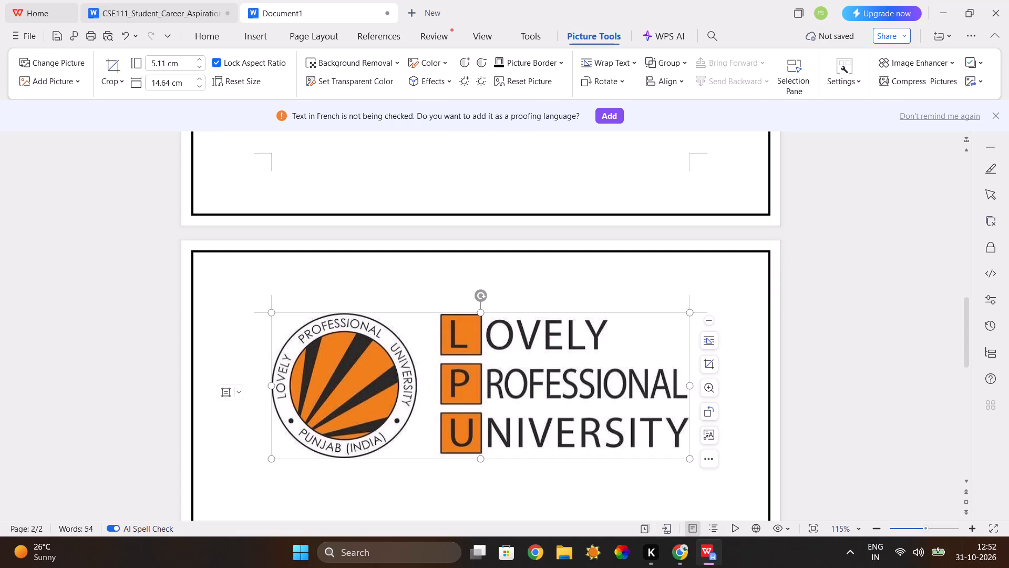
{"action": "left_click_drag", "start_coordinate": [689, 458], "coordinate": [670, 430]}
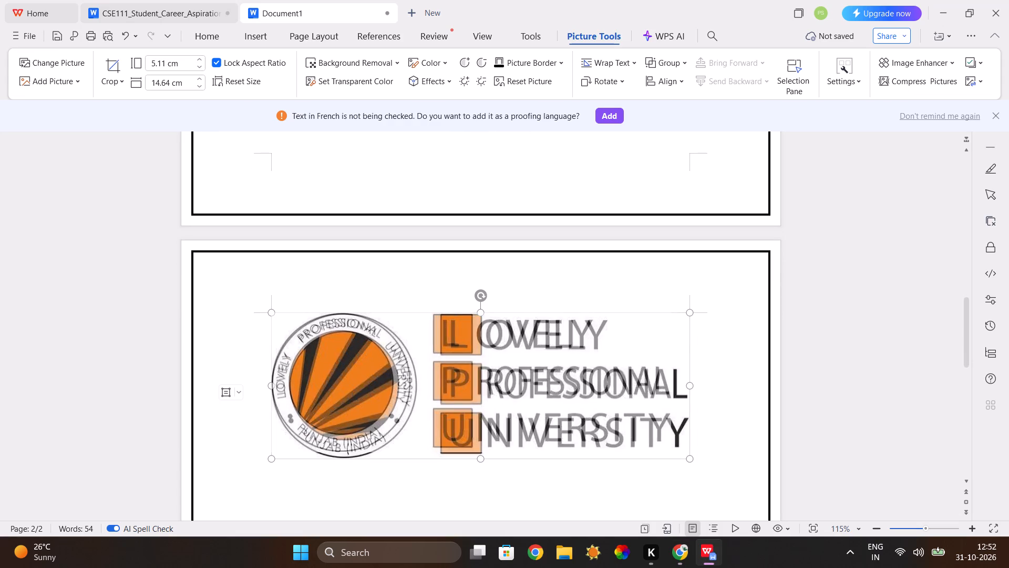
{"action": "left_click_drag", "start_coordinate": [670, 430], "coordinate": [588, 367]}
{"action": "left_click_drag", "start_coordinate": [586, 423], "coordinate": [524, 348]}
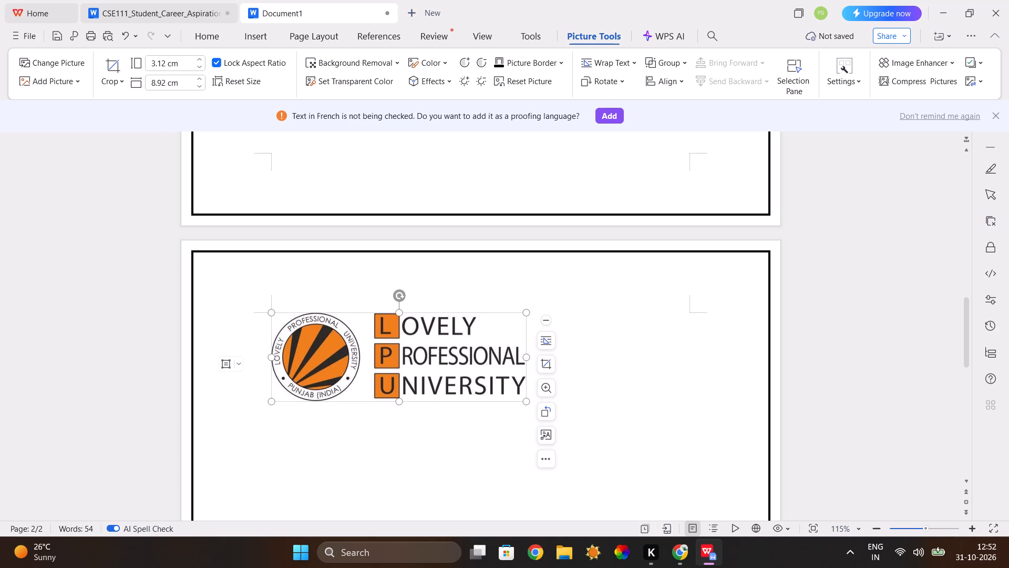
Stretch only the width of the university logo on the second page to about 11.3 cm.
{"action": "left_click_drag", "start_coordinate": [527, 359], "coordinate": [675, 349]}
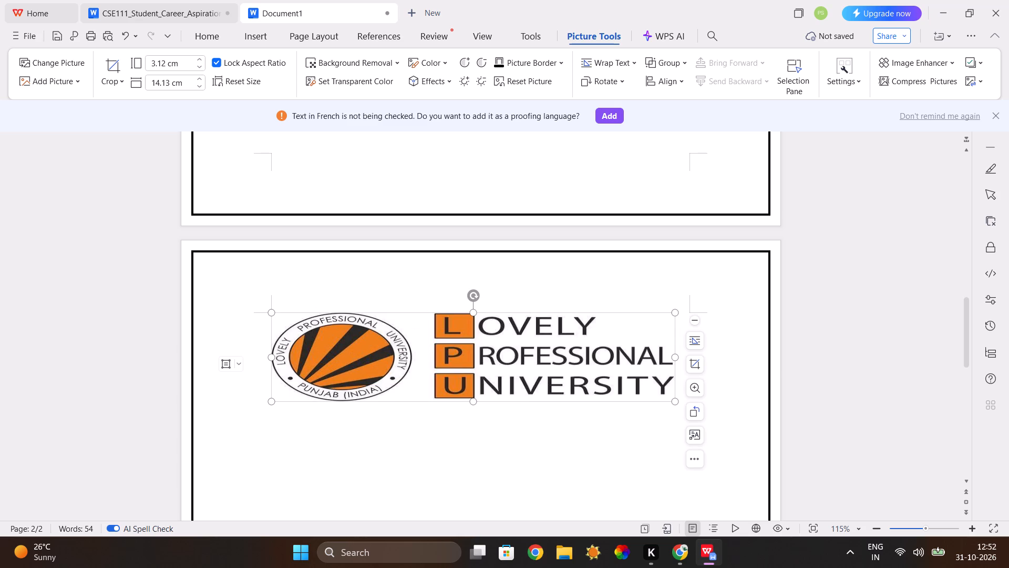
{"action": "left_click_drag", "start_coordinate": [271, 355], "coordinate": [312, 366]}
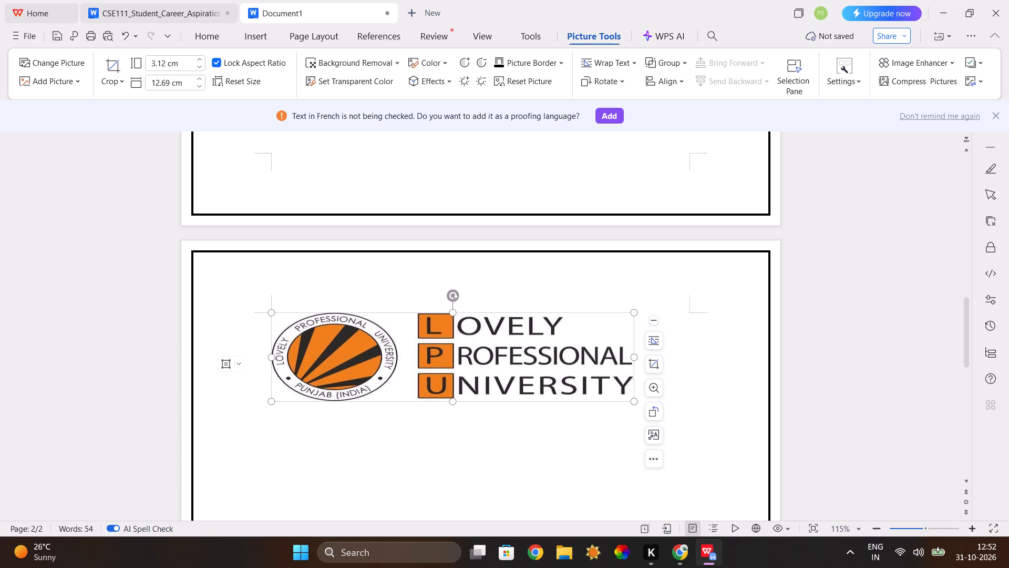
{"action": "left_click_drag", "start_coordinate": [271, 357], "coordinate": [310, 368]}
{"action": "left_click", "coordinate": [264, 363]}
{"action": "double_click", "coordinate": [264, 363]}
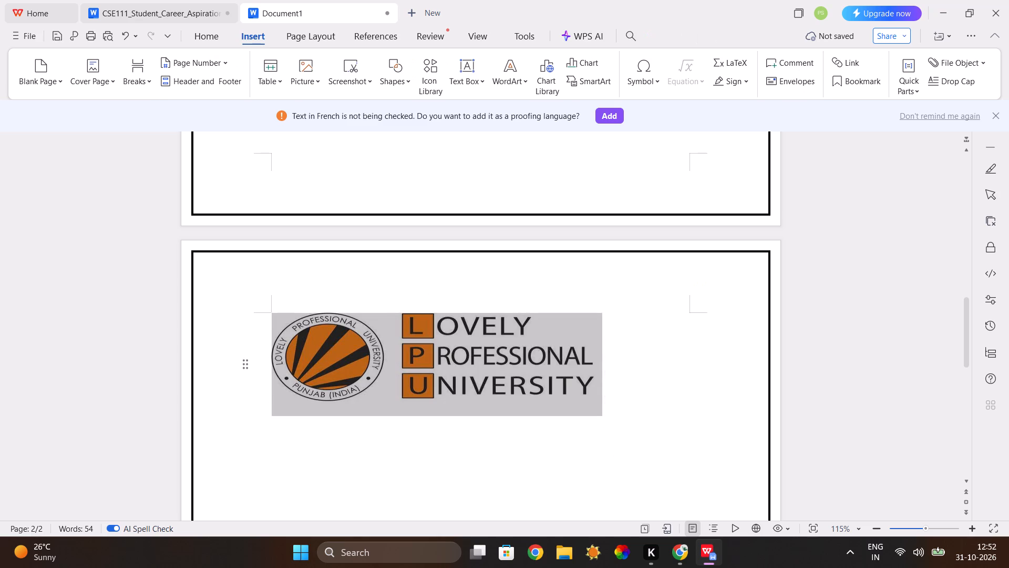
{"action": "left_click", "coordinate": [269, 361]}
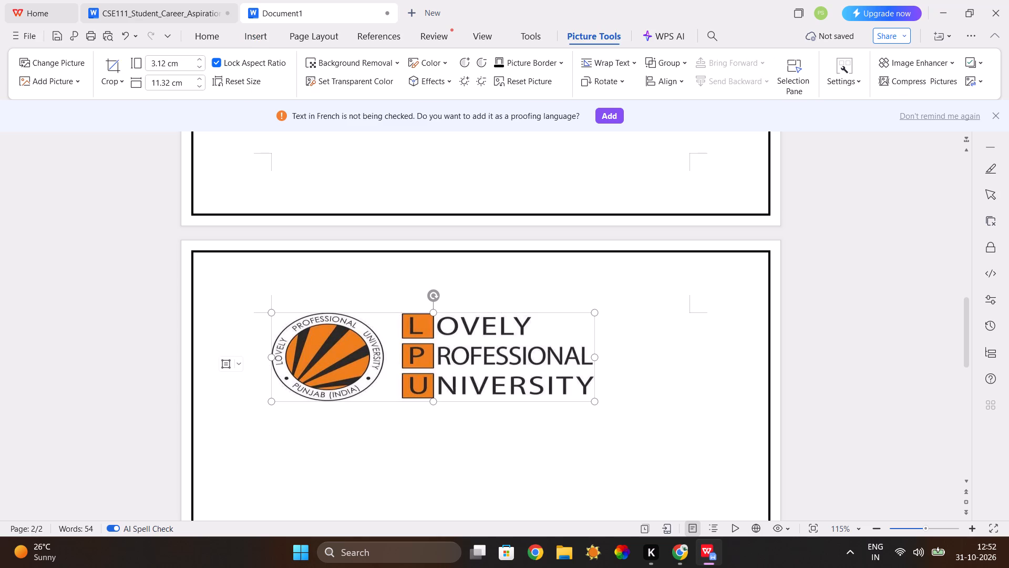
{"action": "left_click_drag", "start_coordinate": [262, 362], "coordinate": [279, 368]}
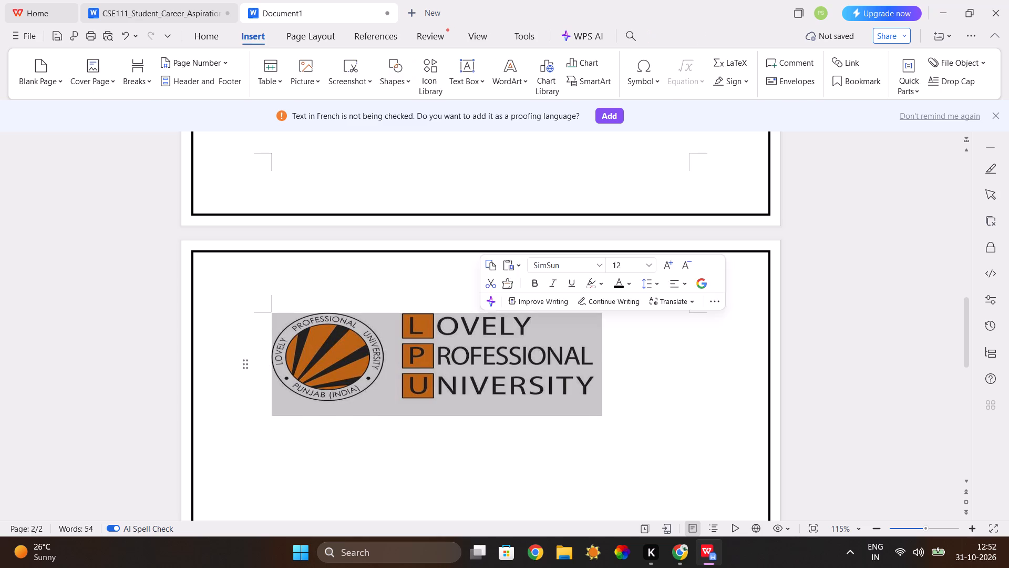
{"action": "left_click", "coordinate": [279, 368]}
{"action": "left_click", "coordinate": [400, 368]}
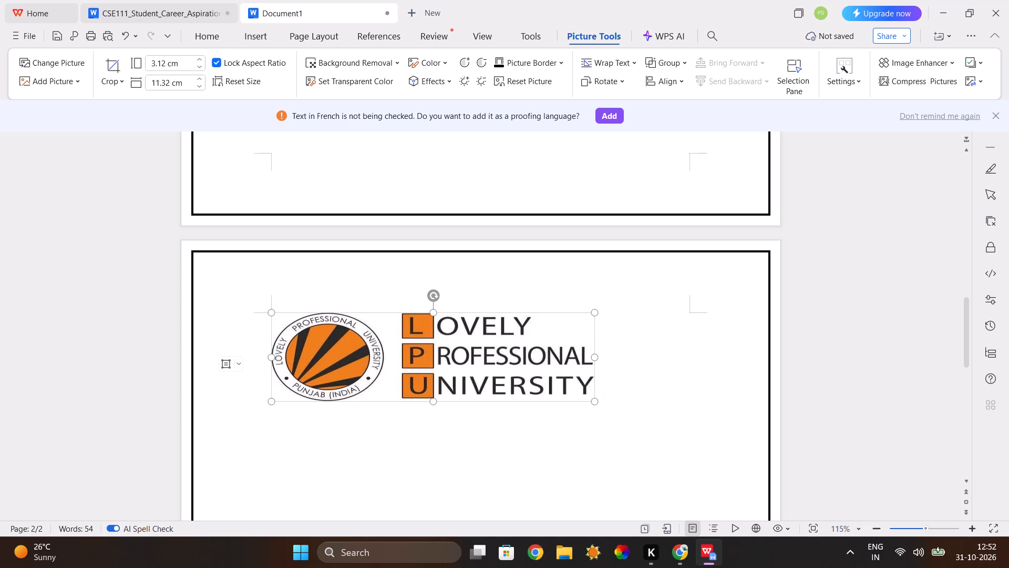
Insert eight spaces before the university logo to shift it towards the centre of the second page.
{"action": "left_click", "coordinate": [382, 448]}
{"action": "key", "text": "space"}
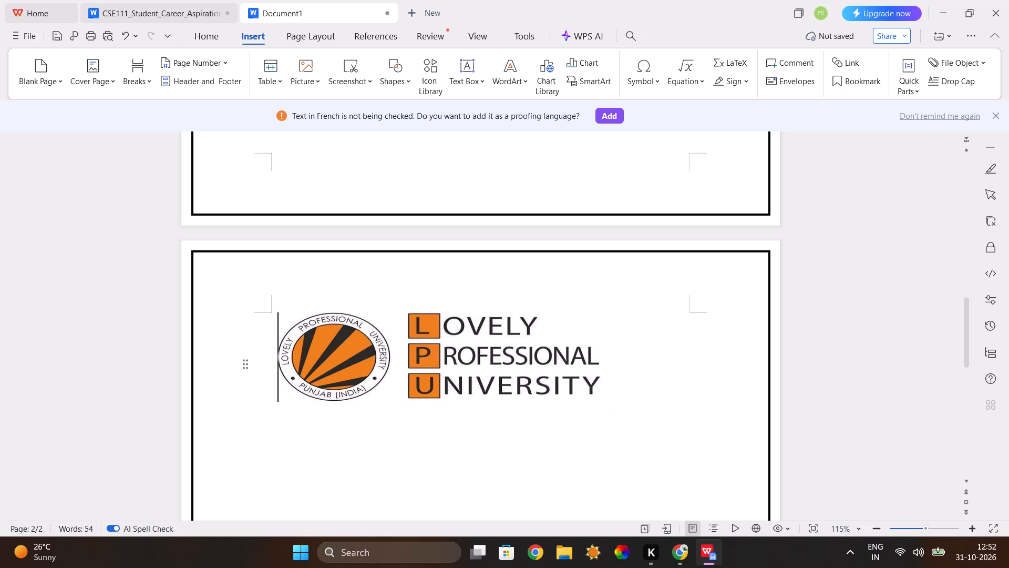
{"action": "key", "text": "space"}
{"action": "key", "text": "space"}
{"action": "key", "text": "space"}
{"action": "key", "text": "space"}
{"action": "key", "text": "space"}
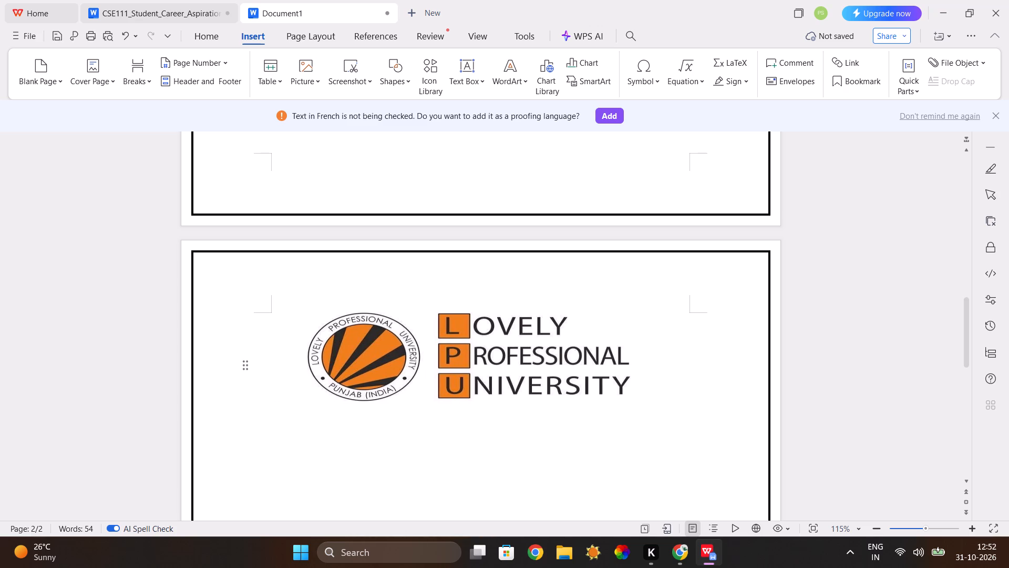
{"action": "key", "text": "space"}
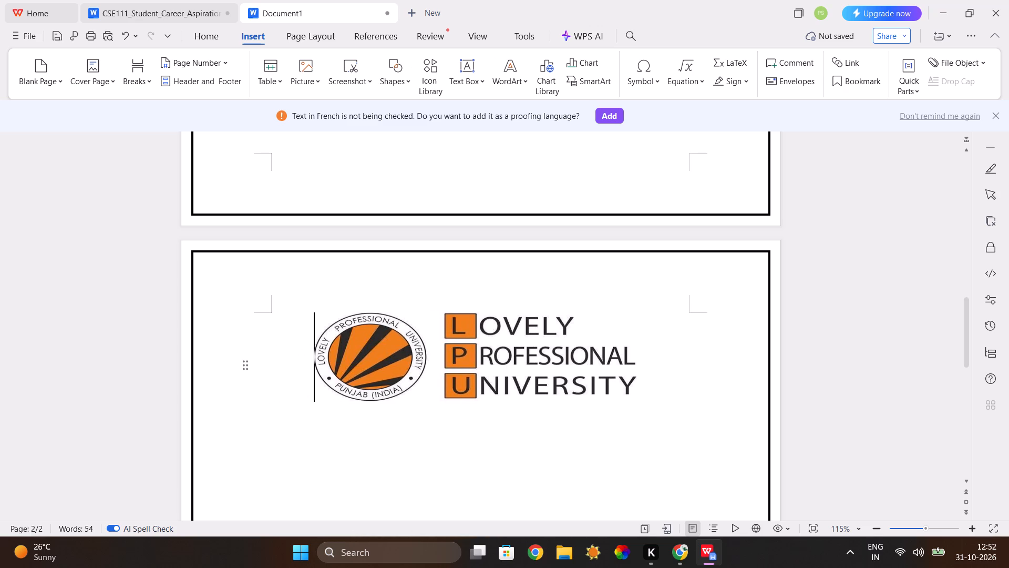
{"action": "key", "text": "space"}
{"action": "left_click", "coordinate": [411, 373]}
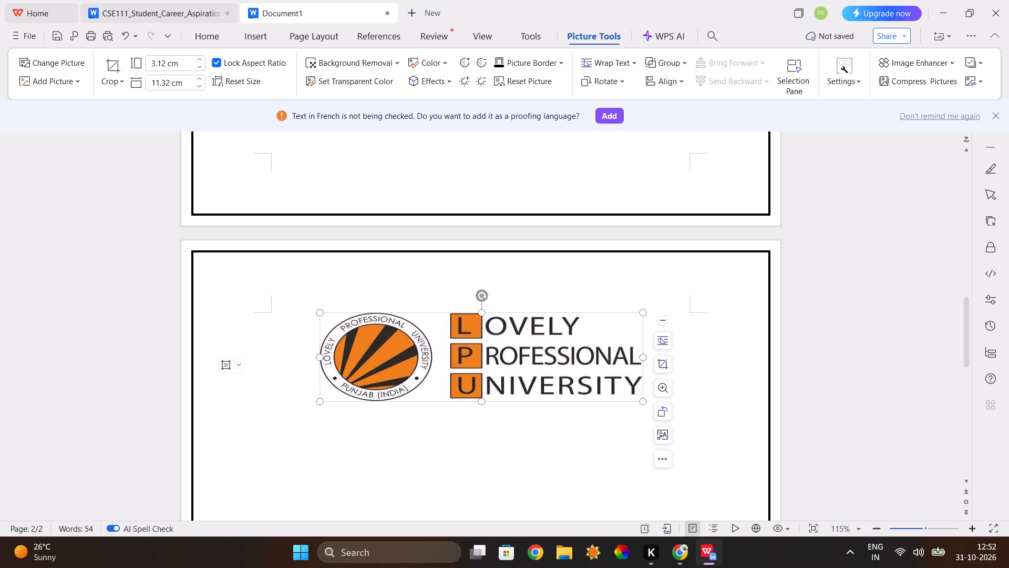
Shrink the university logo on the second page to about 2.8 cm high and 9.1 cm wide.
{"action": "left_click_drag", "start_coordinate": [644, 358], "coordinate": [634, 358]}
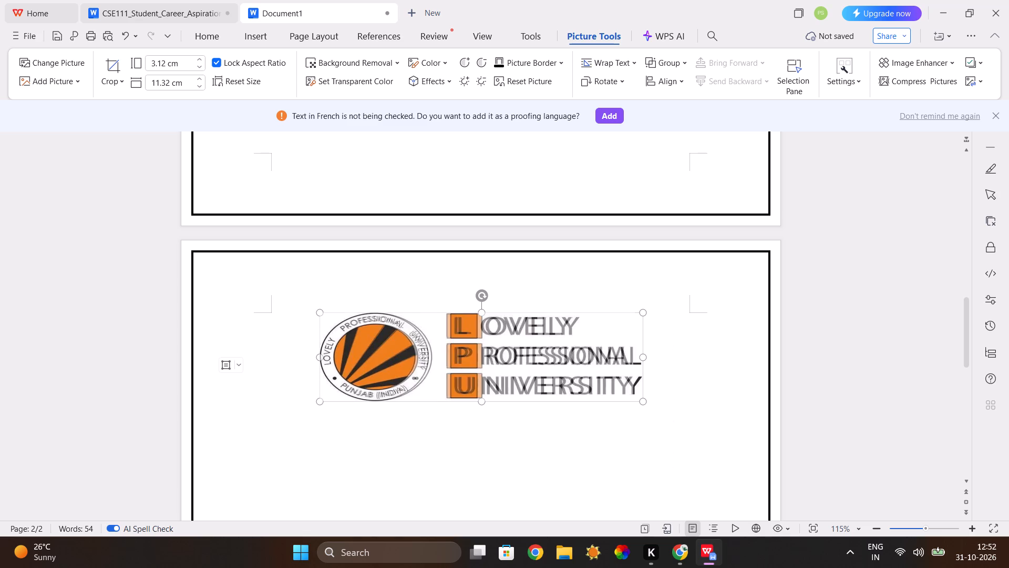
{"action": "left_click_drag", "start_coordinate": [634, 358], "coordinate": [606, 360]}
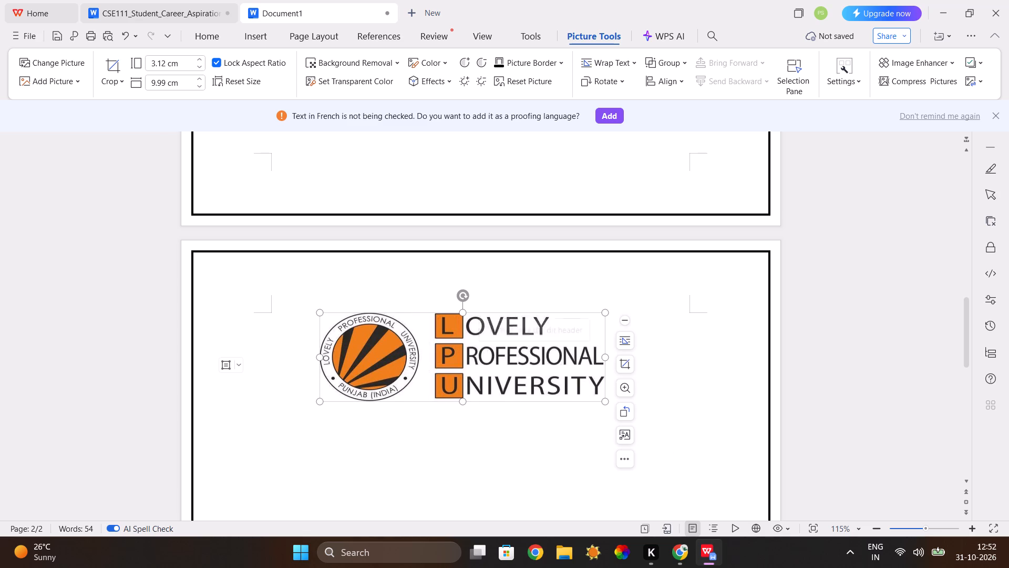
{"action": "left_click_drag", "start_coordinate": [479, 312], "coordinate": [479, 296]}
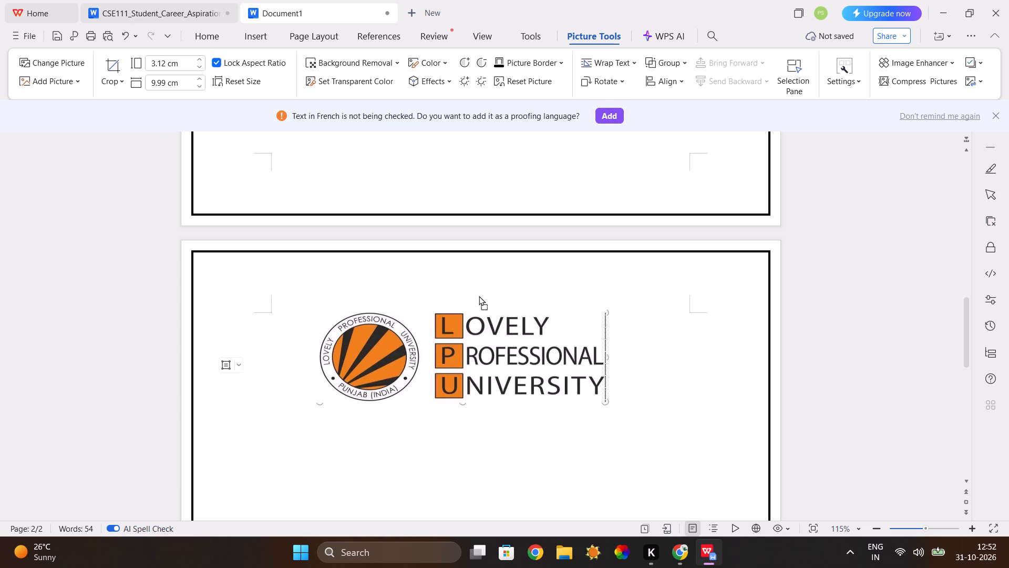
{"action": "left_click_drag", "start_coordinate": [479, 296], "coordinate": [479, 293]}
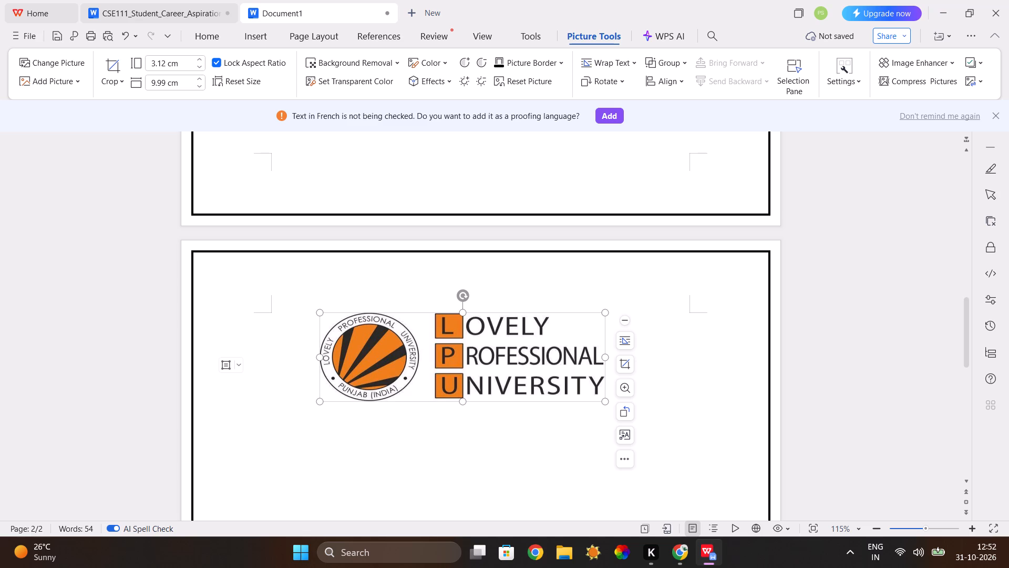
{"action": "left_click_drag", "start_coordinate": [463, 400], "coordinate": [461, 393]}
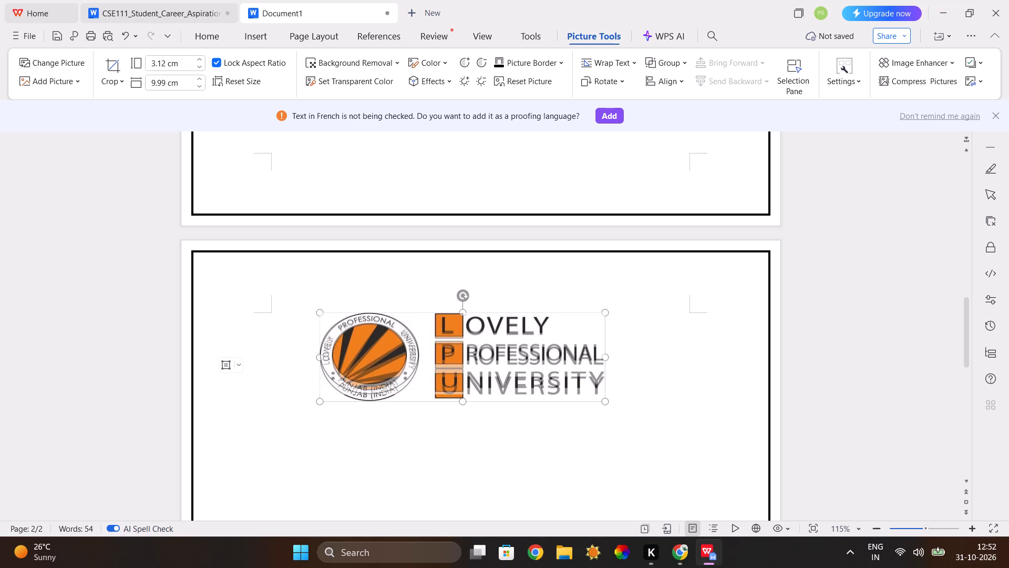
{"action": "left_click_drag", "start_coordinate": [461, 393], "coordinate": [461, 390]}
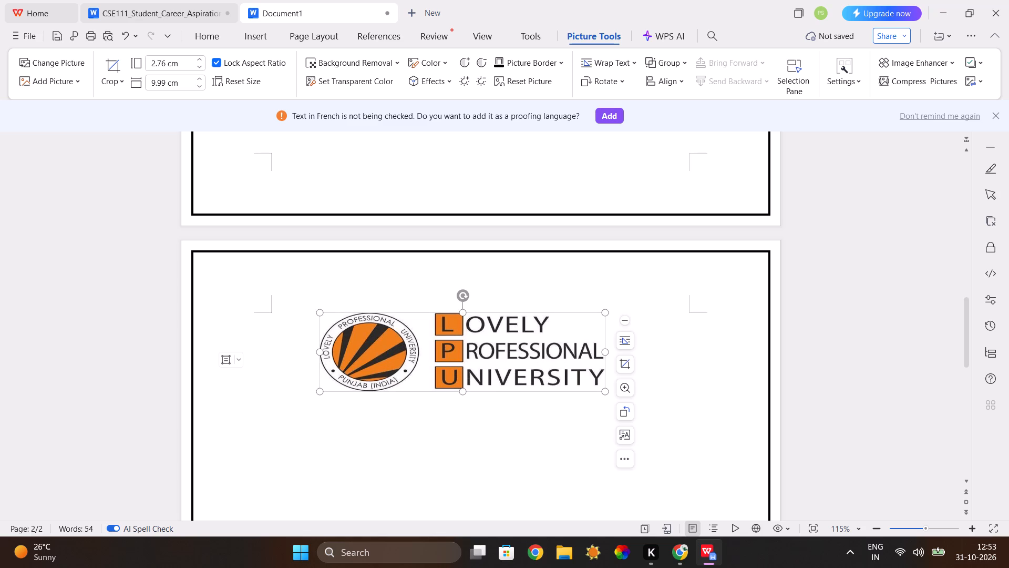
{"action": "left_click_drag", "start_coordinate": [318, 351], "coordinate": [331, 355]}
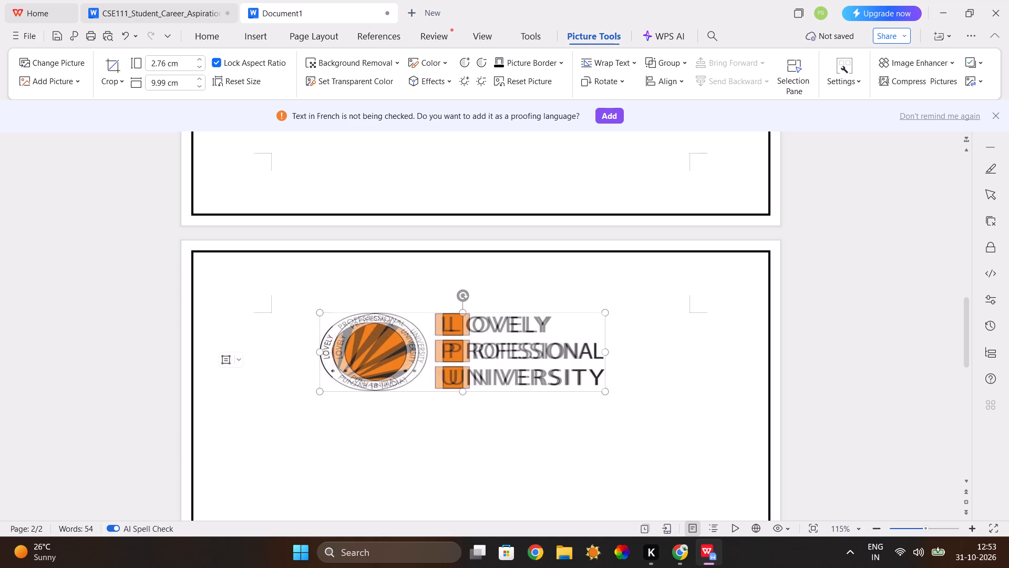
{"action": "left_click_drag", "start_coordinate": [331, 355], "coordinate": [333, 356]}
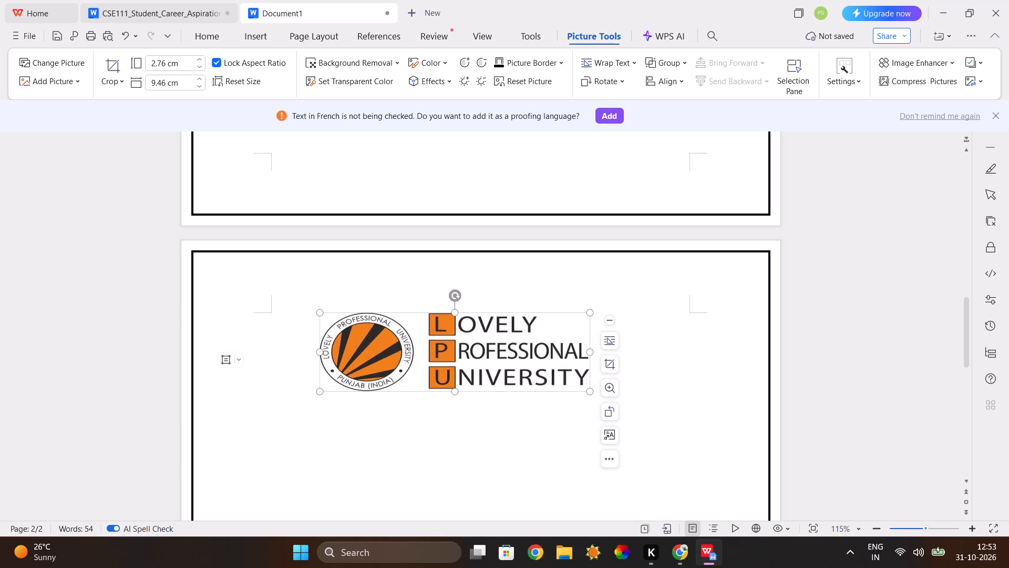
{"action": "left_click_drag", "start_coordinate": [319, 352], "coordinate": [326, 355]}
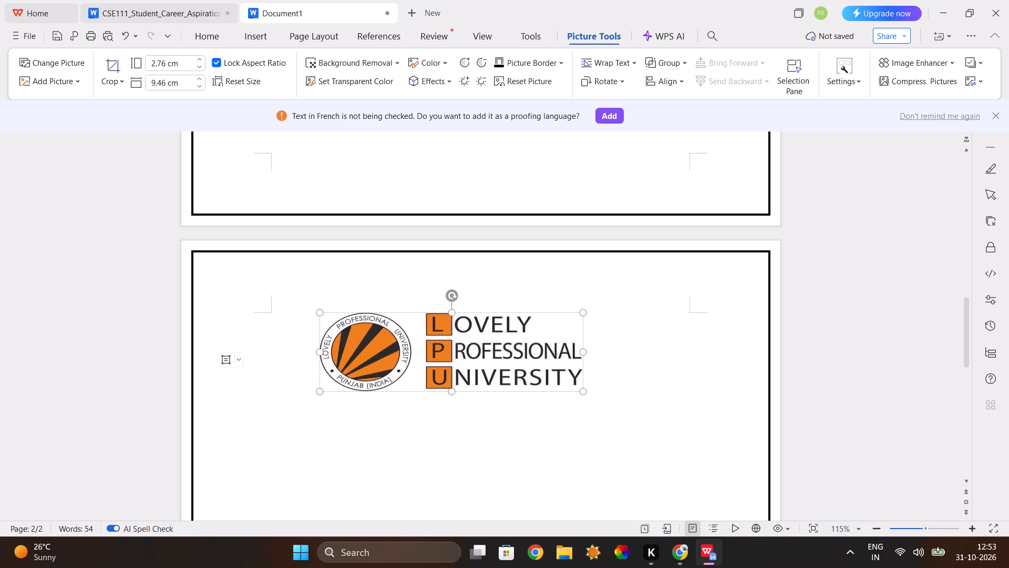
{"action": "left_click", "coordinate": [317, 352]}
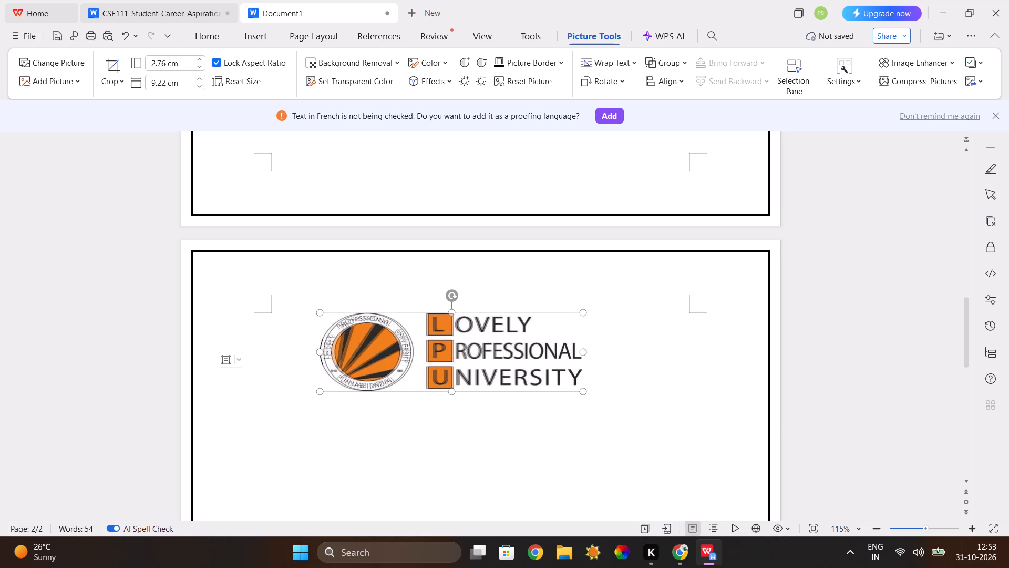
Insert seven more spaces before the university logo to centre it on the second page.
{"action": "scroll", "coordinate": [411, 408], "scroll_direction": "down", "scroll_amount": 1}
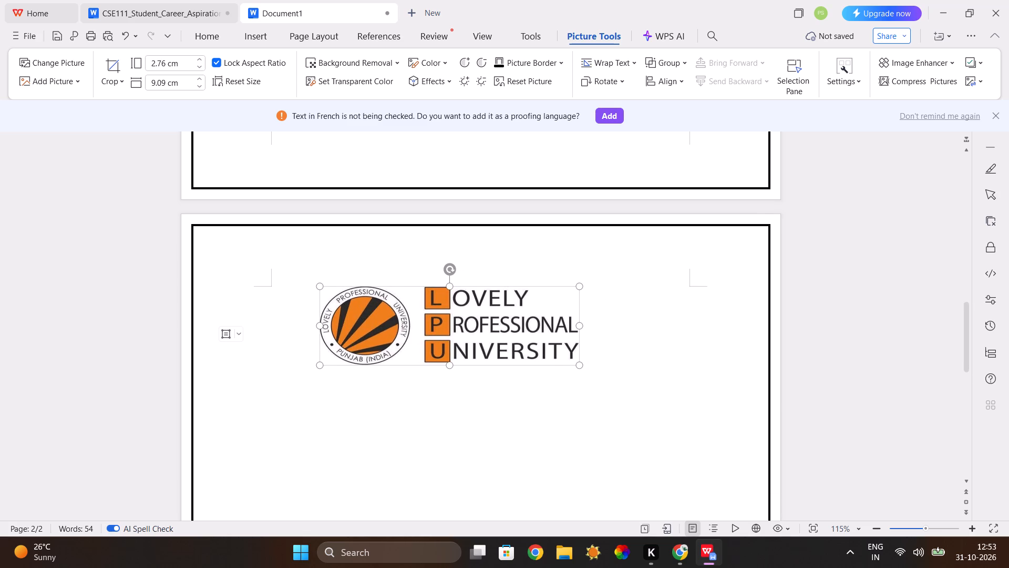
{"action": "left_click", "coordinate": [310, 342]}
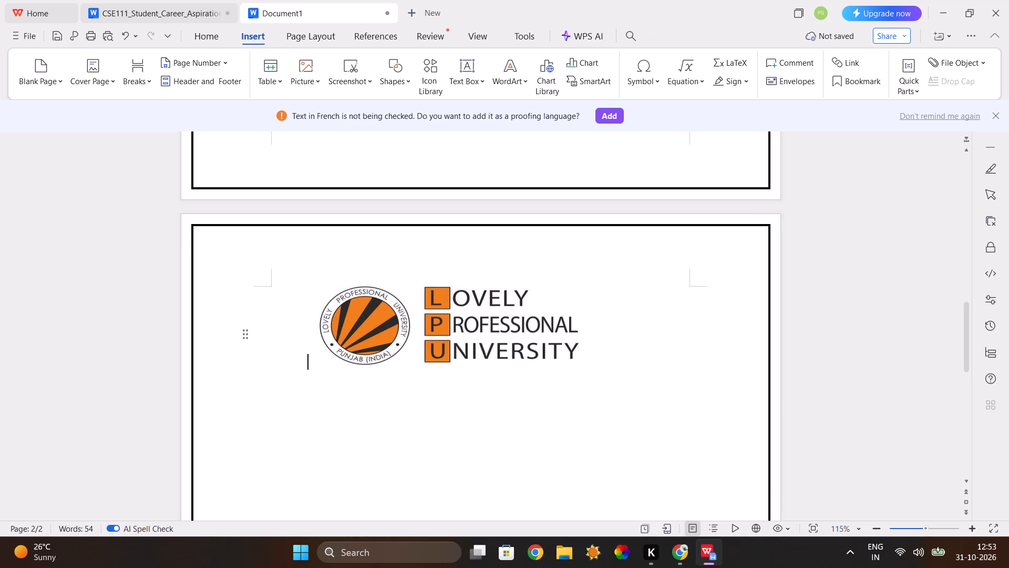
{"action": "key", "text": "space"}
{"action": "key", "text": "space"}
{"action": "key", "text": "space"}
{"action": "key", "text": "space"}
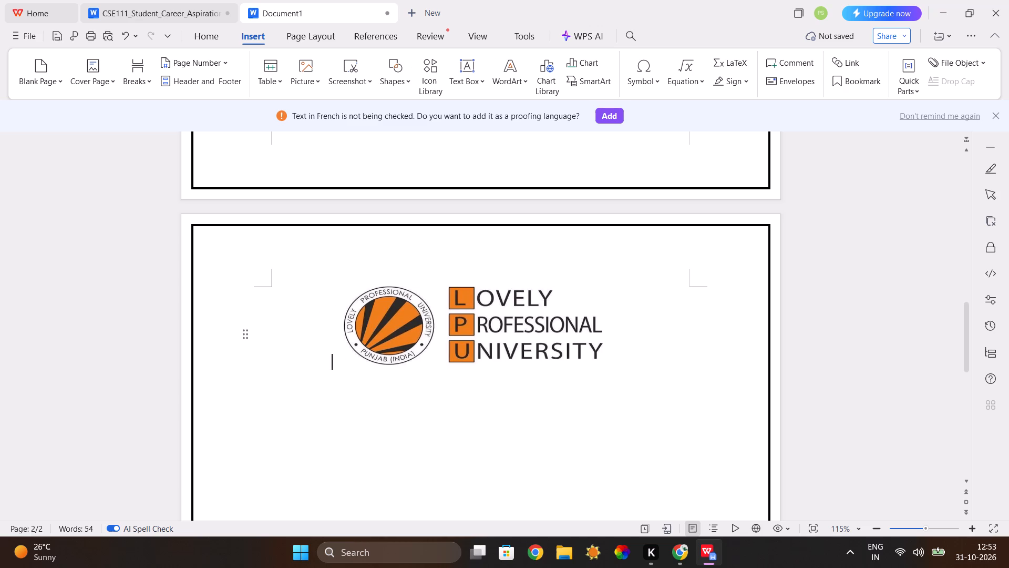
{"action": "key", "text": "space"}
{"action": "key", "text": "space"}
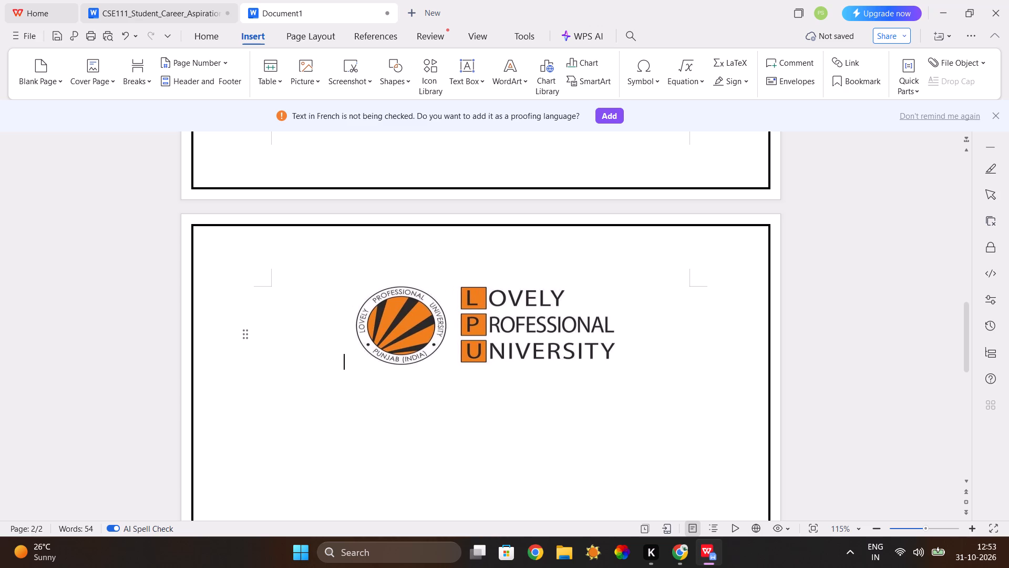
{"action": "key", "text": "space"}
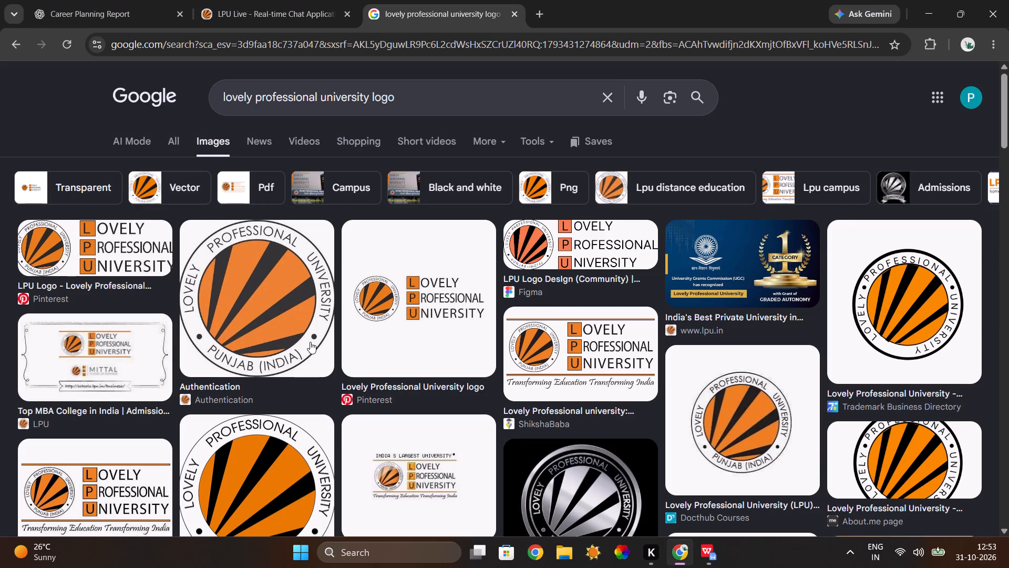
Switch to Chrome and consult the Career Planning Report page.
{"action": "left_click", "coordinate": [115, 16]}
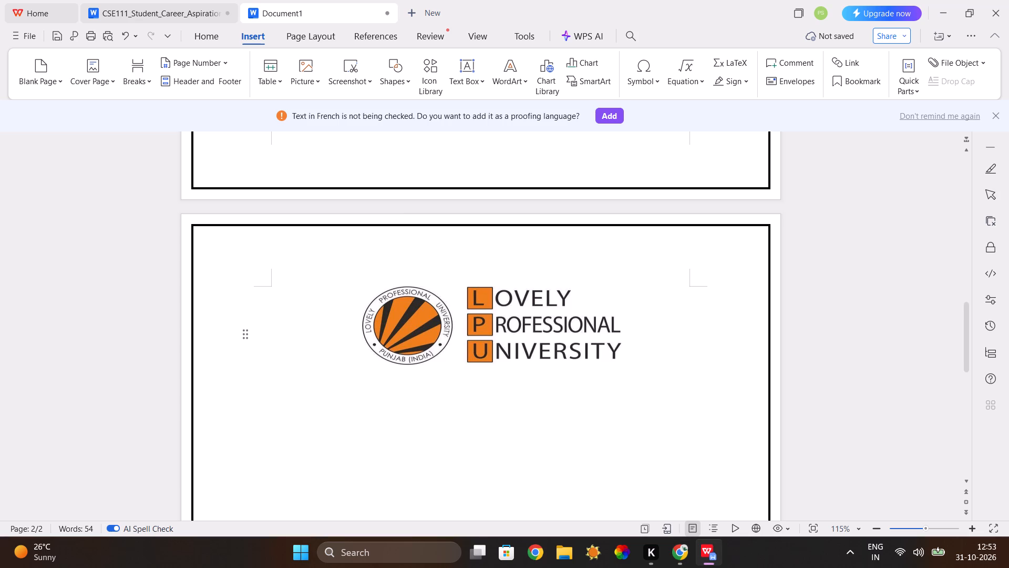
Return to WPS Office and start a new line after the university logo on the second page.
{"action": "scroll", "coordinate": [420, 301], "scroll_direction": "down", "scroll_amount": 3}
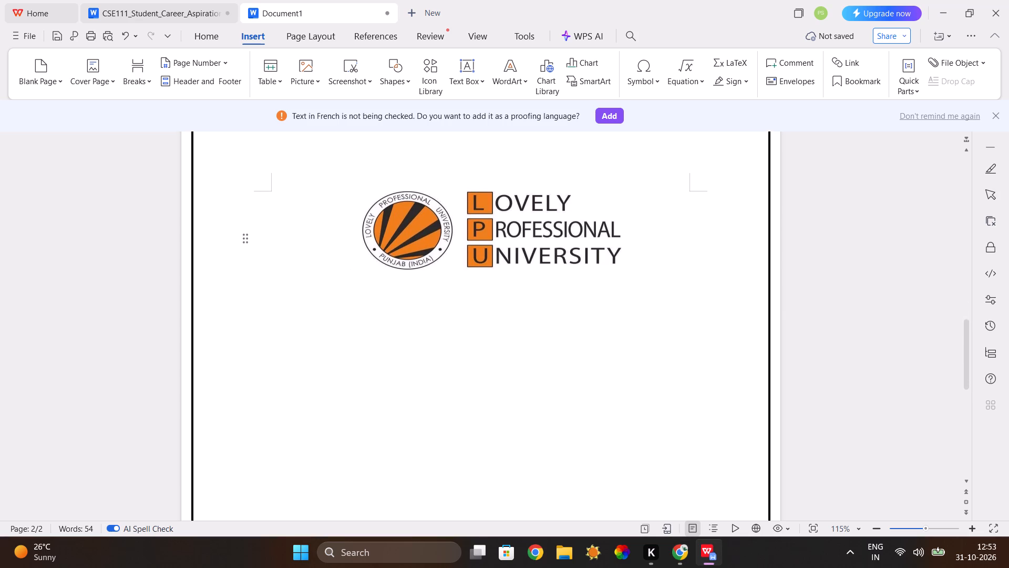
{"action": "scroll", "coordinate": [420, 301], "scroll_direction": "down", "scroll_amount": 1}
{"action": "left_click", "coordinate": [629, 256]}
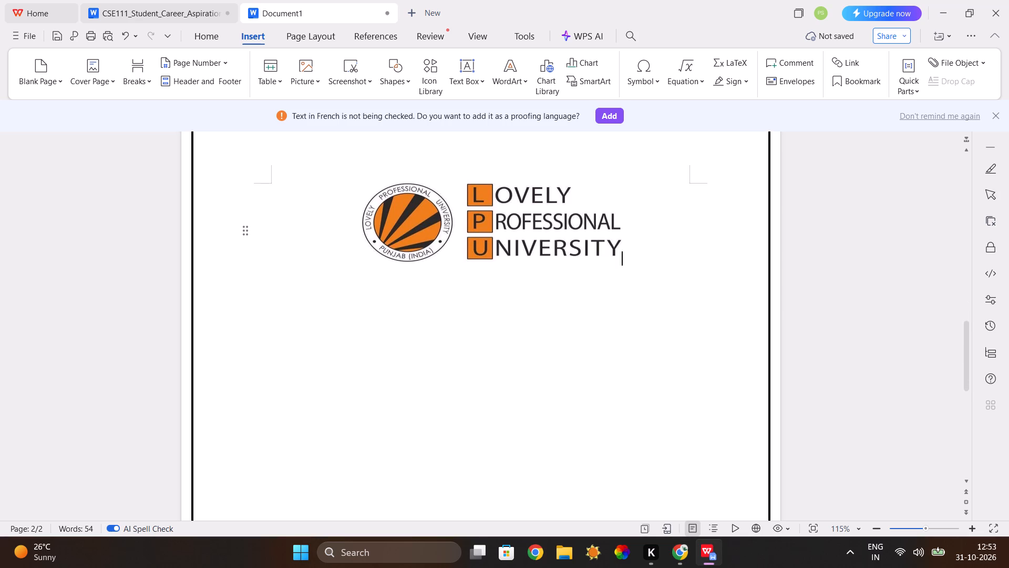
{"action": "key", "text": "Return"}
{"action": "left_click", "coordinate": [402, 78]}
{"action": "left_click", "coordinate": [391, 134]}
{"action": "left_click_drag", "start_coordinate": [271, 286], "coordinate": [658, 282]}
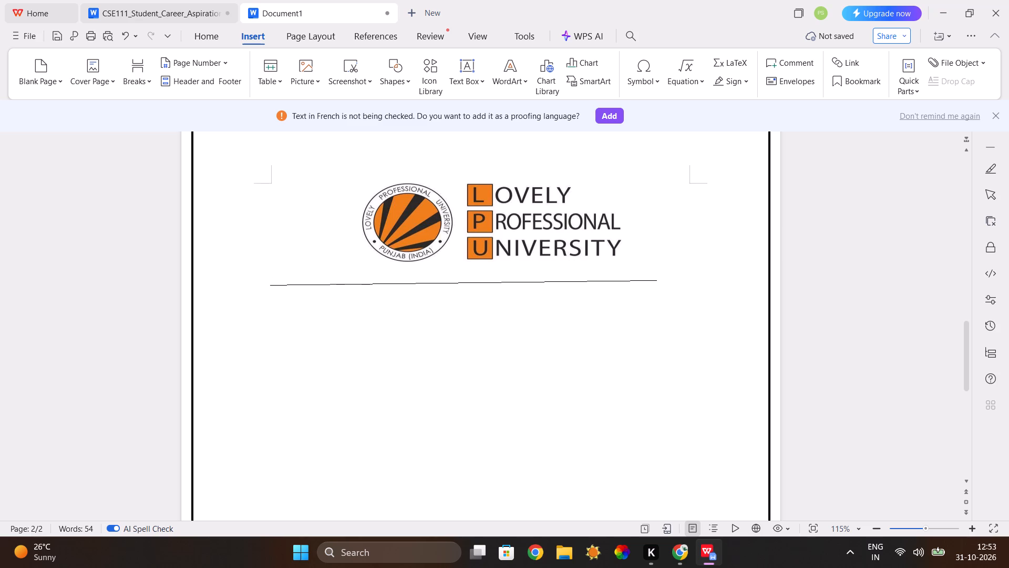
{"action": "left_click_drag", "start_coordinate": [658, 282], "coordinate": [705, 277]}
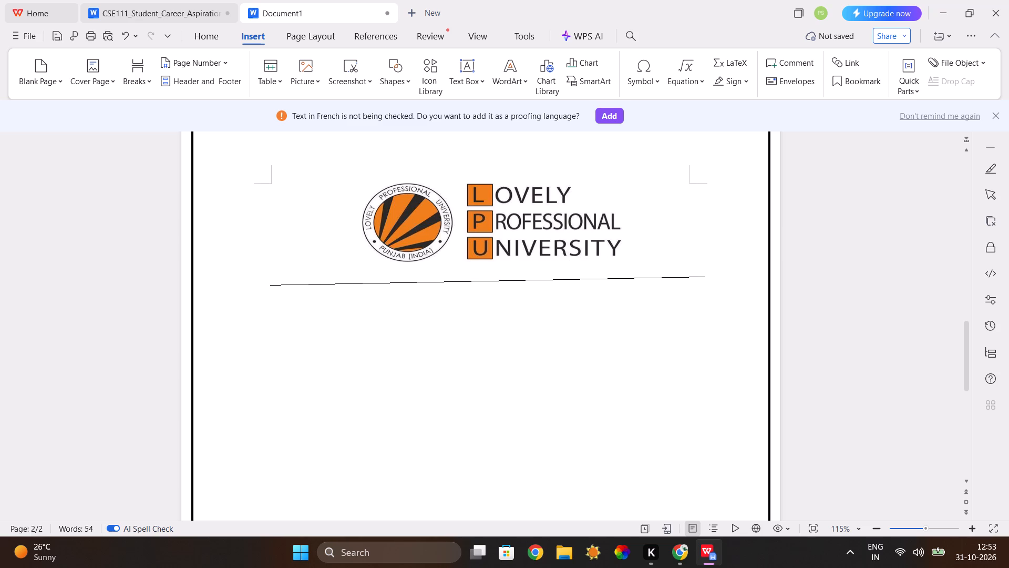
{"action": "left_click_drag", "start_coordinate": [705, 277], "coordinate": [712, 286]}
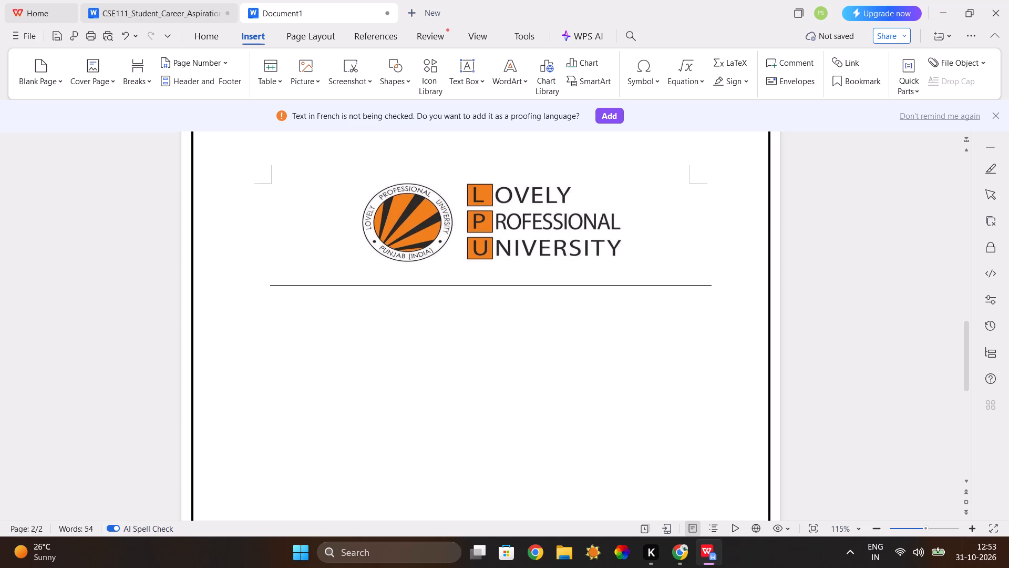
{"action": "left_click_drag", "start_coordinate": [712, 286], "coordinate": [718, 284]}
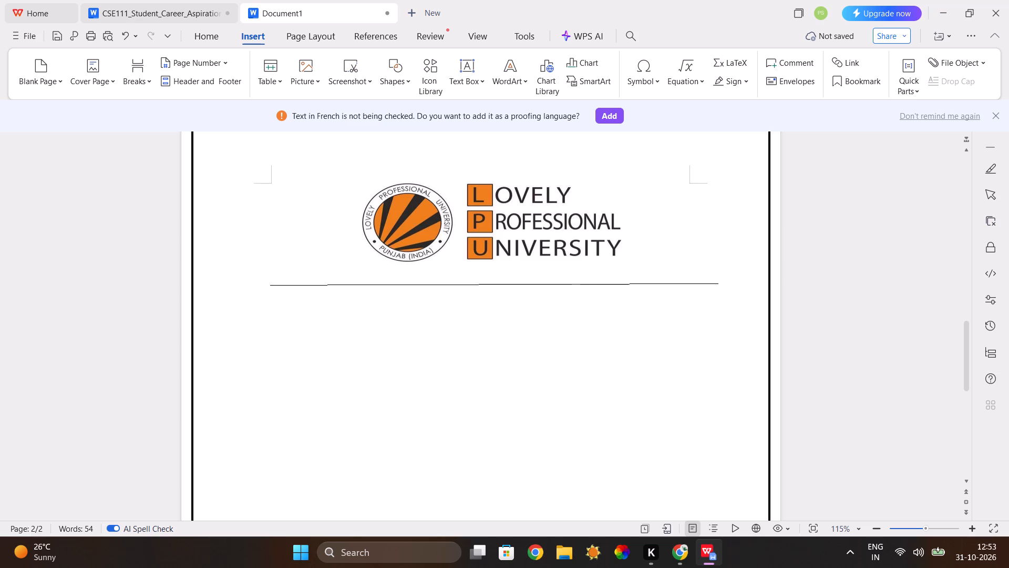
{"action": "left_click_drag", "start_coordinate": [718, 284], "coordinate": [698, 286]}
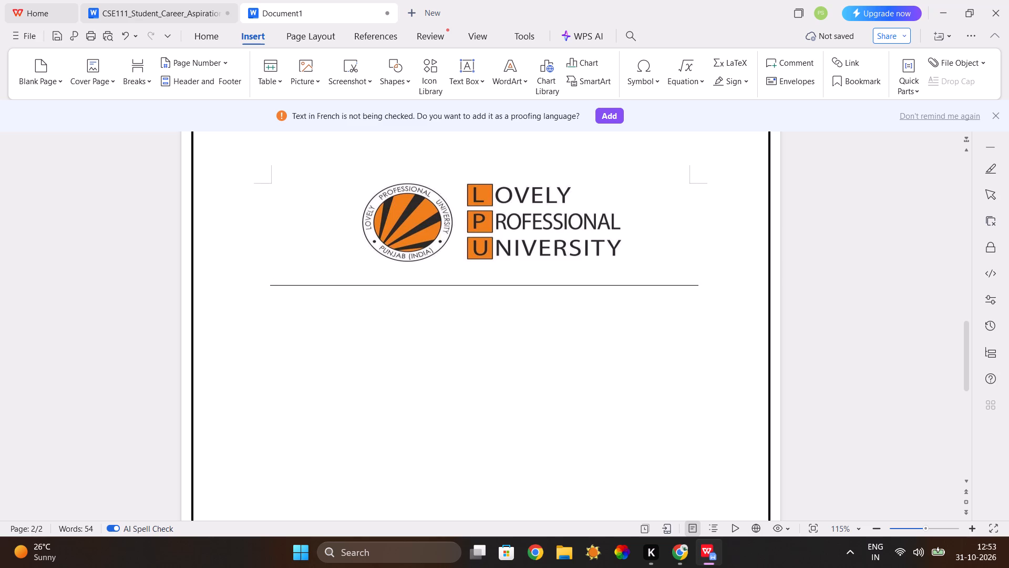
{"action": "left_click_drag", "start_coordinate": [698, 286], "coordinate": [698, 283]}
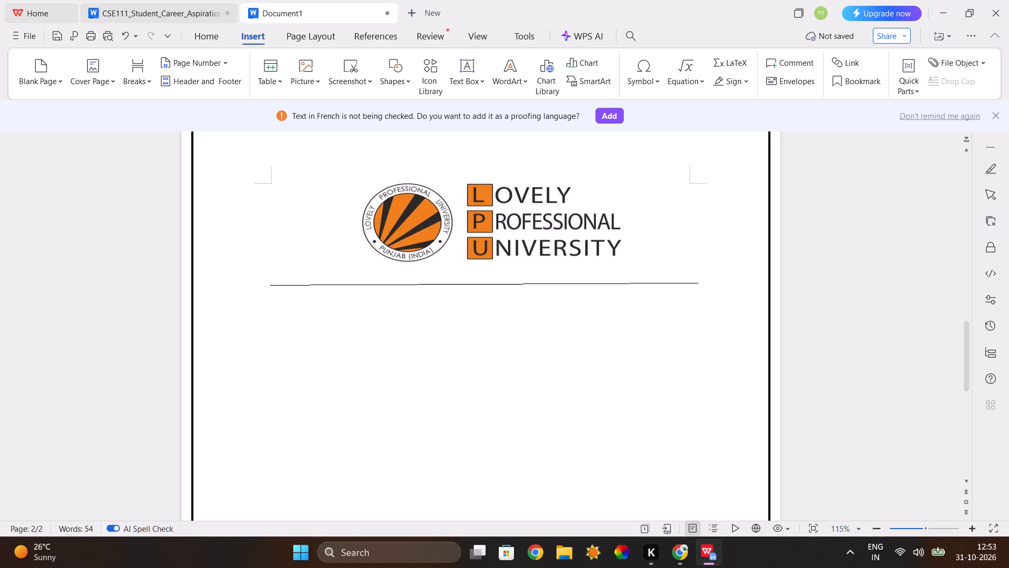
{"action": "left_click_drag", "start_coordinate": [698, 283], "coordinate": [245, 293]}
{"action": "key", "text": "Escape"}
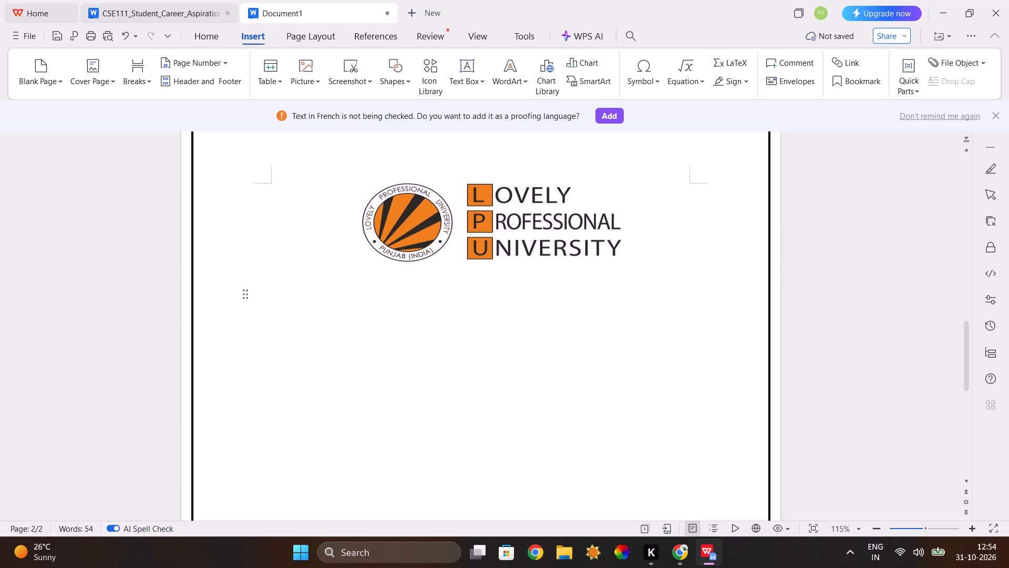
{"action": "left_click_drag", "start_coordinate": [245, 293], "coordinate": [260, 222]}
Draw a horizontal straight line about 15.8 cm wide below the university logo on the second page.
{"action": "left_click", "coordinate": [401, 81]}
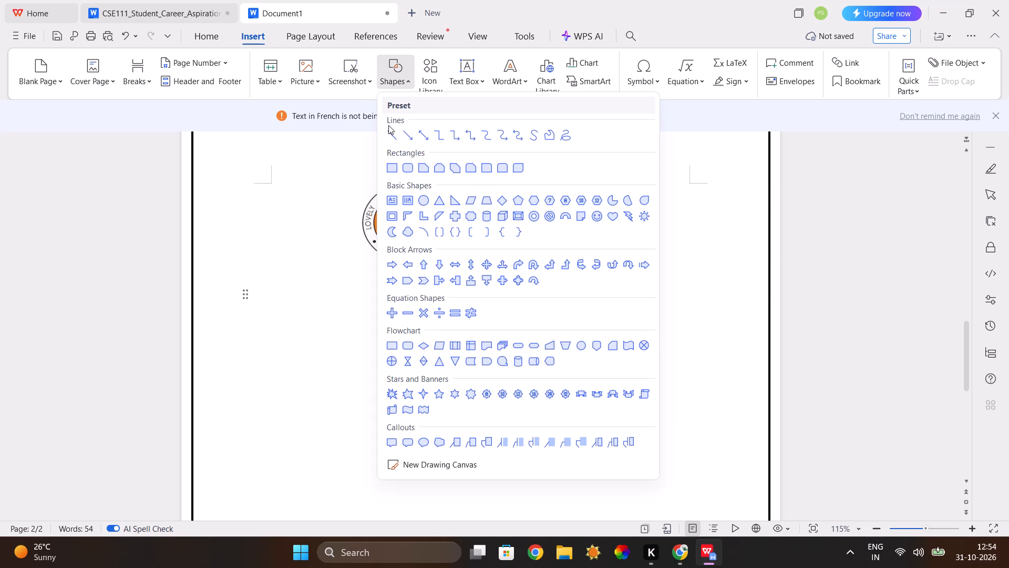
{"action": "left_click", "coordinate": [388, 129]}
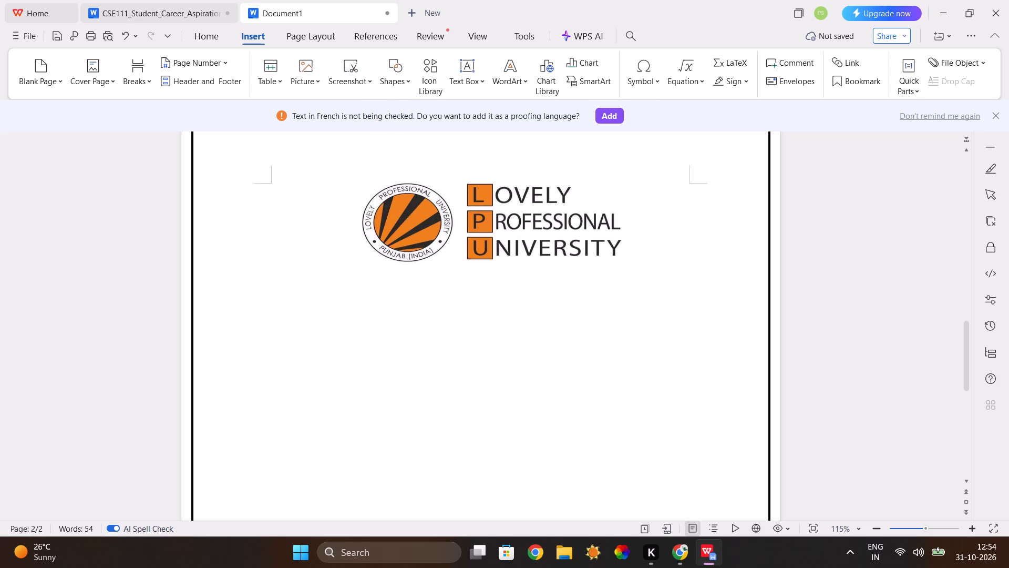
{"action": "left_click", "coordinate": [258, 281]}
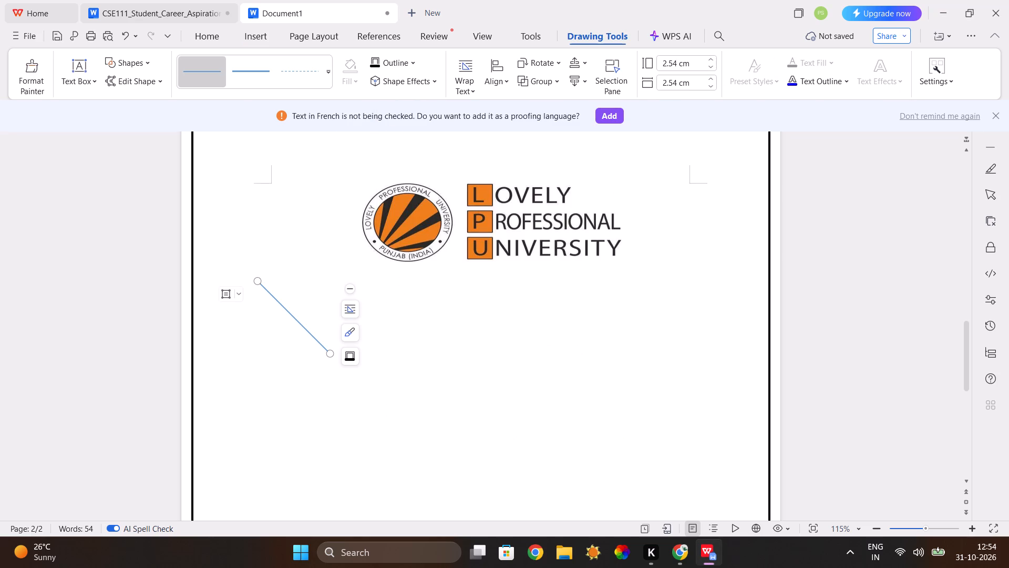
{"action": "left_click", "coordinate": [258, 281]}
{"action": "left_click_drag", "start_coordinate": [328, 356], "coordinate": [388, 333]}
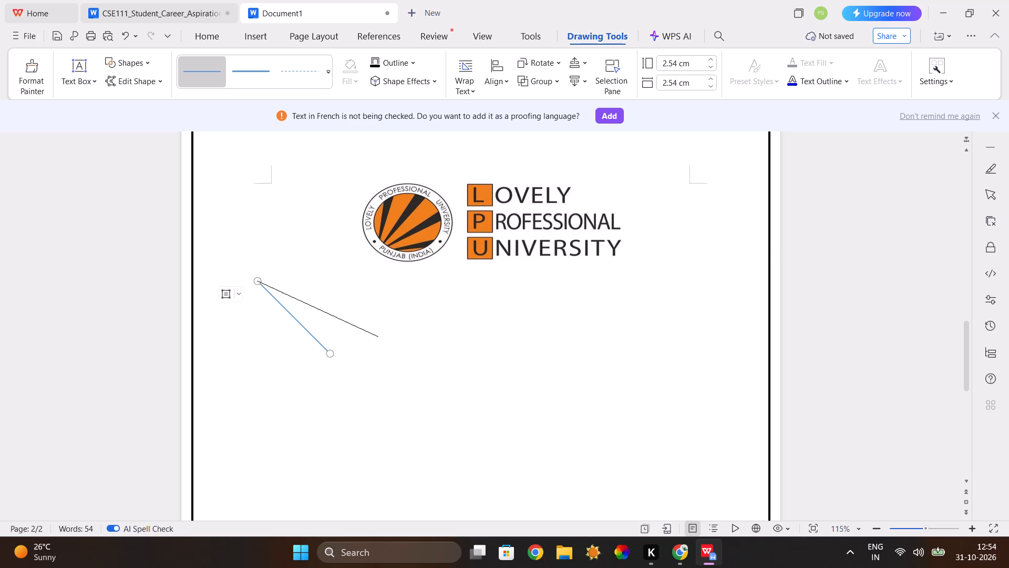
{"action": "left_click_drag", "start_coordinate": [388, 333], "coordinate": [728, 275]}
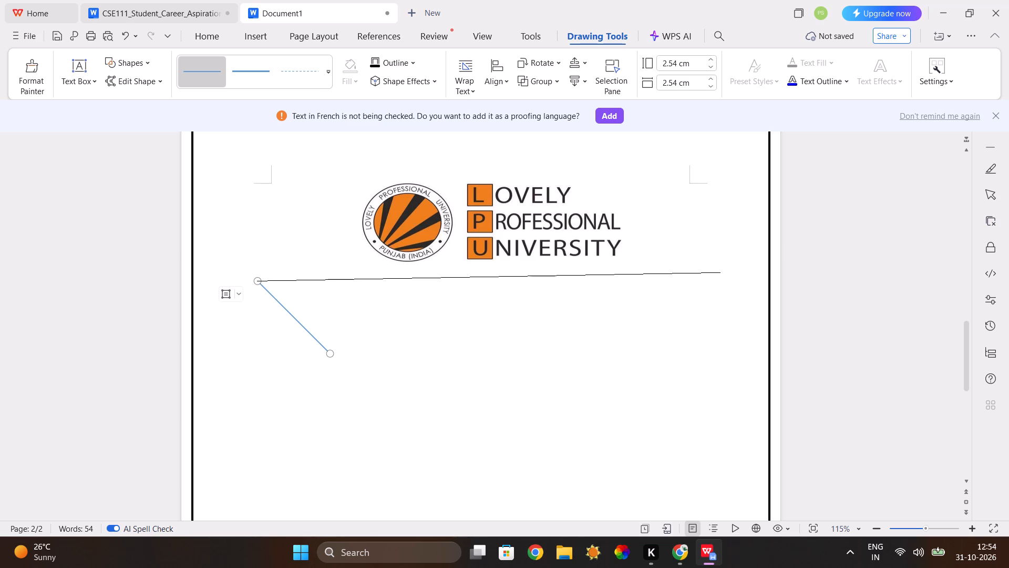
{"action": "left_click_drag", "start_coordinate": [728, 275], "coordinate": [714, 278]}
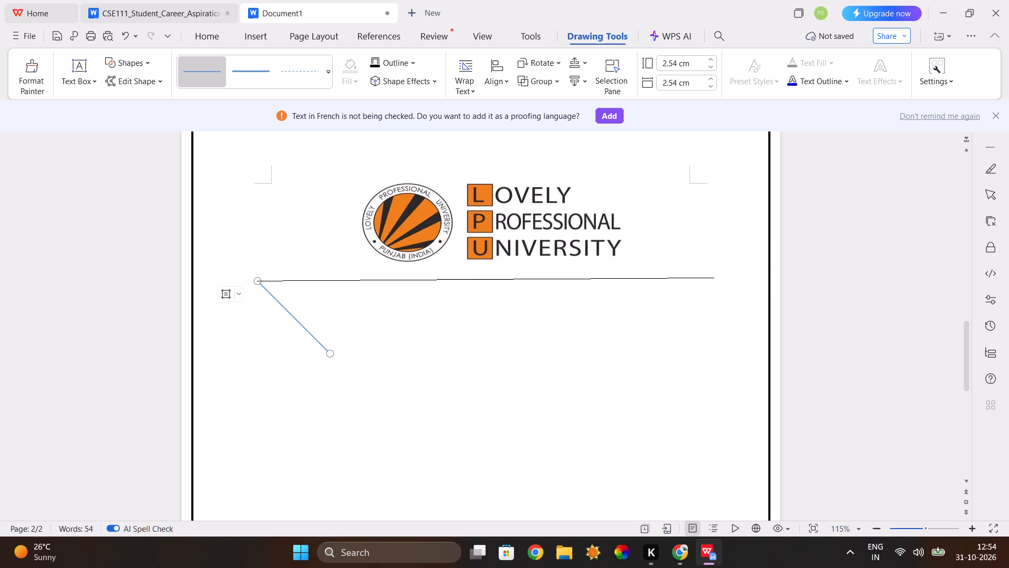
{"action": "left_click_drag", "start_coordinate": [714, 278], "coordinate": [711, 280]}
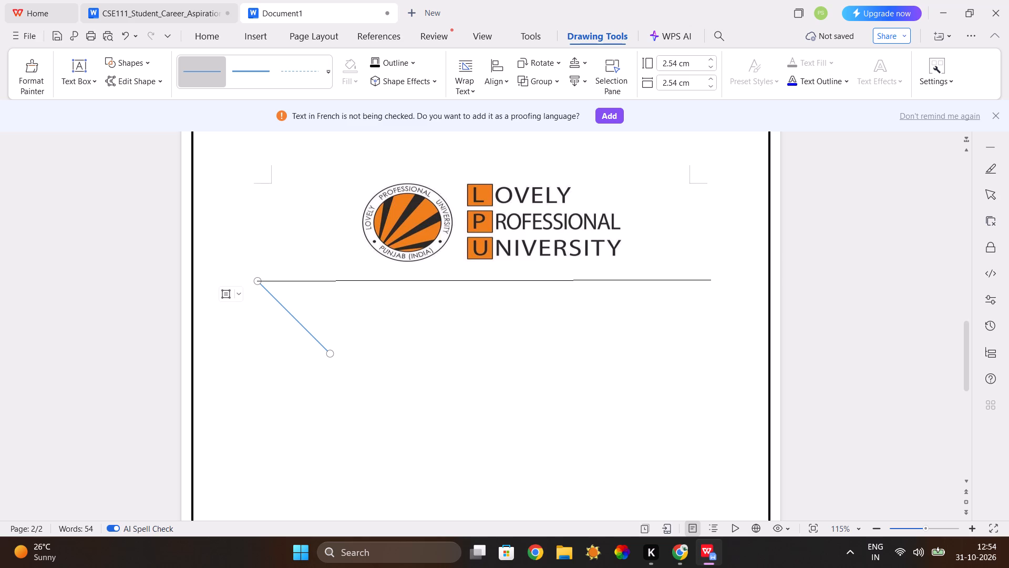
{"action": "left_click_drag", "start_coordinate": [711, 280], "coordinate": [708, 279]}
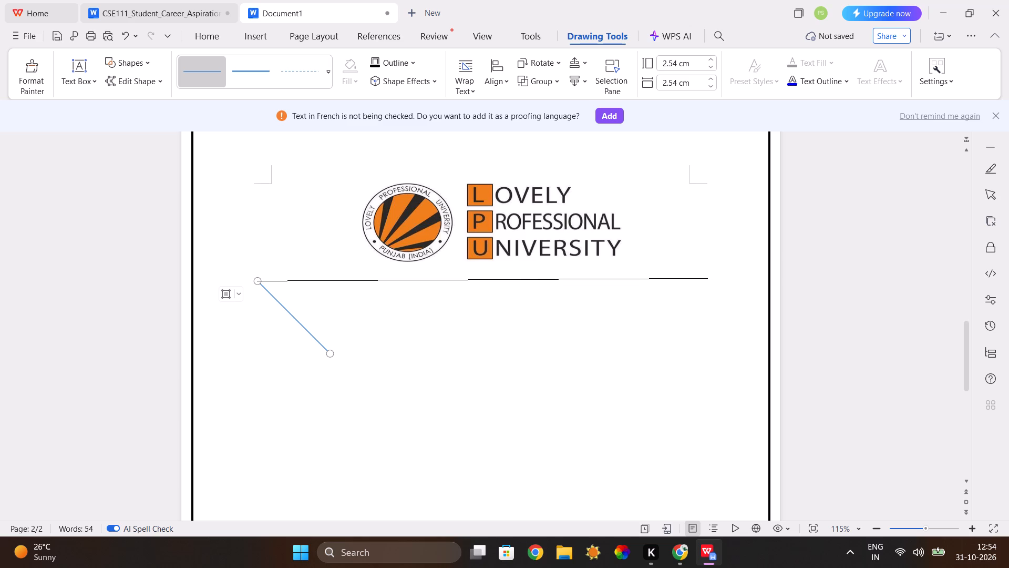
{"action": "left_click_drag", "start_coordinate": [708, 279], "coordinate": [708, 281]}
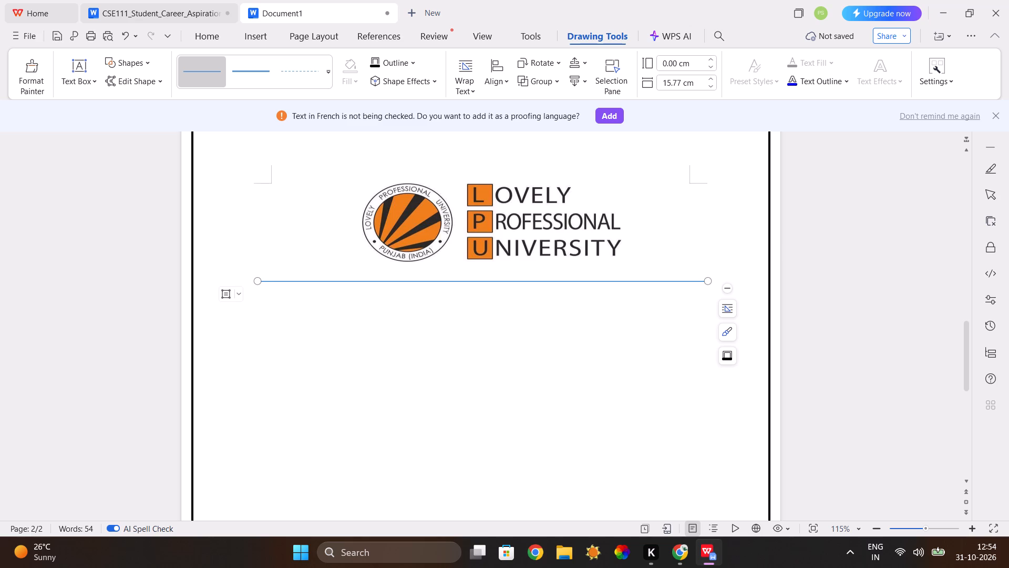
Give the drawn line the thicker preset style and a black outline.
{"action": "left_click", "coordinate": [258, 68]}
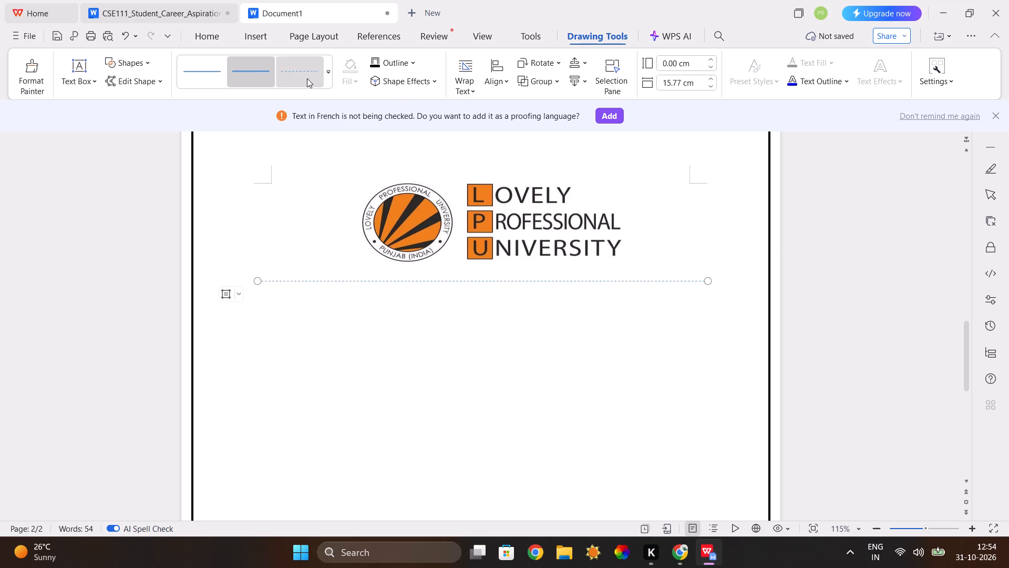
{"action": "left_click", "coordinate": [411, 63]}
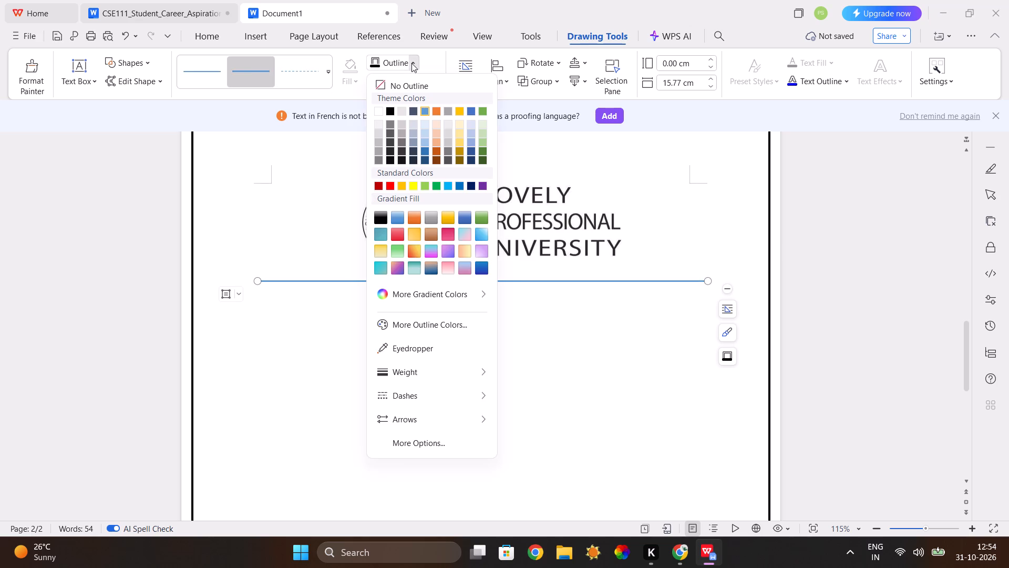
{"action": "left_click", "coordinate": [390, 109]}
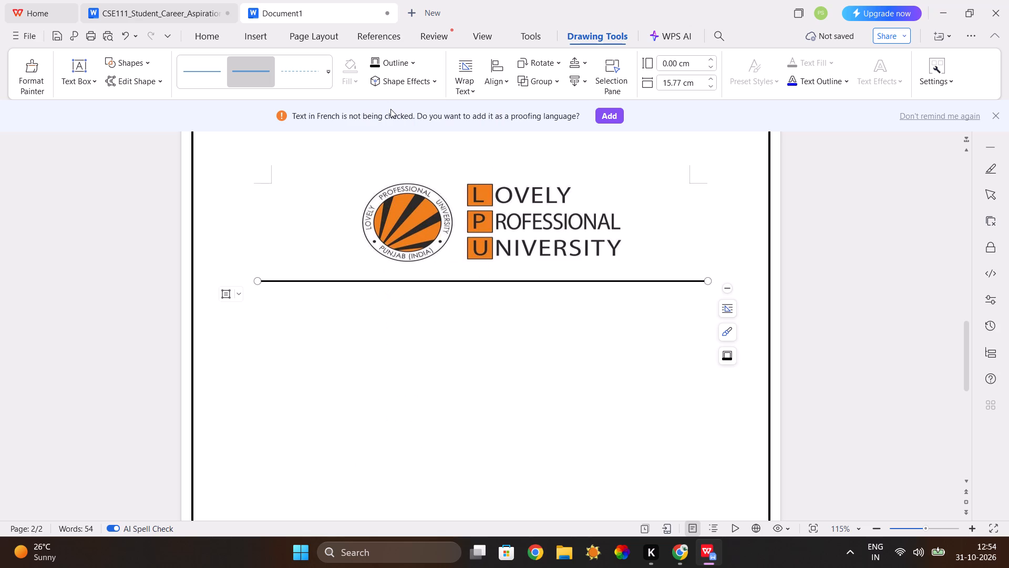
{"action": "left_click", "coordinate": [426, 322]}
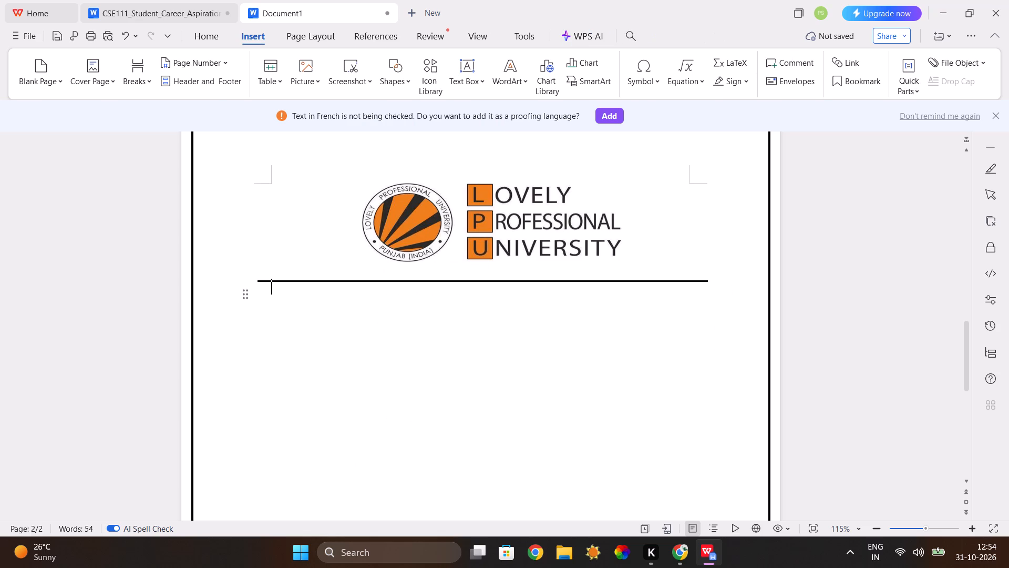
Copy the divider line beneath the School of Computer Science and Engineering heading on the cover page.
{"action": "scroll", "coordinate": [426, 322], "scroll_direction": "up", "scroll_amount": 3}
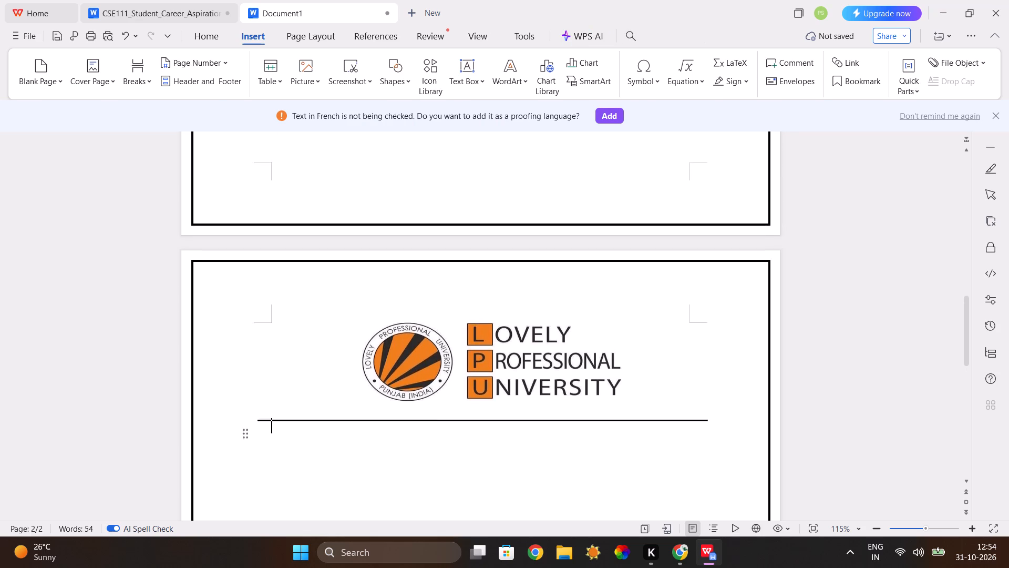
{"action": "scroll", "coordinate": [426, 322], "scroll_direction": "up", "scroll_amount": 3}
{"action": "scroll", "coordinate": [426, 322], "scroll_direction": "down", "scroll_amount": 3}
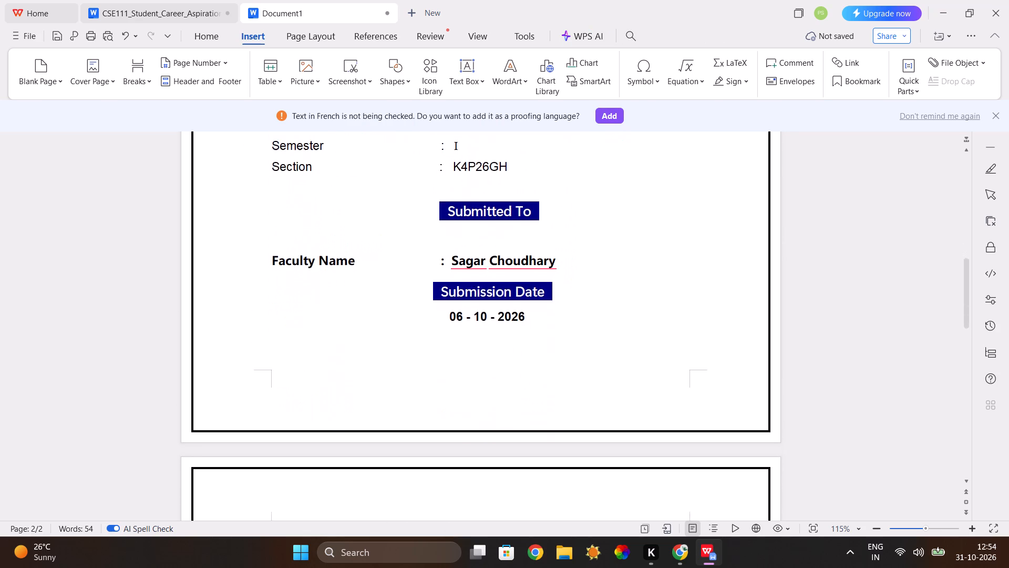
{"action": "scroll", "coordinate": [426, 322], "scroll_direction": "down", "scroll_amount": 3}
{"action": "scroll", "coordinate": [426, 322], "scroll_direction": "up", "scroll_amount": 2}
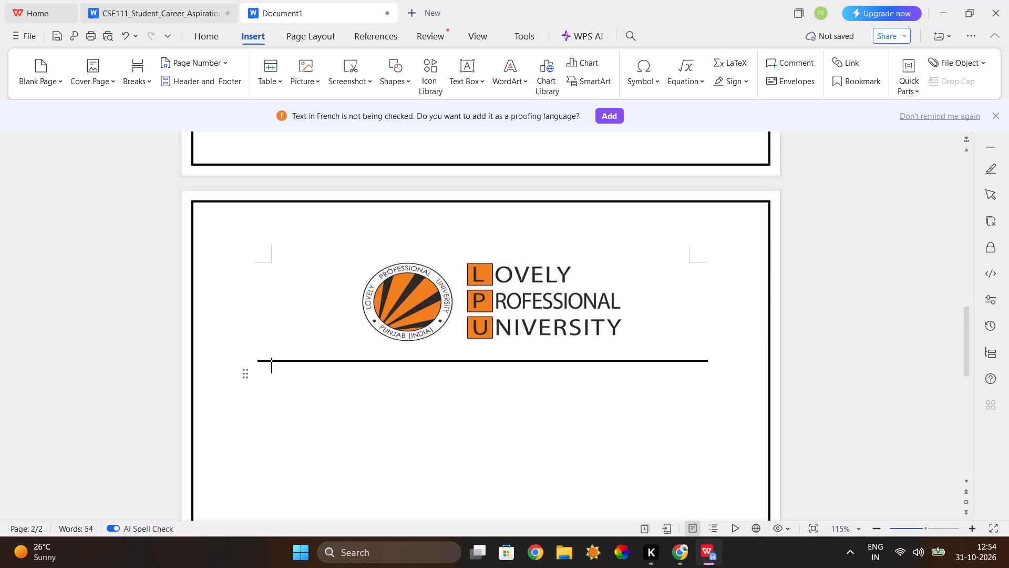
{"action": "scroll", "coordinate": [426, 322], "scroll_direction": "up", "scroll_amount": 5}
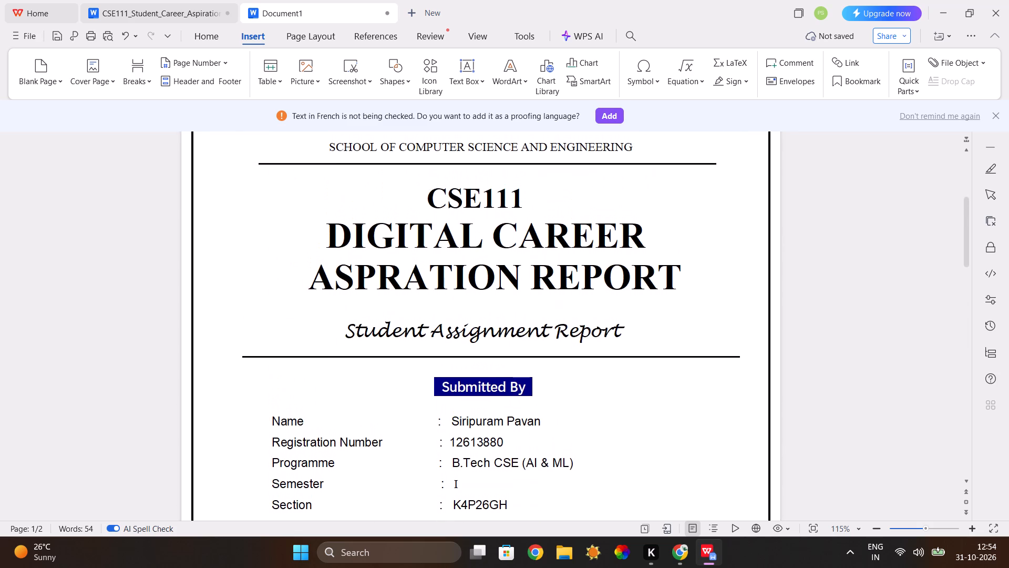
{"action": "scroll", "coordinate": [426, 322], "scroll_direction": "up", "scroll_amount": 3}
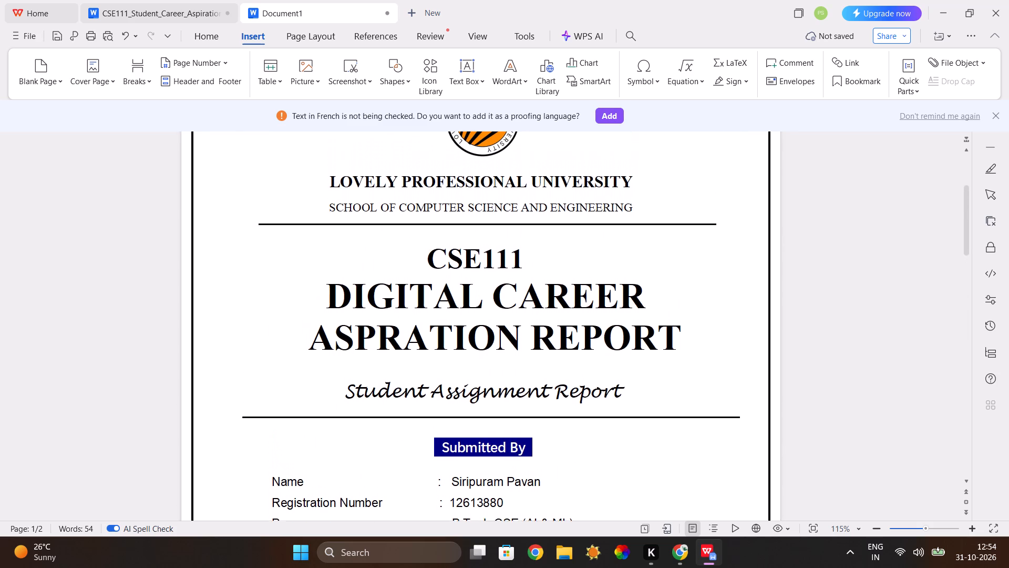
{"action": "scroll", "coordinate": [426, 322], "scroll_direction": "up", "scroll_amount": 1}
{"action": "left_click", "coordinate": [433, 230]}
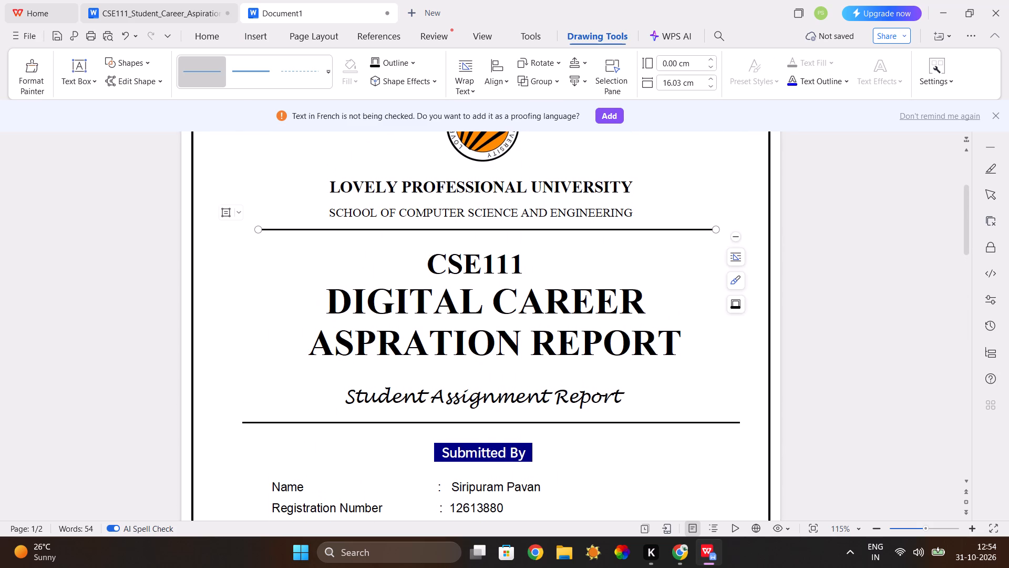
{"action": "key", "text": "ctrl+c"}
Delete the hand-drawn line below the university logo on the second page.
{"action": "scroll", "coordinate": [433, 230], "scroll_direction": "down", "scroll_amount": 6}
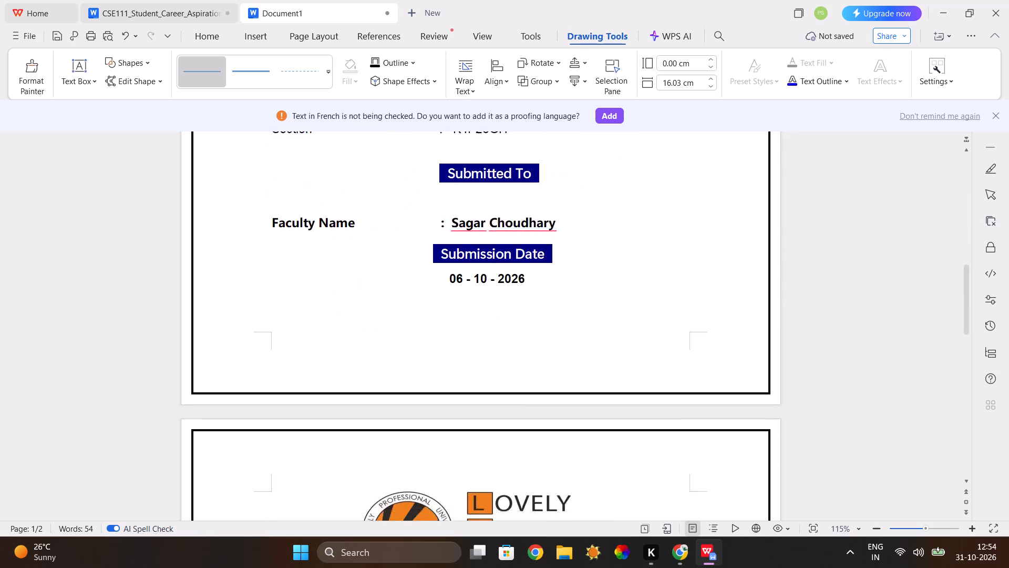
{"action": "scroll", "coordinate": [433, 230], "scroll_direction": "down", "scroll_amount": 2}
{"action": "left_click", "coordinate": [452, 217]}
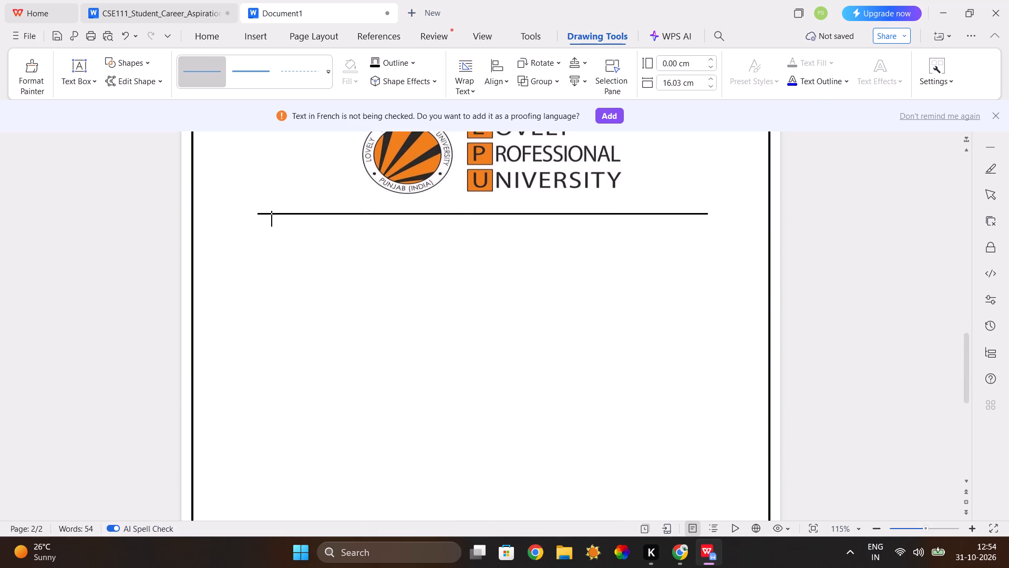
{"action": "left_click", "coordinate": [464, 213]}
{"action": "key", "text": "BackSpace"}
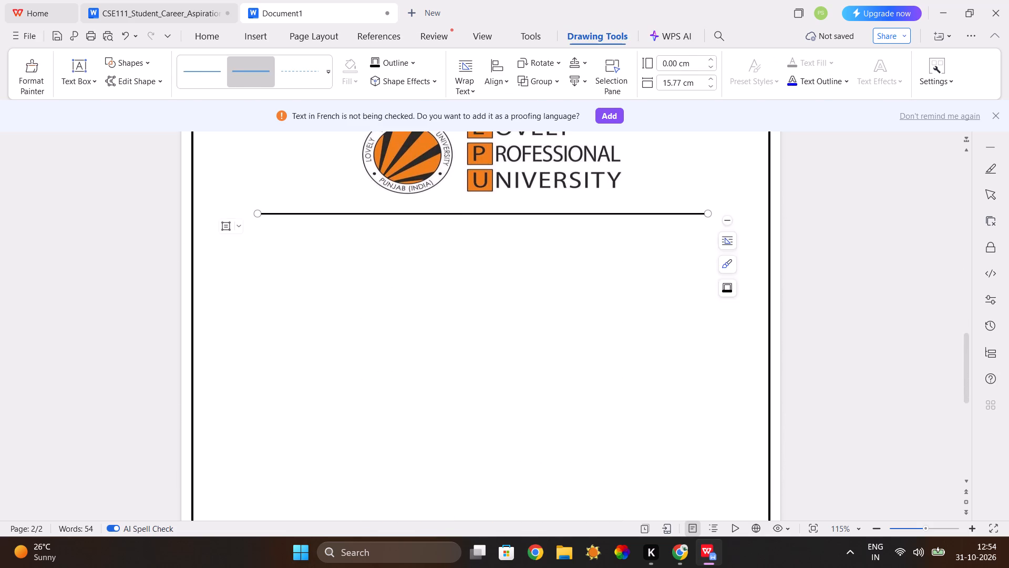
Paste the copied cover-page divider line on the second page and move it up to just below the university logo.
{"action": "key", "text": "ctrl+v"}
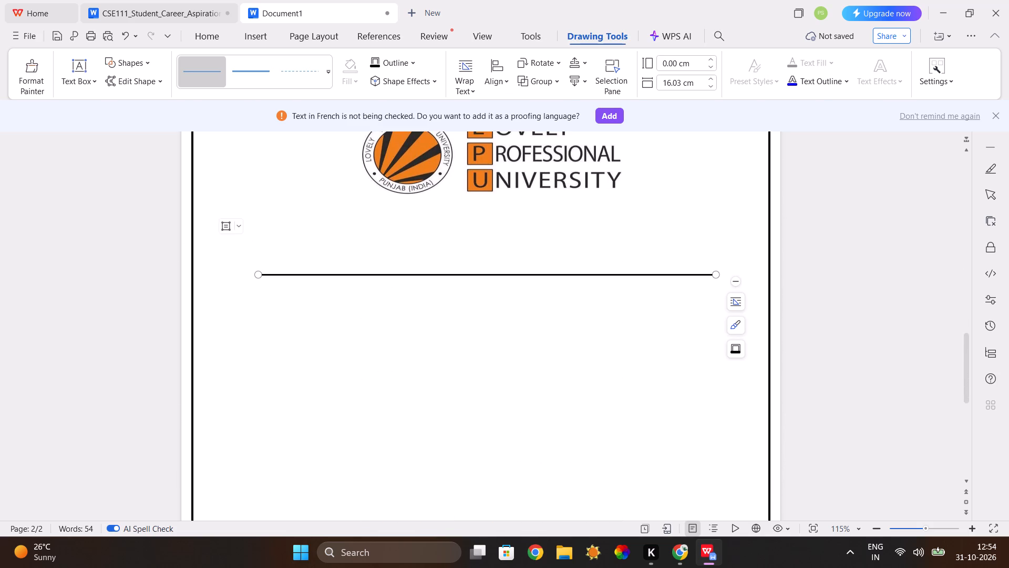
{"action": "left_click_drag", "start_coordinate": [465, 275], "coordinate": [466, 231]}
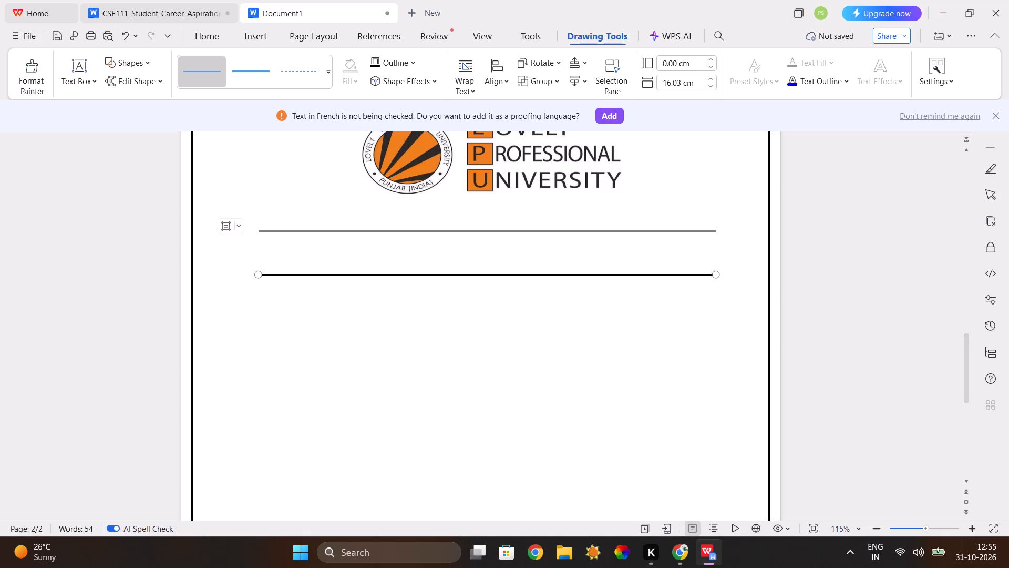
{"action": "left_click_drag", "start_coordinate": [466, 231], "coordinate": [465, 221]}
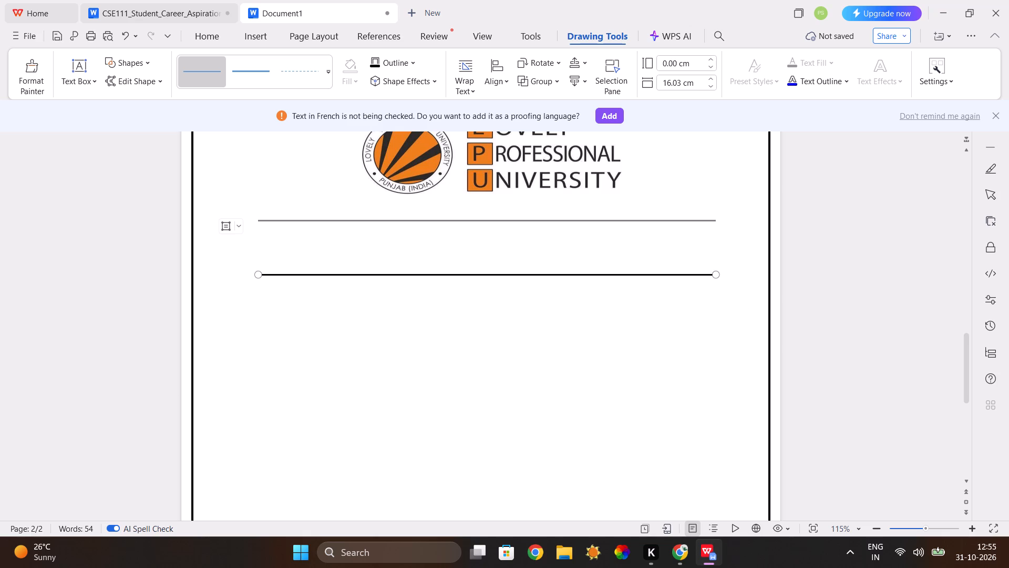
{"action": "left_click_drag", "start_coordinate": [465, 221], "coordinate": [466, 220]}
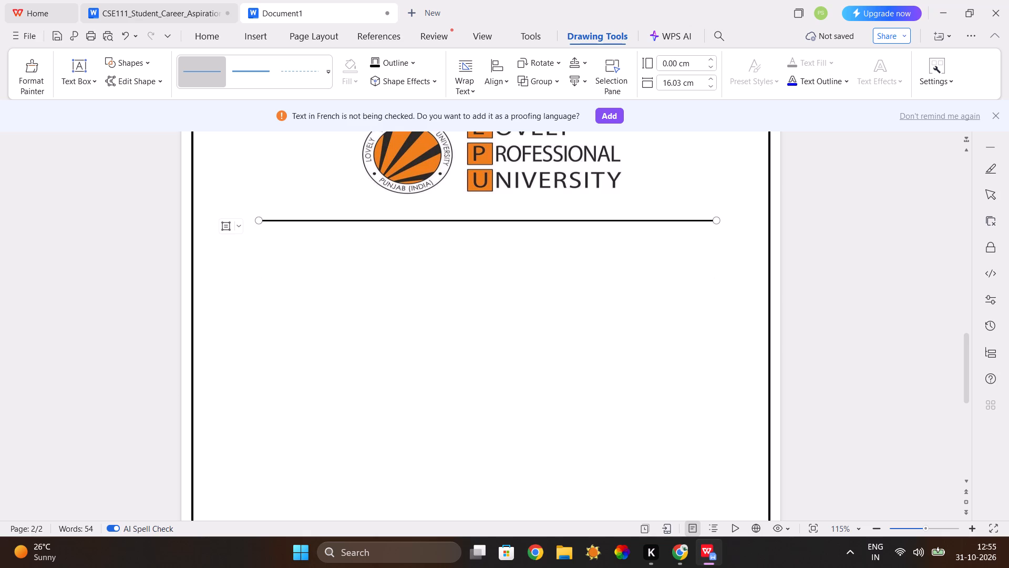
{"action": "left_click", "coordinate": [461, 240]}
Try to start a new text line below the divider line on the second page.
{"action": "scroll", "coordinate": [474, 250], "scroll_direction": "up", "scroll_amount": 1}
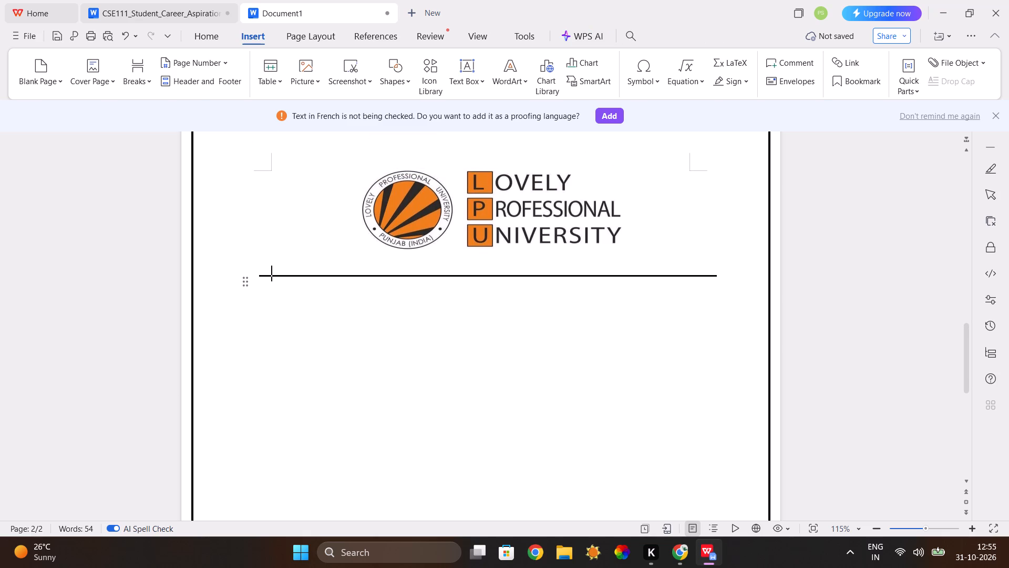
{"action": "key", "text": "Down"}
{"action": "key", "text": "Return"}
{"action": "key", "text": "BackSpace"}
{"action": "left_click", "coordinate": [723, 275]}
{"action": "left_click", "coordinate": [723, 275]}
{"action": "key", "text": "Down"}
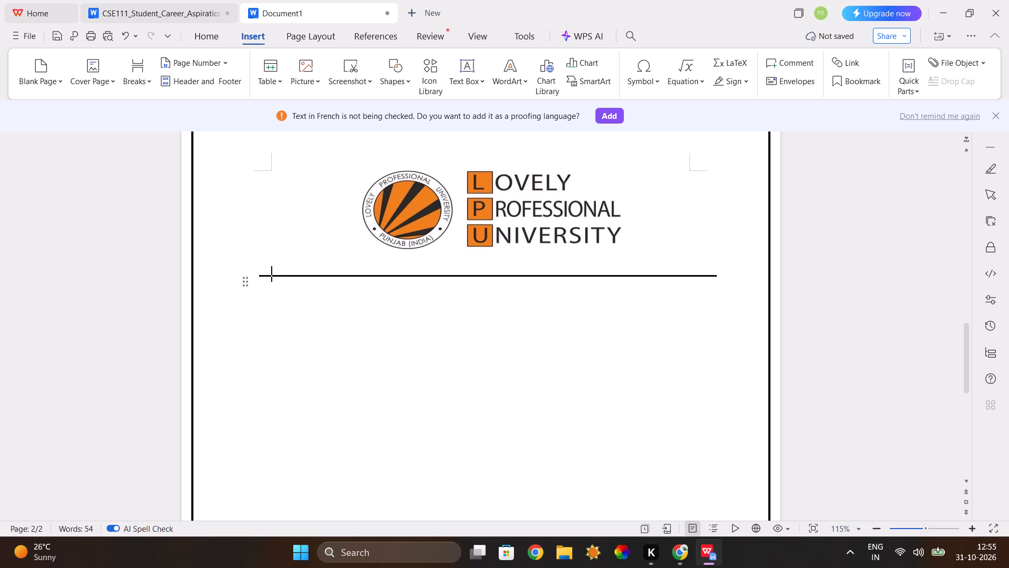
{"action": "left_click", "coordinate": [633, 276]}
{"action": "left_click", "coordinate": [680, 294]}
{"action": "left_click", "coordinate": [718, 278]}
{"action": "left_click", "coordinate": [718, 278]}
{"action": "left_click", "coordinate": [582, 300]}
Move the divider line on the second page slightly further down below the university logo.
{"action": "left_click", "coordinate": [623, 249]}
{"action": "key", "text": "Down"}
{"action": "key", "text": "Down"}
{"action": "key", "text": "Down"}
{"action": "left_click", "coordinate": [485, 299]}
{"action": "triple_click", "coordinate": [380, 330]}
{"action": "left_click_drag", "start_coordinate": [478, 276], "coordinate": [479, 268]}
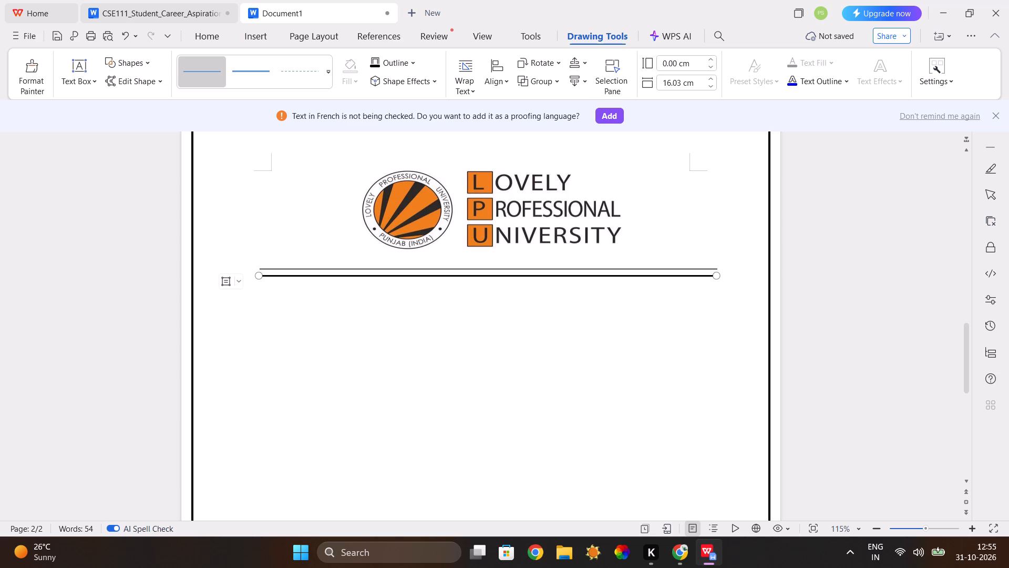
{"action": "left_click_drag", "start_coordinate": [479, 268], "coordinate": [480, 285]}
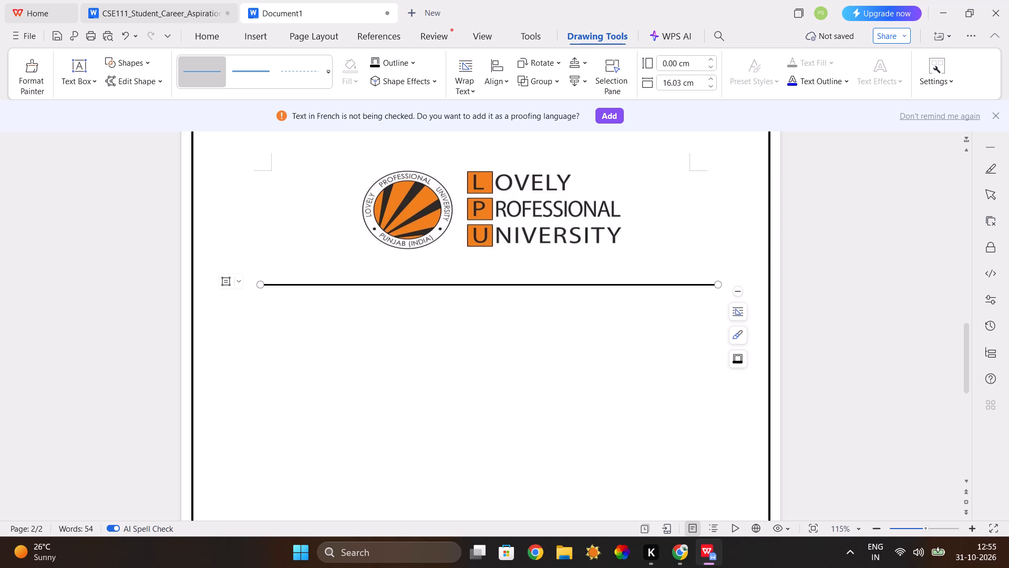
Fill the text line just above the second-page divider with spaces and start a new line below the divider.
{"action": "left_click", "coordinate": [478, 277]}
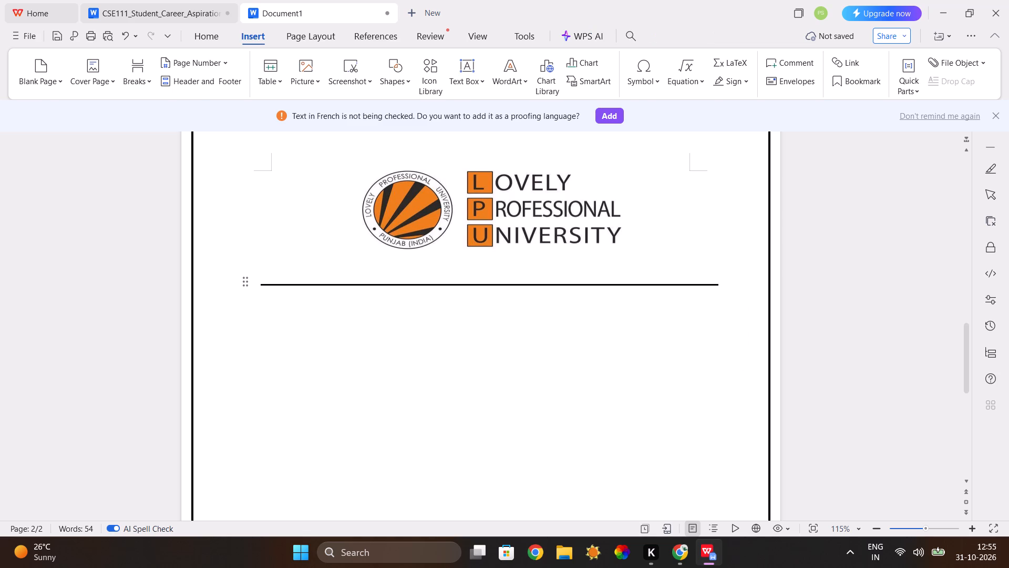
{"action": "key", "text": "Down"}
{"action": "key", "text": "Down"}
{"action": "key", "text": "Down"}
{"action": "key", "text": "space"}
{"action": "key", "text": "space"}
{"action": "key", "text": "space"}
{"action": "key", "text": "space"}
{"action": "key", "text": "space"}
{"action": "key", "text": "space"}
{"action": "key", "text": "space"}
{"action": "key", "text": "space"}
{"action": "key", "text": "space"}
{"action": "key", "text": "space"}
{"action": "key", "text": "space"}
{"action": "key", "text": "space"}
{"action": "key", "text": "space"}
{"action": "key", "text": "space"}
{"action": "key", "text": "space"}
{"action": "key", "text": "space"}
{"action": "key", "text": "space"}
{"action": "key", "text": "space"}
{"action": "key", "text": "space"}
{"action": "key", "text": "space"}
{"action": "key", "text": "space"}
{"action": "key", "text": "space"}
{"action": "key", "text": "space"}
{"action": "key", "text": "space"}
{"action": "key", "text": "space"}
{"action": "key", "text": "space"}
{"action": "key", "text": "space"}
{"action": "key", "text": "space"}
{"action": "key", "text": "Return"}
Compare the second page's logo and divider line with the heading layout on the cover page.
{"action": "scroll", "coordinate": [592, 290], "scroll_direction": "up", "scroll_amount": 1}
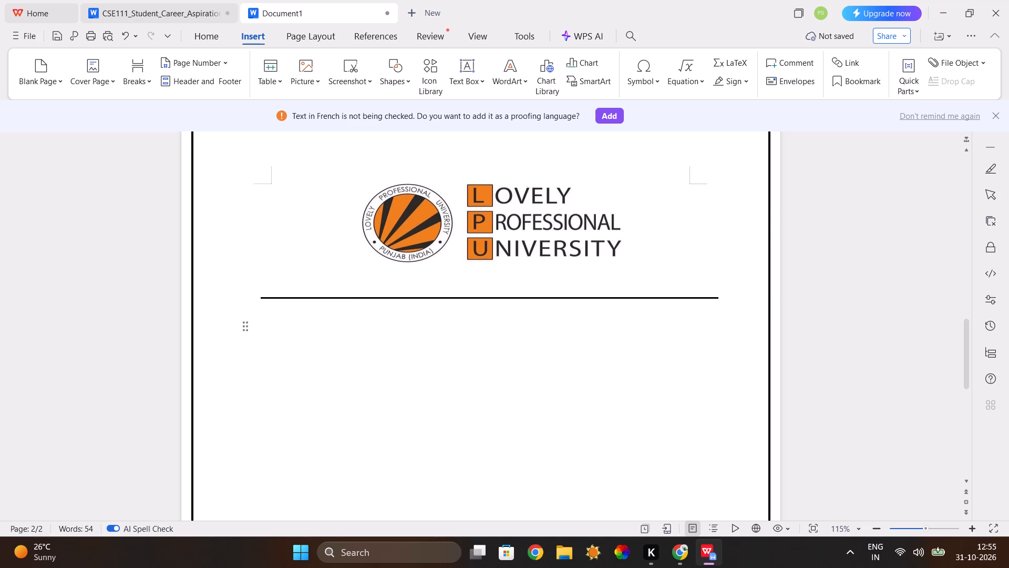
{"action": "scroll", "coordinate": [592, 290], "scroll_direction": "up", "scroll_amount": 1}
{"action": "scroll", "coordinate": [592, 290], "scroll_direction": "down", "scroll_amount": 2}
{"action": "scroll", "coordinate": [592, 290], "scroll_direction": "up", "scroll_amount": 2}
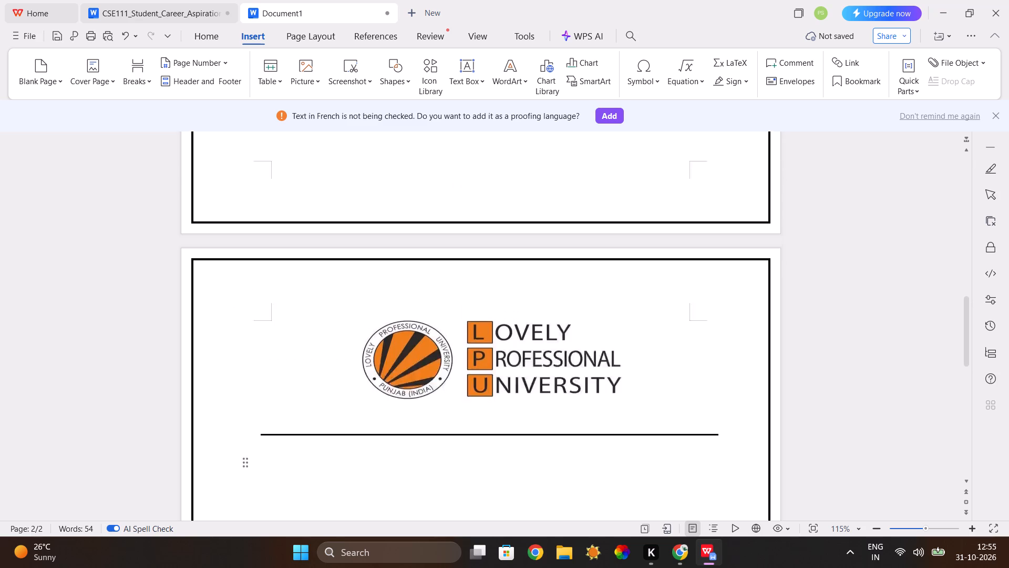
{"action": "scroll", "coordinate": [592, 290], "scroll_direction": "up", "scroll_amount": 3}
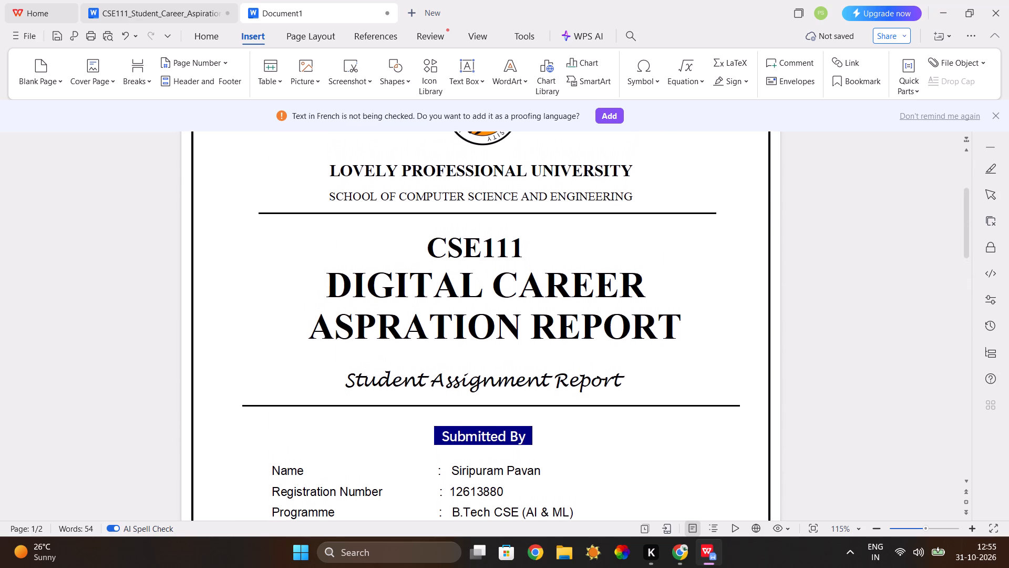
{"action": "scroll", "coordinate": [562, 340], "scroll_direction": "down", "scroll_amount": 7}
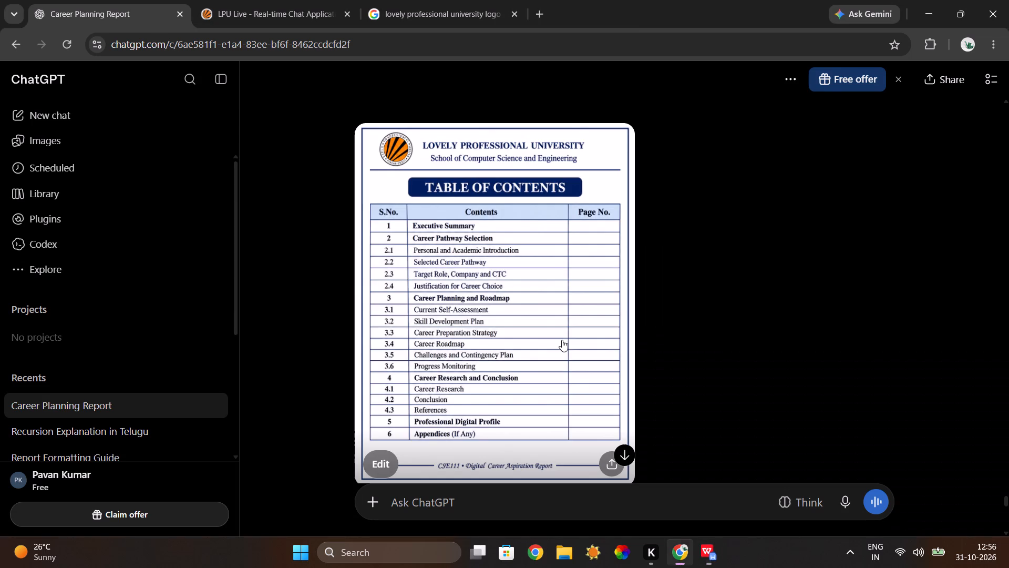
Switch to Chrome and enlarge the Table of Contents reference image in the ChatGPT conversation.
{"action": "scroll", "coordinate": [562, 340], "scroll_direction": "up", "scroll_amount": 2}
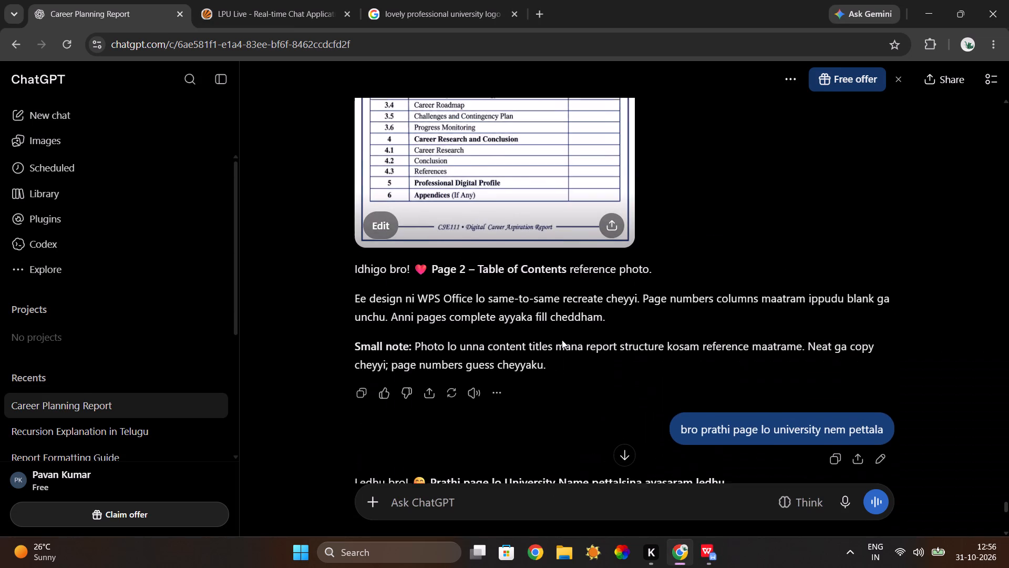
{"action": "scroll", "coordinate": [562, 340], "scroll_direction": "up", "scroll_amount": 1}
{"action": "left_click", "coordinate": [531, 259]}
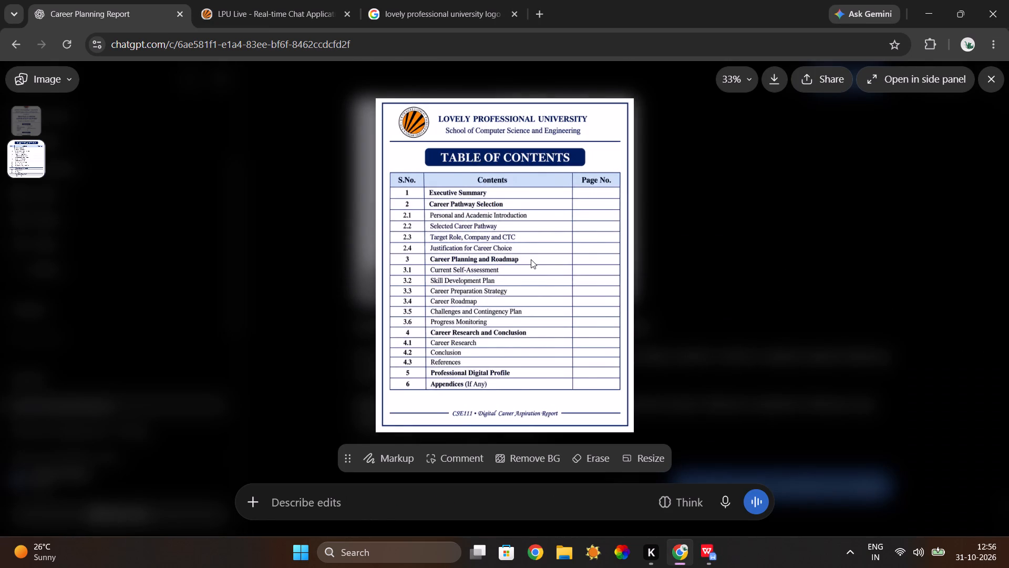
{"action": "scroll", "coordinate": [531, 259], "scroll_direction": "right", "scroll_amount": 1}
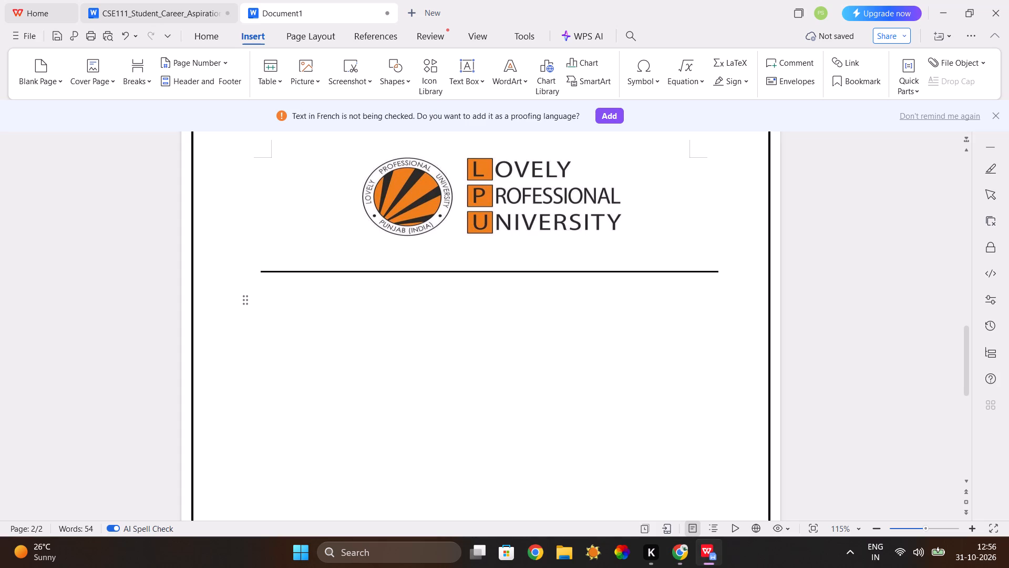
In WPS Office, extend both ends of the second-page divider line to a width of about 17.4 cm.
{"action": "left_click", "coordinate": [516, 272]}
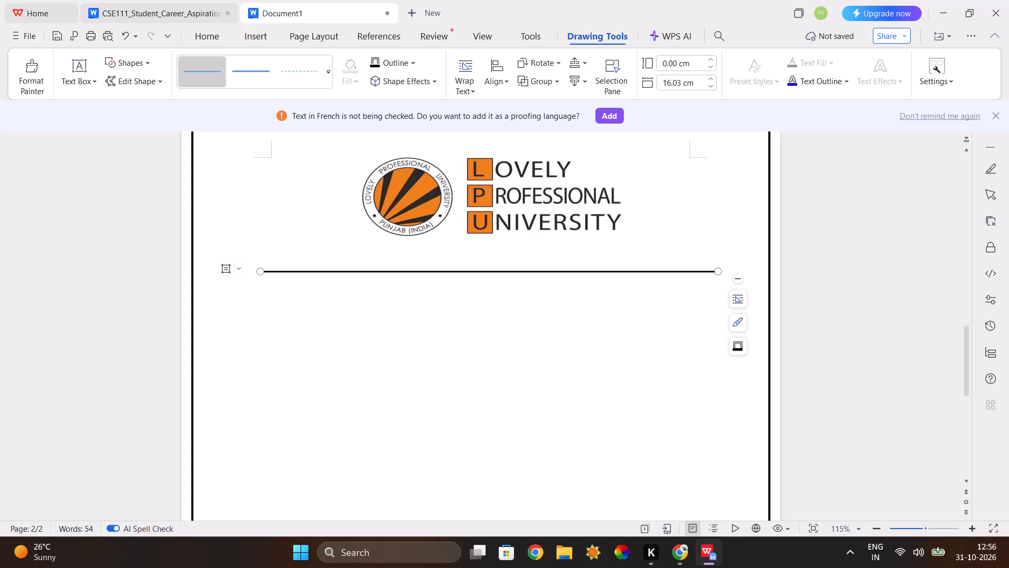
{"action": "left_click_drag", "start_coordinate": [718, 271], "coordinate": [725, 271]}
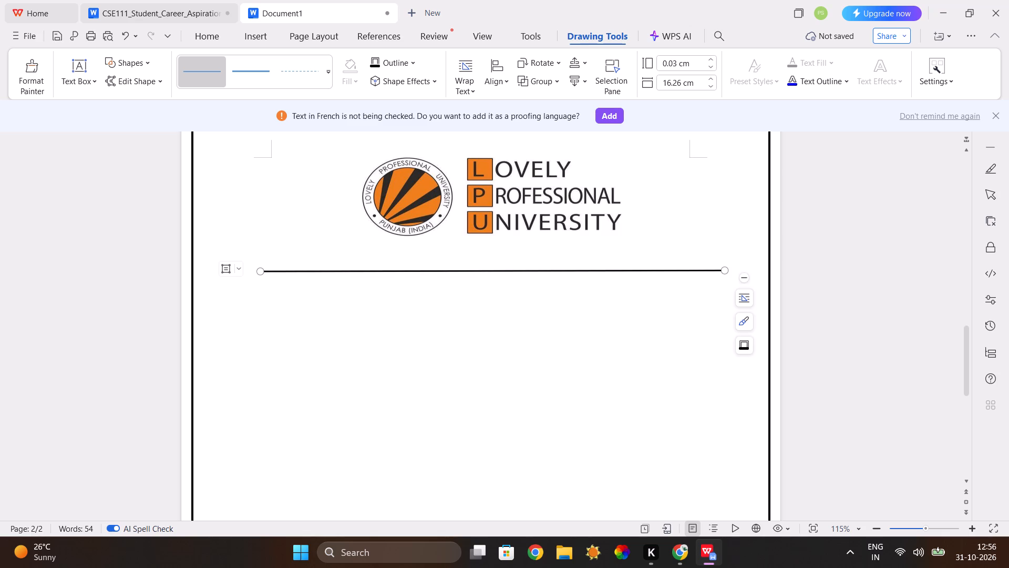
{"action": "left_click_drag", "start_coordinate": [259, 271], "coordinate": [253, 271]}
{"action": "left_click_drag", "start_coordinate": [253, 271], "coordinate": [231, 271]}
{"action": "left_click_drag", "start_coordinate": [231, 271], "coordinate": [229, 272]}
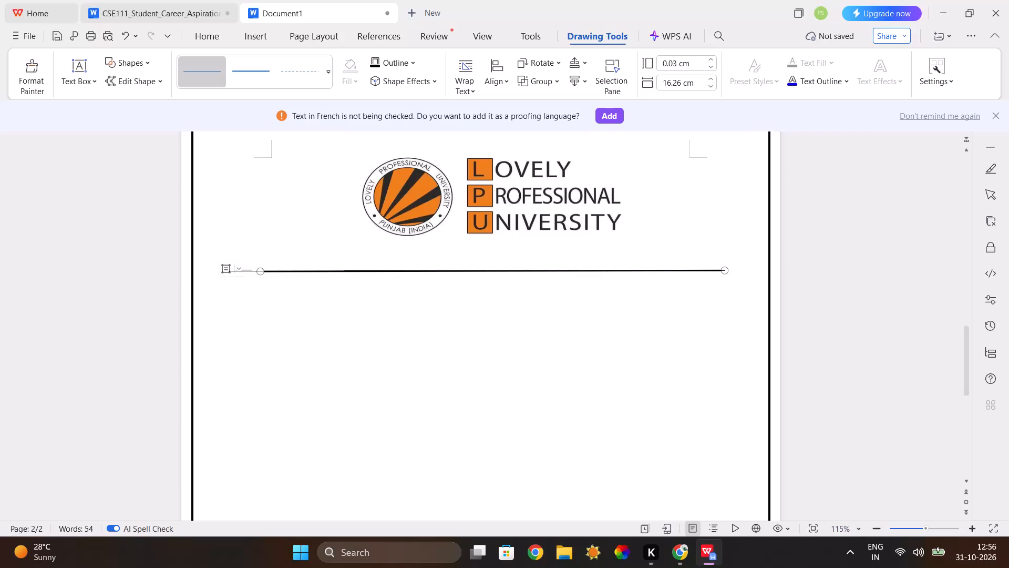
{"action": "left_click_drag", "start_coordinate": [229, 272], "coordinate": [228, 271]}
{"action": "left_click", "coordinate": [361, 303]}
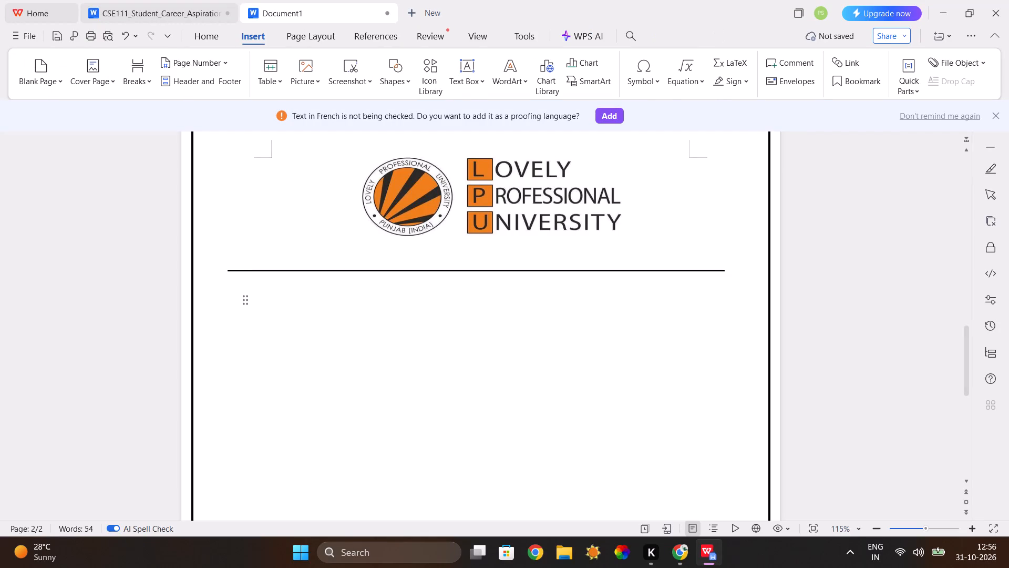
Delete the divider line below the university logo on the second page.
{"action": "left_click", "coordinate": [351, 271]}
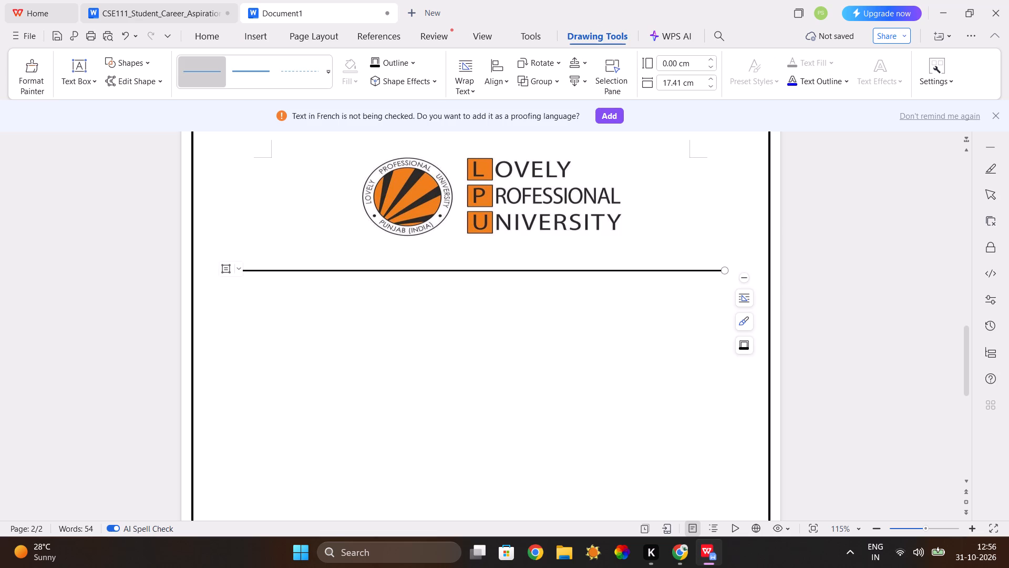
{"action": "key", "text": "BackSpace"}
Copy the cover page's divider line beneath Student Assignment Report and paste it below the university logo on the second page.
{"action": "scroll", "coordinate": [351, 271], "scroll_direction": "up", "scroll_amount": 3}
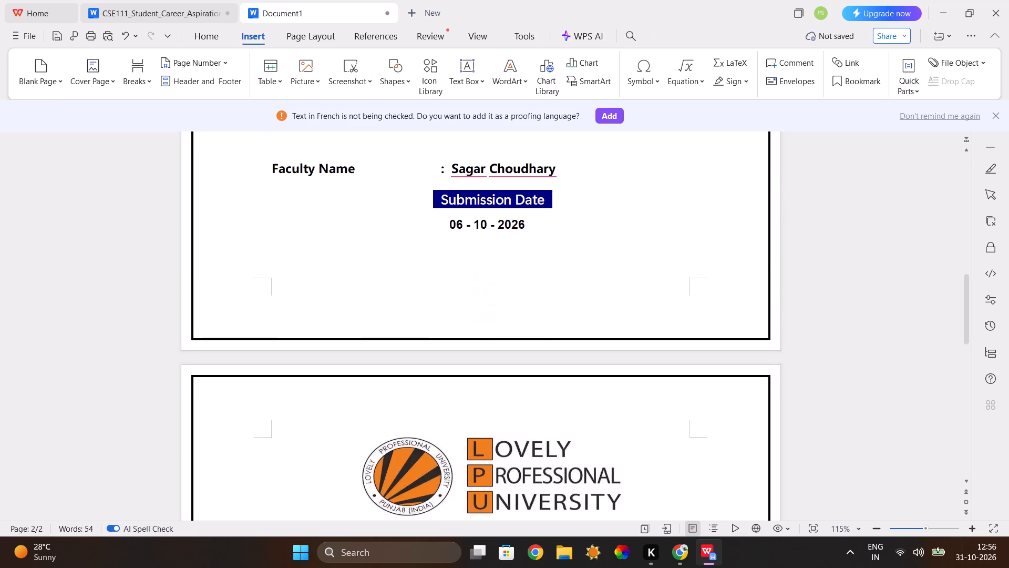
{"action": "scroll", "coordinate": [351, 271], "scroll_direction": "up", "scroll_amount": 3}
{"action": "scroll", "coordinate": [351, 271], "scroll_direction": "down", "scroll_amount": 2}
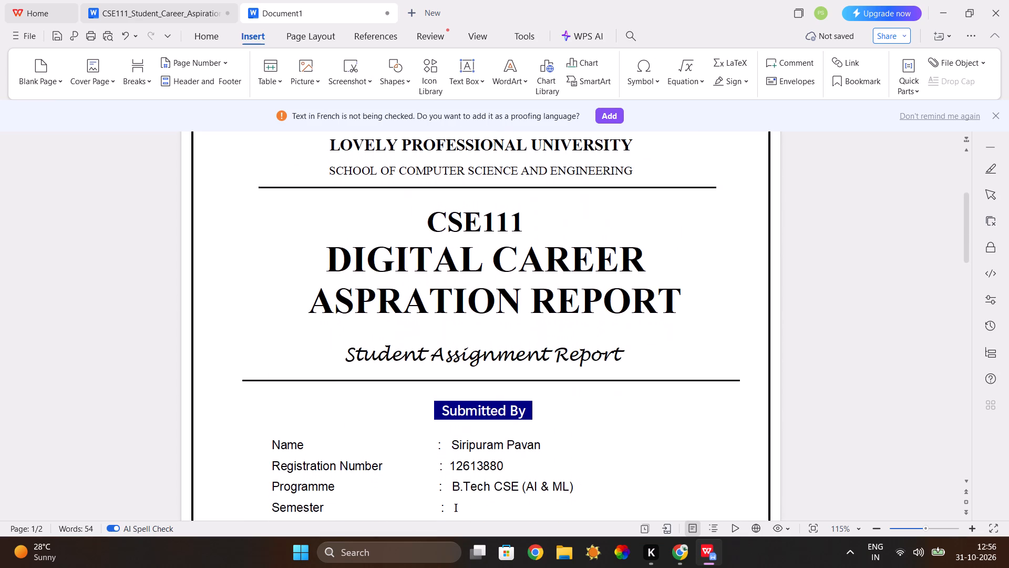
{"action": "left_click", "coordinate": [360, 378]}
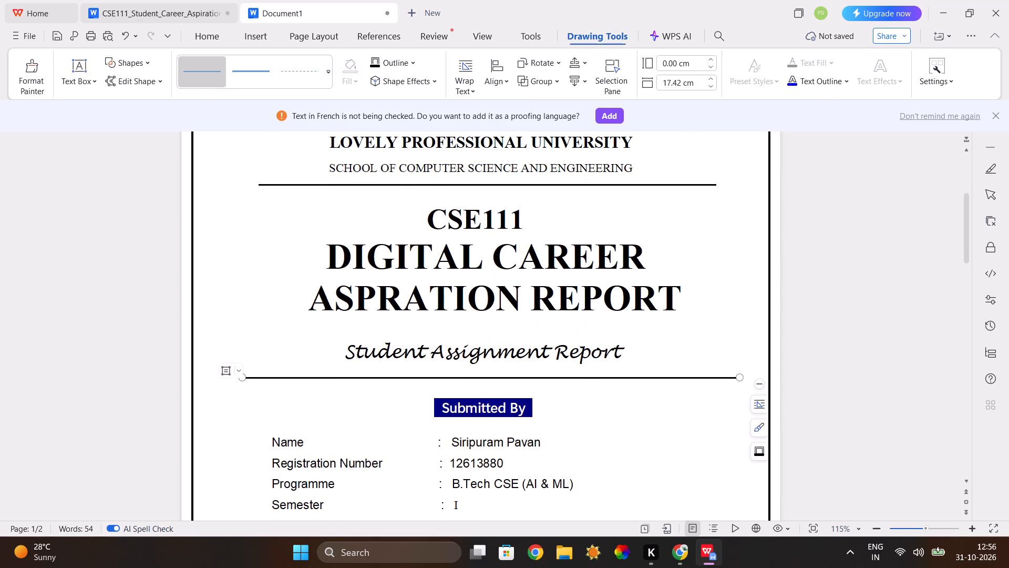
{"action": "key", "text": "ctrl+c"}
{"action": "scroll", "coordinate": [360, 378], "scroll_direction": "down", "scroll_amount": 5}
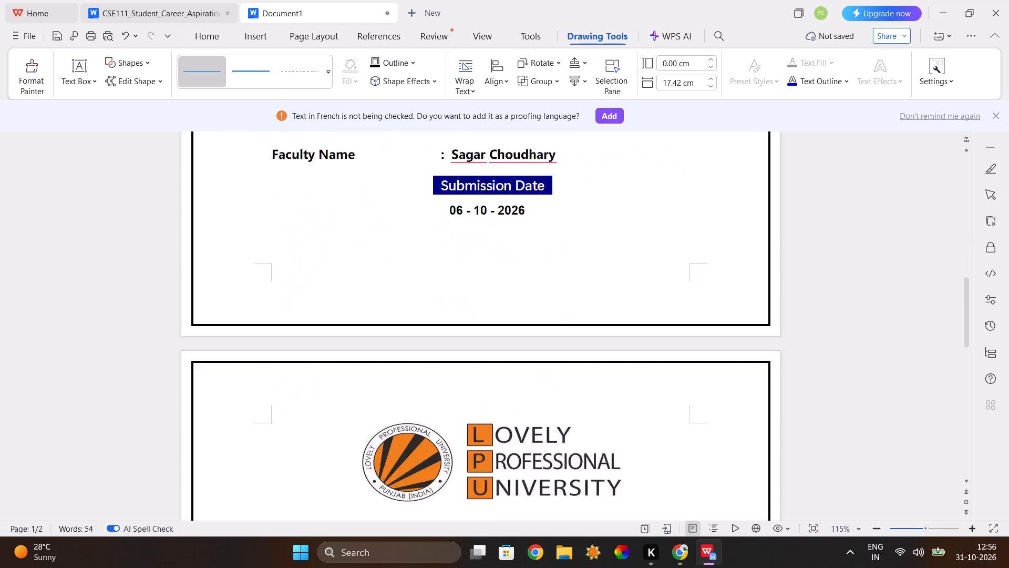
{"action": "scroll", "coordinate": [360, 378], "scroll_direction": "down", "scroll_amount": 1}
{"action": "left_click", "coordinate": [426, 280]}
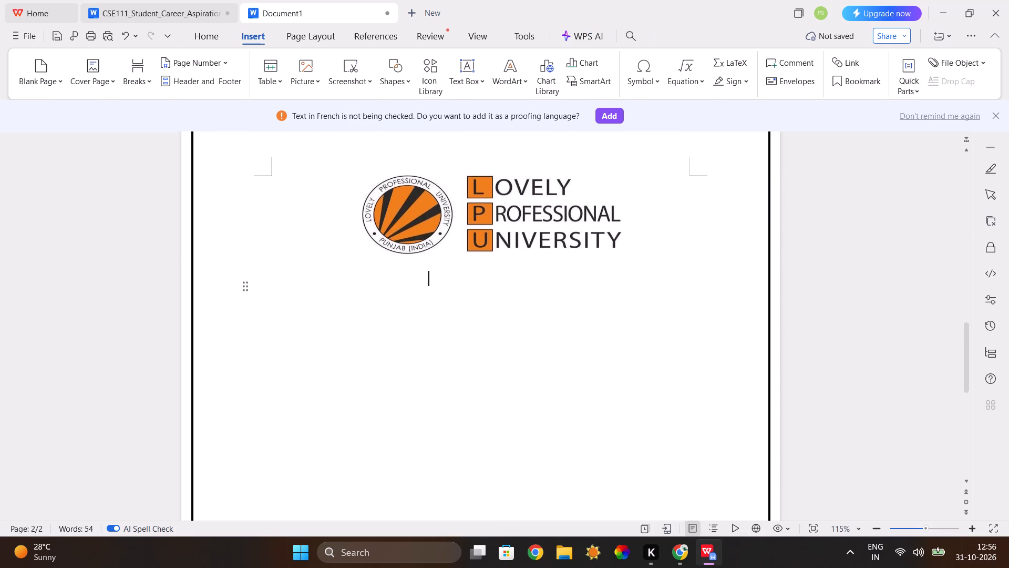
{"action": "key", "text": "ctrl+v"}
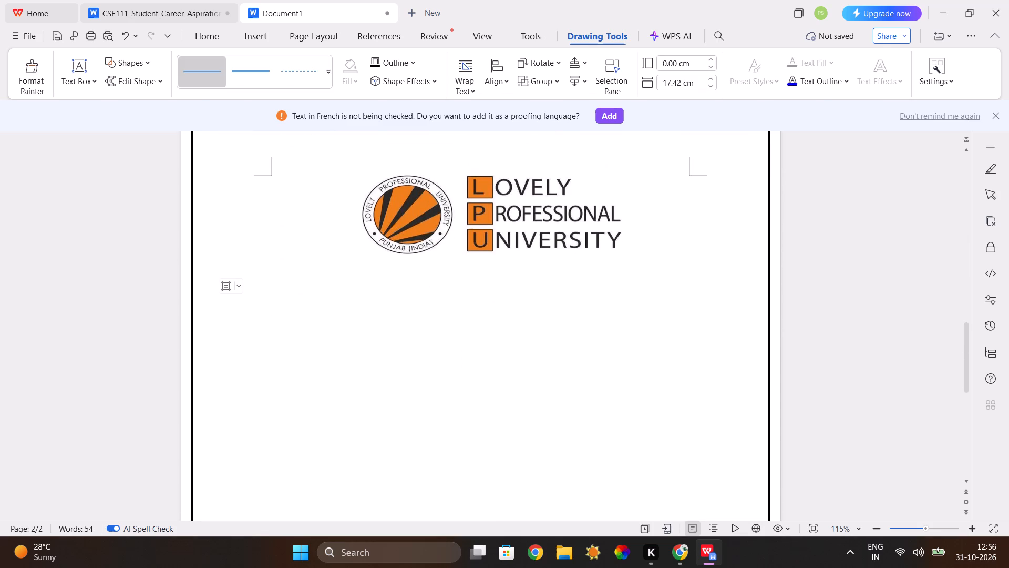
{"action": "left_click", "coordinate": [252, 81]}
{"action": "left_click", "coordinate": [414, 62]}
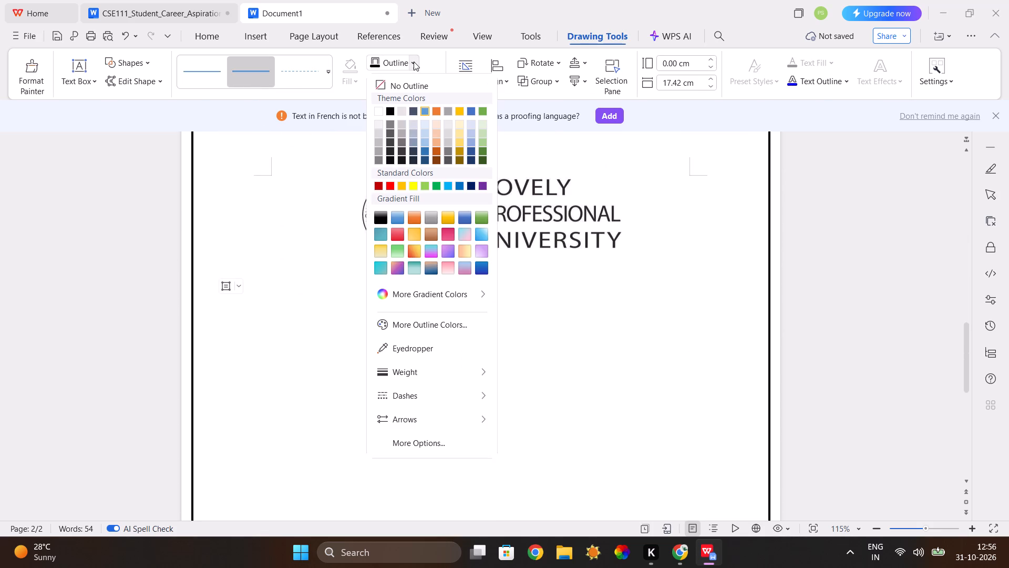
{"action": "left_click", "coordinate": [390, 105]}
{"action": "left_click", "coordinate": [390, 112]}
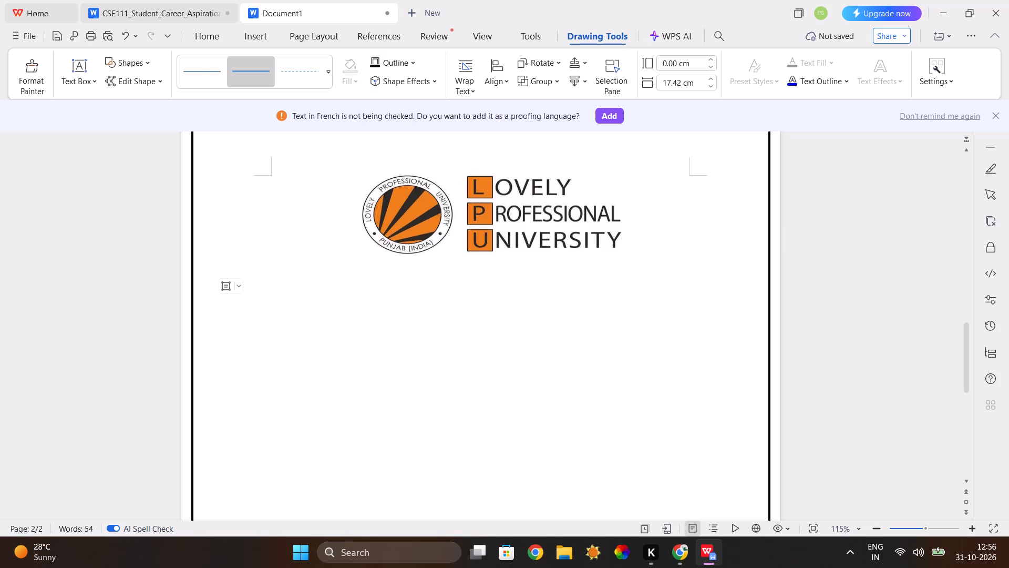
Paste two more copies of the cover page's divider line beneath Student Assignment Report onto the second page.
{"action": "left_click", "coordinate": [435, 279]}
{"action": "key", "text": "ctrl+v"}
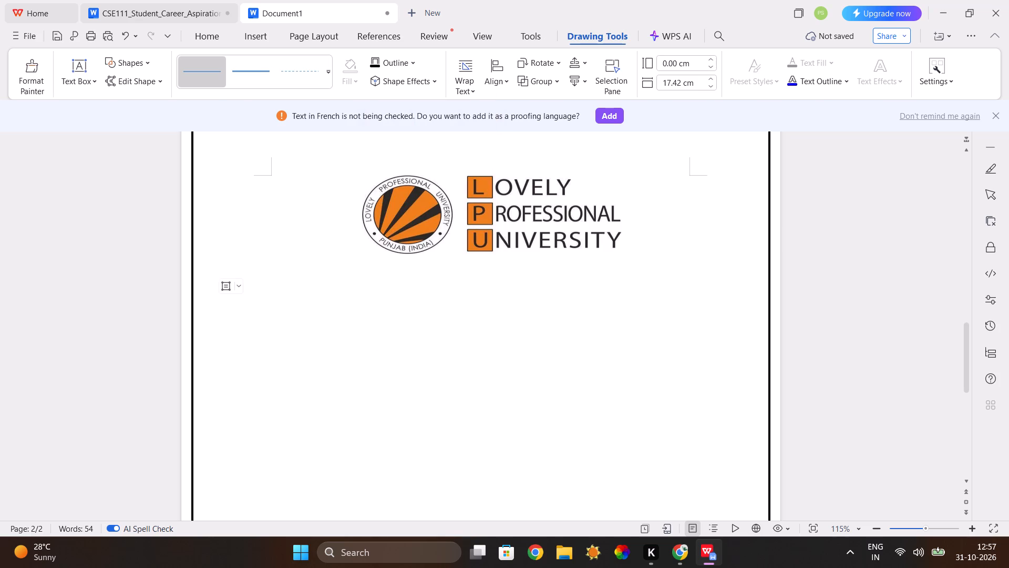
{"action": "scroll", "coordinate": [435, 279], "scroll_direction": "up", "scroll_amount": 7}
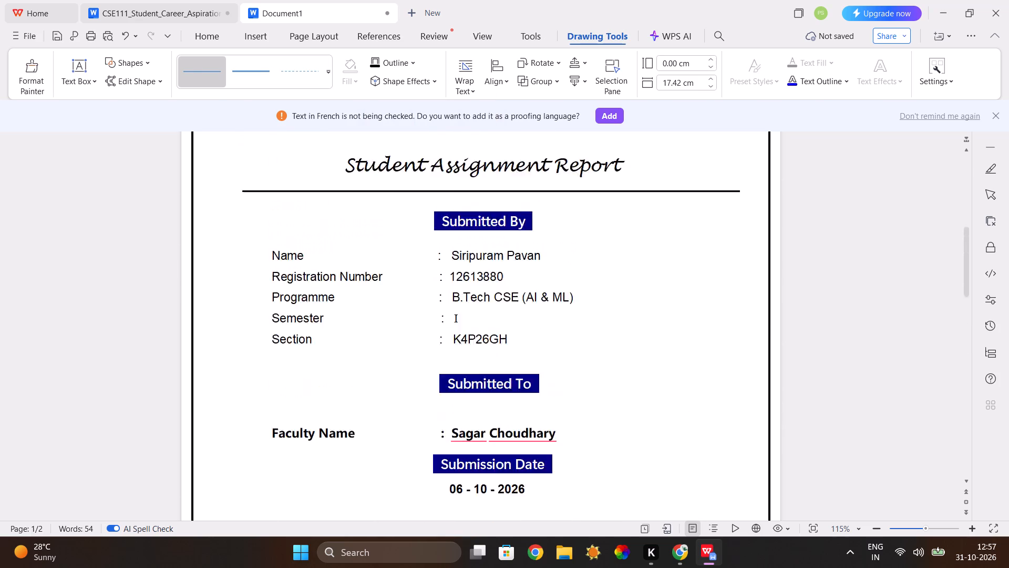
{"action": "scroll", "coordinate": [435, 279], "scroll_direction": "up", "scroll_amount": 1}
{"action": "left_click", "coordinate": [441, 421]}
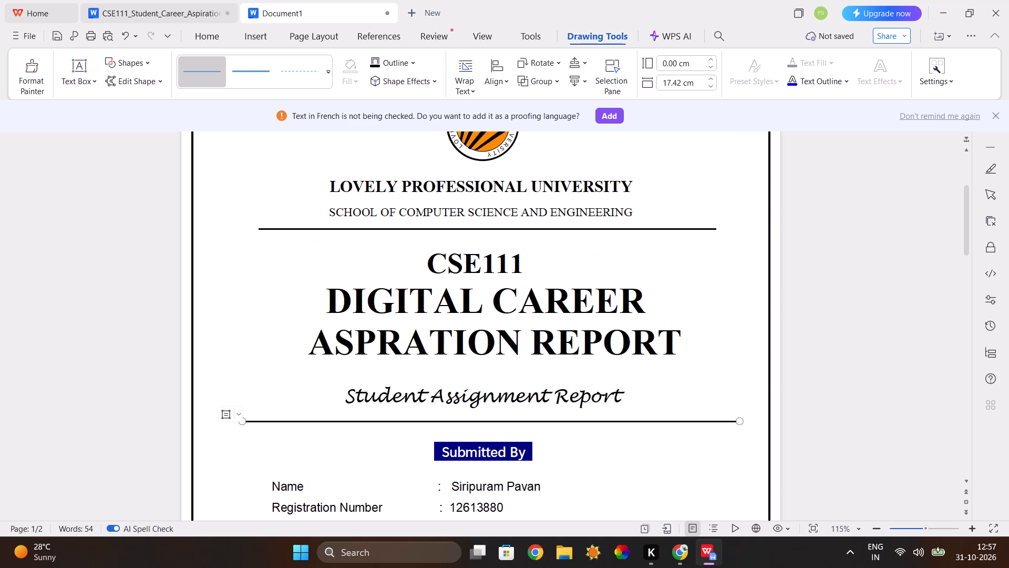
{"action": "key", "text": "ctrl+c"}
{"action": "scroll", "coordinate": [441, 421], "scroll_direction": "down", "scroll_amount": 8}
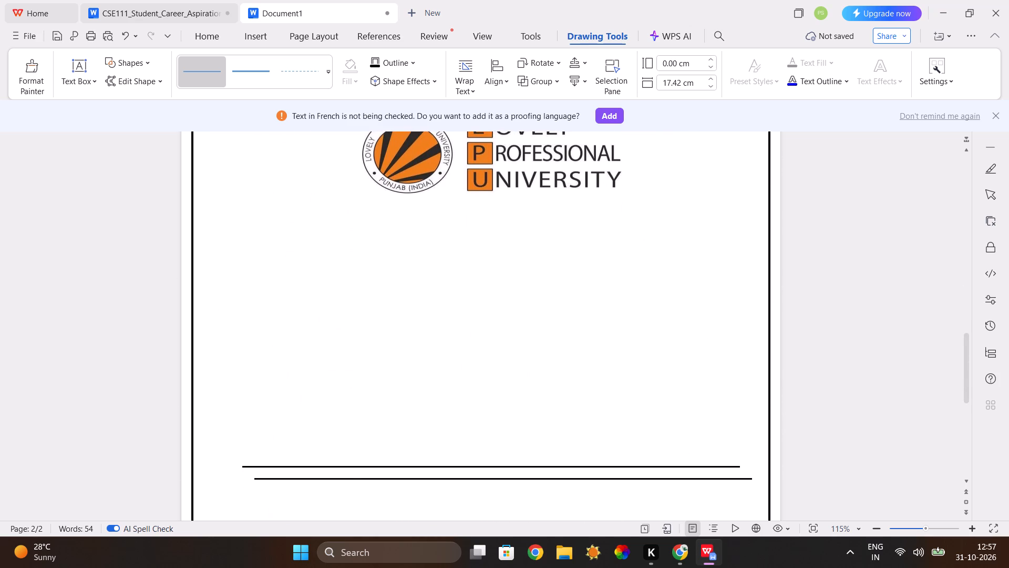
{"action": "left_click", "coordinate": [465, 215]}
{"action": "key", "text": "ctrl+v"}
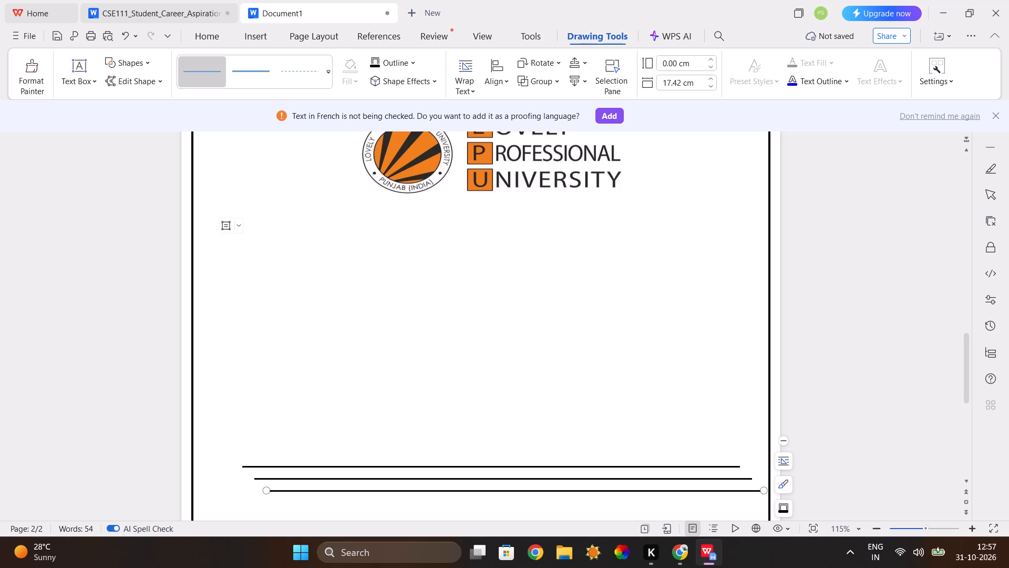
Move the uppermost of the stacked divider lines on the second page to just below the university logo.
{"action": "left_click_drag", "start_coordinate": [447, 466], "coordinate": [451, 218]}
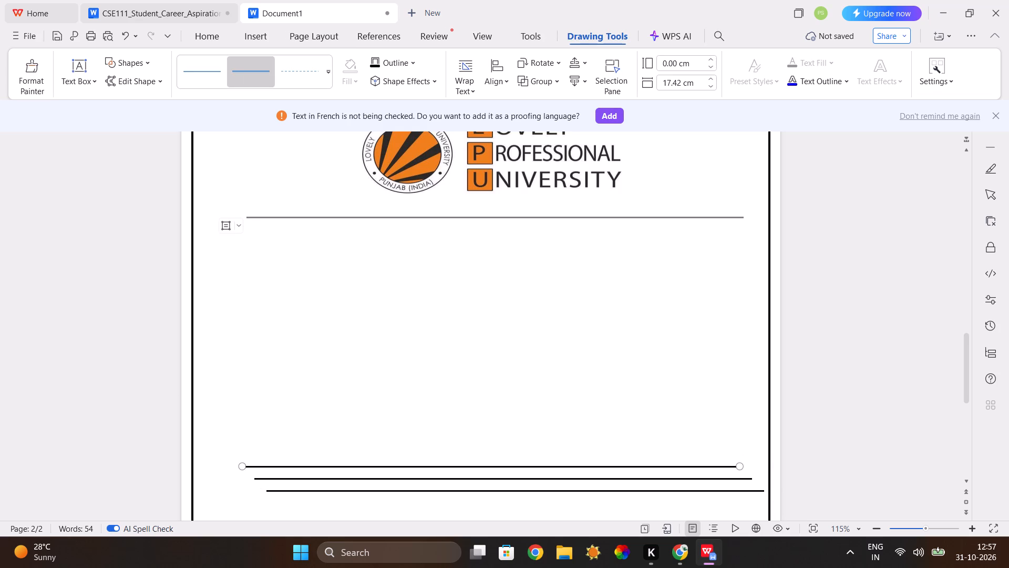
{"action": "left_click_drag", "start_coordinate": [451, 218], "coordinate": [448, 217]}
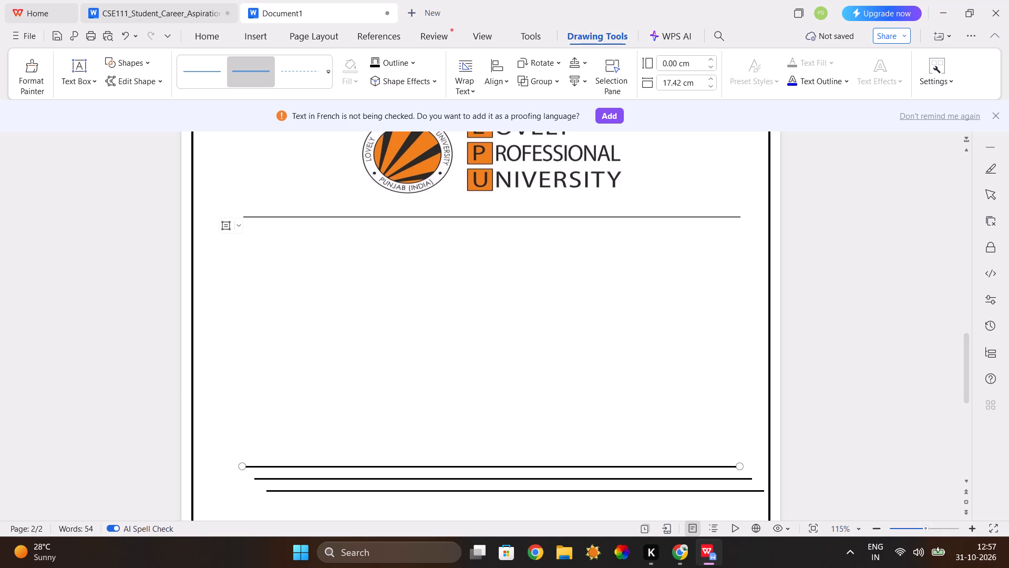
{"action": "left_click_drag", "start_coordinate": [448, 217], "coordinate": [446, 216]}
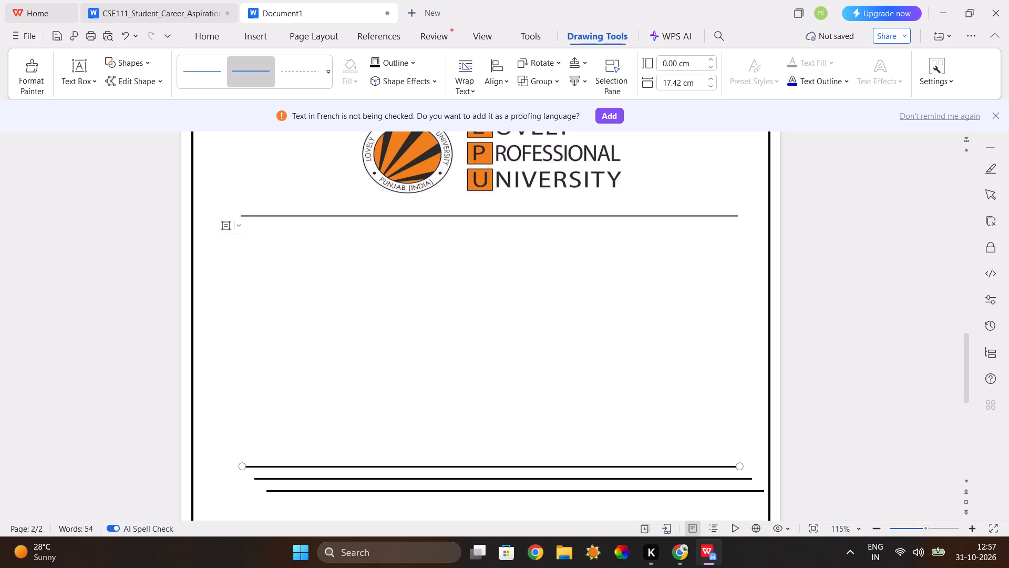
{"action": "left_click_drag", "start_coordinate": [446, 216], "coordinate": [445, 214]}
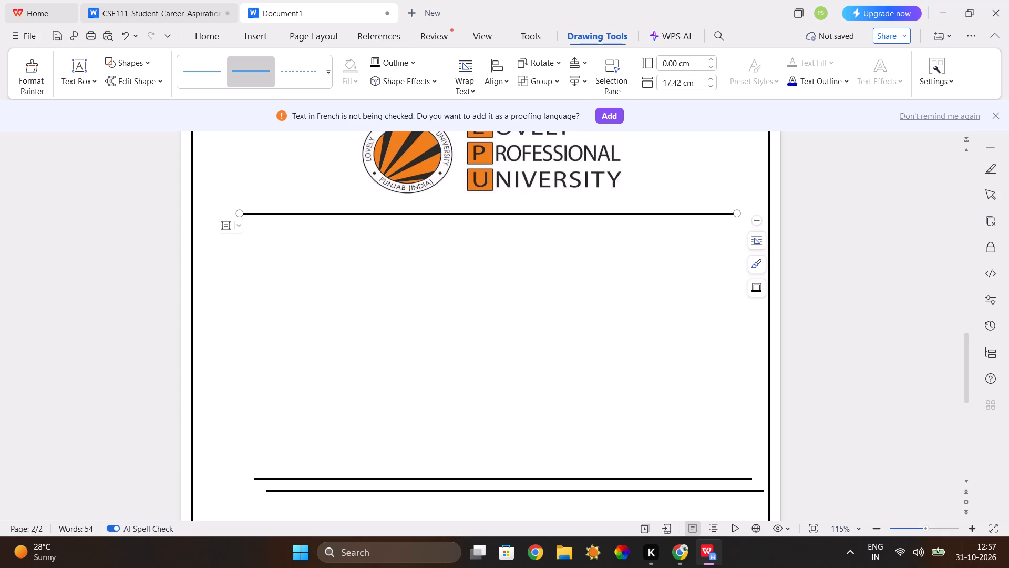
Delete the two surplus divider lines lower on the second page.
{"action": "scroll", "coordinate": [511, 415], "scroll_direction": "up", "scroll_amount": 2}
{"action": "scroll", "coordinate": [511, 415], "scroll_direction": "down", "scroll_amount": 1}
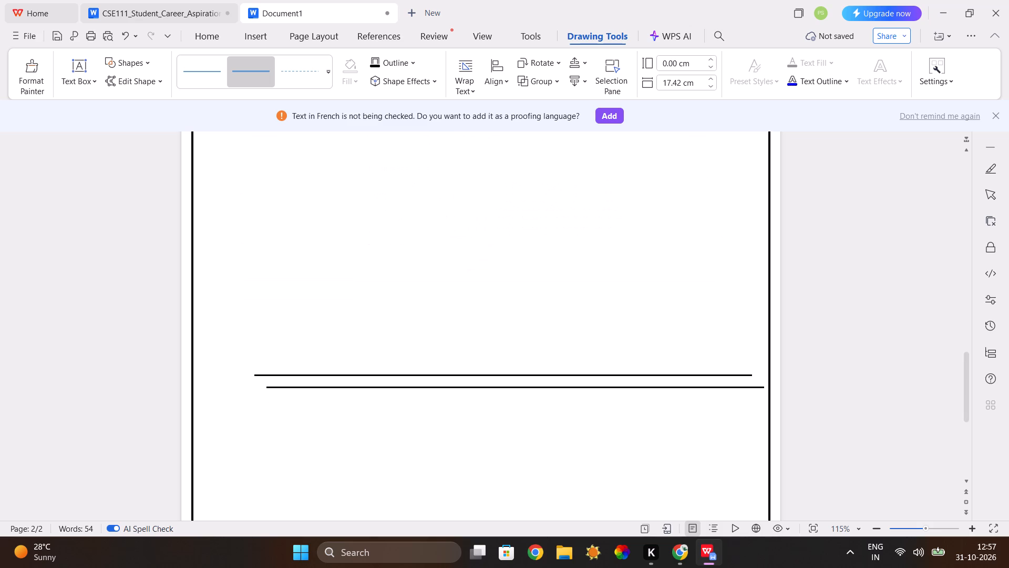
{"action": "left_click", "coordinate": [511, 387]}
{"action": "key", "text": "BackSpace"}
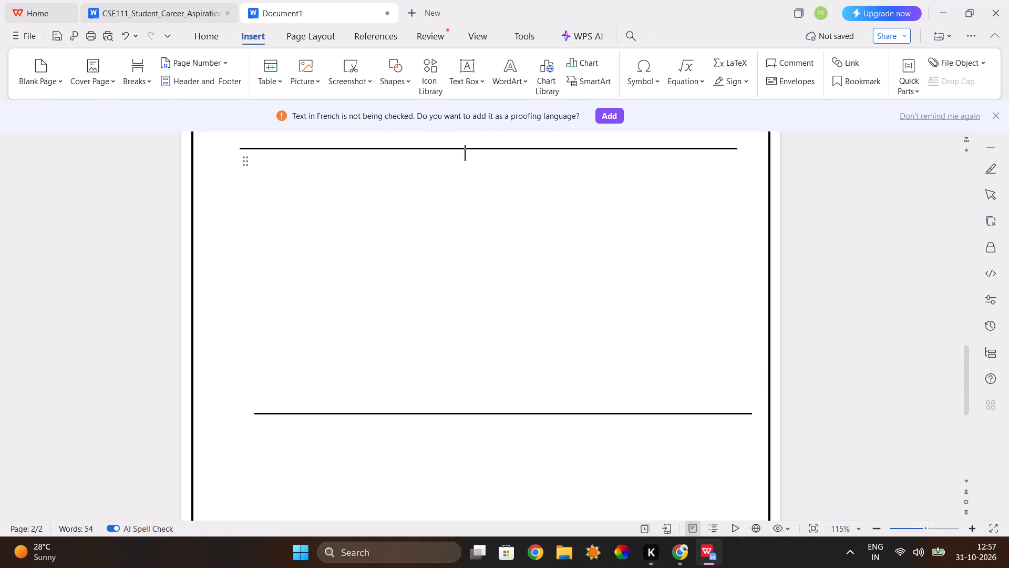
{"action": "left_click", "coordinate": [516, 413]}
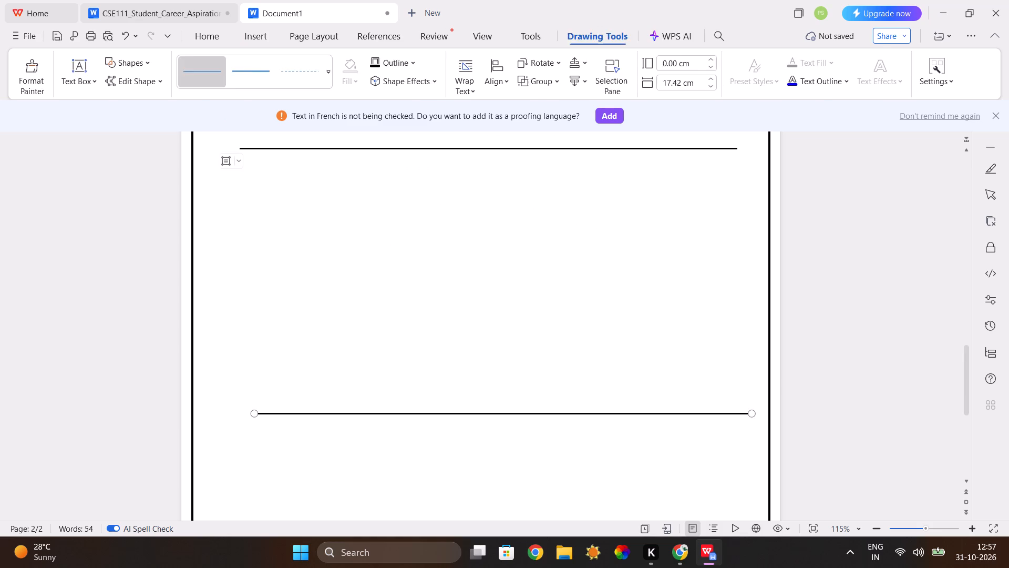
{"action": "key", "text": "BackSpace"}
Start a new line below the second page's divider line and indent it with 14 spaces.
{"action": "key", "text": "Return"}
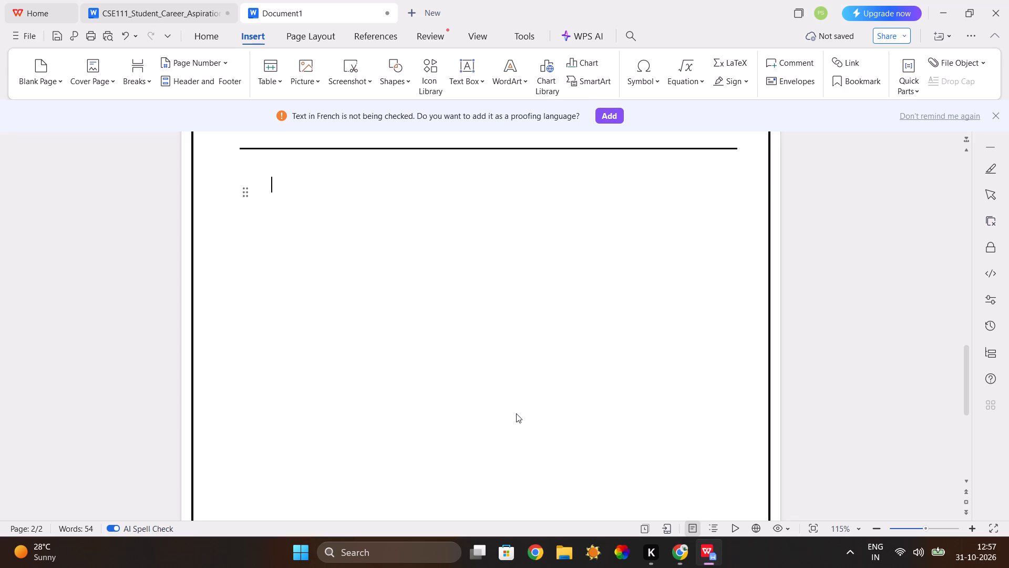
{"action": "key", "text": "space"}
{"action": "key", "text": "space"}
{"action": "key", "text": "space"}
{"action": "key", "text": "space"}
{"action": "key", "text": "space"}
{"action": "key", "text": "space"}
{"action": "key", "text": "space"}
{"action": "key", "text": "space"}
{"action": "key", "text": "space"}
{"action": "key", "text": "space"}
{"action": "key", "text": "space"}
{"action": "key", "text": "space"}
{"action": "key", "text": "space"}
{"action": "key", "text": "space"}
Copy the highlighted Submission Date heading from the cover page and paste it on the indented line below the second page's divider.
{"action": "scroll", "coordinate": [518, 463], "scroll_direction": "up", "scroll_amount": 5}
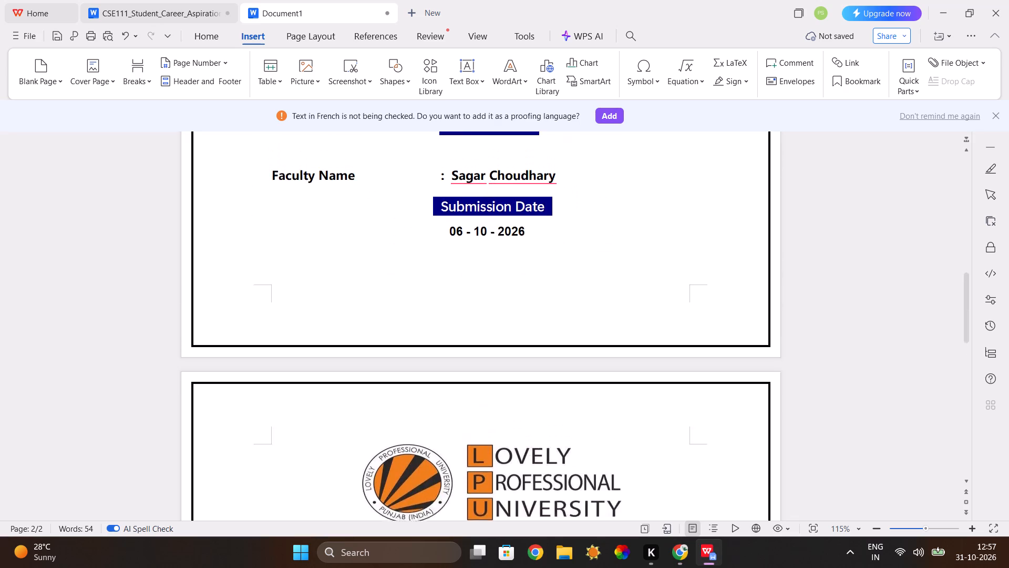
{"action": "scroll", "coordinate": [518, 463], "scroll_direction": "up", "scroll_amount": 1}
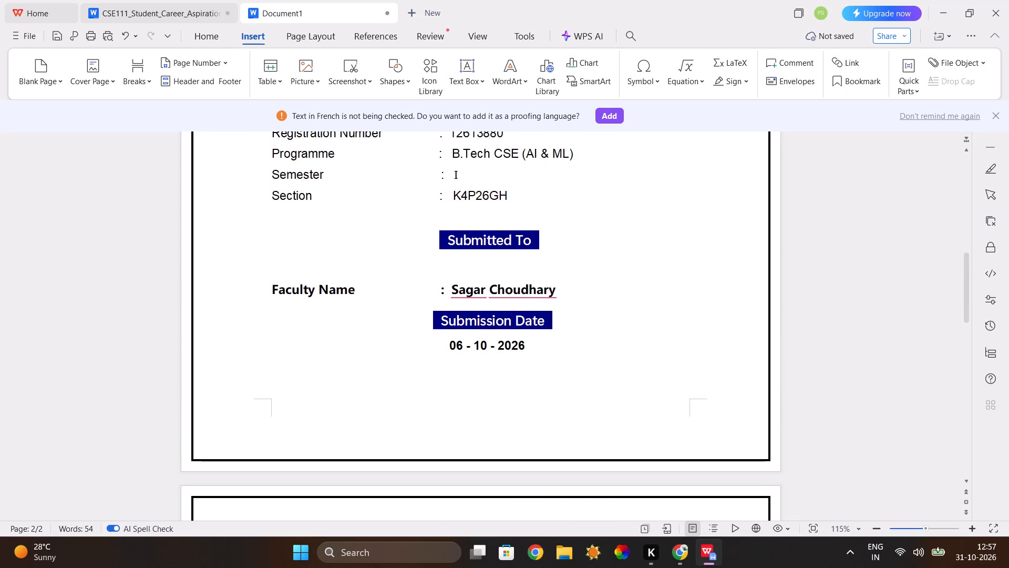
{"action": "left_click_drag", "start_coordinate": [438, 321], "coordinate": [548, 319]}
{"action": "key", "text": "ctrl+c"}
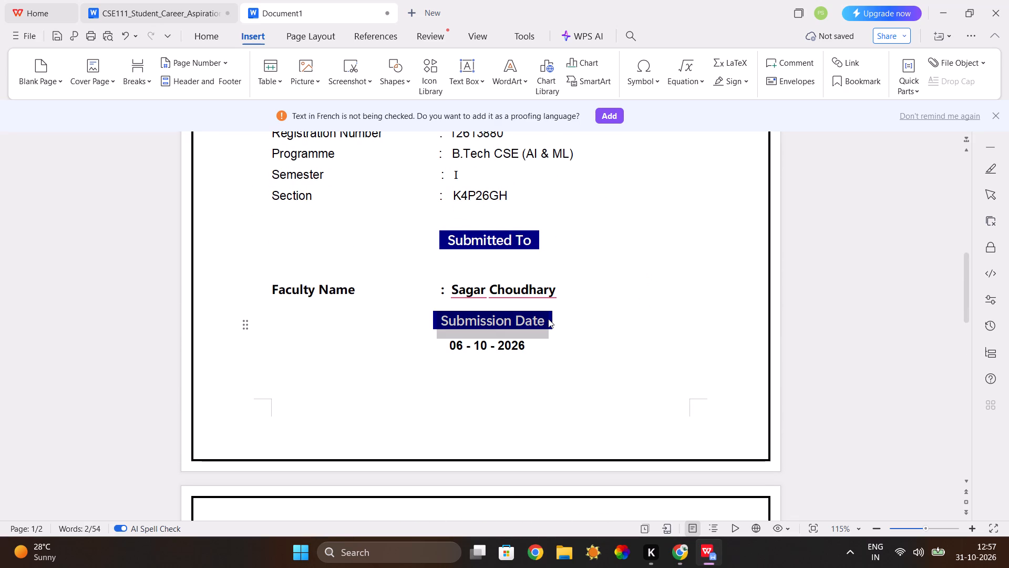
{"action": "scroll", "coordinate": [548, 319], "scroll_direction": "down", "scroll_amount": 5}
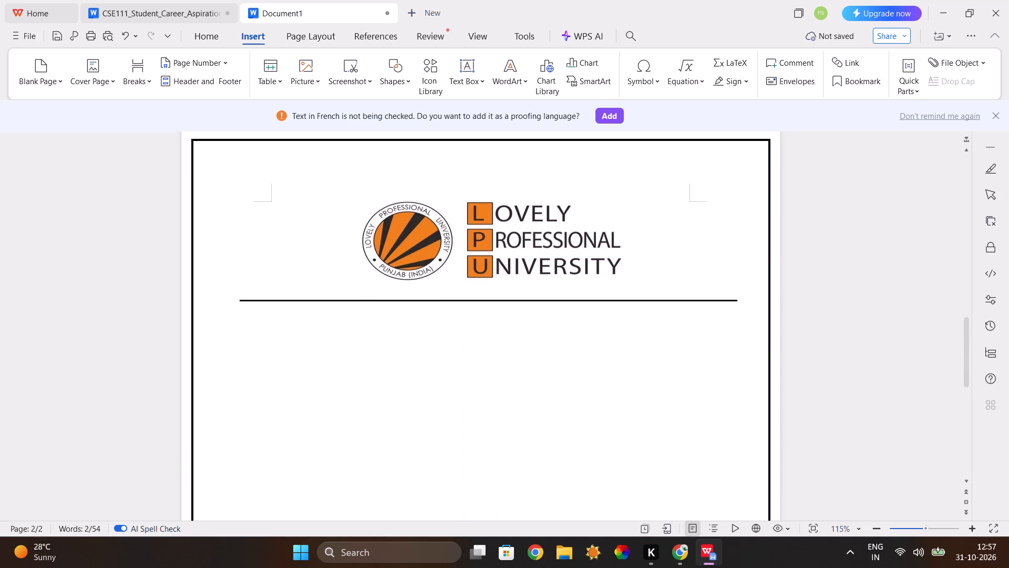
{"action": "left_click", "coordinate": [467, 326]}
{"action": "left_click", "coordinate": [348, 343]}
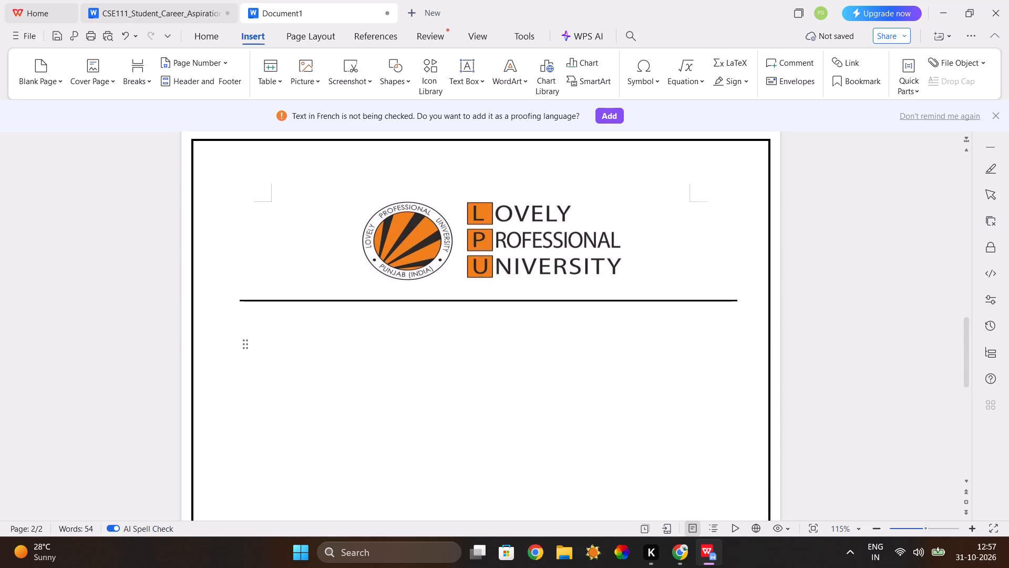
{"action": "key", "text": "ctrl+v"}
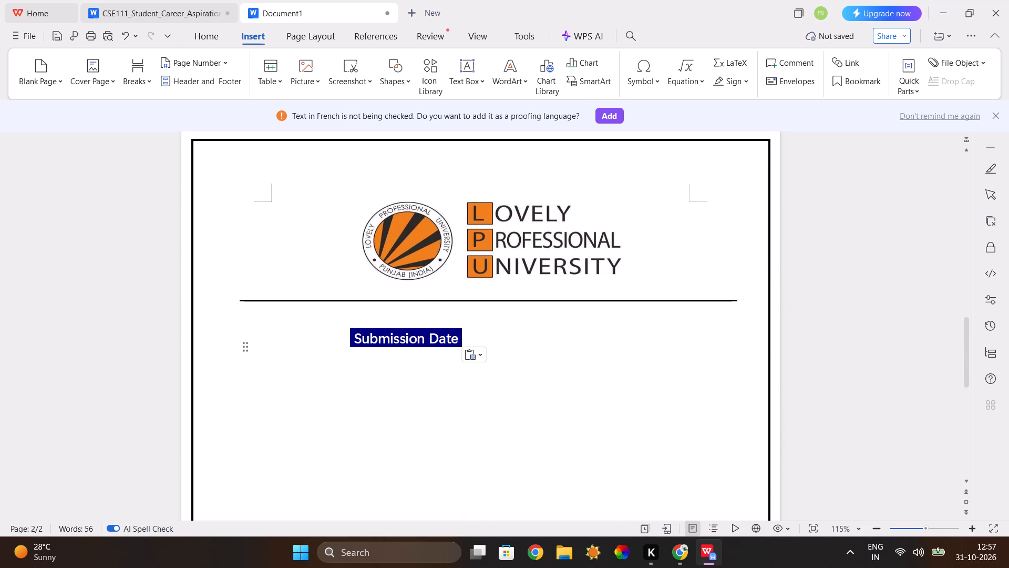
Replace the pasted heading's text with "Table of Contents", keeping its dark blue highlight.
{"action": "key", "text": "Left"}
{"action": "key", "text": "BackSpace"}
{"action": "key", "text": "BackSpace"}
{"action": "key", "text": "BackSpace"}
{"action": "key", "text": "BackSpace"}
{"action": "key", "text": "BackSpace"}
{"action": "key", "text": "BackSpace"}
{"action": "key", "text": "BackSpace"}
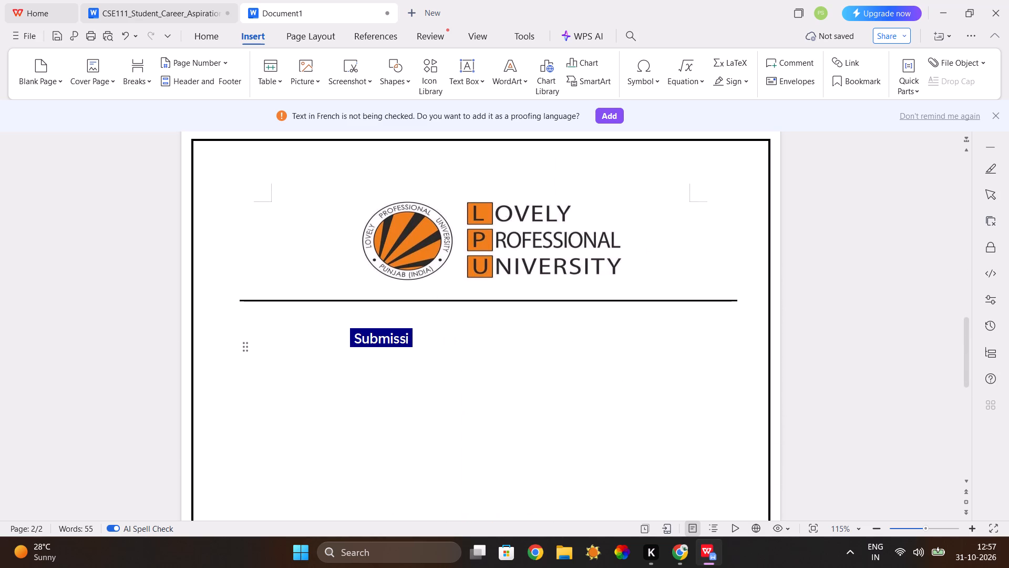
{"action": "key", "text": "BackSpace"}
{"action": "key", "text": "BackSpace"}
{"action": "key", "text": "BackSpace"}
{"action": "key", "text": "BackSpace"}
{"action": "key", "text": "BackSpace"}
{"action": "key", "text": "BackSpace"}
{"action": "key", "text": "BackSpace"}
{"action": "key", "text": "BackSpace"}
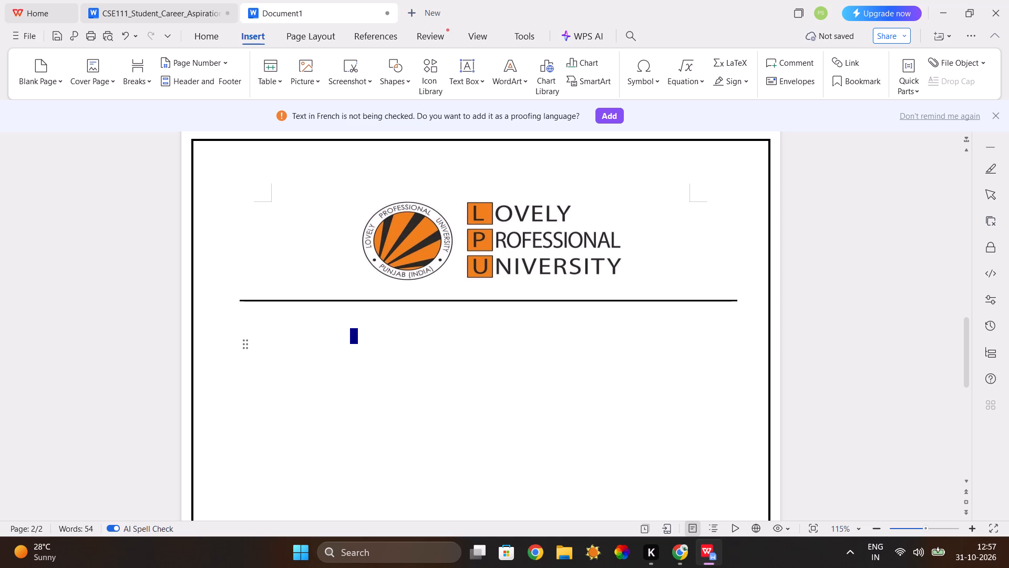
{"action": "type", "text": "Table of"}
{"action": "key", "text": "space"}
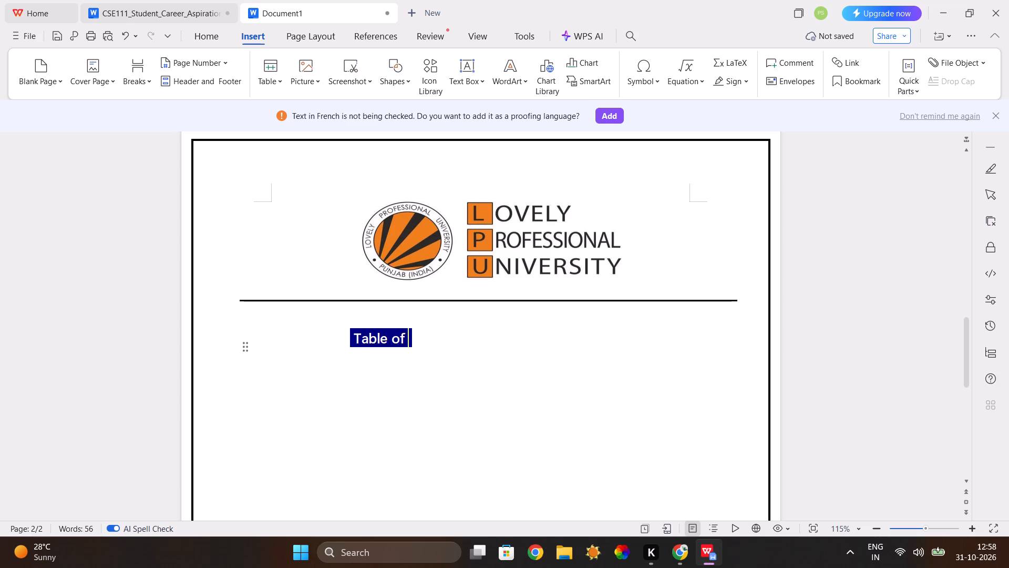
{"action": "type", "text": "Contente"}
{"action": "key", "text": "BackSpace"}
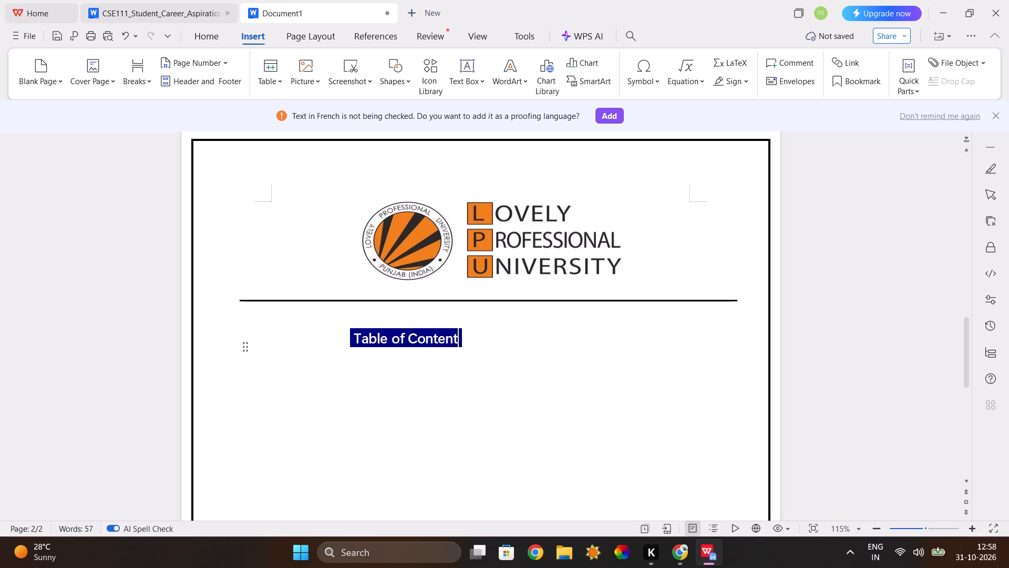
{"action": "key", "text": "s"}
Shift the Table of Contents heading toward the page centre by adding six spaces before it.
{"action": "left_click", "coordinate": [335, 342]}
{"action": "key", "text": "space"}
{"action": "key", "text": "space"}
{"action": "key", "text": "space"}
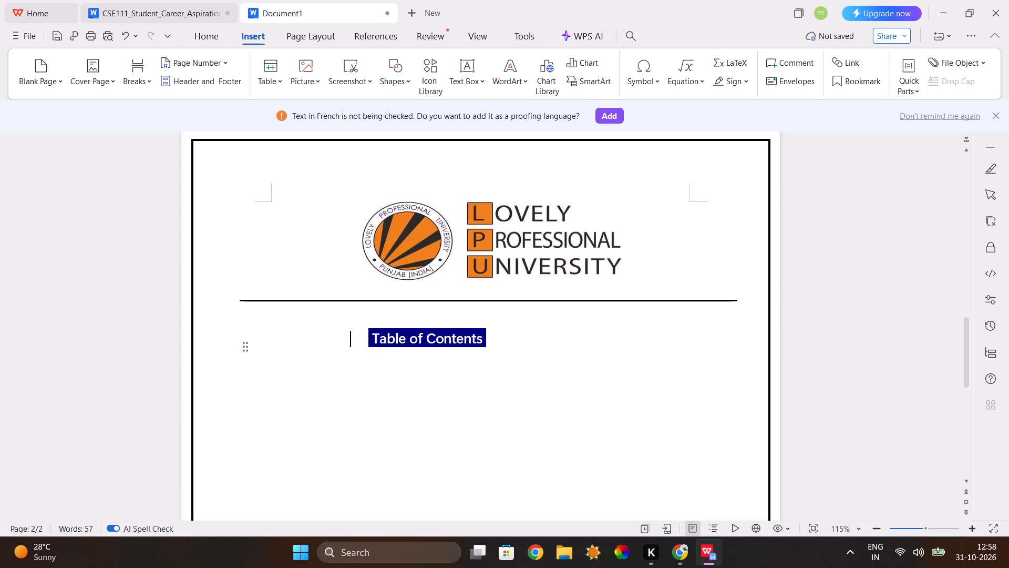
{"action": "key", "text": "space"}
{"action": "key", "text": "space"}
{"action": "key", "text": "space"}
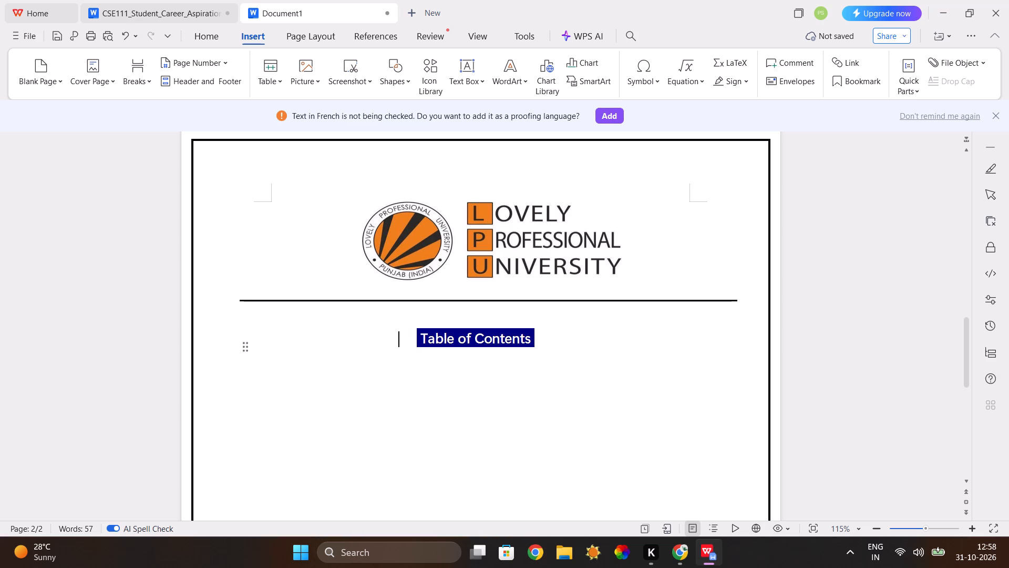
Retype the highlighted heading in capitals as "TABLE OF CONTENTS".
{"action": "scroll", "coordinate": [335, 342], "scroll_direction": "down", "scroll_amount": 3}
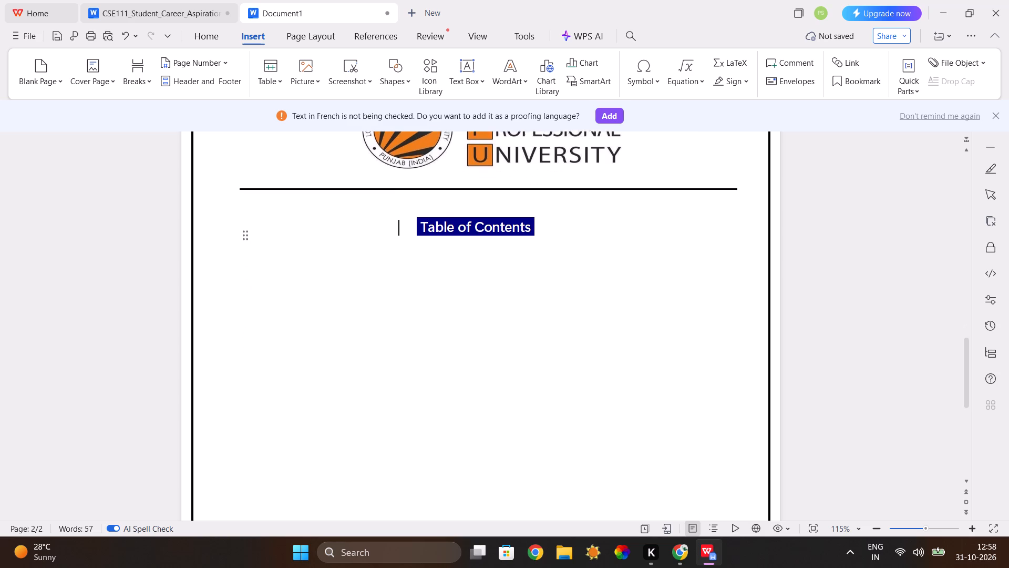
{"action": "scroll", "coordinate": [335, 342], "scroll_direction": "down", "scroll_amount": 1}
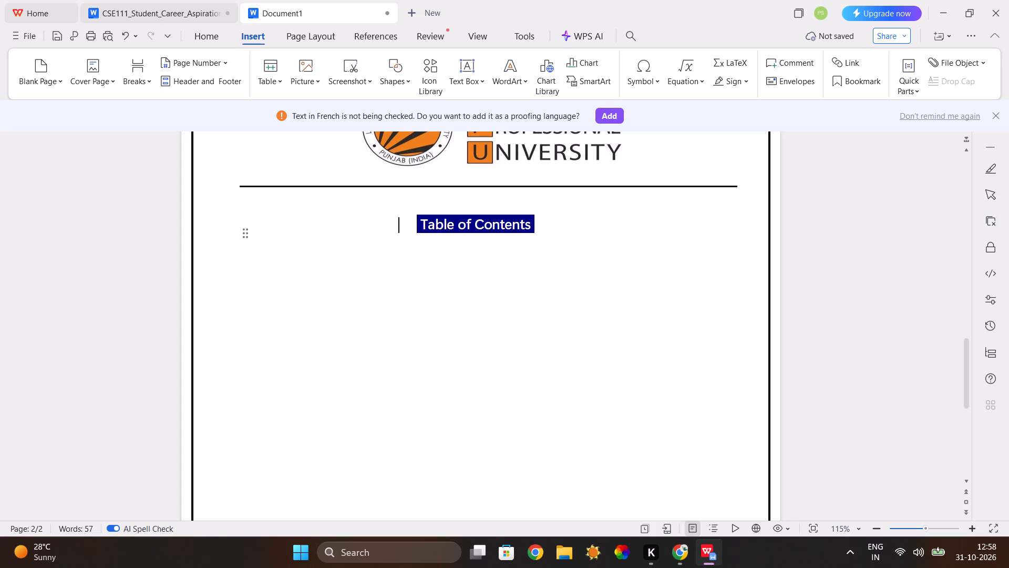
{"action": "left_click_drag", "start_coordinate": [529, 224], "coordinate": [465, 228]}
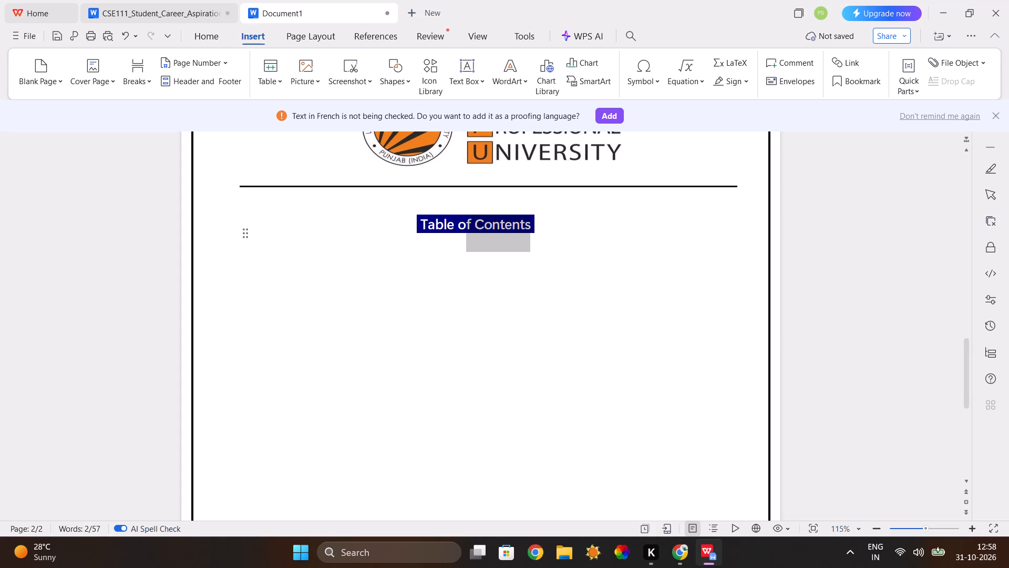
{"action": "left_click_drag", "start_coordinate": [465, 228], "coordinate": [422, 226]}
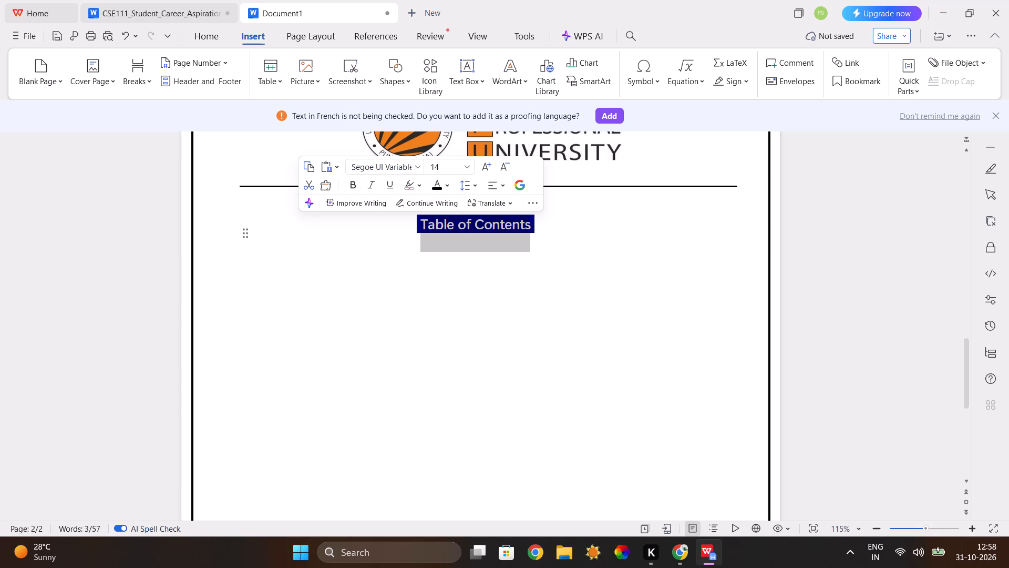
{"action": "key", "text": "BackSpace"}
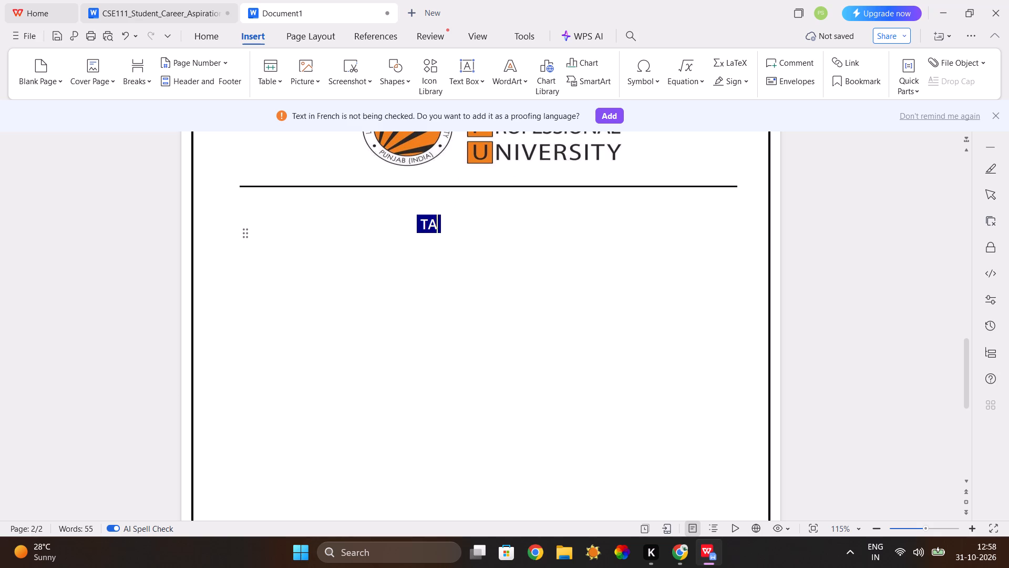
{"action": "type", "text": "OF CONTET"}
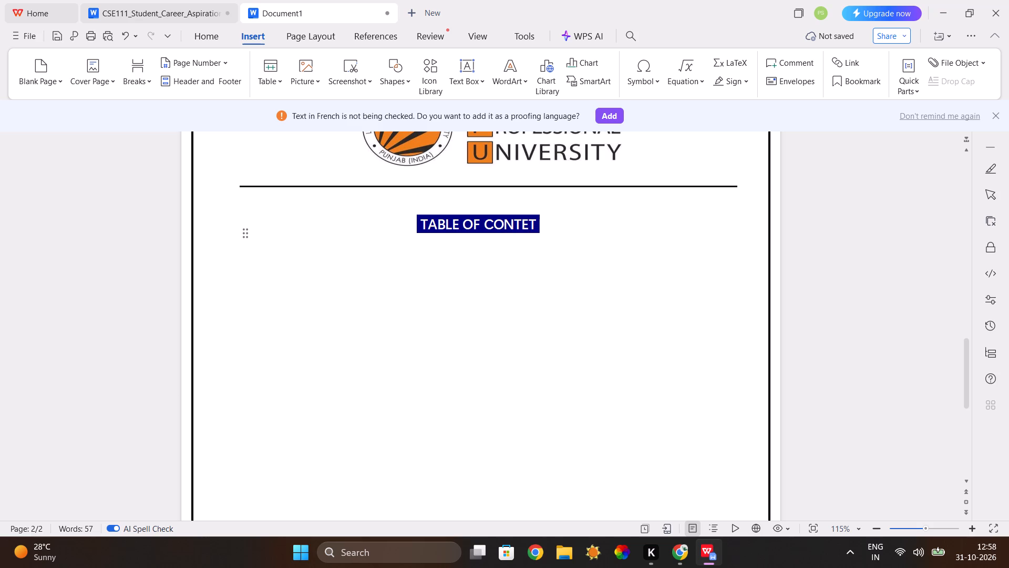
{"action": "key", "text": "BackSpace"}
{"action": "type", "text": "NTS"}
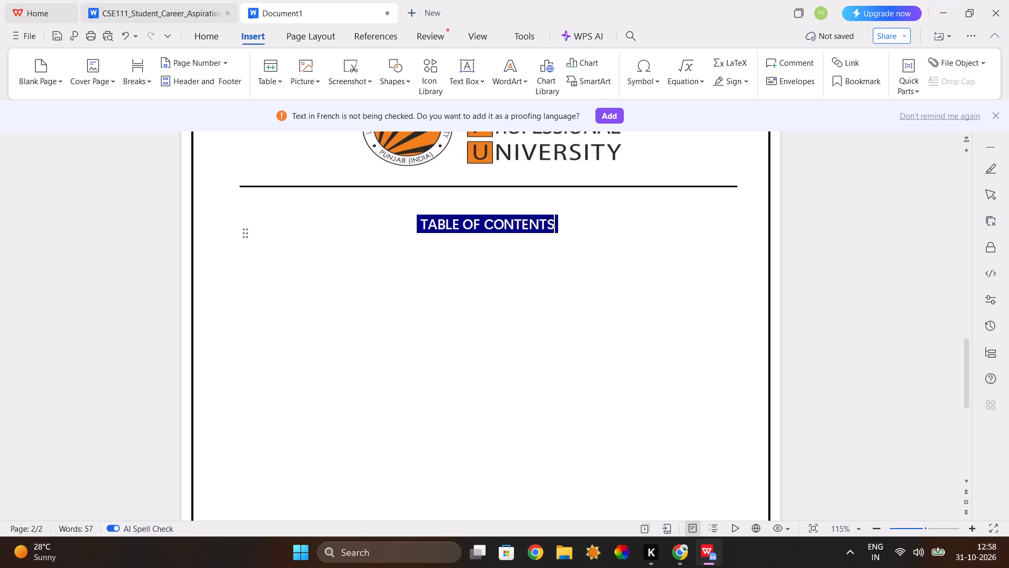
Format the TABLE OF CONTENTS heading in 18-point Times New Roman and reduce its line spacing.
{"action": "left_click_drag", "start_coordinate": [421, 224], "coordinate": [549, 226]}
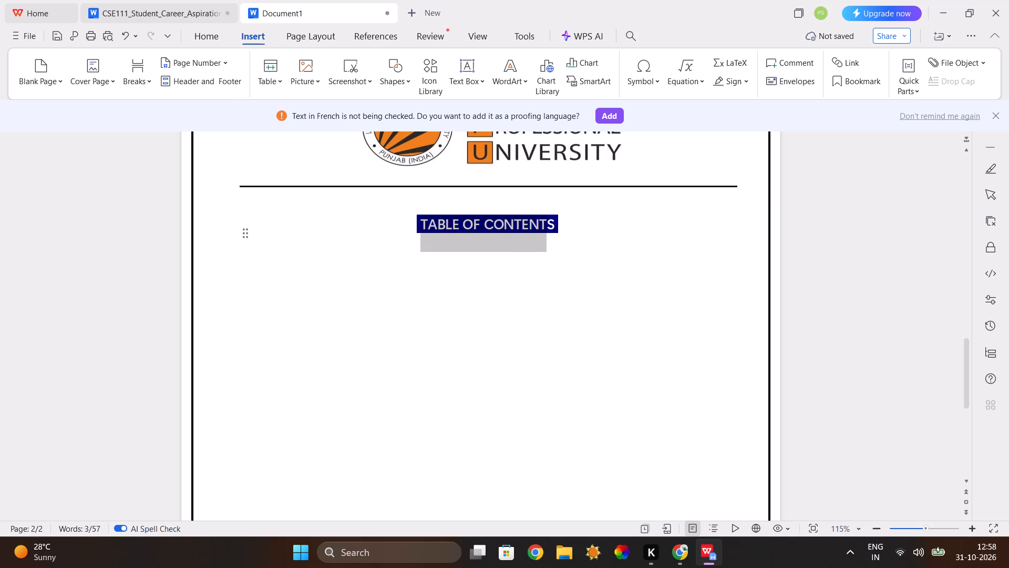
{"action": "left_click_drag", "start_coordinate": [549, 226], "coordinate": [557, 227]}
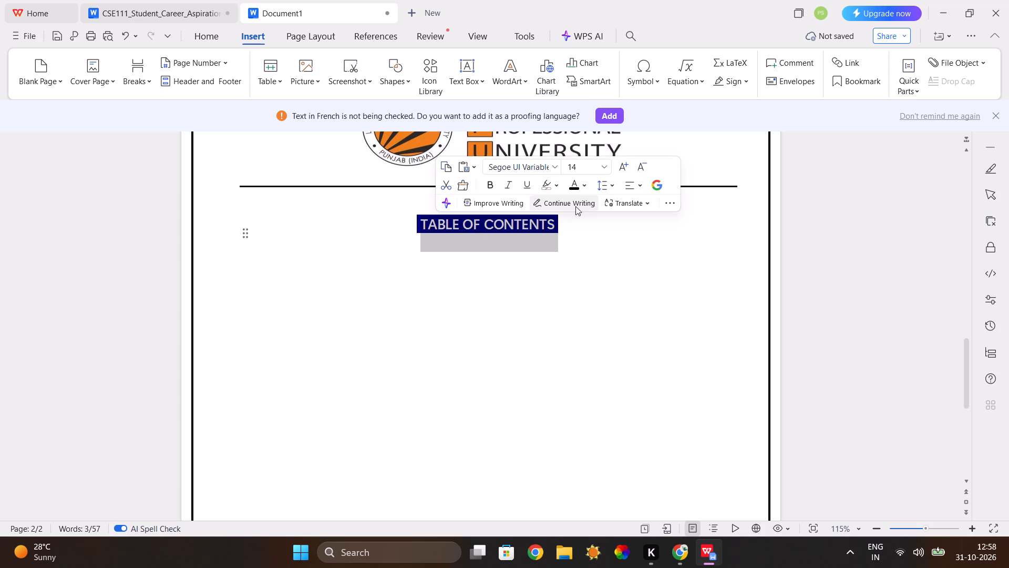
{"action": "left_click", "coordinate": [605, 167]}
{"action": "scroll", "coordinate": [590, 426], "scroll_direction": "down", "scroll_amount": 3}
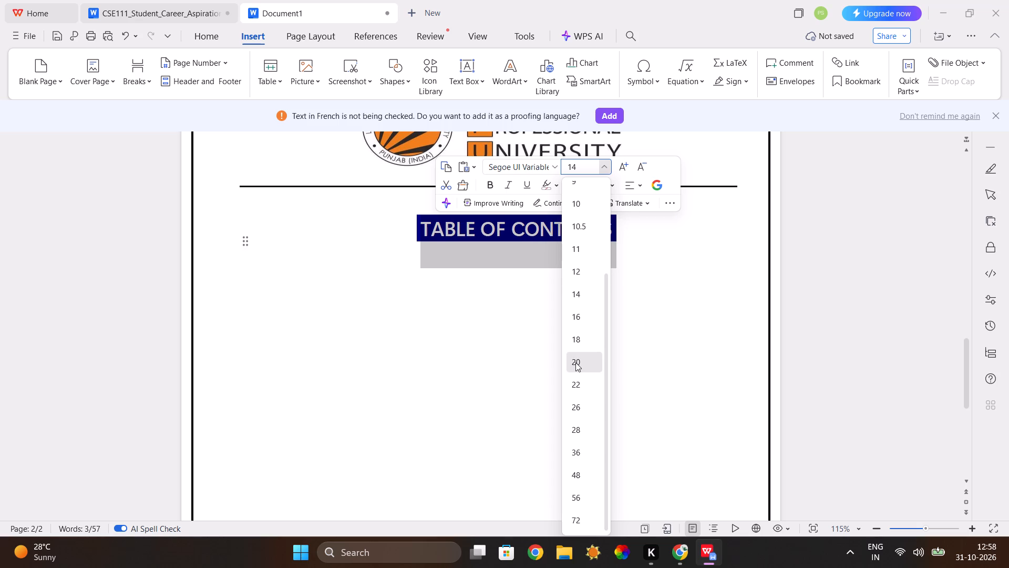
{"action": "left_click", "coordinate": [582, 336]}
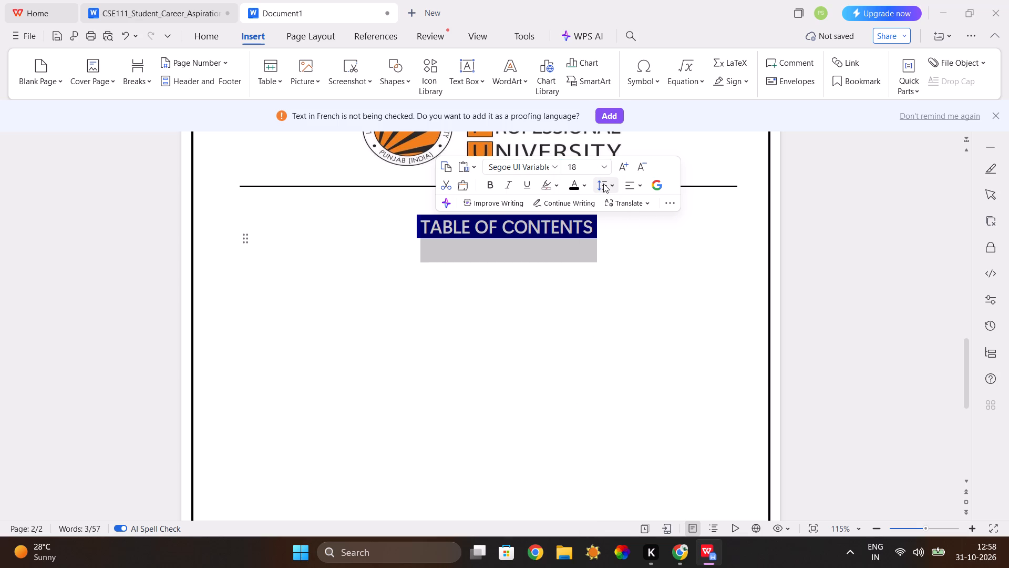
{"action": "left_click", "coordinate": [603, 184]}
{"action": "left_click", "coordinate": [627, 215]}
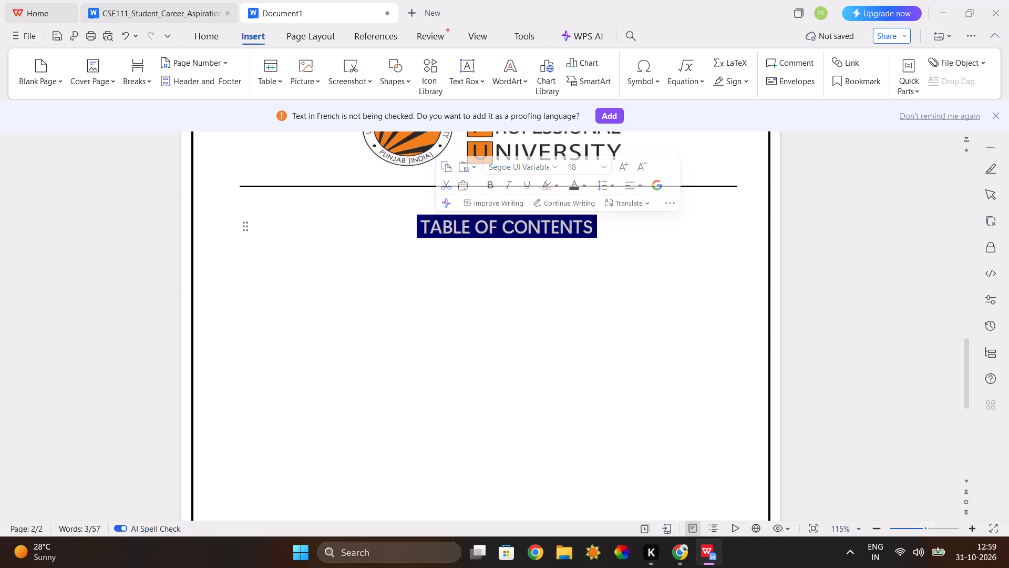
{"action": "left_click", "coordinate": [556, 166]}
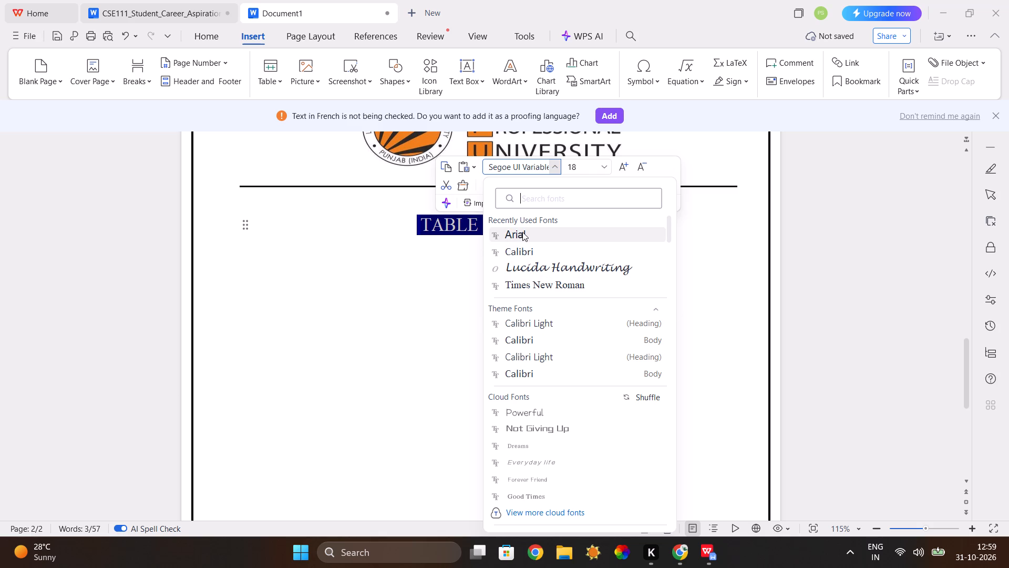
{"action": "left_click", "coordinate": [528, 282]}
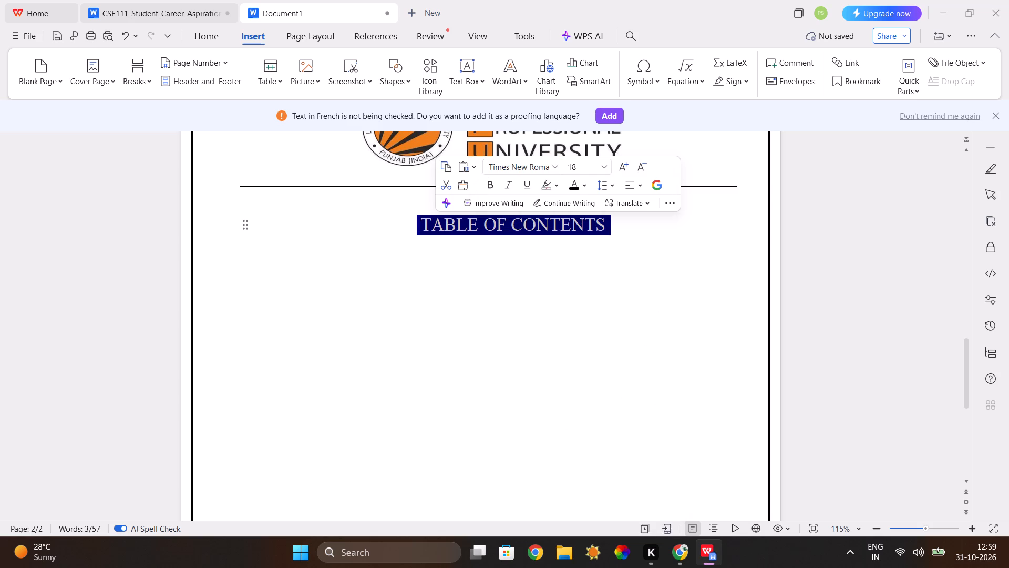
{"action": "left_click", "coordinate": [533, 256]}
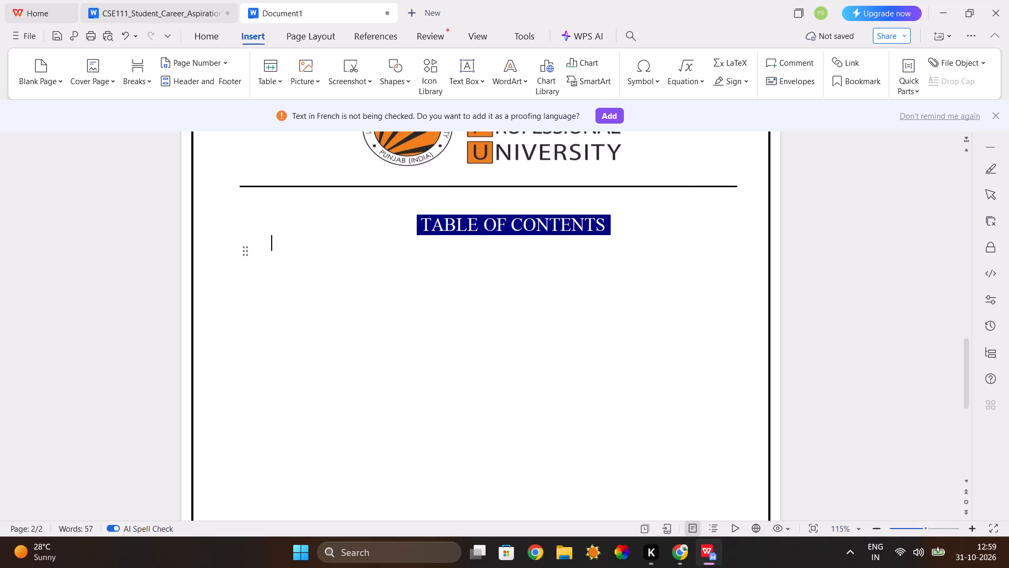
Shift the enlarged TABLE OF CONTENTS heading back toward the page centre by removing four spaces before it.
{"action": "left_click", "coordinate": [413, 229]}
{"action": "key", "text": "BackSpace"}
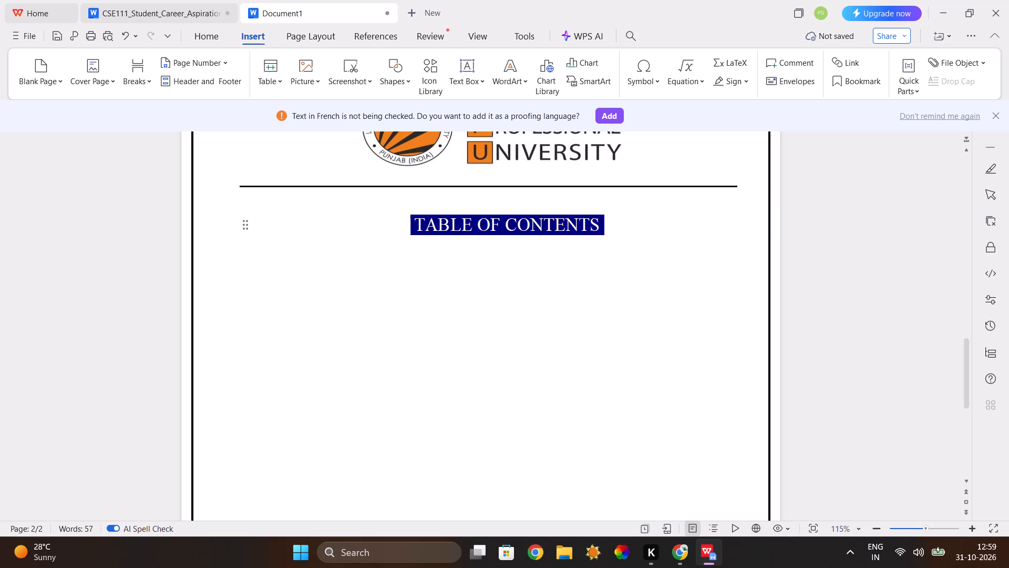
{"action": "key", "text": "BackSpace"}
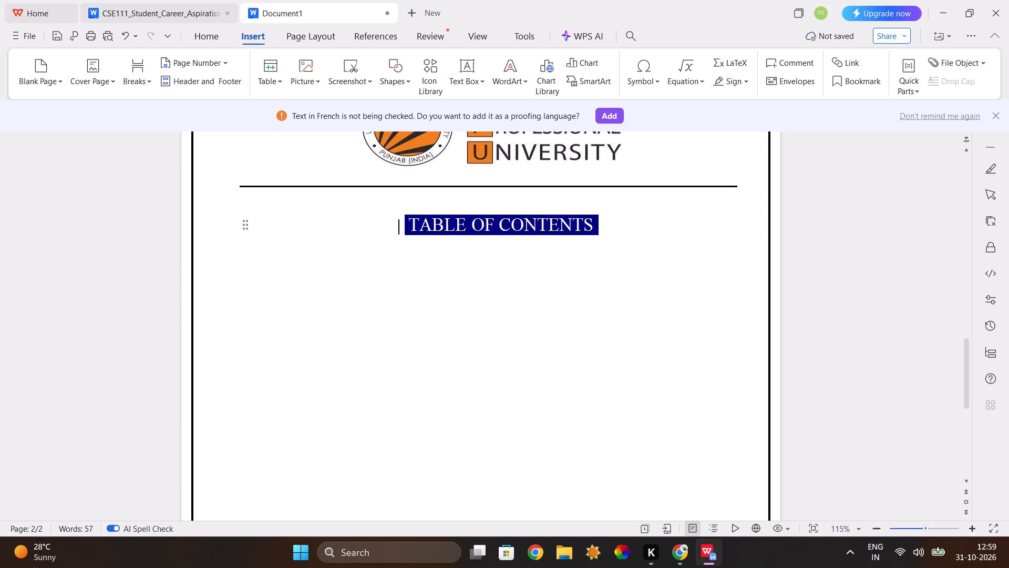
{"action": "scroll", "coordinate": [453, 277], "scroll_direction": "down", "scroll_amount": 1}
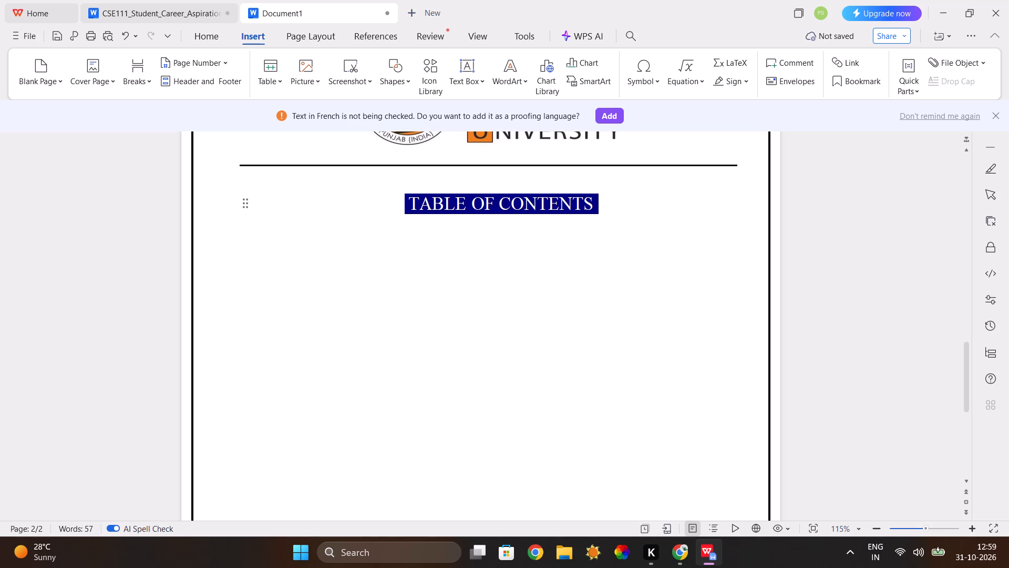
{"action": "left_click", "coordinate": [458, 271]}
{"action": "left_click", "coordinate": [399, 206]}
{"action": "key", "text": "BackSpace"}
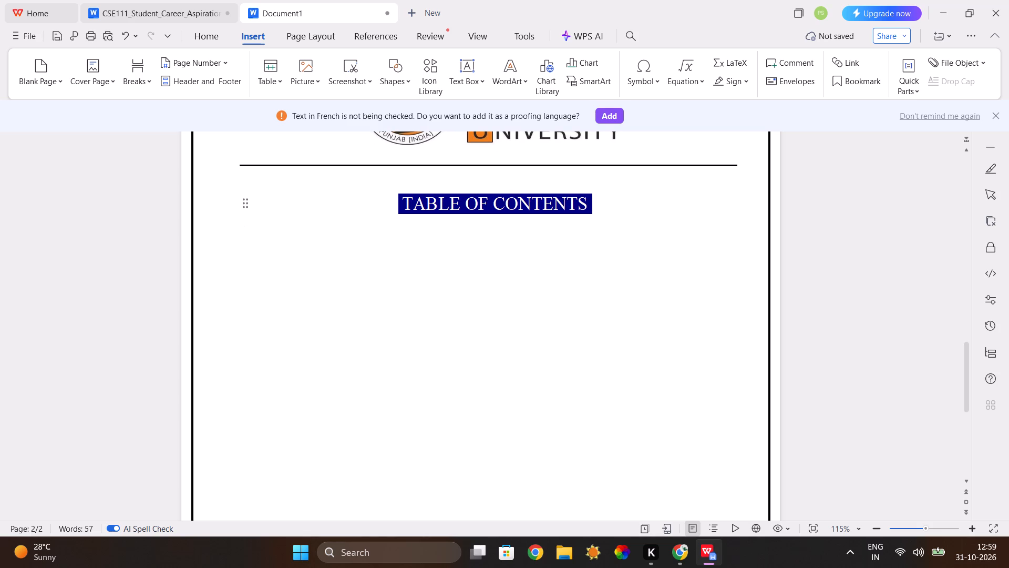
{"action": "key", "text": "BackSpace"}
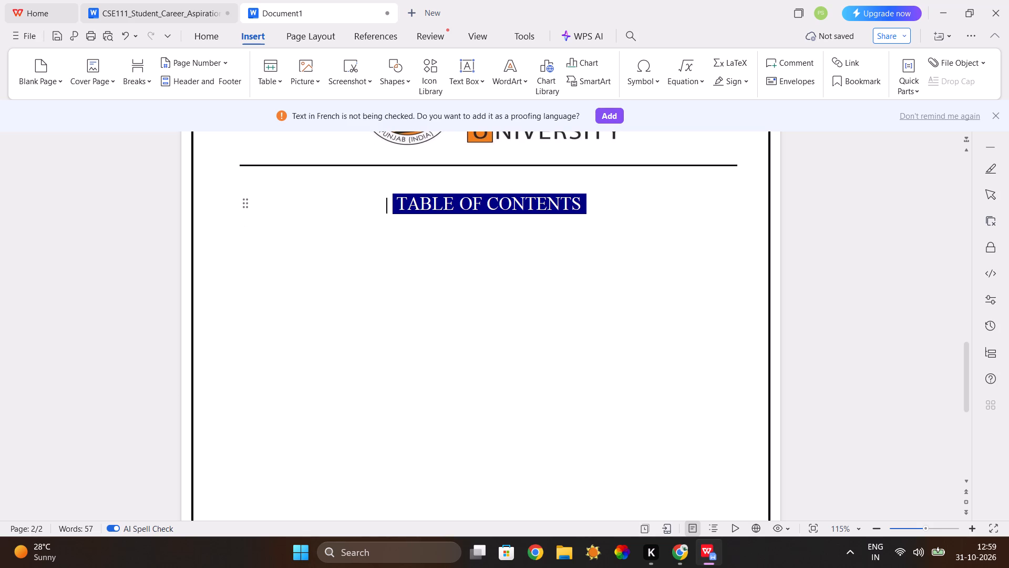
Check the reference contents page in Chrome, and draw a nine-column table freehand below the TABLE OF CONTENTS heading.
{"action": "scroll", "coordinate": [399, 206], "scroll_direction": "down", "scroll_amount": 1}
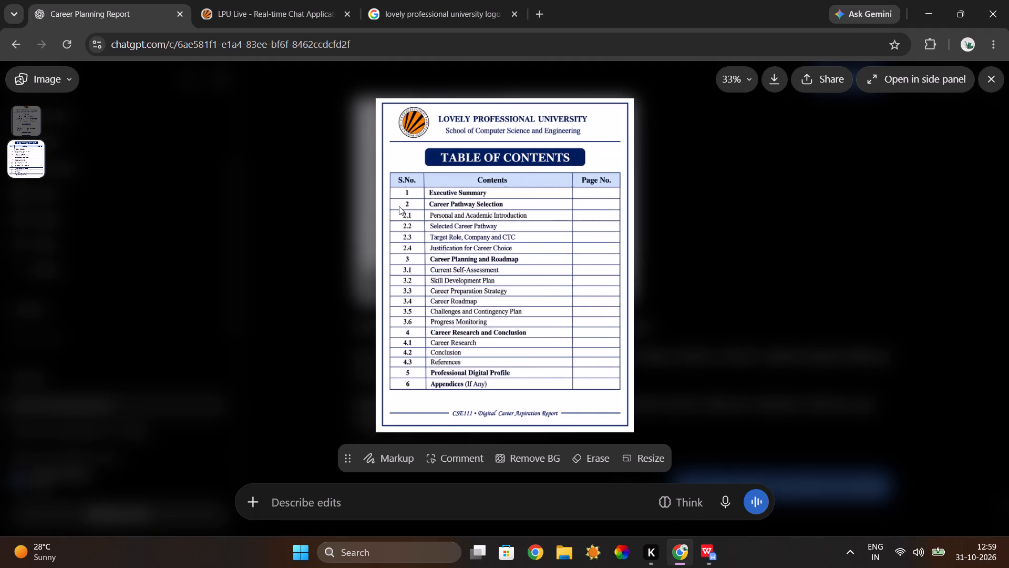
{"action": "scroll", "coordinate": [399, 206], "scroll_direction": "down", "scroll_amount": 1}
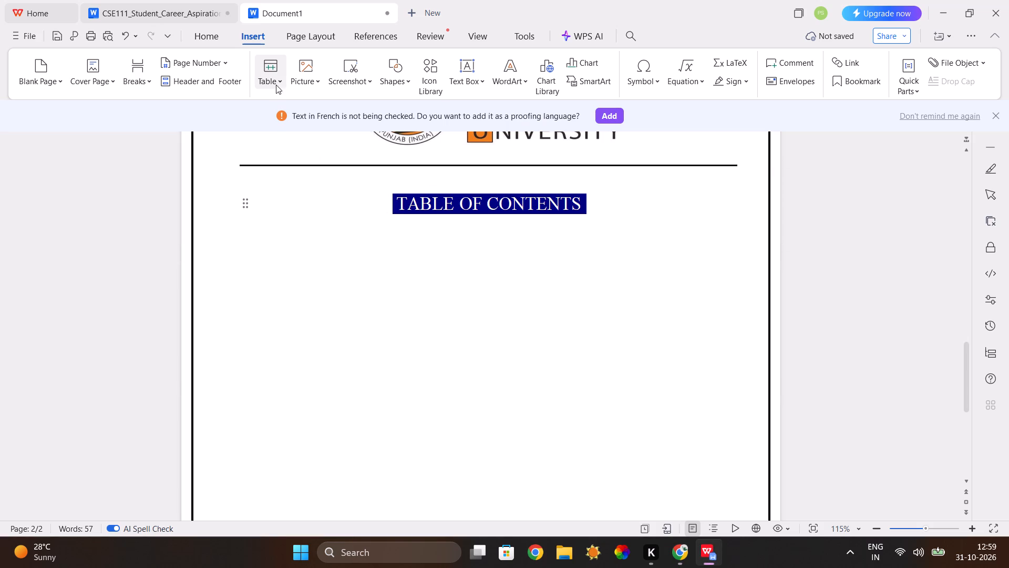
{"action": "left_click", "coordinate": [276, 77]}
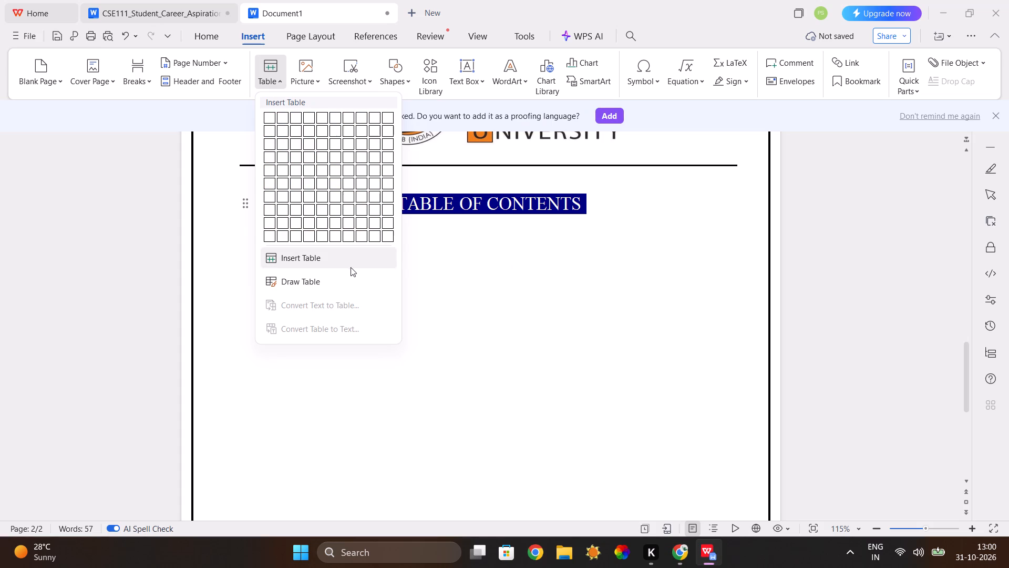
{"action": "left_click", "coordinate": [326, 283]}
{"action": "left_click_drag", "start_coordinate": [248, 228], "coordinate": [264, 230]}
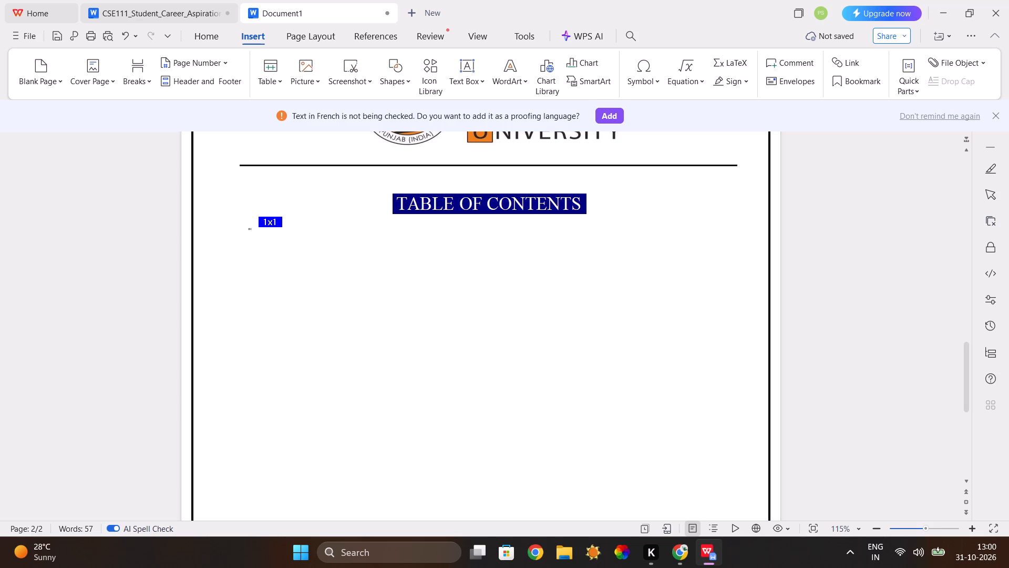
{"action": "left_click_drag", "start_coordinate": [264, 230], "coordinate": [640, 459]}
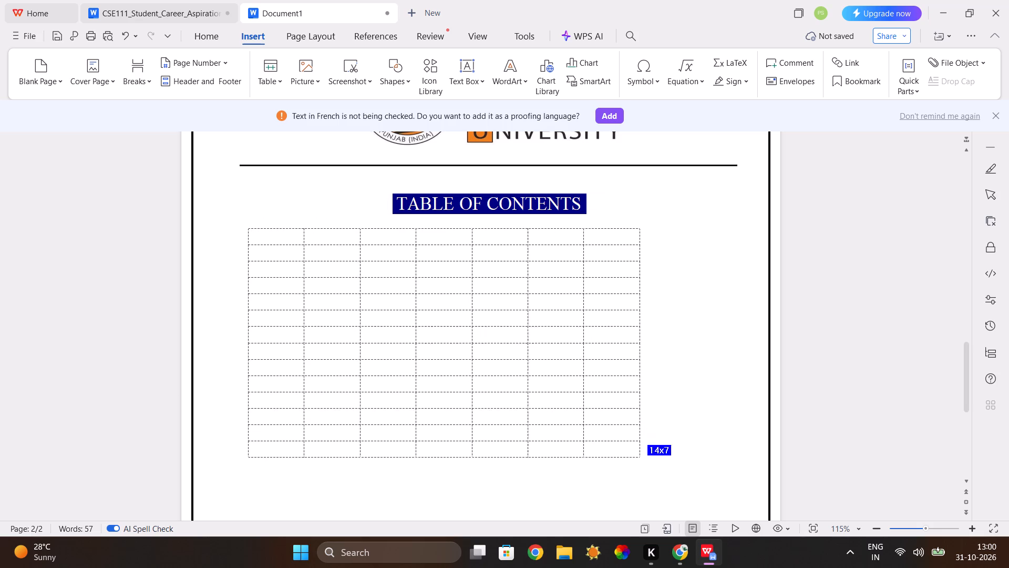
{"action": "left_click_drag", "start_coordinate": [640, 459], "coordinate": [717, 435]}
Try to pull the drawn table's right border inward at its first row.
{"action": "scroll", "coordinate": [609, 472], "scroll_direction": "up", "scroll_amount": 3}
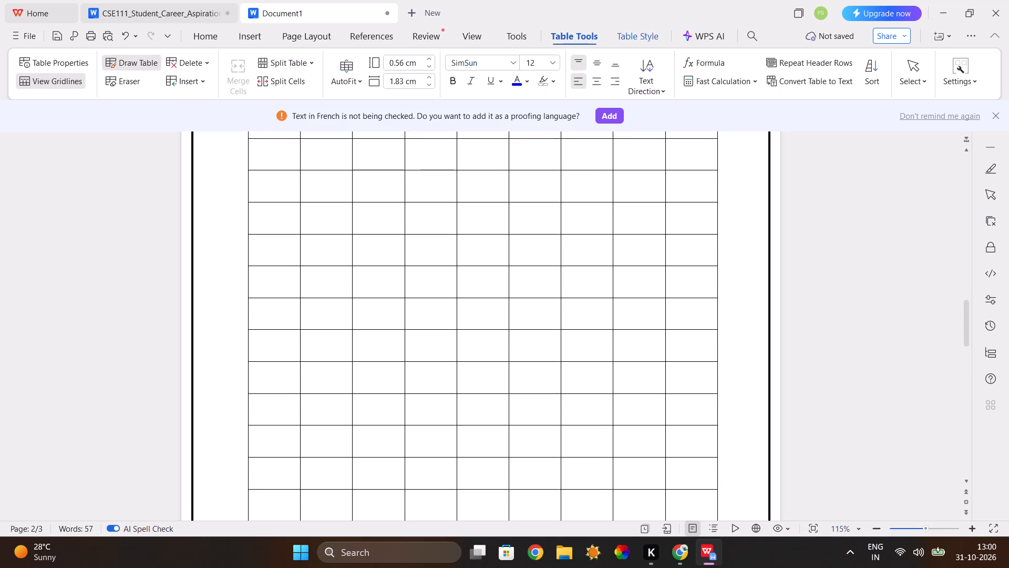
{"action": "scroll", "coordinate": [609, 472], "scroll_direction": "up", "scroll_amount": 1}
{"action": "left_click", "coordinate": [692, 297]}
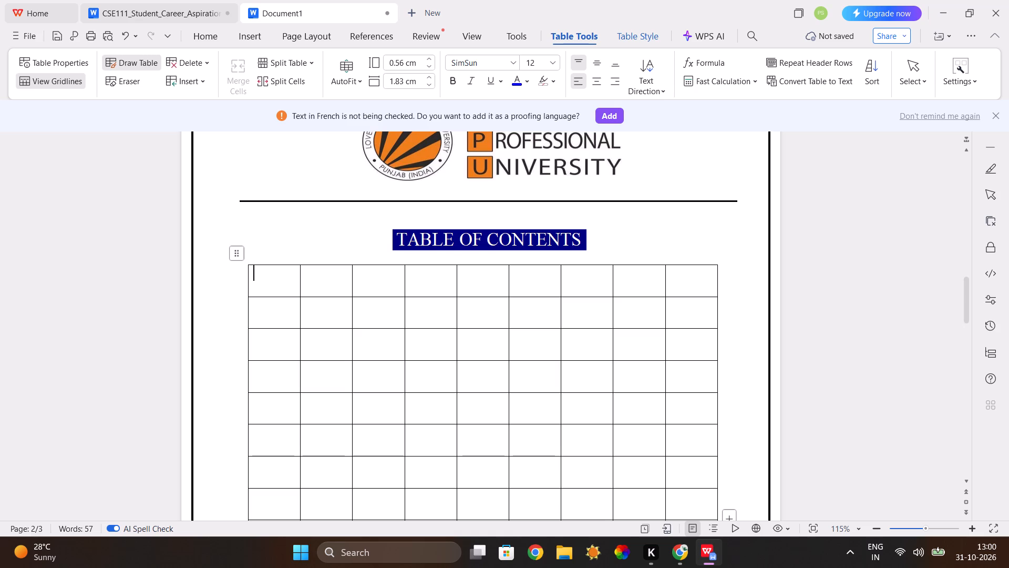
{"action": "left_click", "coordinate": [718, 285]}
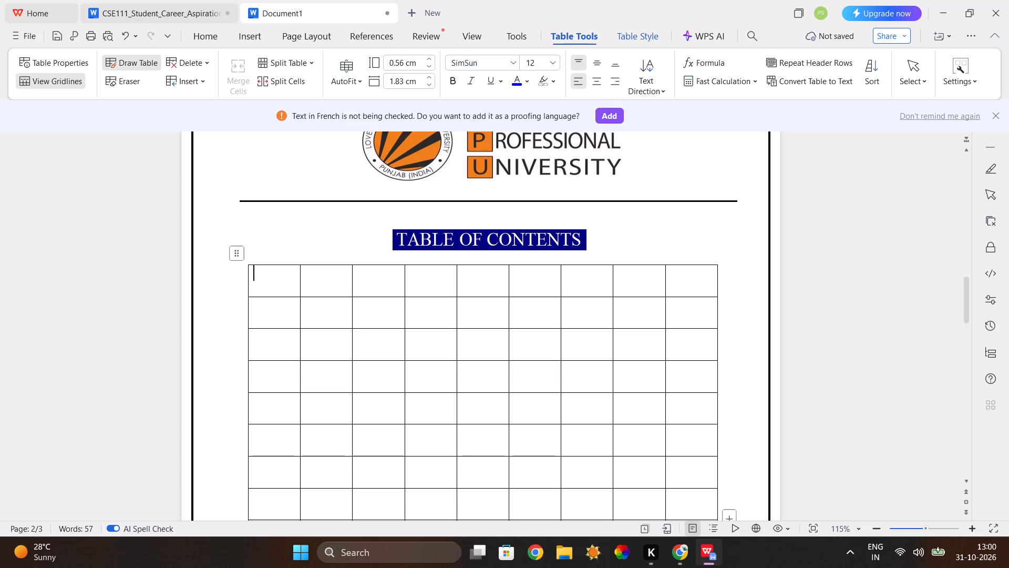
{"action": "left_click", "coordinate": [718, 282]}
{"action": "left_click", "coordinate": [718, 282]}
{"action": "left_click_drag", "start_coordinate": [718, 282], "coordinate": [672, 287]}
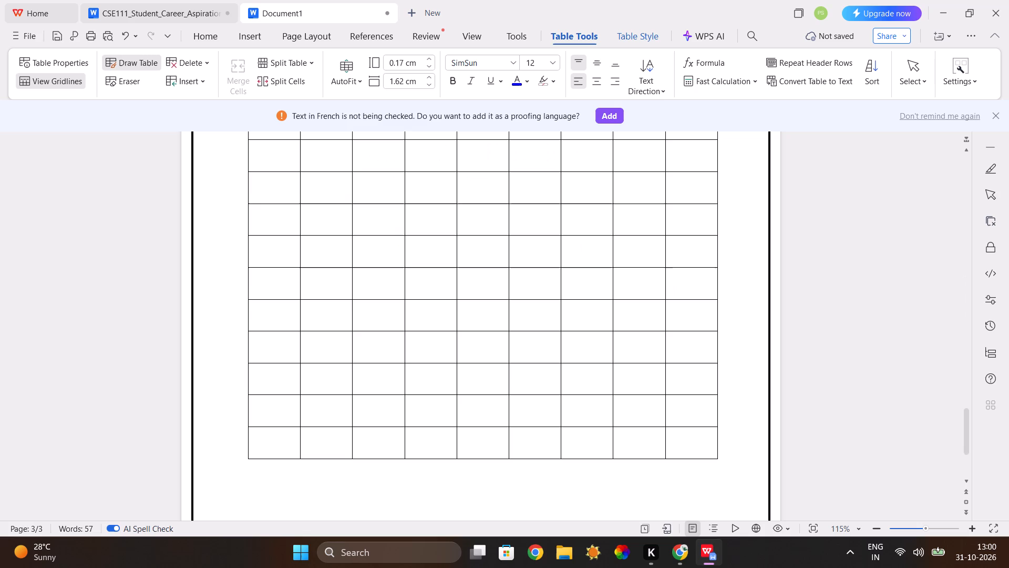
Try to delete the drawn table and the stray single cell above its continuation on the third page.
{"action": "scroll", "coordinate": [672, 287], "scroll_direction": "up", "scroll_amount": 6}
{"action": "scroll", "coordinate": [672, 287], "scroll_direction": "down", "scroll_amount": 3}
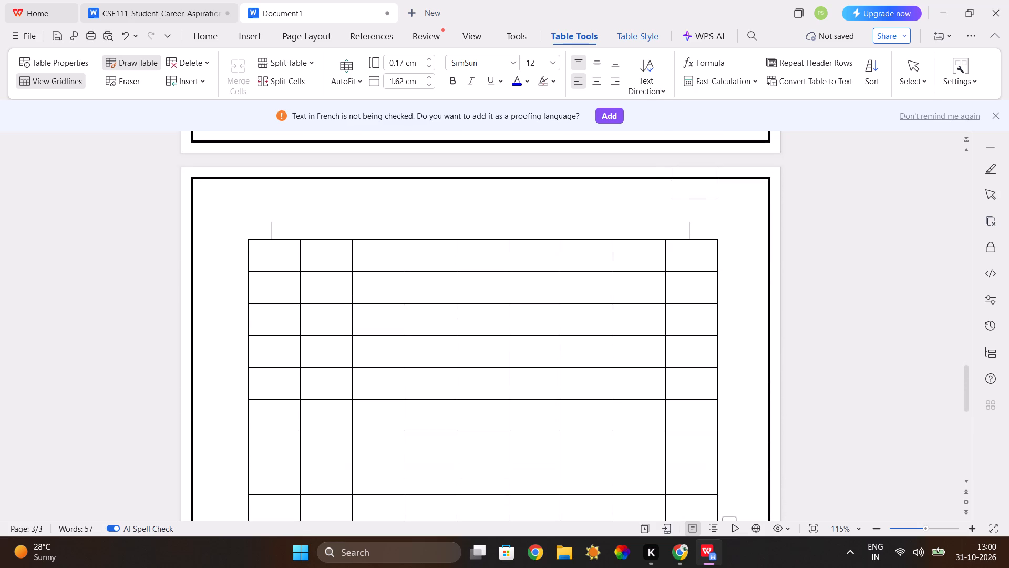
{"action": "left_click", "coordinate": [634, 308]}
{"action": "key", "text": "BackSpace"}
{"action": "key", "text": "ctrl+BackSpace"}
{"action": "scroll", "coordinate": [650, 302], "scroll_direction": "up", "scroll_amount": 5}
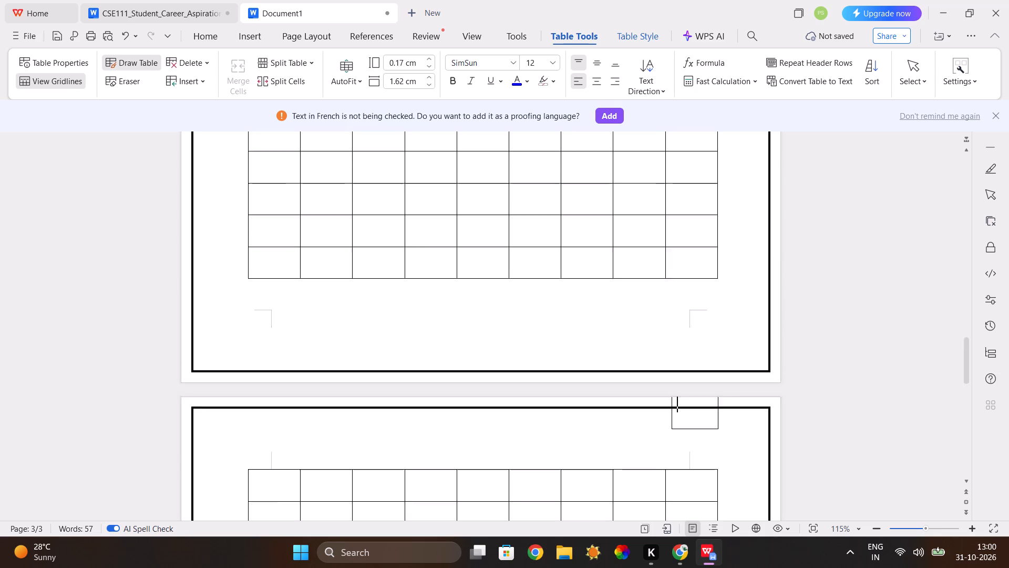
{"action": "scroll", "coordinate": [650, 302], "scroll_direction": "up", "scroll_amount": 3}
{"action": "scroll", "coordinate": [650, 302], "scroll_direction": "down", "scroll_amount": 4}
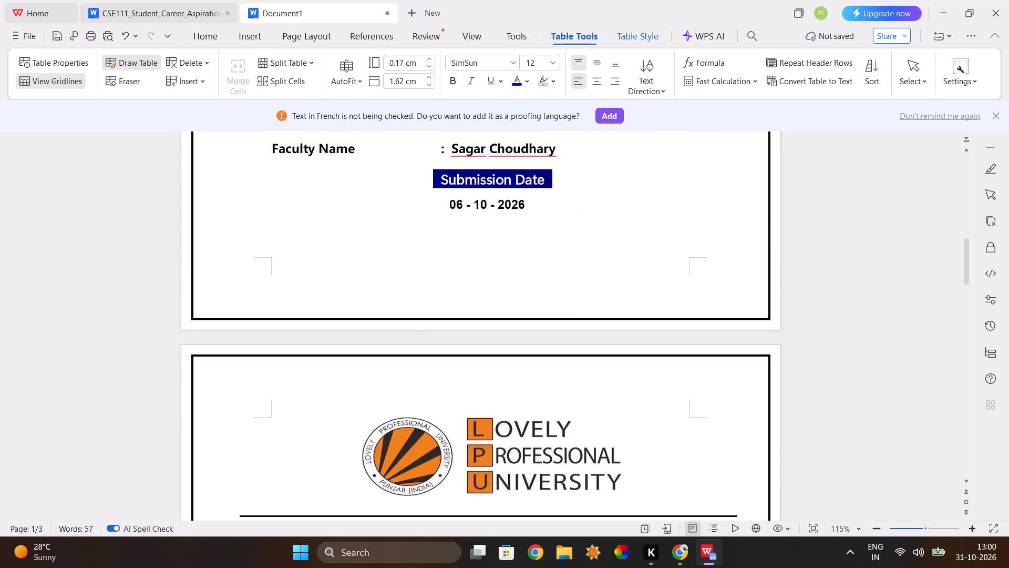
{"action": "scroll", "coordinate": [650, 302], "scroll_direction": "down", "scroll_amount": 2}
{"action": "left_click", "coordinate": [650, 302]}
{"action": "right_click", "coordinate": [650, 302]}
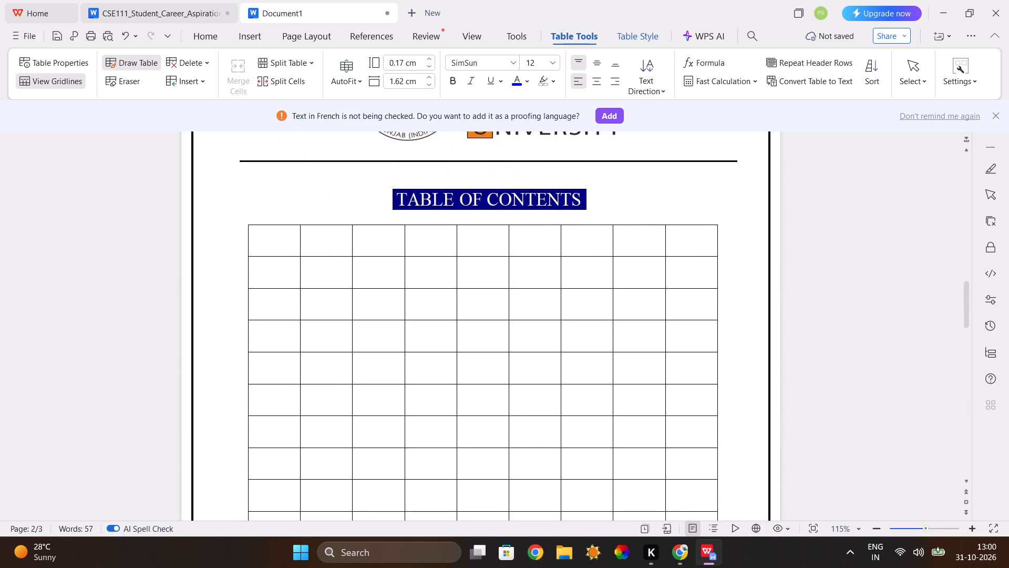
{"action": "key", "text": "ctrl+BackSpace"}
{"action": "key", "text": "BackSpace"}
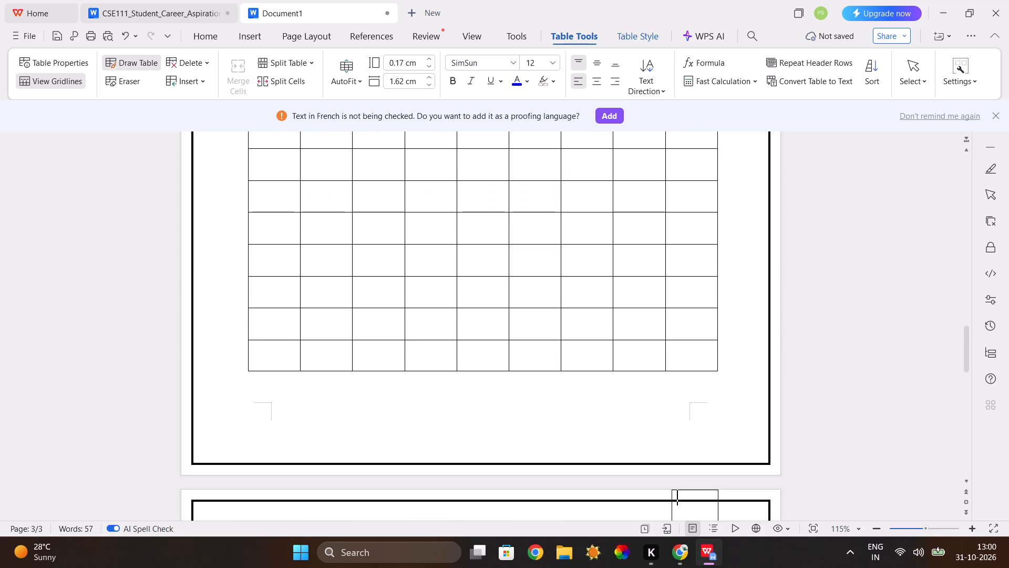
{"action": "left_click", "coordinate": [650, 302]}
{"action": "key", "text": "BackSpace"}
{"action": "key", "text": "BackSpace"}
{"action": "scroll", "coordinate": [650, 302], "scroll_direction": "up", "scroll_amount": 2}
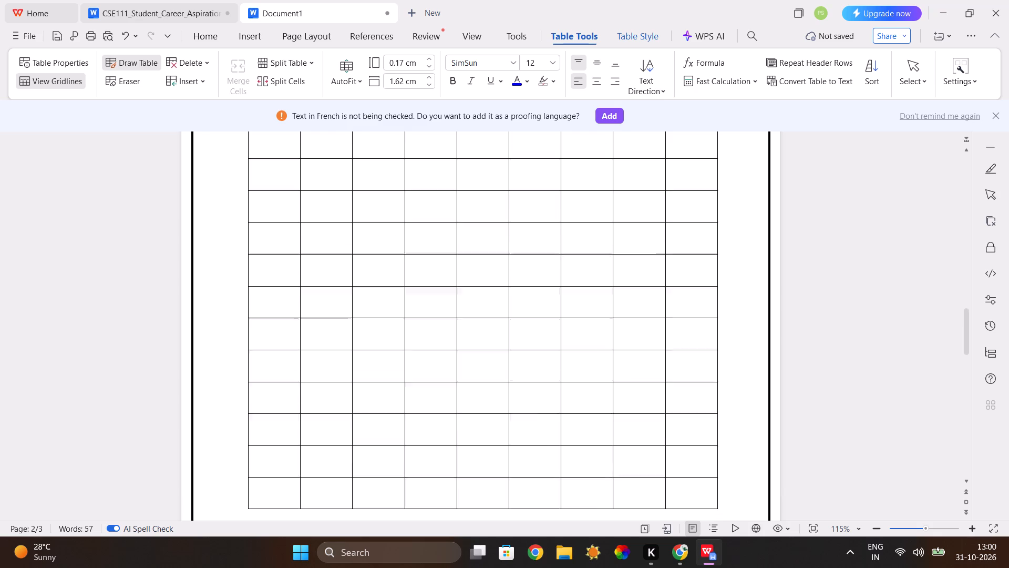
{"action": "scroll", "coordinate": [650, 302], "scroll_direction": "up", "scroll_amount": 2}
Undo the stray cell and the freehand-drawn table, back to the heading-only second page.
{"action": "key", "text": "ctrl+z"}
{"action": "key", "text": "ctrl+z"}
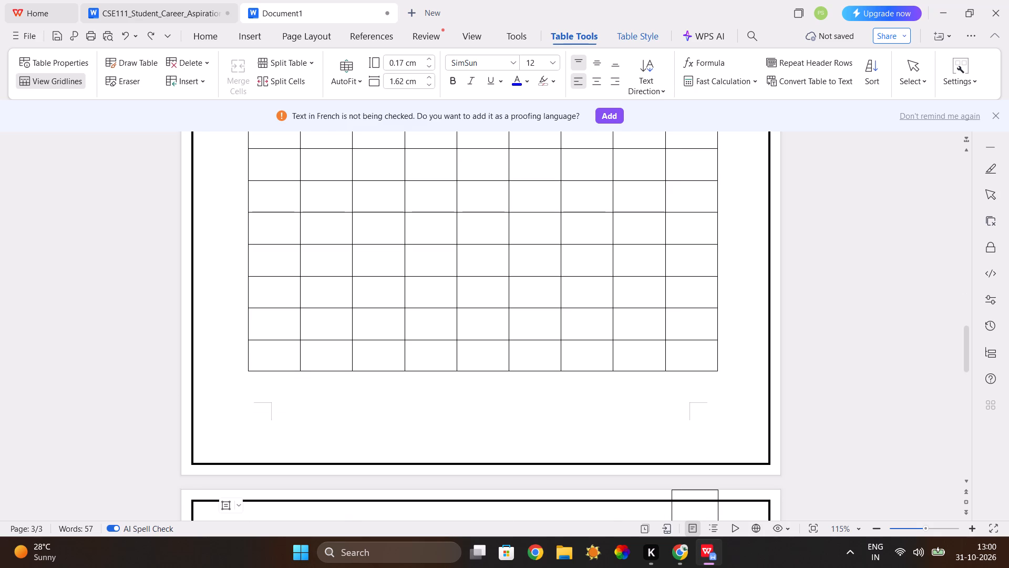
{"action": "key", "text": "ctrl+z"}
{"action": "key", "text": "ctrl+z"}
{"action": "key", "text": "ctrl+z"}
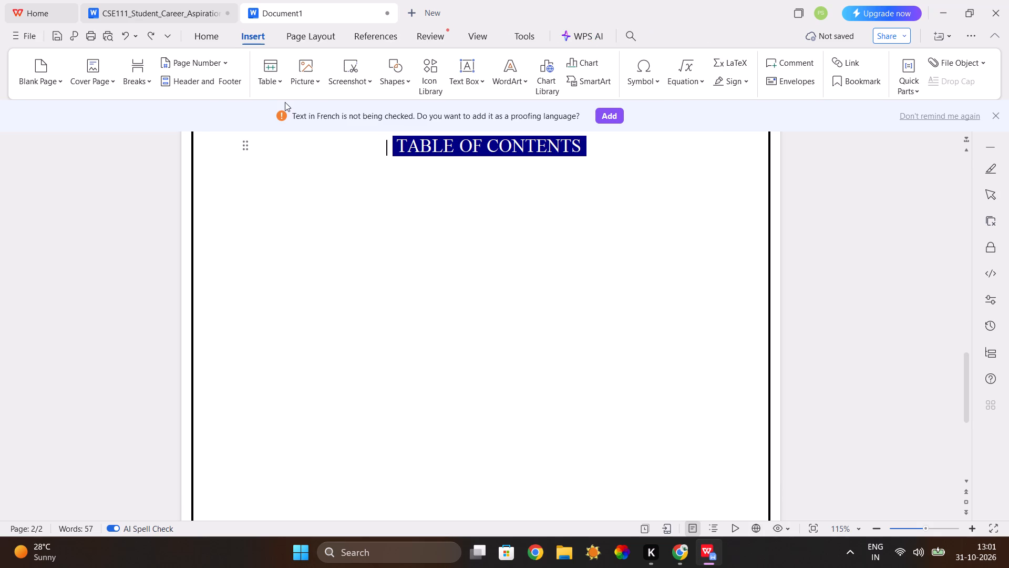
Insert a table of 10 rows and 3 columns at the TABLE OF CONTENTS heading's line.
{"action": "left_click", "coordinate": [279, 79]}
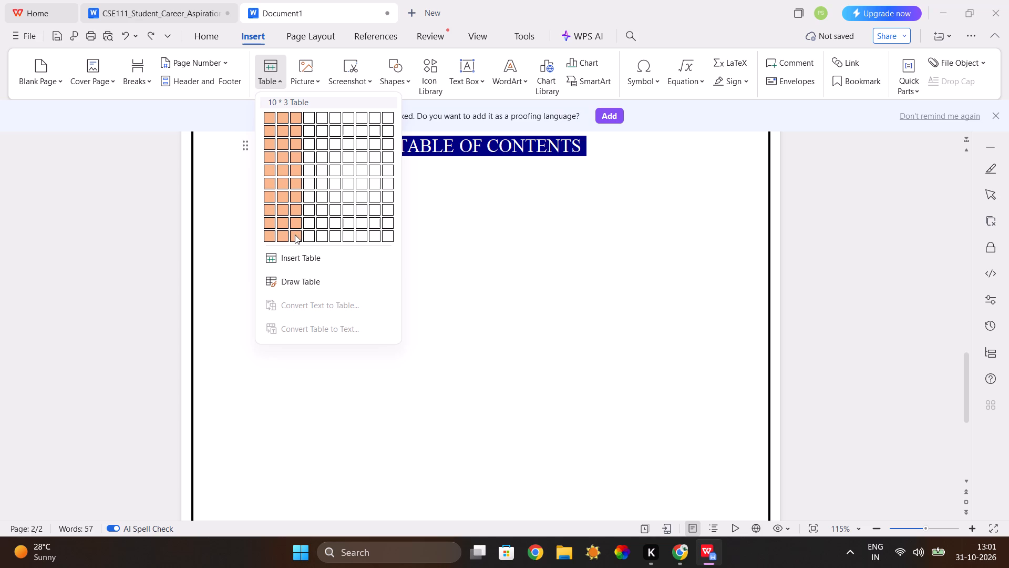
{"action": "left_click", "coordinate": [295, 235]}
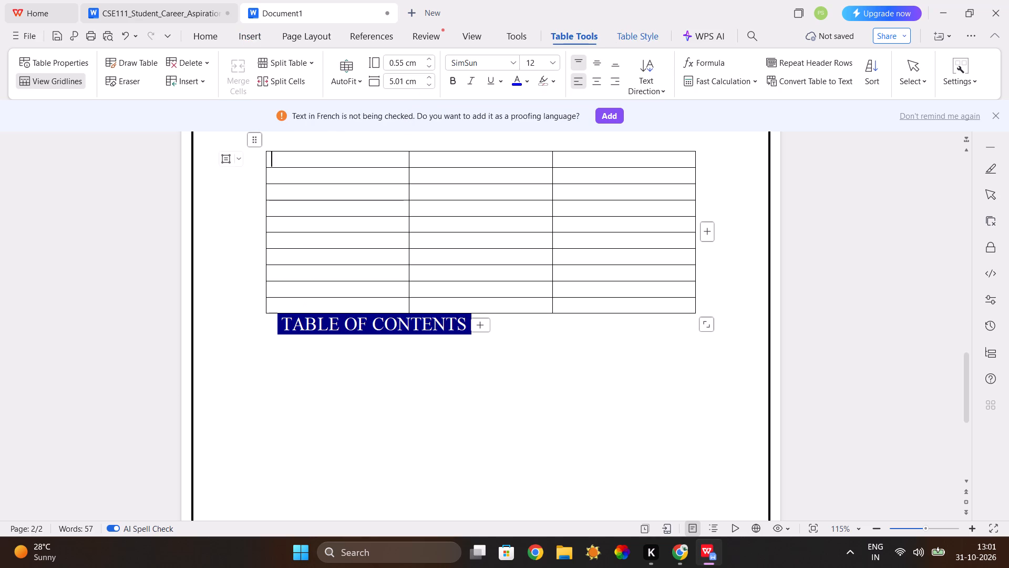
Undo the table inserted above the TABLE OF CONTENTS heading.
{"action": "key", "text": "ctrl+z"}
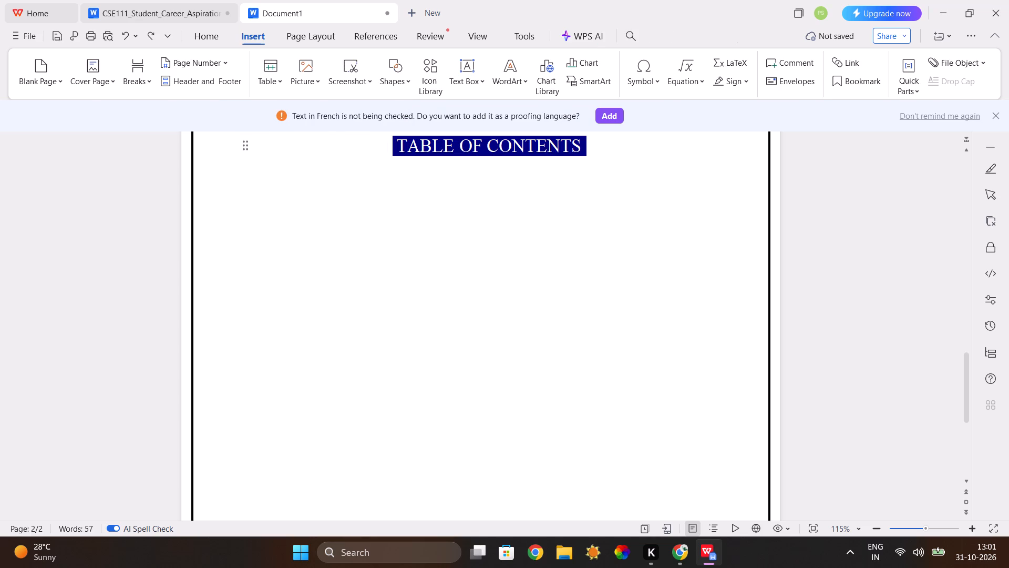
Insert a table of 10 rows and 3 columns on the line below the TABLE OF CONTENTS heading.
{"action": "left_click", "coordinate": [592, 158]}
{"action": "left_click", "coordinate": [275, 84]}
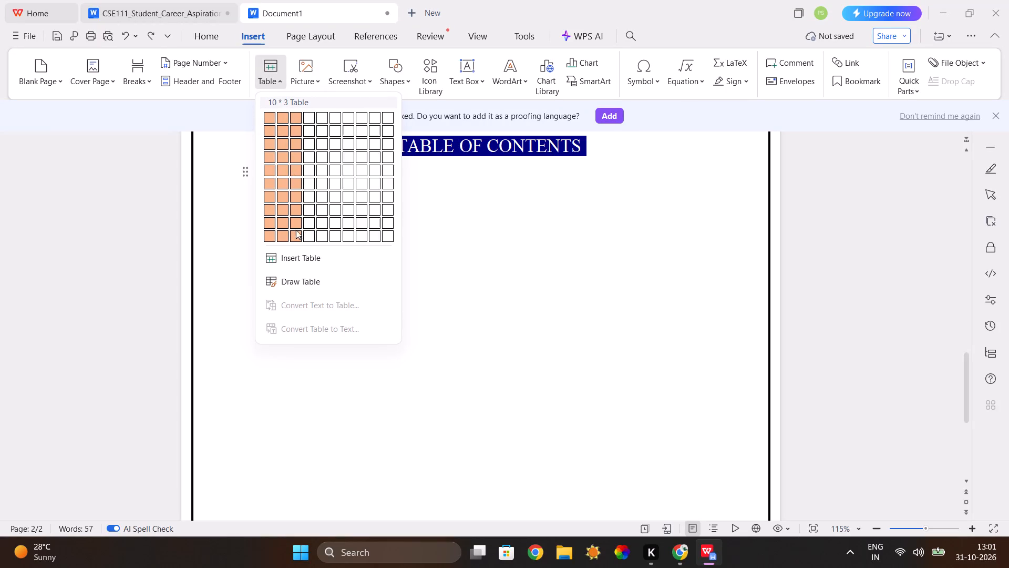
{"action": "left_click", "coordinate": [295, 235]}
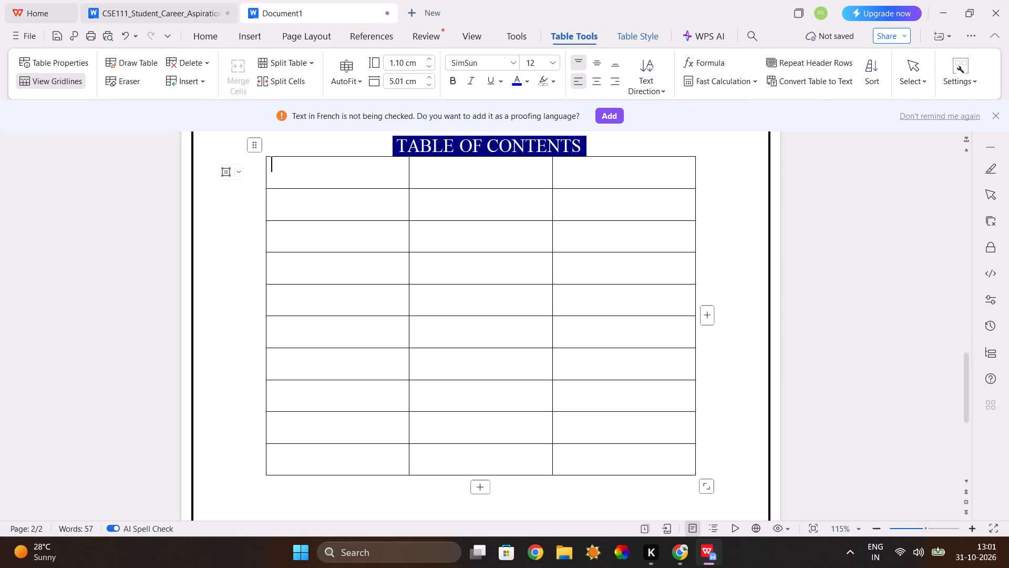
Add a blank line between the TABLE OF CONTENTS heading and the table.
{"action": "key", "text": "Return"}
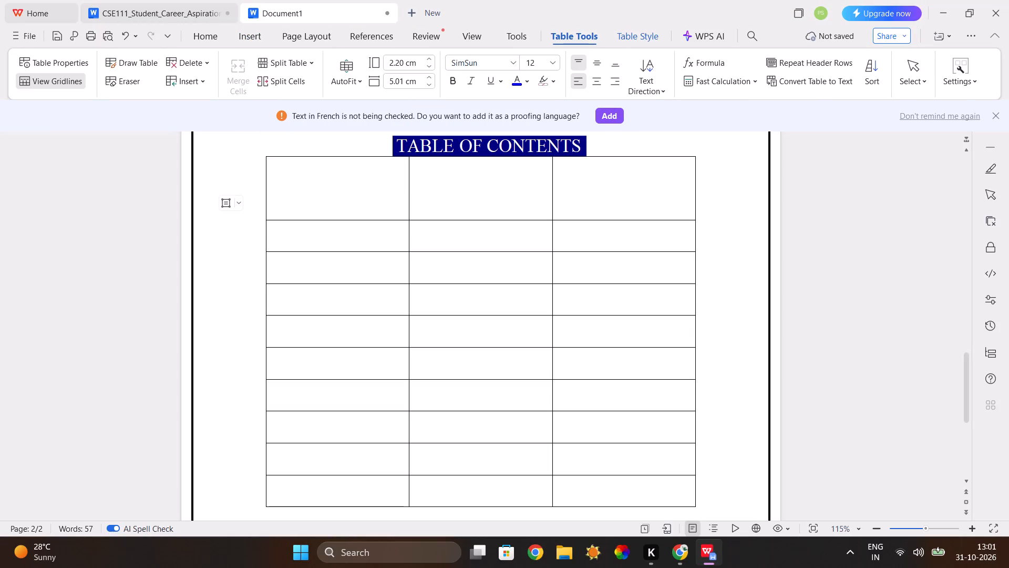
{"action": "key", "text": "BackSpace"}
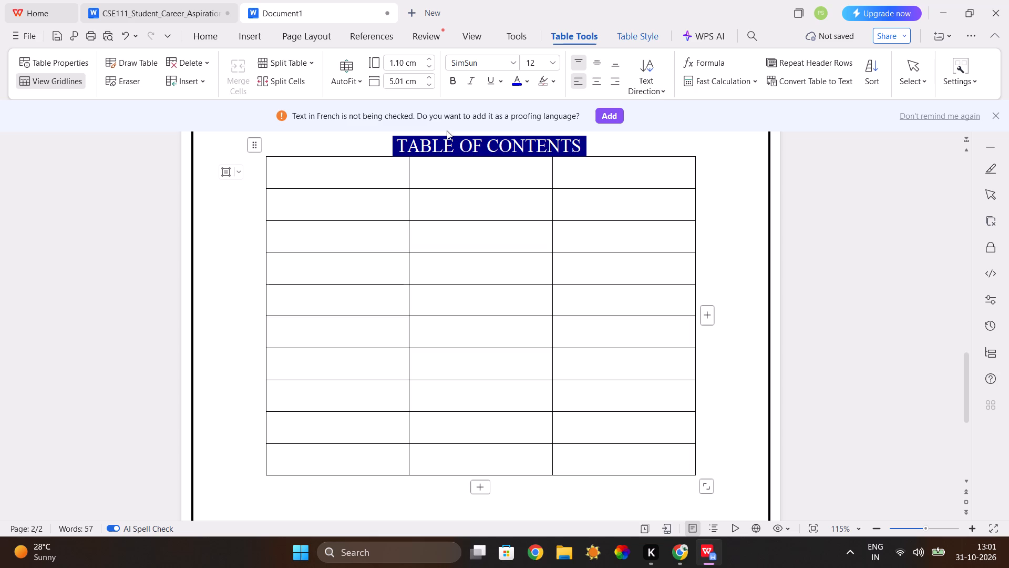
{"action": "left_click", "coordinate": [590, 147]}
{"action": "key", "text": "Return"}
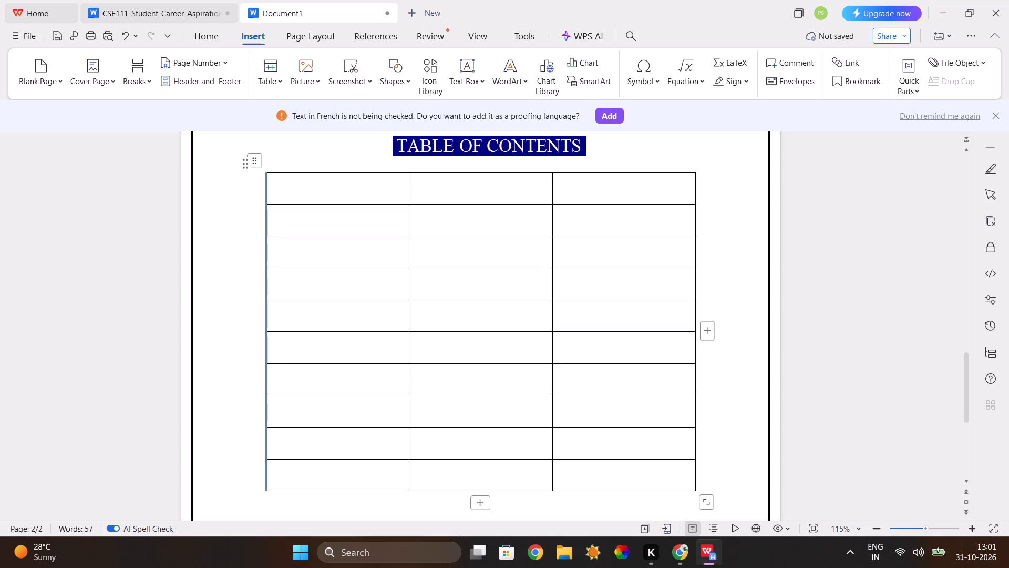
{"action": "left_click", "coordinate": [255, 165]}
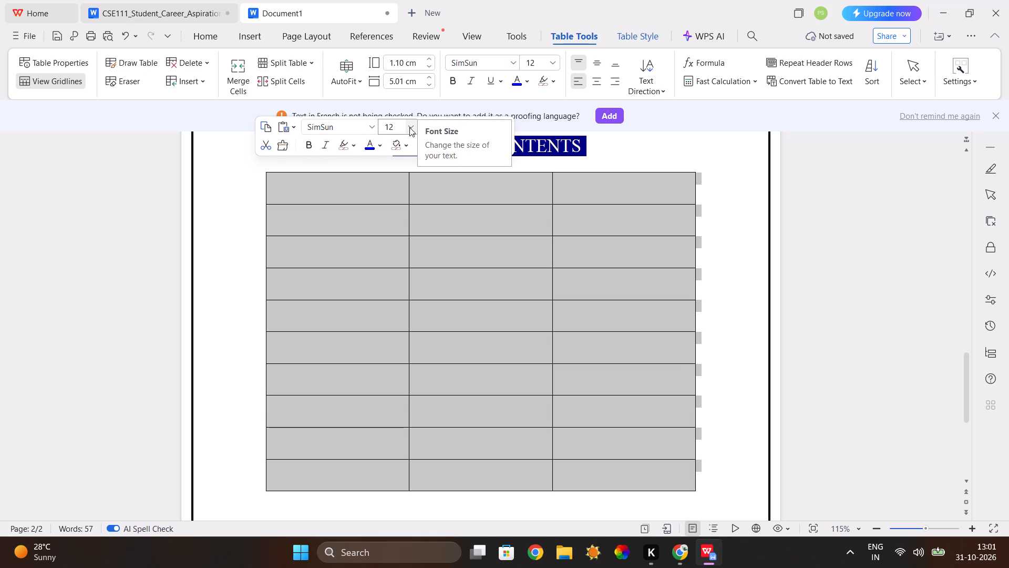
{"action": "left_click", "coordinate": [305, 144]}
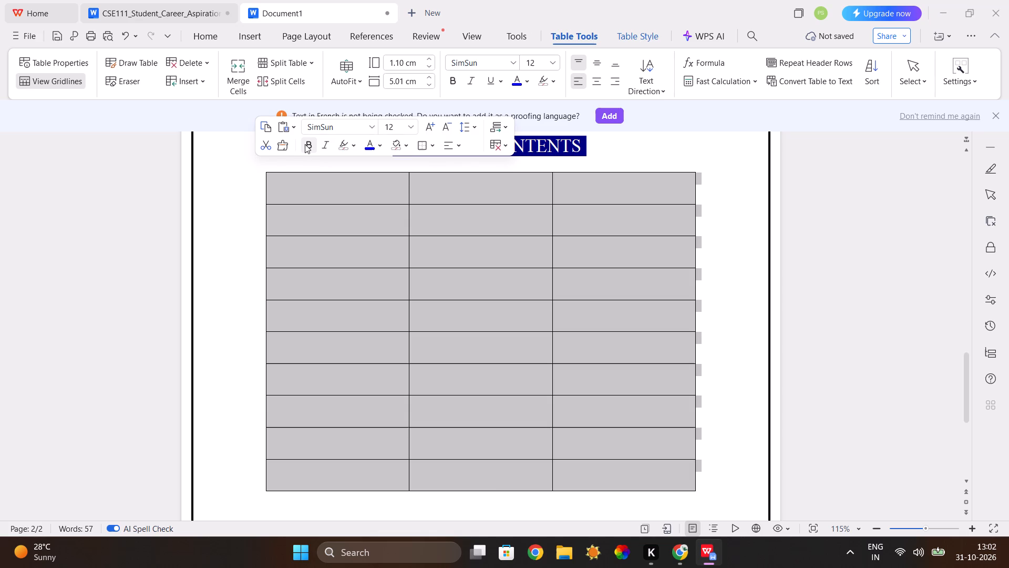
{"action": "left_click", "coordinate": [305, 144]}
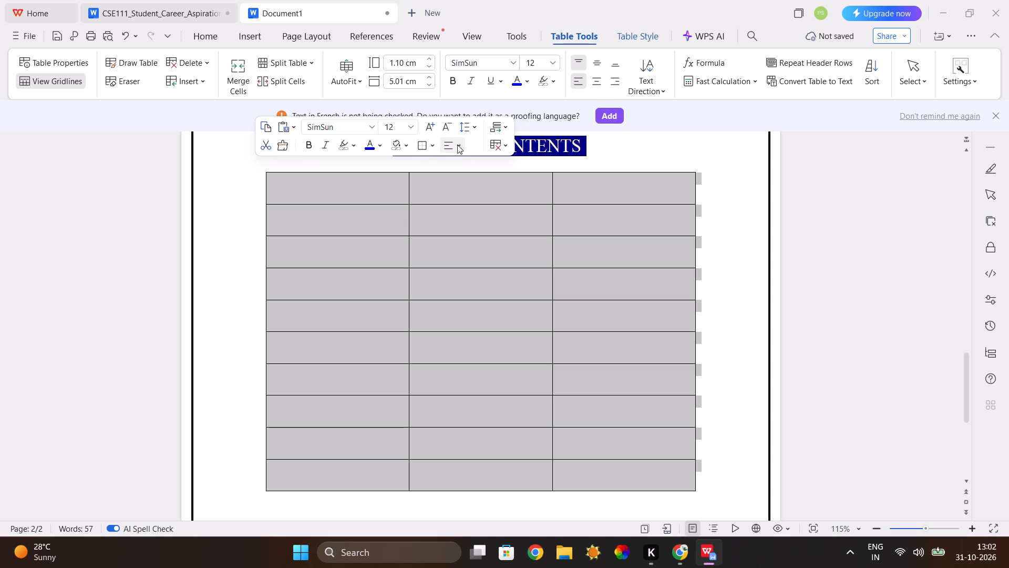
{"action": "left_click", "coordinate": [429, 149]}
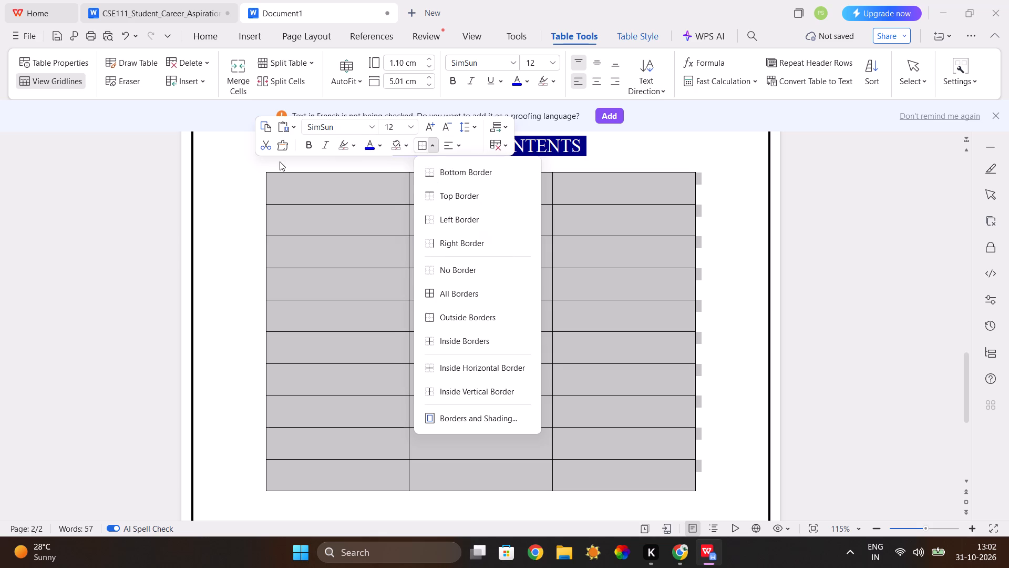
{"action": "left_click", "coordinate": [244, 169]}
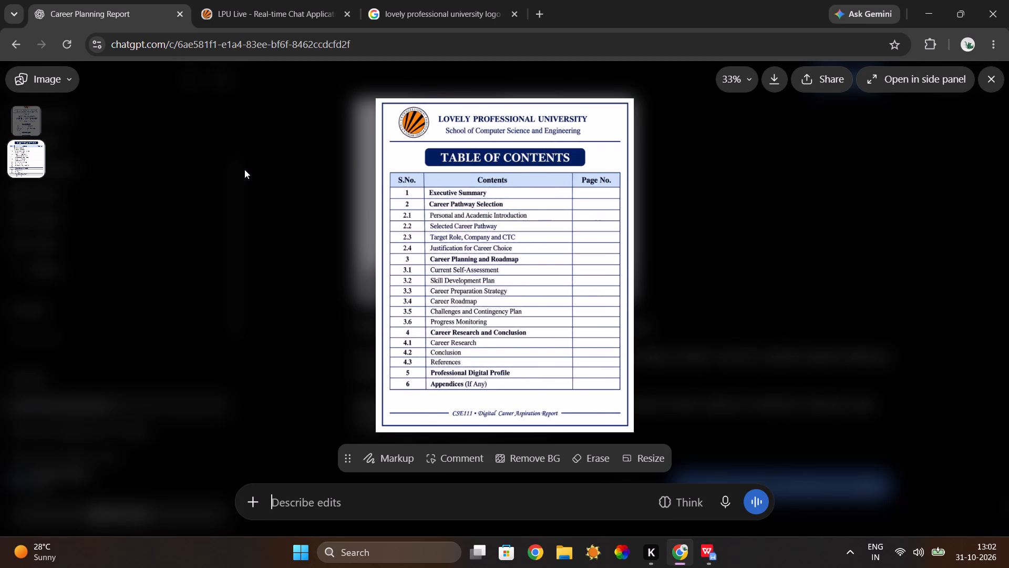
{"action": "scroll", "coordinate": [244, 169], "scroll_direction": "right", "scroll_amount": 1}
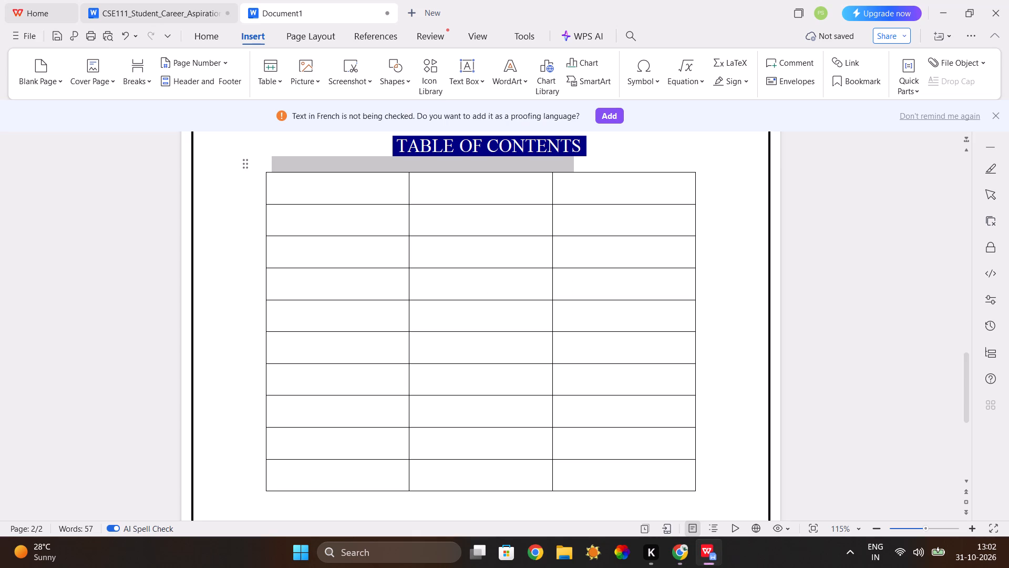
Shade all three cells of the table's first row with CornflowerBlue, Accent 1, Lighter 40%.
{"action": "left_click", "coordinate": [280, 191]}
{"action": "left_click_drag", "start_coordinate": [280, 191], "coordinate": [444, 194]}
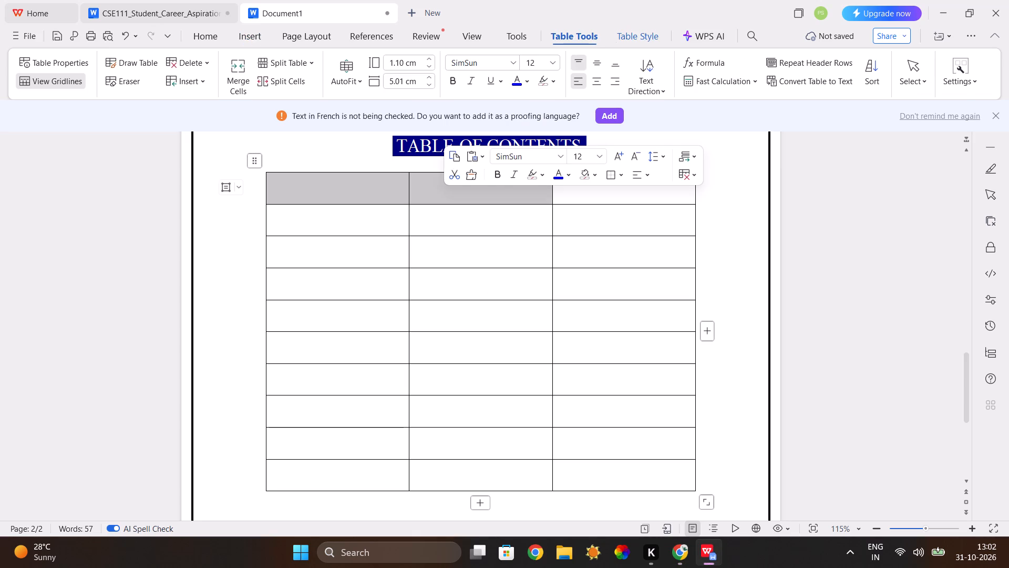
{"action": "left_click_drag", "start_coordinate": [273, 191], "coordinate": [314, 198]}
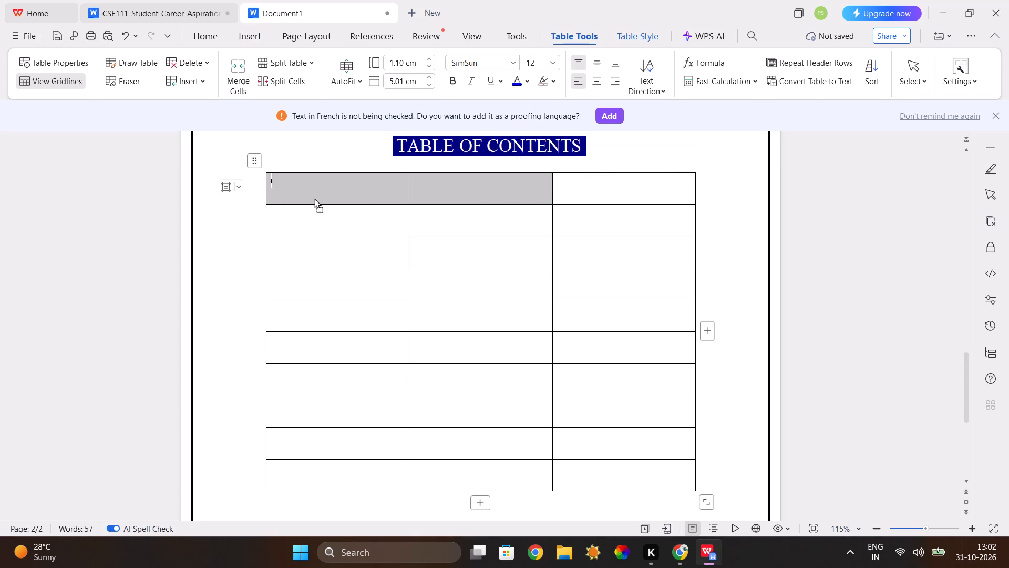
{"action": "left_click_drag", "start_coordinate": [314, 198], "coordinate": [336, 181]}
{"action": "left_click", "coordinate": [336, 181]}
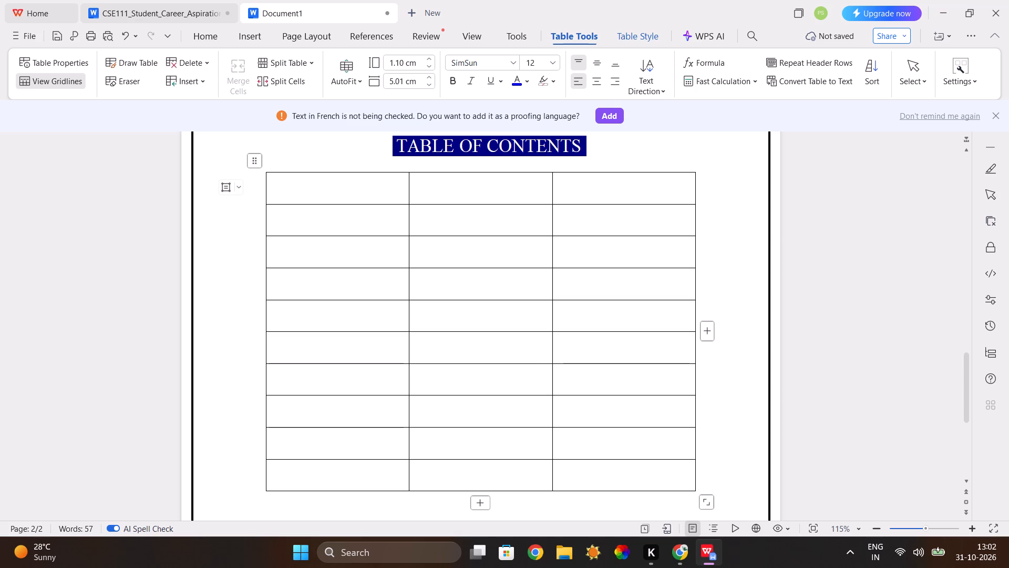
{"action": "left_click_drag", "start_coordinate": [284, 189], "coordinate": [614, 191]}
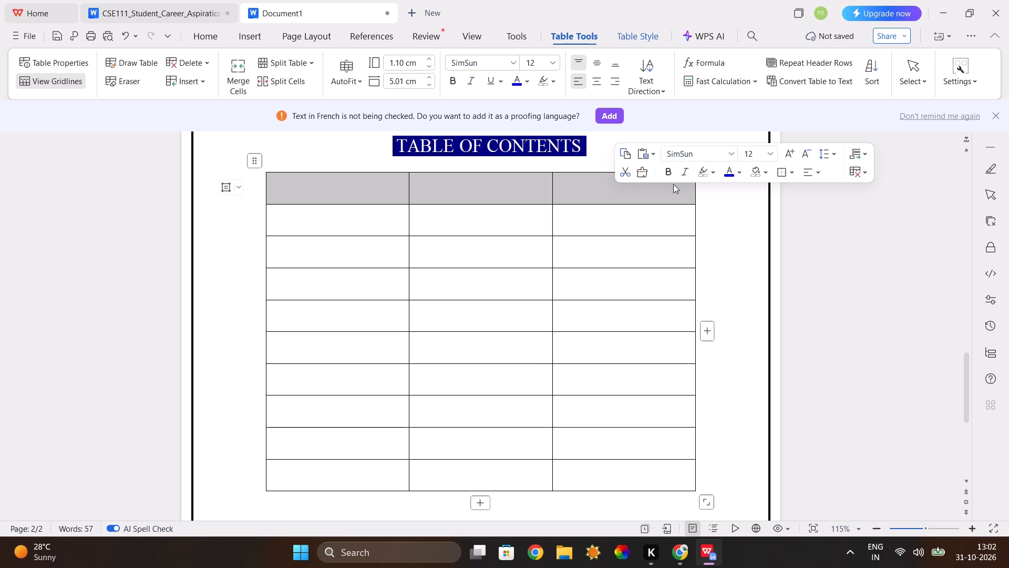
{"action": "left_click", "coordinate": [642, 172]}
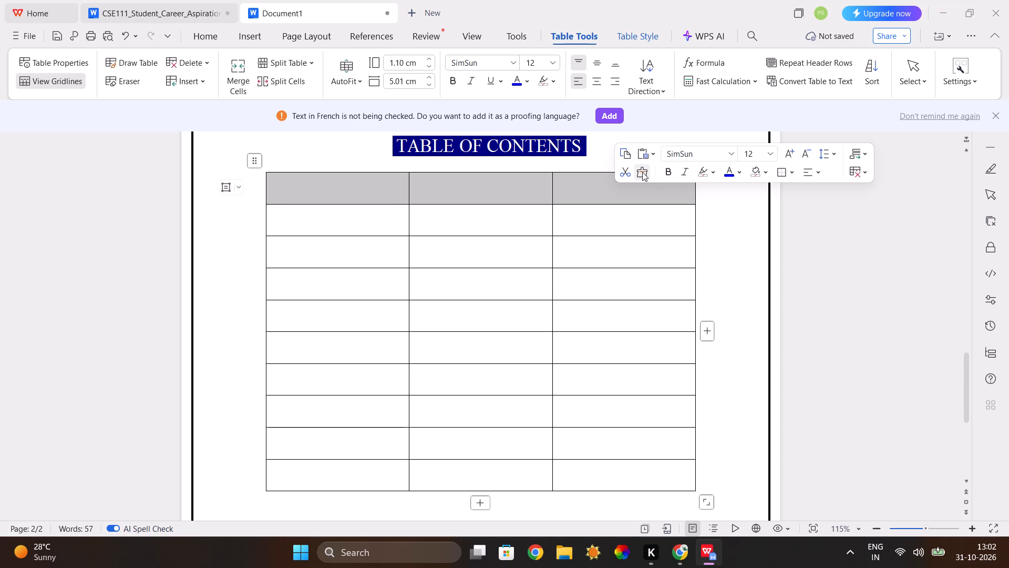
{"action": "left_click", "coordinate": [644, 175]}
{"action": "left_click", "coordinate": [763, 173]}
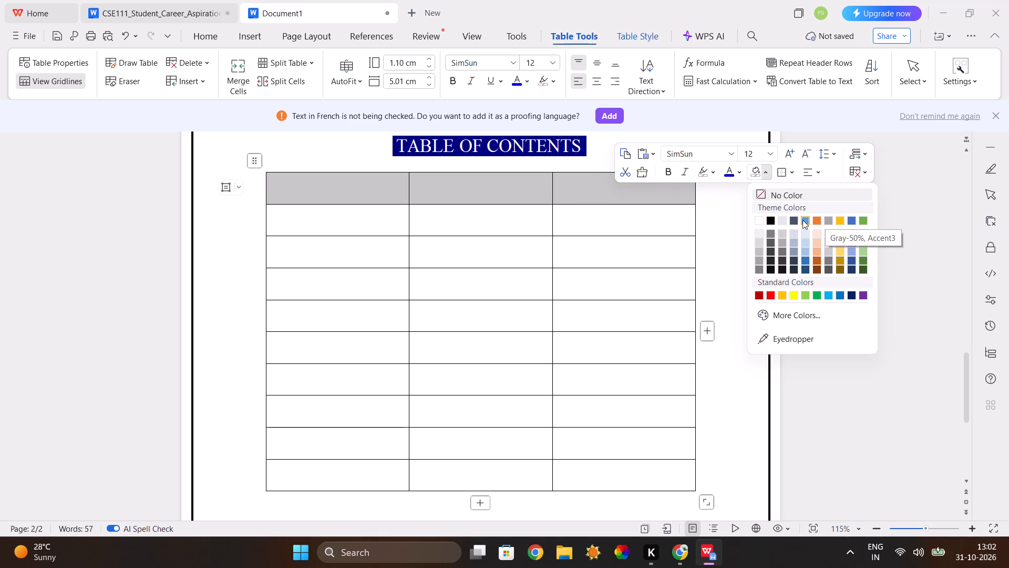
{"action": "left_click", "coordinate": [805, 250]}
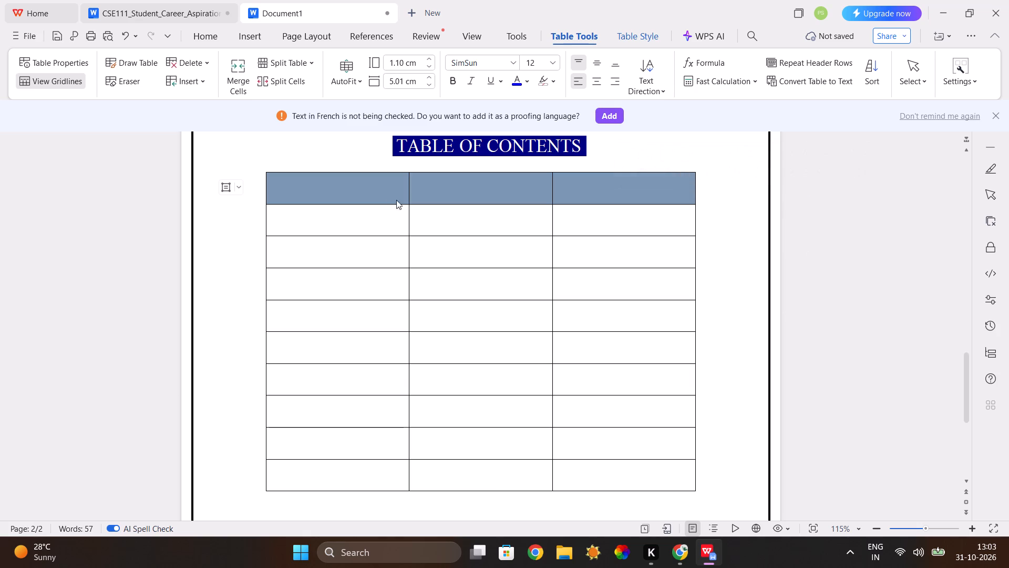
Enter the column heading SI NO. in the first cell of the shaded header row.
{"action": "left_click", "coordinate": [390, 197]}
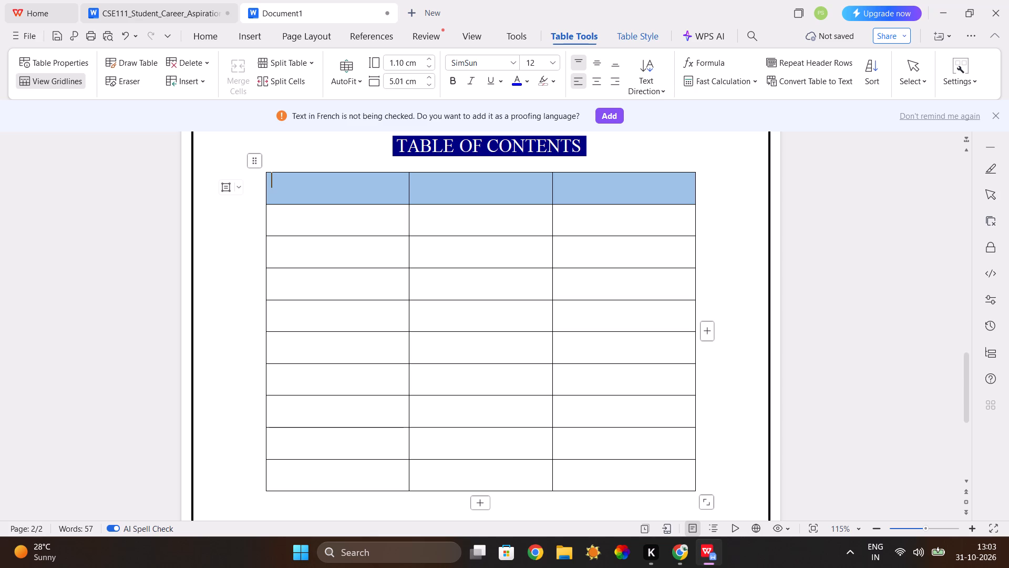
{"action": "key", "text": "Return"}
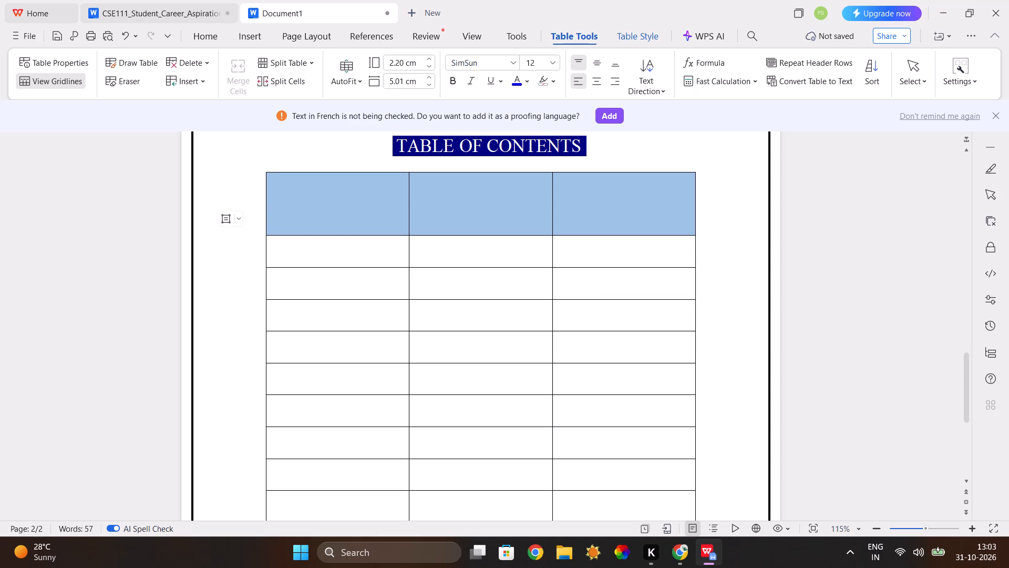
{"action": "key", "text": "BackSpace"}
{"action": "key", "text": "s"}
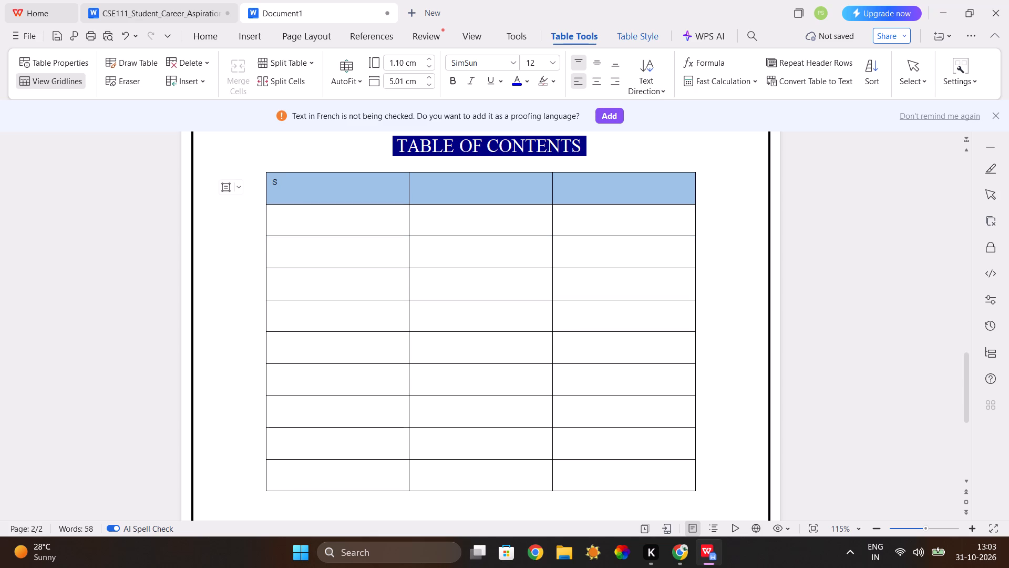
{"action": "key", "text": "BackSpace"}
{"action": "key", "text": "shift+s"}
{"action": "key", "text": "i"}
{"action": "key", "text": "BackSpace"}
{"action": "type", "text": "I"}
{"action": "key", "text": "space"}
{"action": "type", "text": "NO."}
{"action": "key", "text": "Left"}
{"action": "key", "text": "Right"}
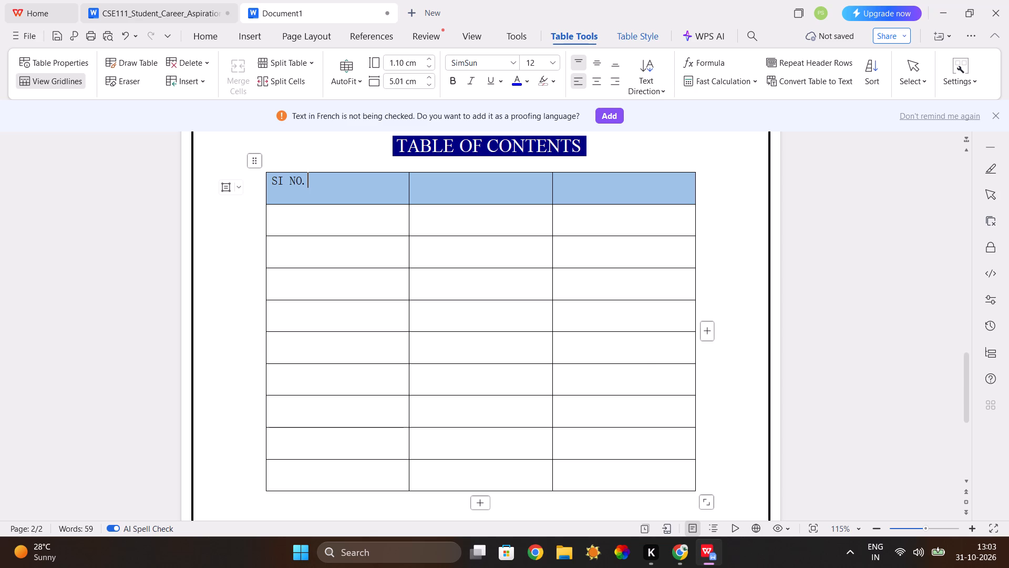
Set the line spacing of the SI NO. header text to 1.0.
{"action": "left_click_drag", "start_coordinate": [272, 183], "coordinate": [310, 183]}
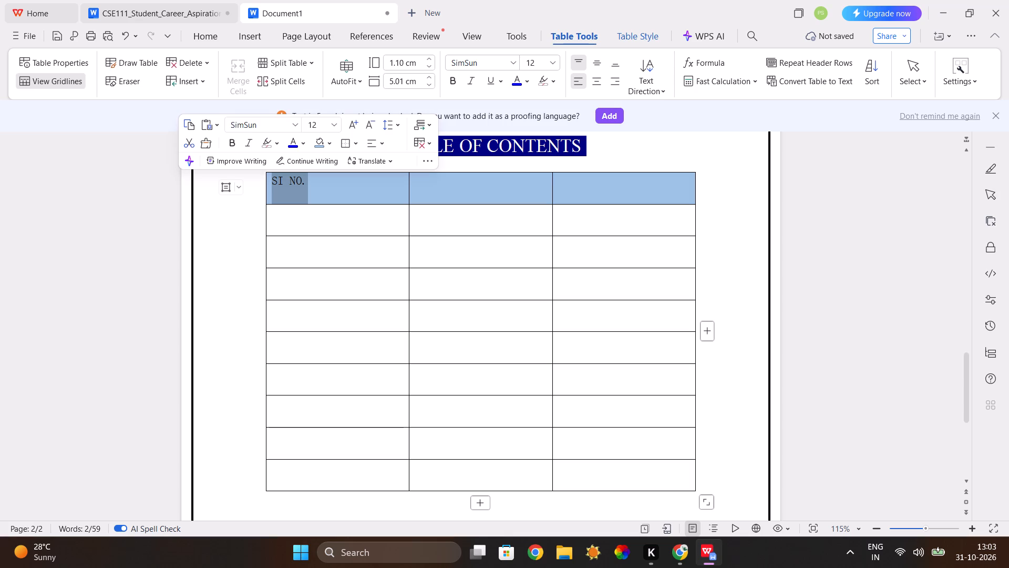
{"action": "left_click", "coordinate": [377, 145]}
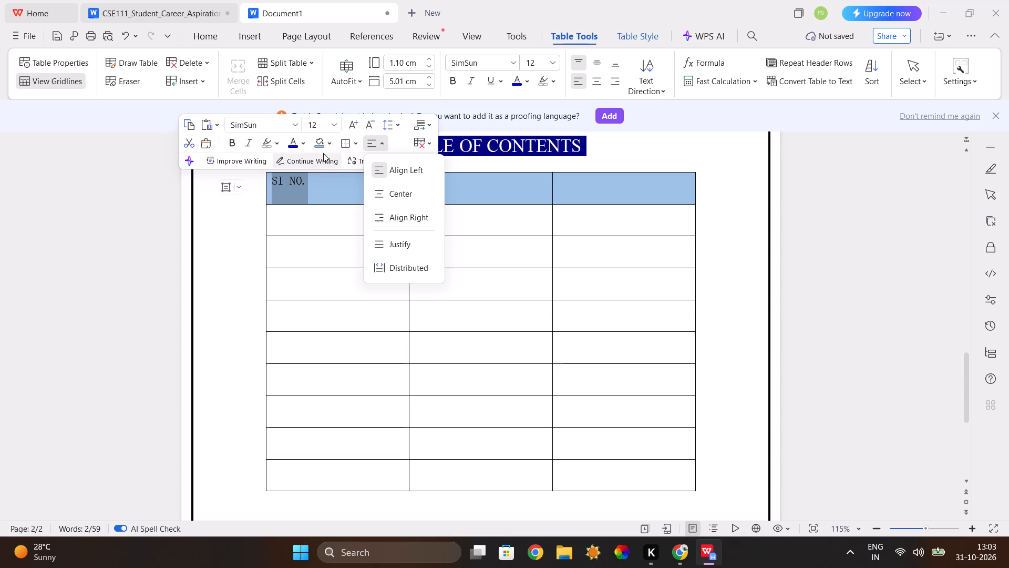
{"action": "left_click", "coordinate": [386, 128]}
{"action": "left_click", "coordinate": [411, 157]}
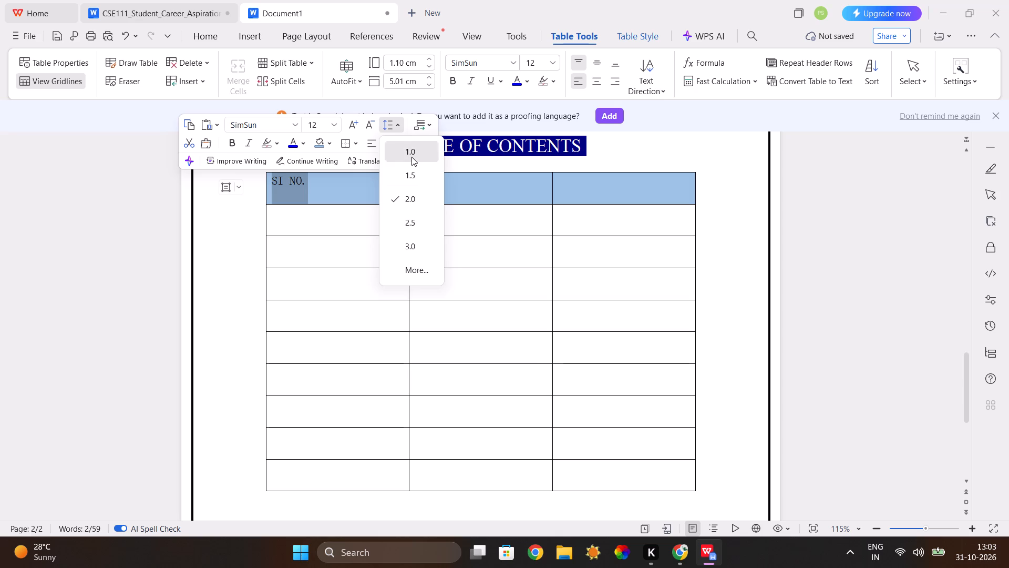
{"action": "left_click", "coordinate": [388, 127]}
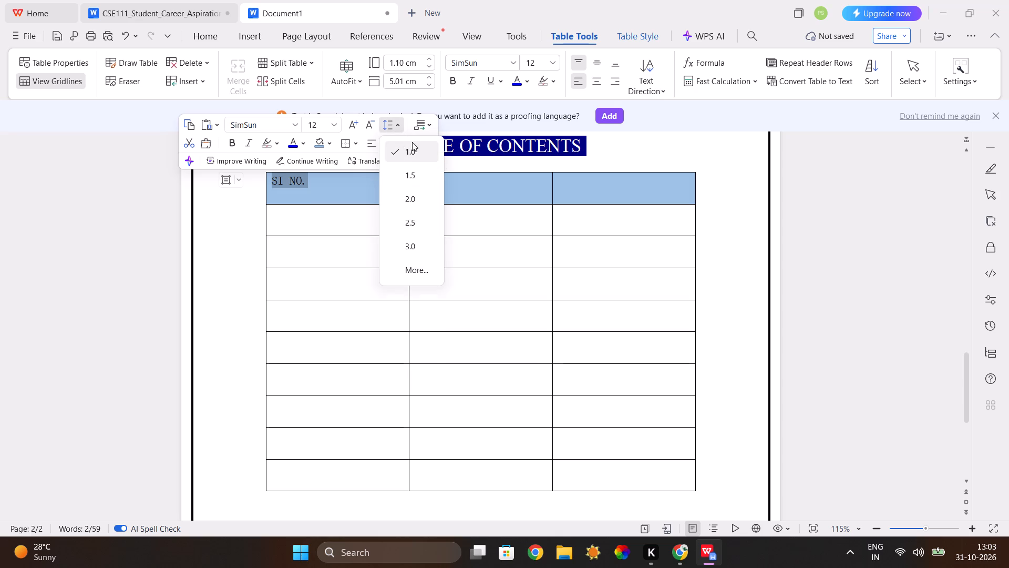
{"action": "left_click", "coordinate": [413, 149]}
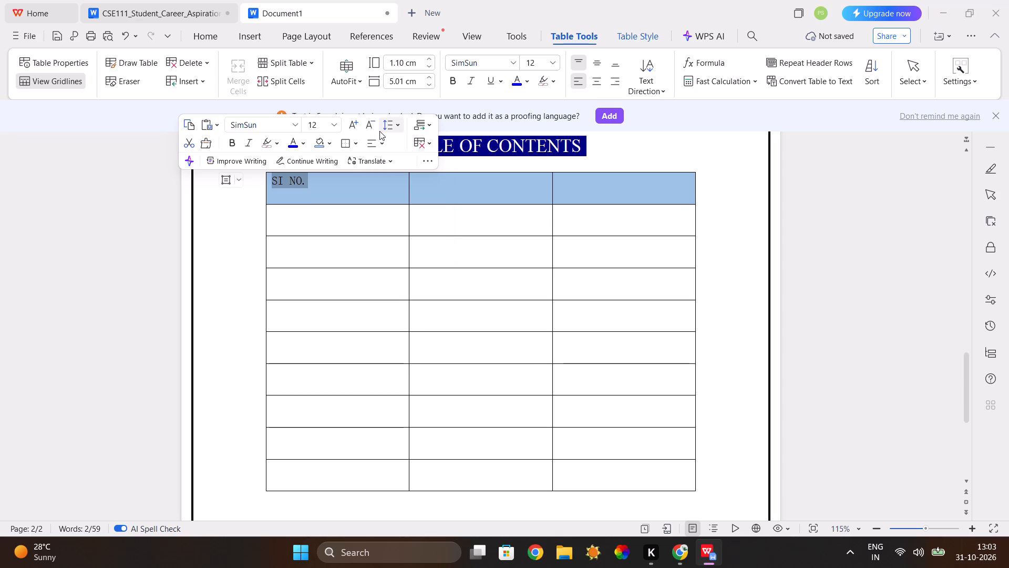
Change the font of the SI NO. header text to Segoe UI Variable Small Semibold.
{"action": "left_click", "coordinate": [294, 122]}
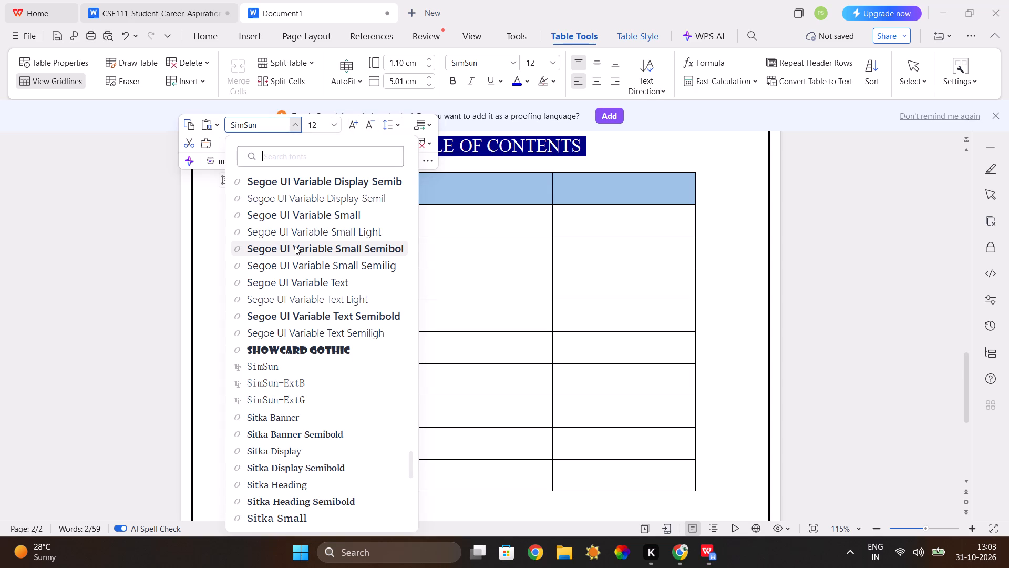
{"action": "left_click", "coordinate": [295, 246]}
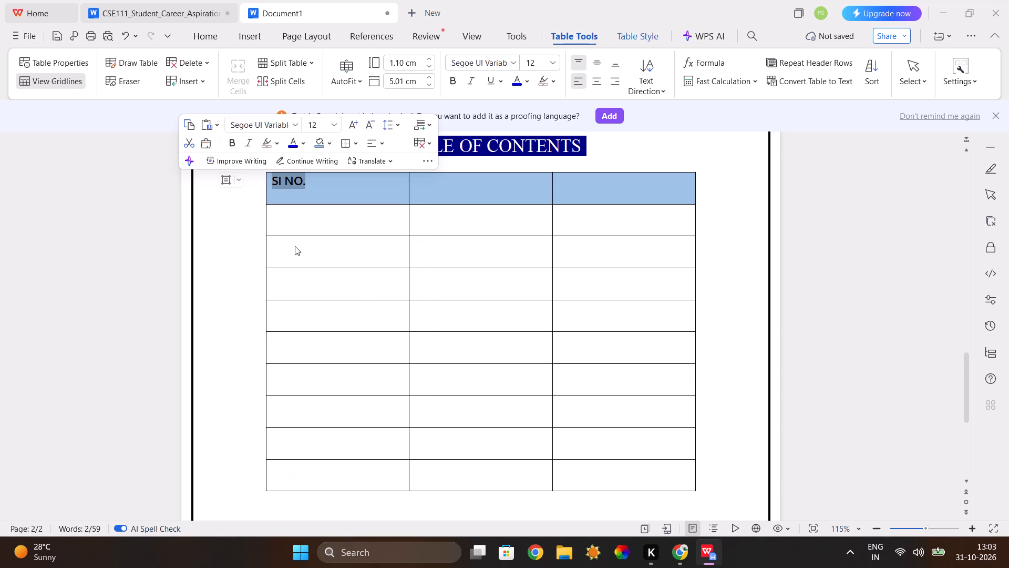
Indent the SI NO. heading in its cell with six leading spaces.
{"action": "left_click", "coordinate": [271, 183]}
{"action": "left_click", "coordinate": [285, 189]}
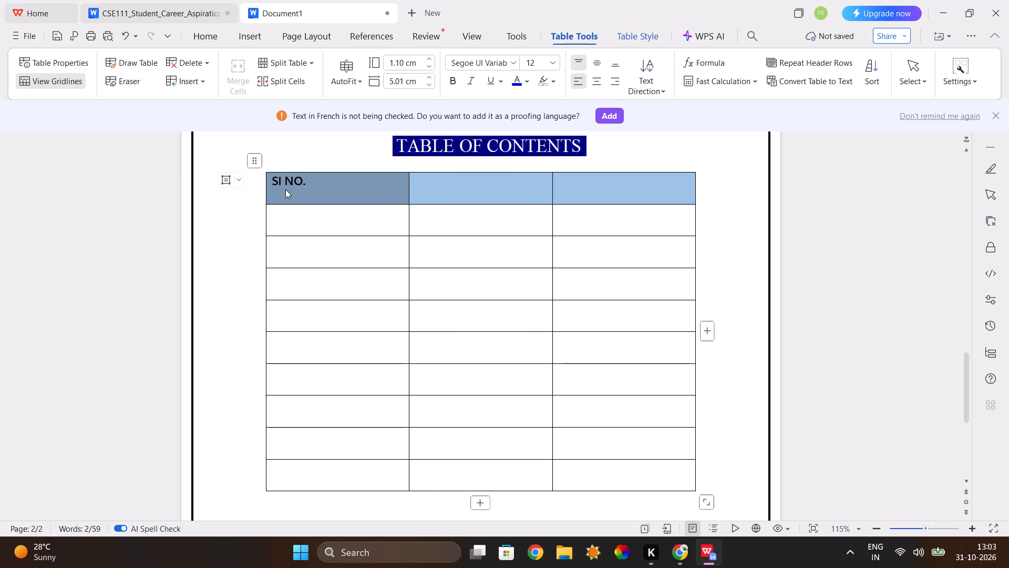
{"action": "key", "text": "Left"}
{"action": "key", "text": "Left"}
{"action": "key", "text": "Left"}
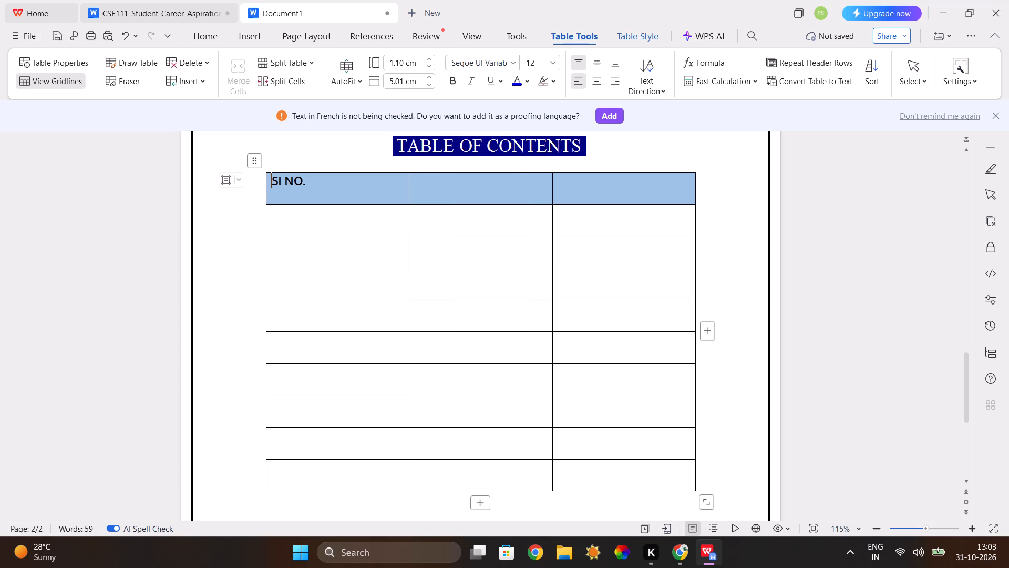
{"action": "key", "text": "space"}
{"action": "key", "text": "space"}
{"action": "key", "text": "space"}
{"action": "key", "text": "space"}
{"action": "key", "text": "space"}
{"action": "key", "text": "space"}
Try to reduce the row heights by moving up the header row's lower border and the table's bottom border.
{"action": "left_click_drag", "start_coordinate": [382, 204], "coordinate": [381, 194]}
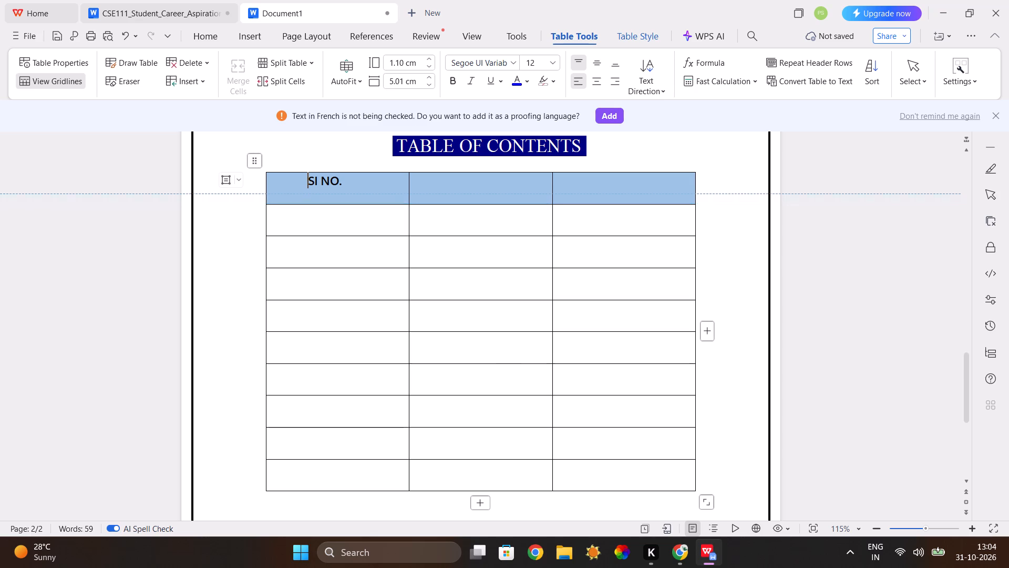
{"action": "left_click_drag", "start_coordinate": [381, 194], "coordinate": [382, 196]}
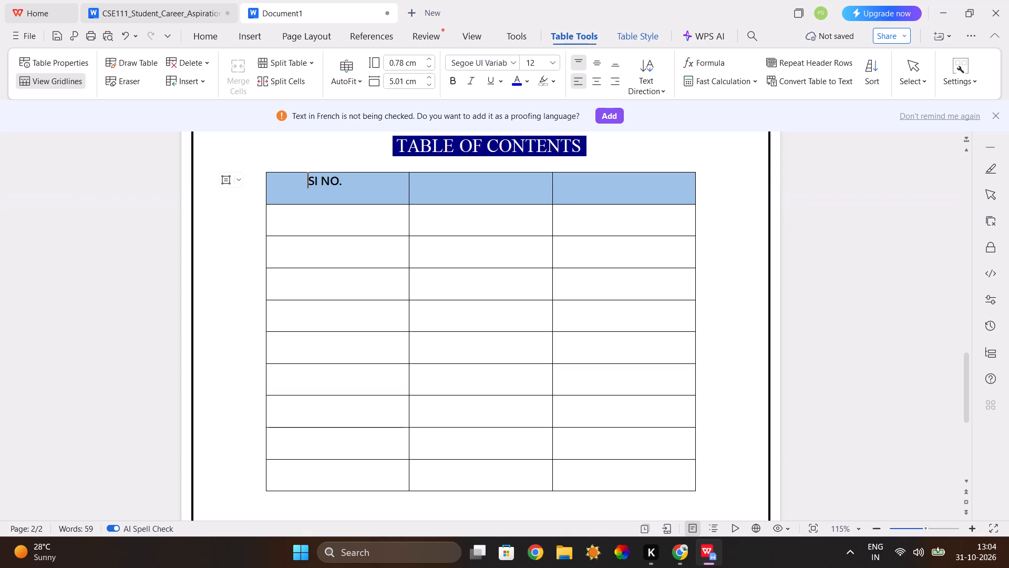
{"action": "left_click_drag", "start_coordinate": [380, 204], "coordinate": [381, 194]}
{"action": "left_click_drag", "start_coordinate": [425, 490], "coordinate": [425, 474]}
Try to shorten the whole table by resizing it upward from its lower corner.
{"action": "left_click_drag", "start_coordinate": [706, 506], "coordinate": [679, 482]}
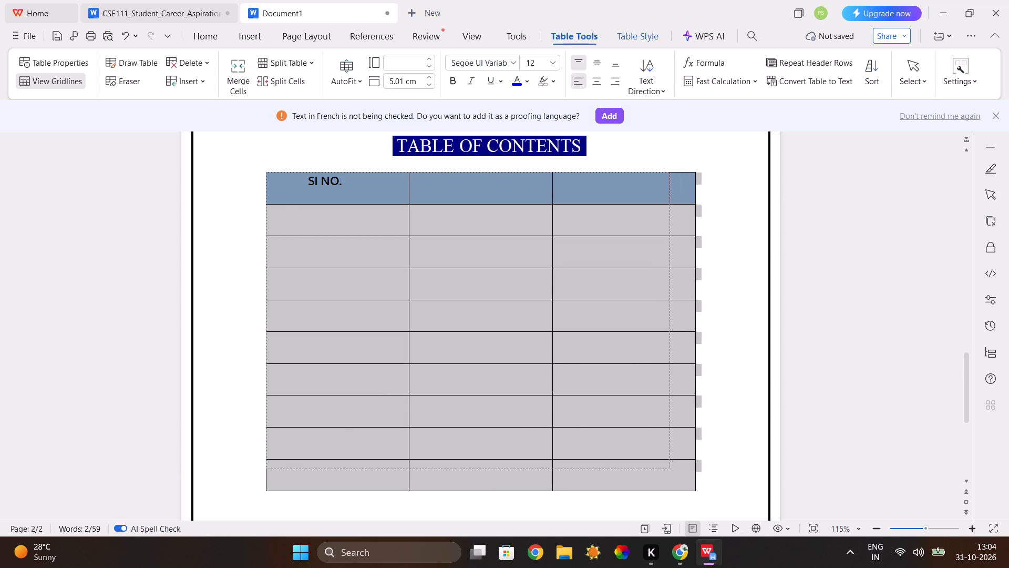
{"action": "left_click_drag", "start_coordinate": [679, 482], "coordinate": [698, 454]}
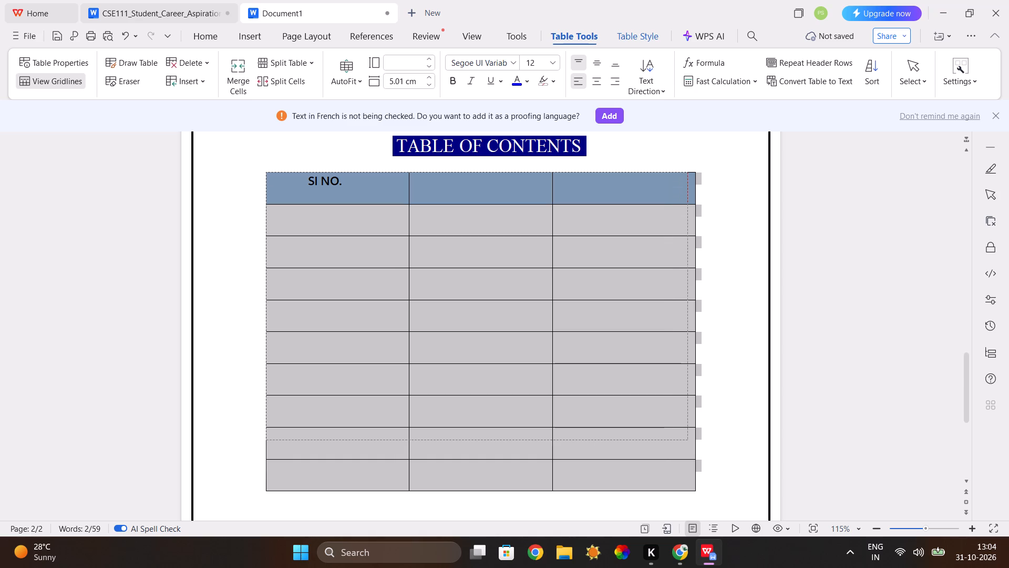
{"action": "left_click_drag", "start_coordinate": [698, 454], "coordinate": [704, 443]}
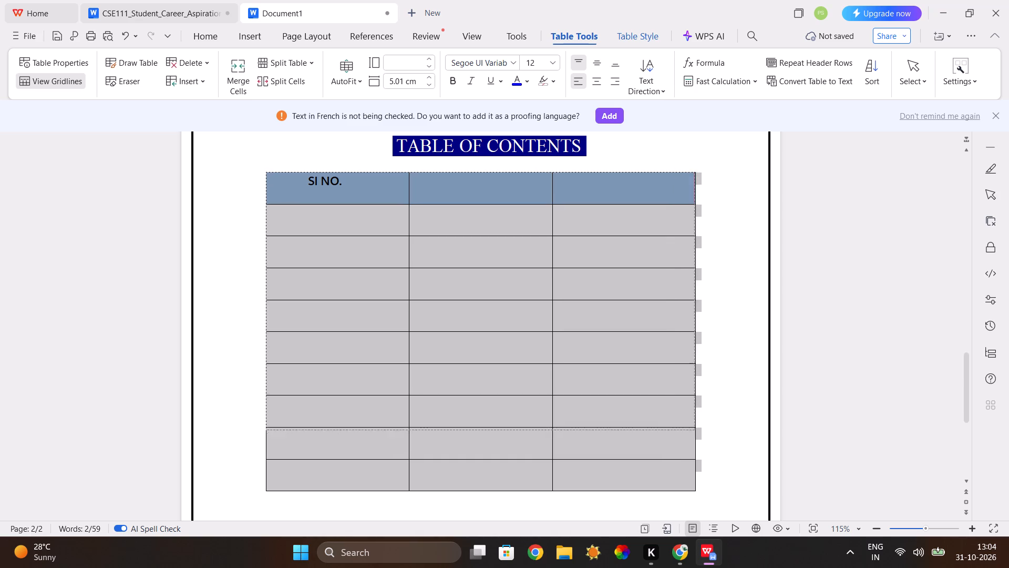
{"action": "left_click_drag", "start_coordinate": [704, 443], "coordinate": [706, 434]}
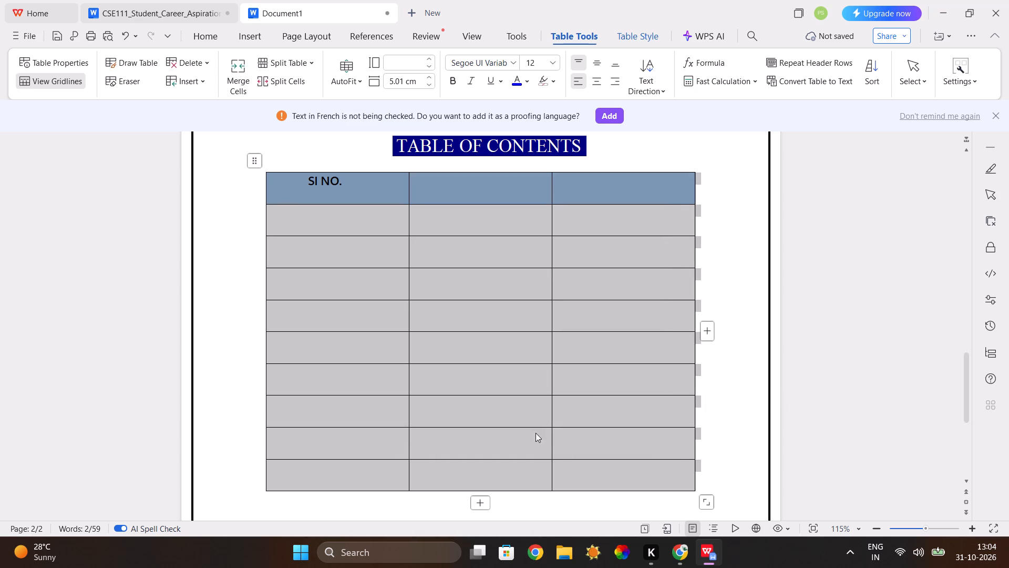
{"action": "left_click_drag", "start_coordinate": [707, 504], "coordinate": [707, 447]}
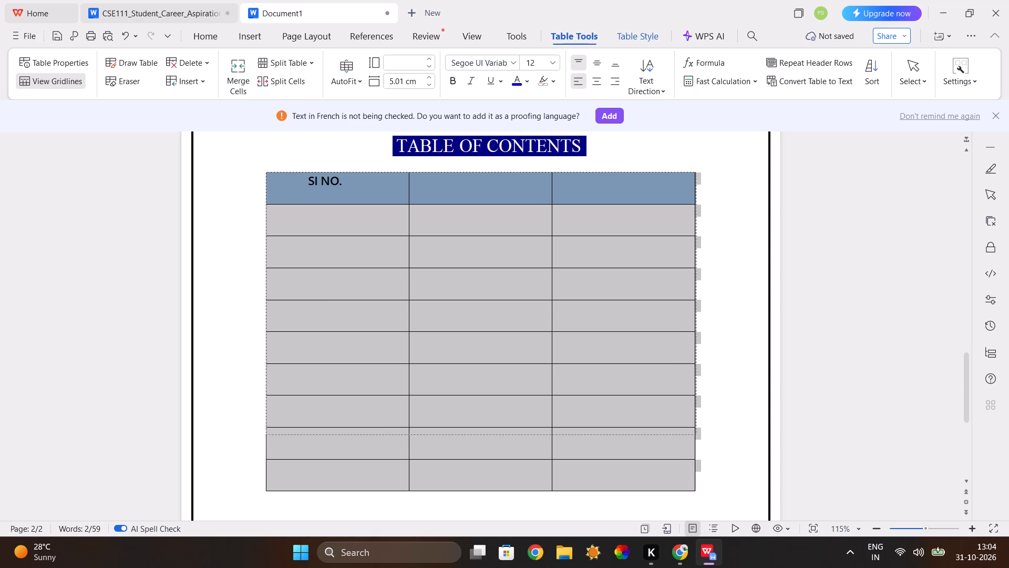
{"action": "left_click_drag", "start_coordinate": [707, 447], "coordinate": [707, 440]}
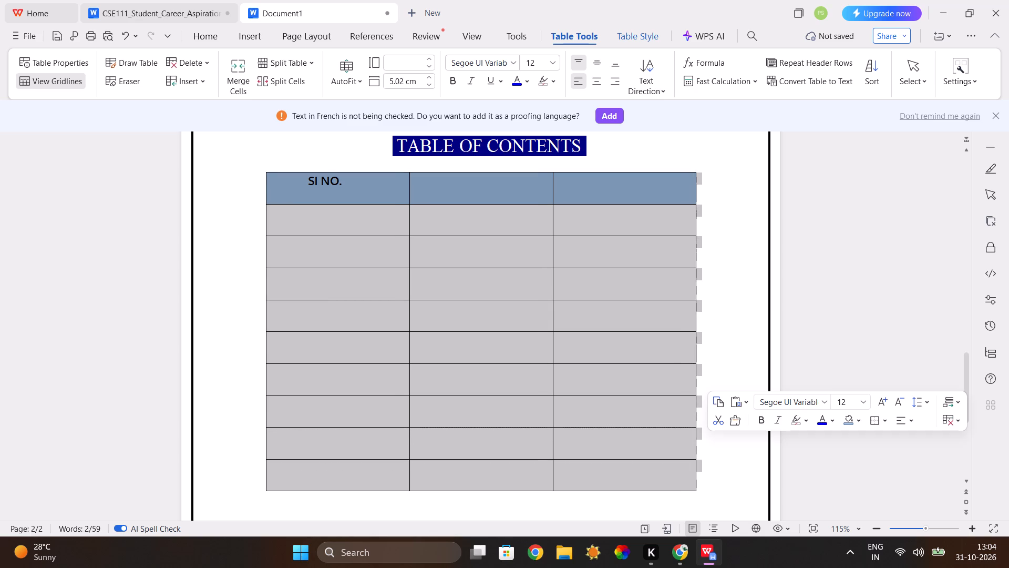
{"action": "left_click", "coordinate": [732, 363]}
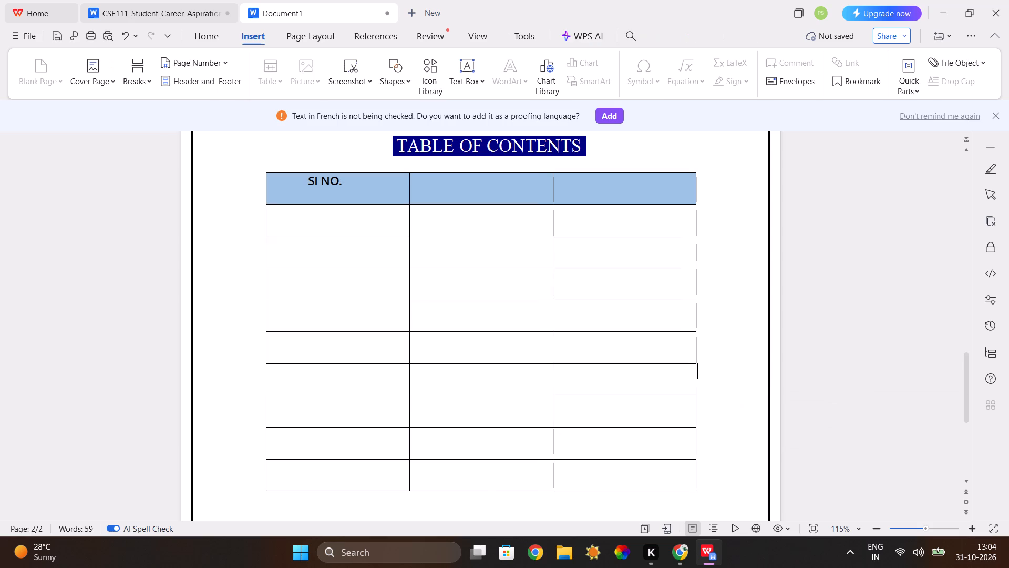
Change the first column heading to S.NO.
{"action": "left_click", "coordinate": [438, 193]}
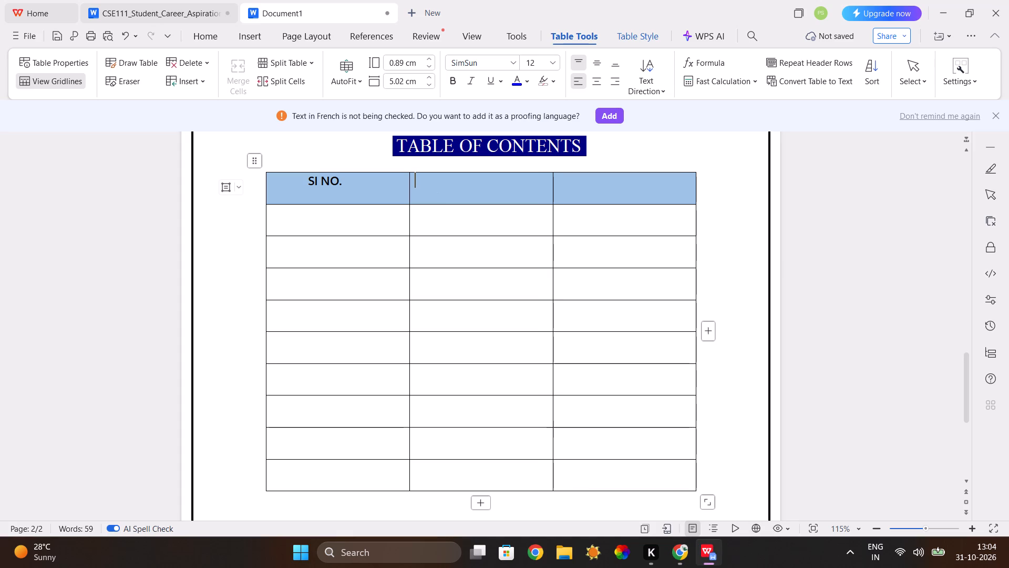
{"action": "left_click", "coordinate": [317, 185]}
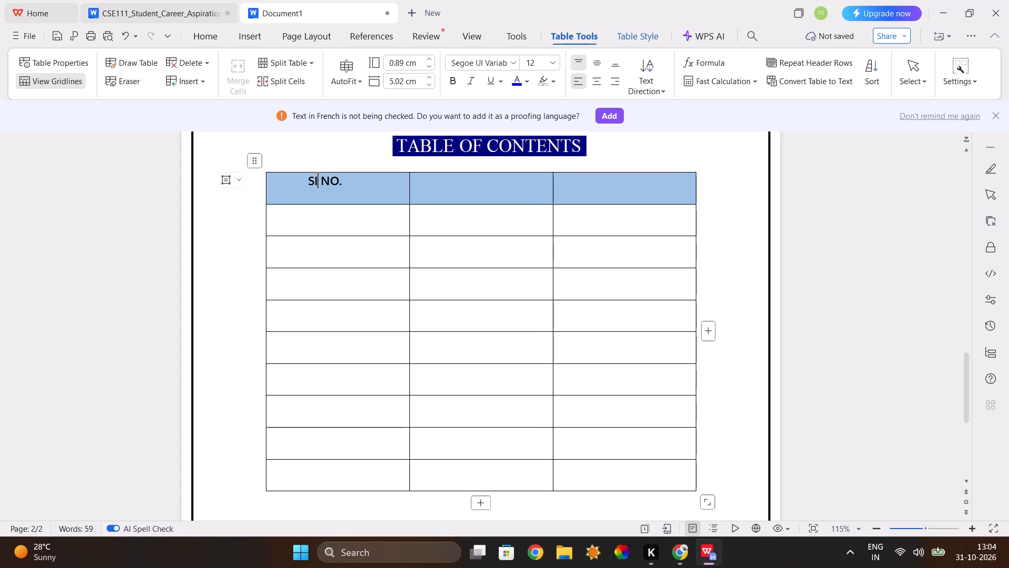
{"action": "key", "text": "BackSpace"}
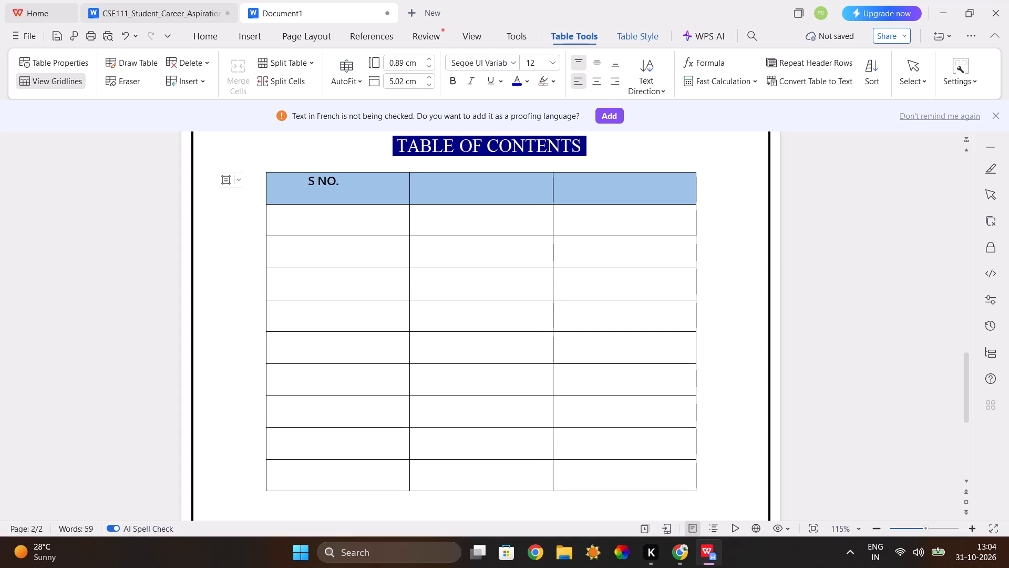
{"action": "key", "text": "period"}
{"action": "key", "text": "Delete"}
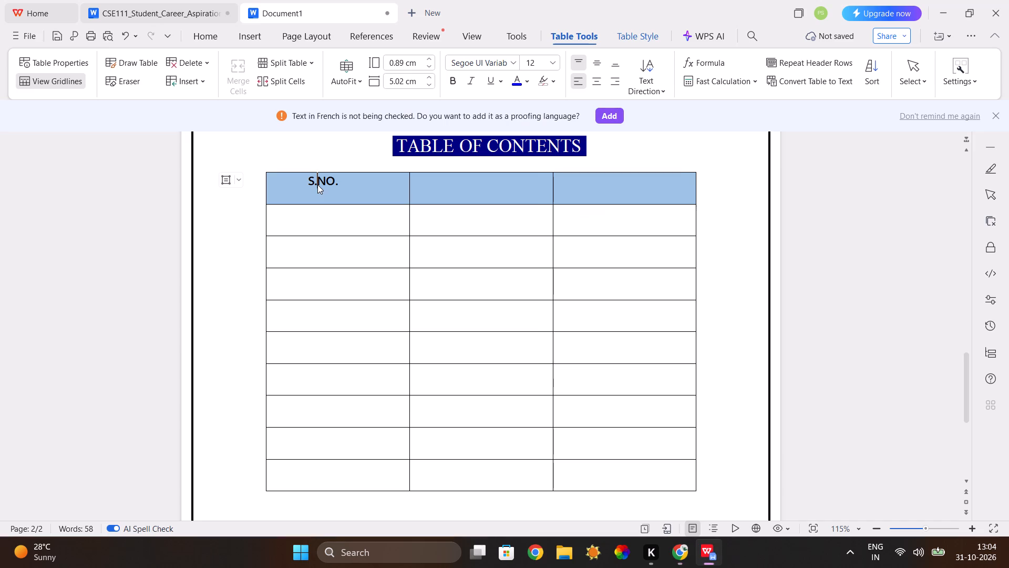
Indent the empty second cell of the header row with three leading spaces.
{"action": "left_click", "coordinate": [437, 189]}
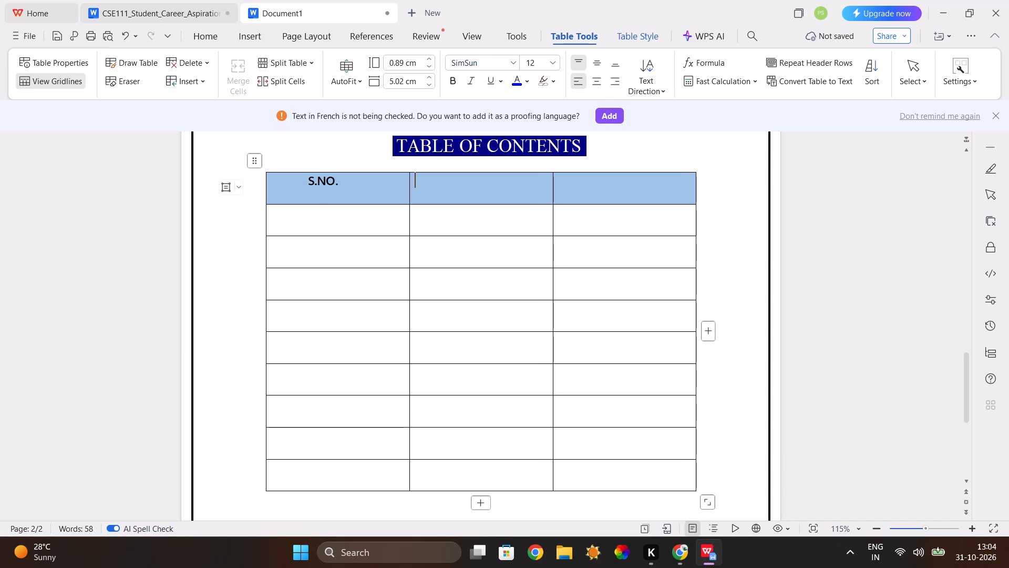
{"action": "key", "text": "space"}
{"action": "key", "text": "space"}
{"action": "key", "text": "space"}
{"action": "key", "text": "c"}
{"action": "key", "text": "BackSpace"}
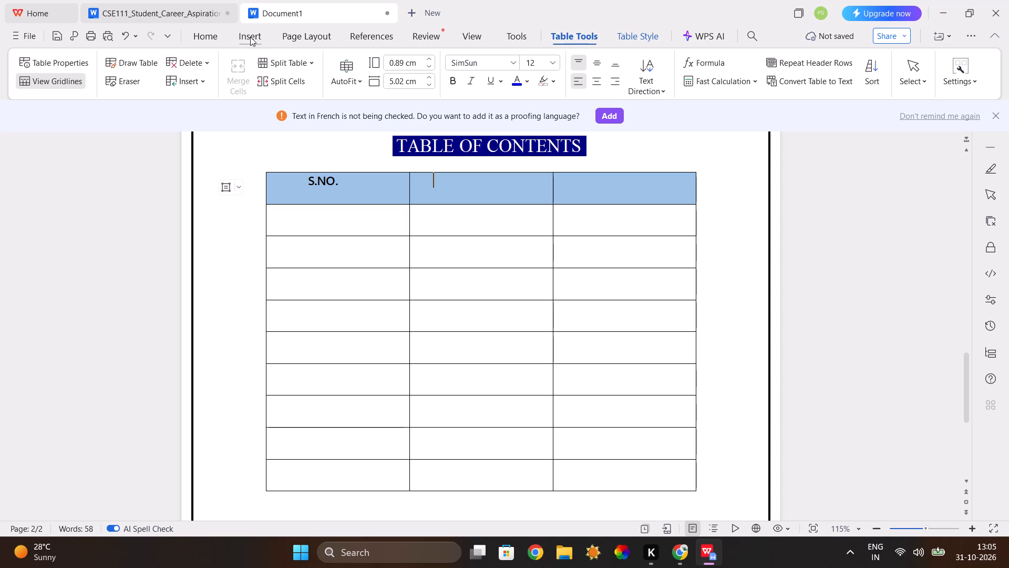
Enter the heading CONTENTS in the second header cell in Segoe UI Variable Small Semibold, matching the S.NO. heading's font.
{"action": "left_click", "coordinate": [207, 35]}
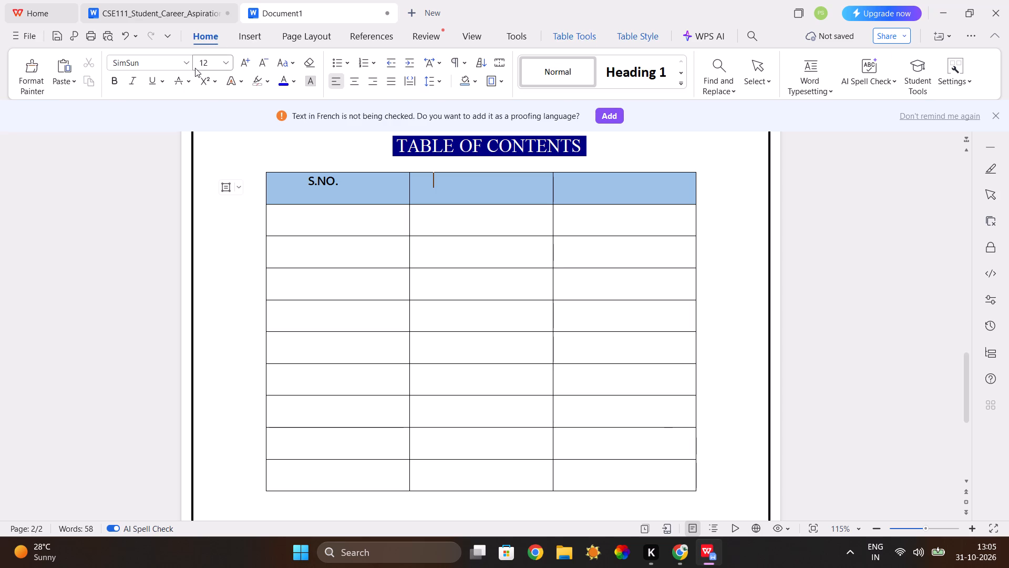
{"action": "left_click", "coordinate": [188, 64]}
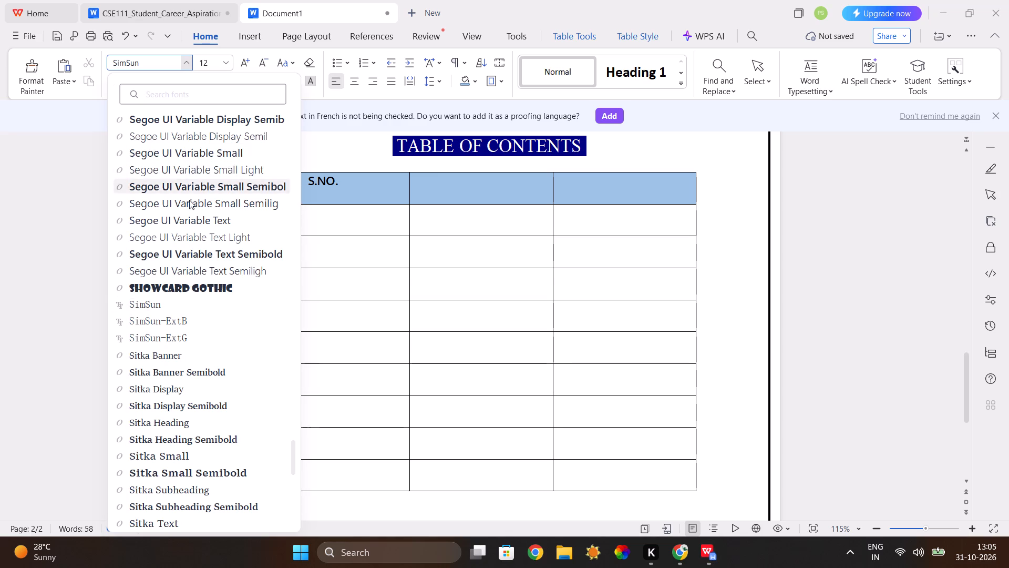
{"action": "left_click", "coordinate": [318, 181]}
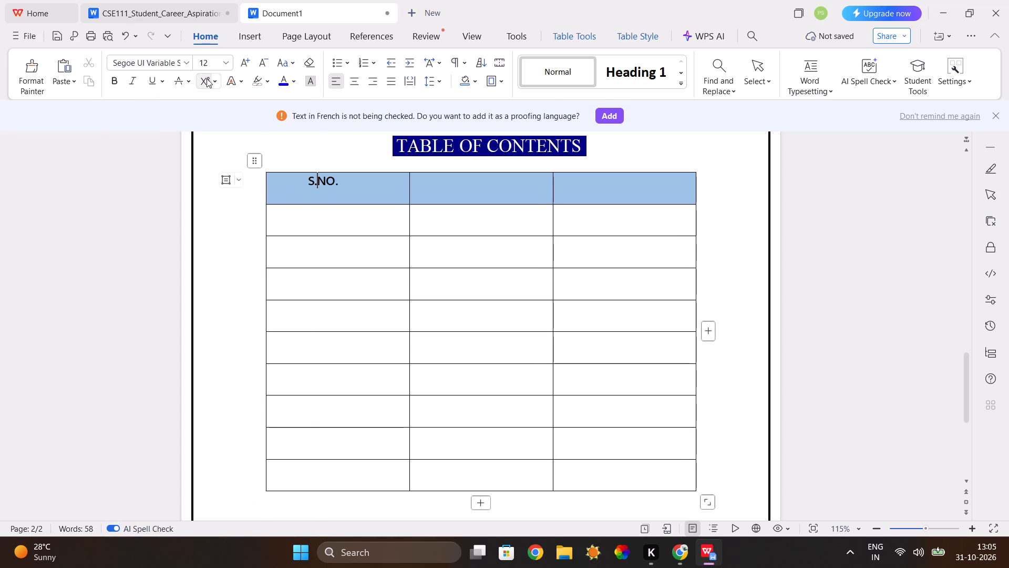
{"action": "left_click_drag", "start_coordinate": [111, 61], "coordinate": [184, 67]}
{"action": "key", "text": "ctrl+c"}
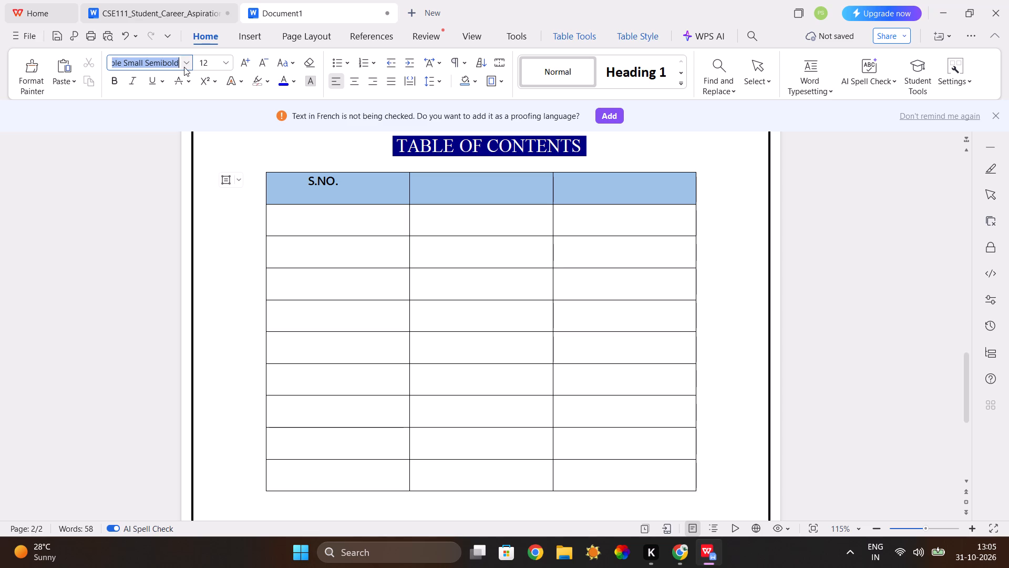
{"action": "left_click", "coordinate": [187, 64]}
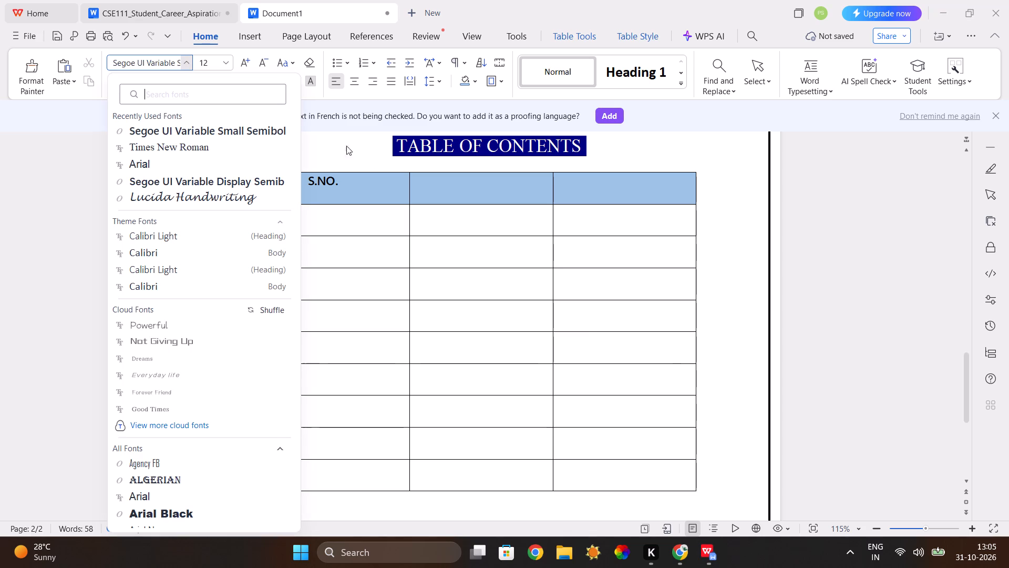
{"action": "left_click", "coordinate": [436, 185]}
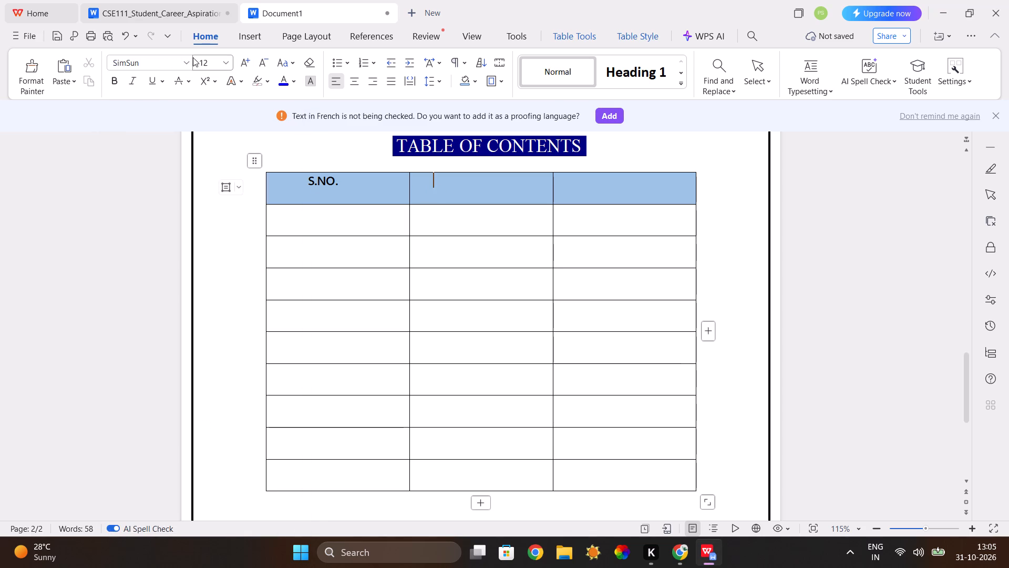
{"action": "left_click", "coordinate": [167, 59]}
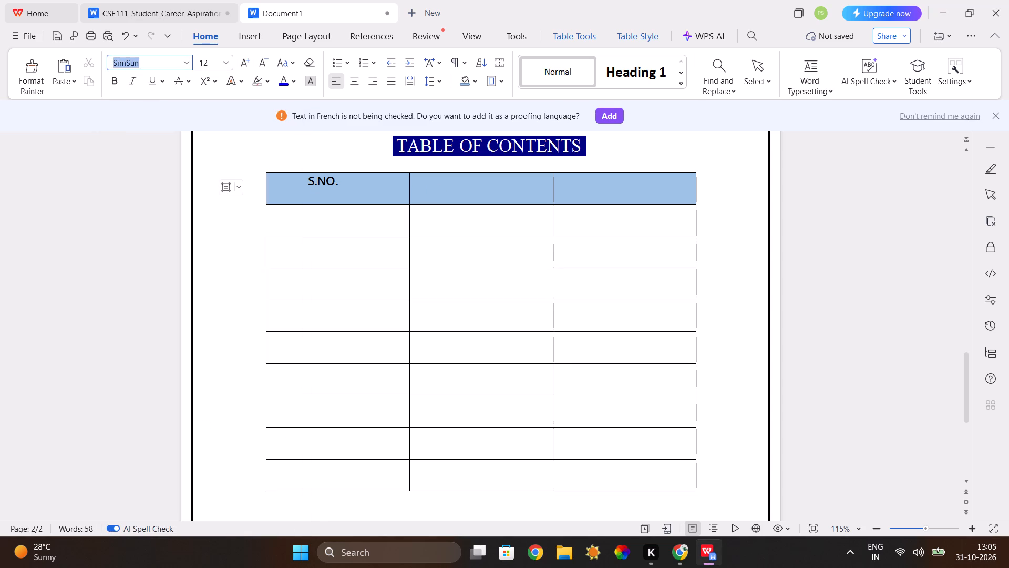
{"action": "key", "text": "ctrl+v"}
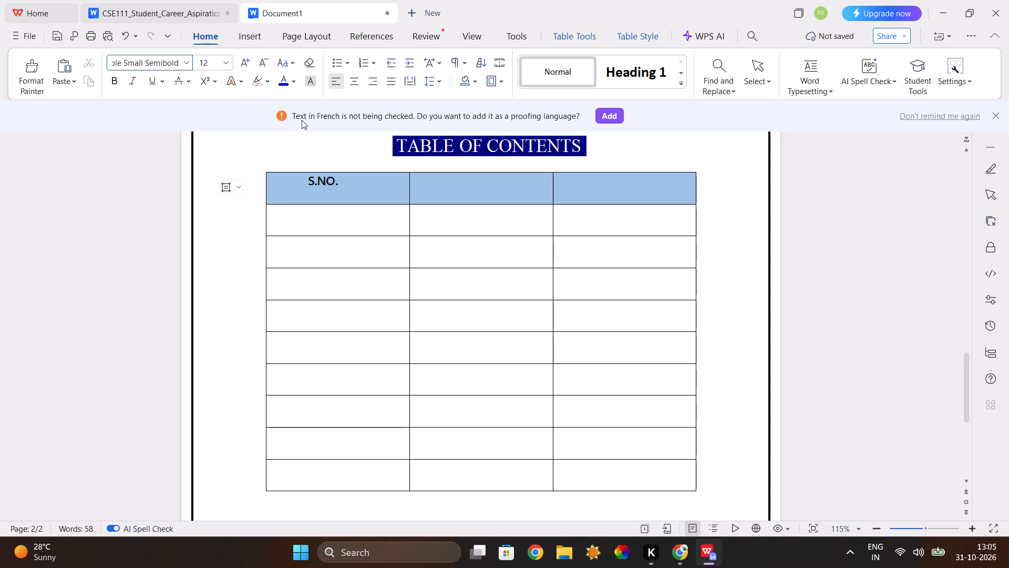
{"action": "left_click", "coordinate": [434, 185]}
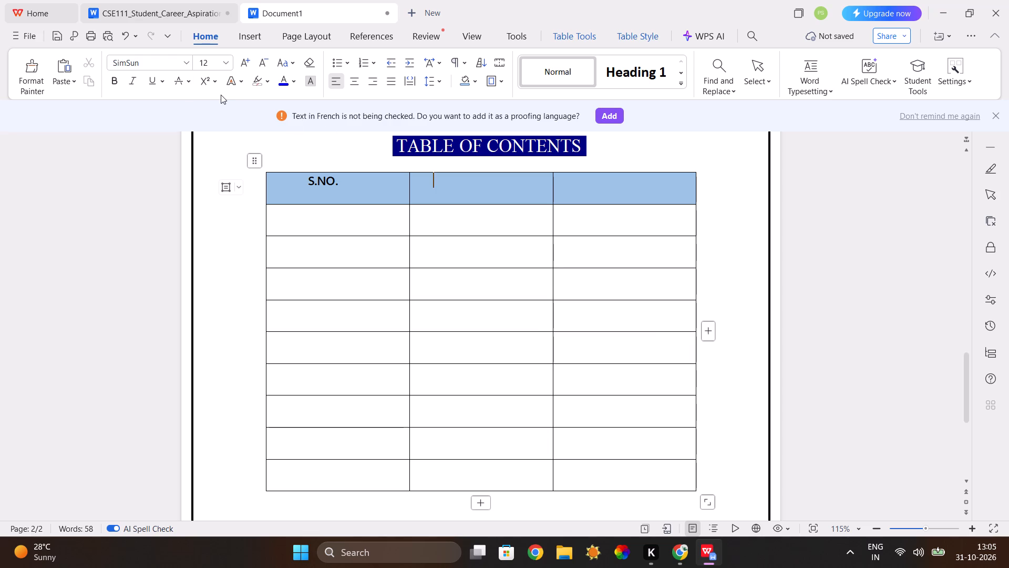
{"action": "left_click", "coordinate": [156, 65]}
{"action": "key", "text": "ctrl+v"}
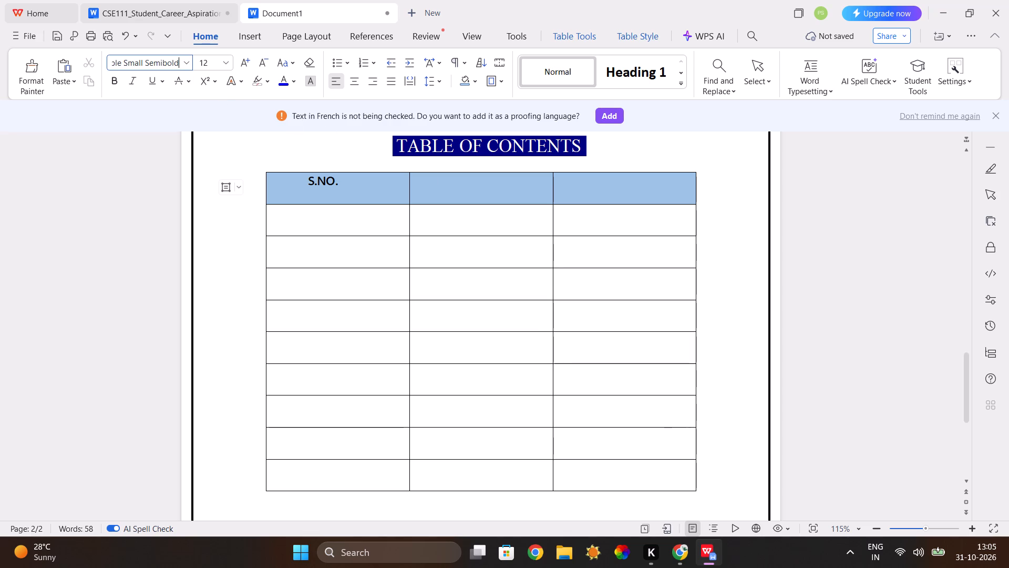
{"action": "key", "text": "Return"}
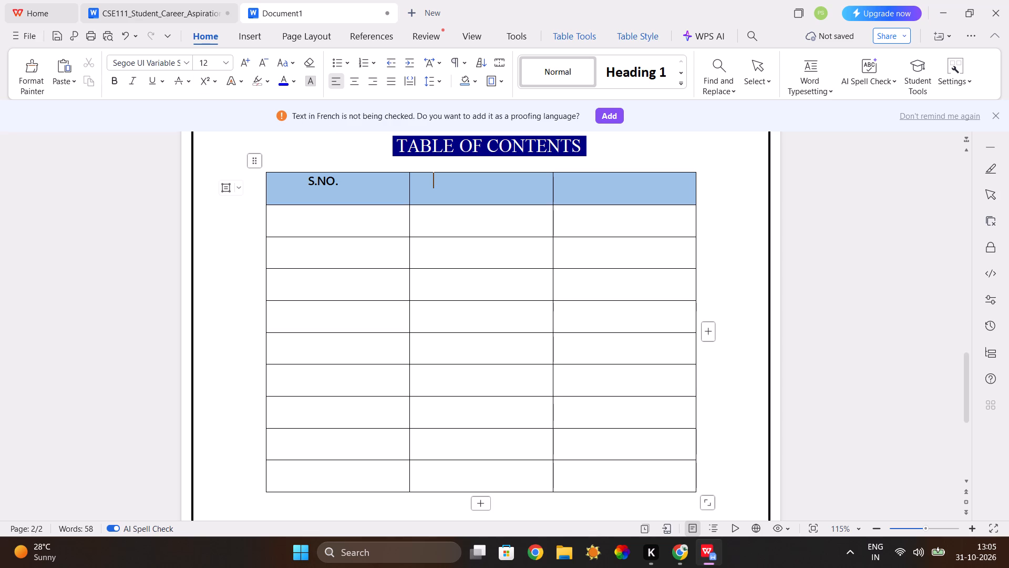
{"action": "key", "text": "c"}
{"action": "type", "text": "ONTENTS"}
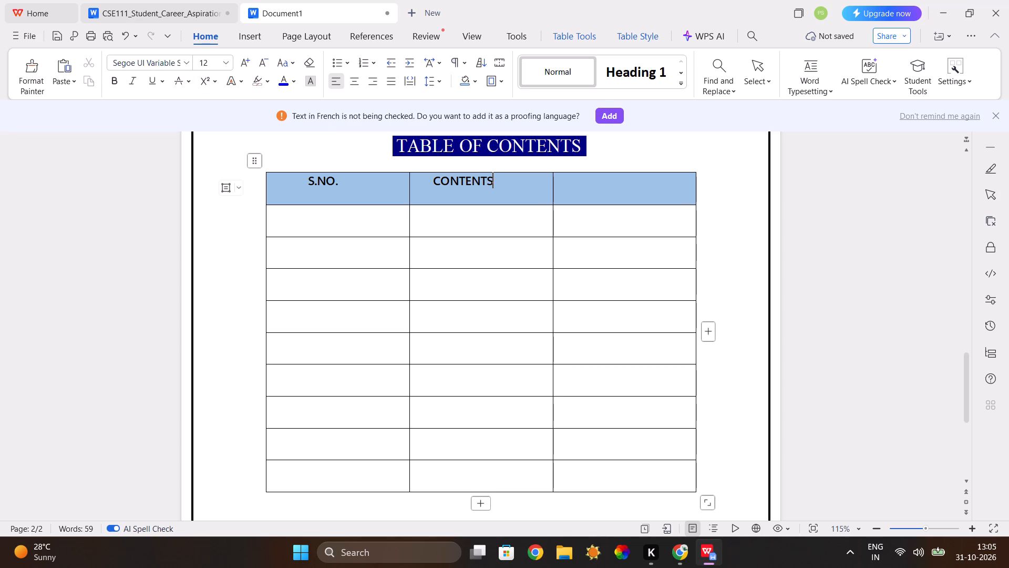
Set the line spacing of the CONTENTS heading in the table's header row to 1.0.
{"action": "left_click", "coordinate": [390, 84]}
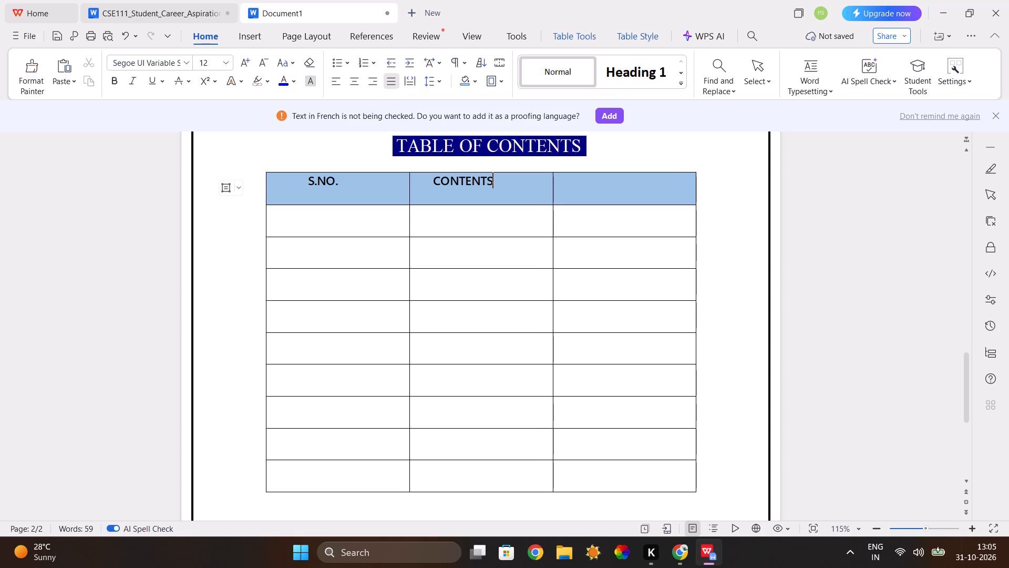
{"action": "left_click_drag", "start_coordinate": [436, 184], "coordinate": [495, 184]}
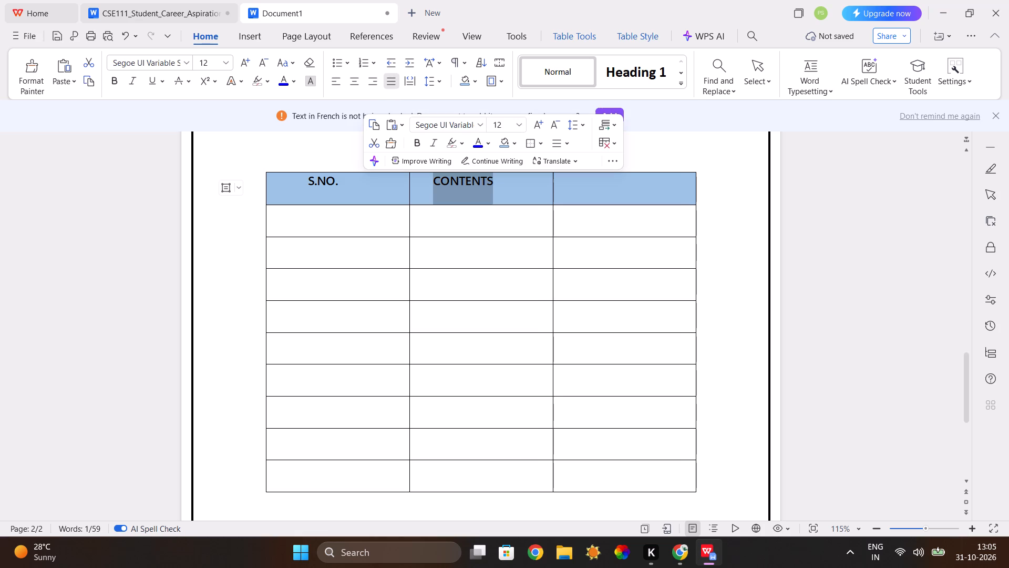
{"action": "left_click", "coordinate": [570, 129]}
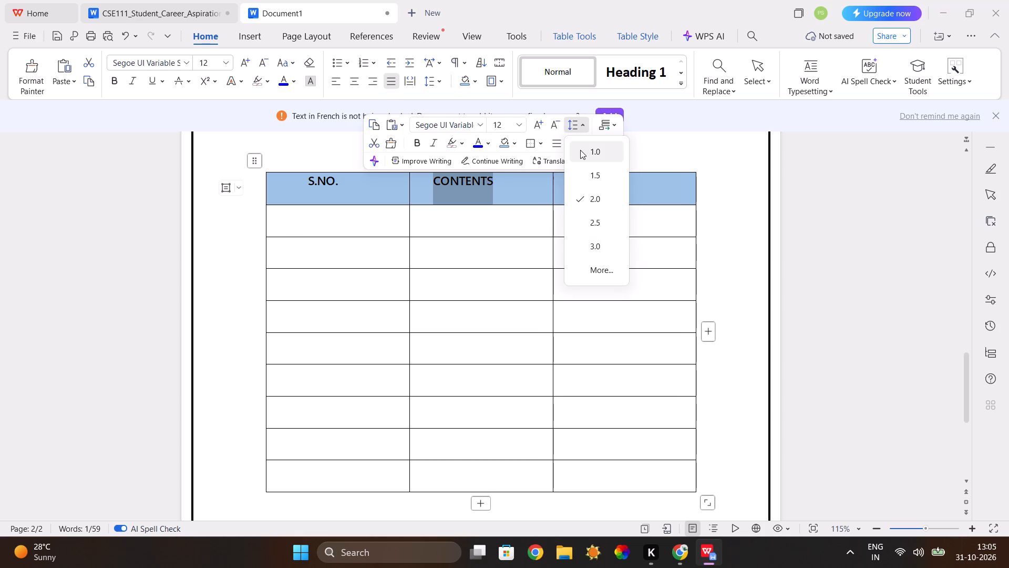
{"action": "left_click", "coordinate": [583, 150]}
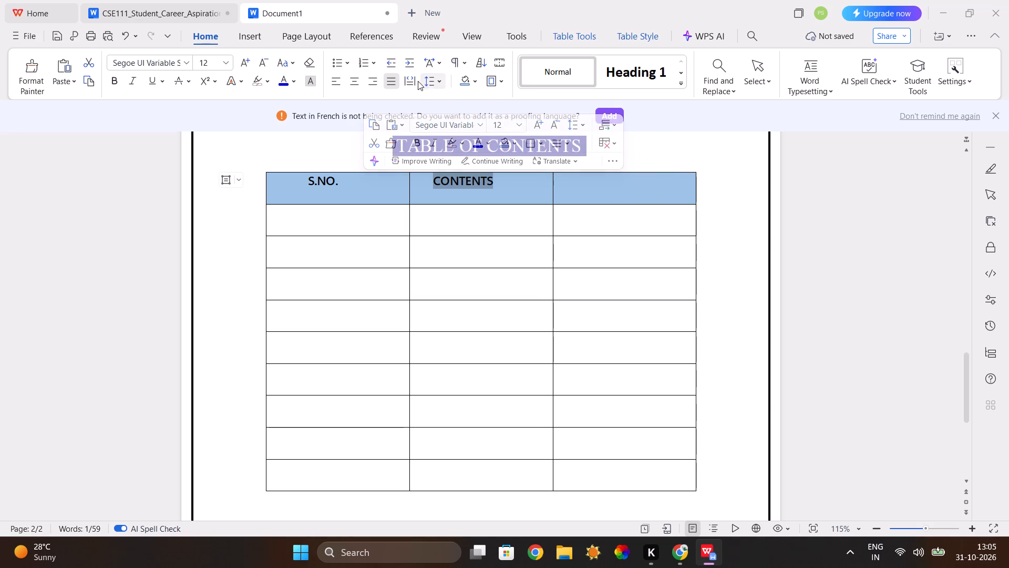
{"action": "left_click", "coordinate": [387, 79]}
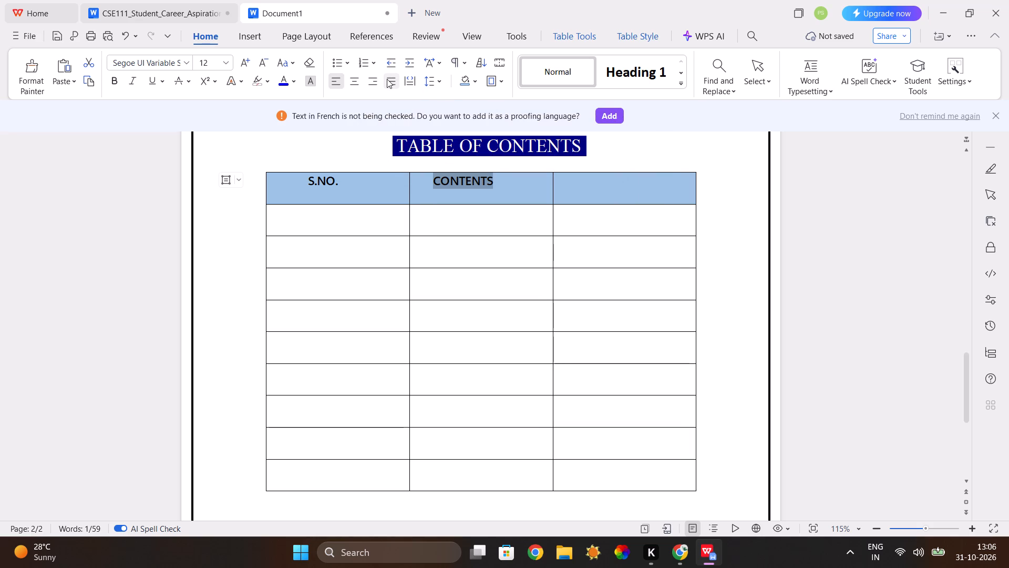
Centre-align the text across all three cells of the table's header row.
{"action": "left_click_drag", "start_coordinate": [302, 179], "coordinate": [383, 188]}
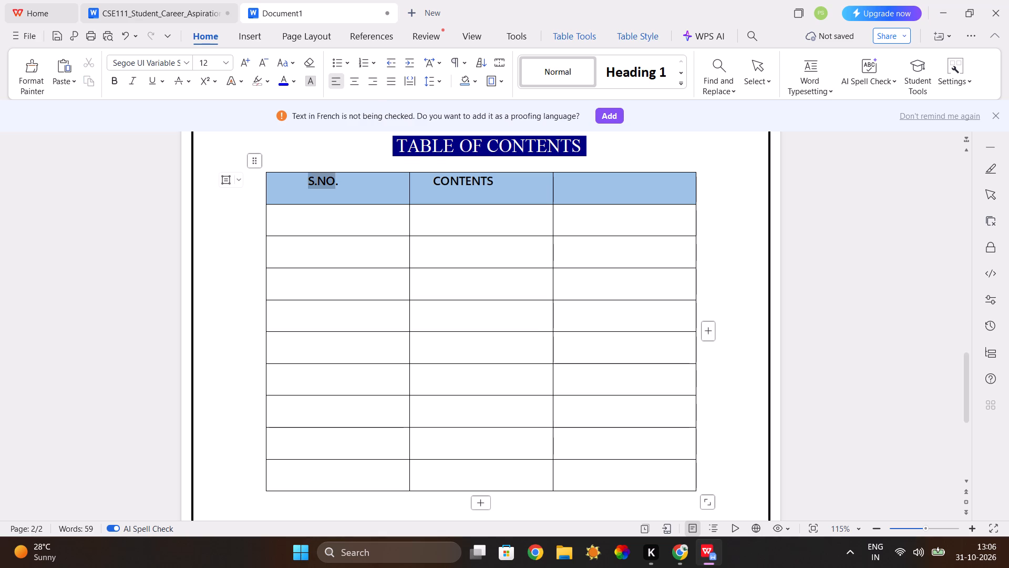
{"action": "left_click_drag", "start_coordinate": [383, 188], "coordinate": [599, 183]}
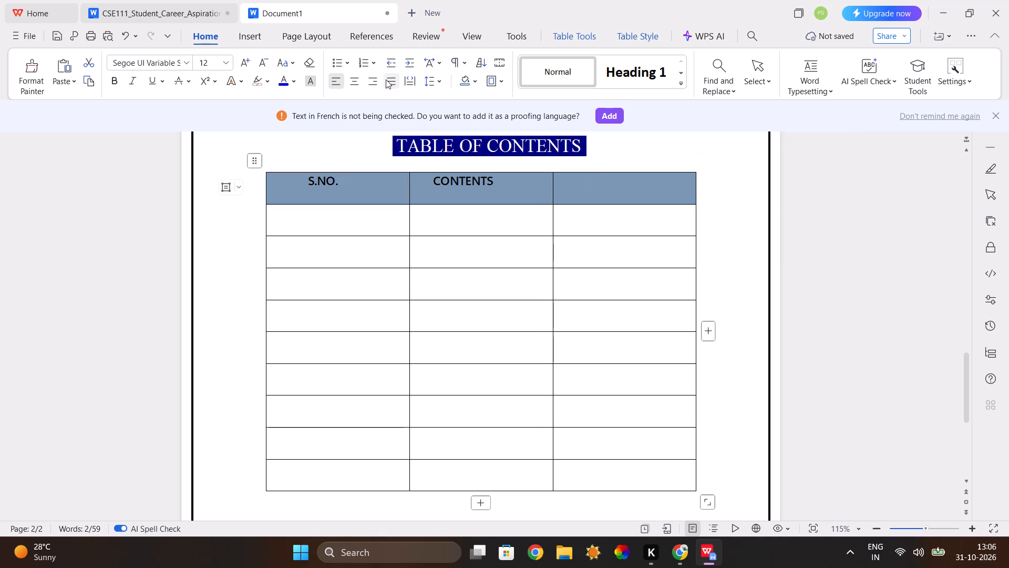
{"action": "left_click", "coordinate": [388, 77]}
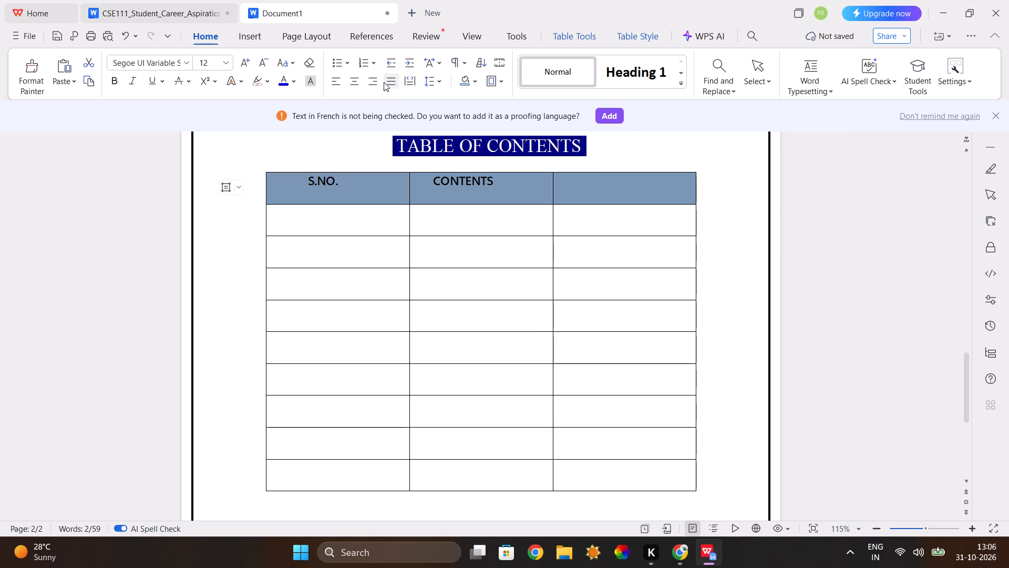
{"action": "left_click", "coordinate": [396, 83]}
{"action": "left_click", "coordinate": [375, 80]}
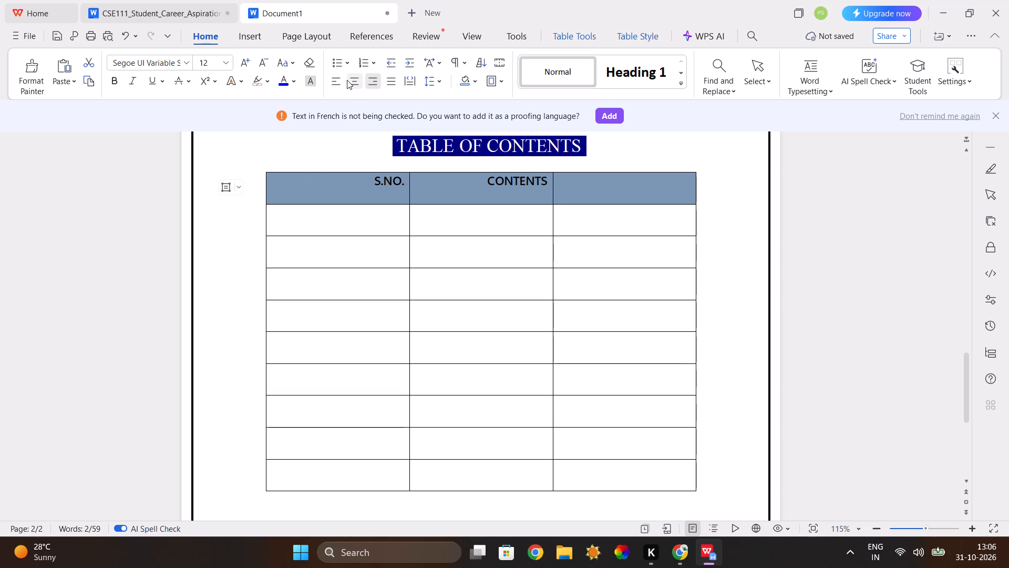
{"action": "left_click", "coordinate": [352, 81]}
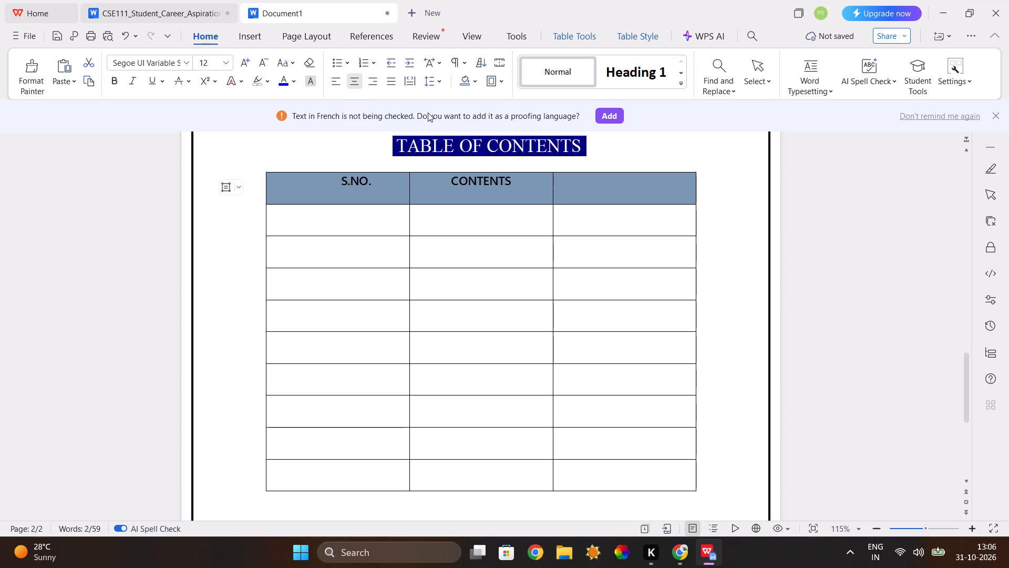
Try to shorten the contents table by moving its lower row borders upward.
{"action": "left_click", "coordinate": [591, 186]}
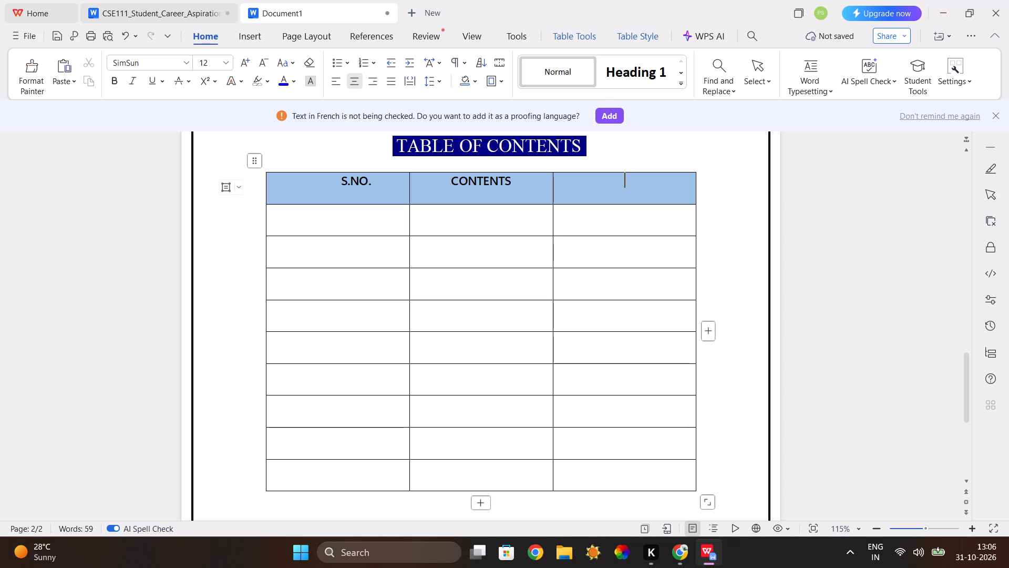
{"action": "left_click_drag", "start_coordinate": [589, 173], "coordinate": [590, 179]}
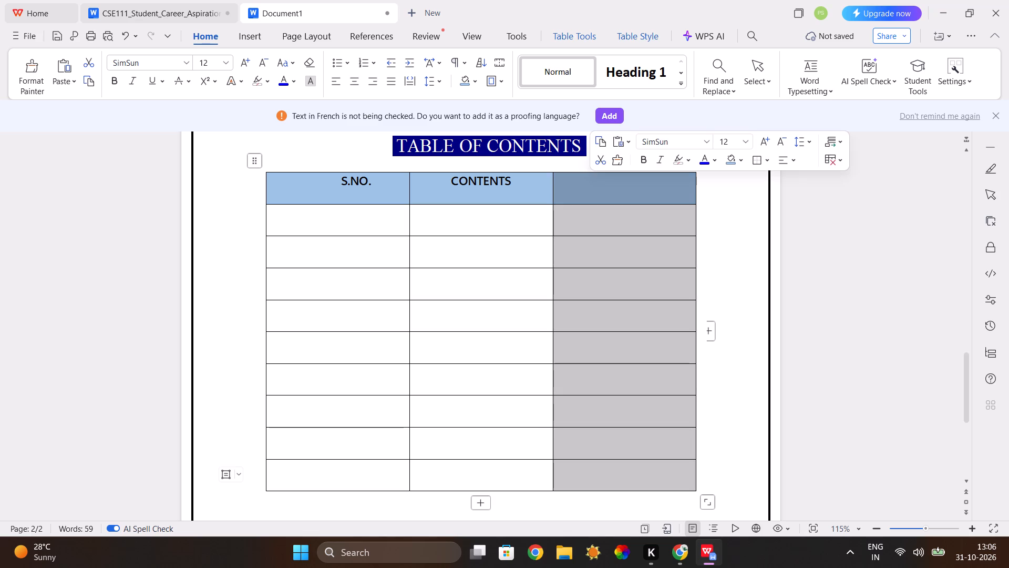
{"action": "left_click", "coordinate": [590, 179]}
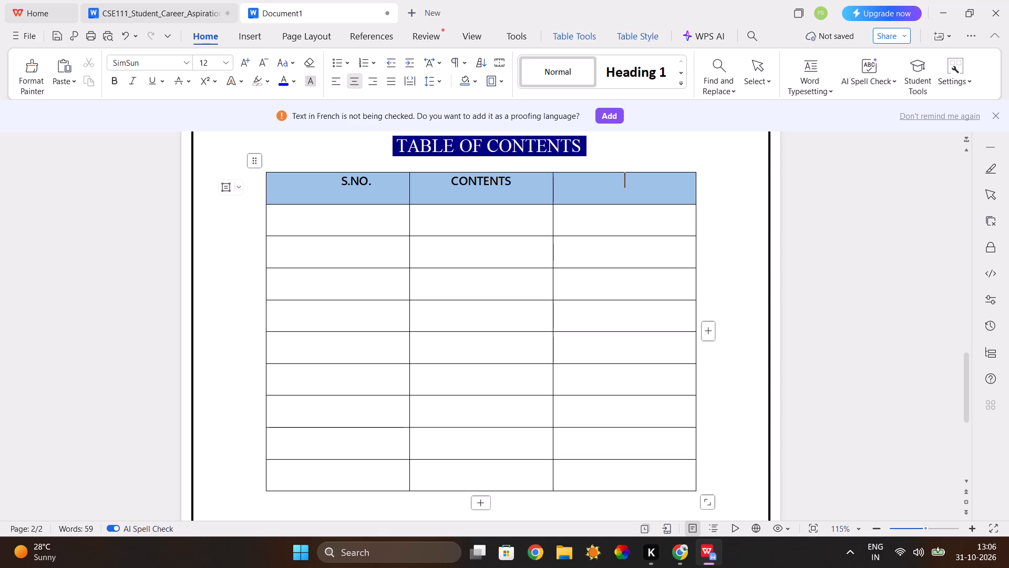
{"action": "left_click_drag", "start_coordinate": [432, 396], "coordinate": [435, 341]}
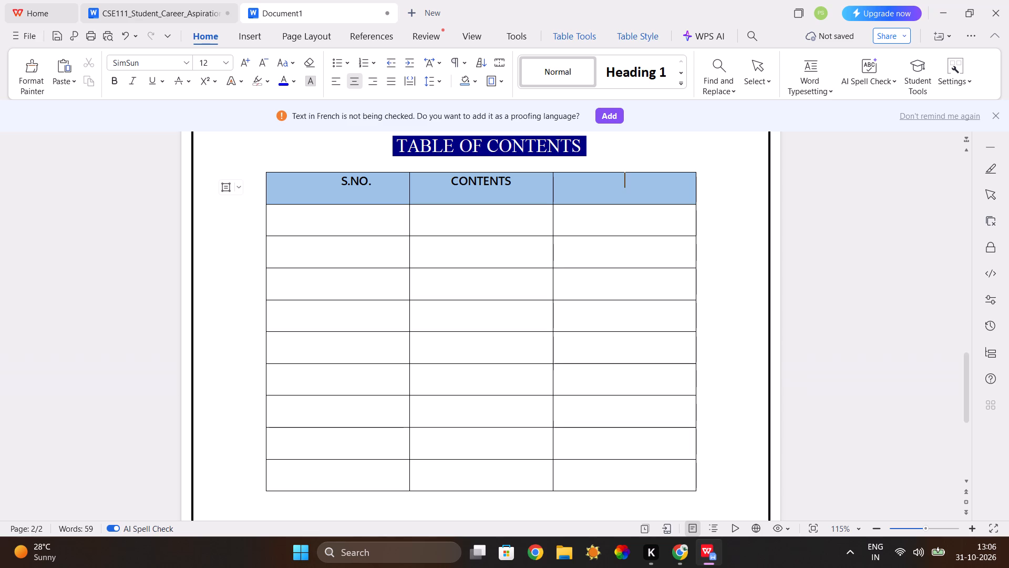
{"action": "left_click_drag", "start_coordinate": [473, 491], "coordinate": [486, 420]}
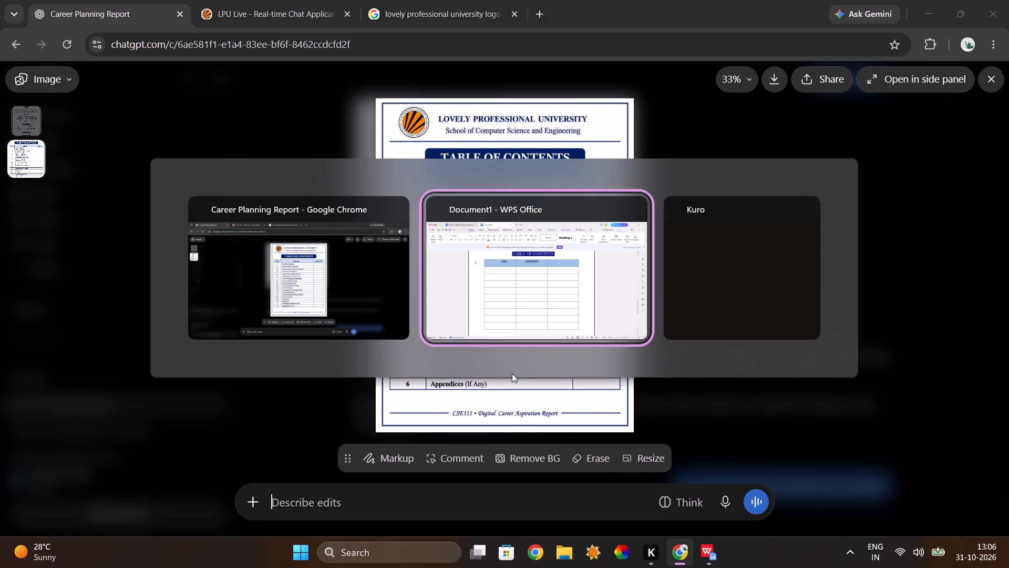
Narrow the S.NO. column by shifting its boundary with the CONTENTS column, leaving it just wide enough for the heading.
{"action": "left_click_drag", "start_coordinate": [409, 322], "coordinate": [362, 326]}
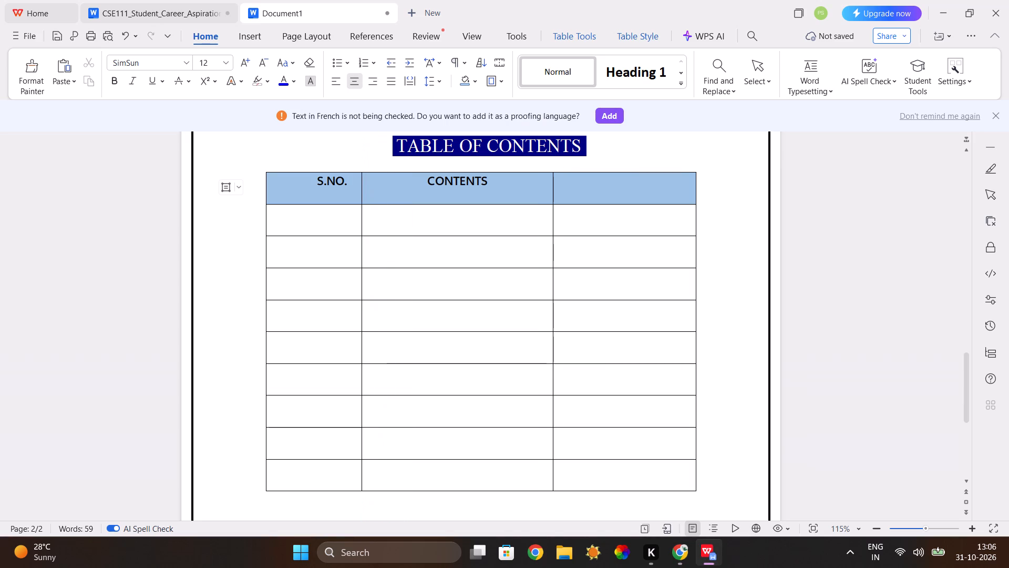
{"action": "left_click_drag", "start_coordinate": [362, 326], "coordinate": [346, 324]}
{"action": "left_click_drag", "start_coordinate": [346, 324], "coordinate": [310, 323]}
{"action": "left_click_drag", "start_coordinate": [310, 323], "coordinate": [311, 323]}
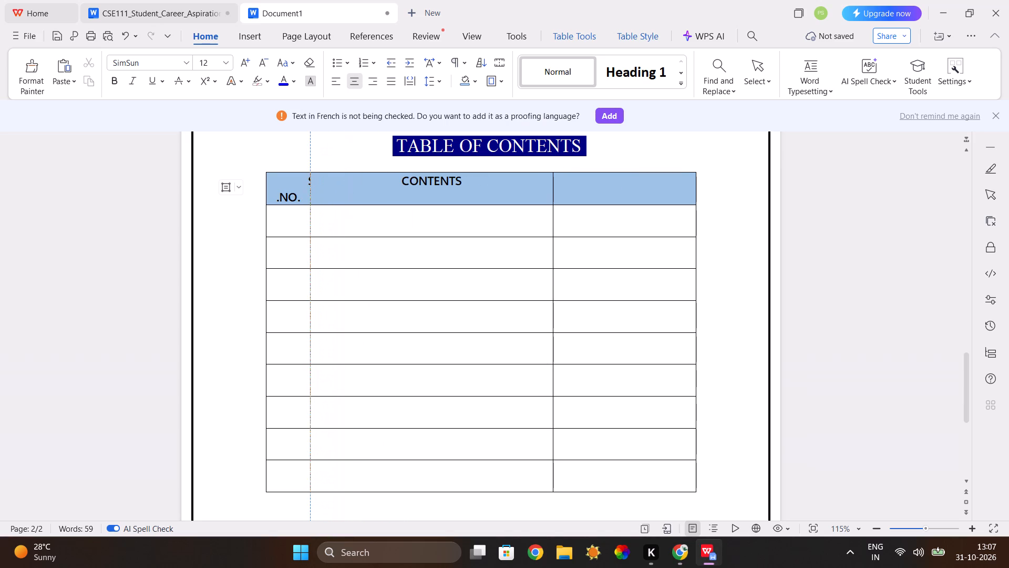
{"action": "left_click_drag", "start_coordinate": [311, 323], "coordinate": [328, 326]}
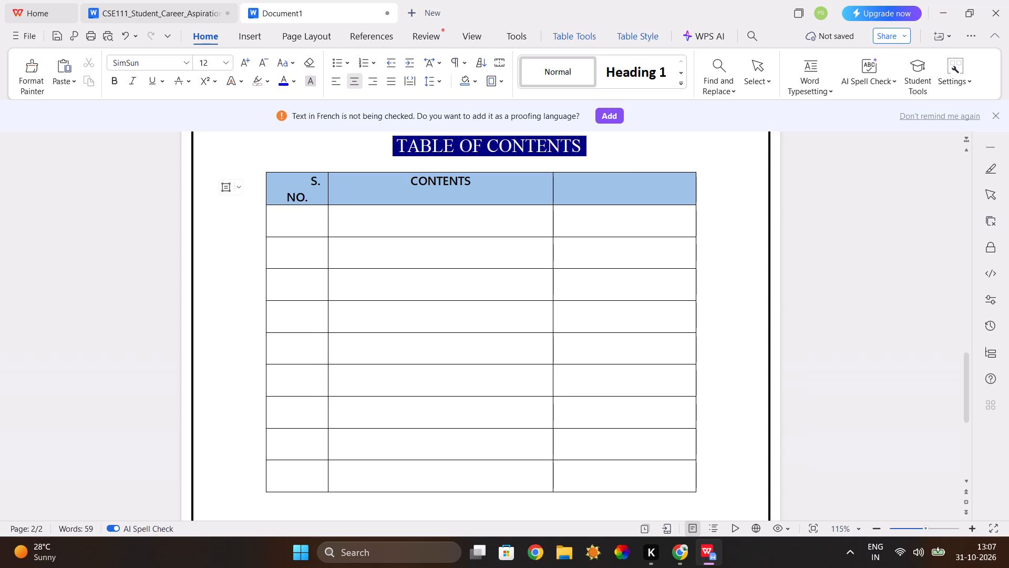
Remove the spacing before the S.NO. heading so it fits on one line at the cell's left edge.
{"action": "left_click", "coordinate": [311, 181]}
{"action": "key", "text": "BackSpace"}
{"action": "key", "text": "BackSpace"}
{"action": "key", "text": "BackSpace"}
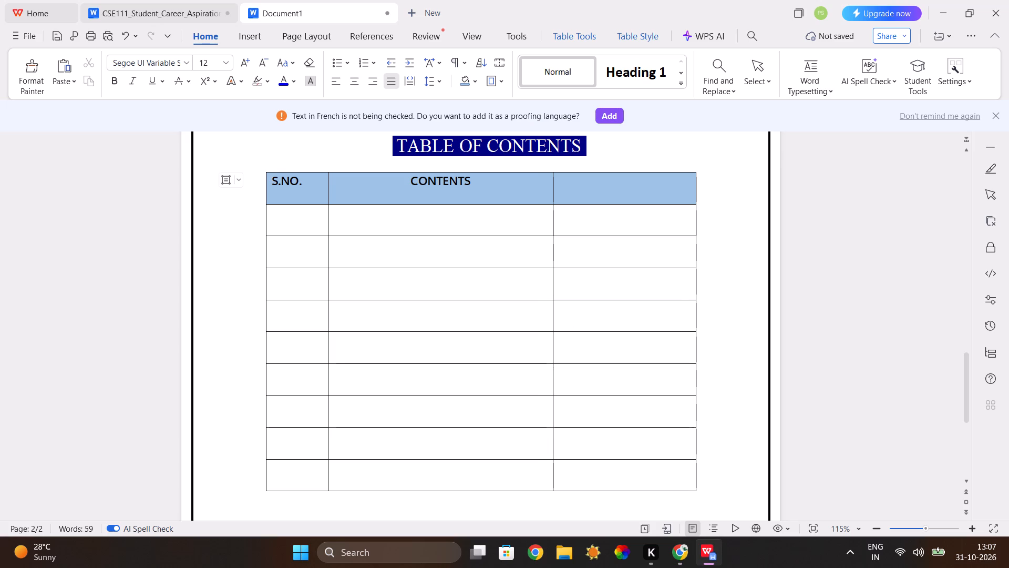
Widen the CONTENTS column by moving its boundary into the empty third column.
{"action": "left_click_drag", "start_coordinate": [552, 253], "coordinate": [593, 249]}
Enter the heading PAGE NO. left-aligned in the third header cell, using the same Segoe UI Variable Small Semibold font as the other headings.
{"action": "left_click", "coordinate": [625, 188]}
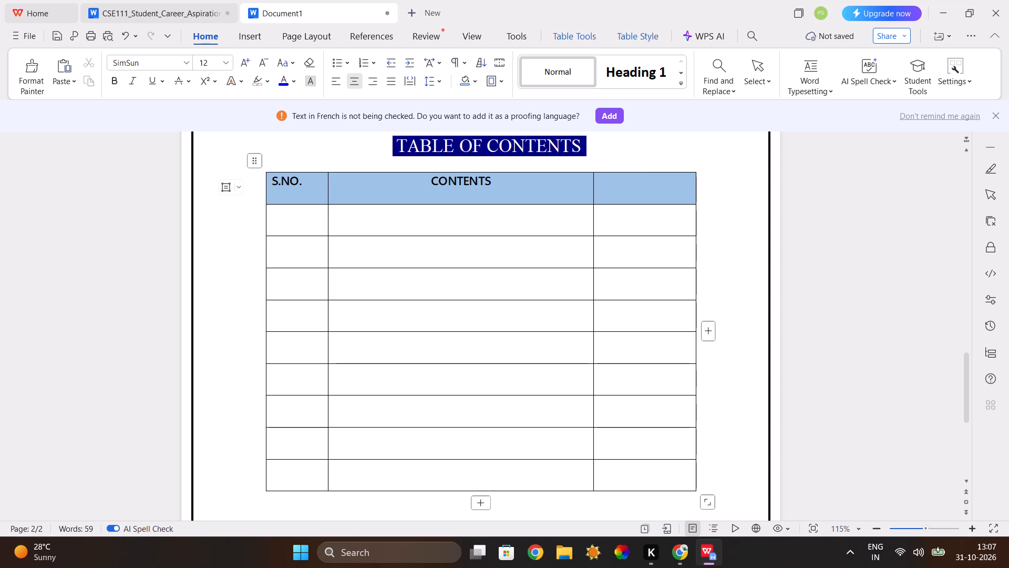
{"action": "key", "text": "BackSpace"}
{"action": "key", "text": "p"}
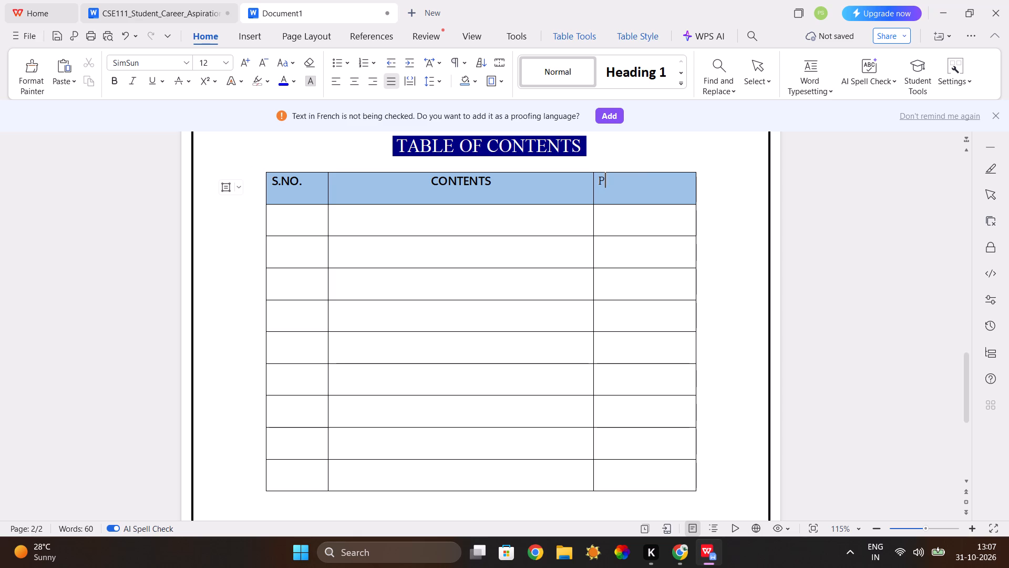
{"action": "key", "text": "BackSpace"}
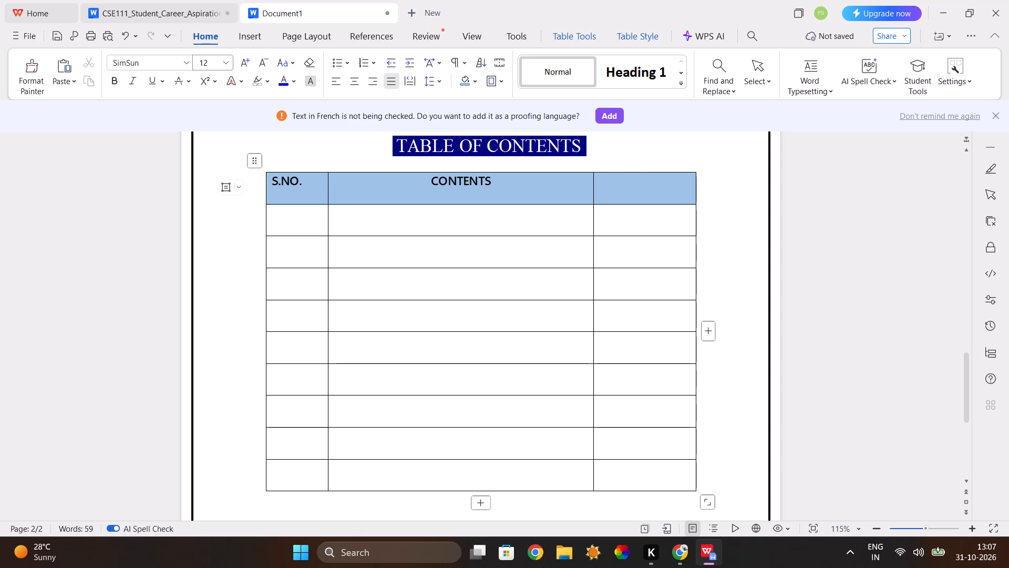
{"action": "left_click", "coordinate": [164, 63]}
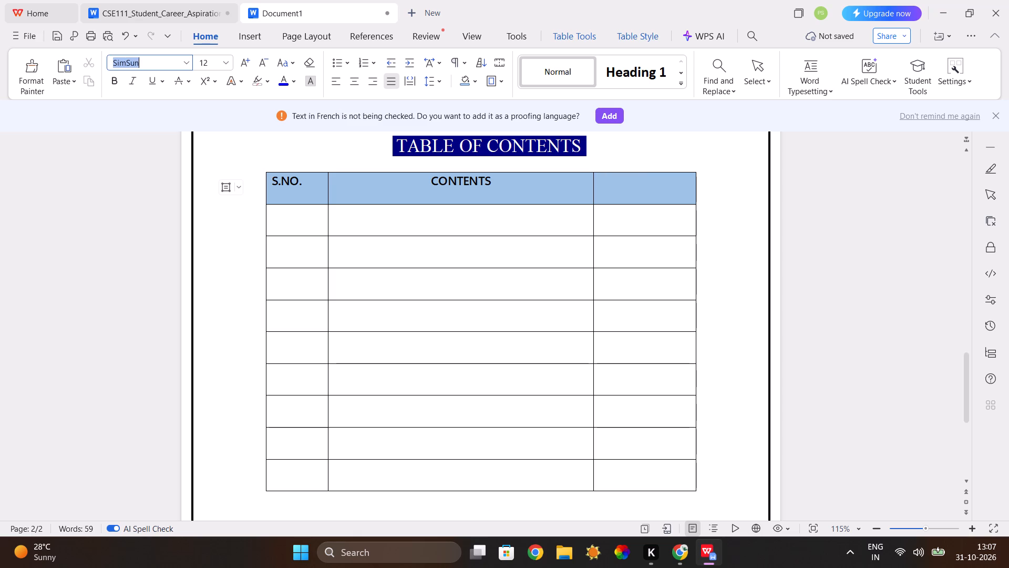
{"action": "key", "text": "ctrl+v"}
{"action": "key", "text": "Return"}
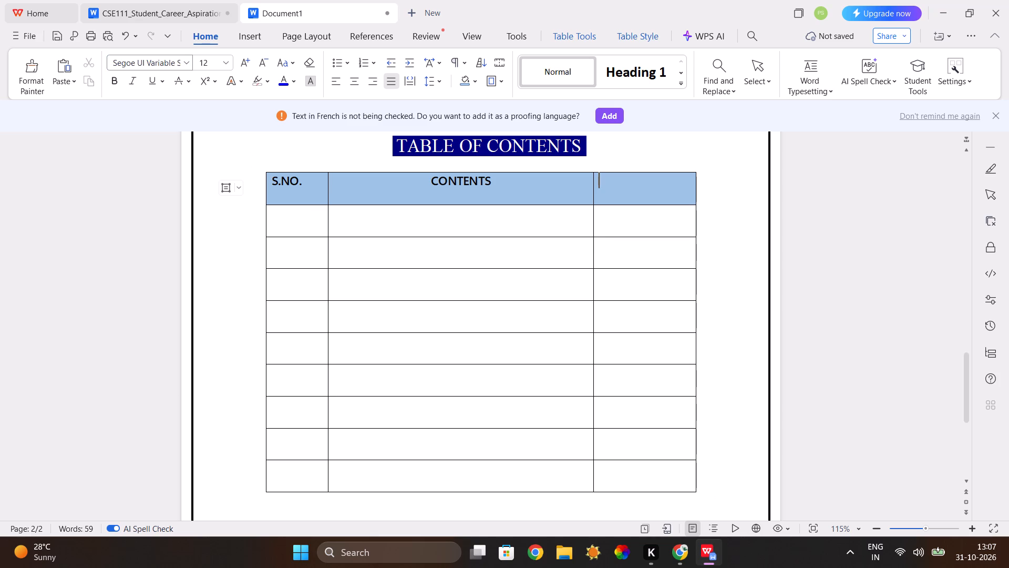
{"action": "key", "text": "p"}
{"action": "key", "text": "a"}
{"action": "type", "text": "GE"}
{"action": "key", "text": "space"}
{"action": "type", "text": "NO."}
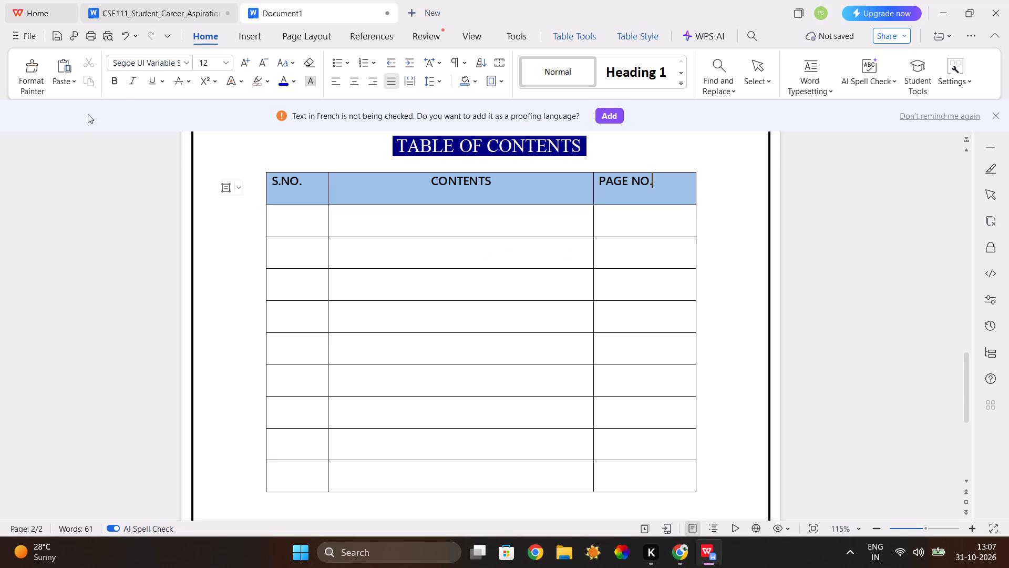
Enter Executive Summary in Segoe UI Variable Small in the first entry row of the CONTENTS column.
{"action": "left_click", "coordinate": [363, 226]}
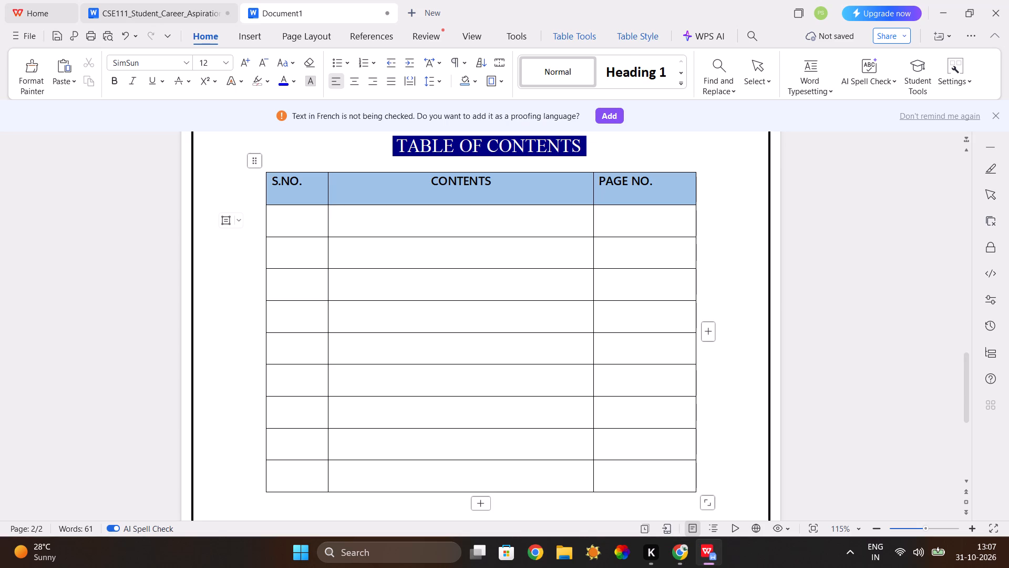
{"action": "left_click", "coordinate": [188, 64]}
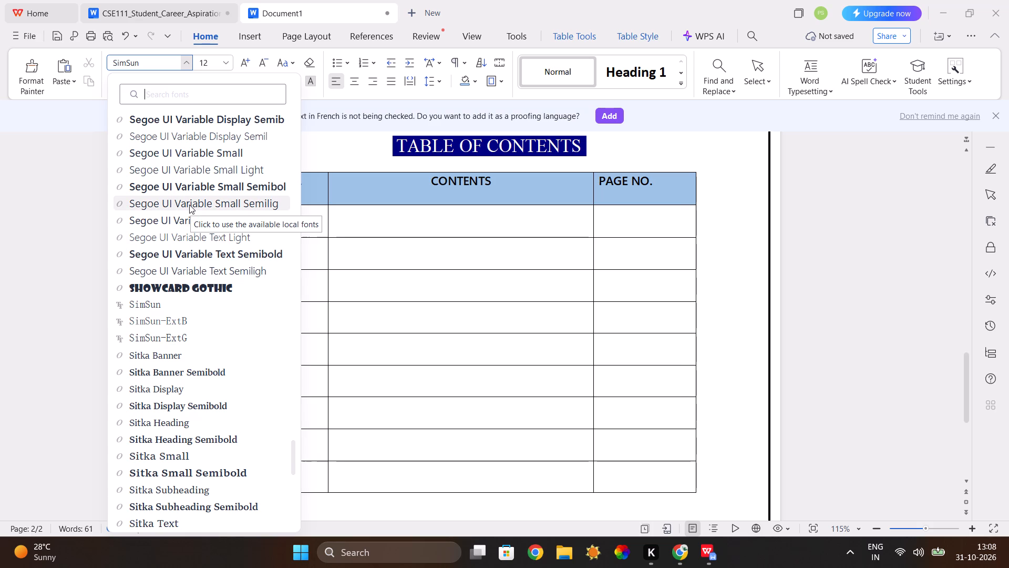
{"action": "left_click", "coordinate": [205, 153]}
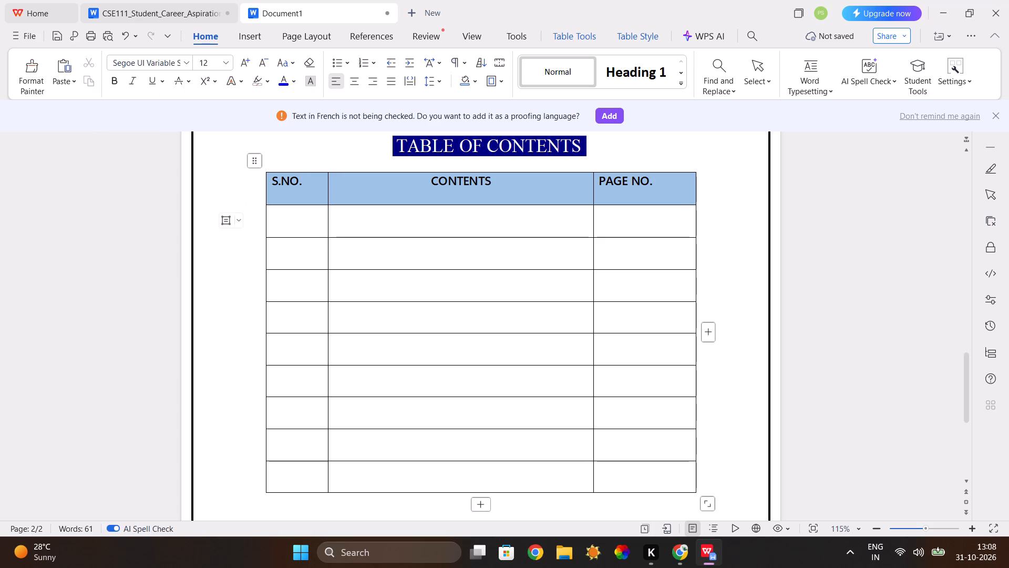
{"action": "left_click", "coordinate": [361, 219]}
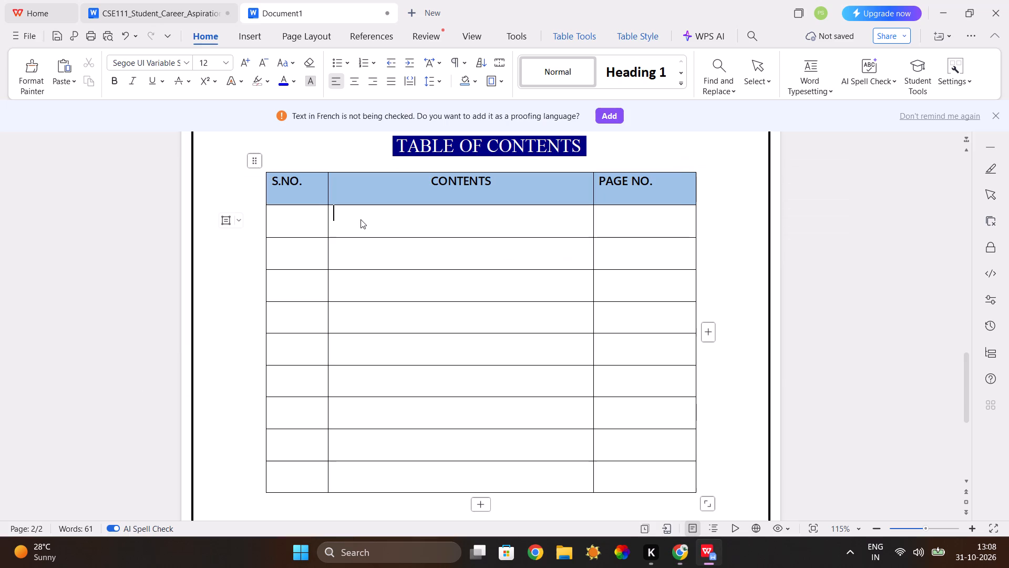
{"action": "key", "text": "e"}
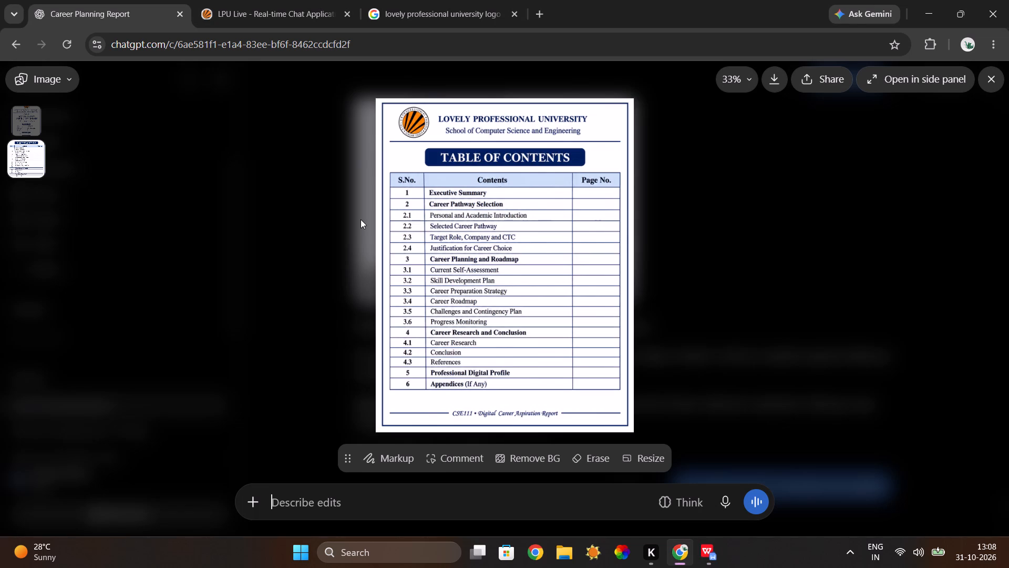
{"action": "type", "text": "xecutive"}
{"action": "key", "text": "space"}
{"action": "type", "text": "Summary"}
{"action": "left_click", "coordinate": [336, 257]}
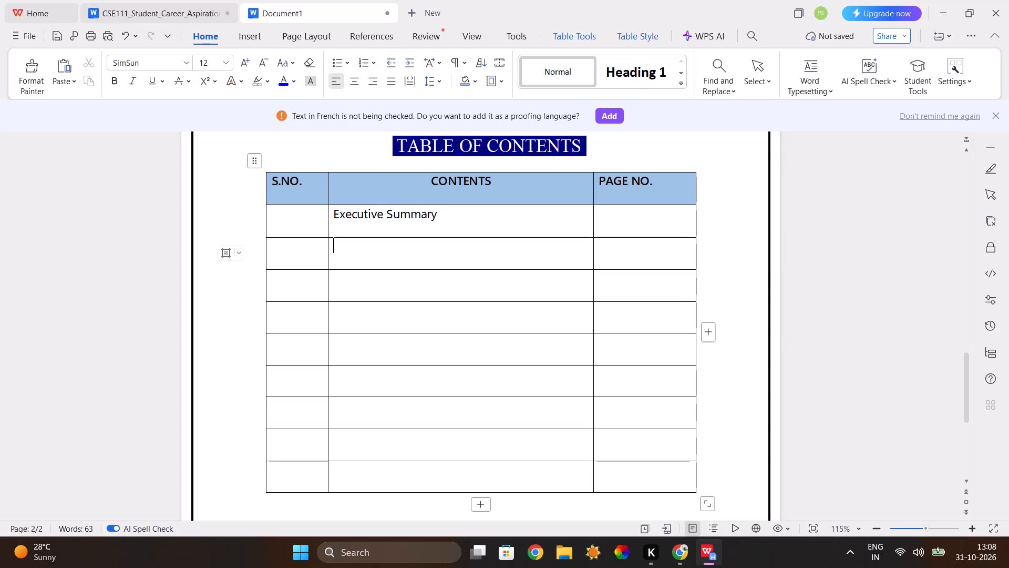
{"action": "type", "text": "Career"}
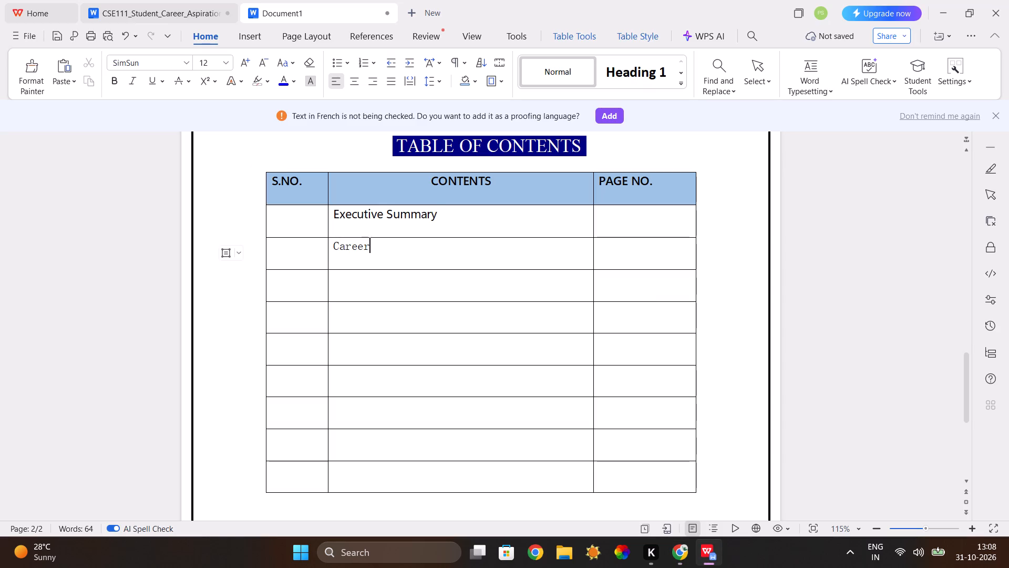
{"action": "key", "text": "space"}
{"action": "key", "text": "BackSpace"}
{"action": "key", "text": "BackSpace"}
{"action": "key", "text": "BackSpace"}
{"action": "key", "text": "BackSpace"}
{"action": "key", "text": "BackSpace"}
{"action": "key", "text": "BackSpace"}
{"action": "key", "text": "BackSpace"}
Enter Career Pathway in Segoe UI Variable Small in the second entry row of the CONTENTS column.
{"action": "left_click", "coordinate": [188, 67]}
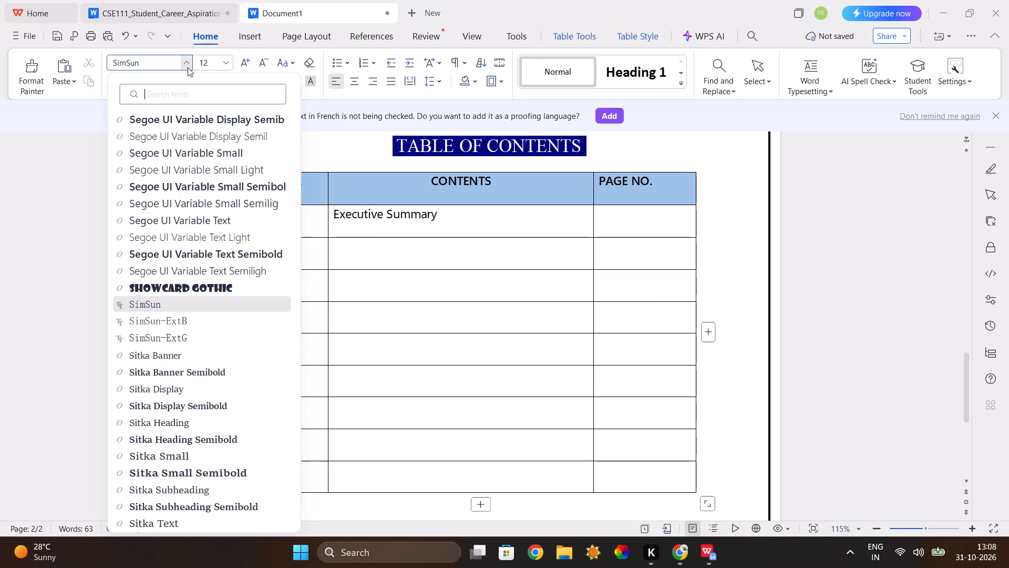
{"action": "left_click", "coordinate": [206, 154]}
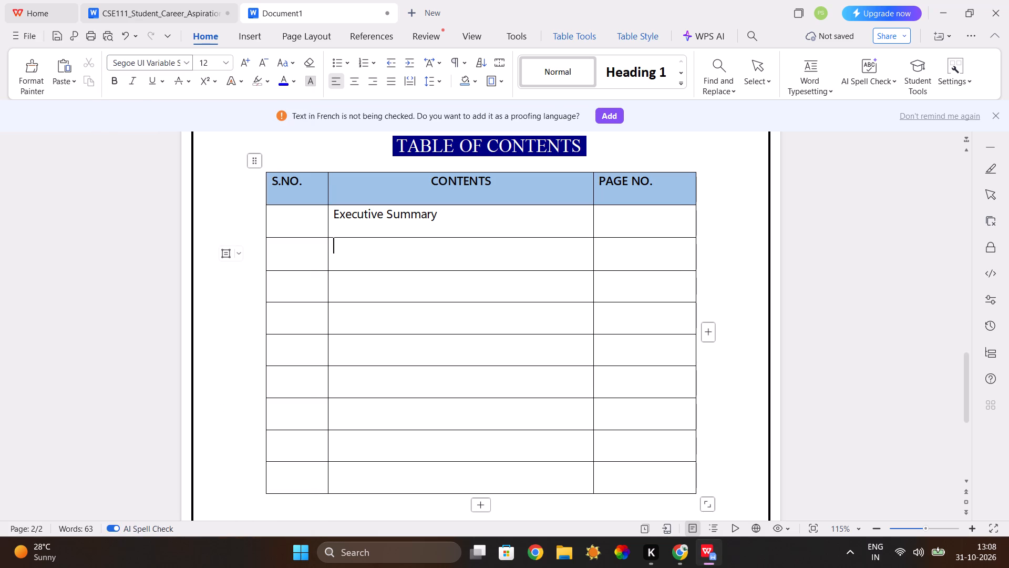
{"action": "type", "text": "Career"}
{"action": "key", "text": "space"}
{"action": "type", "text": "Pathway"}
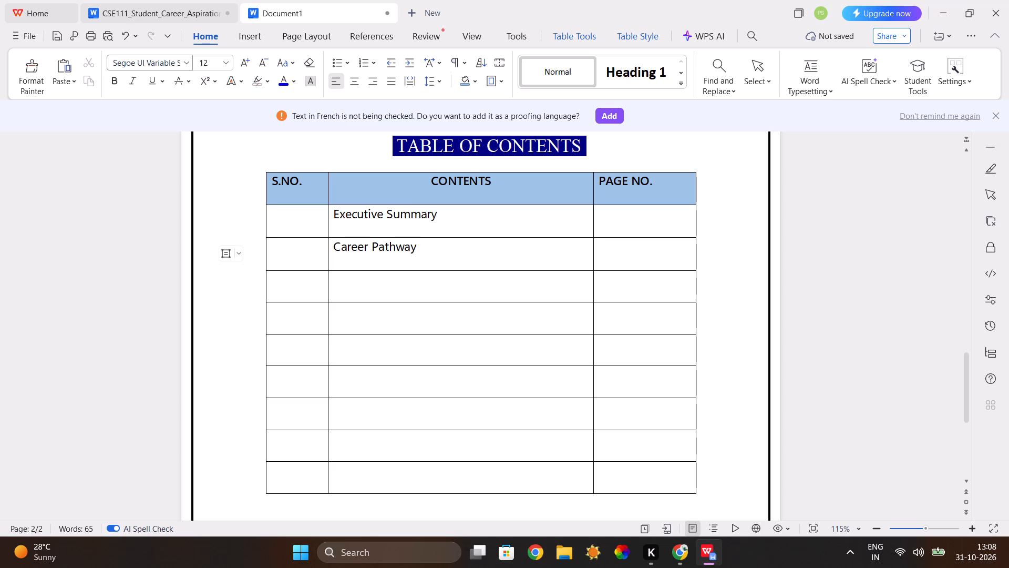
{"action": "key", "text": "Return"}
{"action": "key", "text": "BackSpace"}
Set the line spacing of the Executive Summary cell to 1.0.
{"action": "left_click", "coordinate": [342, 288]}
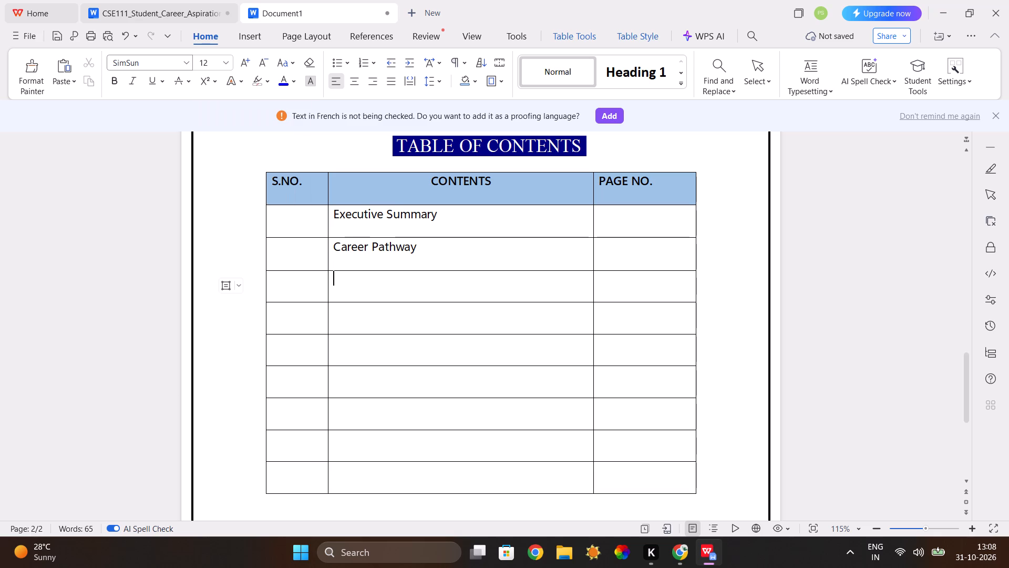
{"action": "left_click", "coordinate": [333, 212]}
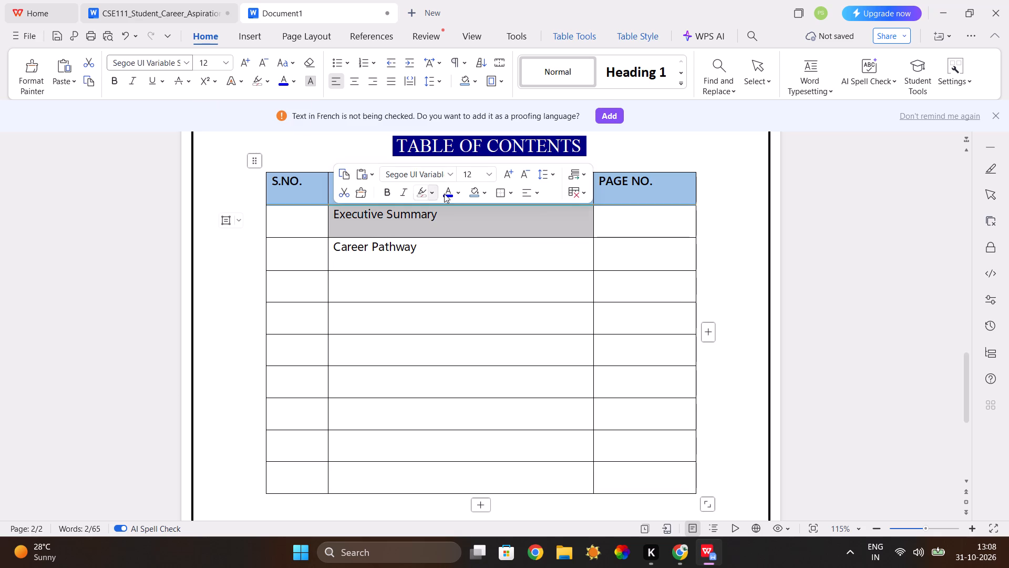
{"action": "left_click", "coordinate": [543, 171]}
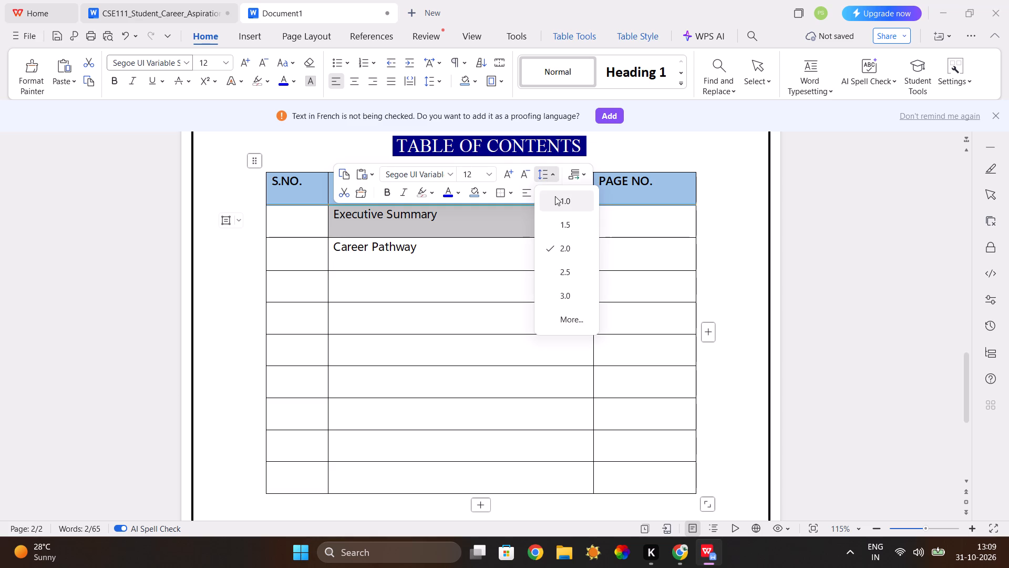
{"action": "left_click", "coordinate": [555, 196]}
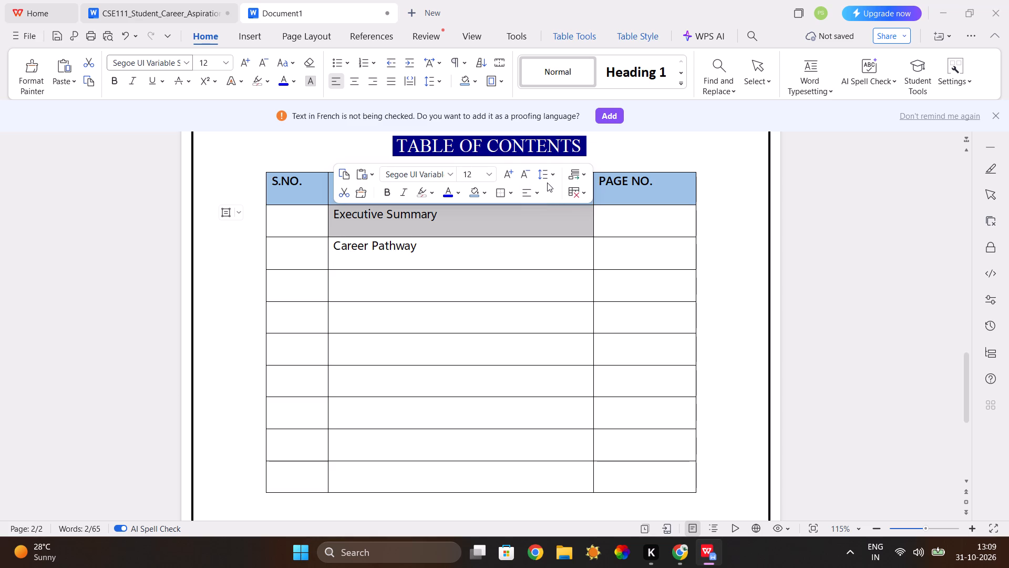
{"action": "left_click", "coordinate": [546, 177]}
{"action": "left_click", "coordinate": [558, 201]}
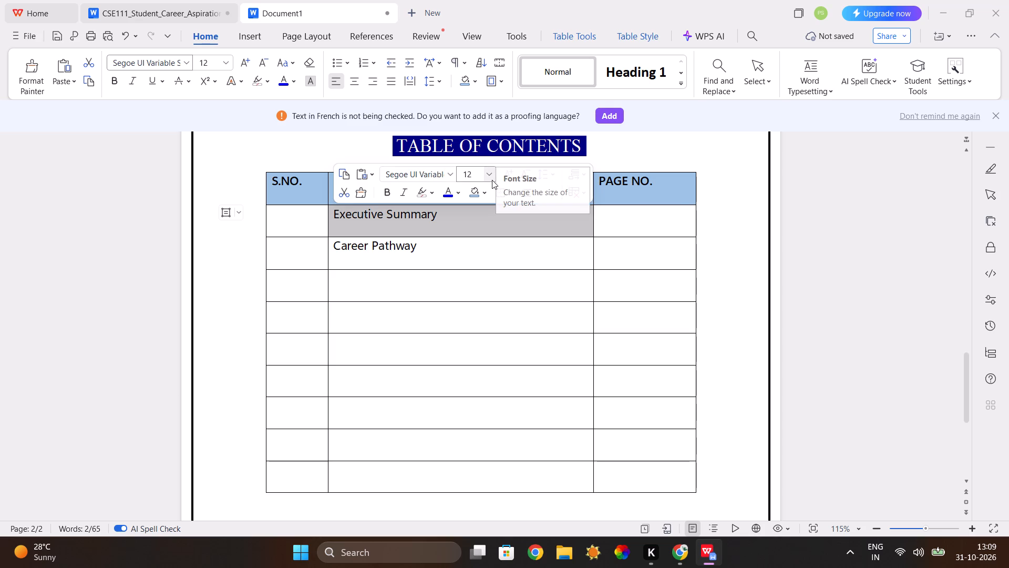
{"action": "left_click", "coordinate": [390, 187]}
{"action": "left_click", "coordinate": [390, 187]}
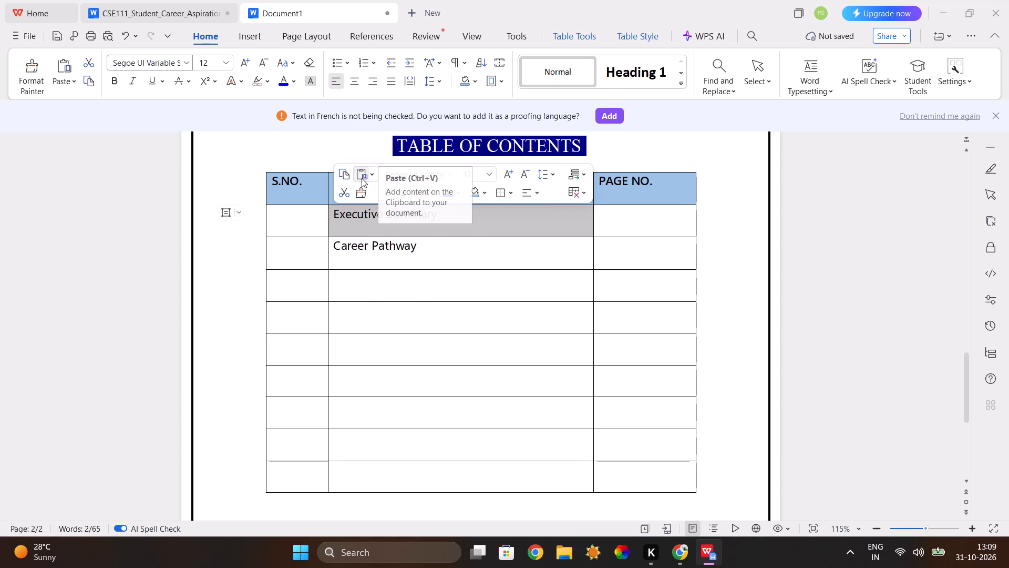
{"action": "left_click", "coordinate": [429, 249]}
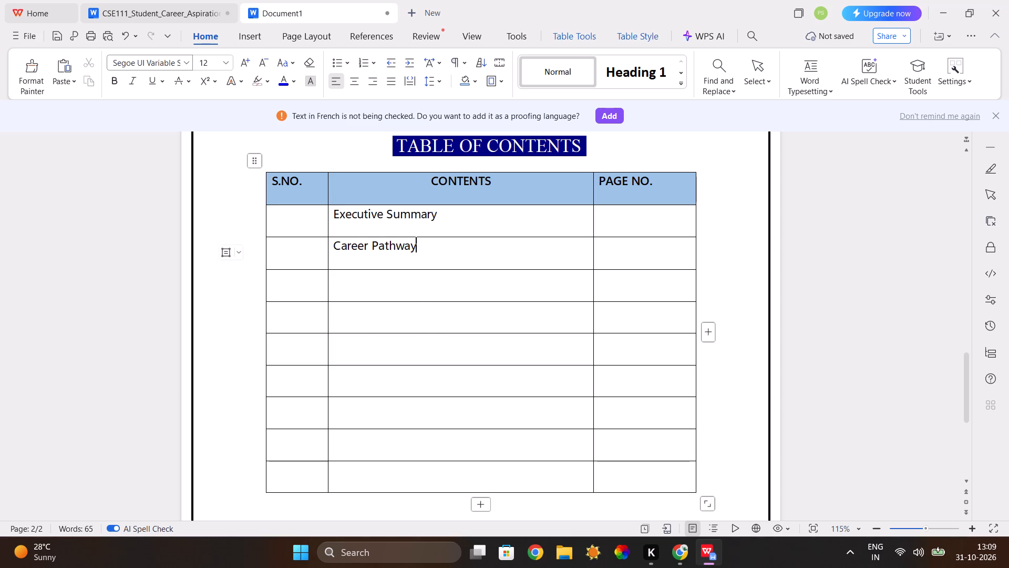
Try to shrink the table of contents by moving its lower outer corner upward.
{"action": "left_click_drag", "start_coordinate": [708, 505], "coordinate": [697, 490]}
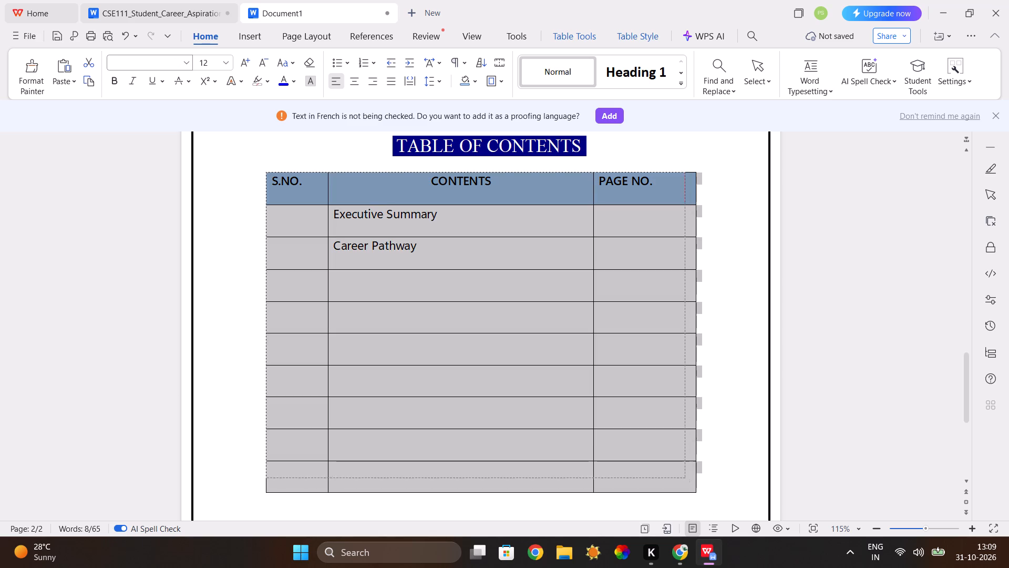
{"action": "left_click_drag", "start_coordinate": [697, 490], "coordinate": [707, 427]}
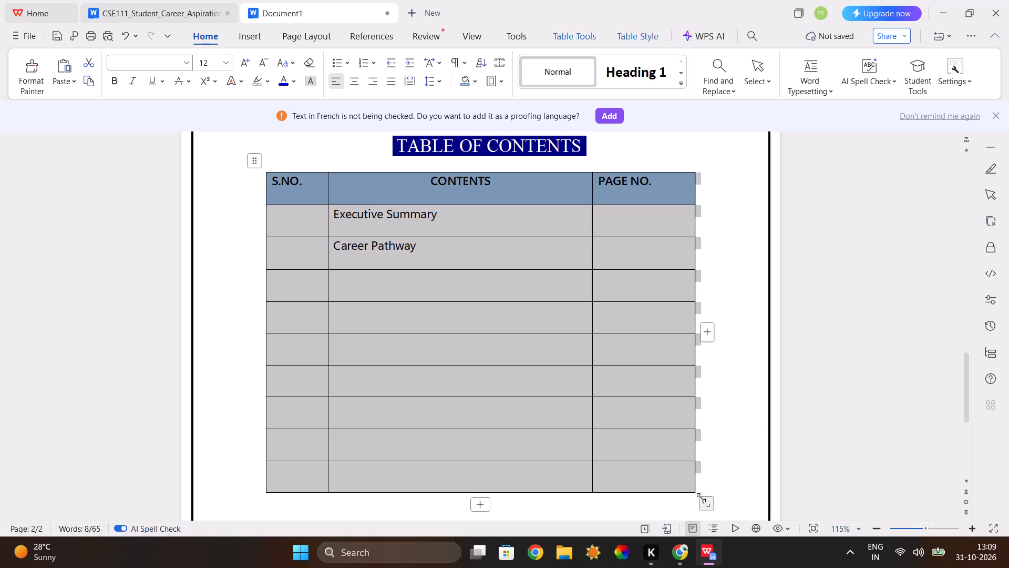
{"action": "left_click_drag", "start_coordinate": [707, 502], "coordinate": [709, 412]}
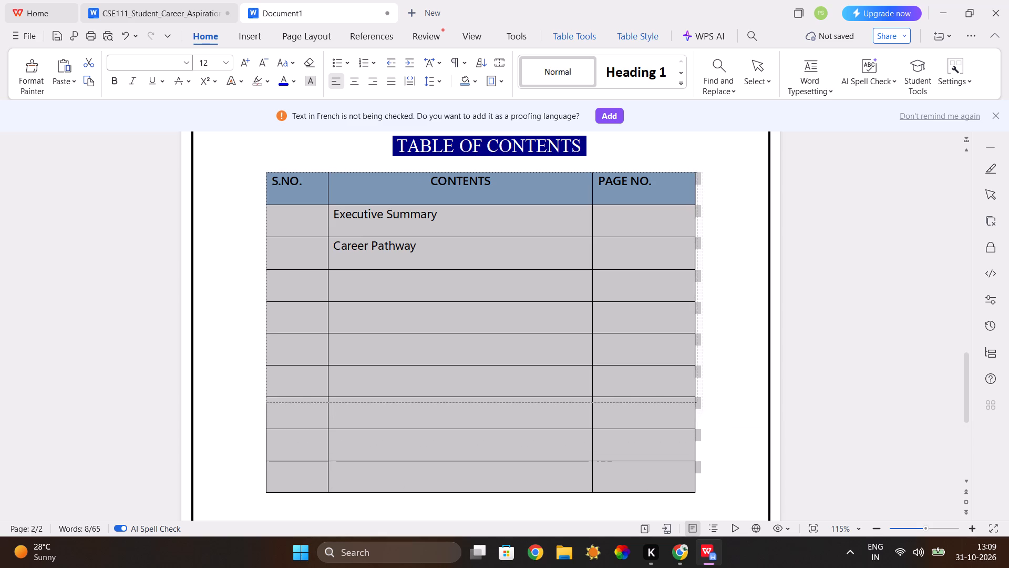
{"action": "left_click_drag", "start_coordinate": [709, 412], "coordinate": [704, 389]}
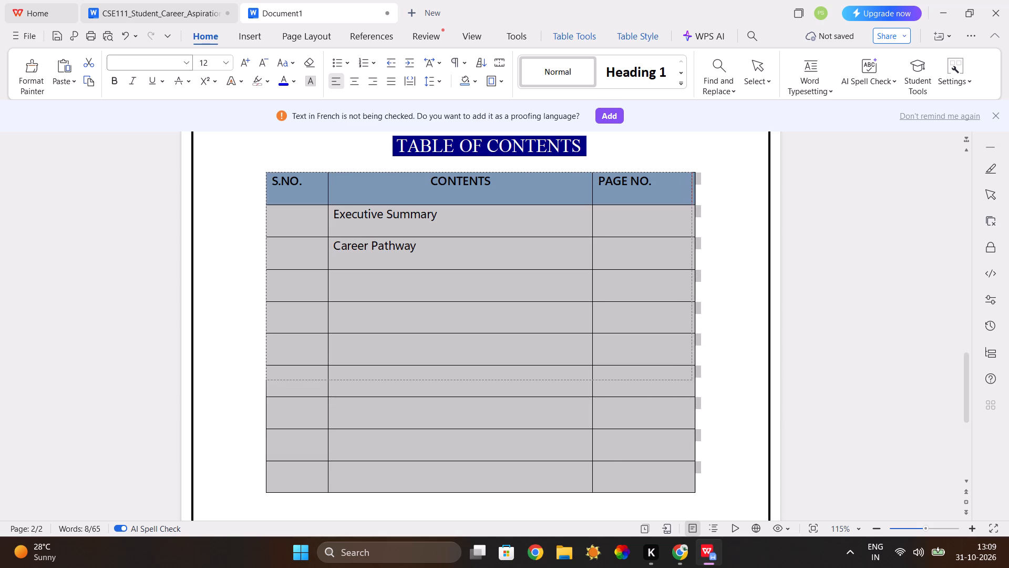
{"action": "left_click_drag", "start_coordinate": [704, 389], "coordinate": [706, 384]}
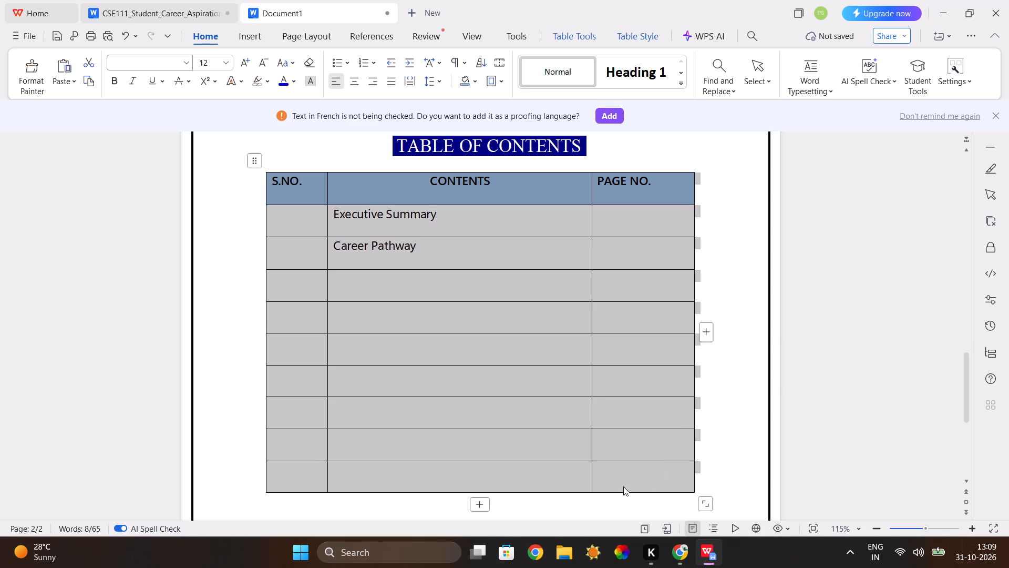
{"action": "left_click", "coordinate": [740, 411]}
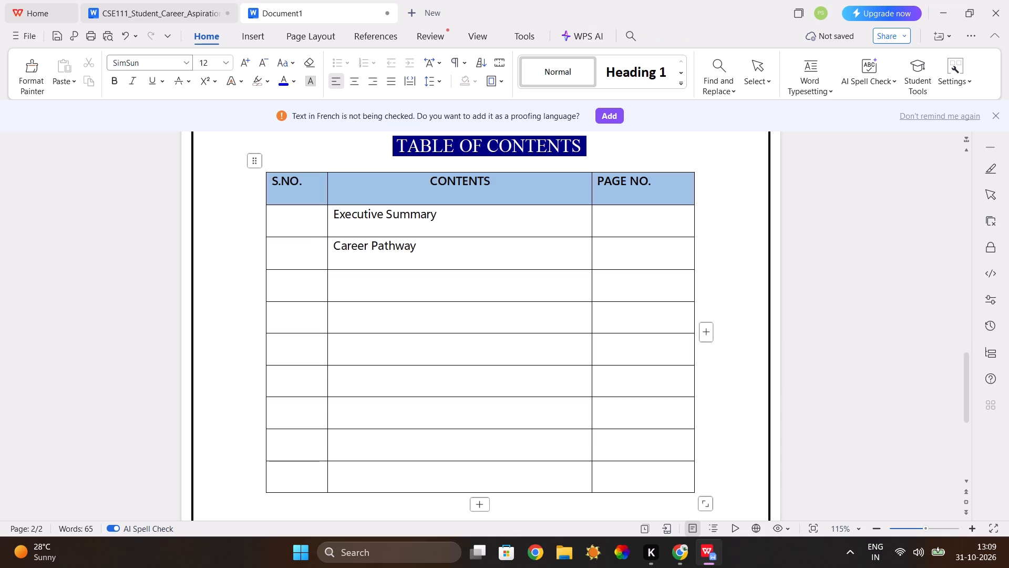
Try the vertical and horizontal alignments on the Career Pathway cell, settling on bottom vertical alignment with left-aligned text.
{"action": "left_click", "coordinate": [447, 255]}
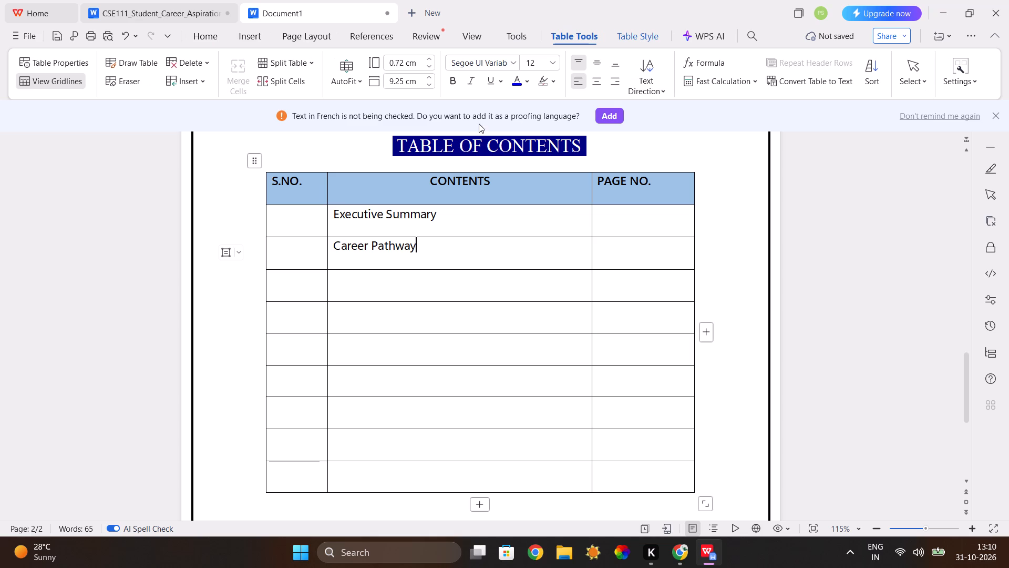
{"action": "left_click", "coordinate": [592, 65]}
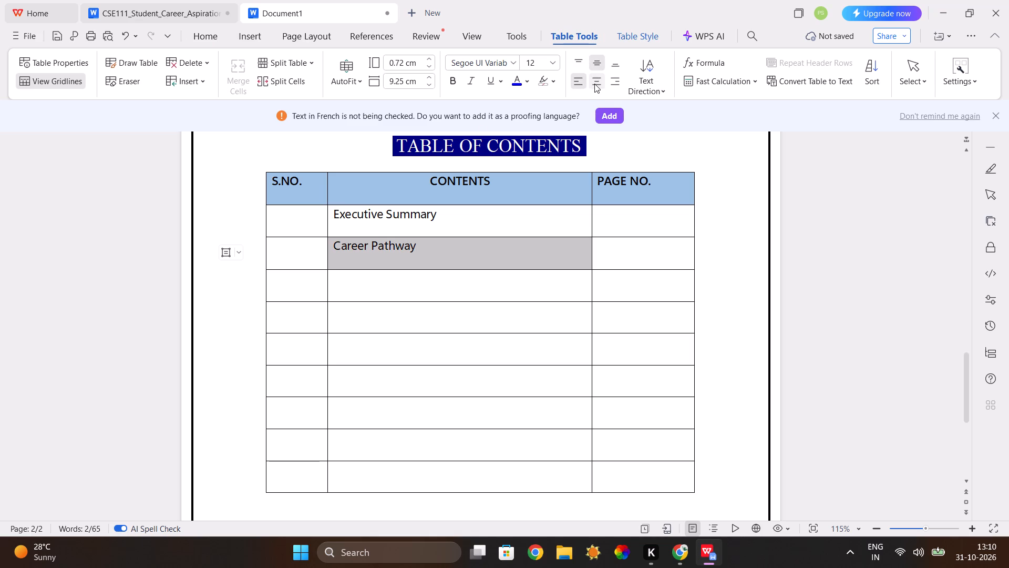
{"action": "left_click", "coordinate": [594, 84]}
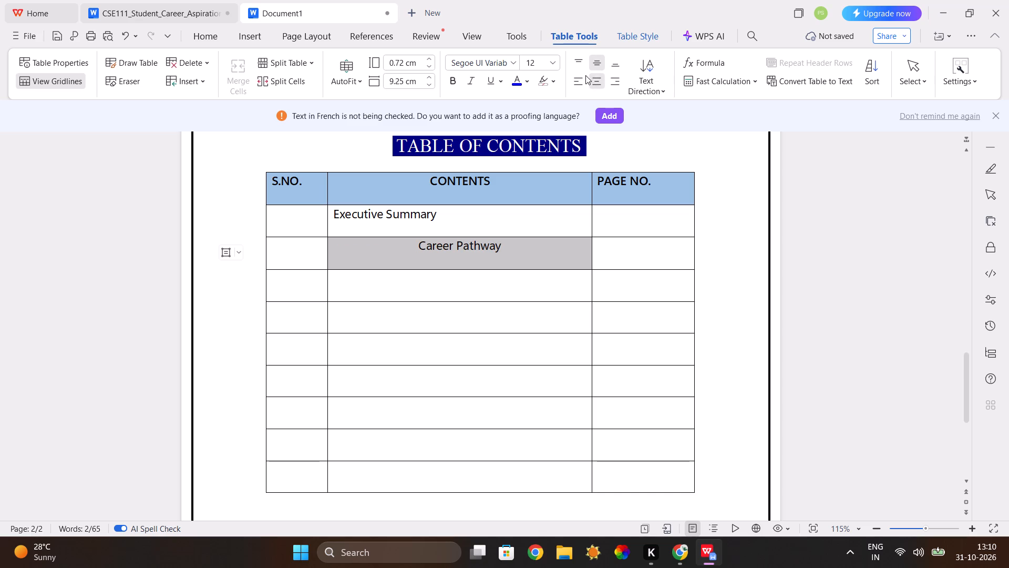
{"action": "left_click", "coordinate": [580, 78]}
{"action": "left_click", "coordinate": [616, 64]}
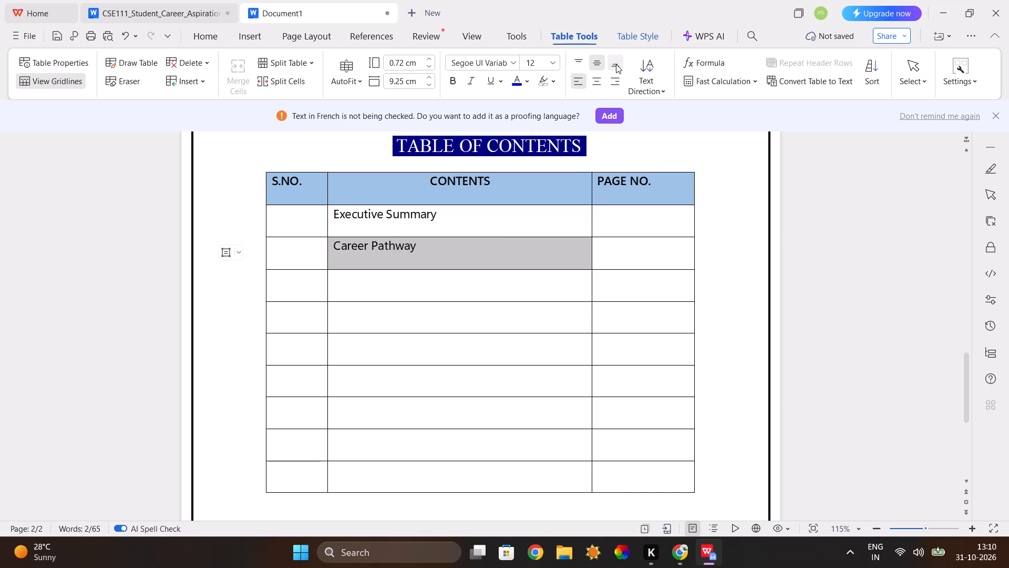
{"action": "left_click", "coordinate": [616, 64]}
{"action": "left_click", "coordinate": [616, 64]}
{"action": "left_click", "coordinate": [580, 63]}
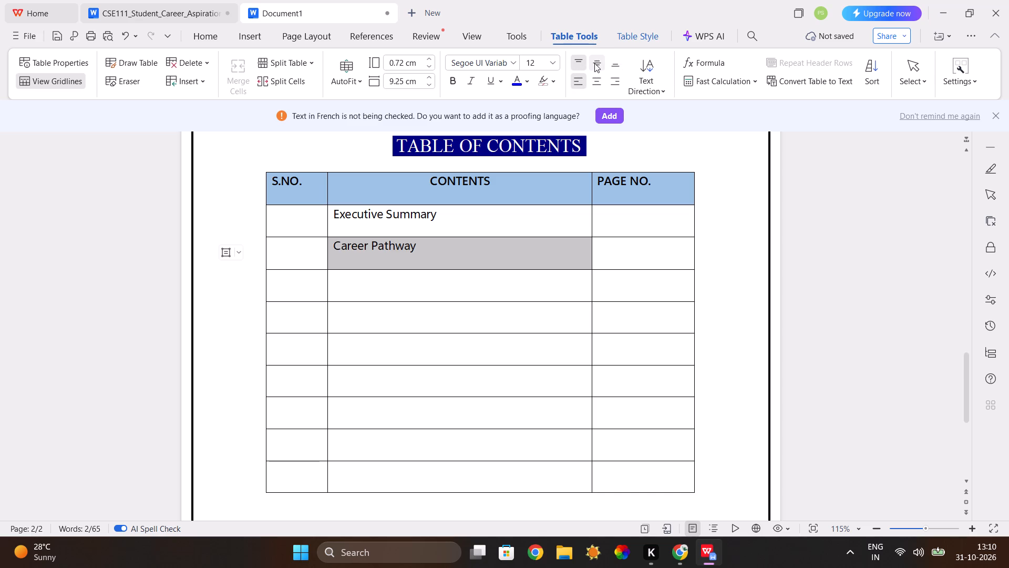
{"action": "left_click", "coordinate": [594, 63]}
{"action": "left_click", "coordinate": [614, 63]}
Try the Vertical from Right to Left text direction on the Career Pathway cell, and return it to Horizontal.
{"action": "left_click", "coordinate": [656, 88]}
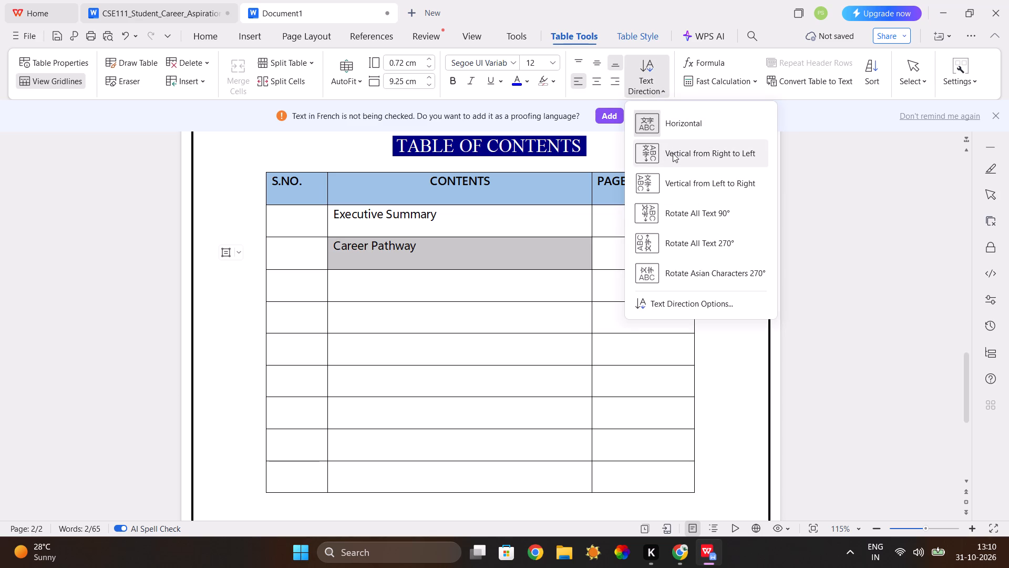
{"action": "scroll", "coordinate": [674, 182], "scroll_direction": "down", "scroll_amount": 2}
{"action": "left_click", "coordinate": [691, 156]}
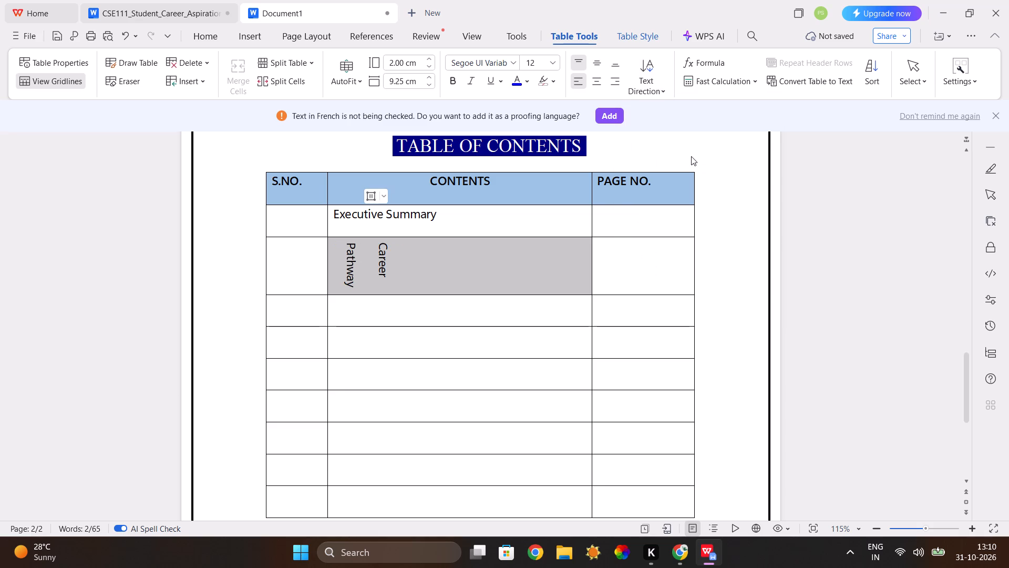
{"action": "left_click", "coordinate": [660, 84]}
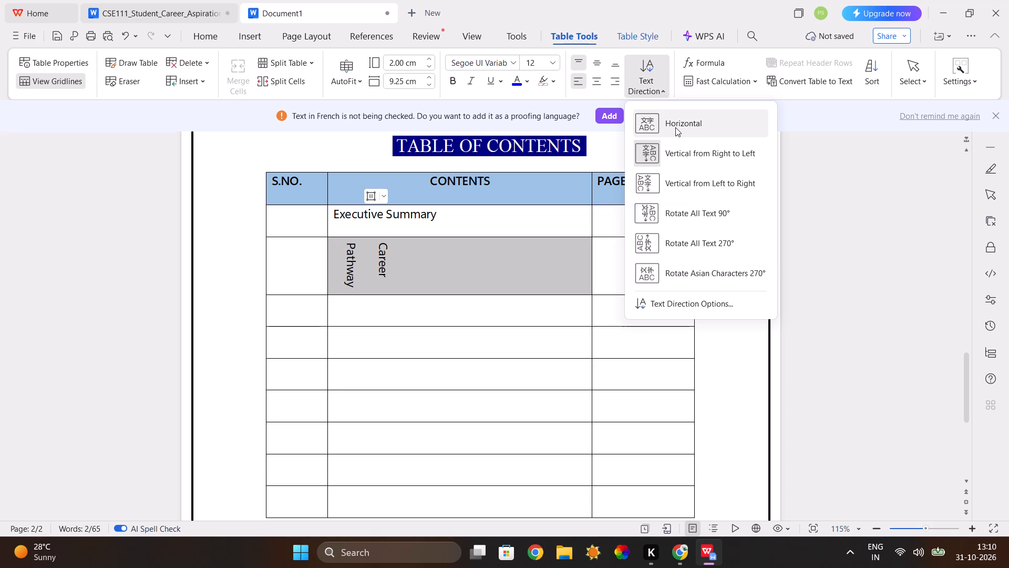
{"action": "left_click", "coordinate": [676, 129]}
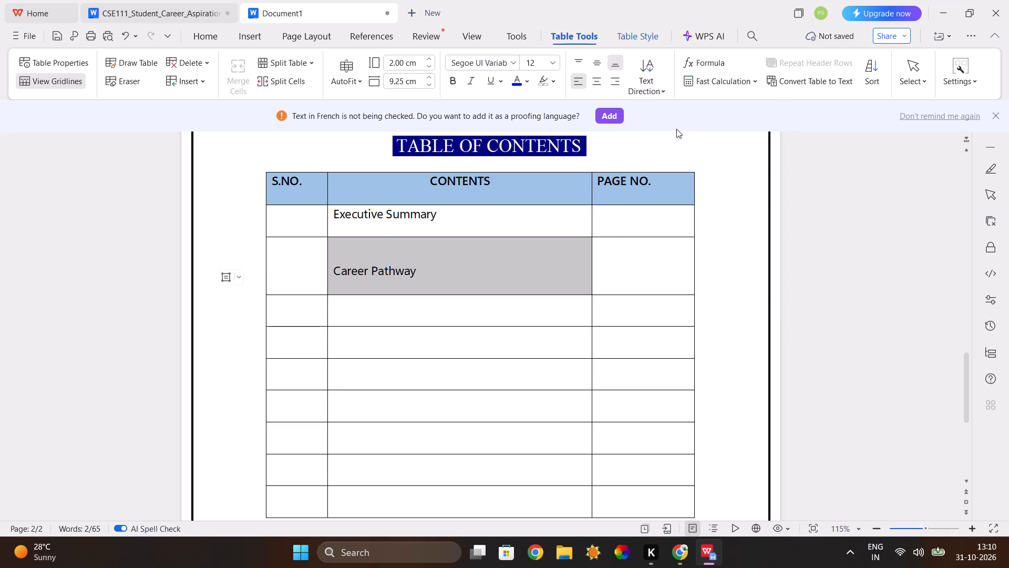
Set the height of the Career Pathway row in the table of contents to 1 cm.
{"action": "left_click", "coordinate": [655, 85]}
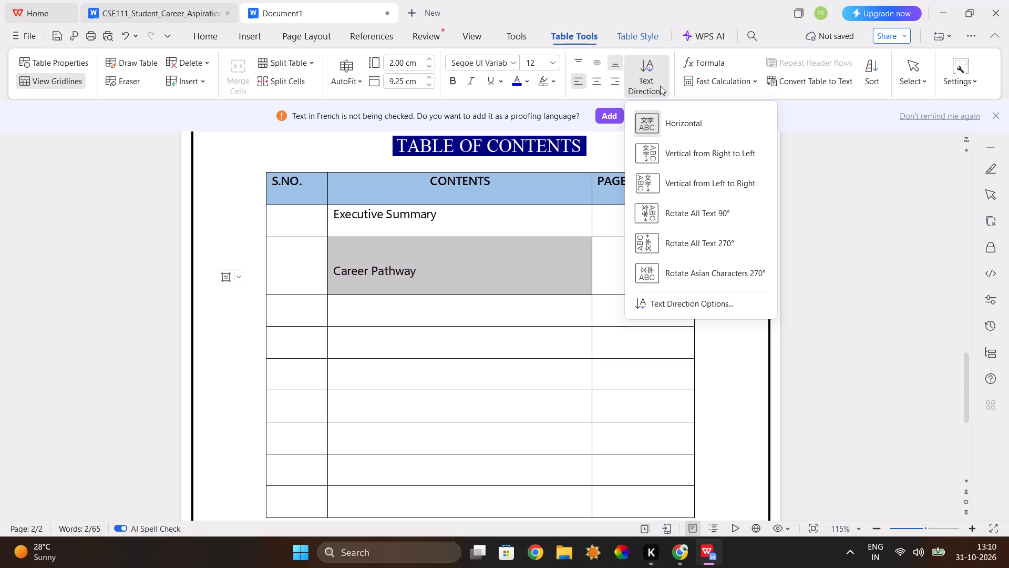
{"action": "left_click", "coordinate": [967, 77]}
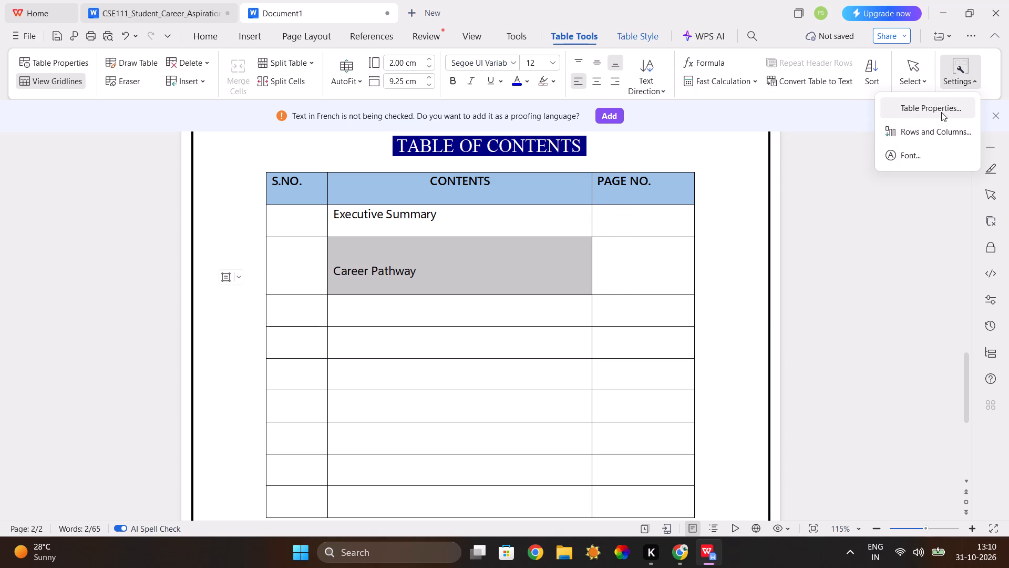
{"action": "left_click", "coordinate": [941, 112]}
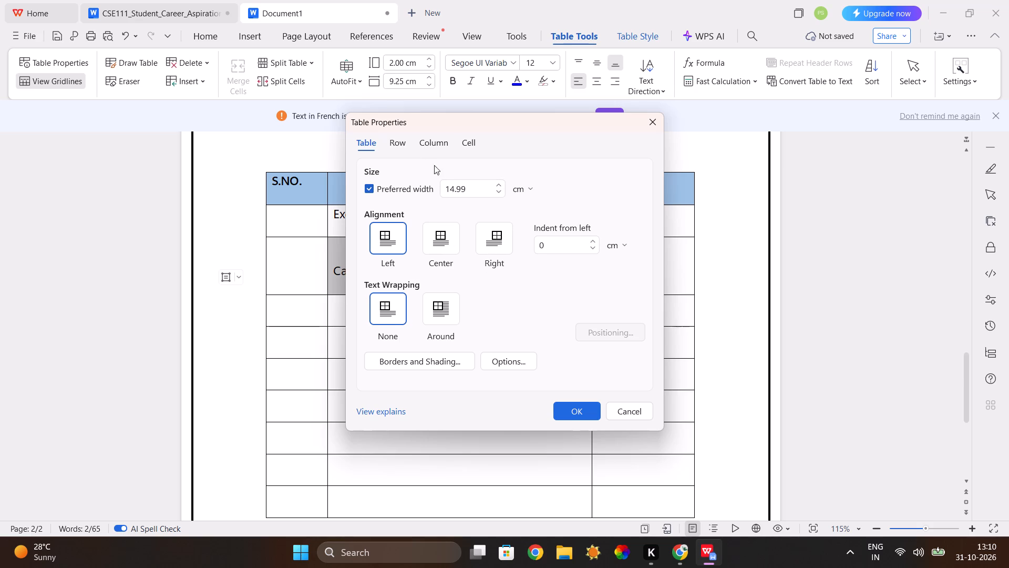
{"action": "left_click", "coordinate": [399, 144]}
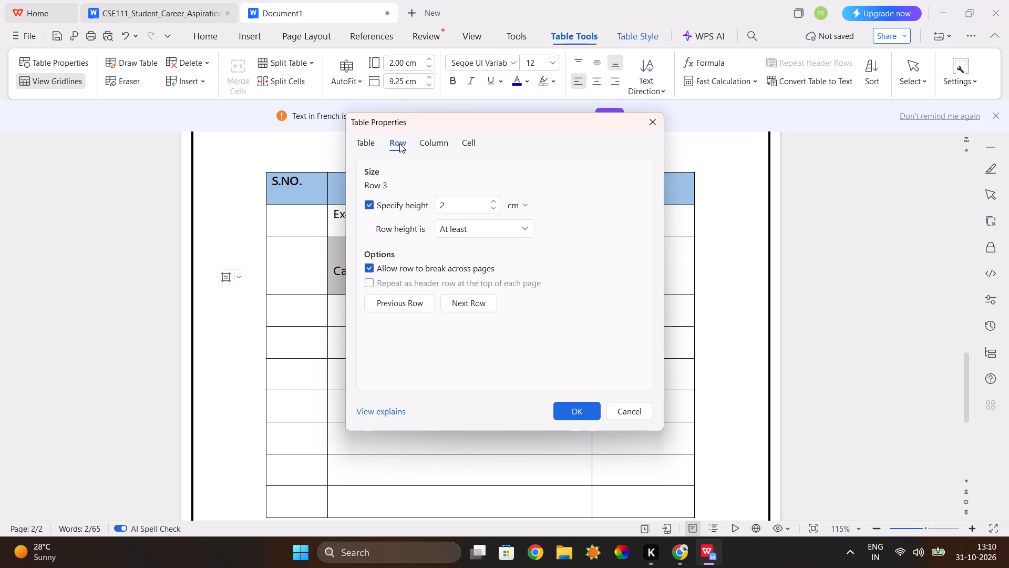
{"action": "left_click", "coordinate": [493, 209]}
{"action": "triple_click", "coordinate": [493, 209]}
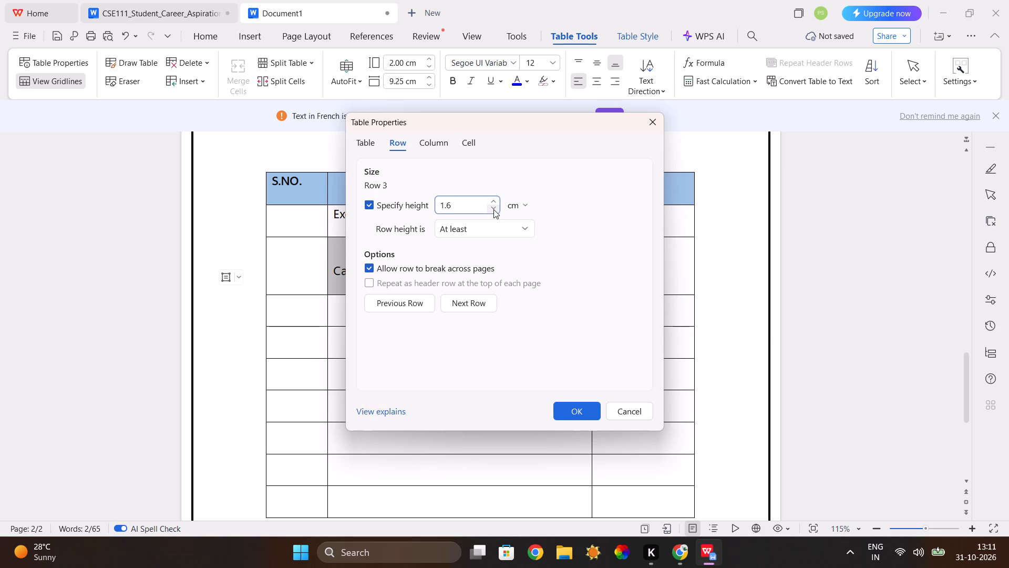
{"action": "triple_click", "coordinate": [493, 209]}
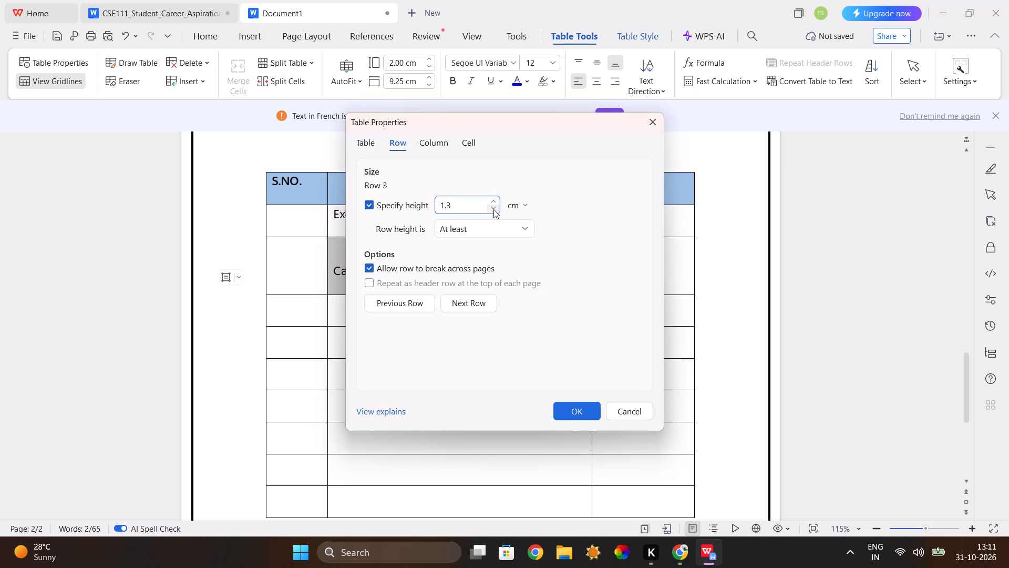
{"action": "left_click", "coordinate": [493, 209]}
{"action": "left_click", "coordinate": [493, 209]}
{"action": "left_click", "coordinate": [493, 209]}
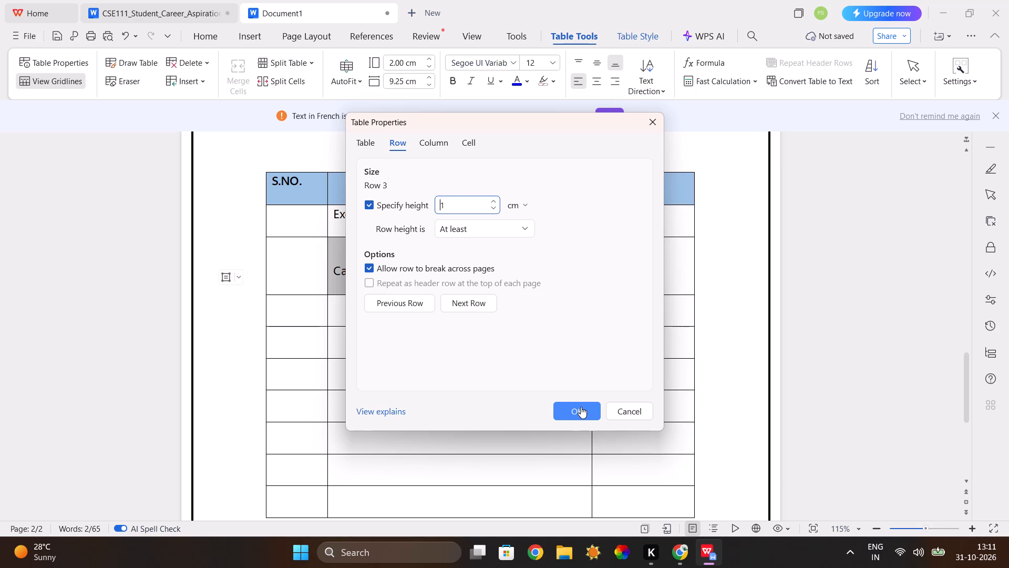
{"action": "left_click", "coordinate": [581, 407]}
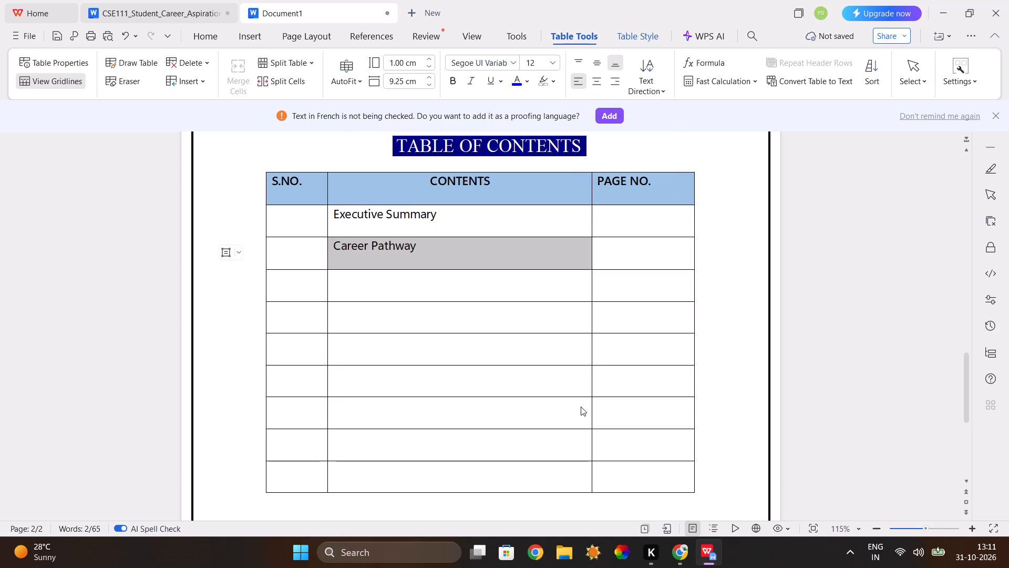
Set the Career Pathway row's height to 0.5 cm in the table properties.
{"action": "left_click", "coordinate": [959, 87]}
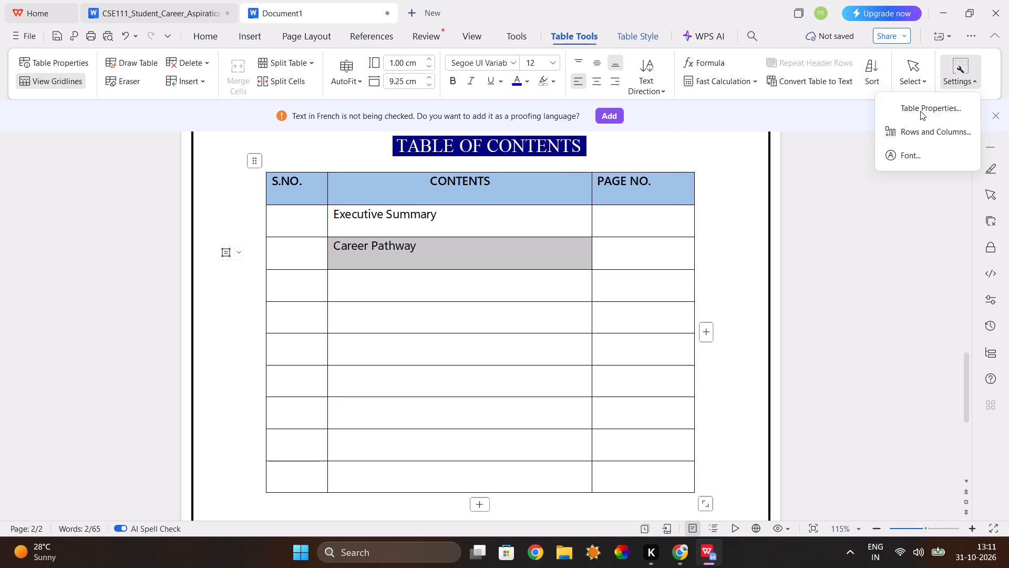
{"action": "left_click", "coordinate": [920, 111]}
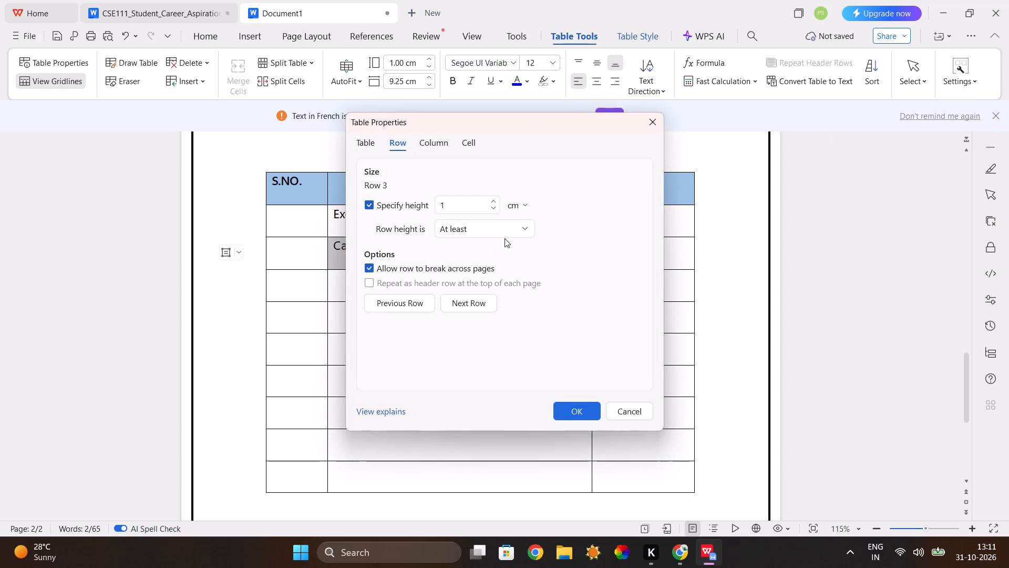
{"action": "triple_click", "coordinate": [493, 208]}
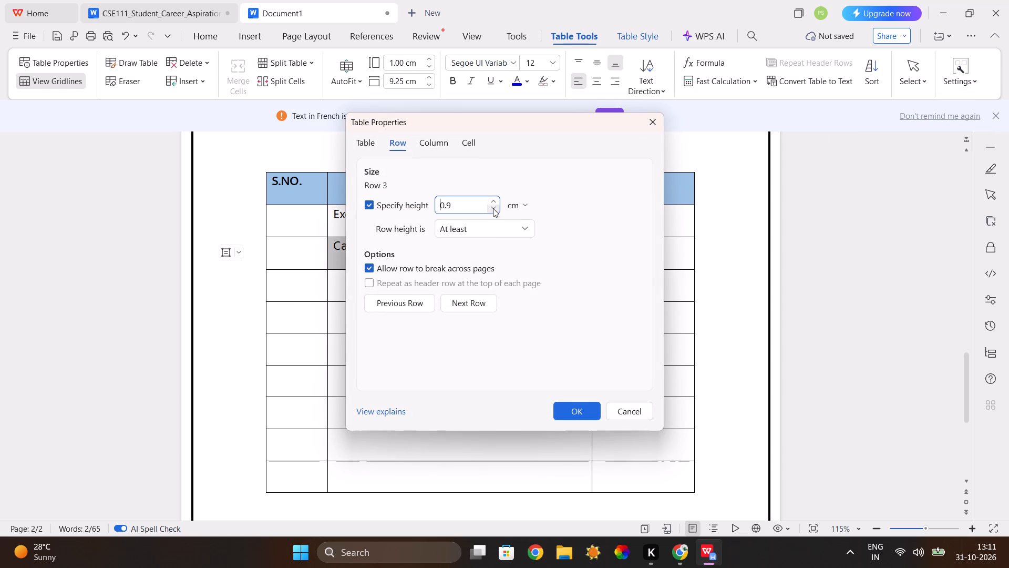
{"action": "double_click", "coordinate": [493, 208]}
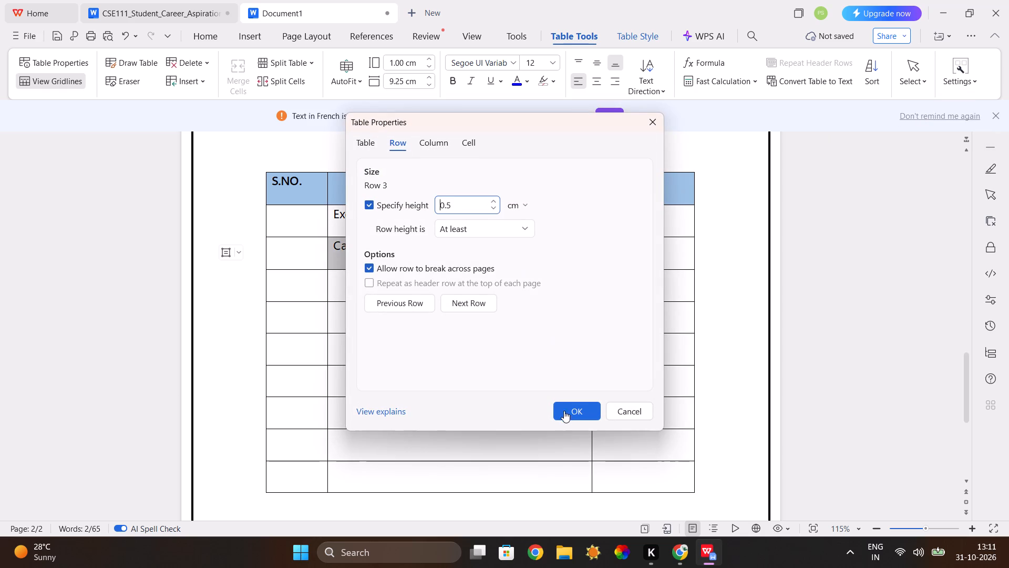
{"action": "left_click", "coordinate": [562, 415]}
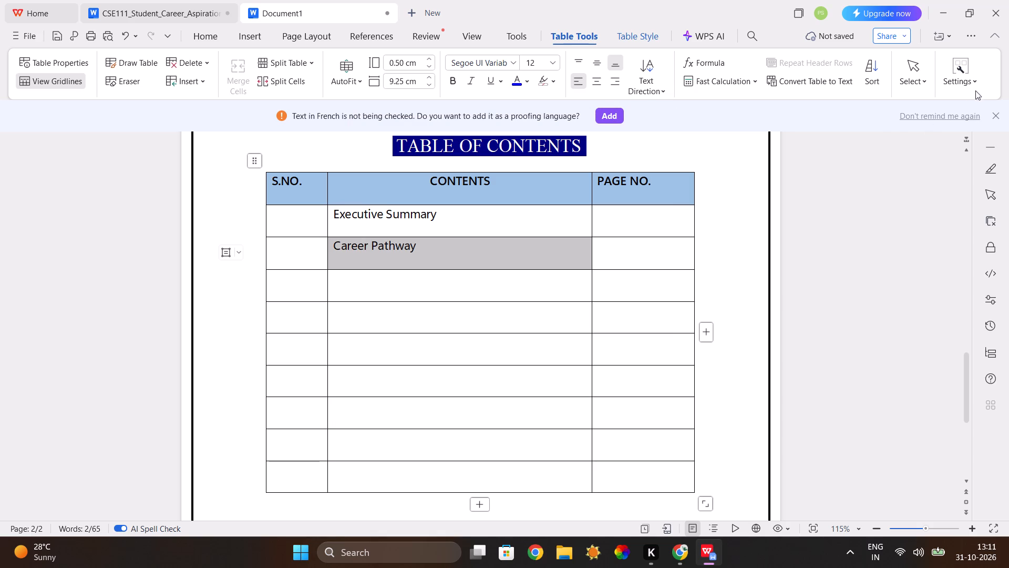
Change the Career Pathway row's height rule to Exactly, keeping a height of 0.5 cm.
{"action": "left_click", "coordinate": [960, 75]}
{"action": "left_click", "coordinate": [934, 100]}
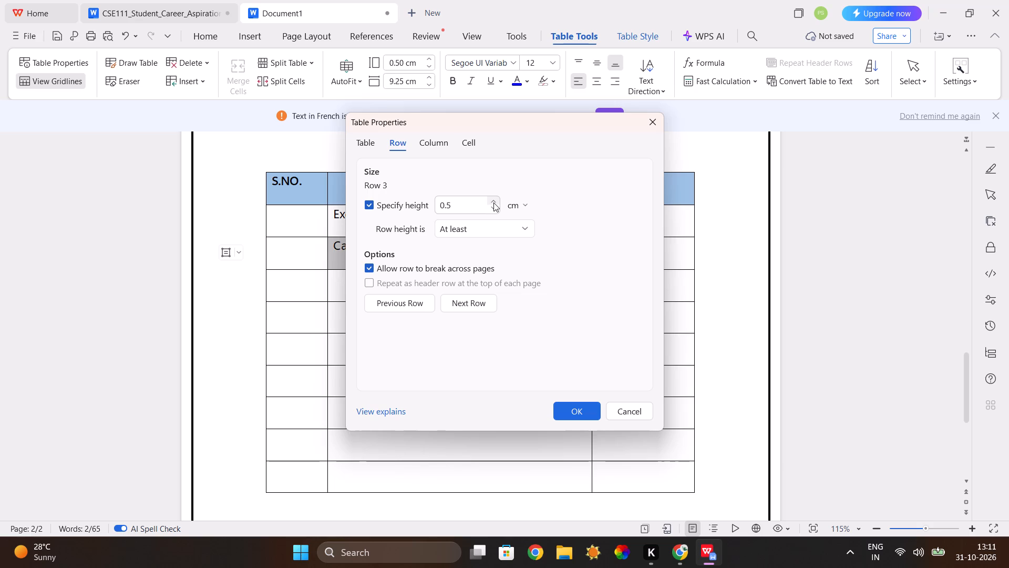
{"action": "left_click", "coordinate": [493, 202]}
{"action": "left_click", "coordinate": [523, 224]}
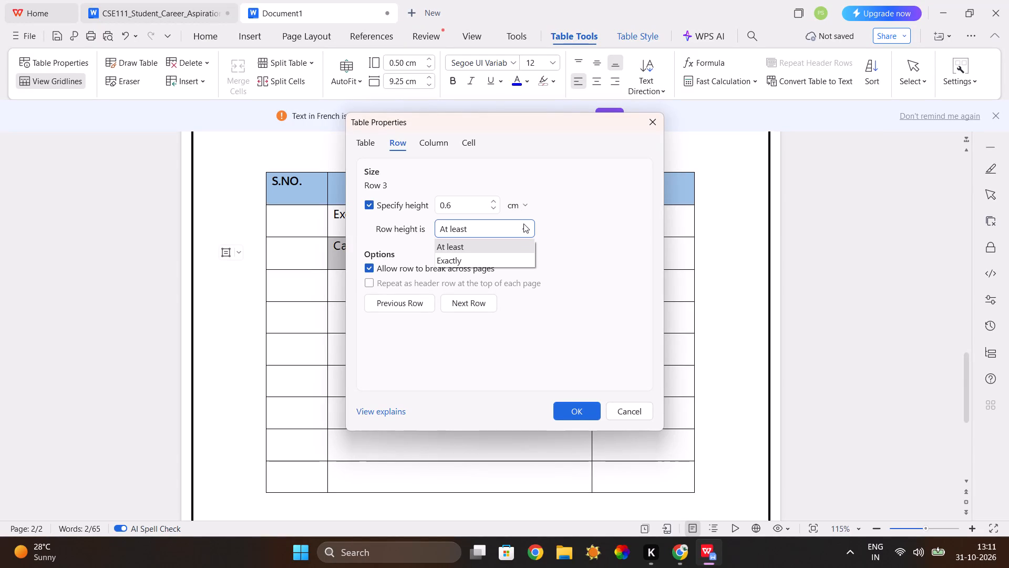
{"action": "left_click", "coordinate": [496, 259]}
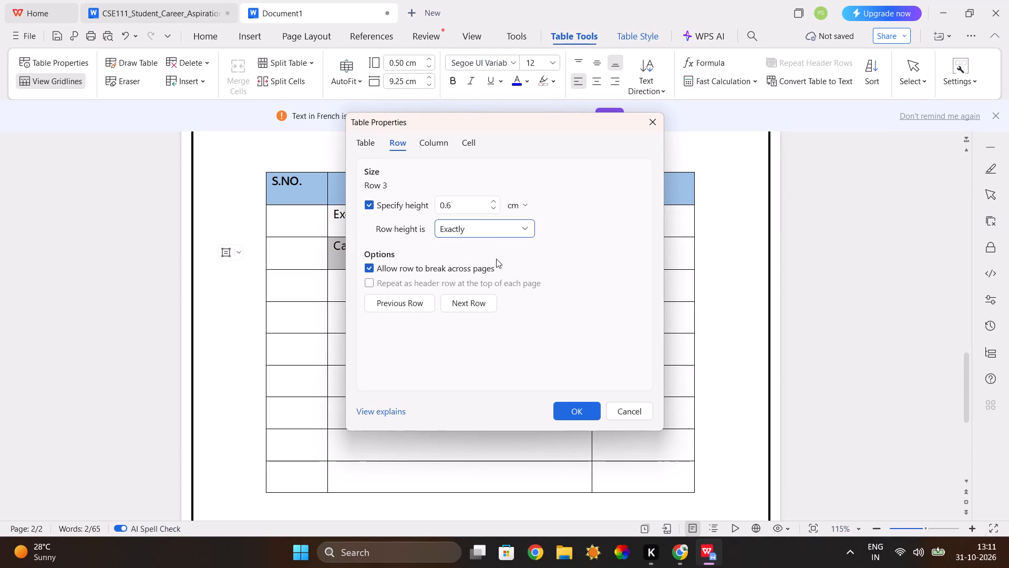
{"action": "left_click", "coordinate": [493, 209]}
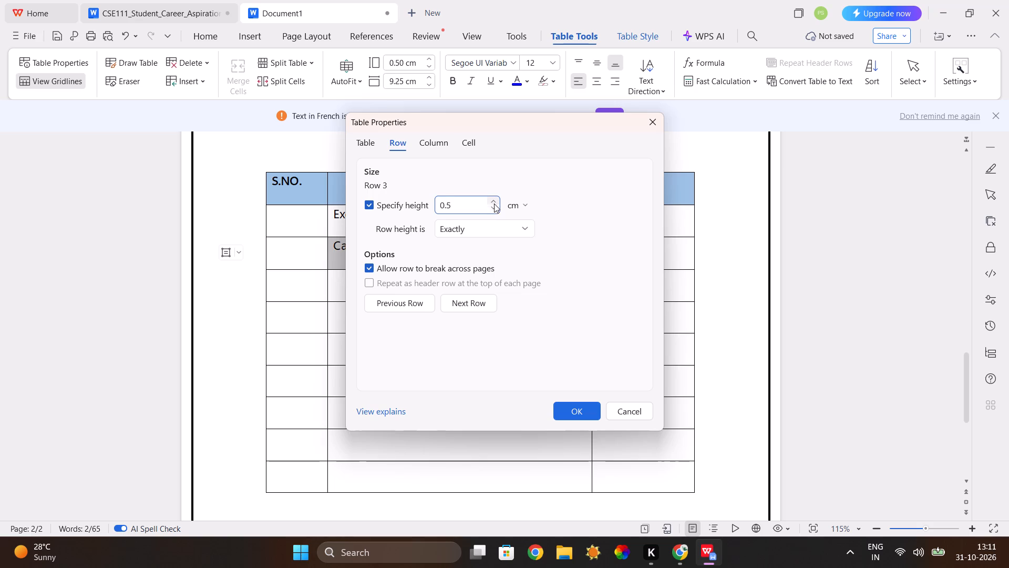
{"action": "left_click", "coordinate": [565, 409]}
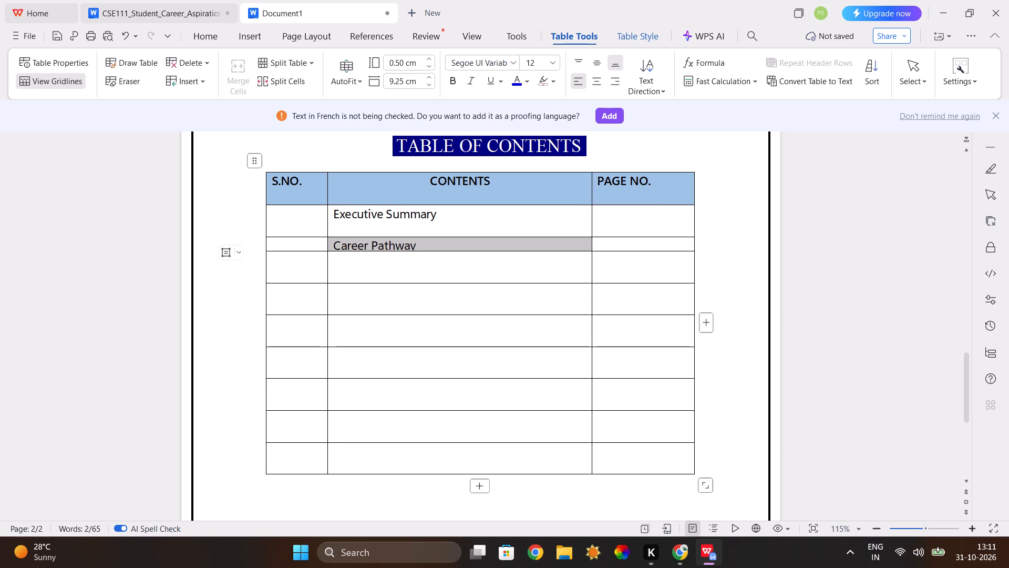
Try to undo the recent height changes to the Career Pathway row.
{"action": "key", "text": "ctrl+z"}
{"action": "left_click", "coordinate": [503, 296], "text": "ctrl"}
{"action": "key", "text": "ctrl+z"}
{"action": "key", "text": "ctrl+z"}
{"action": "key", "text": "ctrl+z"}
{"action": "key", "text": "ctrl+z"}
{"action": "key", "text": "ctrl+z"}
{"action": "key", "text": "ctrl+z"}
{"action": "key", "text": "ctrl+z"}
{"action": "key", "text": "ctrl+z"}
Select the whole table of contents on page two and delete it.
{"action": "left_click", "coordinate": [266, 177]}
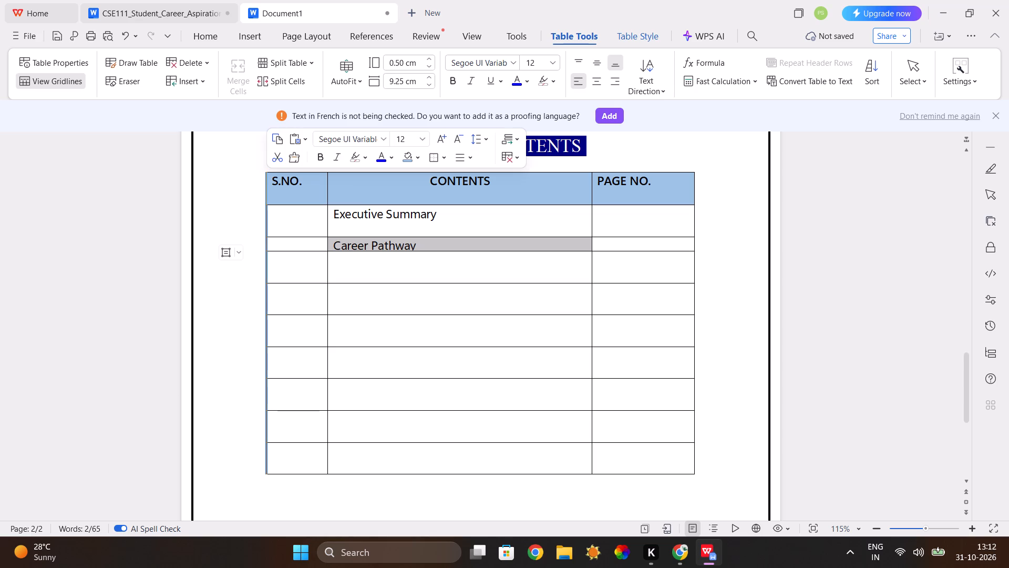
{"action": "left_click_drag", "start_coordinate": [273, 176], "coordinate": [606, 448]}
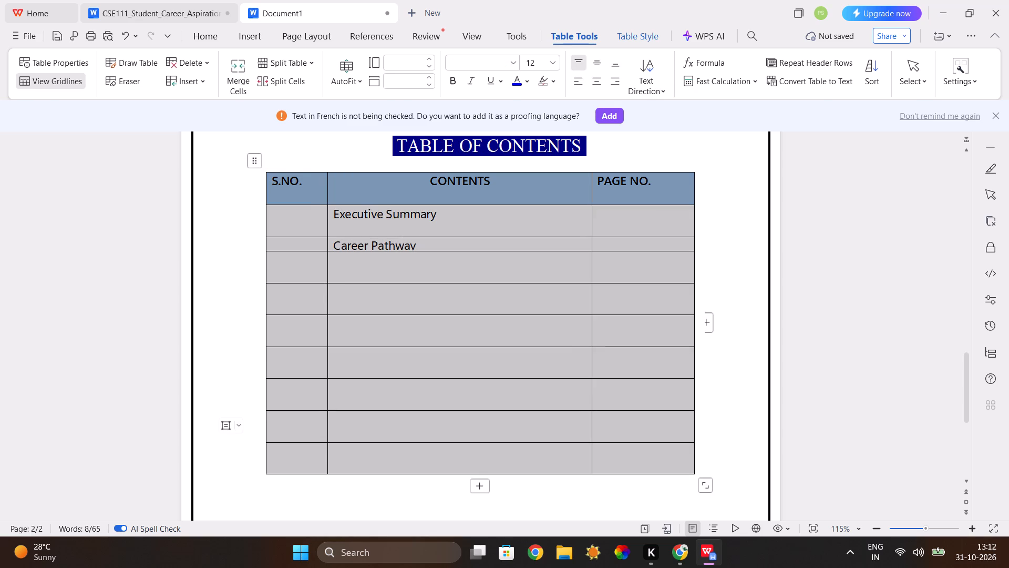
{"action": "left_click_drag", "start_coordinate": [606, 448], "coordinate": [749, 540]}
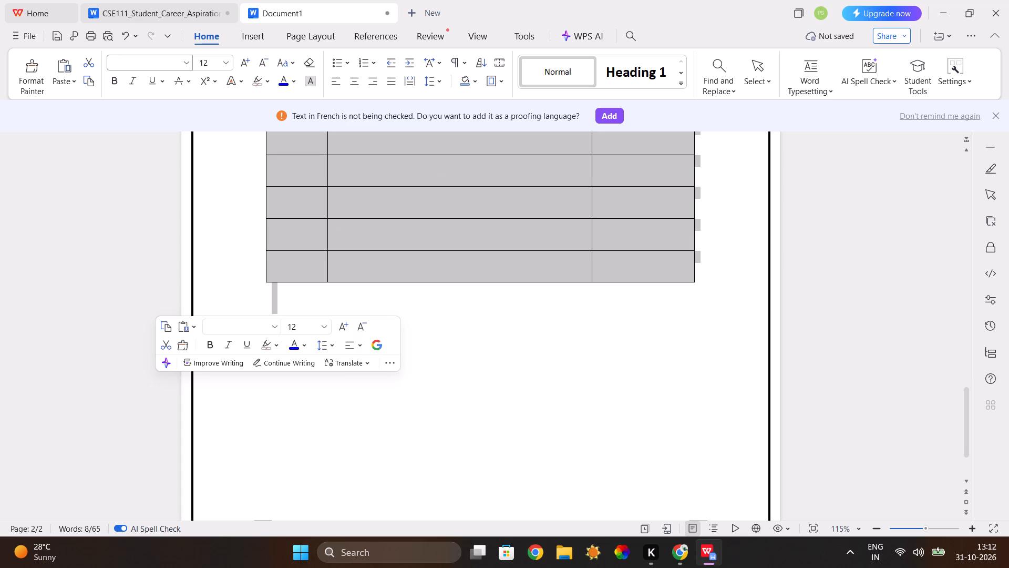
{"action": "scroll", "coordinate": [712, 359], "scroll_direction": "up", "scroll_amount": 3}
{"action": "left_click", "coordinate": [950, 68]}
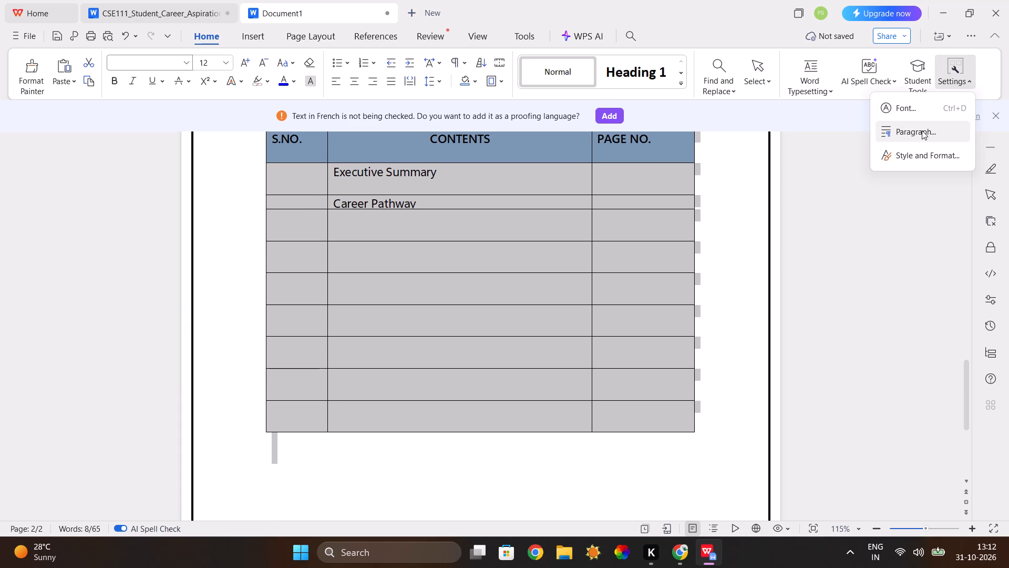
{"action": "left_click", "coordinate": [967, 84]}
{"action": "left_click", "coordinate": [967, 84]}
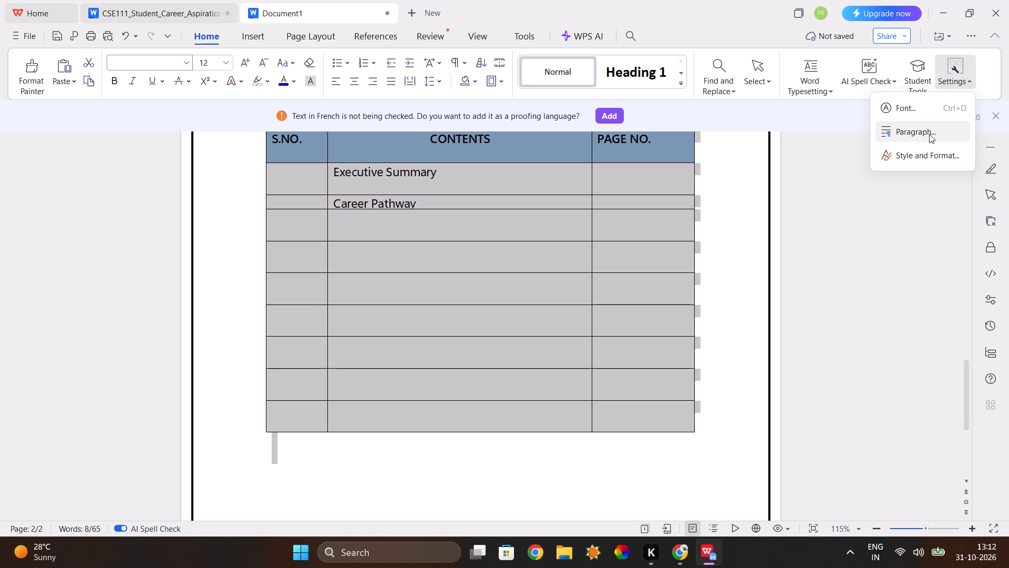
{"action": "left_click", "coordinate": [929, 134]}
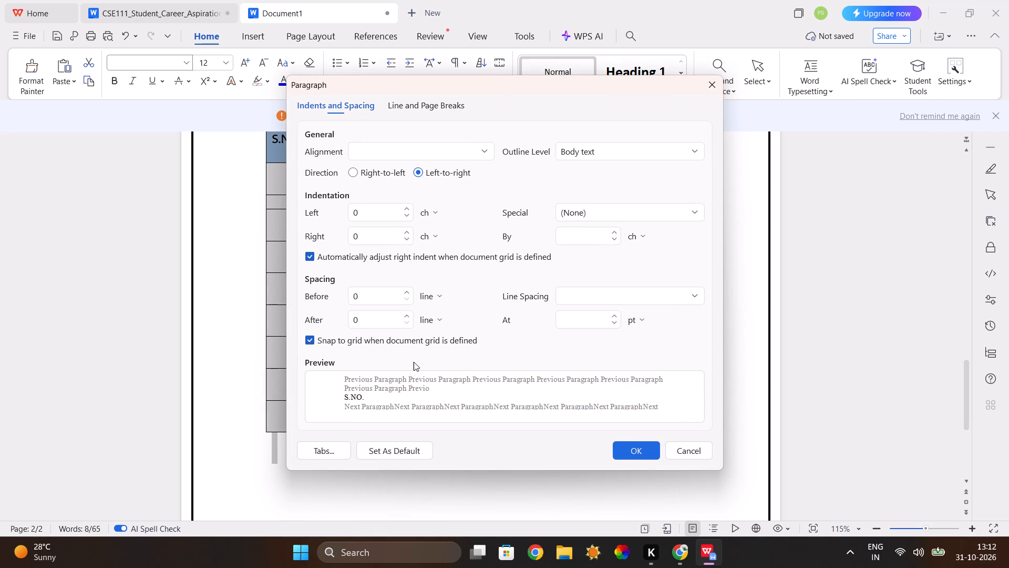
{"action": "left_click", "coordinate": [729, 253]}
{"action": "left_click", "coordinate": [632, 451]}
{"action": "scroll", "coordinate": [528, 332], "scroll_direction": "up", "scroll_amount": 1}
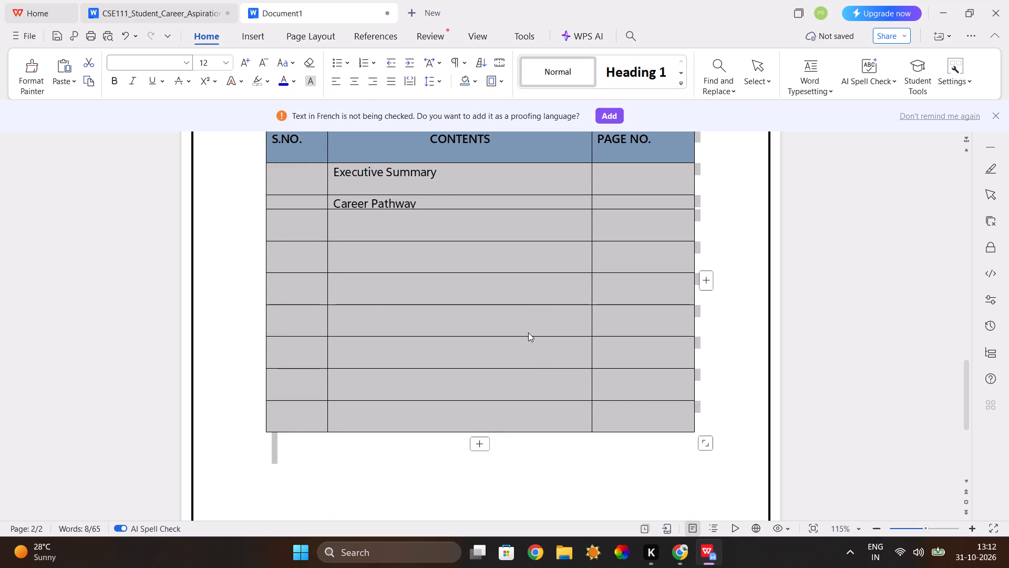
{"action": "scroll", "coordinate": [528, 332], "scroll_direction": "up", "scroll_amount": 1}
{"action": "key", "text": "BackSpace"}
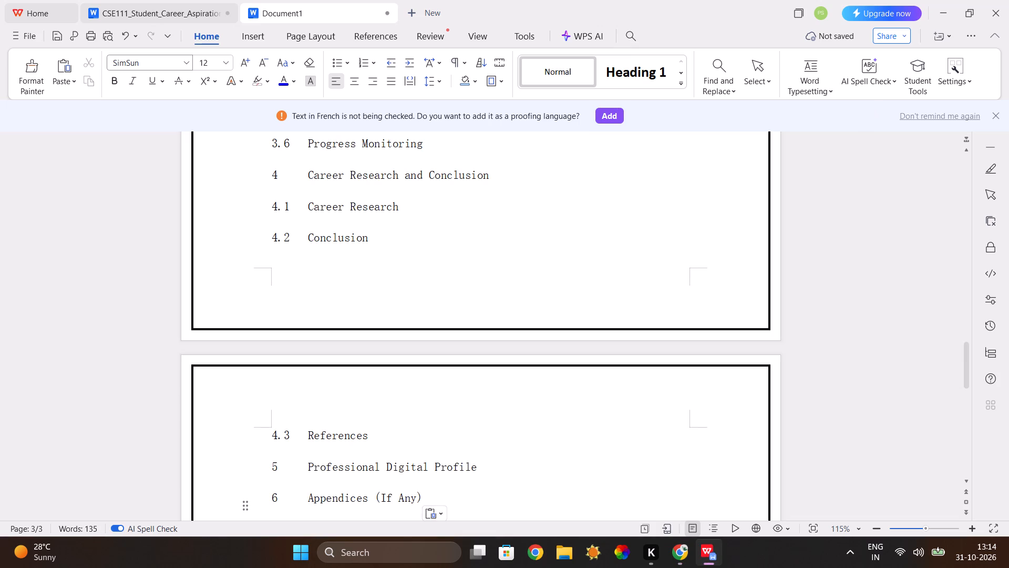
Tighten the line spacing of the entire pasted list, from the S.No. header line through Appendices (If Any).
{"action": "scroll", "coordinate": [694, 232], "scroll_direction": "down", "scroll_amount": 2}
{"action": "scroll", "coordinate": [694, 232], "scroll_direction": "up", "scroll_amount": 1}
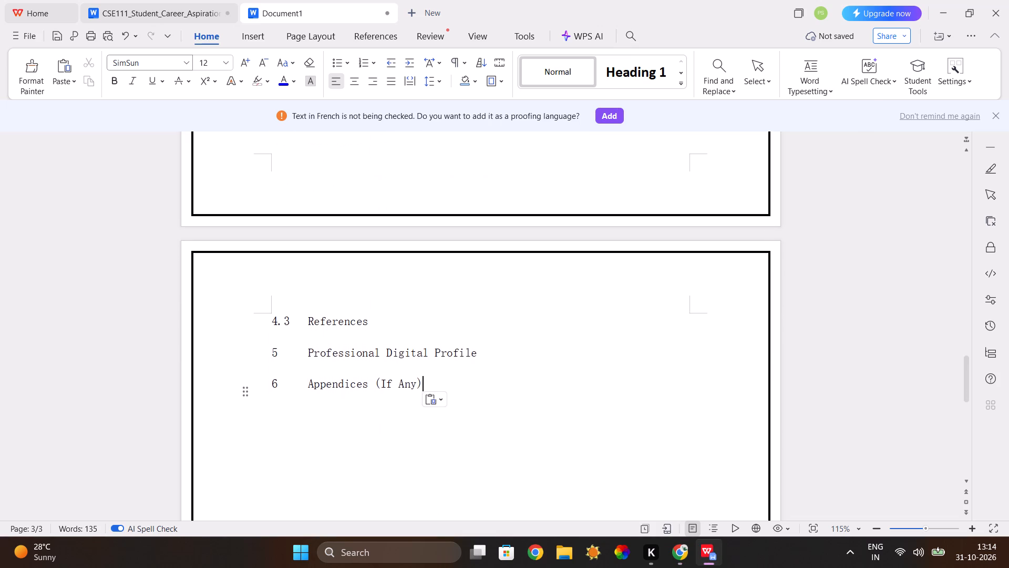
{"action": "scroll", "coordinate": [694, 232], "scroll_direction": "up", "scroll_amount": 3}
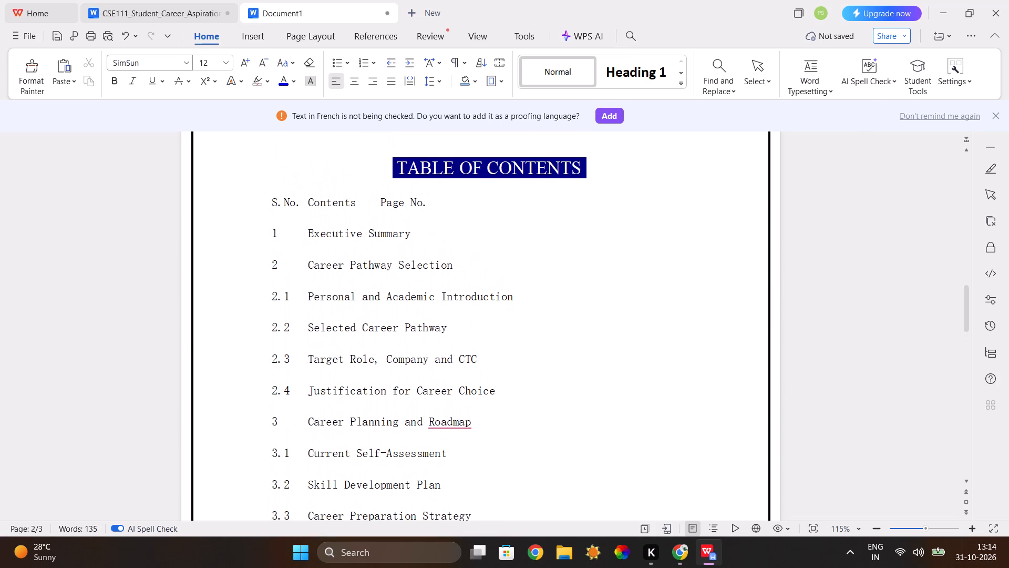
{"action": "left_click_drag", "start_coordinate": [270, 200], "coordinate": [296, 225]}
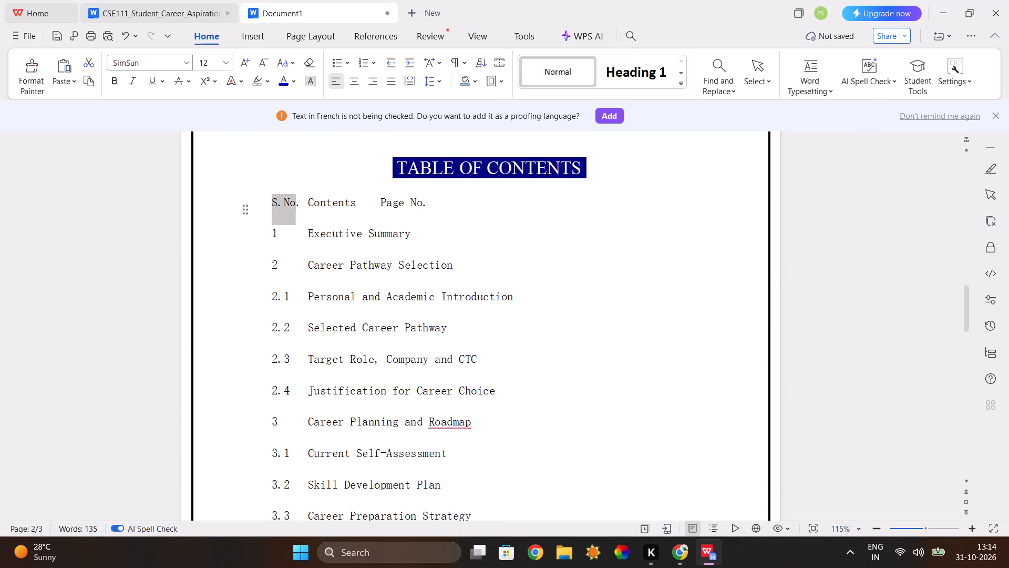
{"action": "left_click_drag", "start_coordinate": [296, 225], "coordinate": [526, 561]}
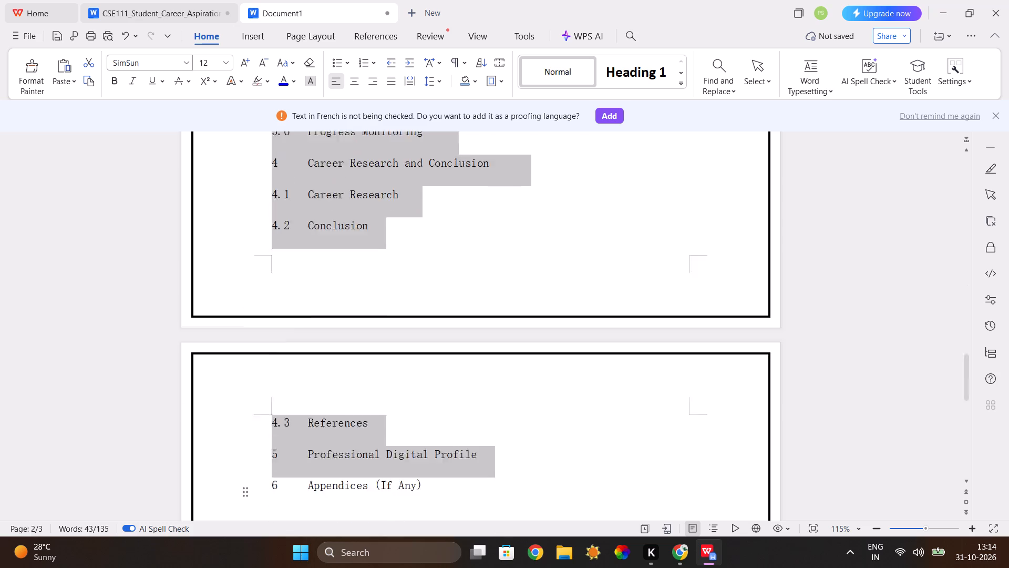
{"action": "left_click_drag", "start_coordinate": [526, 561], "coordinate": [505, 395]}
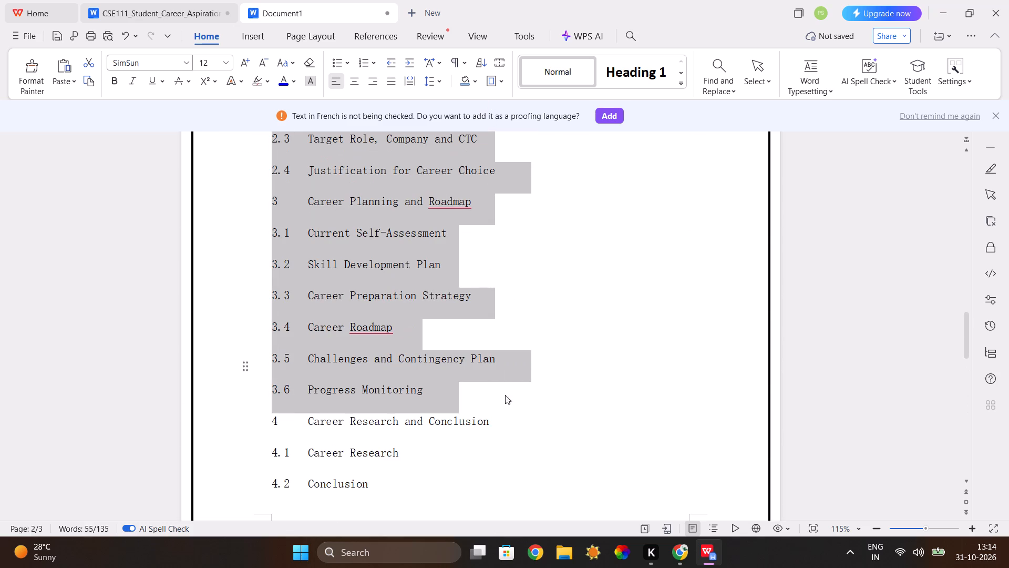
{"action": "left_click_drag", "start_coordinate": [505, 395], "coordinate": [516, 328]}
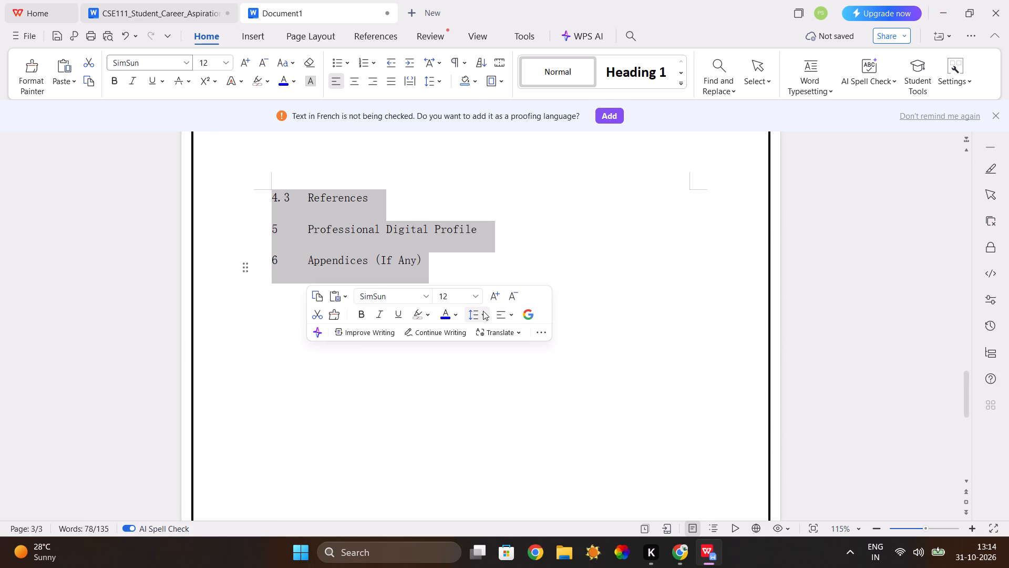
{"action": "left_click", "coordinate": [481, 314]}
{"action": "left_click", "coordinate": [492, 337]}
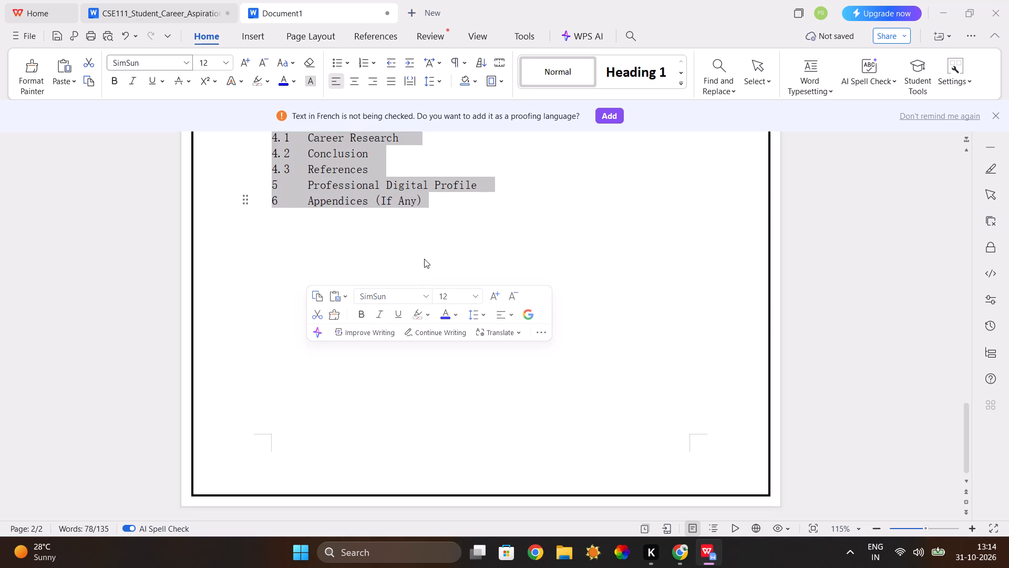
Convert the selected contents list into a table with 3 columns, separating the text at tabs.
{"action": "scroll", "coordinate": [424, 259], "scroll_direction": "up", "scroll_amount": 5}
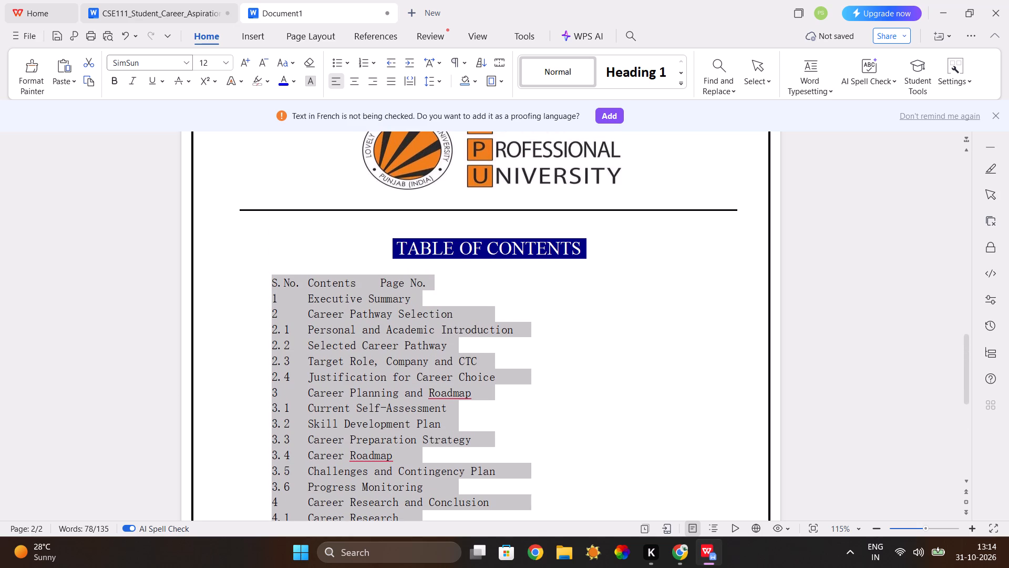
{"action": "left_click", "coordinate": [259, 31]}
{"action": "left_click", "coordinate": [277, 83]}
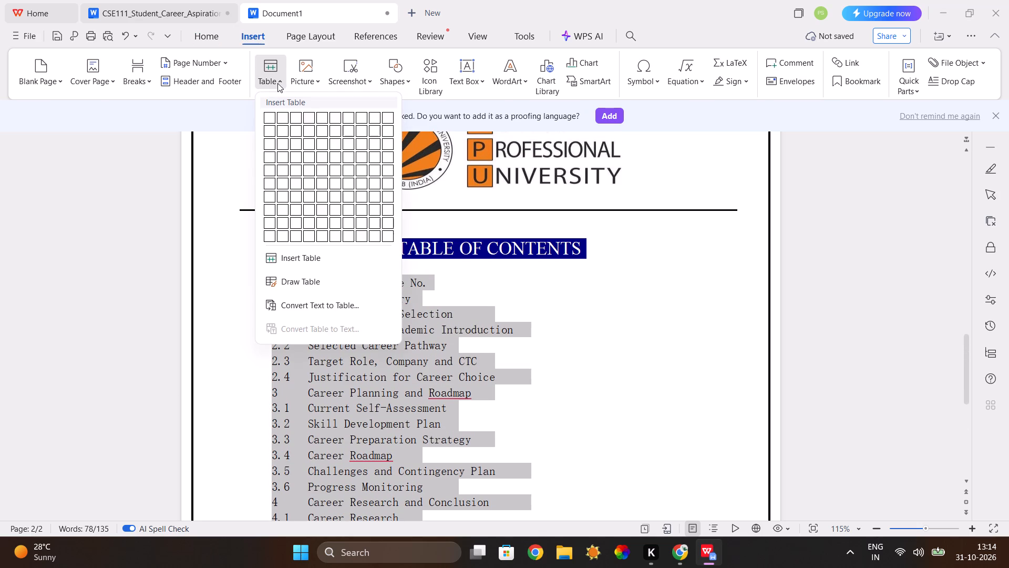
{"action": "left_click", "coordinate": [340, 307]}
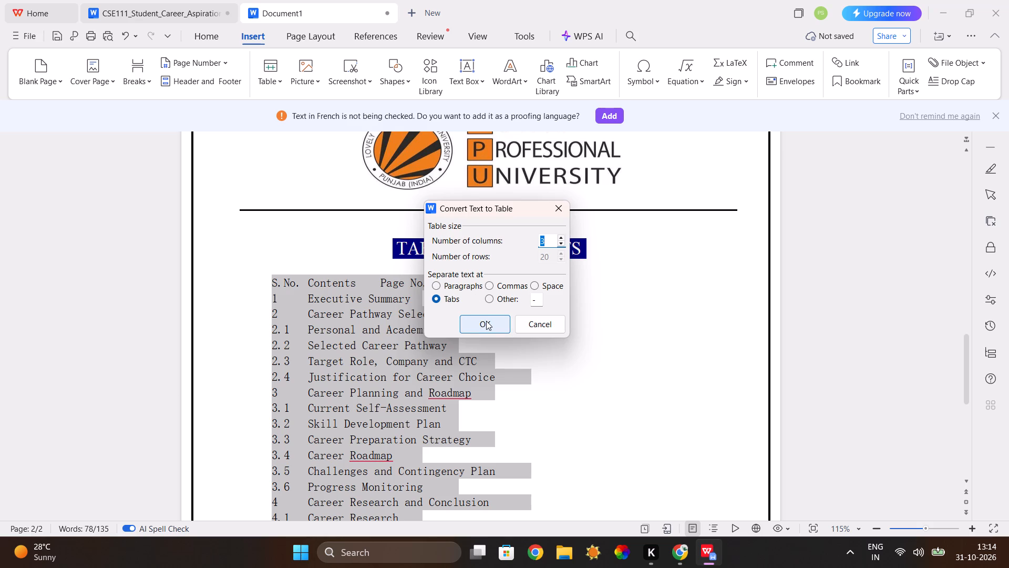
{"action": "left_click", "coordinate": [483, 222]}
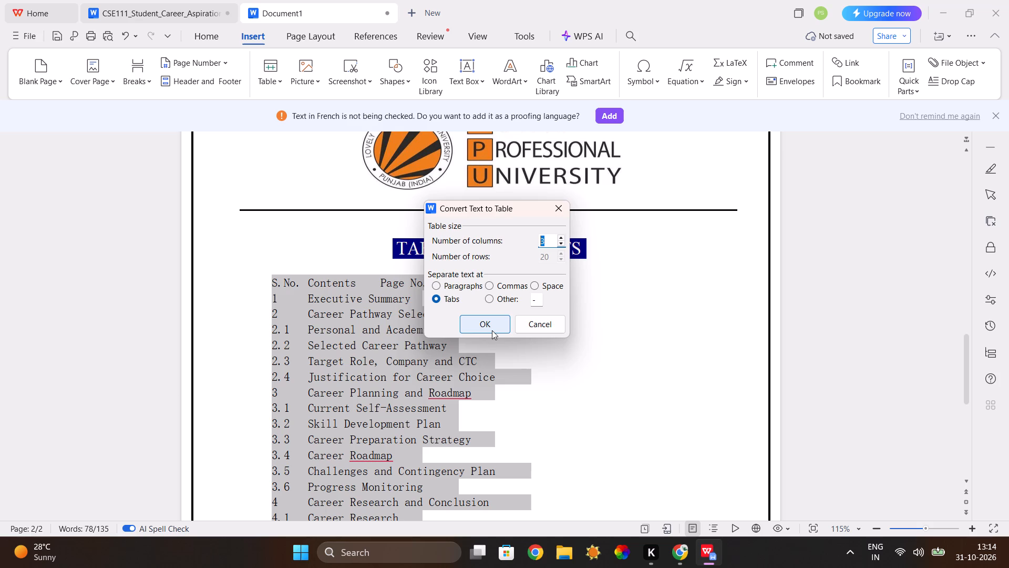
{"action": "left_click", "coordinate": [492, 330]}
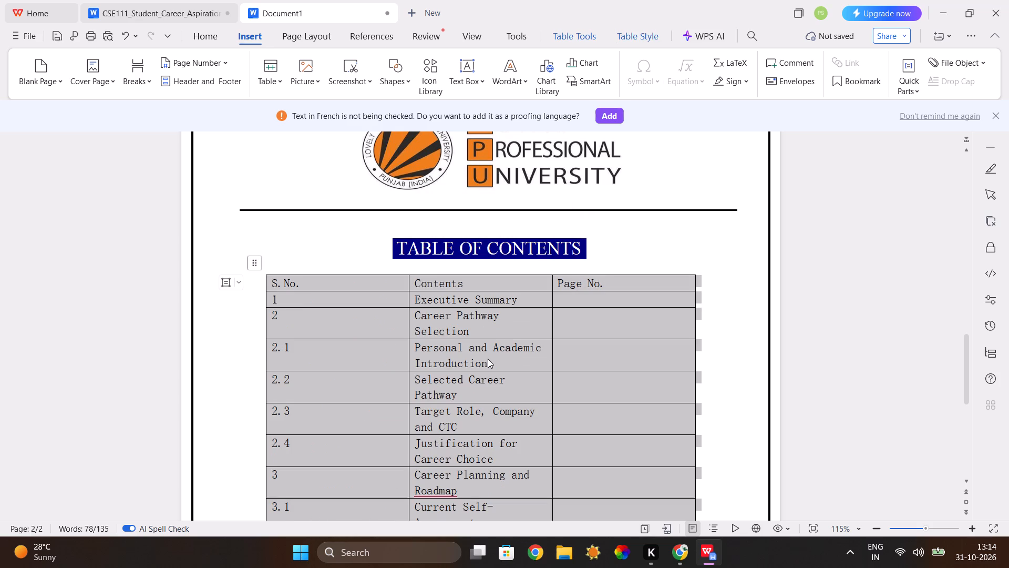
Look over the converted table of contents from its header row to Appendices (If Any), checking its layout on page two.
{"action": "scroll", "coordinate": [488, 359], "scroll_direction": "down", "scroll_amount": 3}
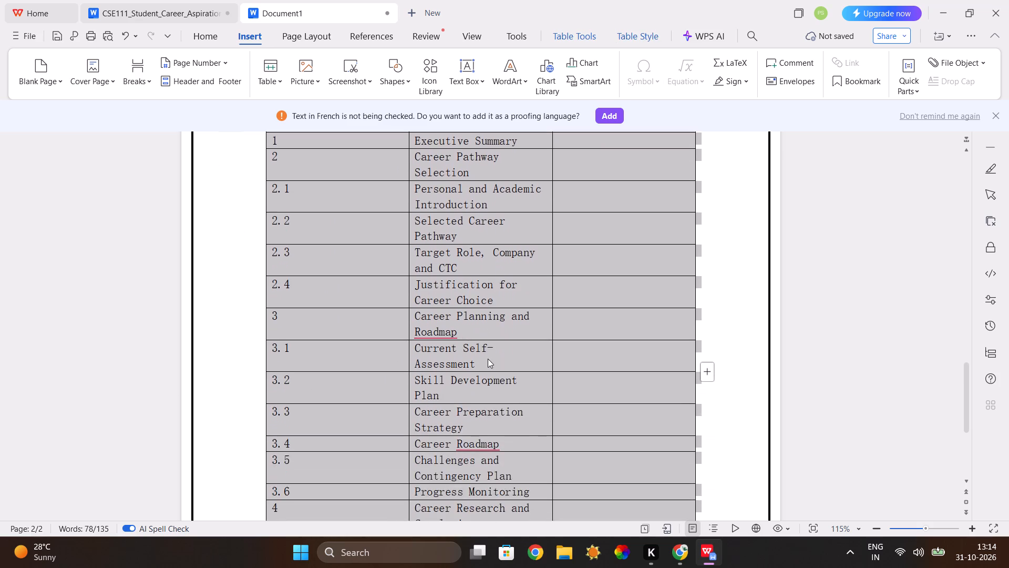
{"action": "scroll", "coordinate": [488, 359], "scroll_direction": "down", "scroll_amount": 3}
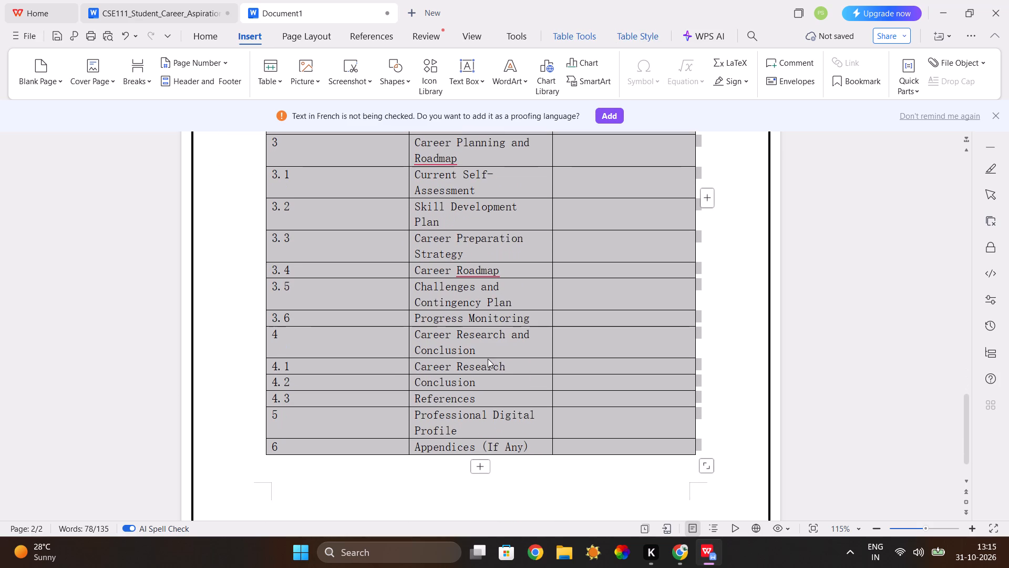
{"action": "scroll", "coordinate": [488, 359], "scroll_direction": "down", "scroll_amount": 1}
{"action": "scroll", "coordinate": [488, 359], "scroll_direction": "up", "scroll_amount": 4}
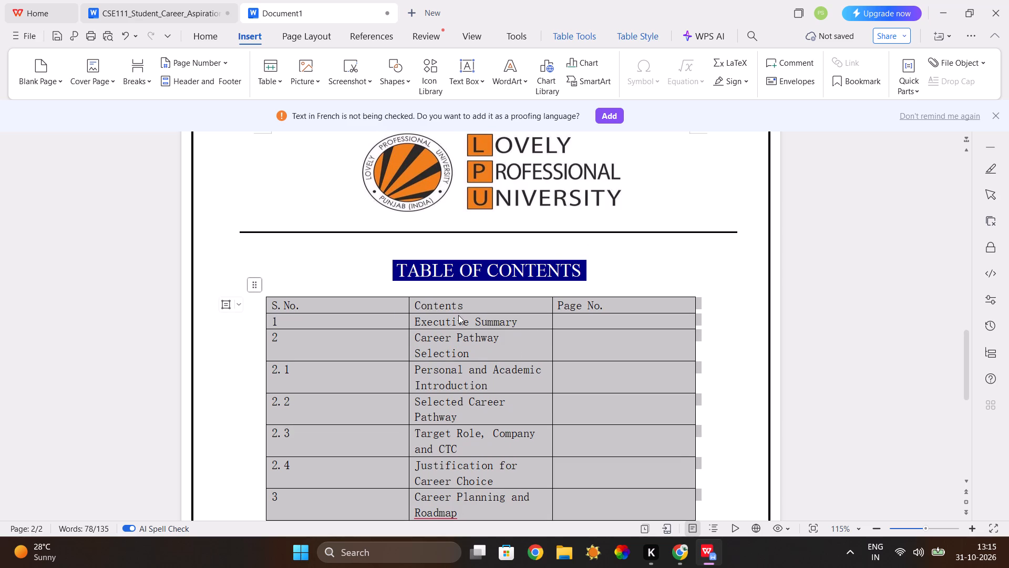
Set the font of the entire table of contents table to Segoe UI Variable Small.
{"action": "left_click", "coordinate": [211, 38]}
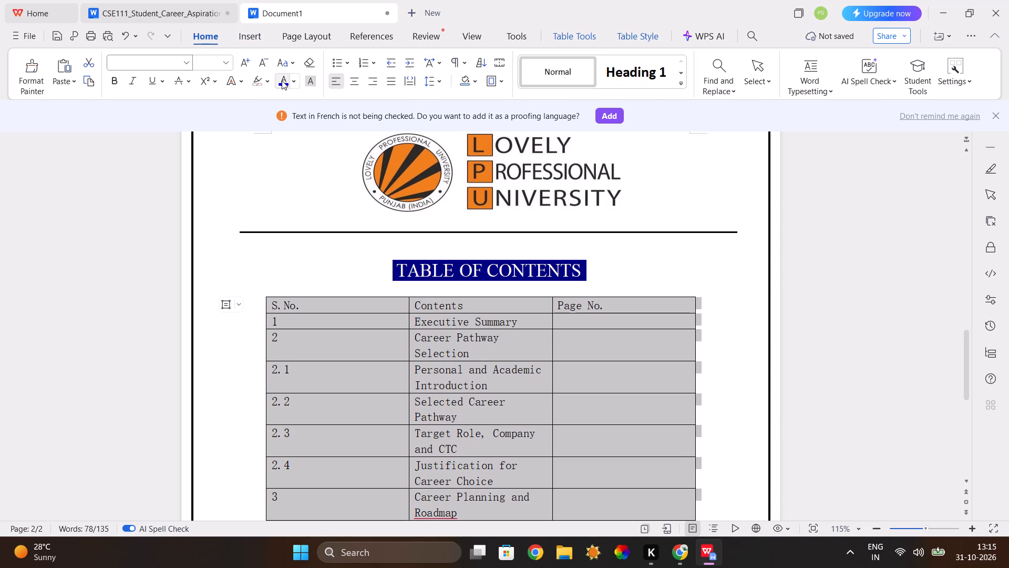
{"action": "left_click", "coordinate": [185, 62]}
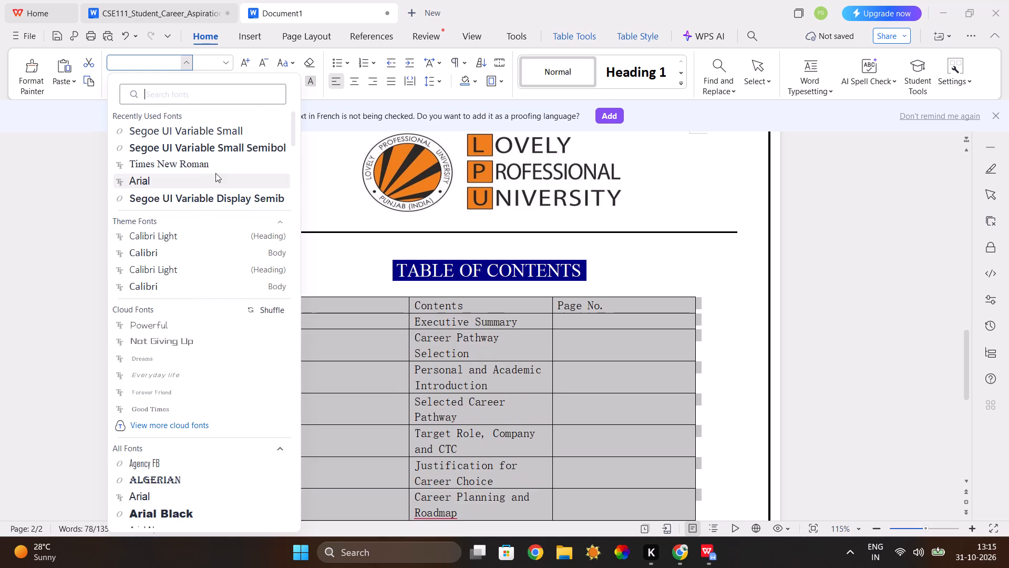
{"action": "left_click", "coordinate": [235, 132]}
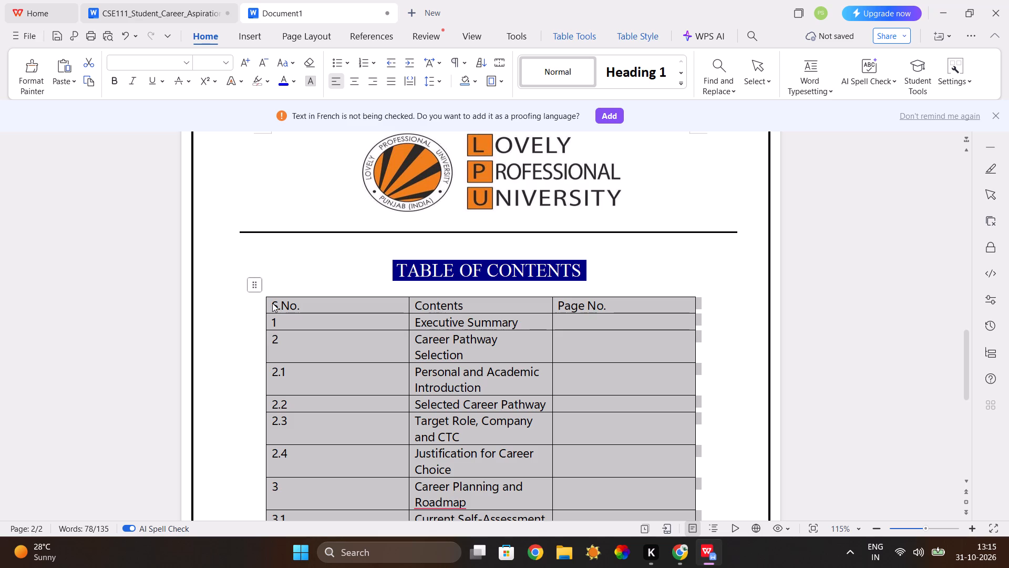
{"action": "left_click_drag", "start_coordinate": [272, 303], "coordinate": [300, 274]}
{"action": "left_click", "coordinate": [300, 274]}
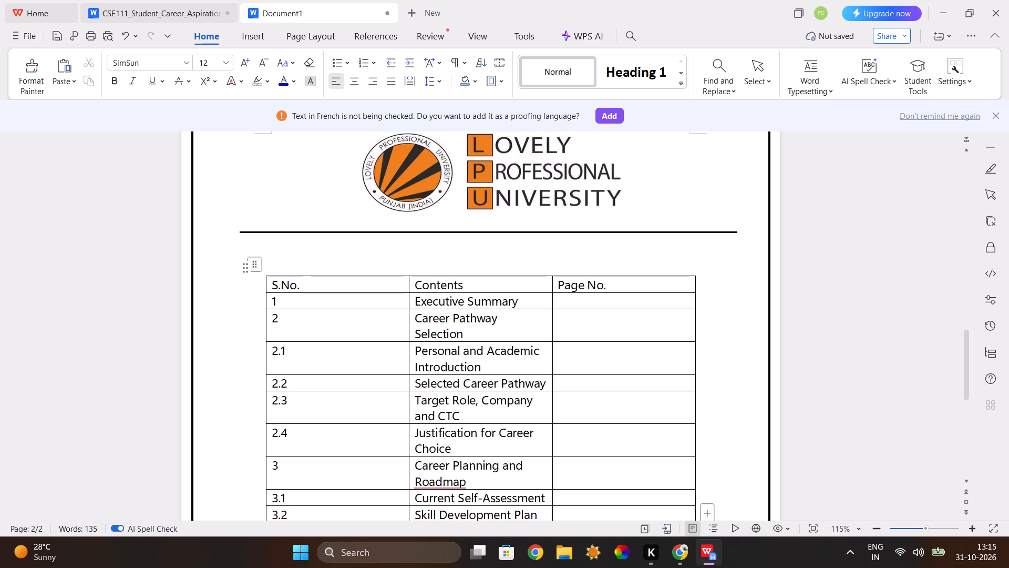
Make the table's header row (S.No., Contents, Page No.) bold and set its font to Segoe UI Variable Small Semibold.
{"action": "left_click_drag", "start_coordinate": [273, 285], "coordinate": [613, 285]}
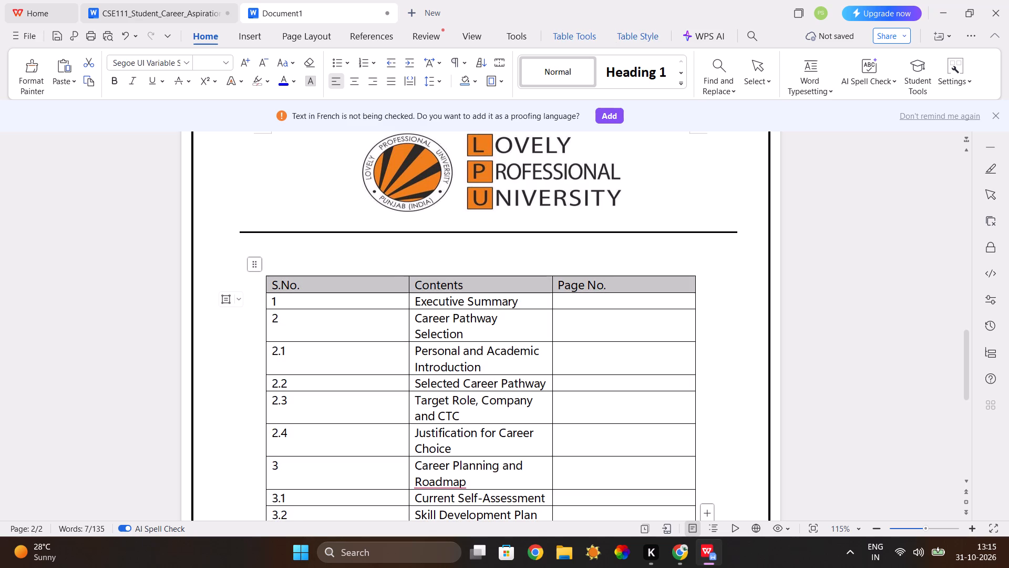
{"action": "left_click_drag", "start_coordinate": [613, 285], "coordinate": [615, 285]}
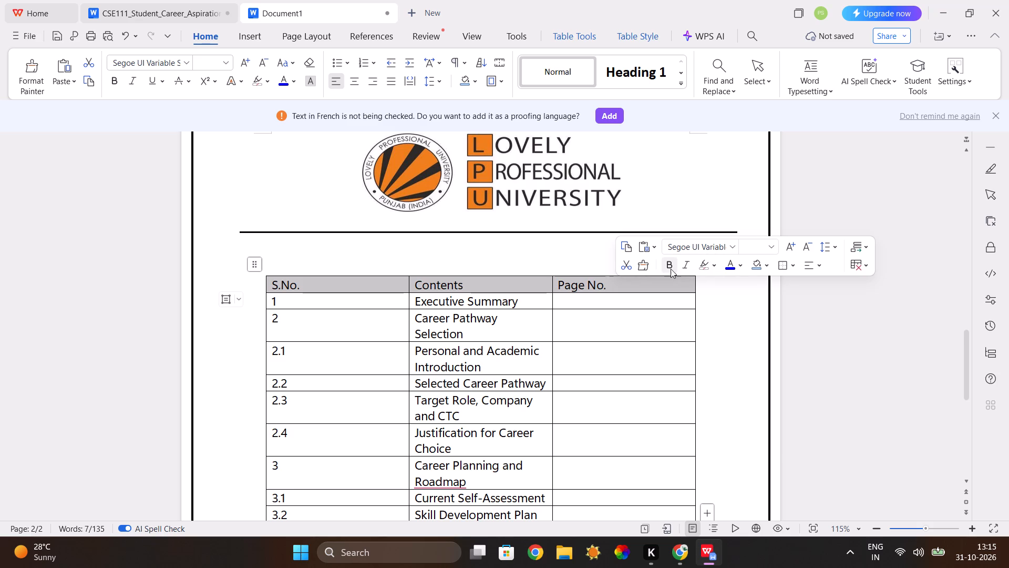
{"action": "left_click", "coordinate": [670, 268]}
{"action": "left_click", "coordinate": [732, 251]}
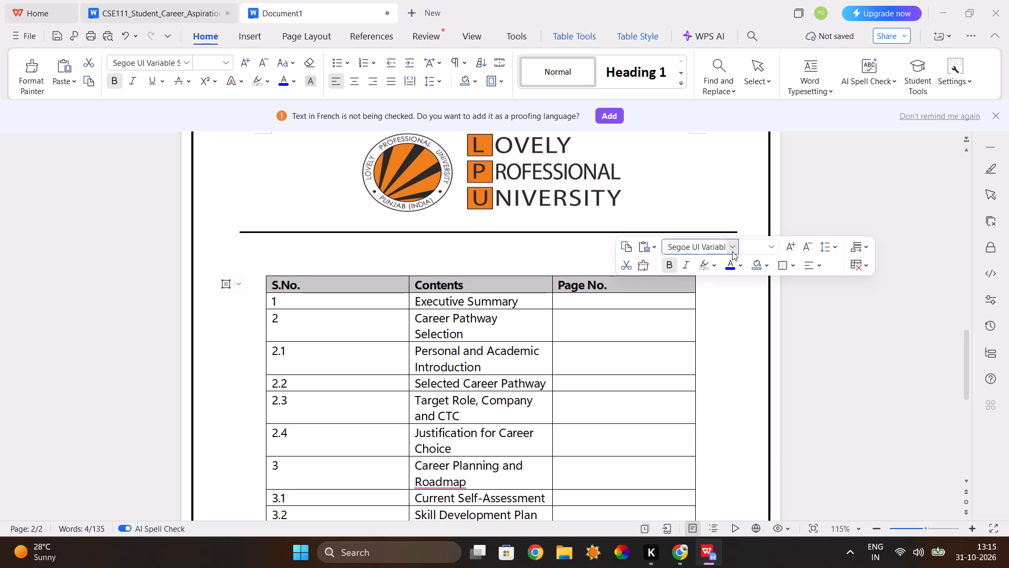
{"action": "left_click", "coordinate": [733, 334]}
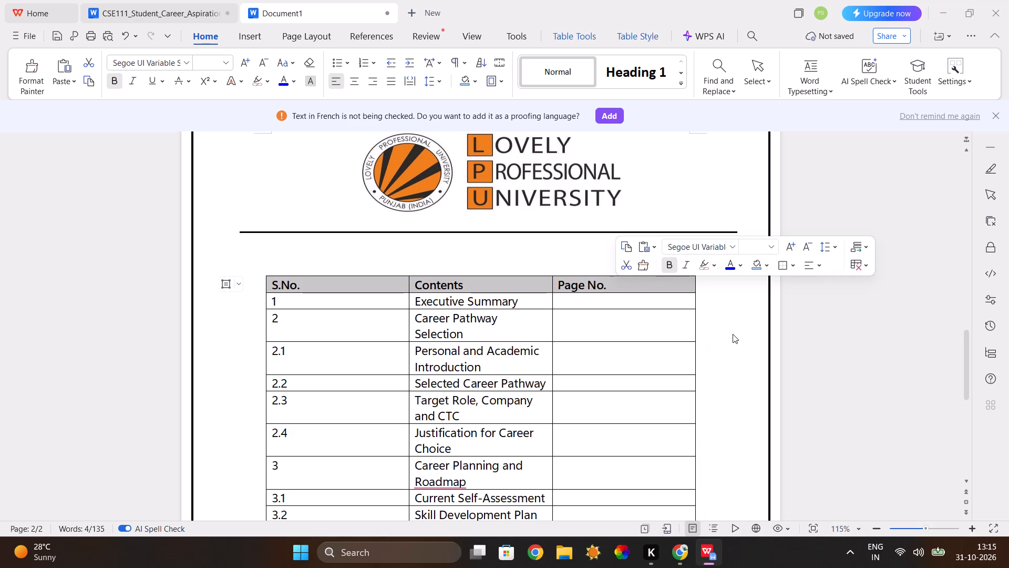
{"action": "left_click", "coordinate": [729, 248]}
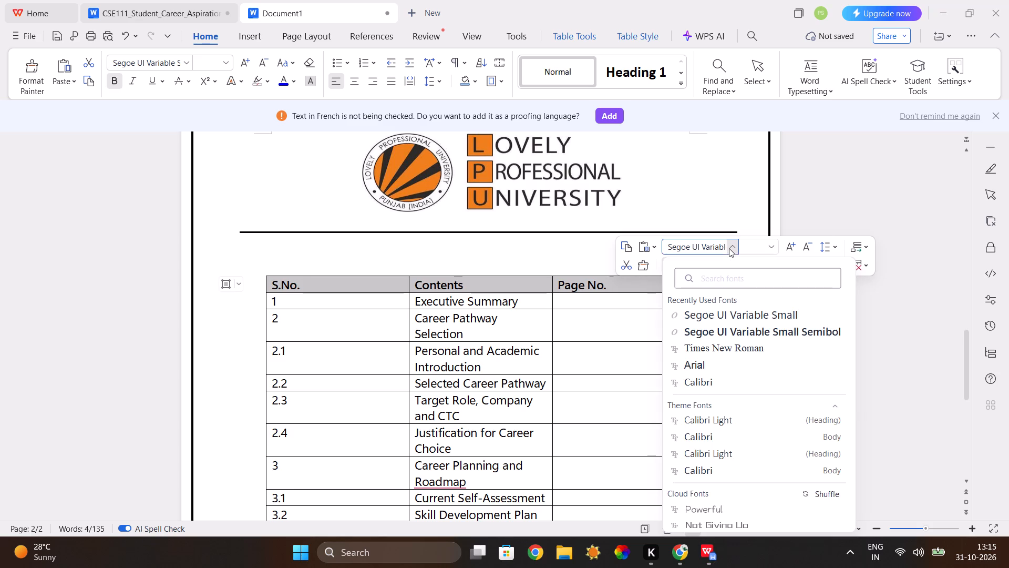
{"action": "left_click", "coordinate": [731, 330]}
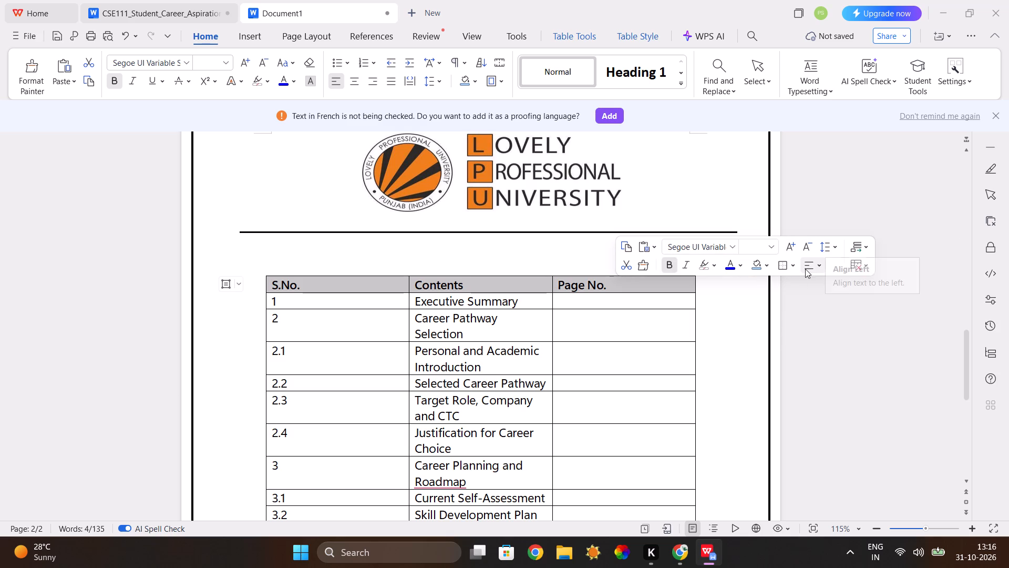
Shade the table's header row with a lighter tint of the blue theme color.
{"action": "left_click", "coordinate": [766, 266]}
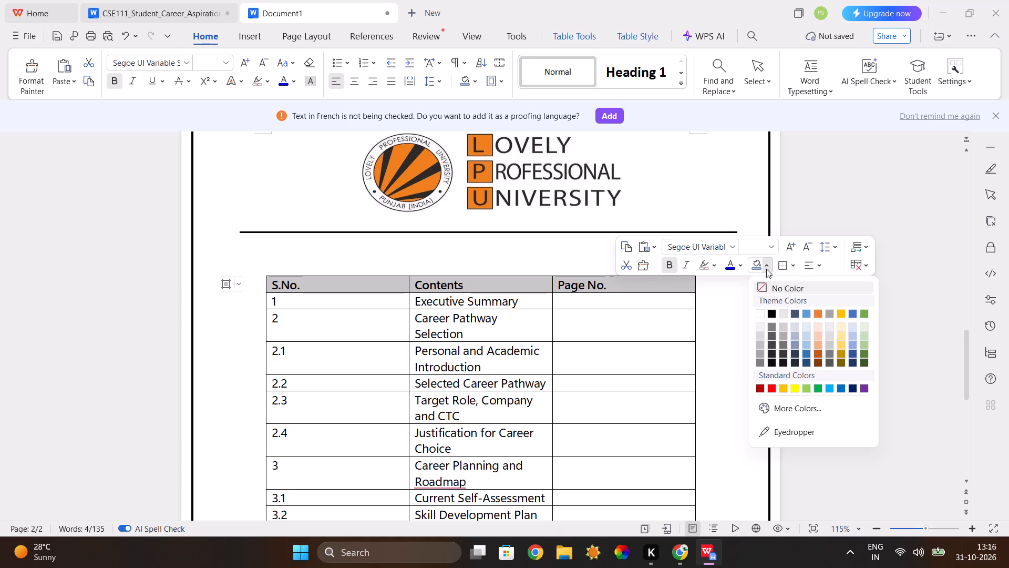
{"action": "left_click", "coordinate": [804, 312]}
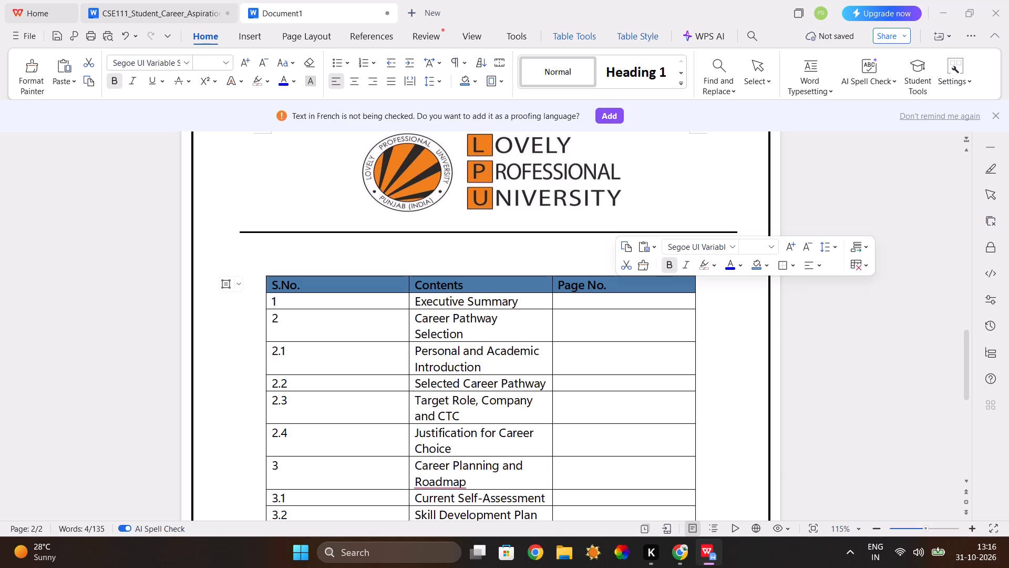
{"action": "left_click", "coordinate": [768, 267]}
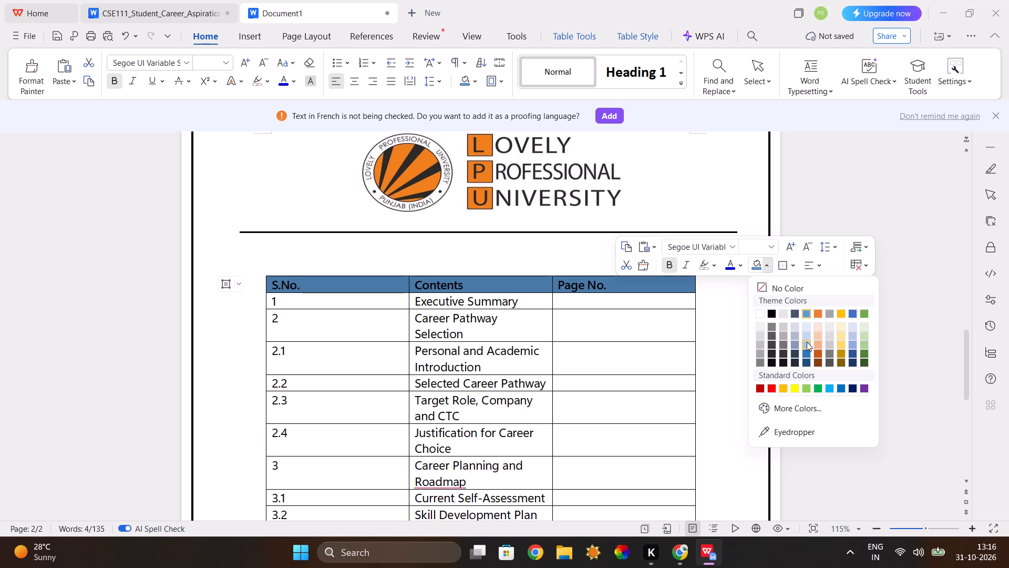
{"action": "left_click", "coordinate": [807, 342]}
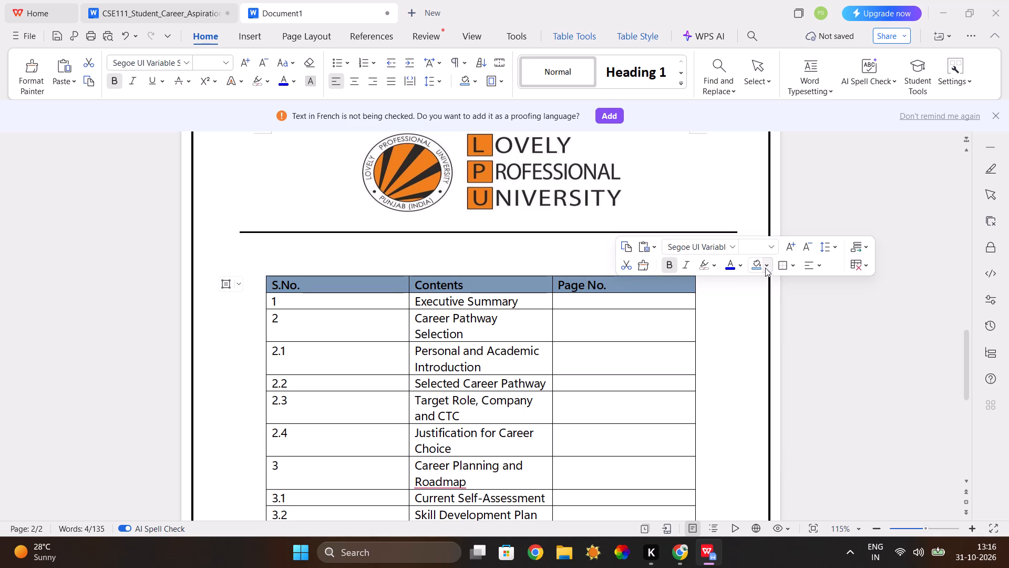
{"action": "left_click", "coordinate": [765, 267]}
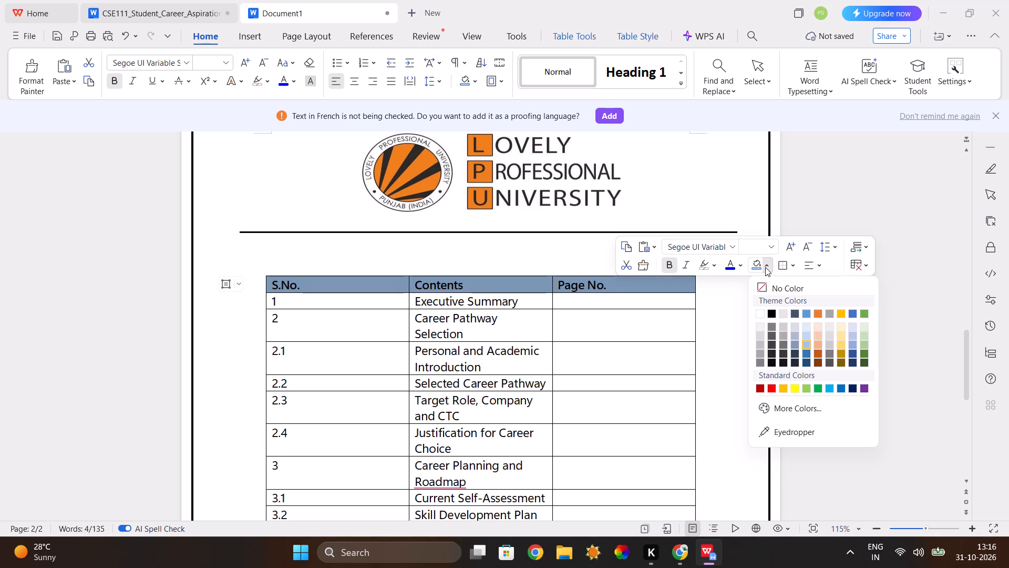
{"action": "left_click", "coordinate": [728, 317]}
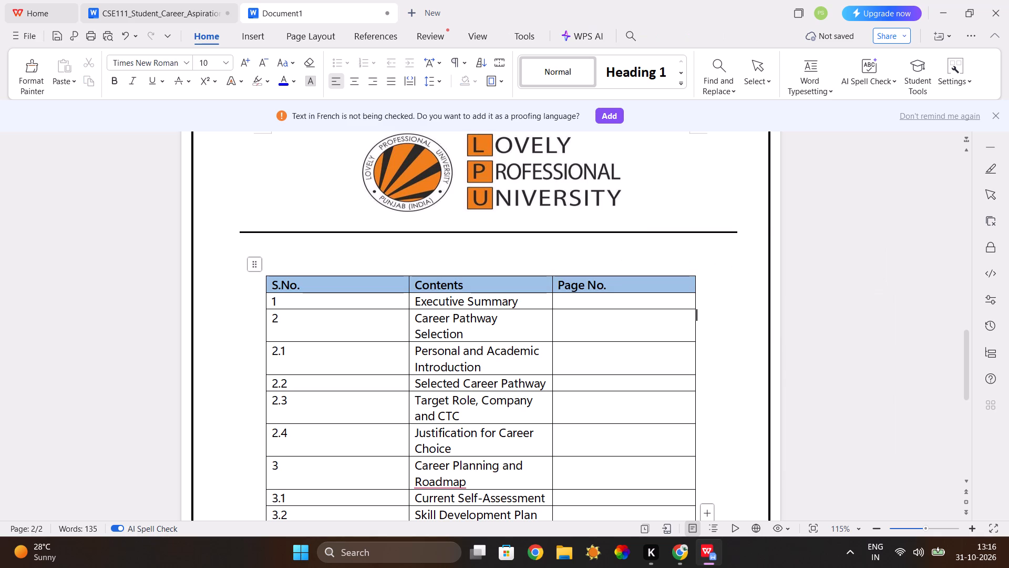
Cut the TABLE OF CONTENTS heading from below the table and paste it into the empty line above the table.
{"action": "scroll", "coordinate": [610, 352], "scroll_direction": "down", "scroll_amount": 3}
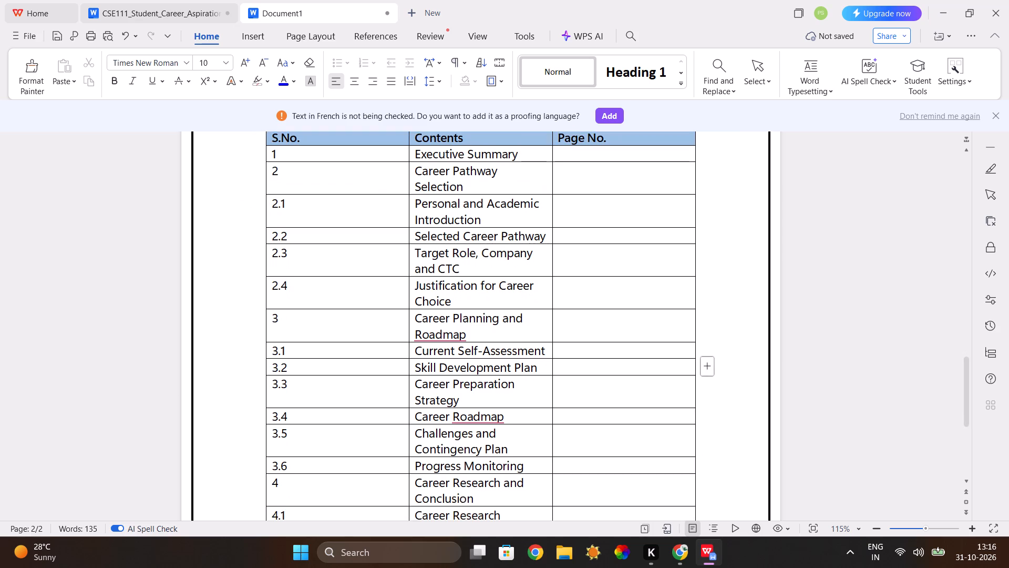
{"action": "scroll", "coordinate": [610, 352], "scroll_direction": "down", "scroll_amount": 3}
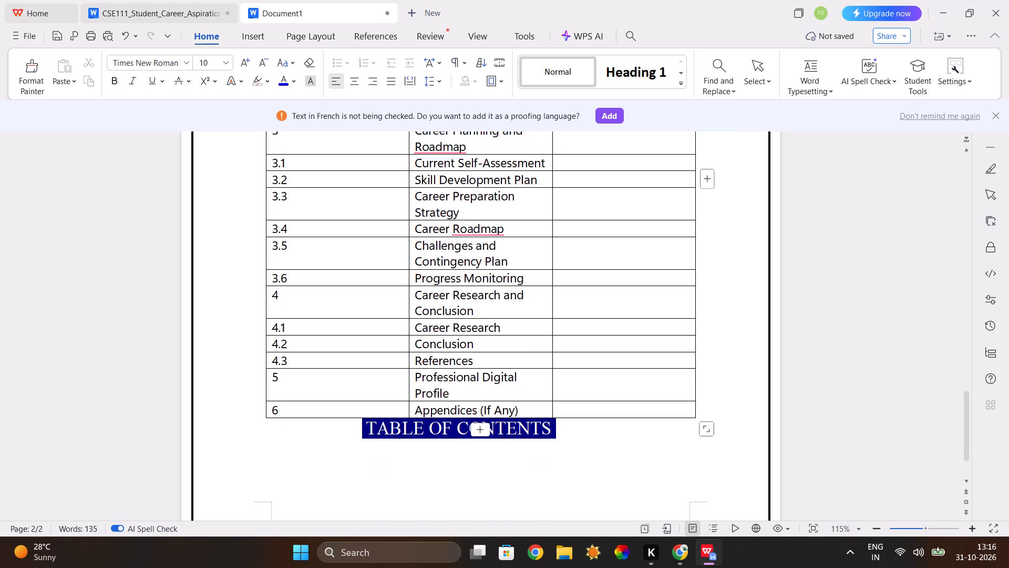
{"action": "double_click", "coordinate": [536, 426]}
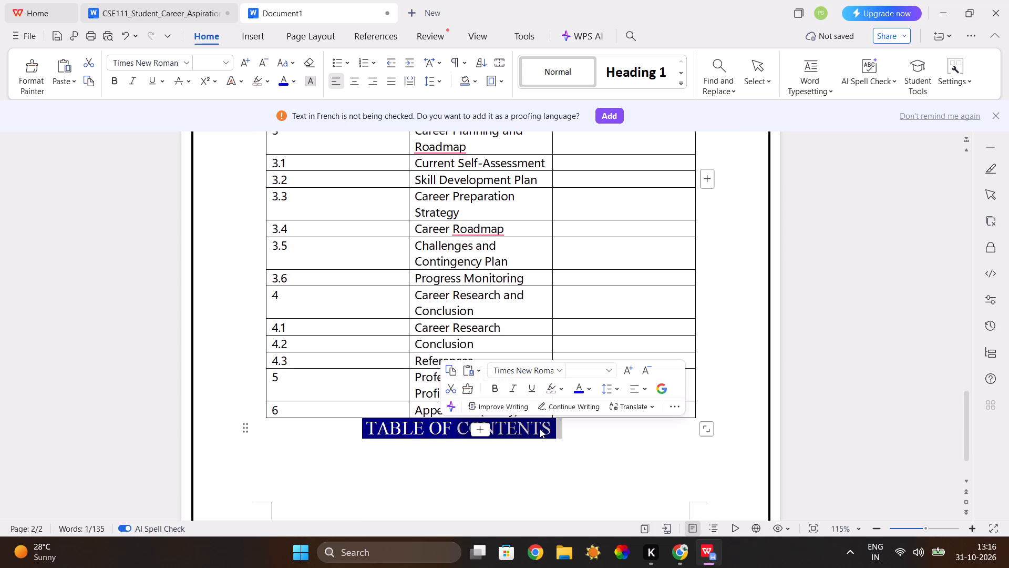
{"action": "left_click_drag", "start_coordinate": [363, 429], "coordinate": [537, 436]}
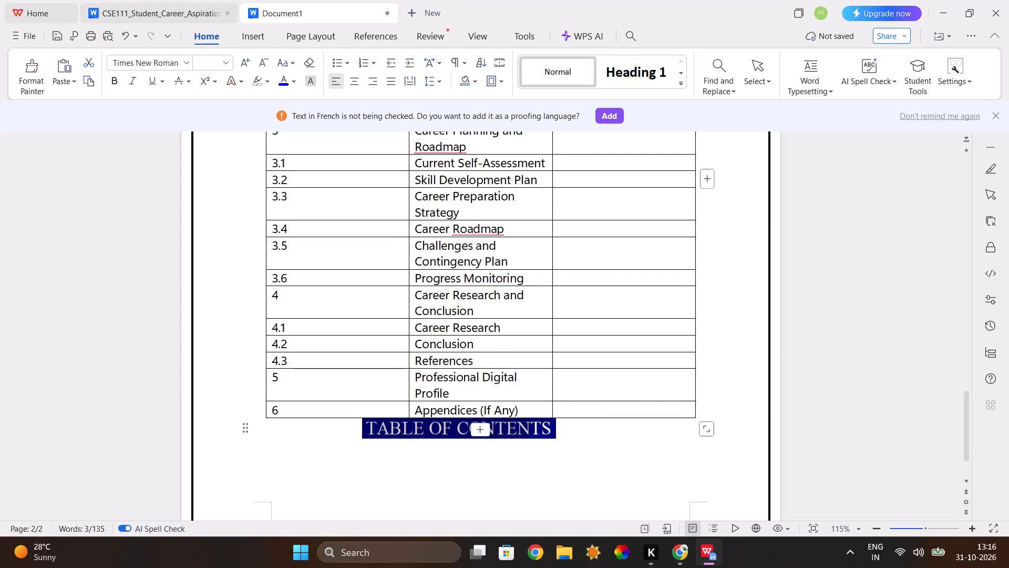
{"action": "left_click_drag", "start_coordinate": [537, 436], "coordinate": [558, 433]}
{"action": "key", "text": "ctrl+c"}
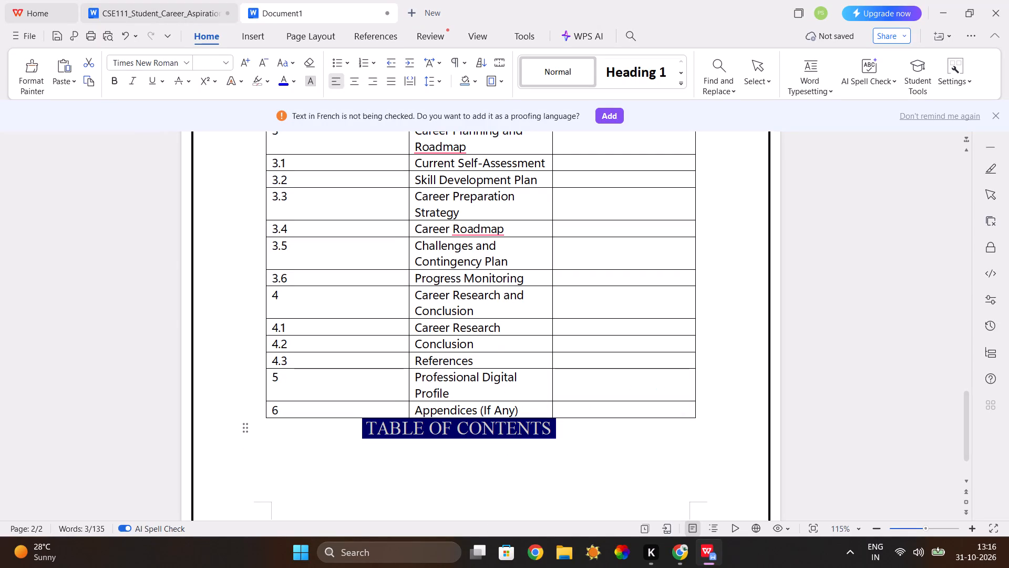
{"action": "key", "text": "BackSpace"}
{"action": "scroll", "coordinate": [558, 433], "scroll_direction": "up", "scroll_amount": 5}
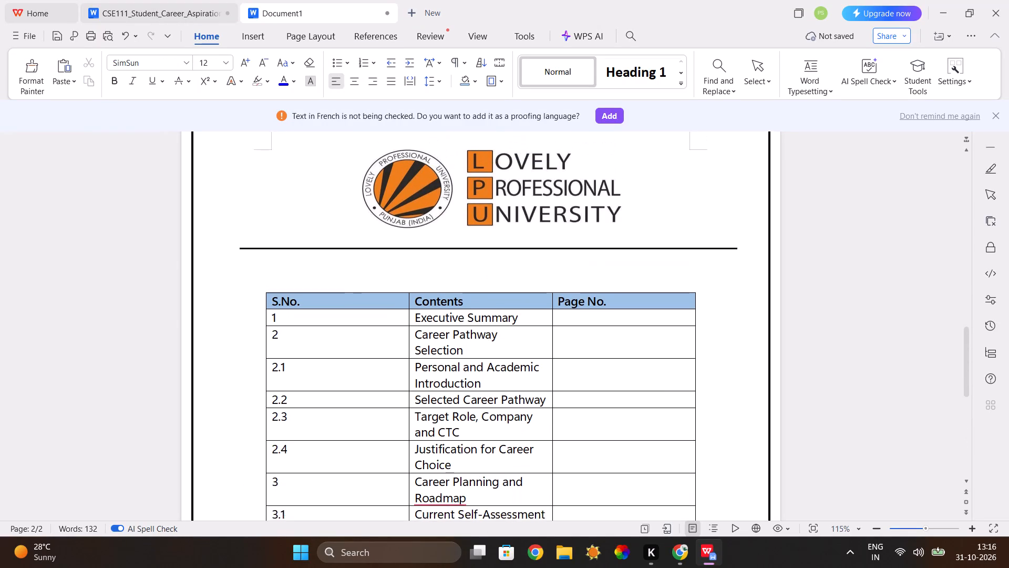
{"action": "left_click", "coordinate": [442, 289]}
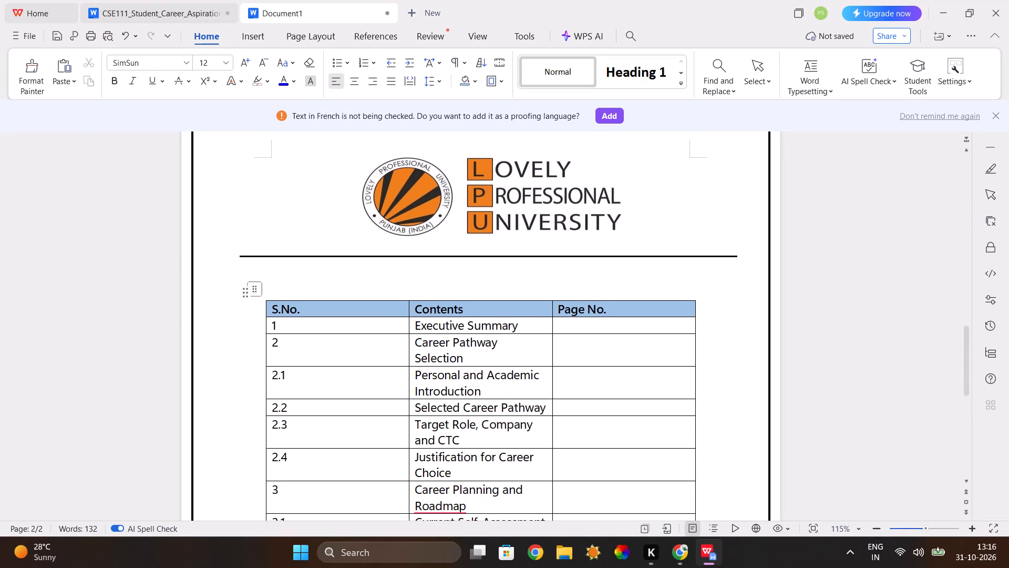
{"action": "key", "text": "ctrl+v"}
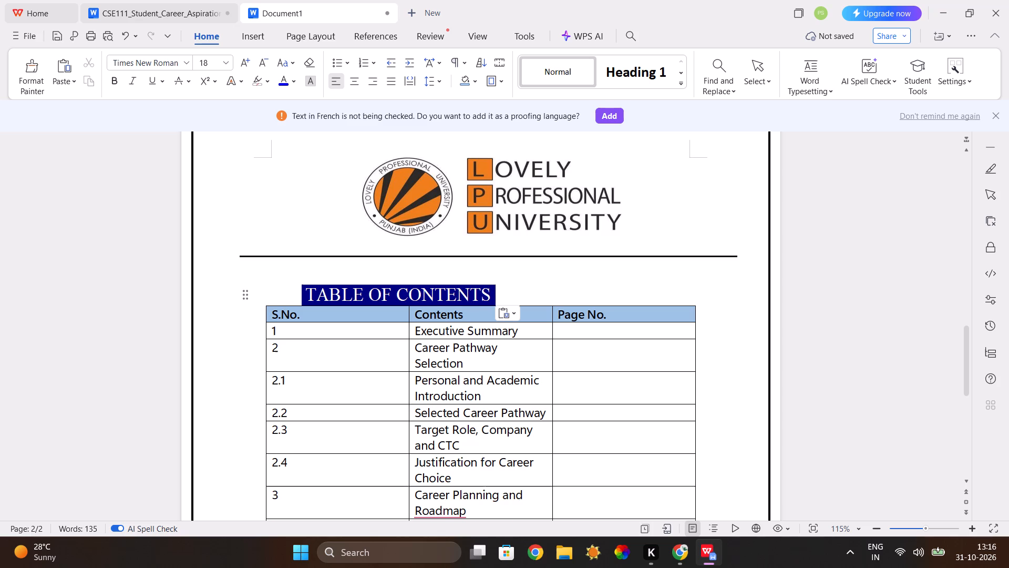
Roughly center the TABLE OF CONTENTS heading with six leading spaces, adding a blank line below it and another above it.
{"action": "key", "text": "Return"}
{"action": "left_click", "coordinate": [293, 293]}
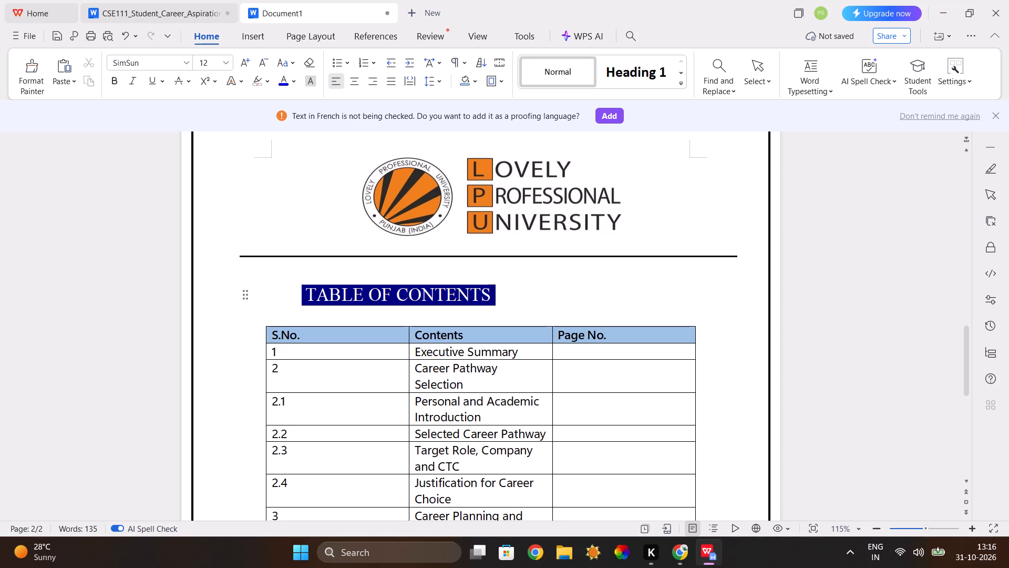
{"action": "key", "text": "space"}
{"action": "key", "text": "space"}
{"action": "key", "text": "space"}
{"action": "key", "text": "space"}
{"action": "key", "text": "space"}
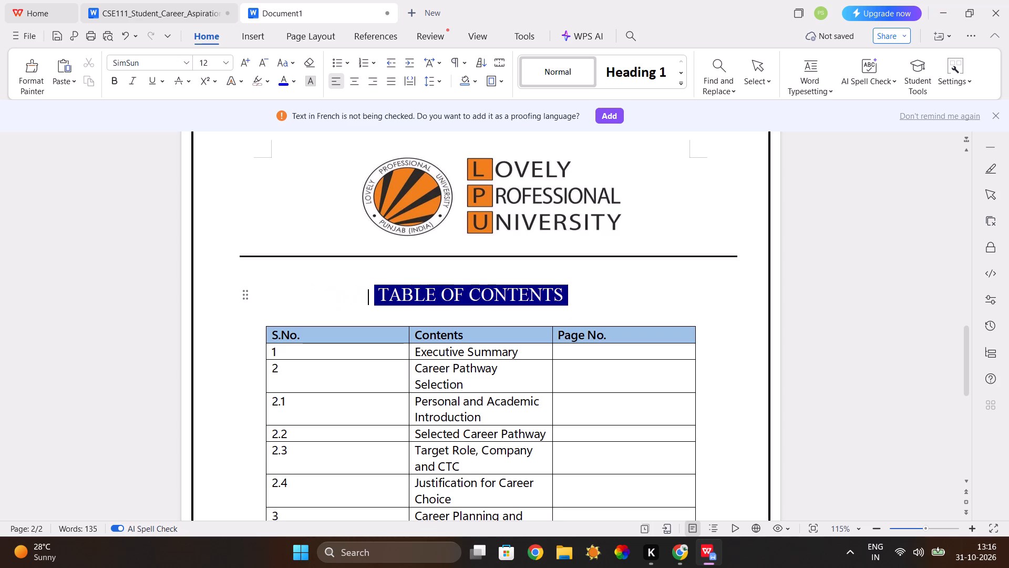
{"action": "key", "text": "space"}
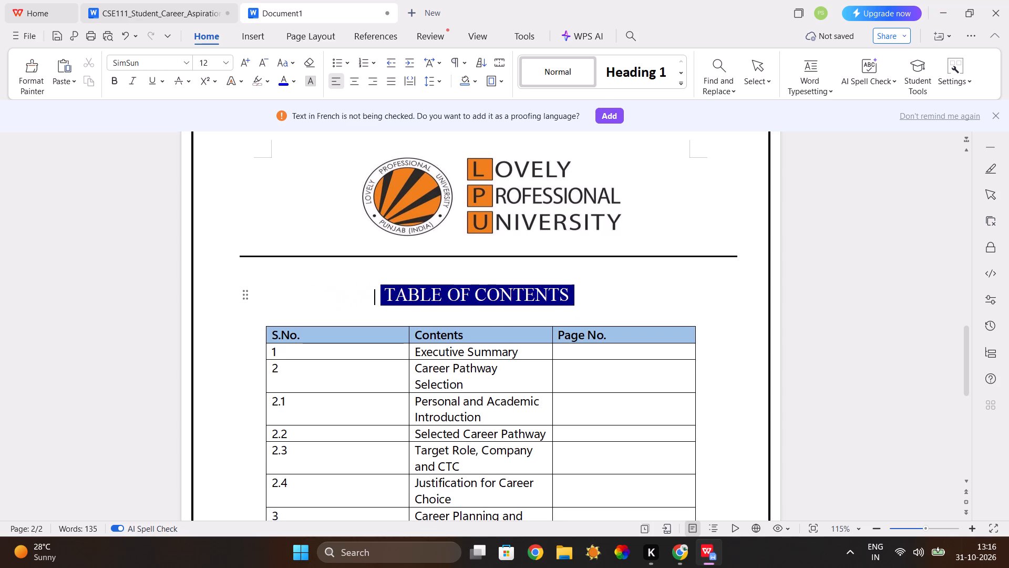
{"action": "left_click", "coordinate": [404, 276]}
{"action": "key", "text": "Return"}
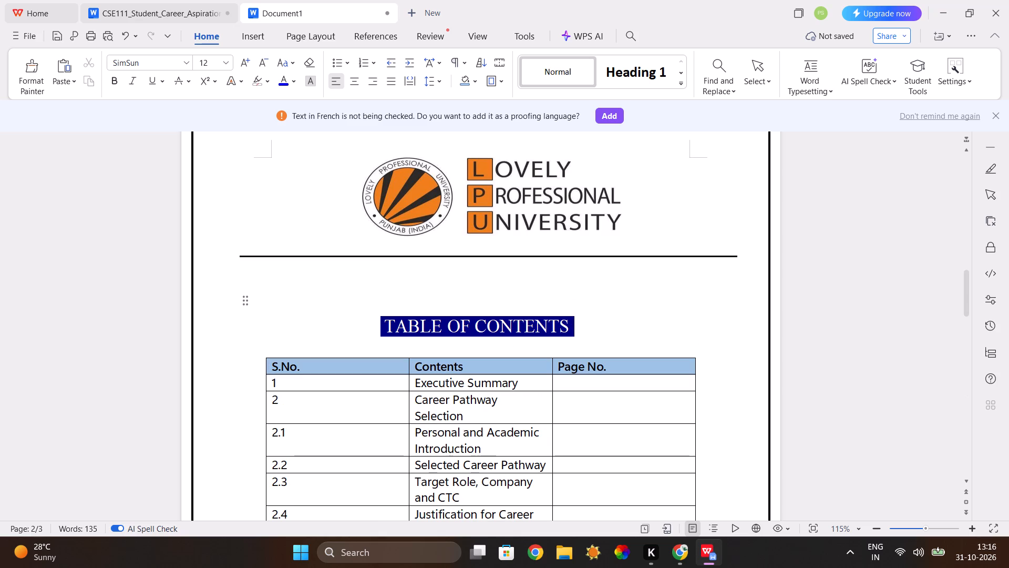
Enlarge the whole contents table slightly and pull the Page No. column's outer edge back in near the text margin.
{"action": "scroll", "coordinate": [404, 276], "scroll_direction": "down", "scroll_amount": 6}
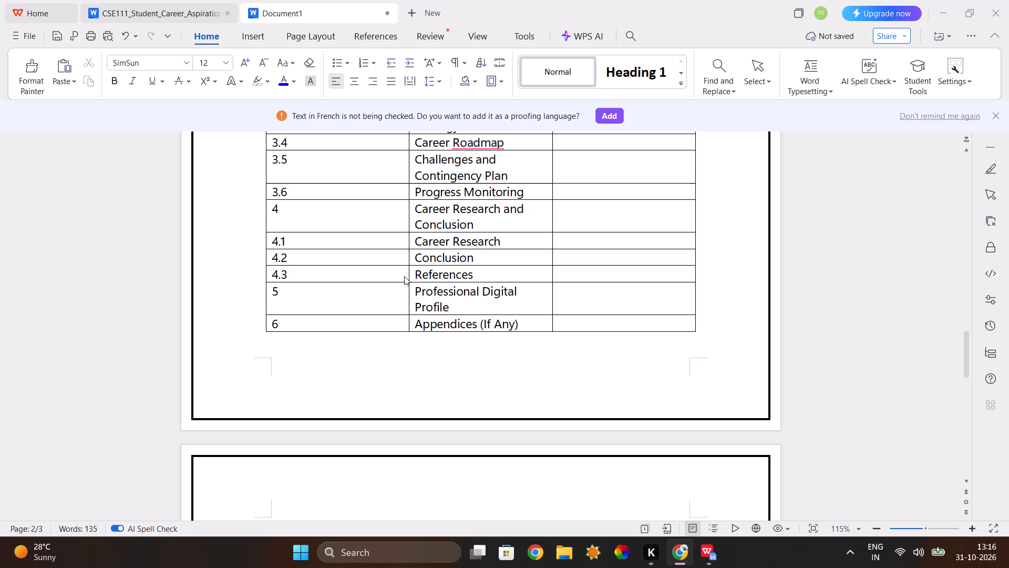
{"action": "scroll", "coordinate": [404, 276], "scroll_direction": "up", "scroll_amount": 5}
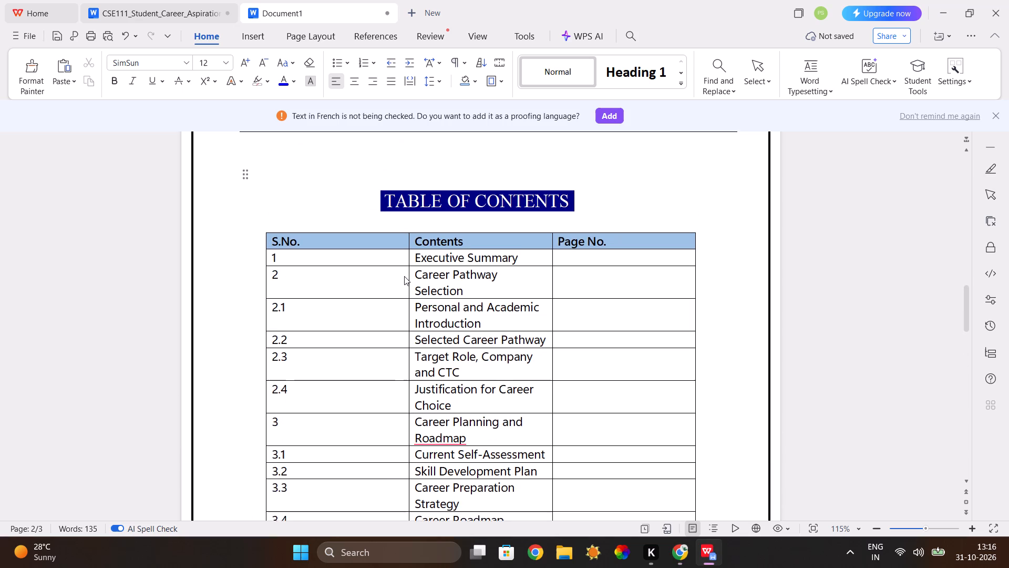
{"action": "scroll", "coordinate": [670, 368], "scroll_direction": "down", "scroll_amount": 2}
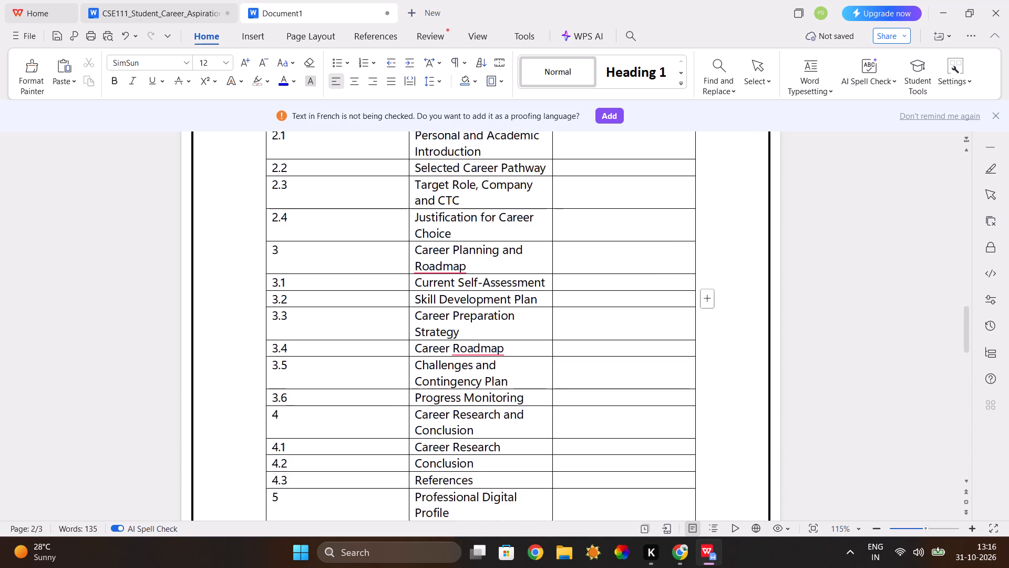
{"action": "scroll", "coordinate": [670, 368], "scroll_direction": "down", "scroll_amount": 2}
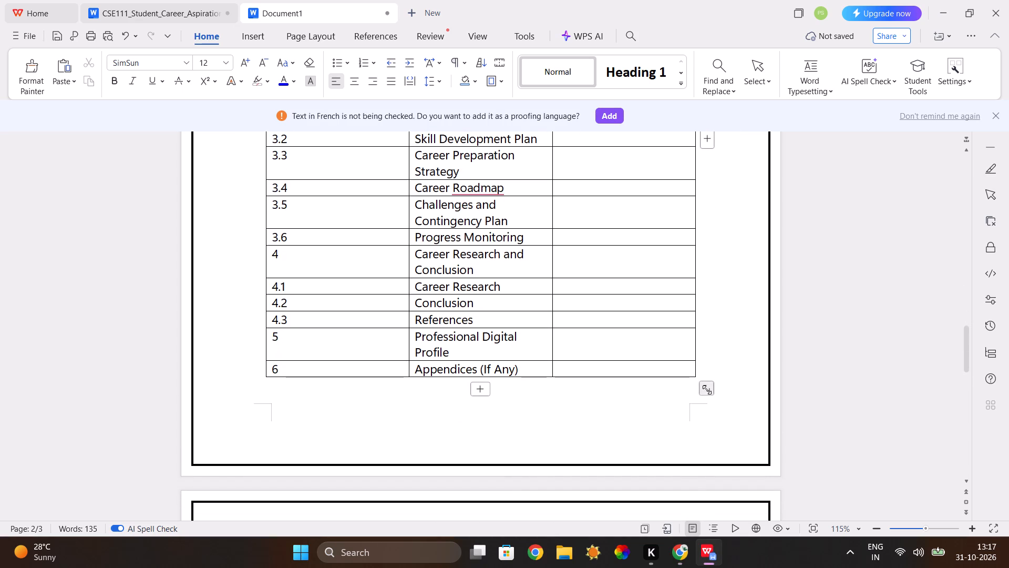
{"action": "left_click_drag", "start_coordinate": [707, 390], "coordinate": [736, 408]}
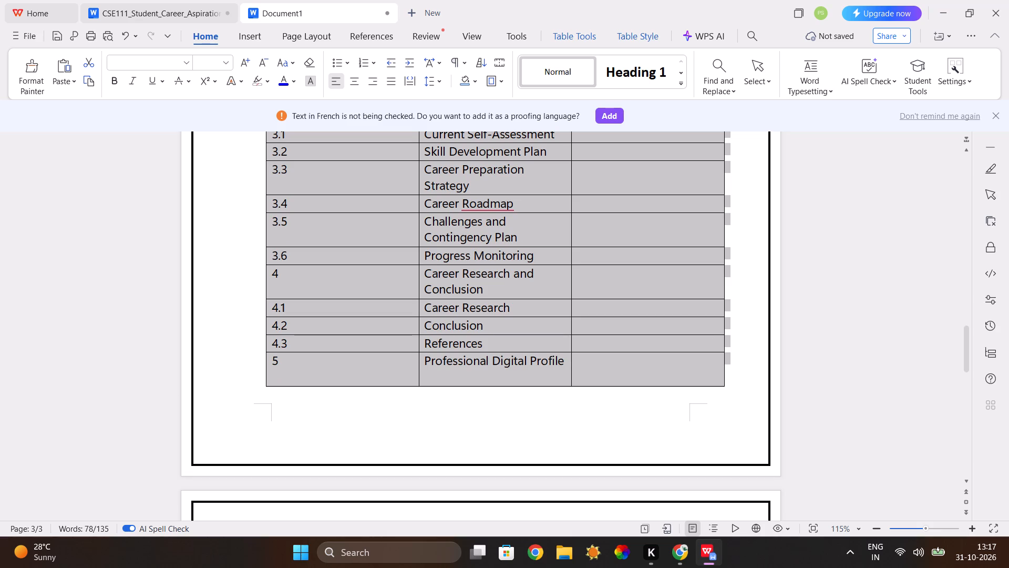
{"action": "left_click", "coordinate": [727, 403]}
{"action": "left_click", "coordinate": [725, 389]}
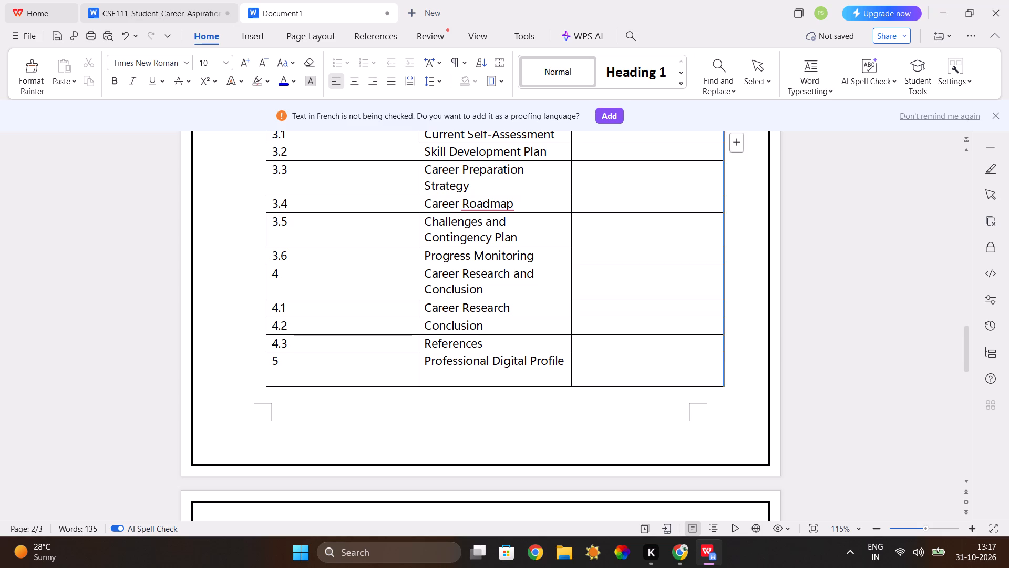
{"action": "left_click_drag", "start_coordinate": [723, 383], "coordinate": [723, 384]}
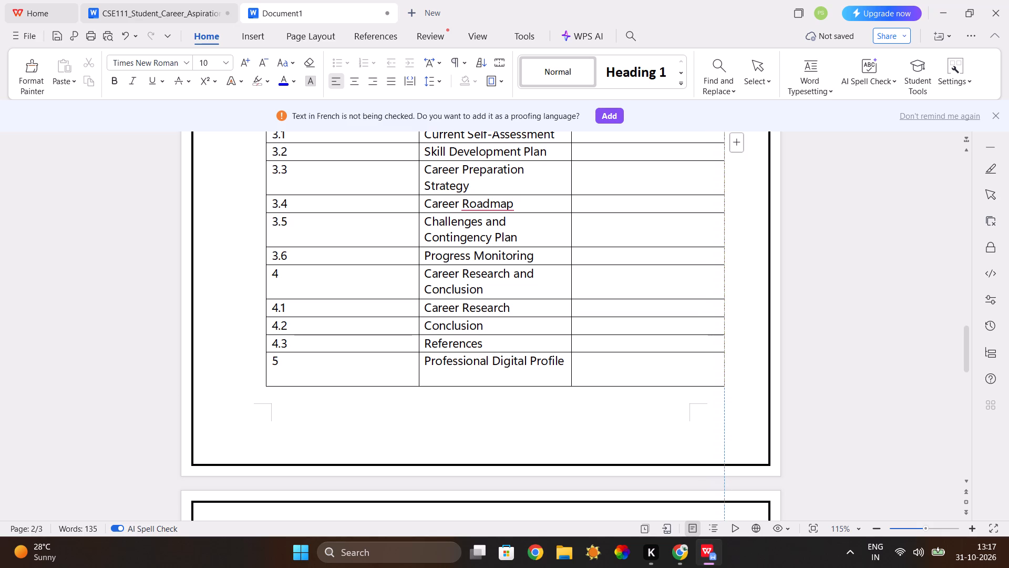
{"action": "left_click_drag", "start_coordinate": [723, 384], "coordinate": [701, 383]}
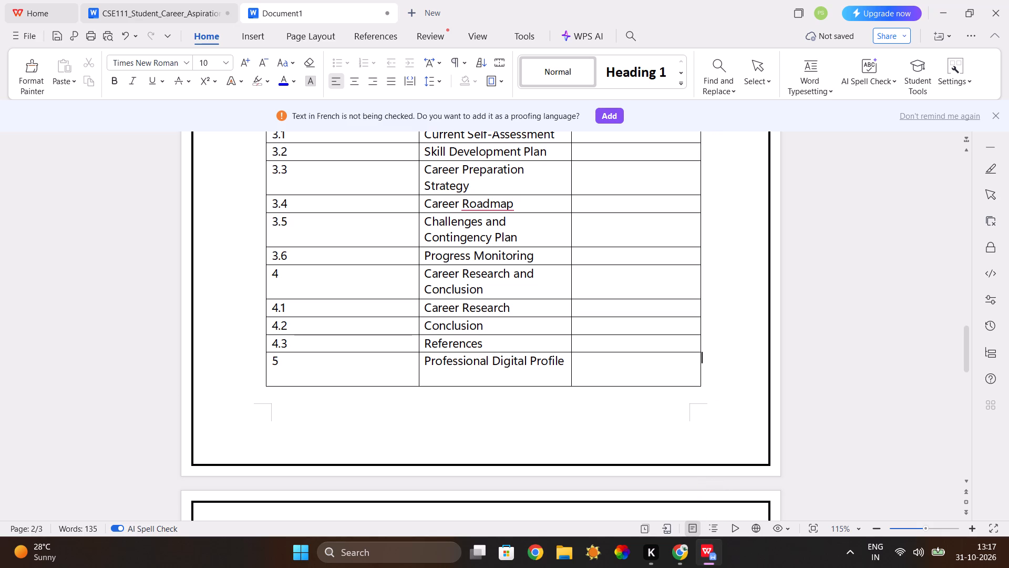
Widen the Contents column into the Page No. column so the longer entry titles fit on one line.
{"action": "scroll", "coordinate": [632, 414], "scroll_direction": "up", "scroll_amount": 3}
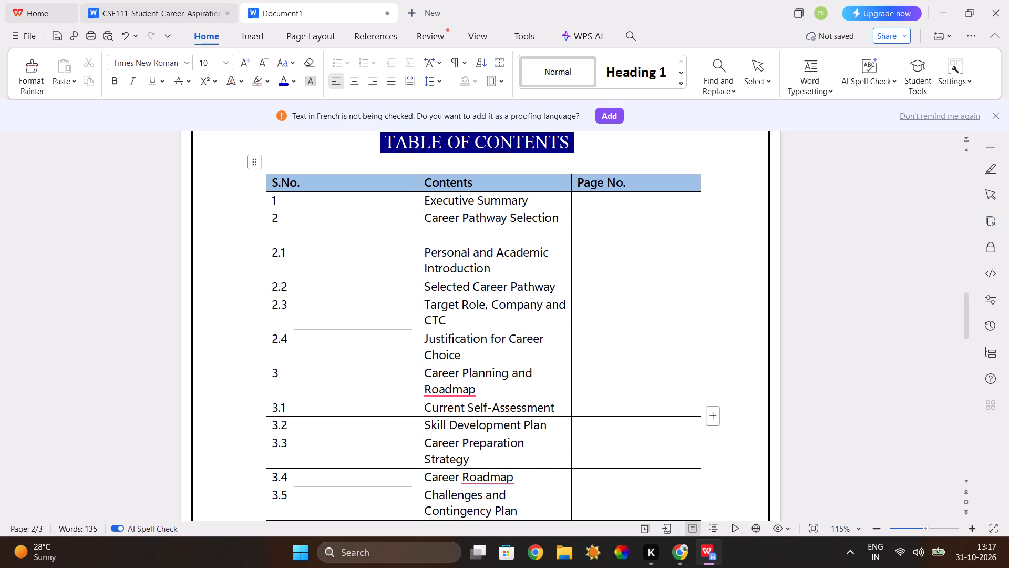
{"action": "left_click_drag", "start_coordinate": [573, 255], "coordinate": [599, 256]}
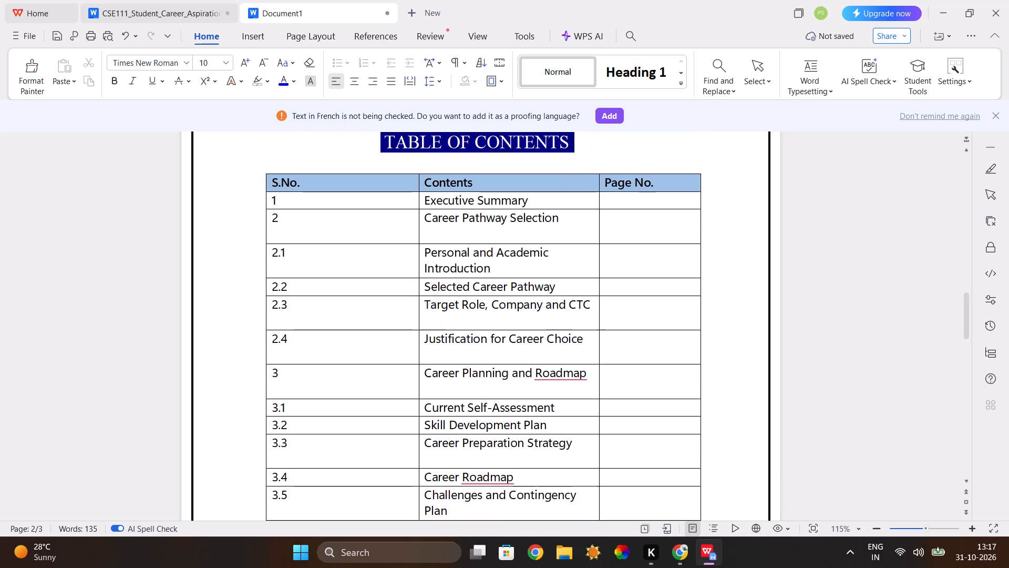
{"action": "left_click_drag", "start_coordinate": [599, 256], "coordinate": [617, 259]}
{"action": "left_click_drag", "start_coordinate": [617, 259], "coordinate": [621, 259]}
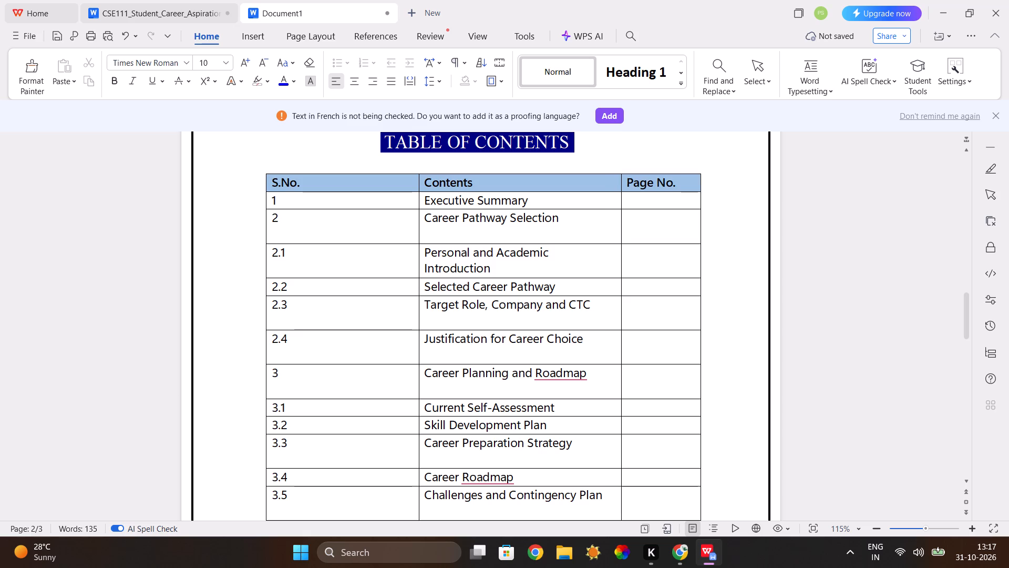
Set the font of all table rows below the header, from Executive Summary to Appendices (If Any), to Calibri.
{"action": "left_click_drag", "start_coordinate": [273, 201], "coordinate": [320, 251]}
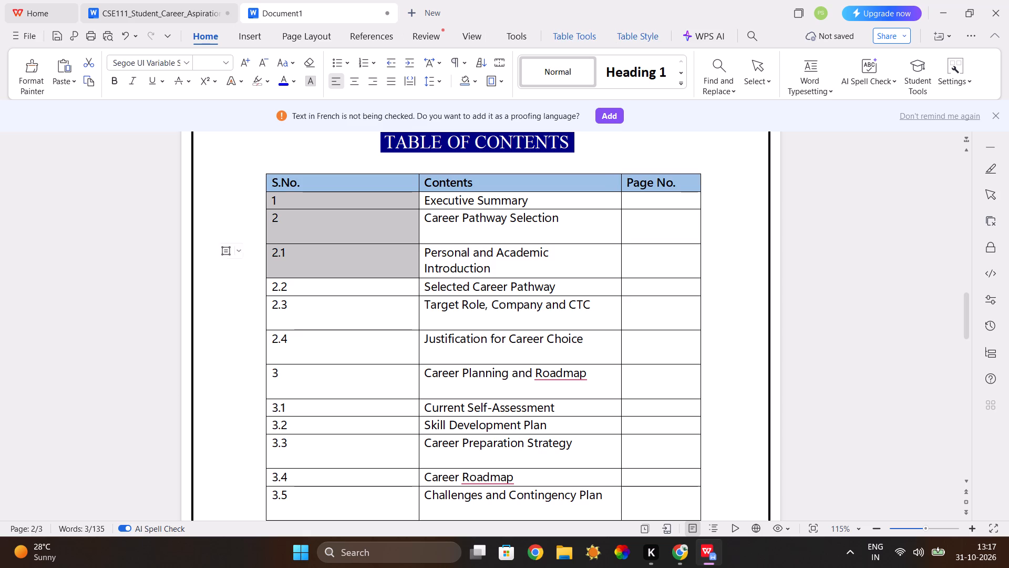
{"action": "left_click_drag", "start_coordinate": [320, 251], "coordinate": [592, 542]}
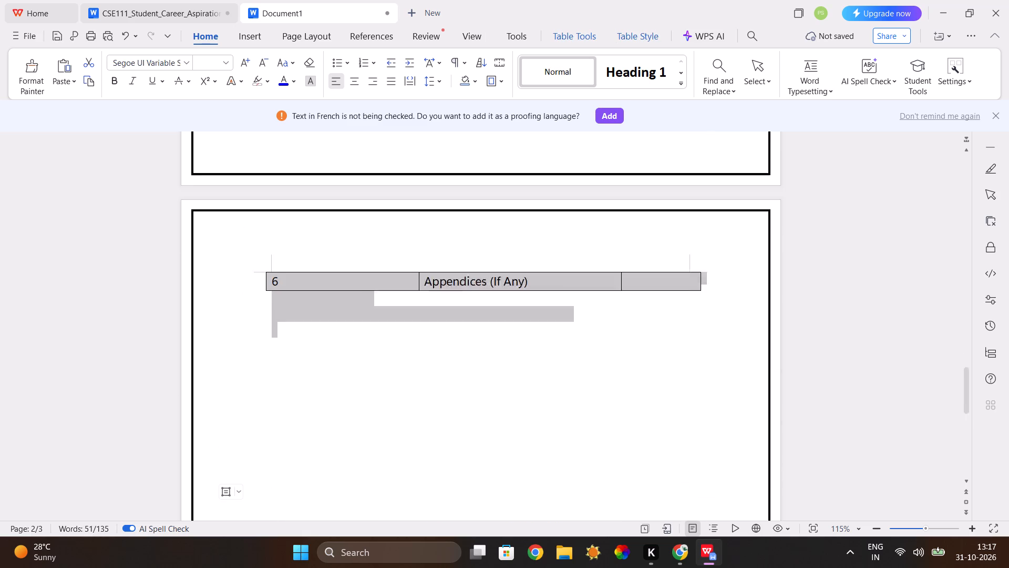
{"action": "left_click_drag", "start_coordinate": [592, 542], "coordinate": [613, 197]}
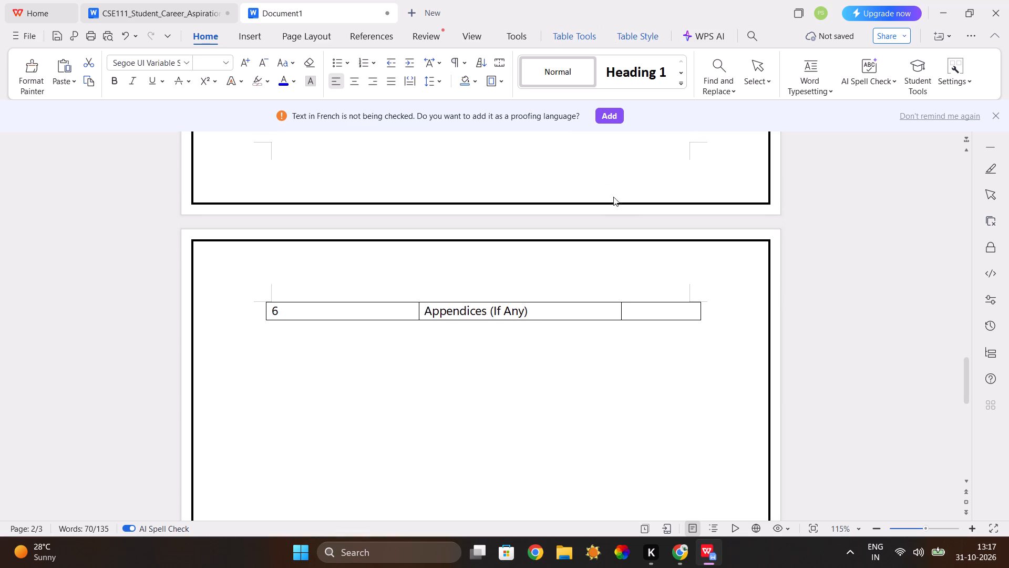
{"action": "left_click_drag", "start_coordinate": [613, 197], "coordinate": [705, 311]}
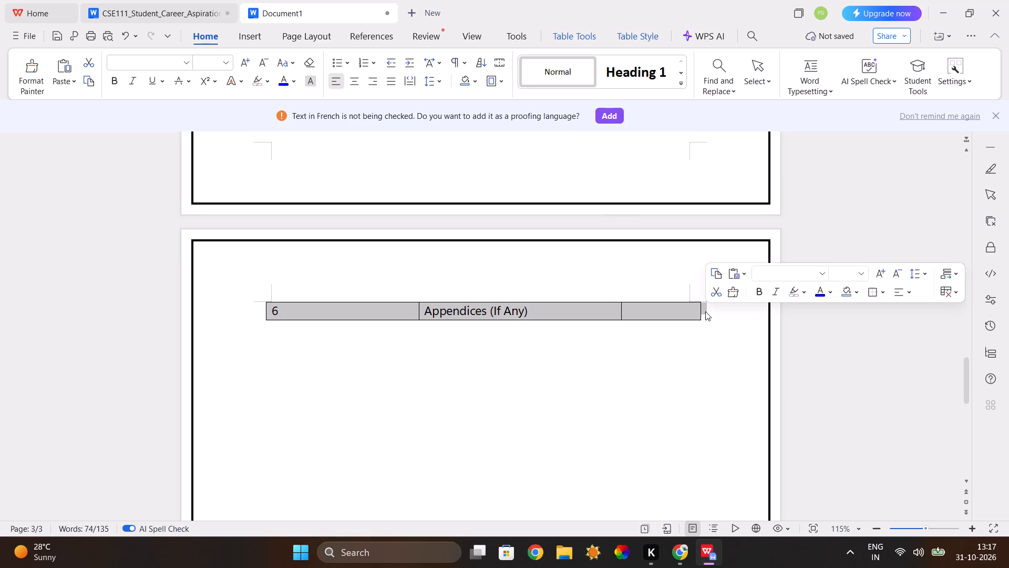
{"action": "left_click", "coordinate": [823, 278]}
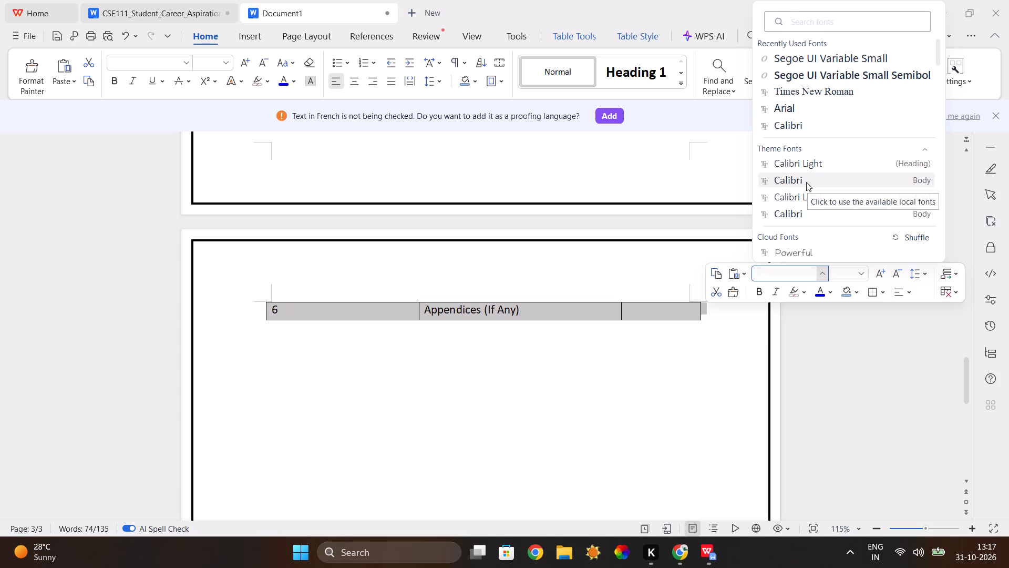
{"action": "left_click", "coordinate": [802, 129]}
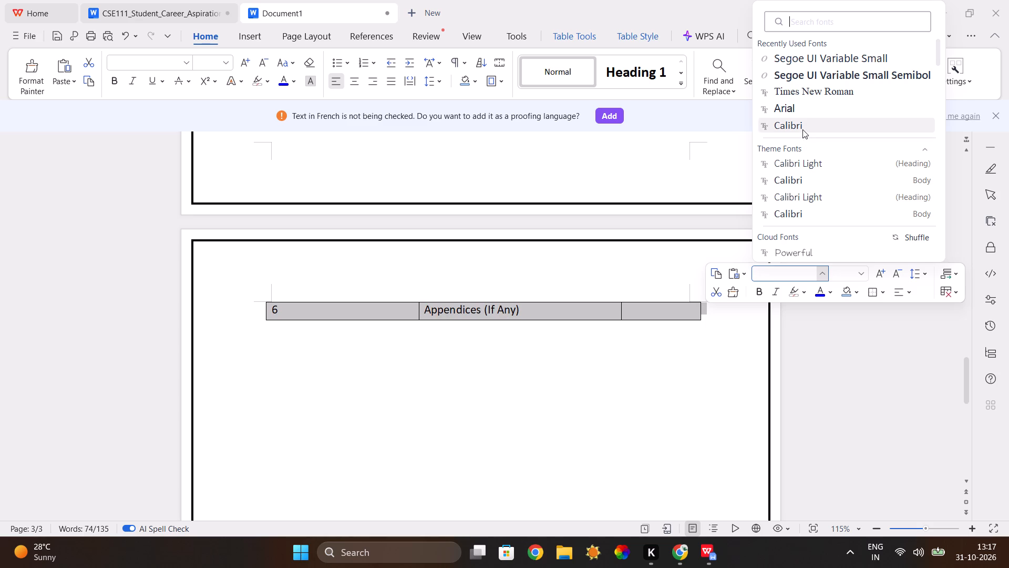
{"action": "left_click", "coordinate": [760, 292]}
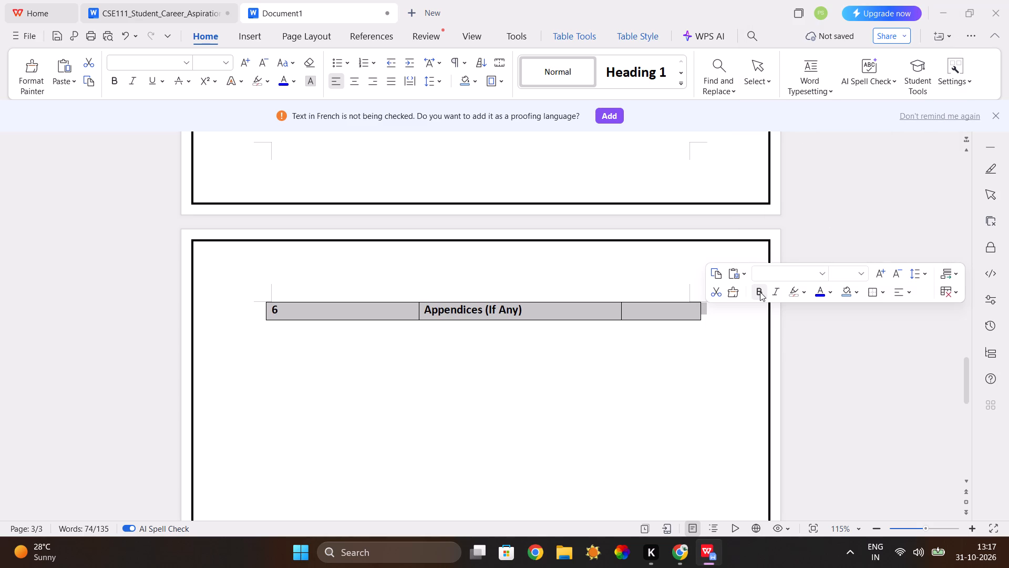
{"action": "left_click", "coordinate": [760, 292]}
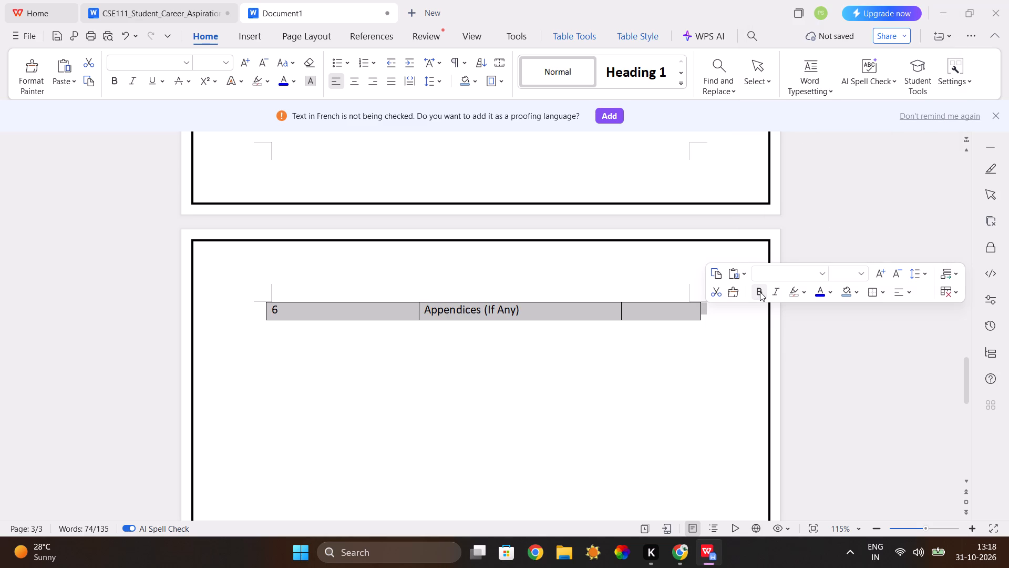
Shrink the whole table's height so that every row, including row 6, fits on page two.
{"action": "scroll", "coordinate": [619, 355], "scroll_direction": "up", "scroll_amount": 2}
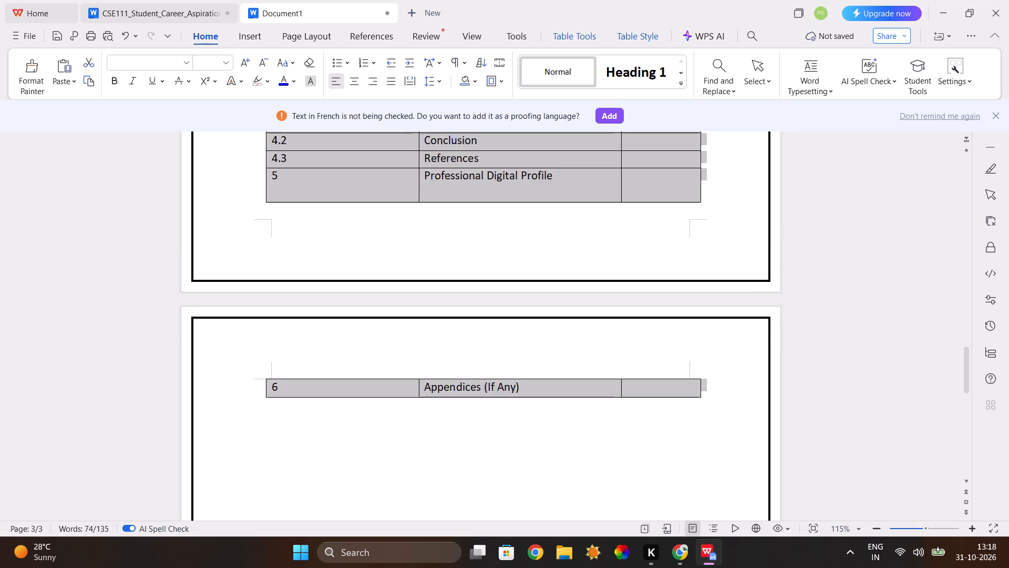
{"action": "scroll", "coordinate": [619, 355], "scroll_direction": "up", "scroll_amount": 4}
{"action": "scroll", "coordinate": [619, 355], "scroll_direction": "down", "scroll_amount": 1}
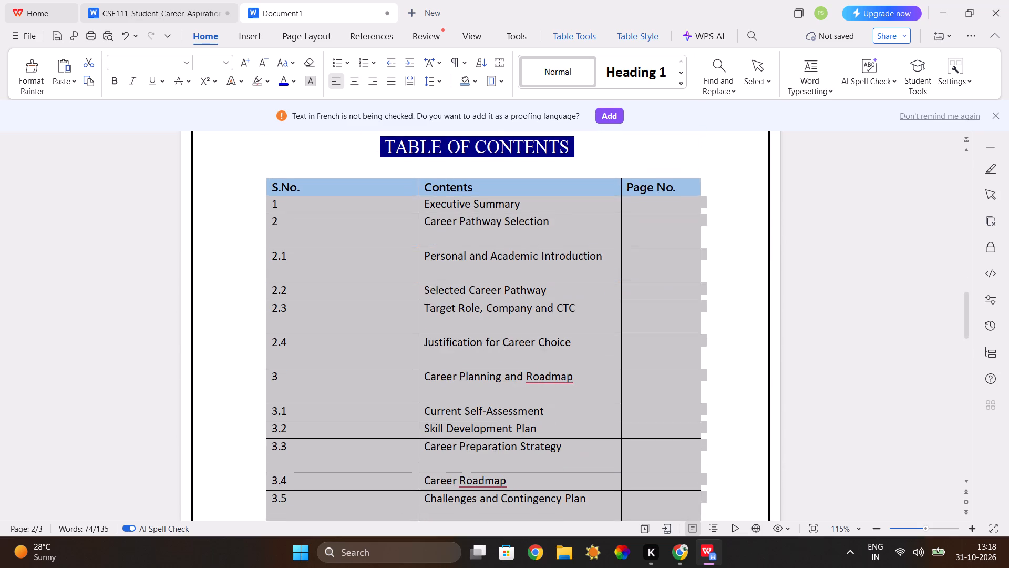
{"action": "scroll", "coordinate": [619, 355], "scroll_direction": "down", "scroll_amount": 2}
{"action": "scroll", "coordinate": [619, 355], "scroll_direction": "up", "scroll_amount": 2}
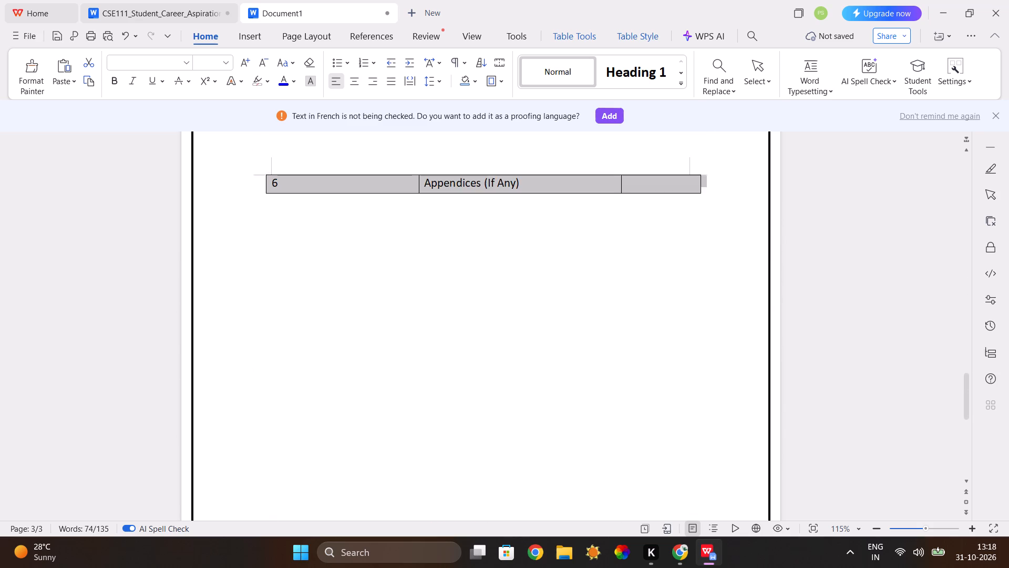
{"action": "scroll", "coordinate": [619, 355], "scroll_direction": "up", "scroll_amount": 1}
{"action": "left_click", "coordinate": [619, 355]}
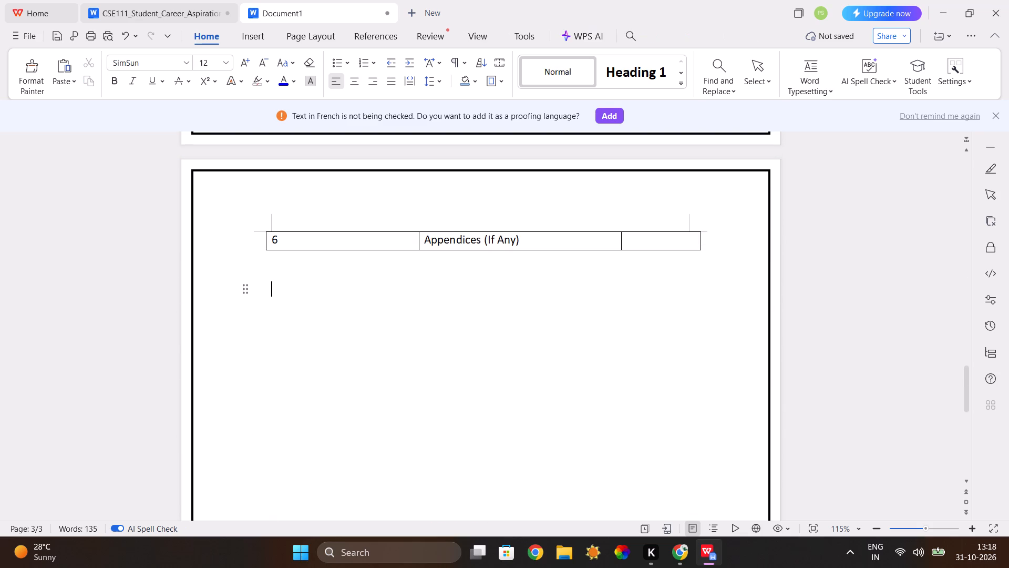
{"action": "left_click_drag", "start_coordinate": [711, 258], "coordinate": [705, 149]}
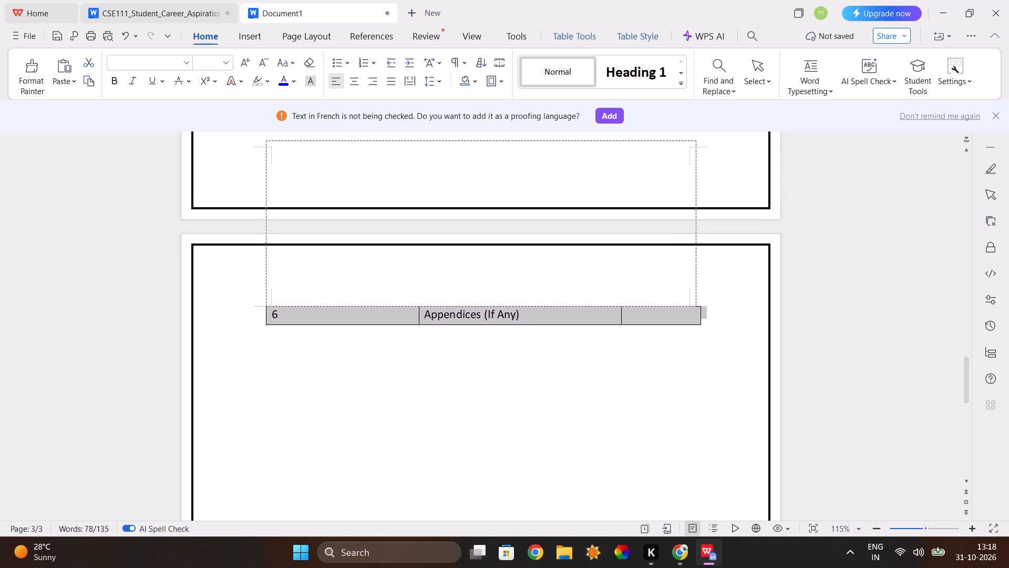
{"action": "left_click_drag", "start_coordinate": [705, 149], "coordinate": [706, 160]}
{"action": "scroll", "coordinate": [652, 314], "scroll_direction": "up", "scroll_amount": 5}
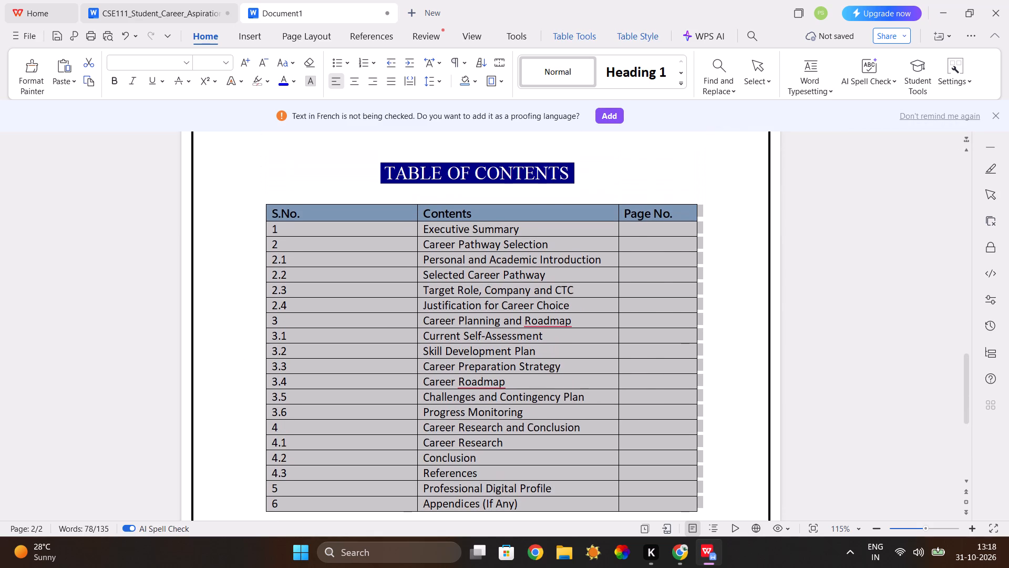
Stretch the whole table downward with taller, even rows so it fills page two to the bottom margin.
{"action": "scroll", "coordinate": [652, 314], "scroll_direction": "down", "scroll_amount": 3}
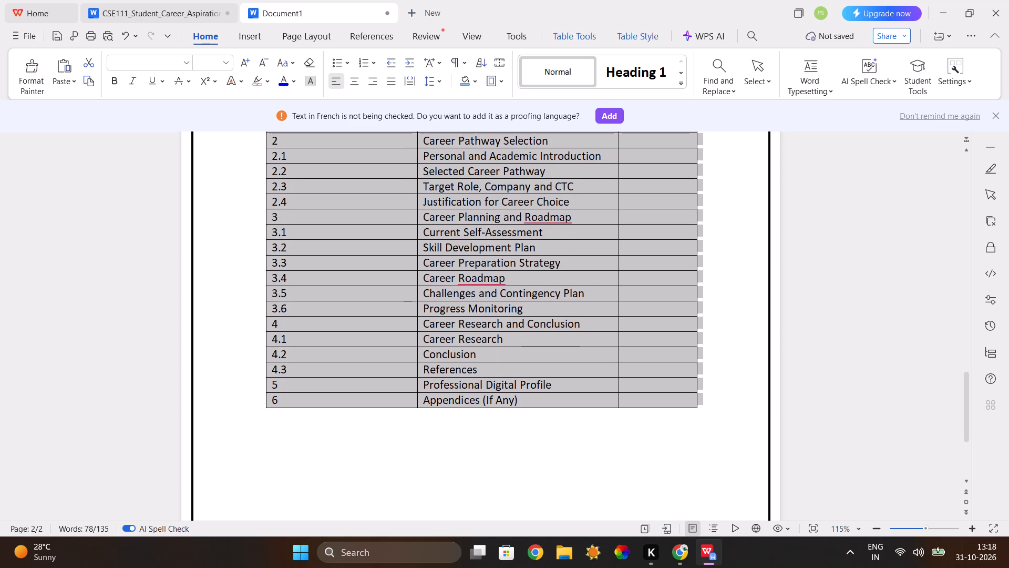
{"action": "scroll", "coordinate": [652, 314], "scroll_direction": "down", "scroll_amount": 1}
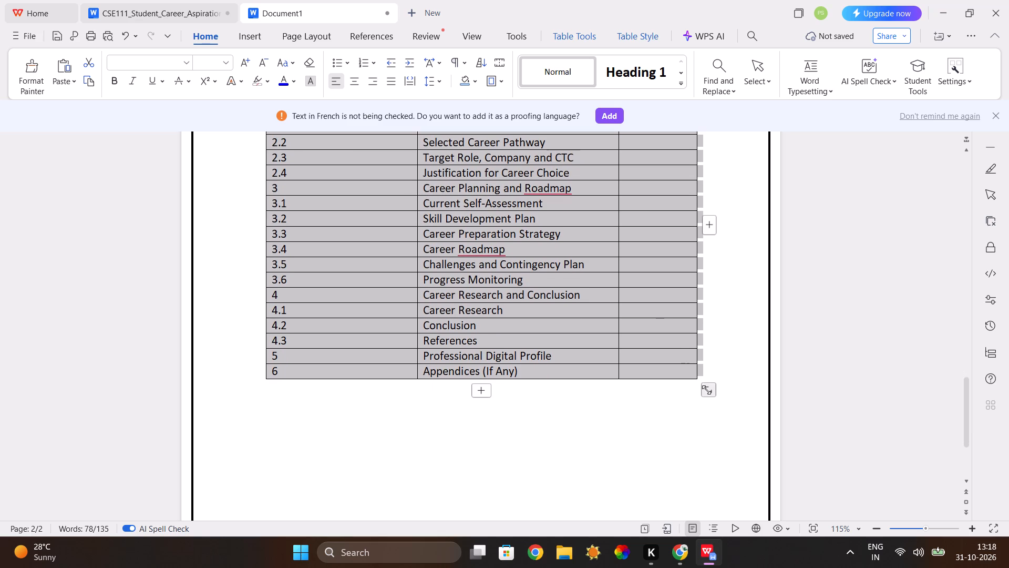
{"action": "left_click_drag", "start_coordinate": [706, 390], "coordinate": [716, 529]}
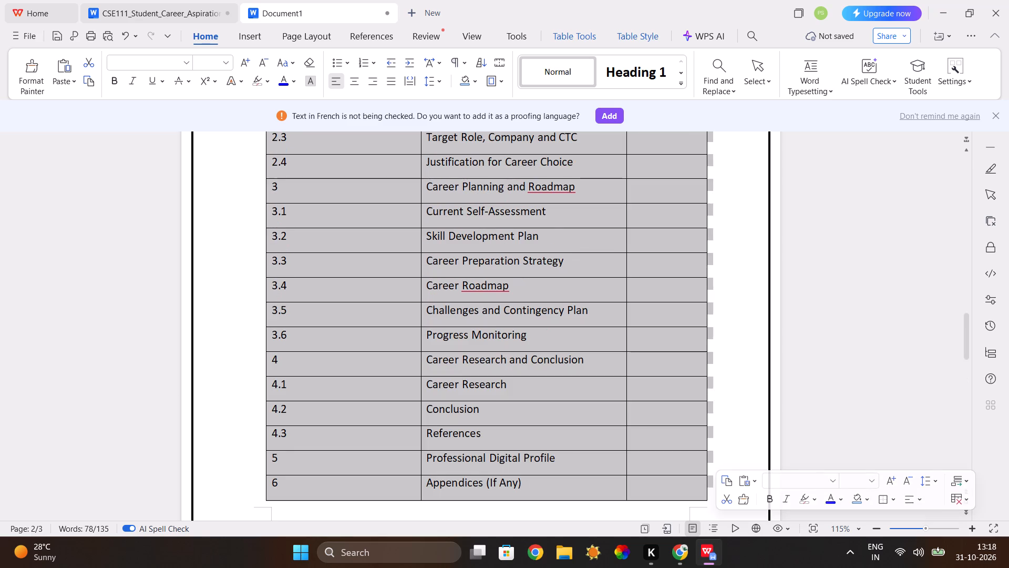
{"action": "scroll", "coordinate": [715, 450], "scroll_direction": "up", "scroll_amount": 3}
{"action": "scroll", "coordinate": [715, 450], "scroll_direction": "down", "scroll_amount": 2}
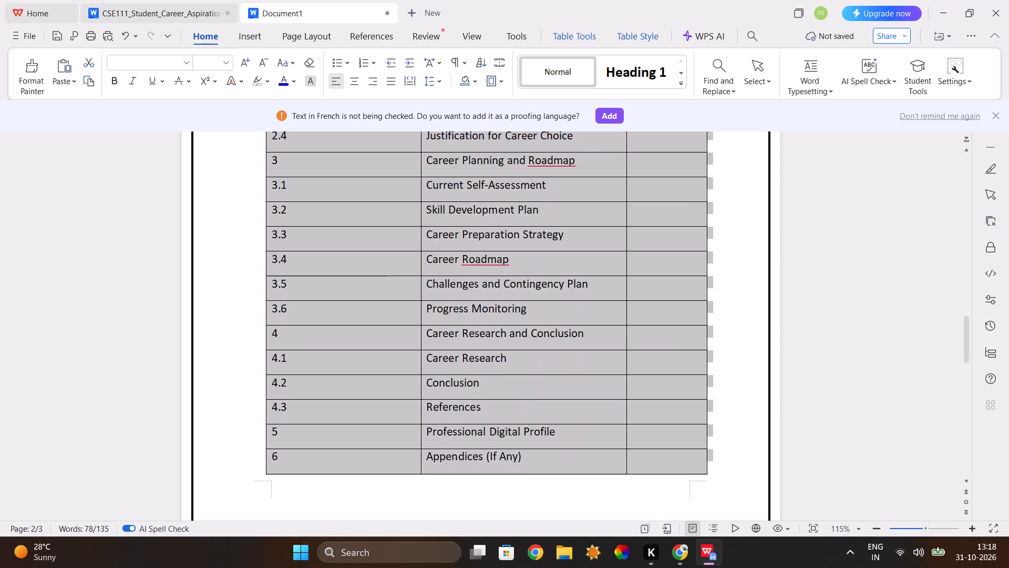
{"action": "scroll", "coordinate": [715, 450], "scroll_direction": "down", "scroll_amount": 2}
{"action": "scroll", "coordinate": [715, 450], "scroll_direction": "up", "scroll_amount": 3}
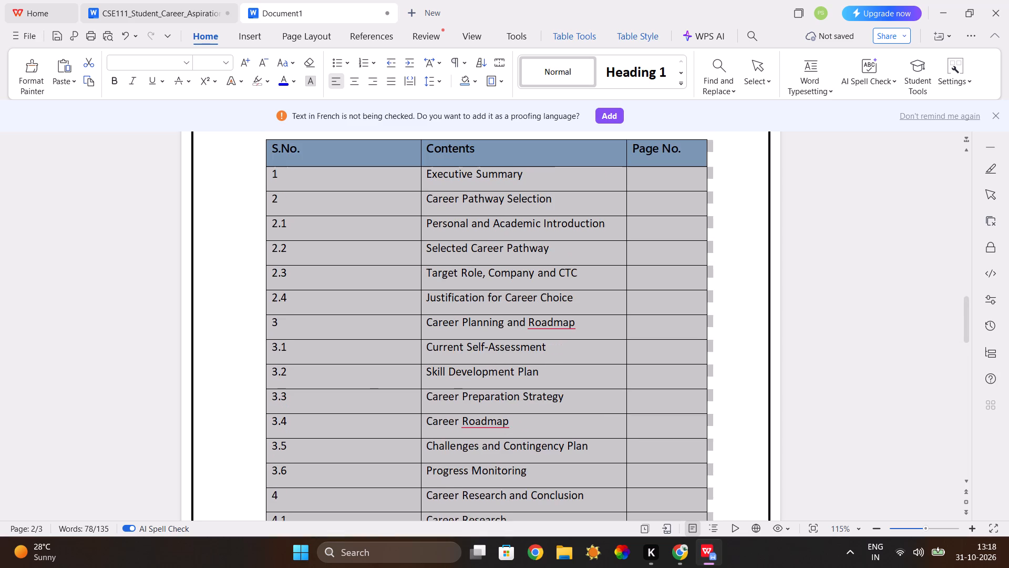
{"action": "left_click", "coordinate": [743, 407]}
Narrow the S.No. column to just fit its header text, giving the freed width to the Contents column.
{"action": "scroll", "coordinate": [743, 407], "scroll_direction": "up", "scroll_amount": 2}
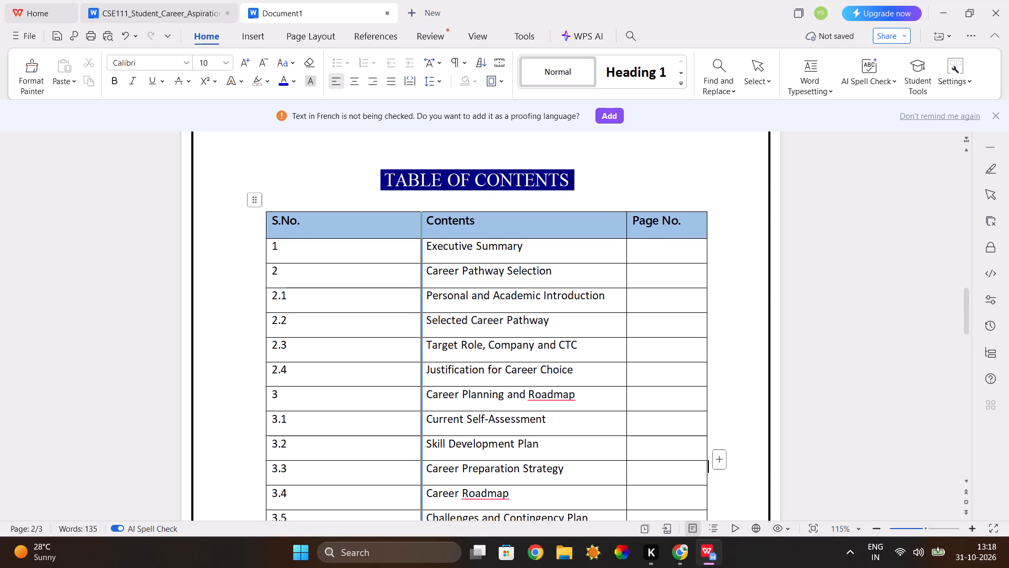
{"action": "left_click_drag", "start_coordinate": [420, 328], "coordinate": [321, 340]}
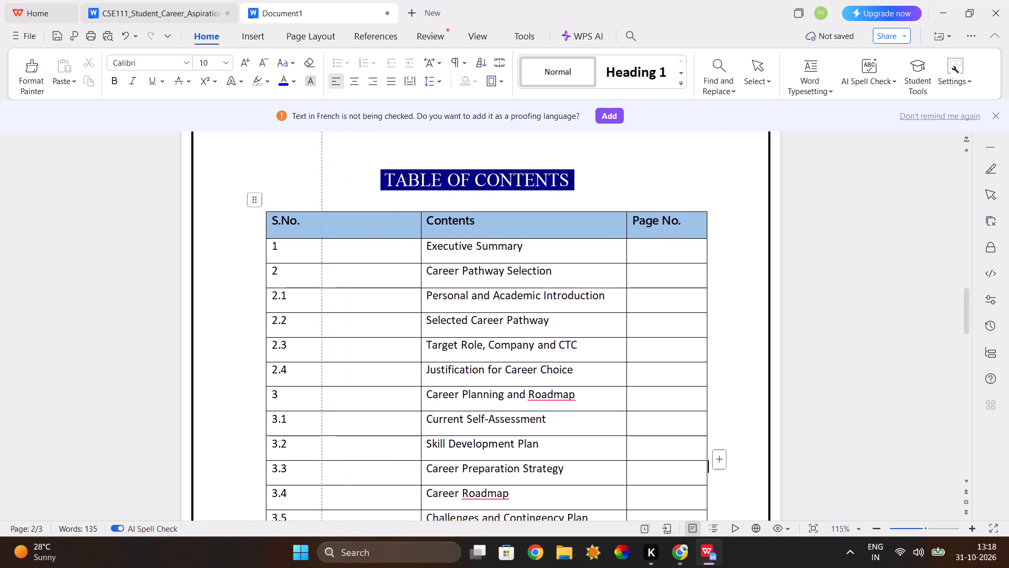
{"action": "left_click_drag", "start_coordinate": [321, 340], "coordinate": [315, 339]}
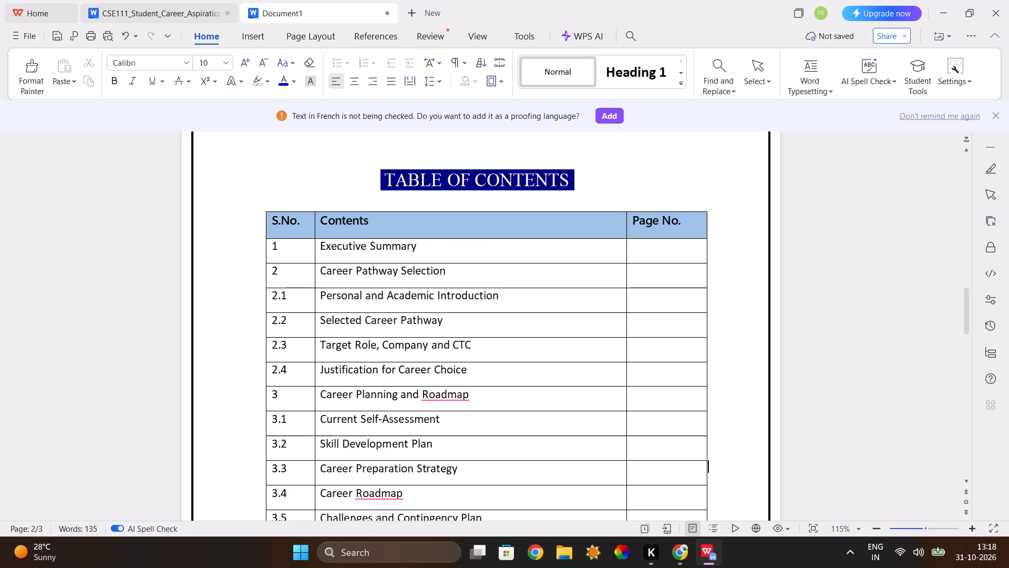
{"action": "scroll", "coordinate": [655, 302], "scroll_direction": "down", "scroll_amount": 2}
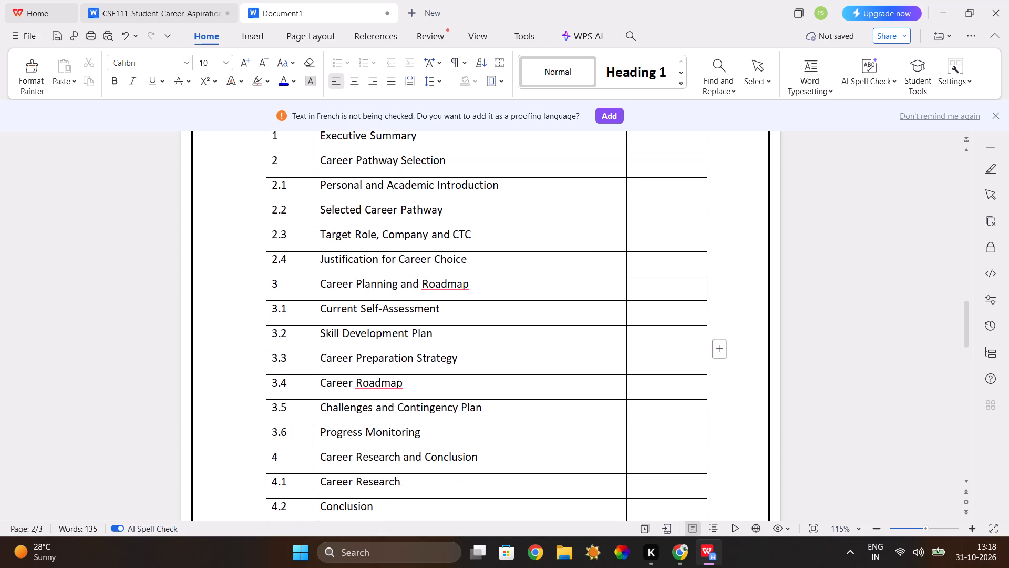
Widen the Page No. column of the table of contents by moving its border with the Contents column inward.
{"action": "left_click", "coordinate": [749, 265]}
{"action": "scroll", "coordinate": [749, 265], "scroll_direction": "down", "scroll_amount": 4}
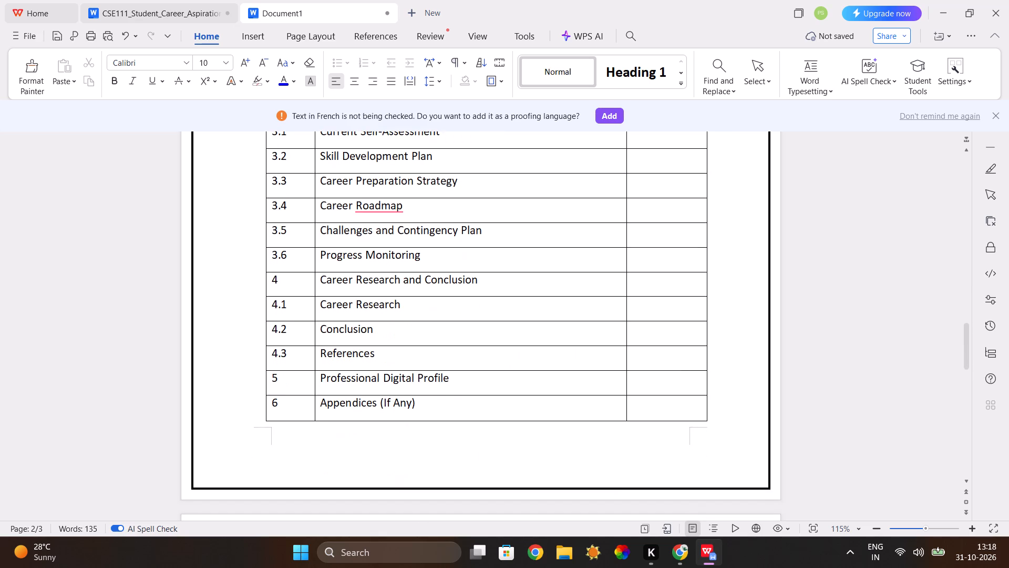
{"action": "scroll", "coordinate": [749, 265], "scroll_direction": "up", "scroll_amount": 4}
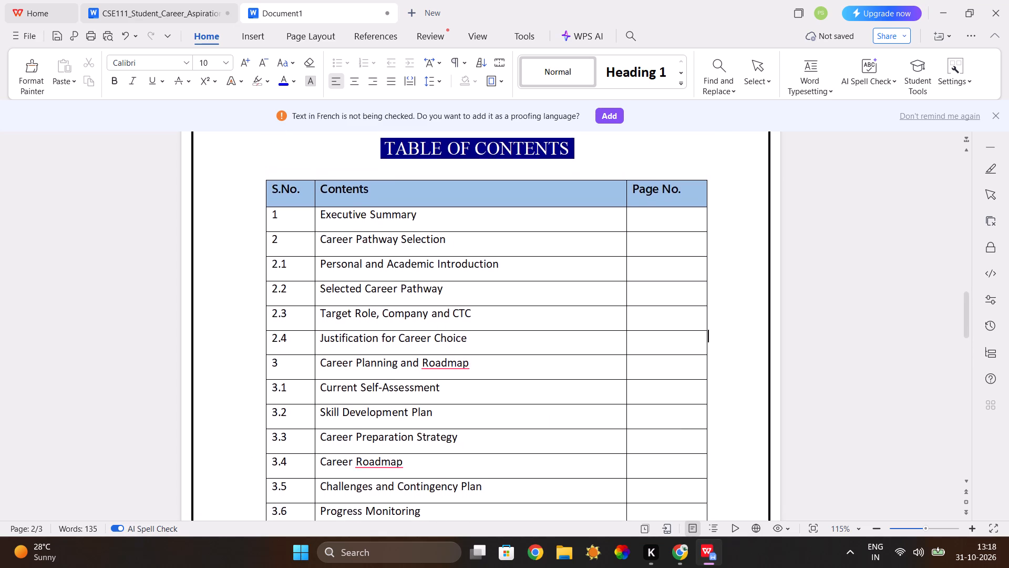
{"action": "scroll", "coordinate": [749, 265], "scroll_direction": "up", "scroll_amount": 1}
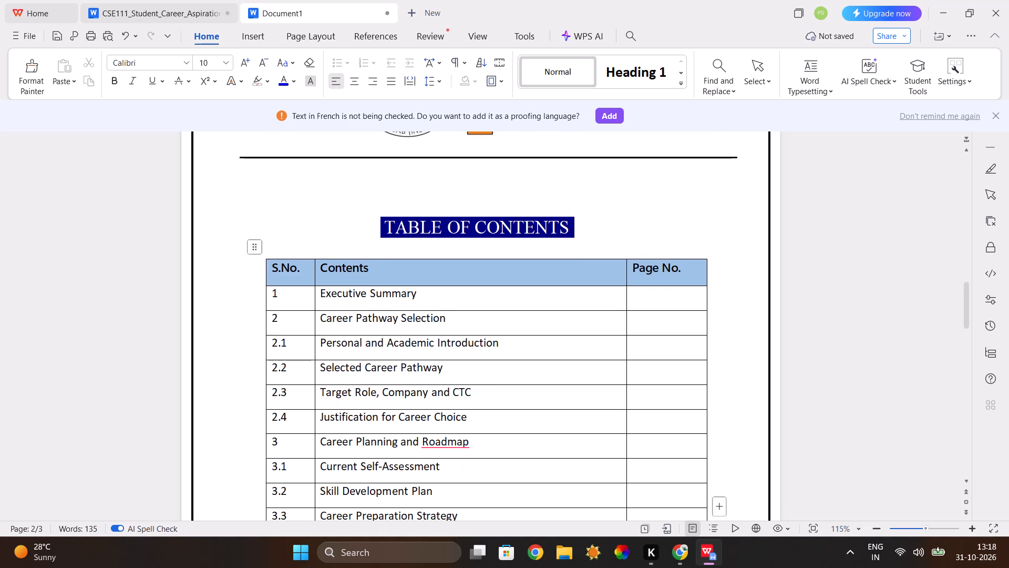
{"action": "left_click_drag", "start_coordinate": [627, 299], "coordinate": [595, 302]}
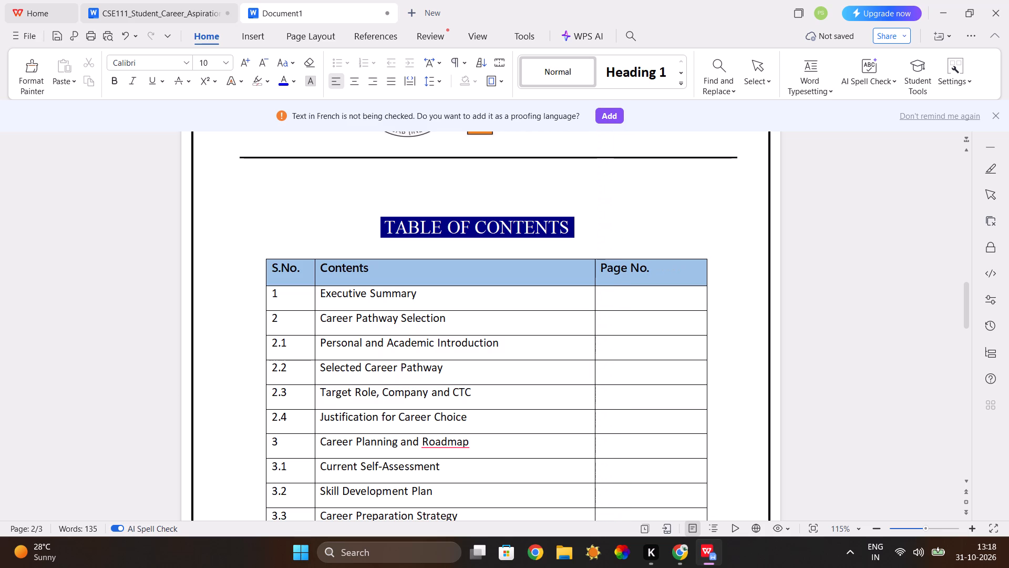
Centre the text of the table's header row: S.No., Contents and Page No.
{"action": "left_click", "coordinate": [269, 275]}
{"action": "left_click", "coordinate": [274, 275]}
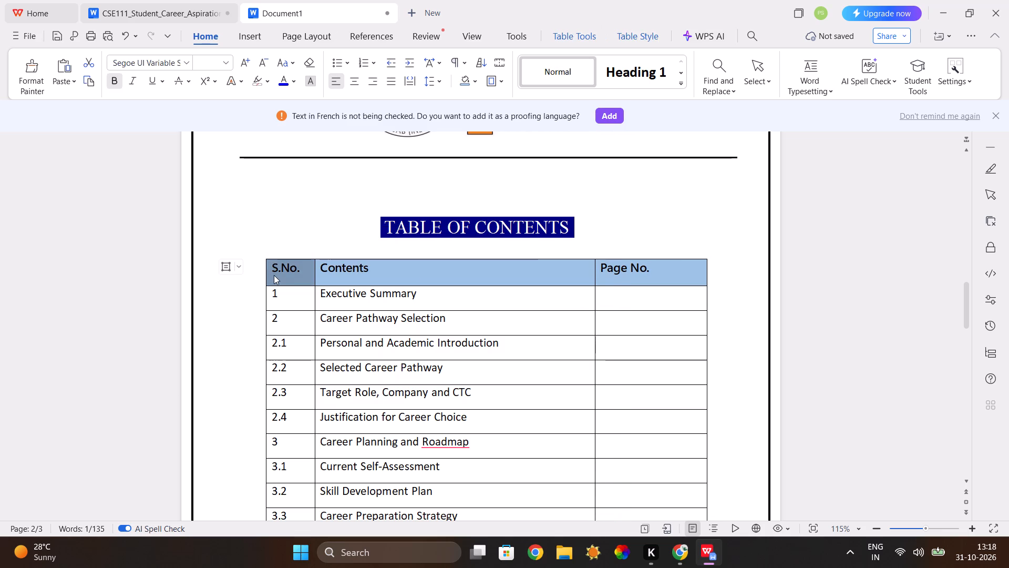
{"action": "left_click_drag", "start_coordinate": [272, 270], "coordinate": [611, 271]}
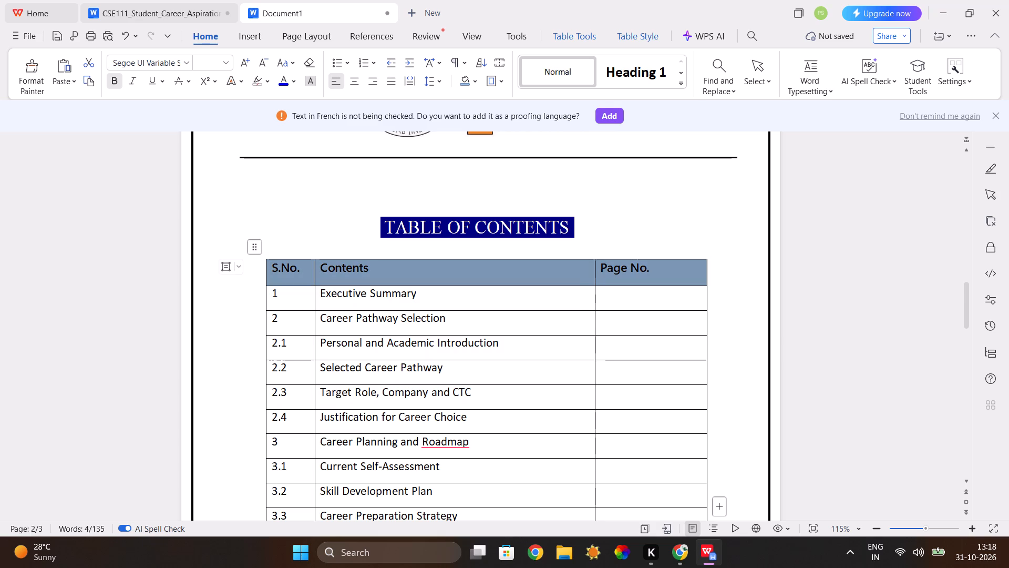
{"action": "left_click_drag", "start_coordinate": [611, 271], "coordinate": [649, 269]}
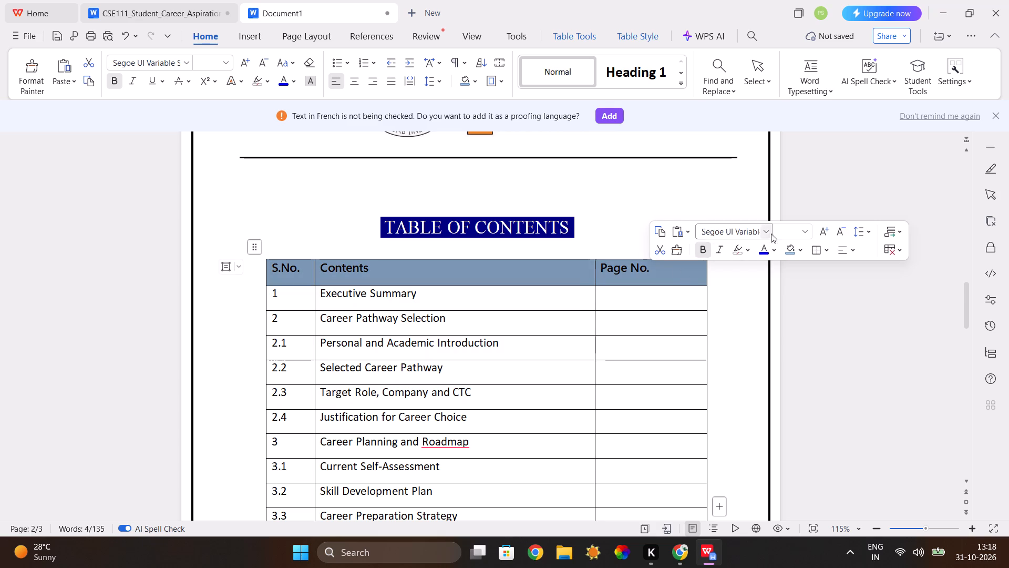
{"action": "left_click", "coordinate": [850, 248]}
{"action": "left_click", "coordinate": [858, 298]}
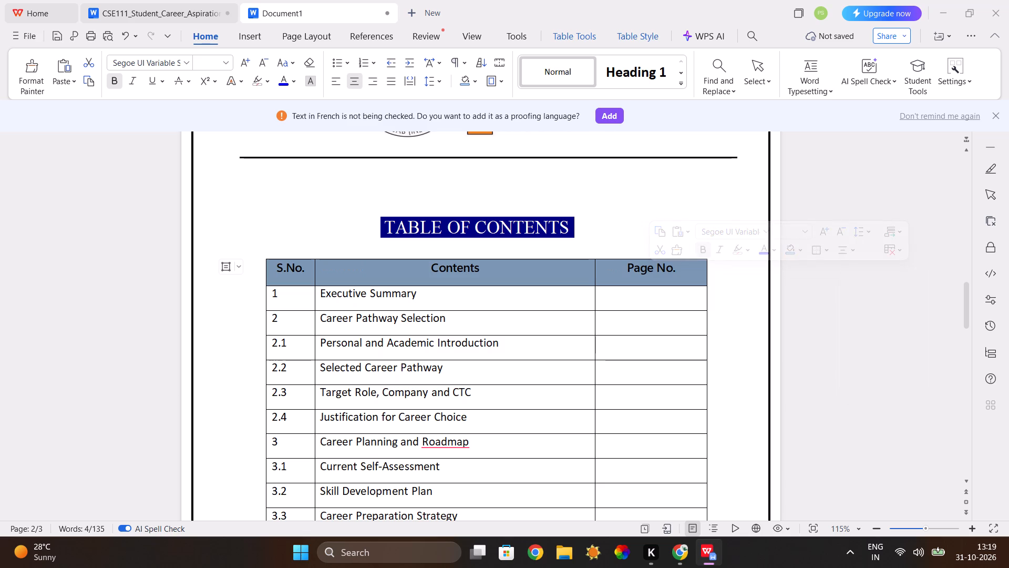
Apply 1.0 line spacing to all table rows below the header, from Executive Summary to Appendices (If Any).
{"action": "scroll", "coordinate": [469, 313], "scroll_direction": "down", "scroll_amount": 2}
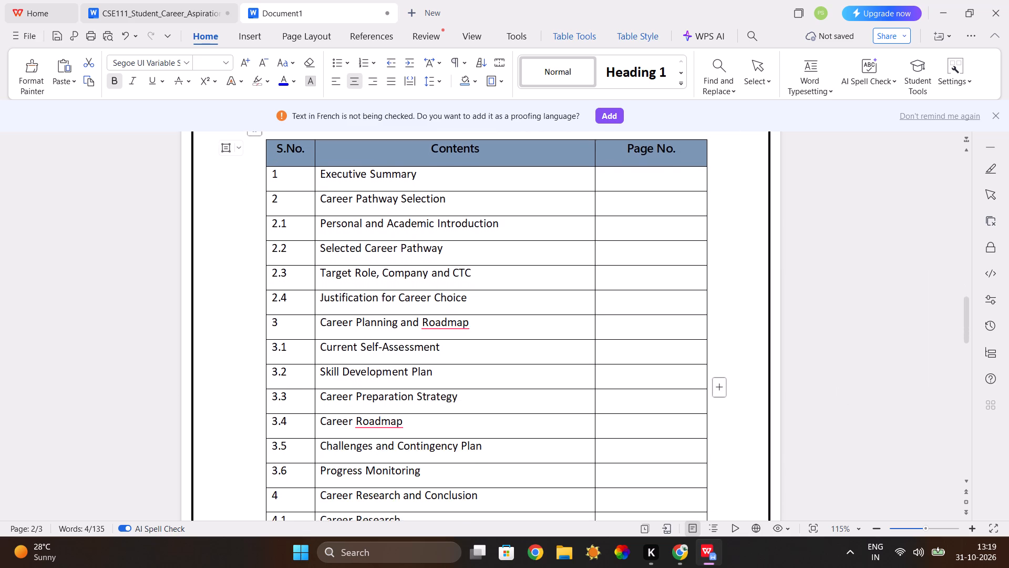
{"action": "scroll", "coordinate": [469, 313], "scroll_direction": "down", "scroll_amount": 2}
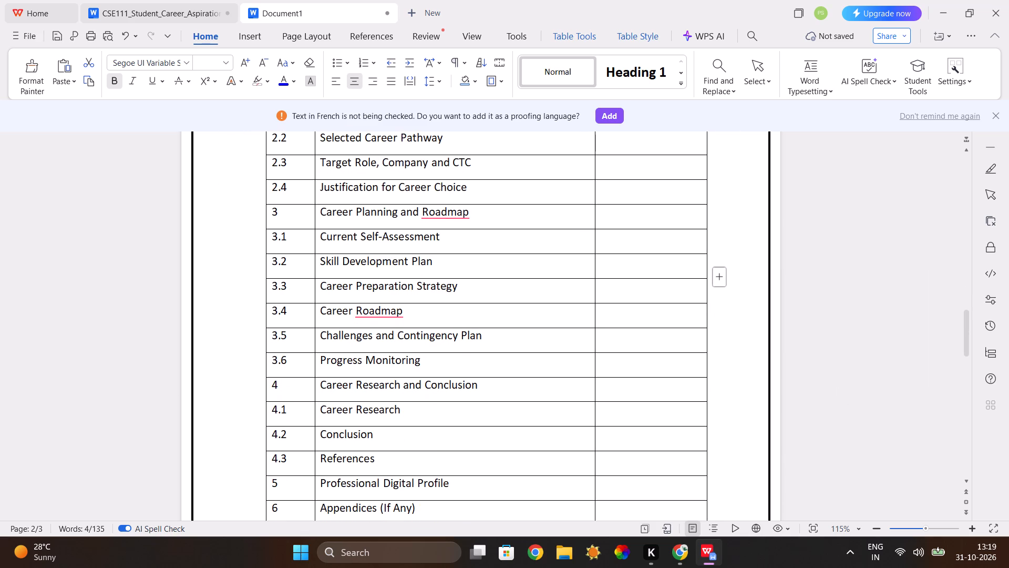
{"action": "left_click", "coordinate": [743, 327]}
{"action": "scroll", "coordinate": [743, 327], "scroll_direction": "down", "scroll_amount": 2}
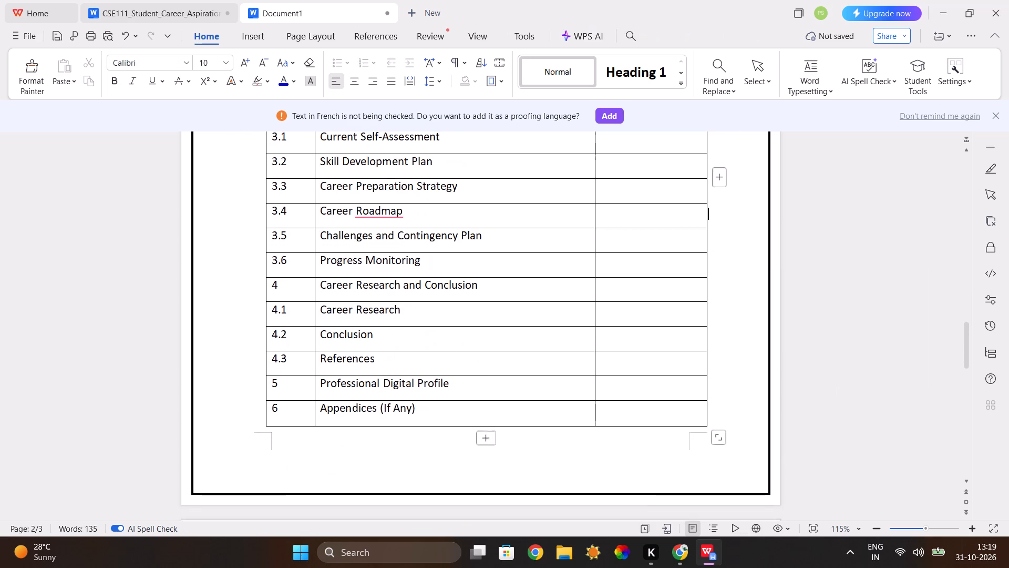
{"action": "scroll", "coordinate": [743, 327], "scroll_direction": "up", "scroll_amount": 4}
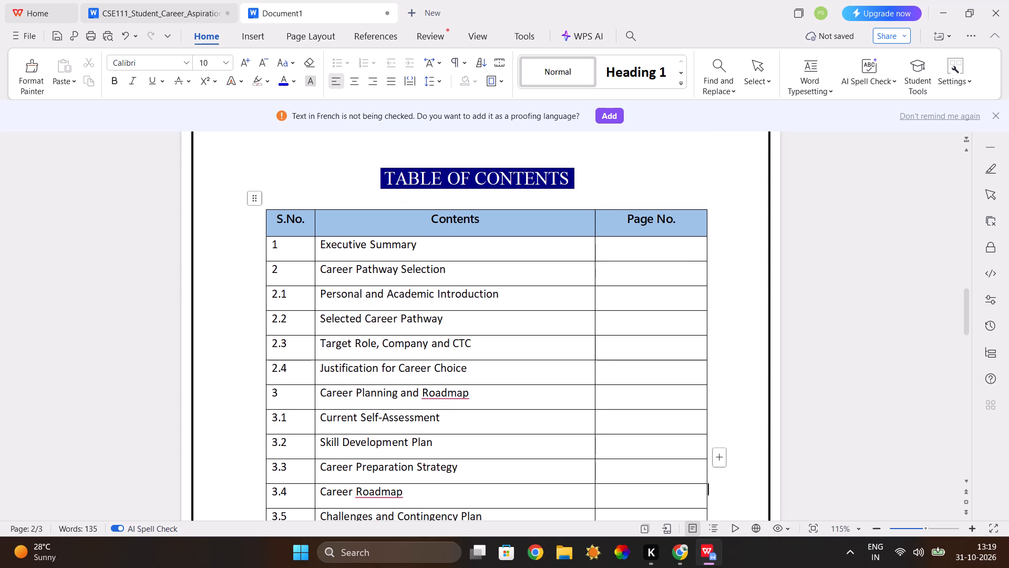
{"action": "left_click_drag", "start_coordinate": [273, 244], "coordinate": [328, 289]}
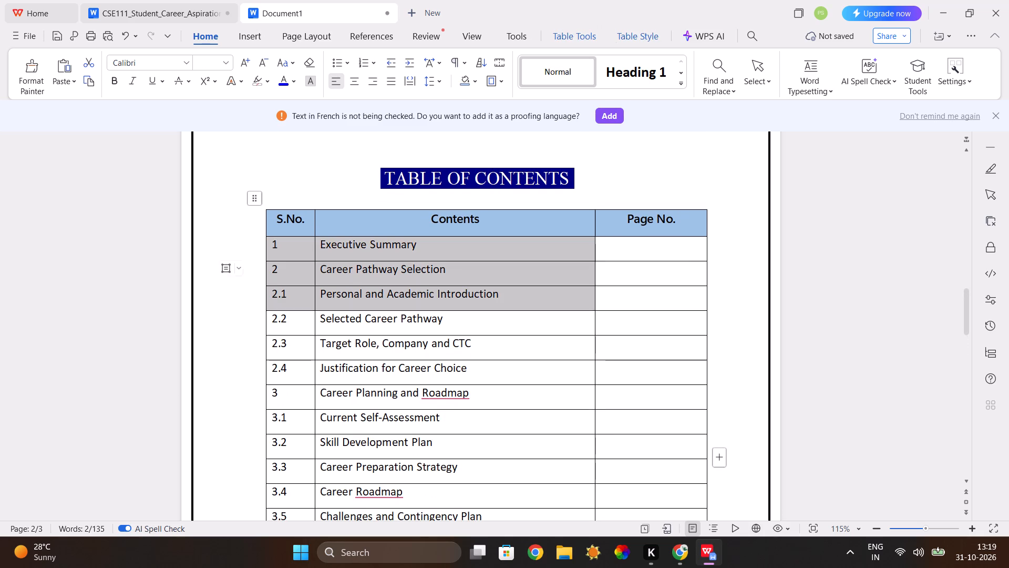
{"action": "left_click_drag", "start_coordinate": [328, 289], "coordinate": [485, 438]}
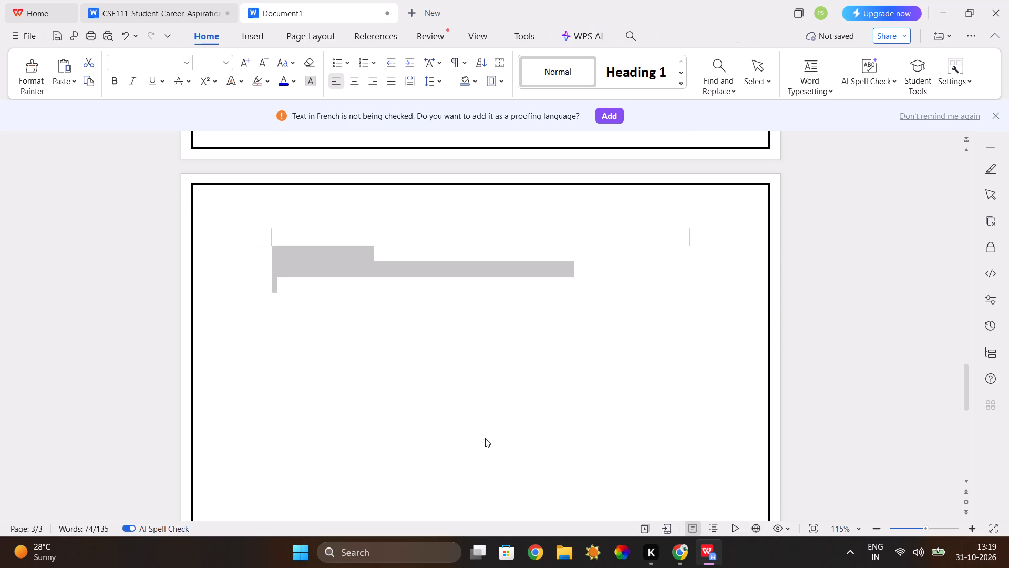
{"action": "left_click_drag", "start_coordinate": [485, 438], "coordinate": [534, 400]}
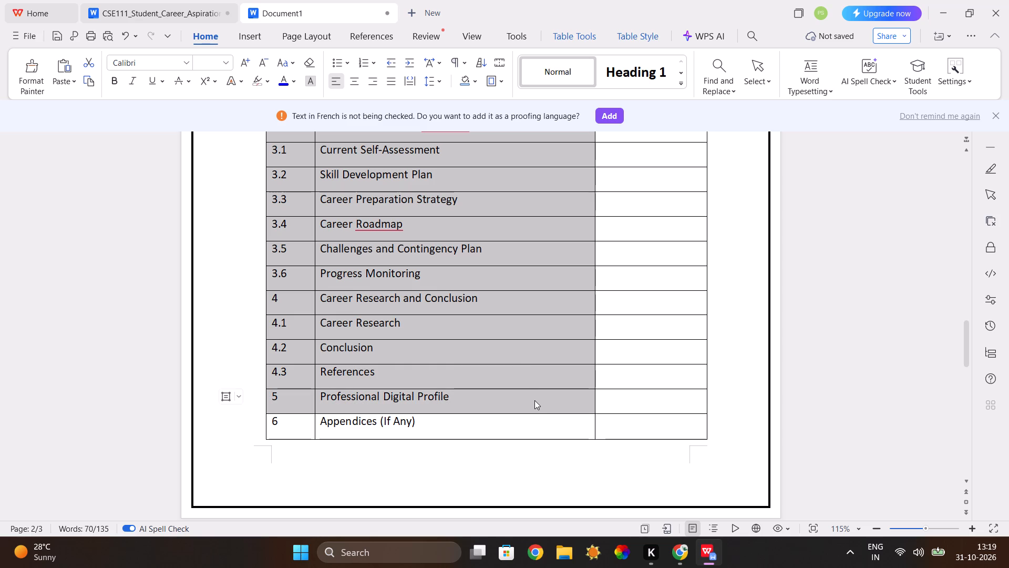
{"action": "left_click_drag", "start_coordinate": [534, 400], "coordinate": [624, 421]}
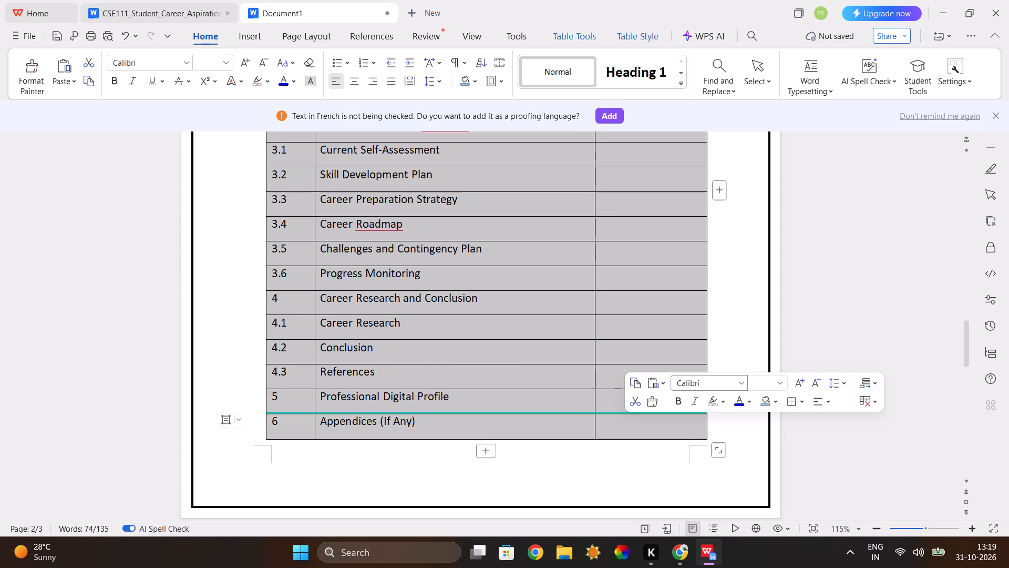
{"action": "left_click", "coordinate": [829, 381]}
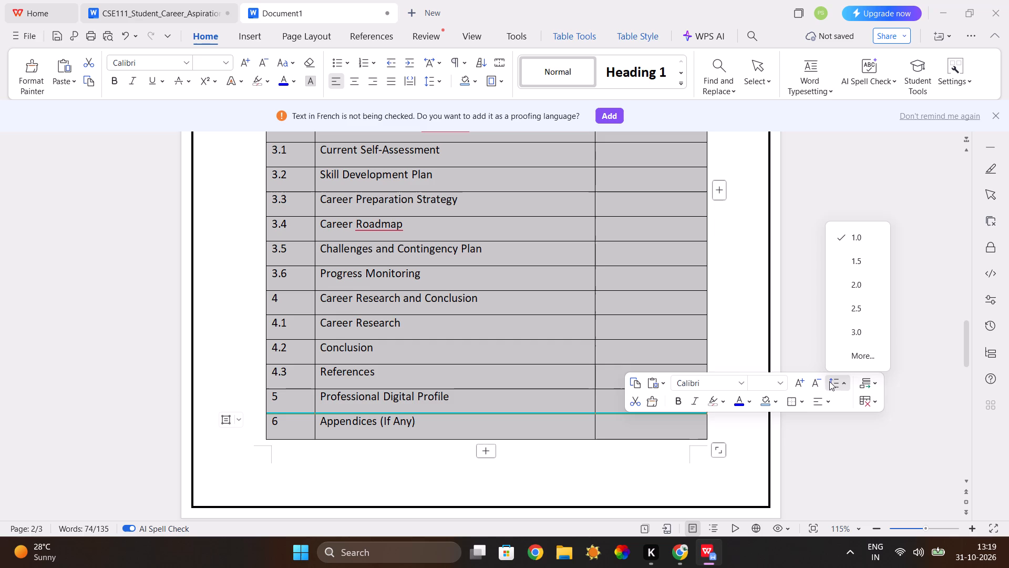
{"action": "left_click", "coordinate": [848, 235]}
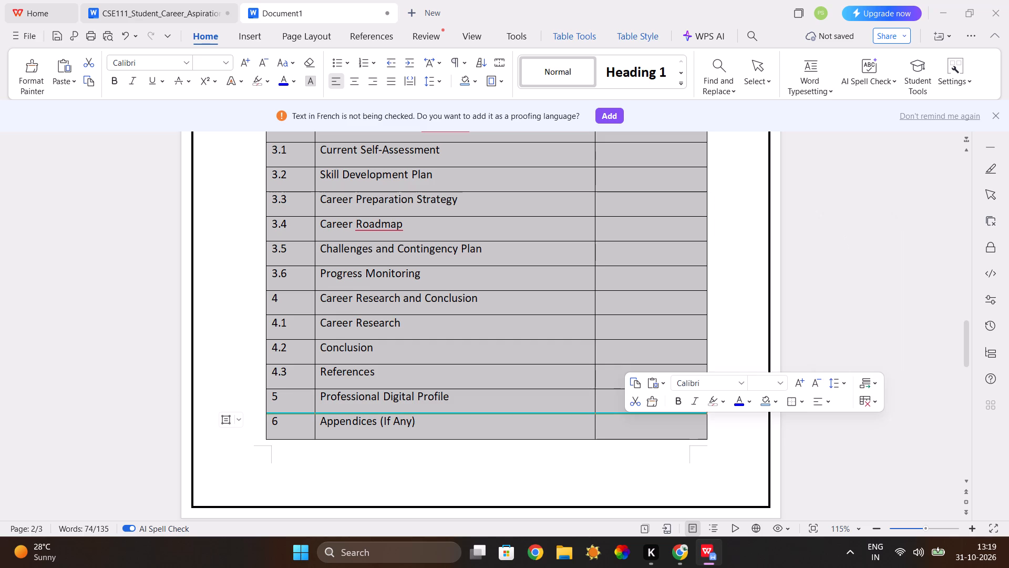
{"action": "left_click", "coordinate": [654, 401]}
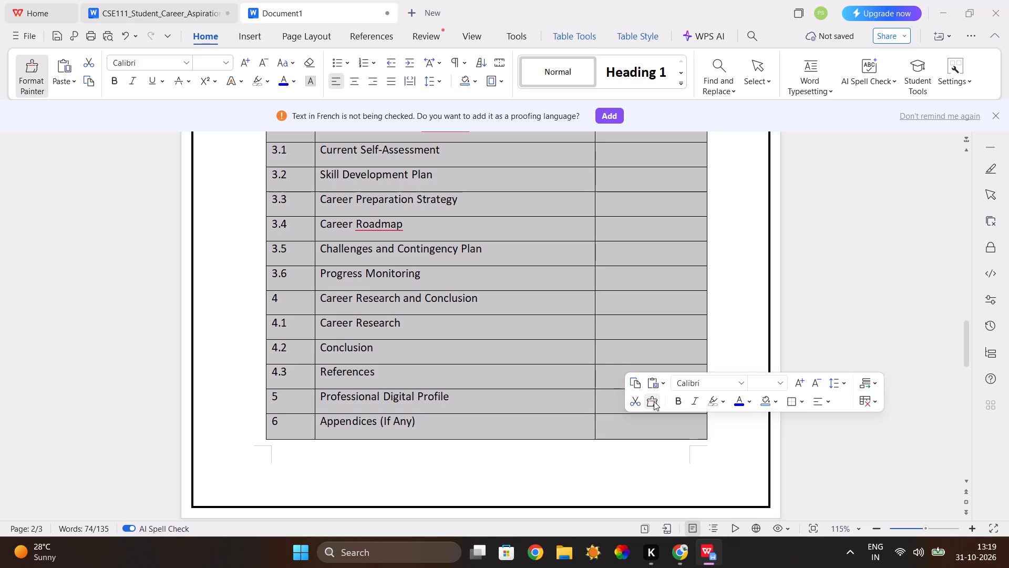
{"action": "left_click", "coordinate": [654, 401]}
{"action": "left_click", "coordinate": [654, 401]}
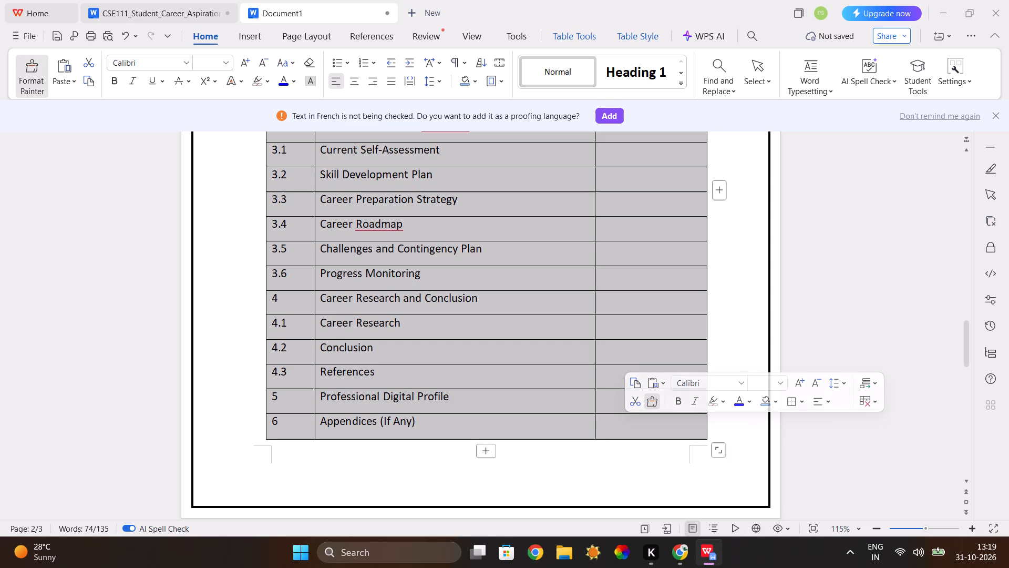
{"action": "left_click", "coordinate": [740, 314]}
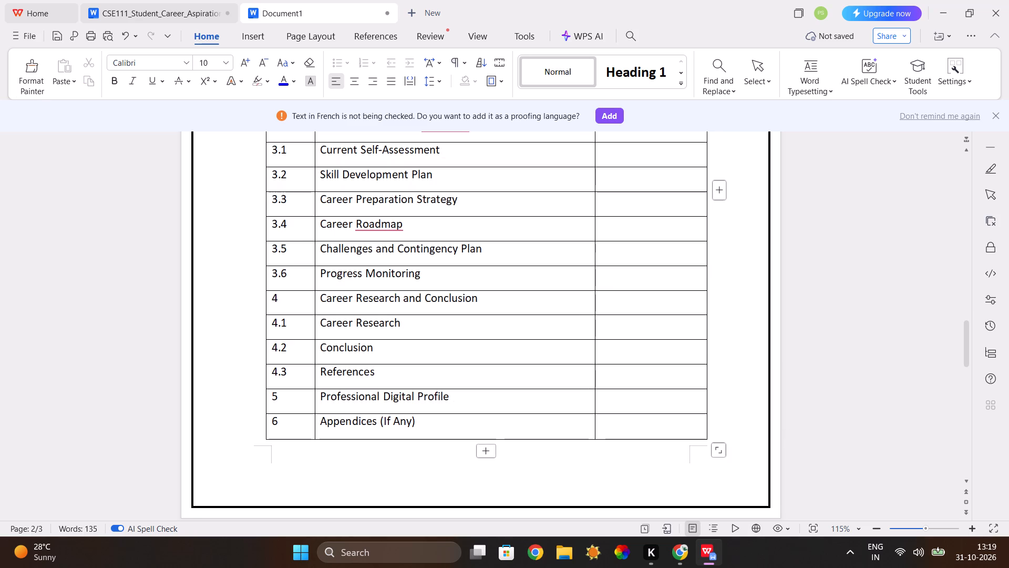
Delete the empty line above the TABLE OF CONTENTS heading so the heading and table move up on page two.
{"action": "scroll", "coordinate": [561, 263], "scroll_direction": "up", "scroll_amount": 3}
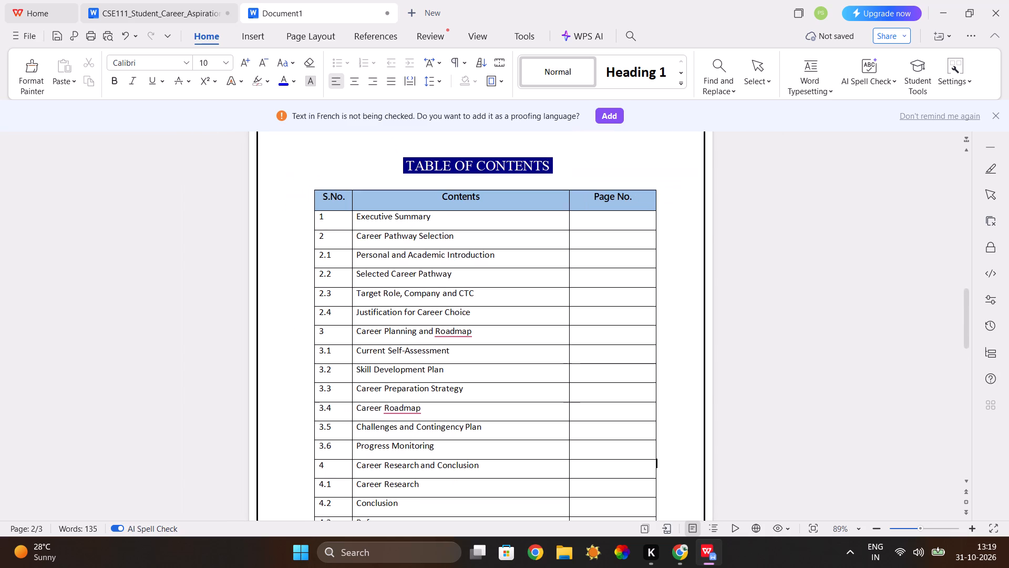
{"action": "scroll", "coordinate": [541, 285], "scroll_direction": "down", "scroll_amount": 1}
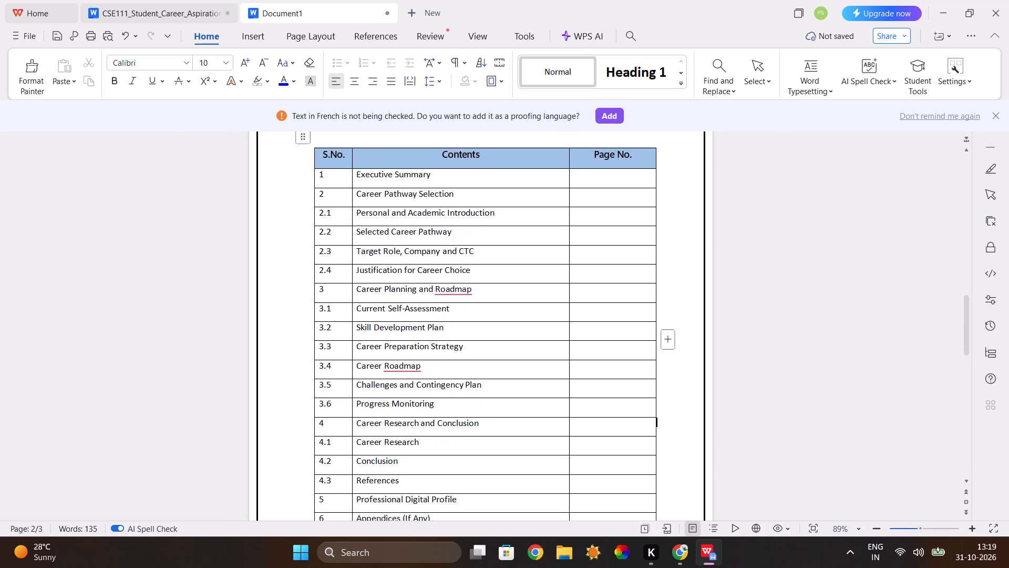
{"action": "scroll", "coordinate": [541, 285], "scroll_direction": "up", "scroll_amount": 5}
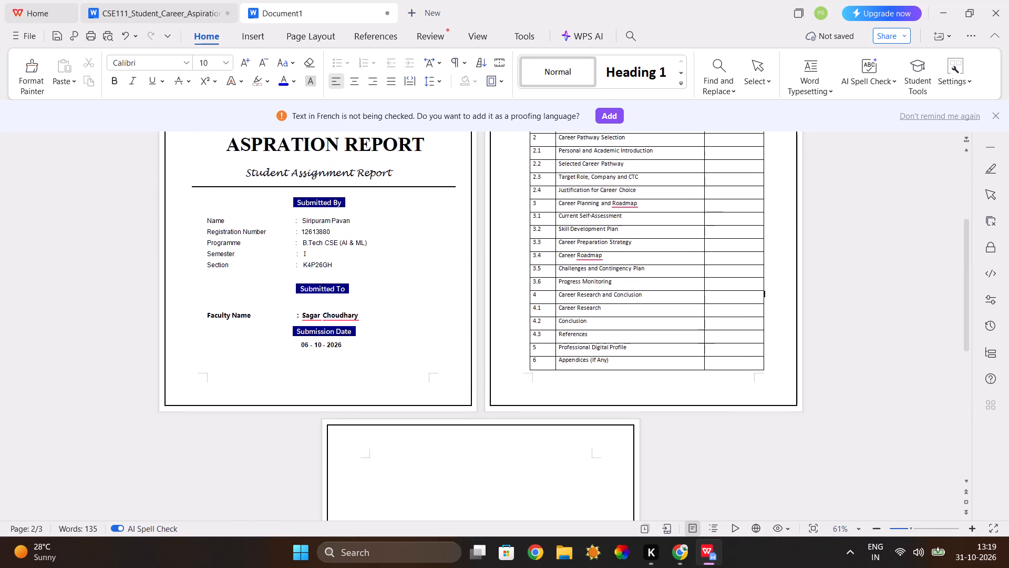
{"action": "scroll", "coordinate": [541, 285], "scroll_direction": "up", "scroll_amount": 1}
{"action": "scroll", "coordinate": [541, 285], "scroll_direction": "down", "scroll_amount": 1}
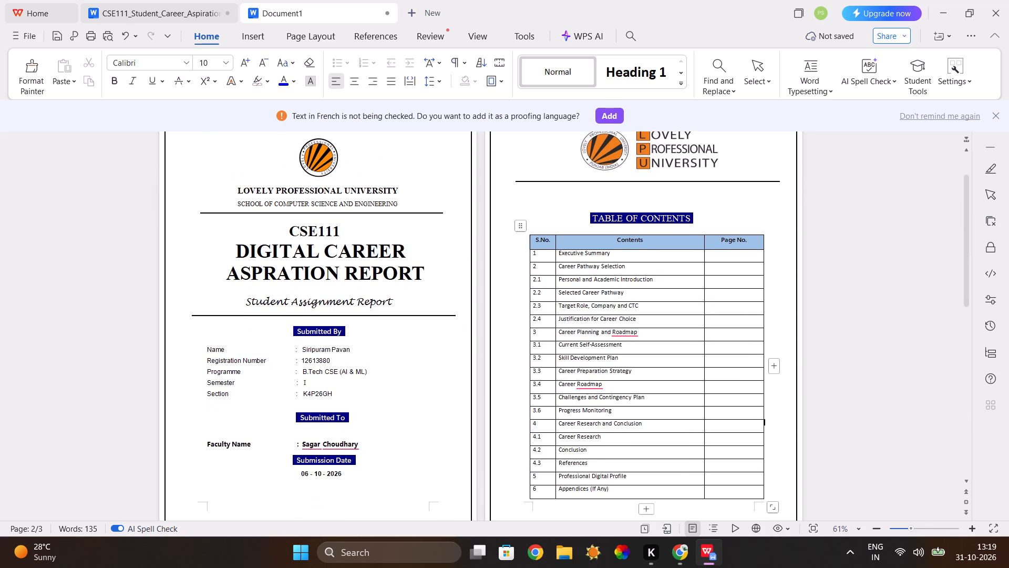
{"action": "left_click", "coordinate": [631, 207]}
{"action": "left_click", "coordinate": [631, 207]}
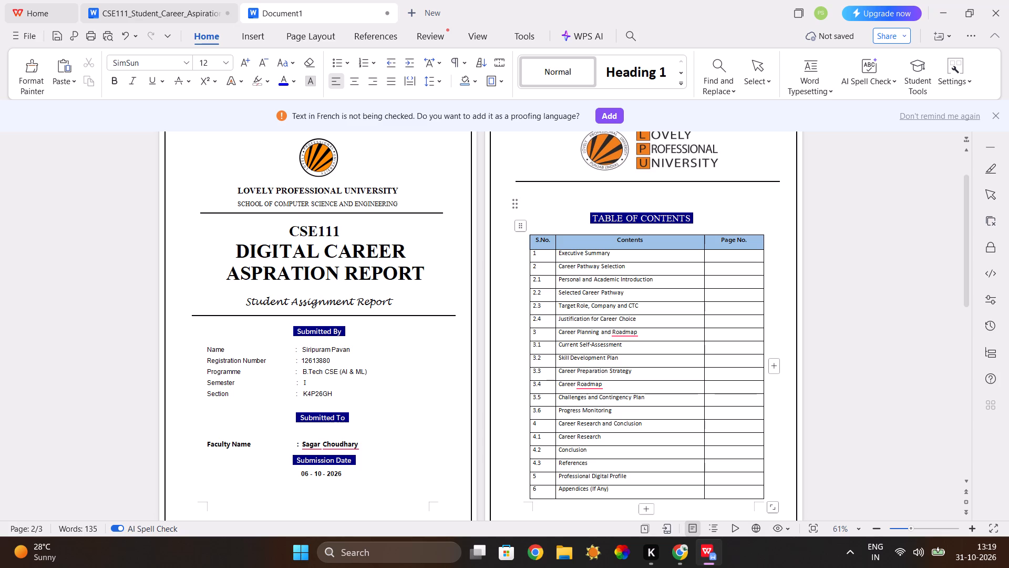
{"action": "key", "text": "BackSpace"}
{"action": "key", "text": "BackSpace"}
{"action": "key", "text": "BackSpace"}
{"action": "key", "text": "BackSpace"}
{"action": "key", "text": "ctrl+BackSpace"}
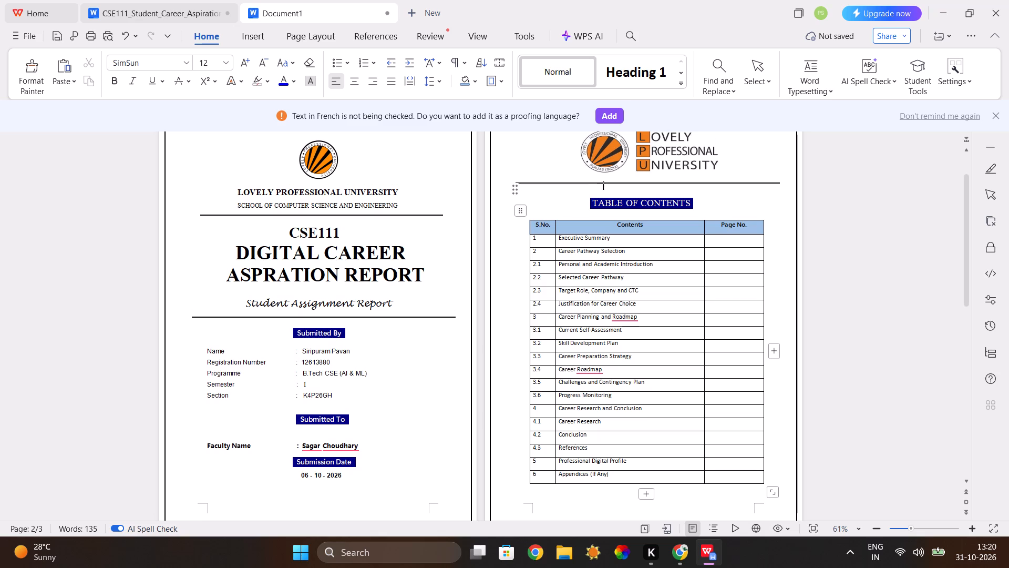
Capture a screenshot of the report's first two pages side by side, the cover page and the table of contents.
{"action": "scroll", "coordinate": [618, 261], "scroll_direction": "down", "scroll_amount": 1}
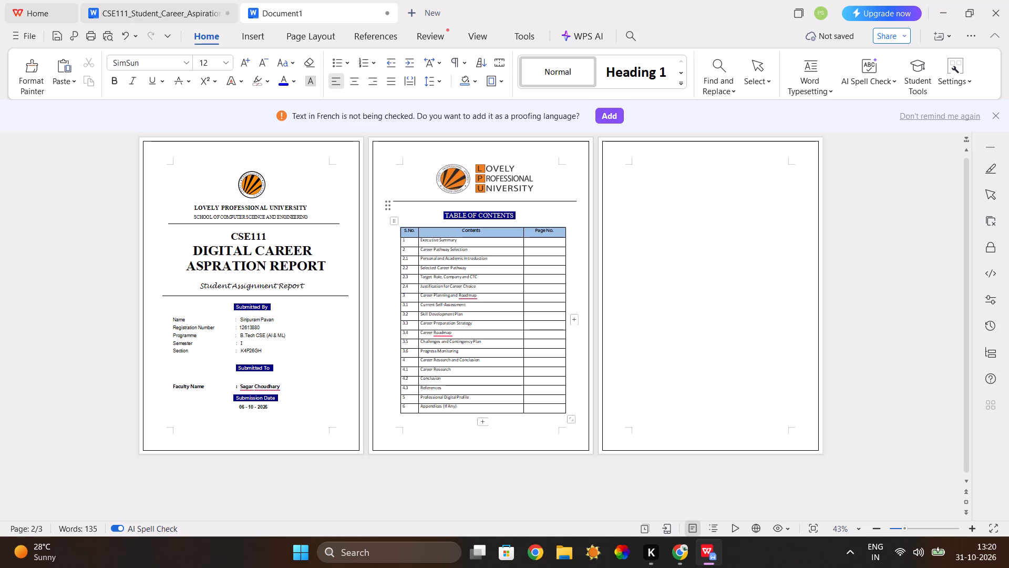
{"action": "key", "text": "Print"}
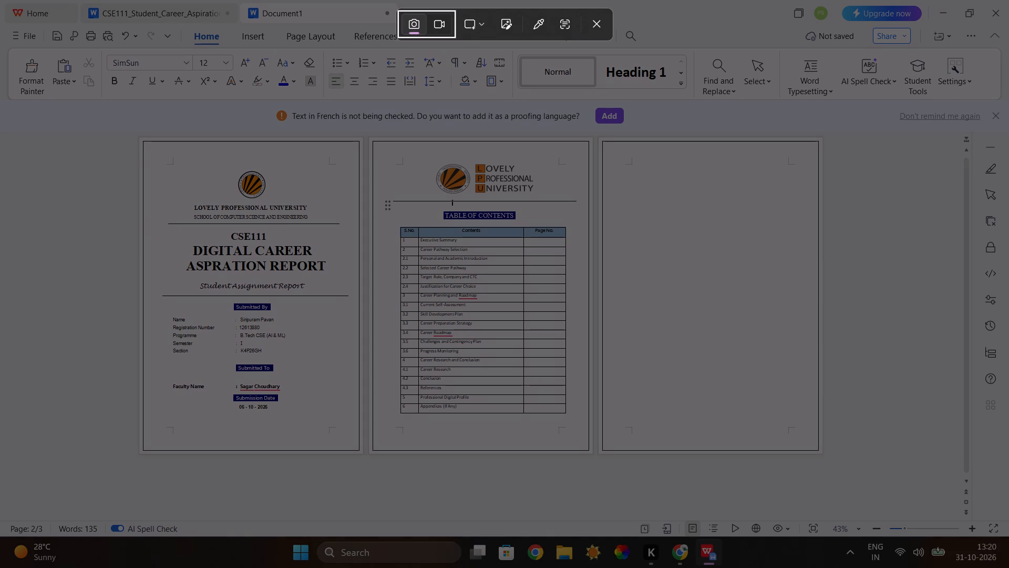
{"action": "left_click_drag", "start_coordinate": [126, 135], "coordinate": [559, 498]}
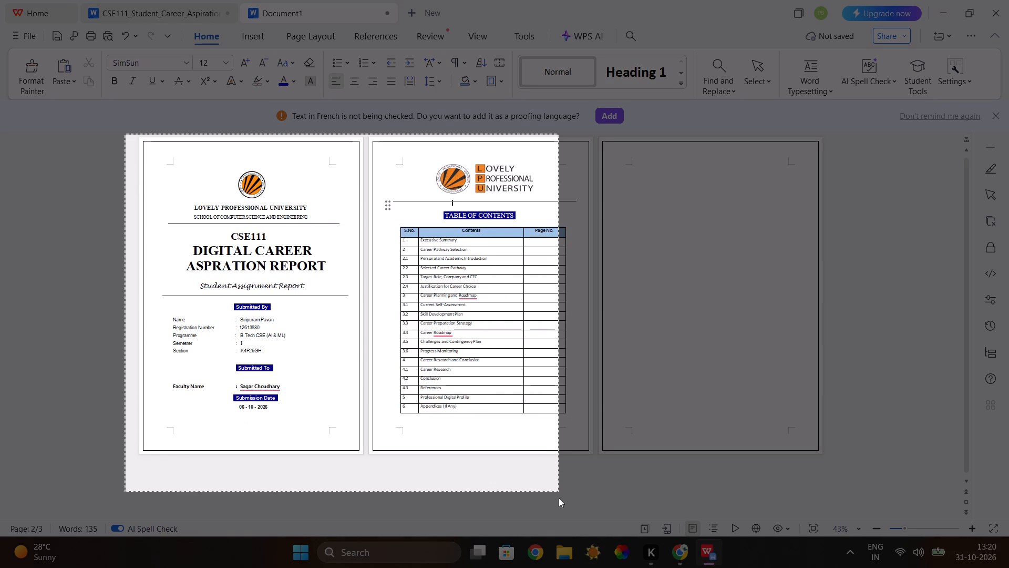
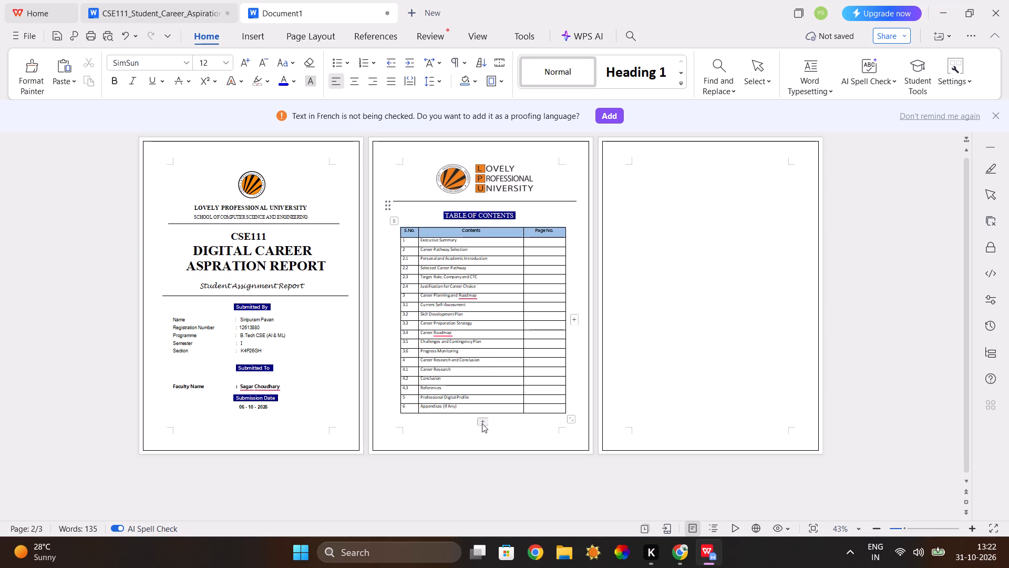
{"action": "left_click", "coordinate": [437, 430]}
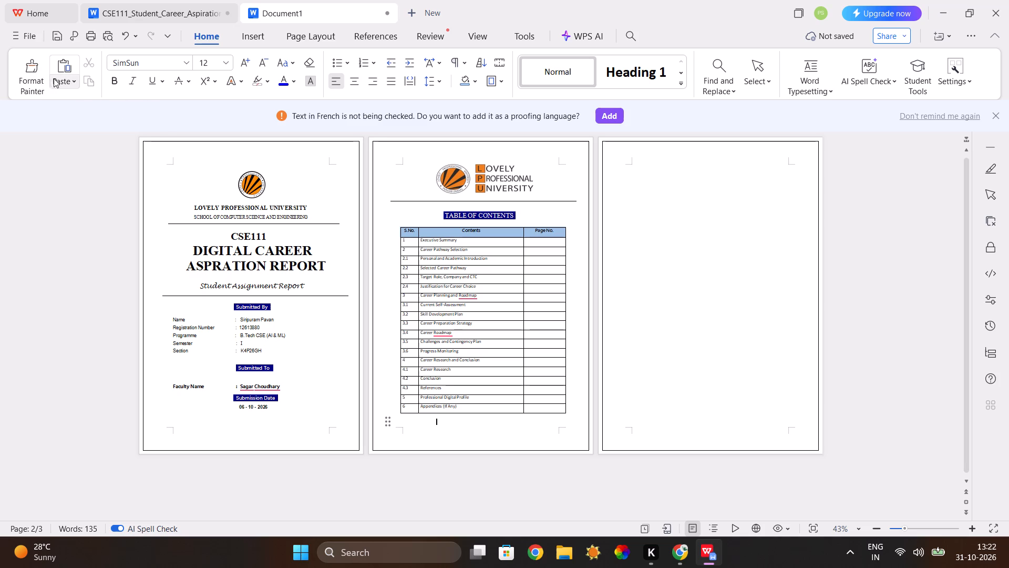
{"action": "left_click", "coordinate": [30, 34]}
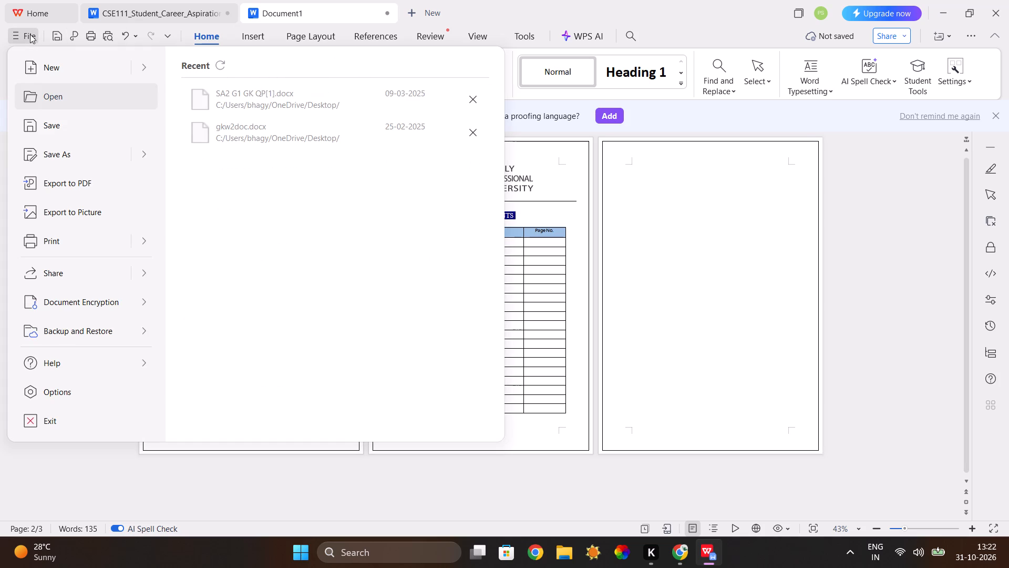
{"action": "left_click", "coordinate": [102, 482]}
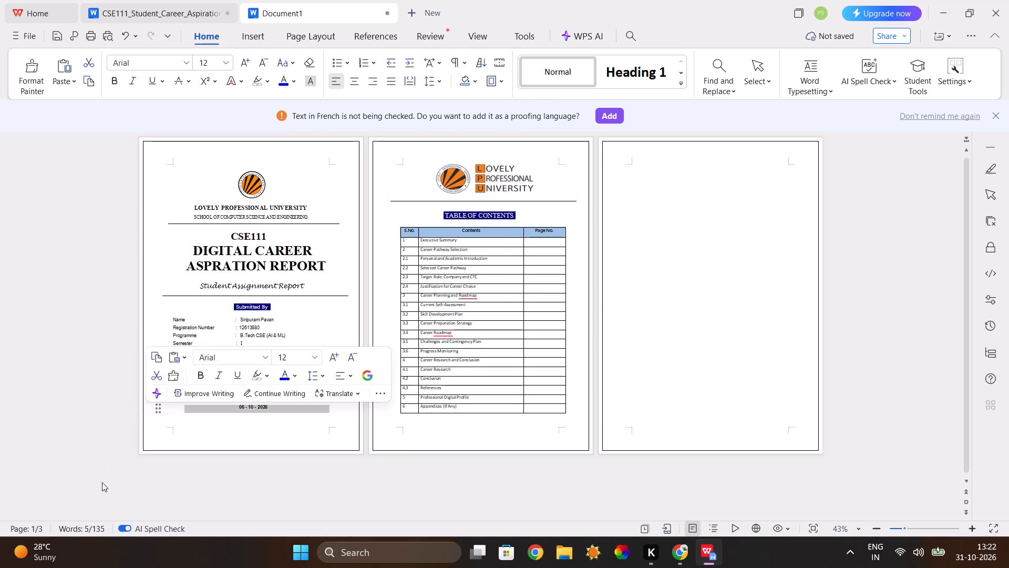
Insert page numbers in the middle of the footer.
{"action": "left_click", "coordinate": [256, 32]}
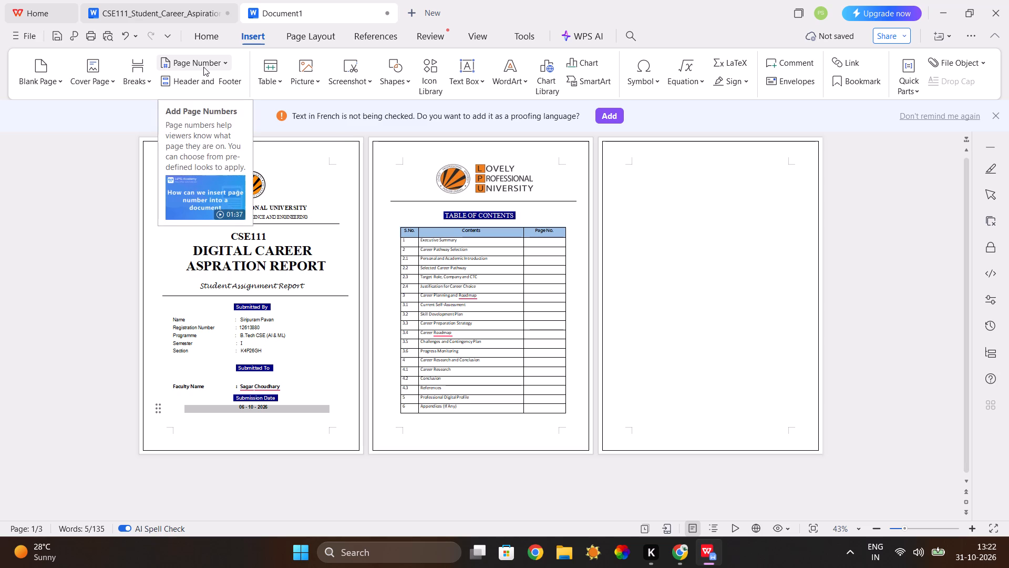
{"action": "left_click", "coordinate": [223, 62]}
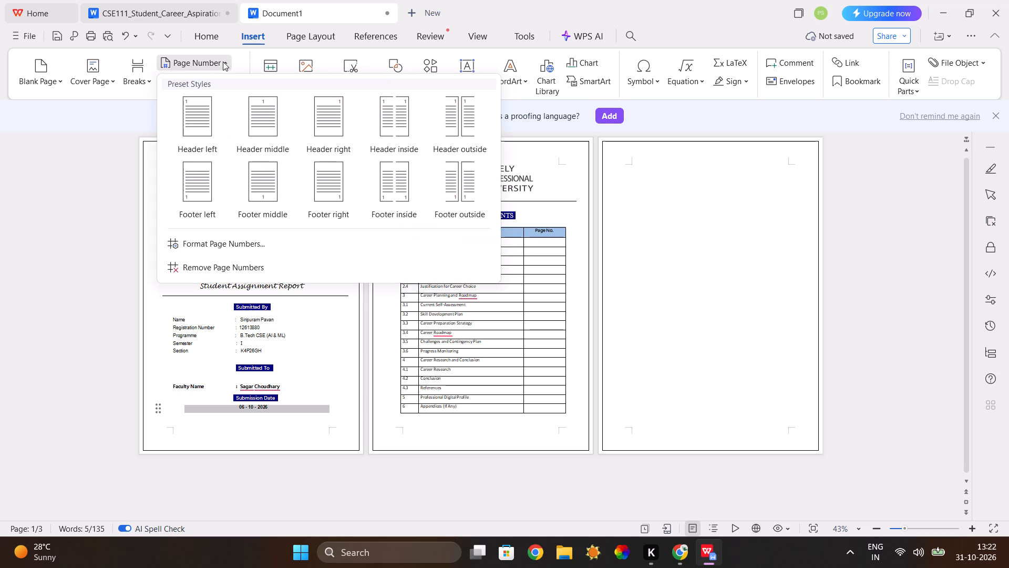
{"action": "left_click", "coordinate": [248, 172]}
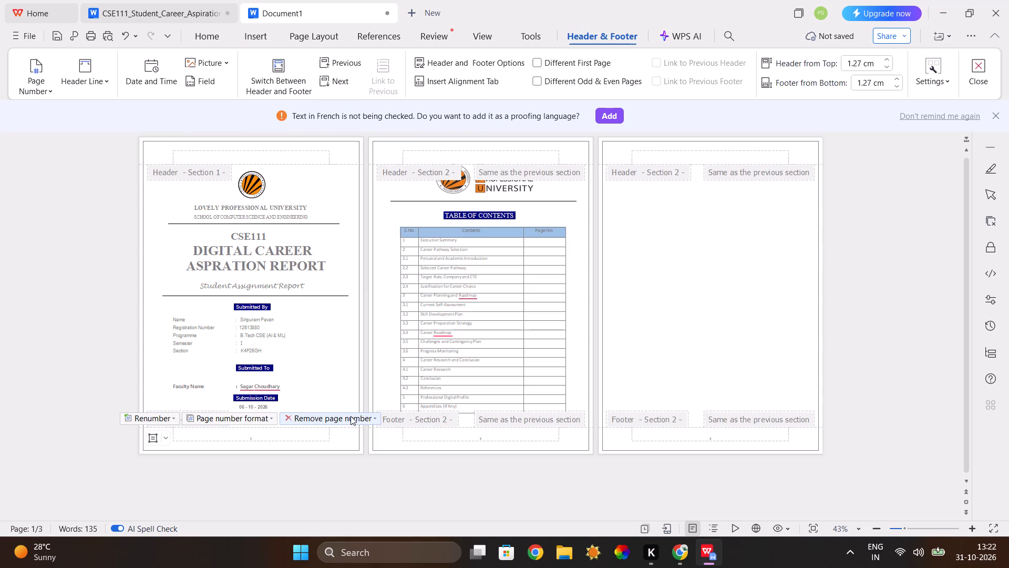
Apply the centred 1, 2, 3 page number format from the table of contents page onward.
{"action": "left_click", "coordinate": [253, 423]}
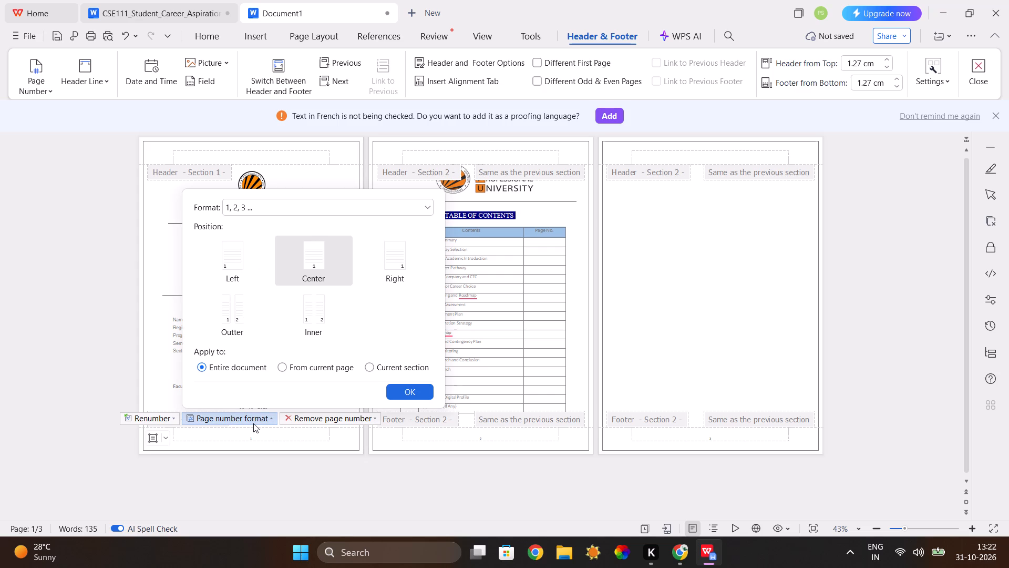
{"action": "left_click", "coordinate": [417, 437]}
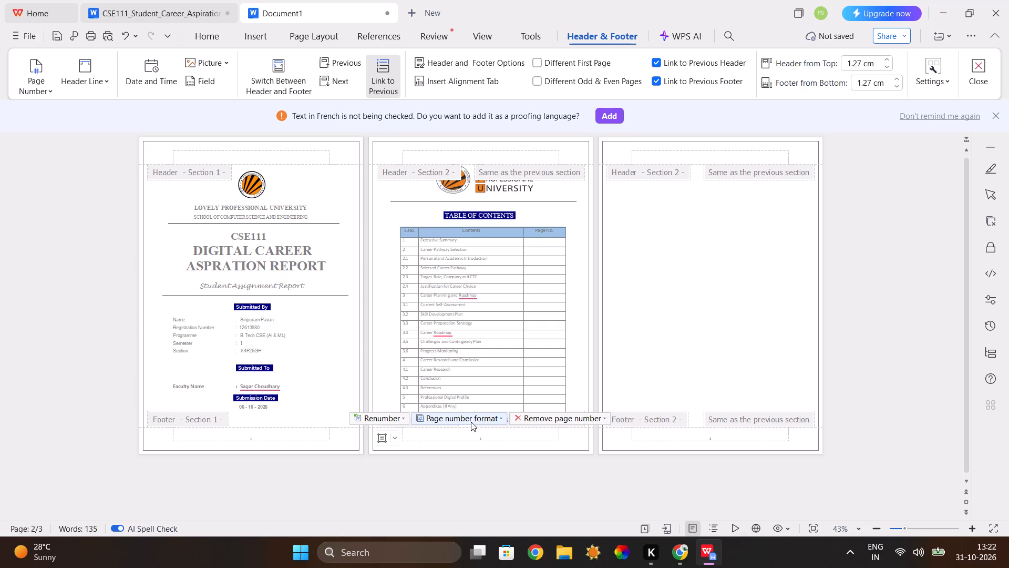
{"action": "left_click", "coordinate": [480, 422]}
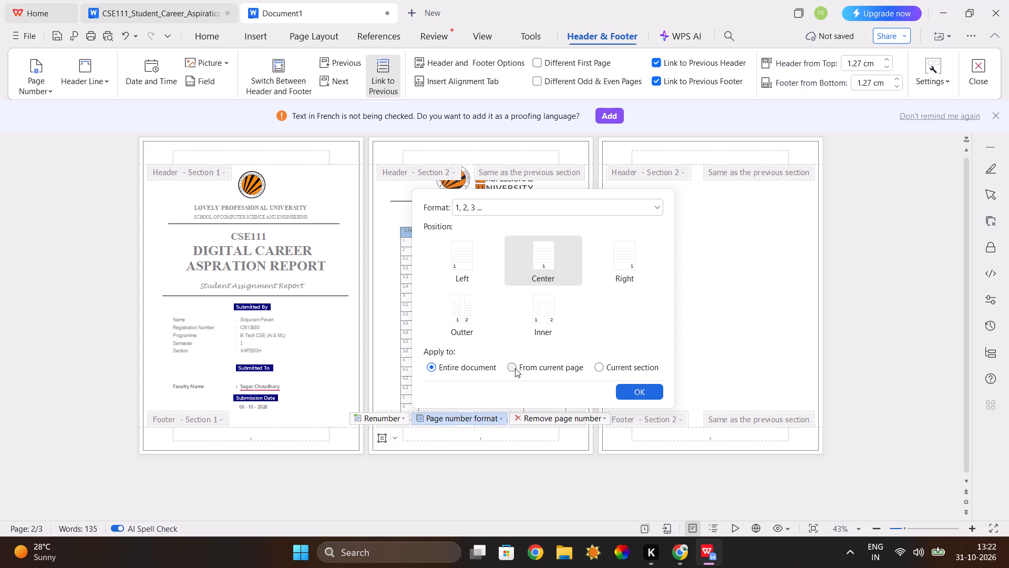
{"action": "left_click", "coordinate": [515, 368]}
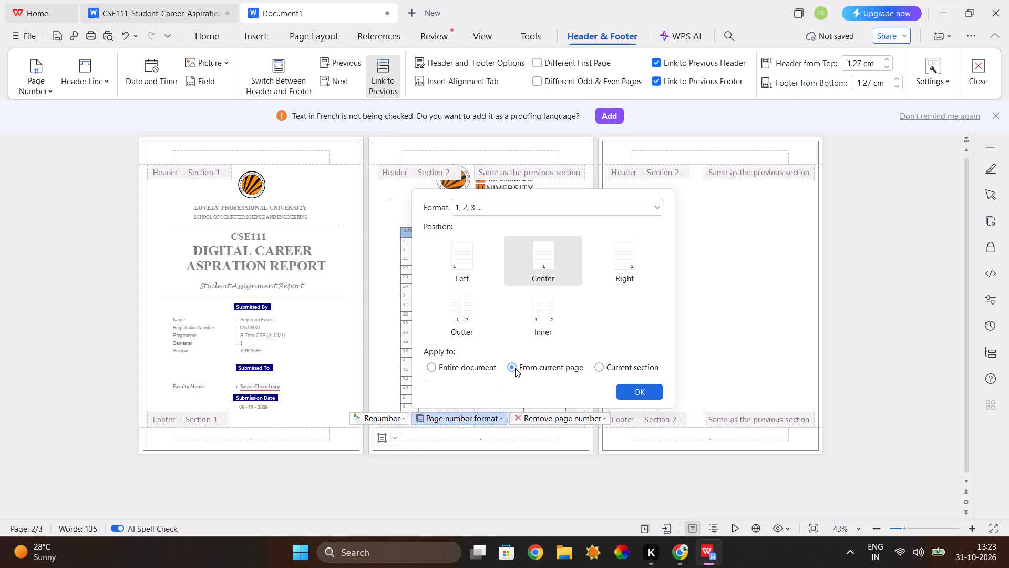
{"action": "left_click", "coordinate": [515, 368]}
{"action": "left_click", "coordinate": [634, 388]}
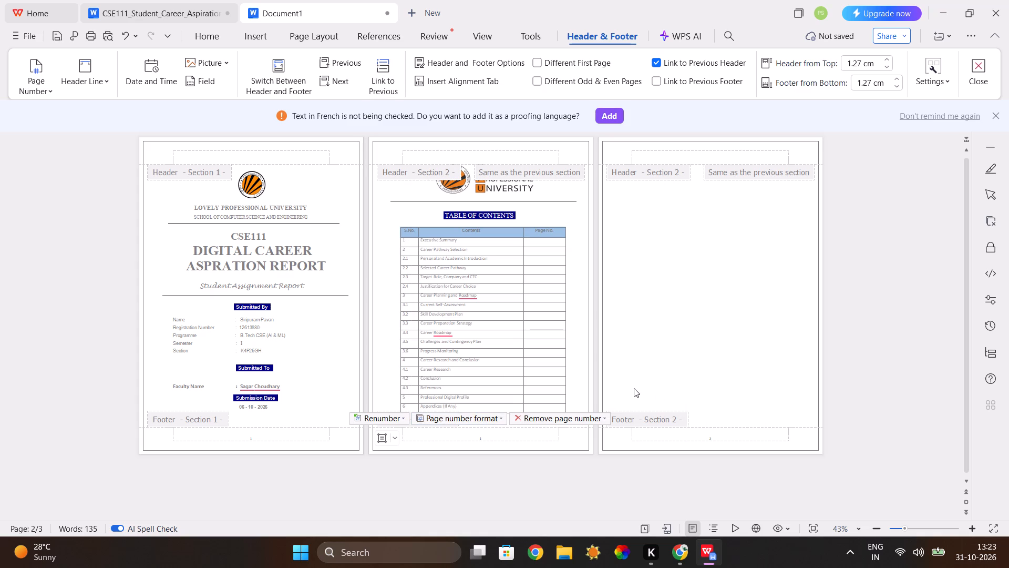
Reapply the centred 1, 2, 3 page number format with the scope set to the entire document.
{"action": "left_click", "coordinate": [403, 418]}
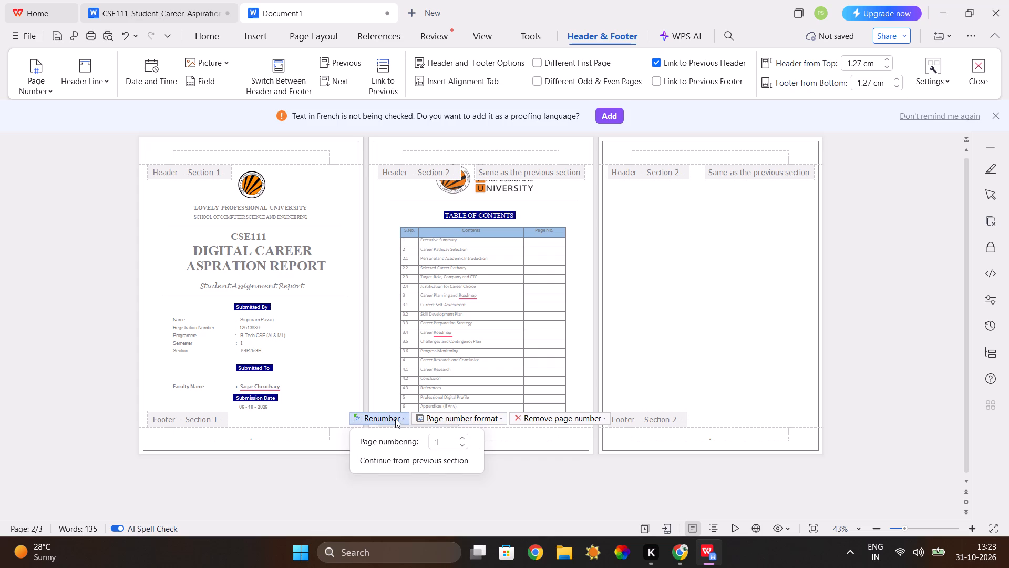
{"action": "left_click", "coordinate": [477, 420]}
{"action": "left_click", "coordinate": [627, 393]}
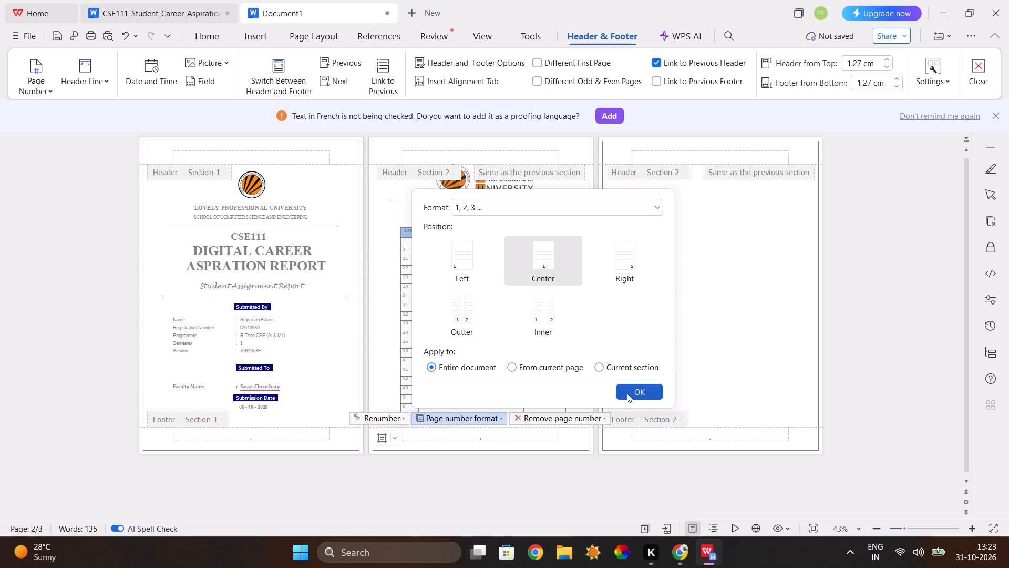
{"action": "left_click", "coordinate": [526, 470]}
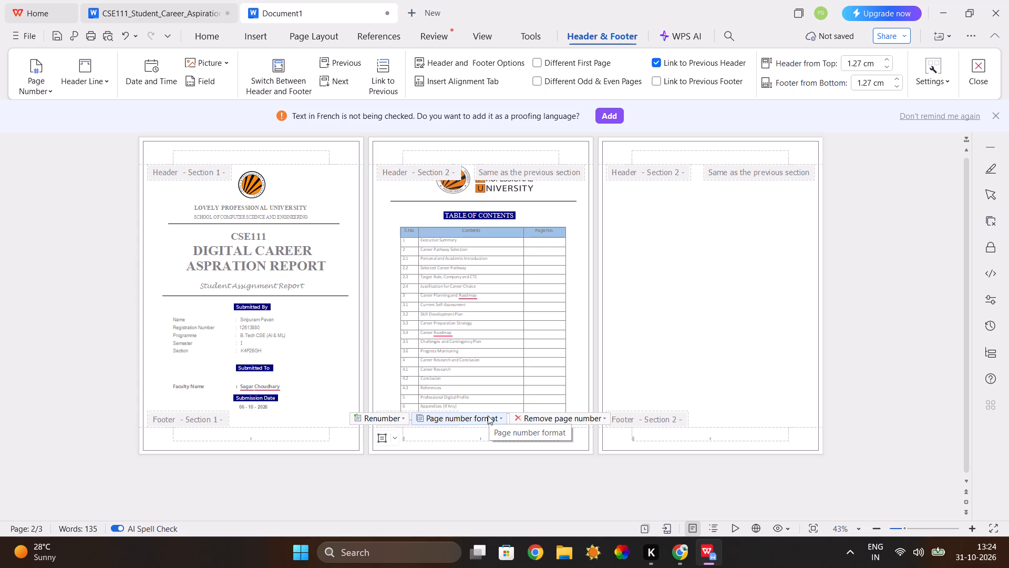
Change the page number format to centred "Page 1", applied from the table of contents page onward.
{"action": "left_click", "coordinate": [488, 415]}
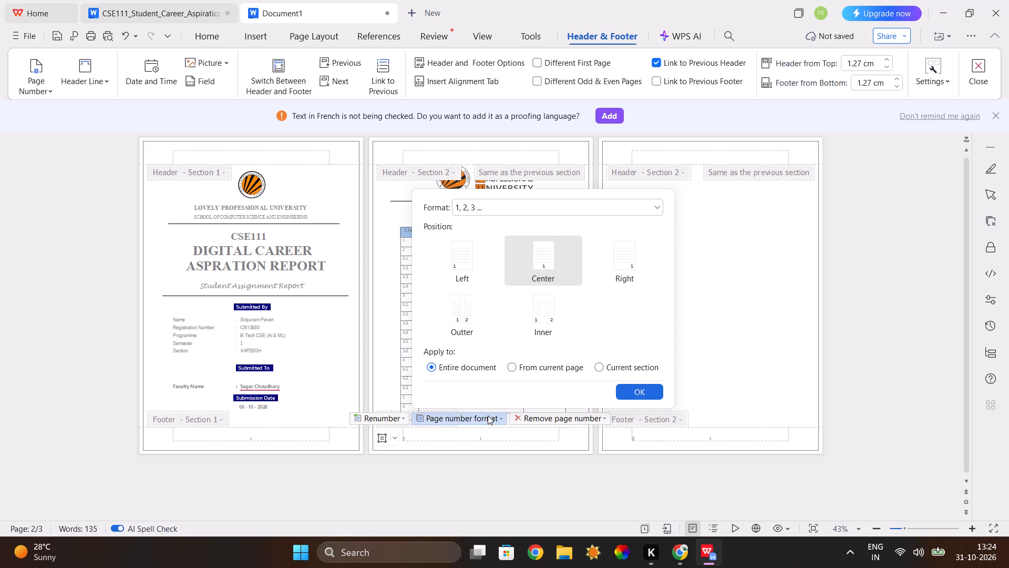
{"action": "left_click", "coordinate": [514, 369]}
{"action": "left_click", "coordinate": [643, 199]}
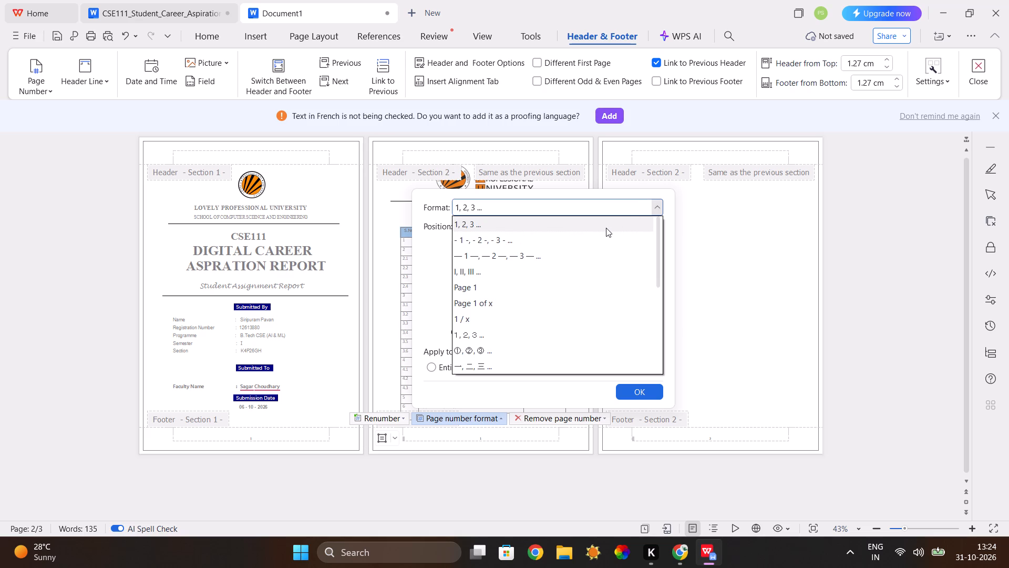
{"action": "left_click", "coordinate": [543, 290]}
{"action": "left_click", "coordinate": [544, 274]}
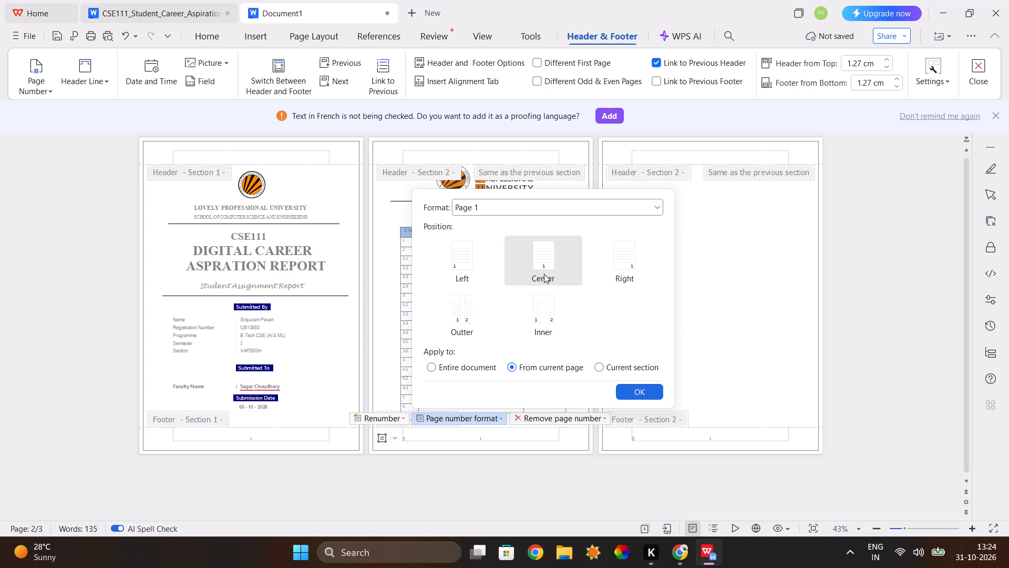
{"action": "left_click", "coordinate": [631, 388]}
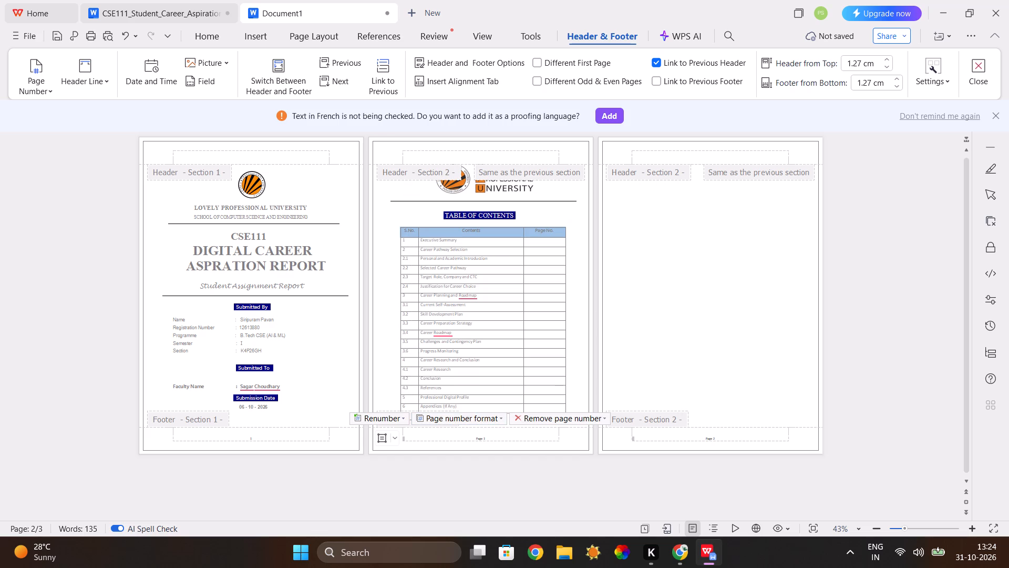
Remove the page number from the cover page's footer and exit header and footer editing.
{"action": "left_click", "coordinate": [260, 441]}
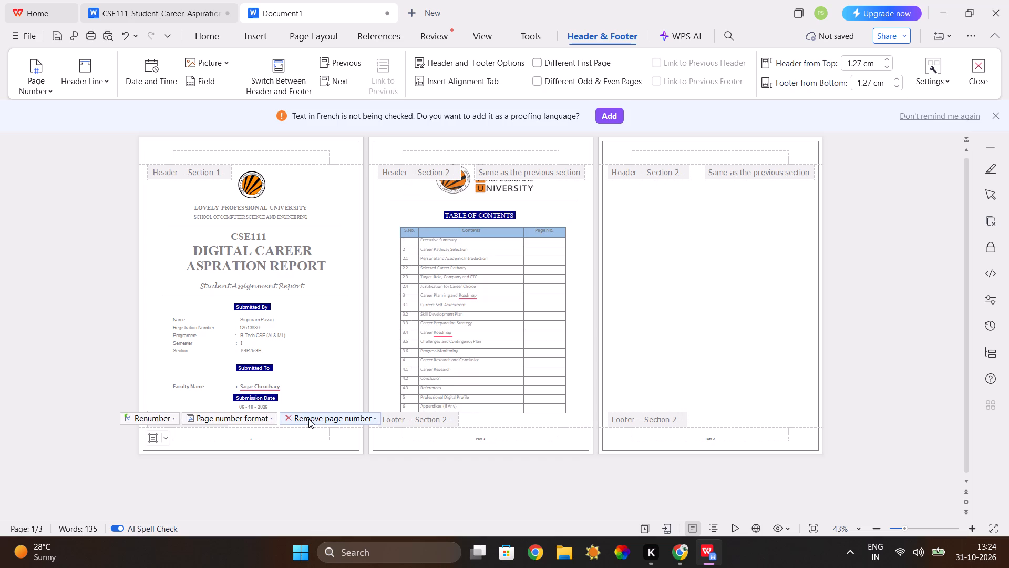
{"action": "left_click", "coordinate": [308, 419]}
{"action": "left_click", "coordinate": [306, 437]}
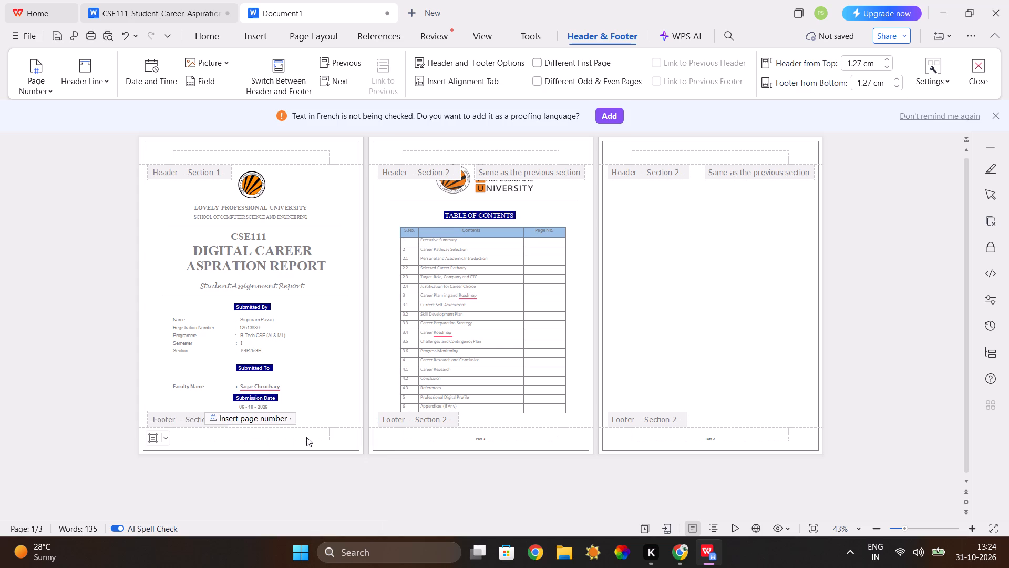
{"action": "left_click", "coordinate": [428, 471]}
{"action": "left_click", "coordinate": [428, 471]}
{"action": "left_click", "coordinate": [428, 471]}
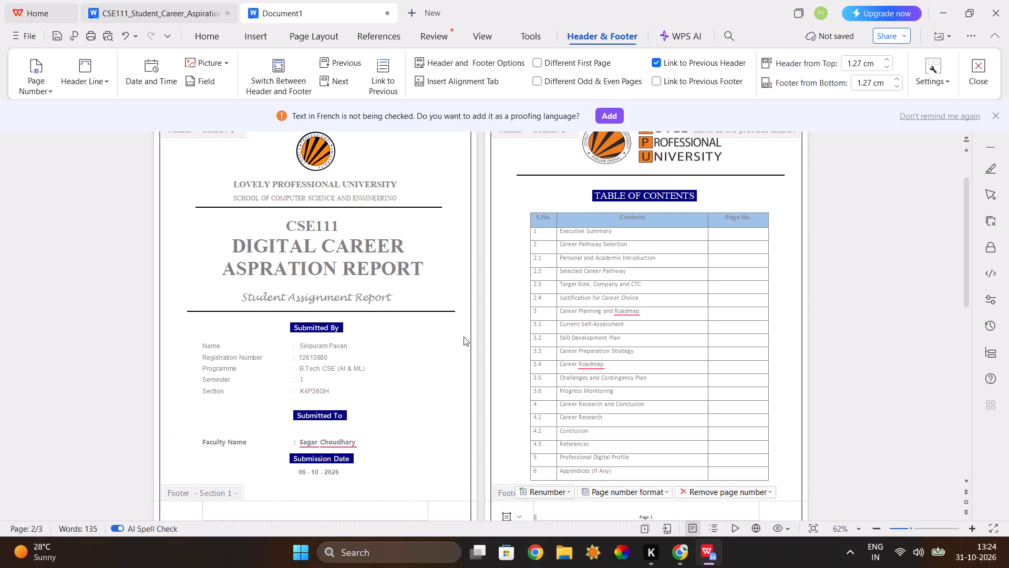
{"action": "key", "text": "Escape"}
Review the cover, table of contents and blank page to check the footer page numbers.
{"action": "scroll", "coordinate": [578, 324], "scroll_direction": "down", "scroll_amount": 2}
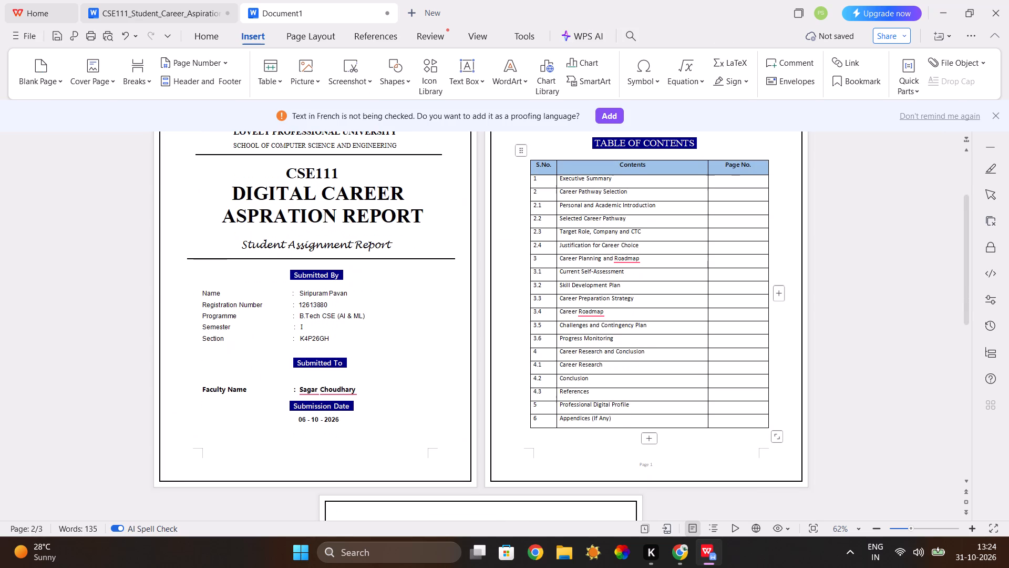
{"action": "scroll", "coordinate": [578, 324], "scroll_direction": "down", "scroll_amount": 1}
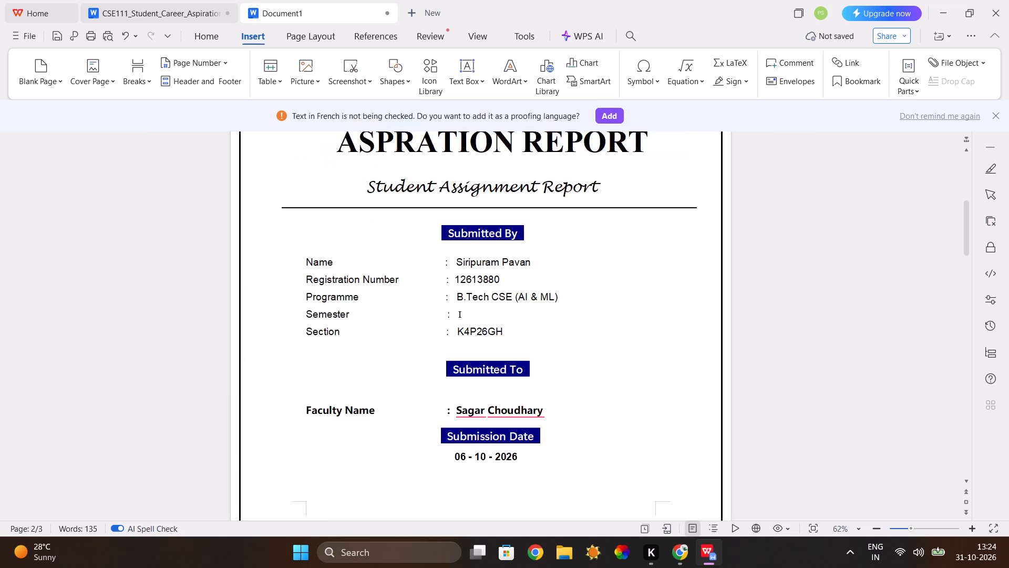
{"action": "scroll", "coordinate": [643, 268], "scroll_direction": "down", "scroll_amount": 7}
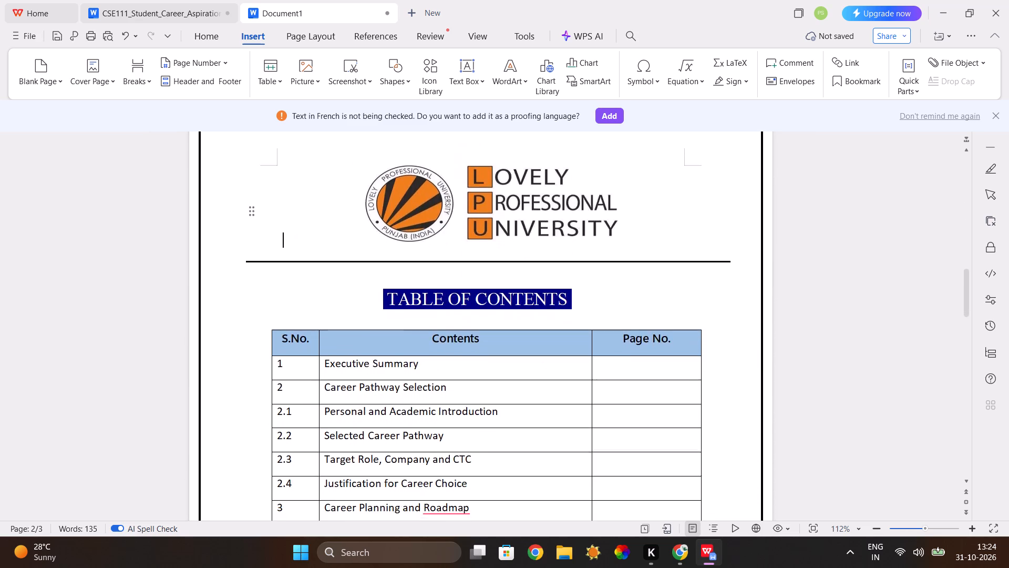
{"action": "scroll", "coordinate": [643, 268], "scroll_direction": "down", "scroll_amount": 1}
{"action": "scroll", "coordinate": [643, 268], "scroll_direction": "up", "scroll_amount": 2}
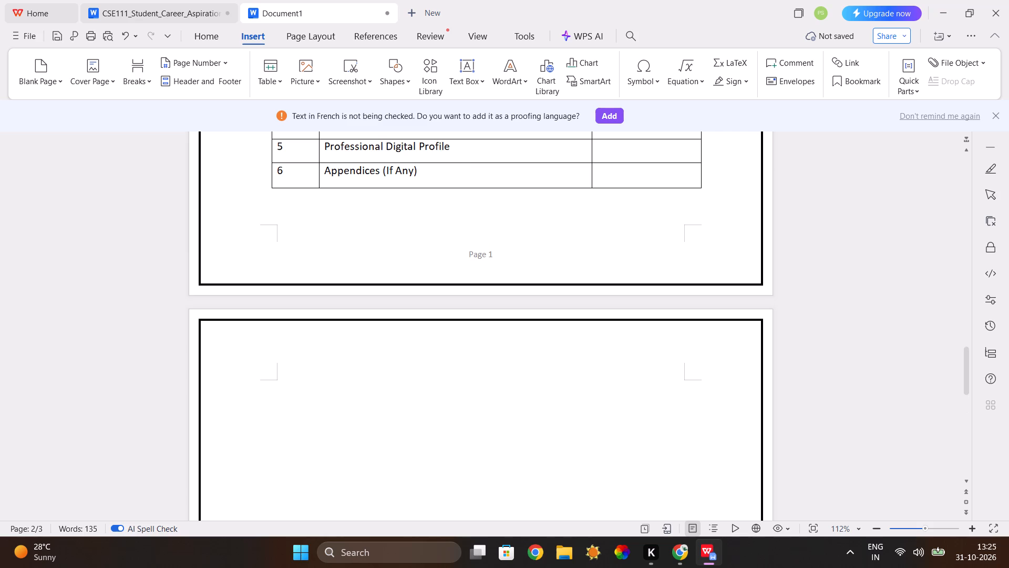
{"action": "scroll", "coordinate": [643, 268], "scroll_direction": "down", "scroll_amount": 5}
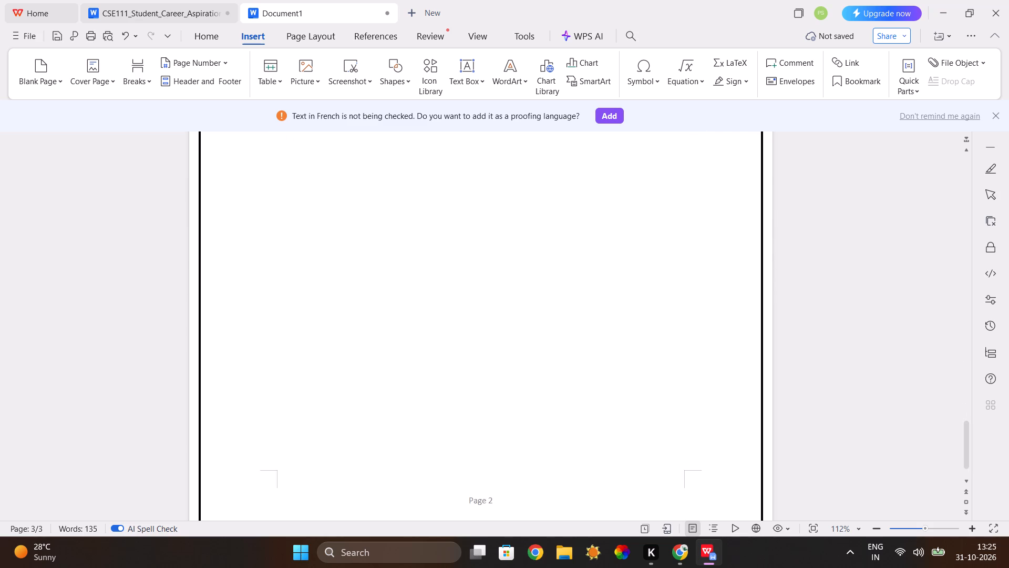
{"action": "scroll", "coordinate": [643, 268], "scroll_direction": "down", "scroll_amount": 4}
{"action": "scroll", "coordinate": [643, 268], "scroll_direction": "up", "scroll_amount": 9}
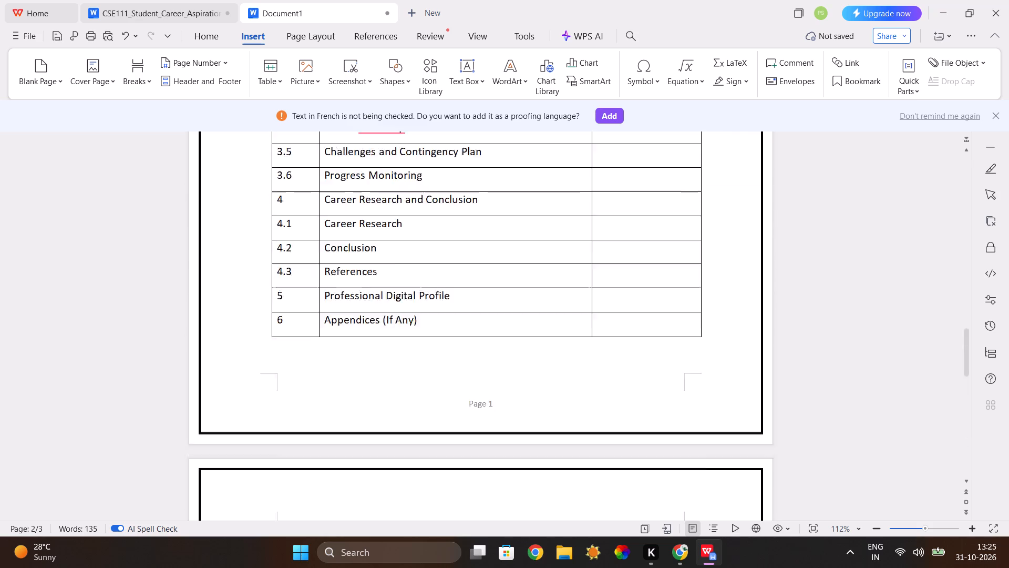
{"action": "scroll", "coordinate": [643, 268], "scroll_direction": "up", "scroll_amount": 4}
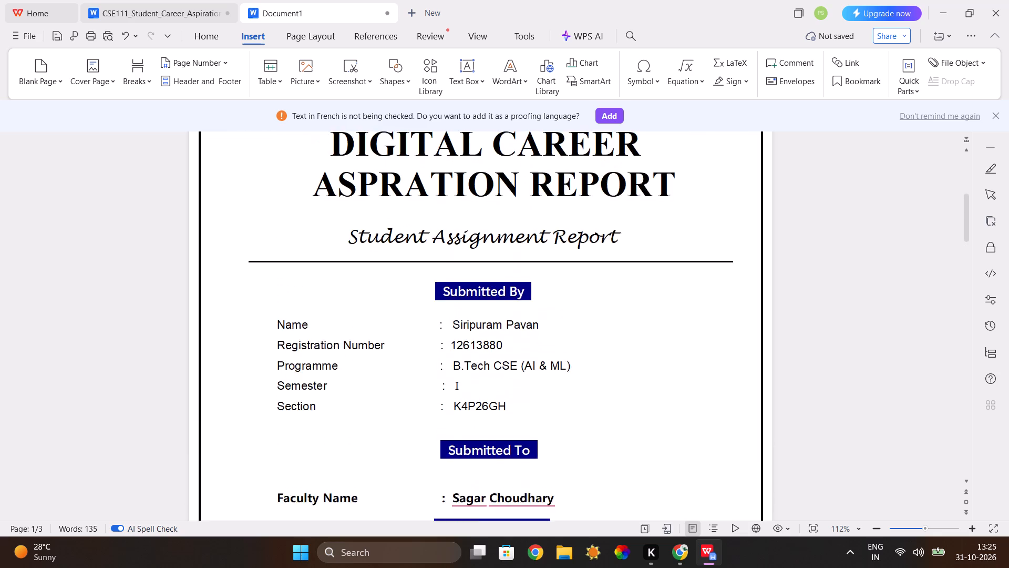
{"action": "scroll", "coordinate": [643, 268], "scroll_direction": "up", "scroll_amount": 6}
{"action": "scroll", "coordinate": [643, 268], "scroll_direction": "down", "scroll_amount": 7}
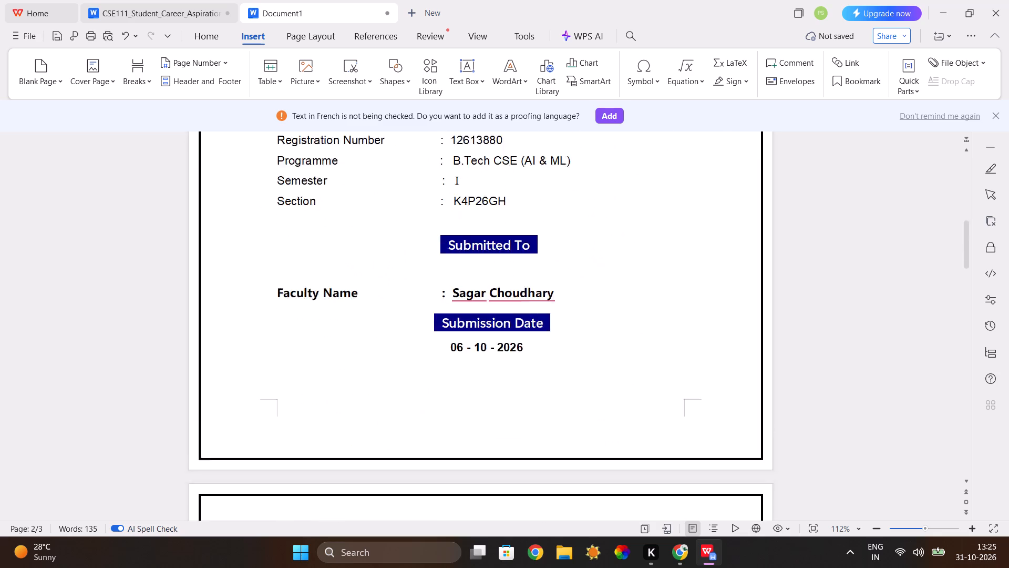
{"action": "scroll", "coordinate": [643, 268], "scroll_direction": "down", "scroll_amount": 7}
{"action": "scroll", "coordinate": [643, 268], "scroll_direction": "up", "scroll_amount": 4}
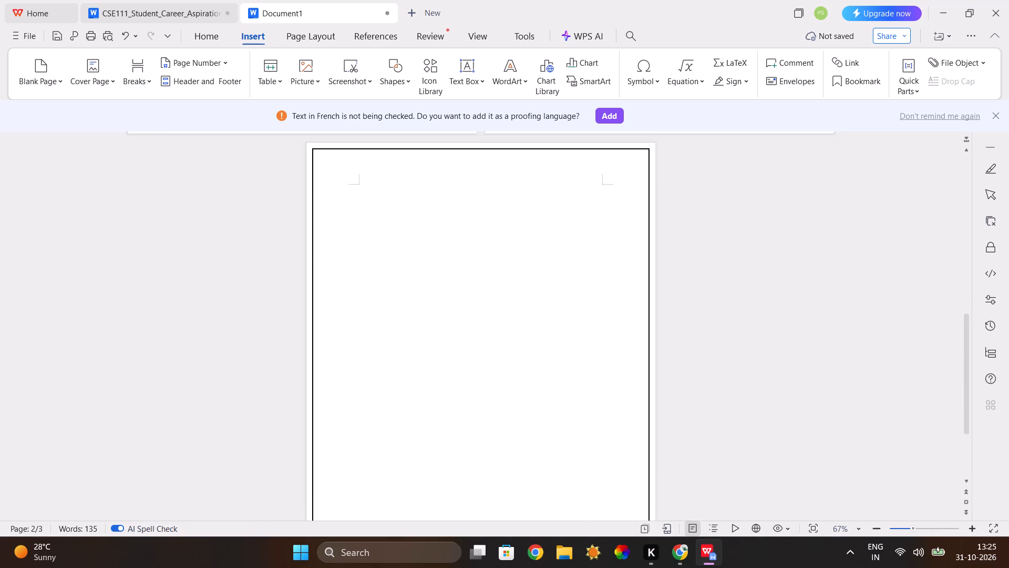
{"action": "scroll", "coordinate": [643, 268], "scroll_direction": "up", "scroll_amount": 3}
{"action": "scroll", "coordinate": [643, 268], "scroll_direction": "down", "scroll_amount": 2}
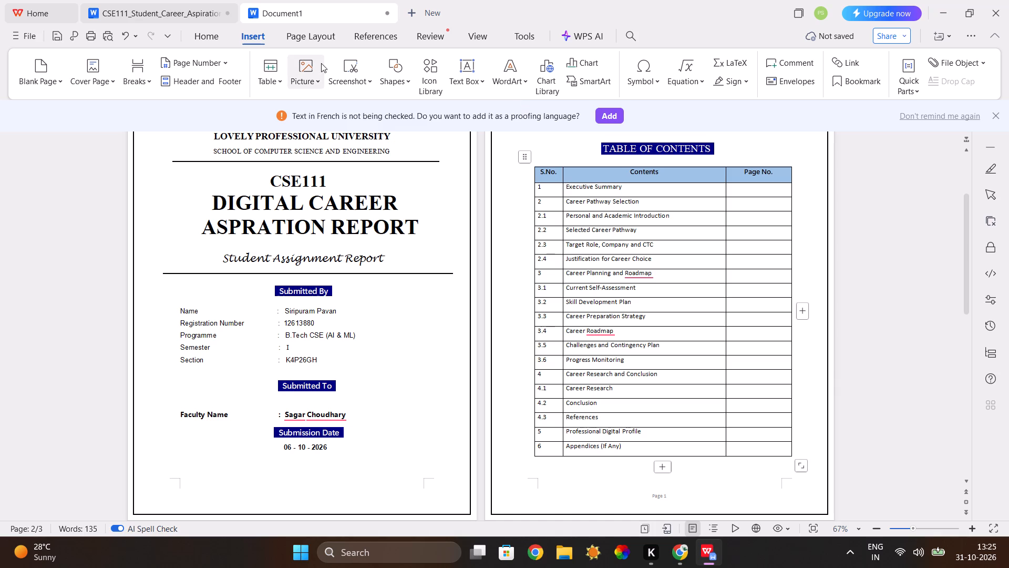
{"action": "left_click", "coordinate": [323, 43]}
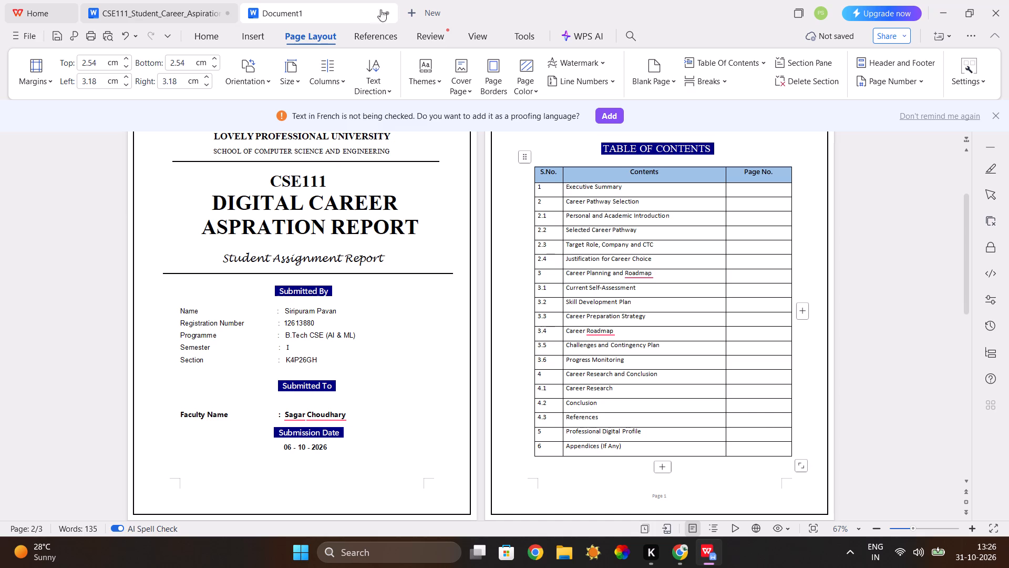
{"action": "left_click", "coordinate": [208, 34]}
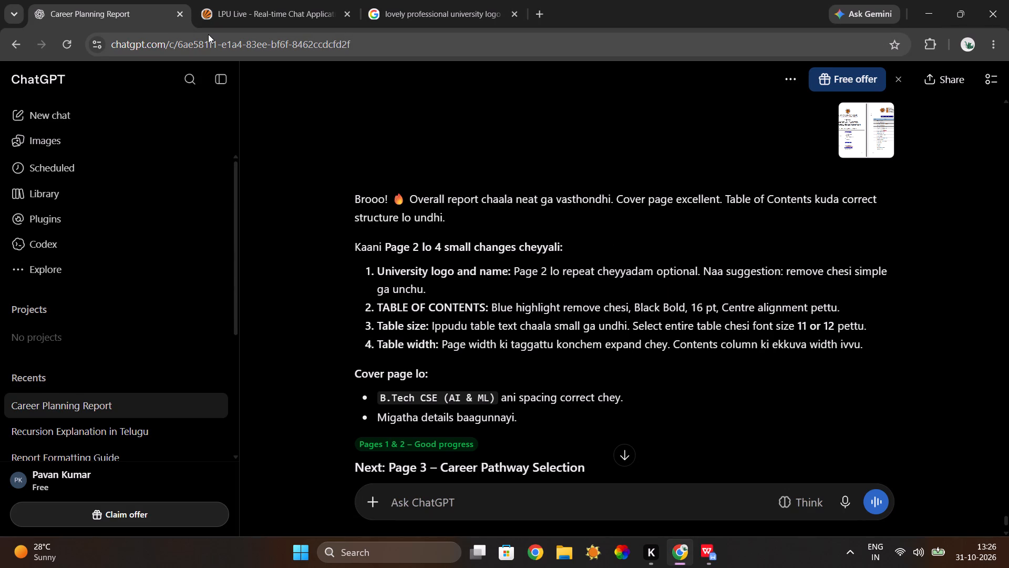
Switch to the ChatGPT conversation in Chrome and reread its feedback on the report's cover and table of contents pages.
{"action": "scroll", "coordinate": [208, 34], "scroll_direction": "down", "scroll_amount": 3}
{"action": "scroll", "coordinate": [387, 213], "scroll_direction": "down", "scroll_amount": 2}
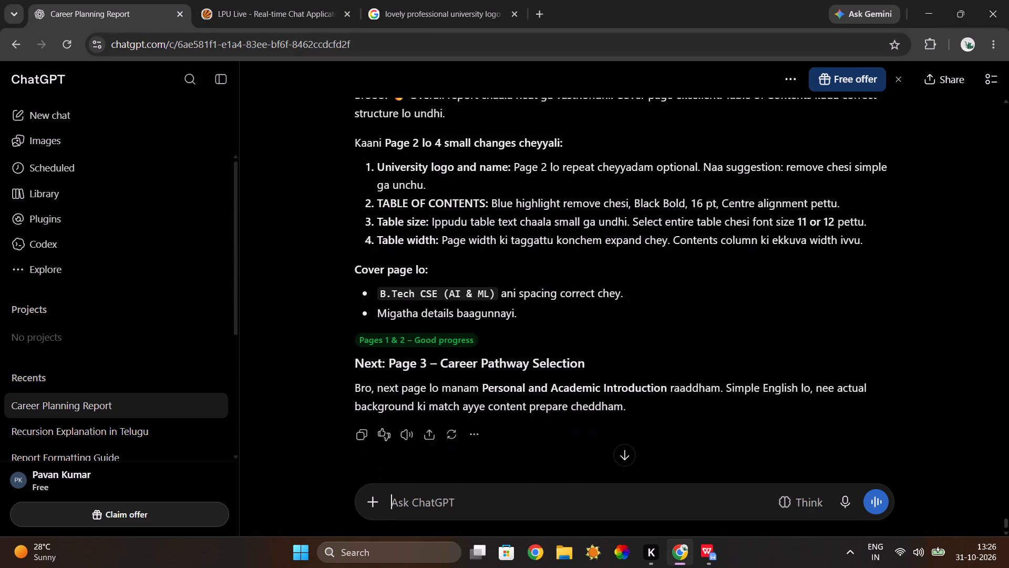
{"action": "scroll", "coordinate": [387, 213], "scroll_direction": "down", "scroll_amount": 2}
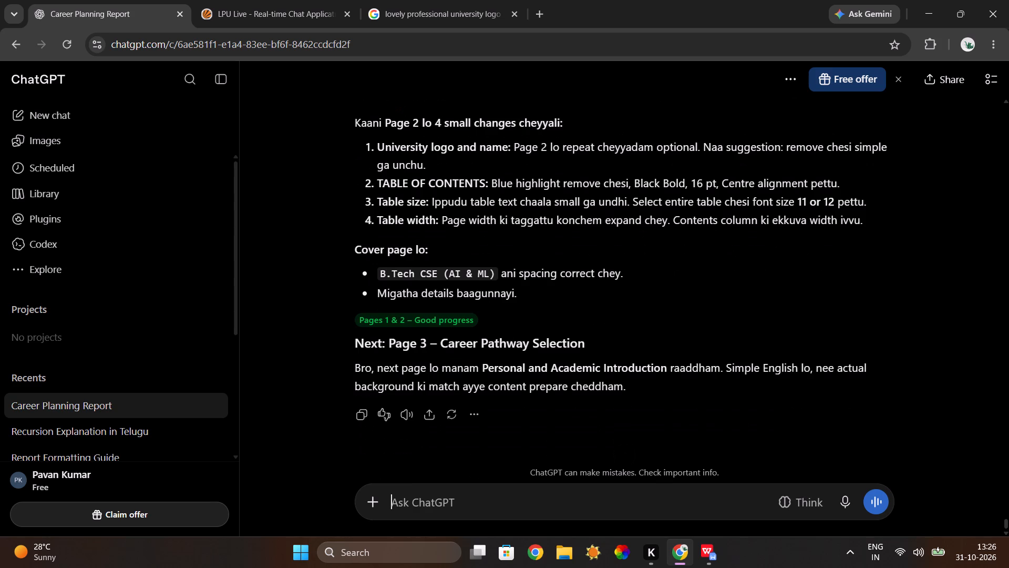
{"action": "scroll", "coordinate": [387, 213], "scroll_direction": "up", "scroll_amount": 1}
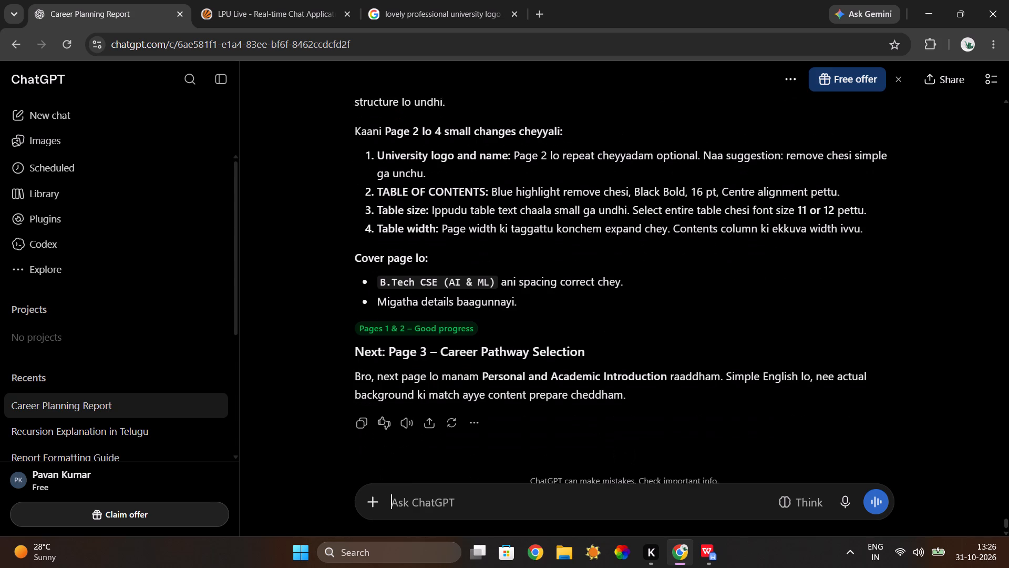
{"action": "scroll", "coordinate": [387, 213], "scroll_direction": "up", "scroll_amount": 2}
{"action": "scroll", "coordinate": [387, 213], "scroll_direction": "down", "scroll_amount": 3}
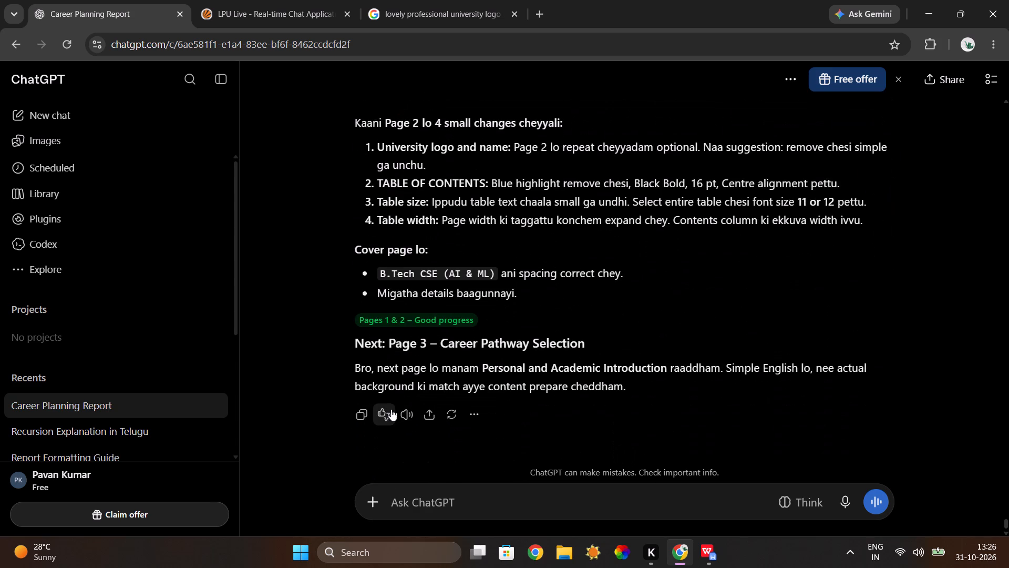
Send ChatGPT the message "ok bro page lo content lo em mistakes levu ga ok then next page photo pettu".
{"action": "type", "text": "ok bro"}
{"action": "key", "text": "space"}
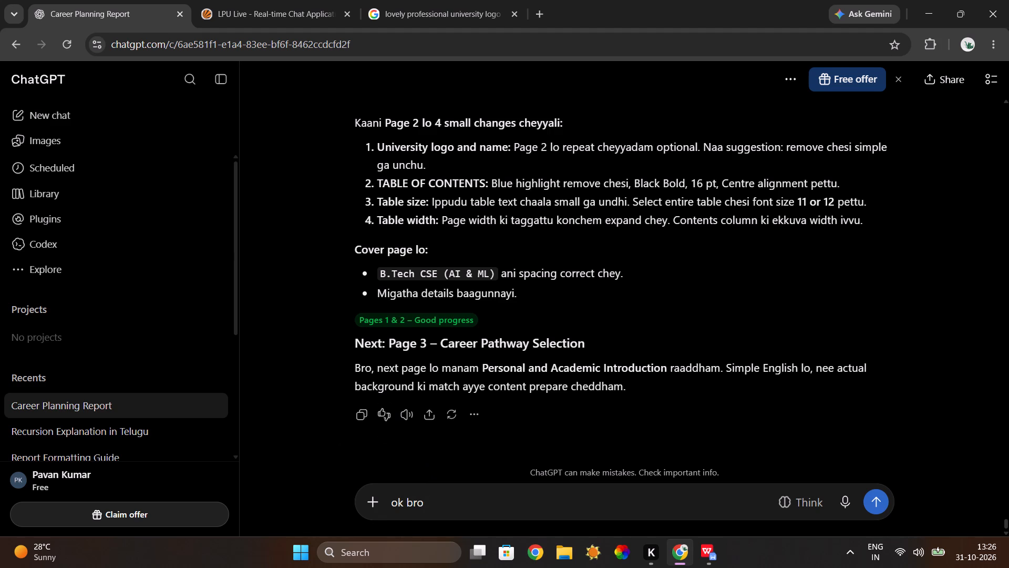
{"action": "type", "text": "pg"}
{"action": "key", "text": "BackSpace"}
{"action": "type", "text": "age lo content lo em mistakes lev"}
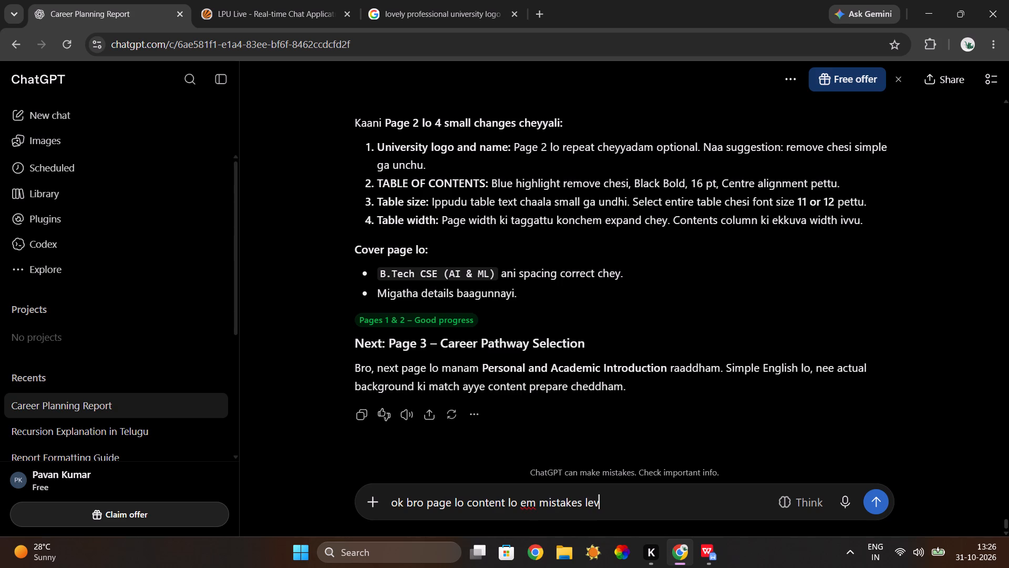
{"action": "type", "text": "u ga n"}
{"action": "key", "text": "BackSpace"}
{"action": "type", "text": "ok then next page i"}
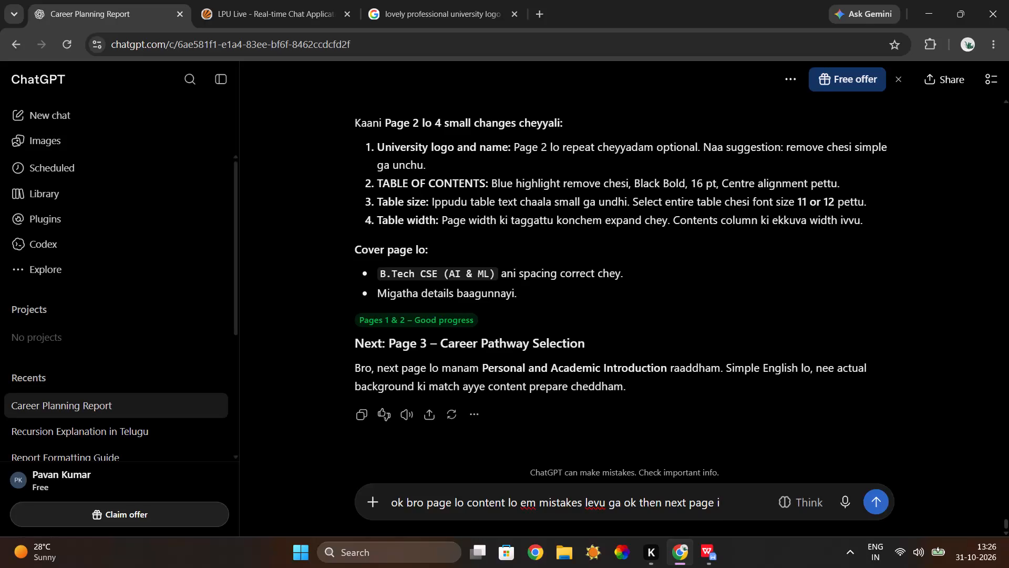
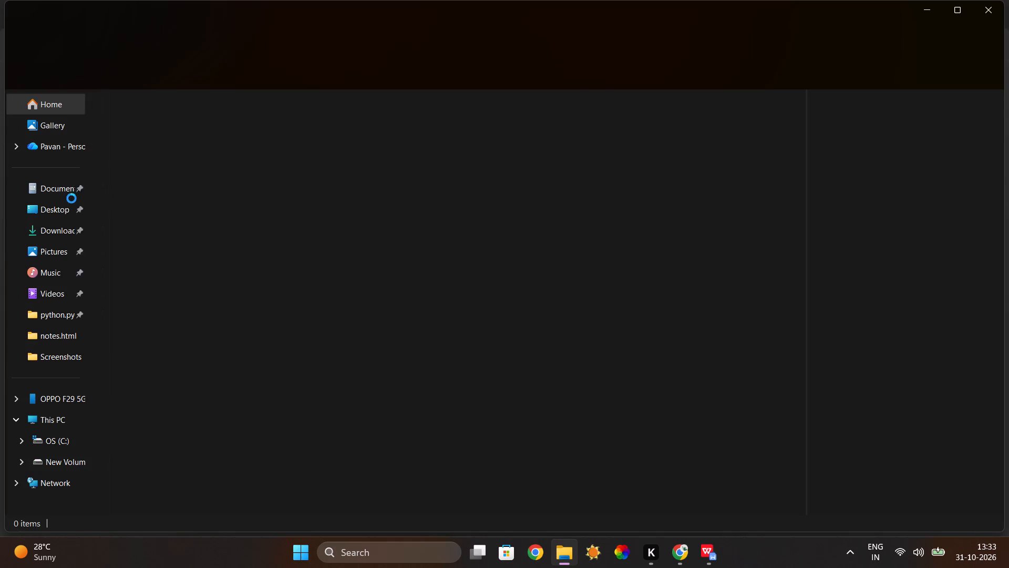
{"action": "left_click_drag", "start_coordinate": [71, 198], "coordinate": [127, 213]}
{"action": "left_click", "coordinate": [81, 223]}
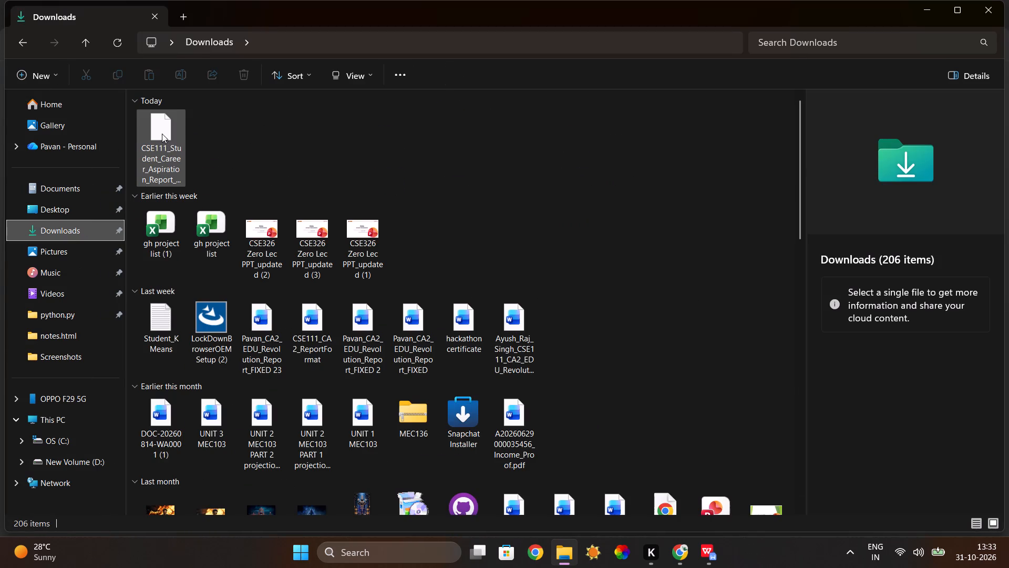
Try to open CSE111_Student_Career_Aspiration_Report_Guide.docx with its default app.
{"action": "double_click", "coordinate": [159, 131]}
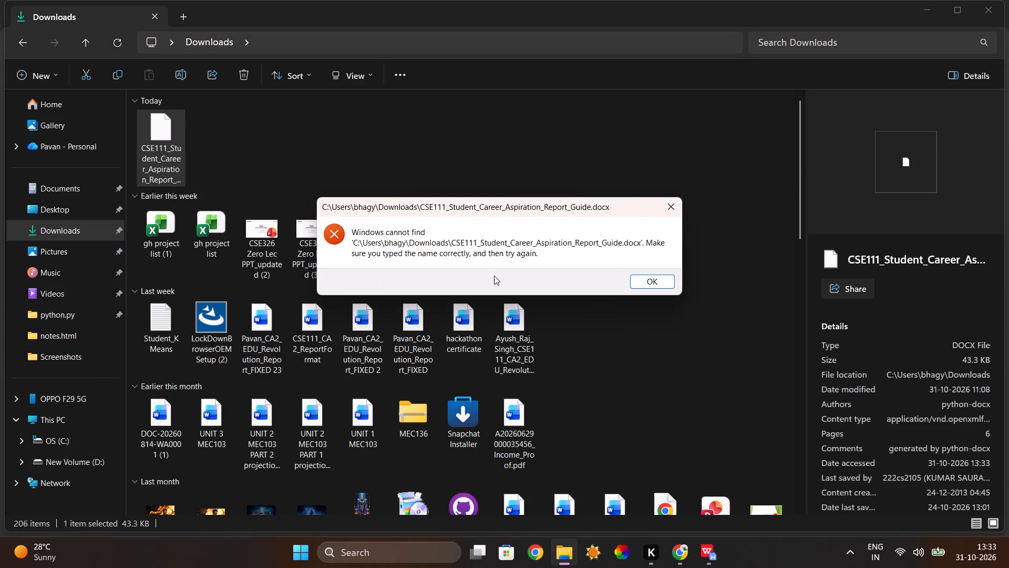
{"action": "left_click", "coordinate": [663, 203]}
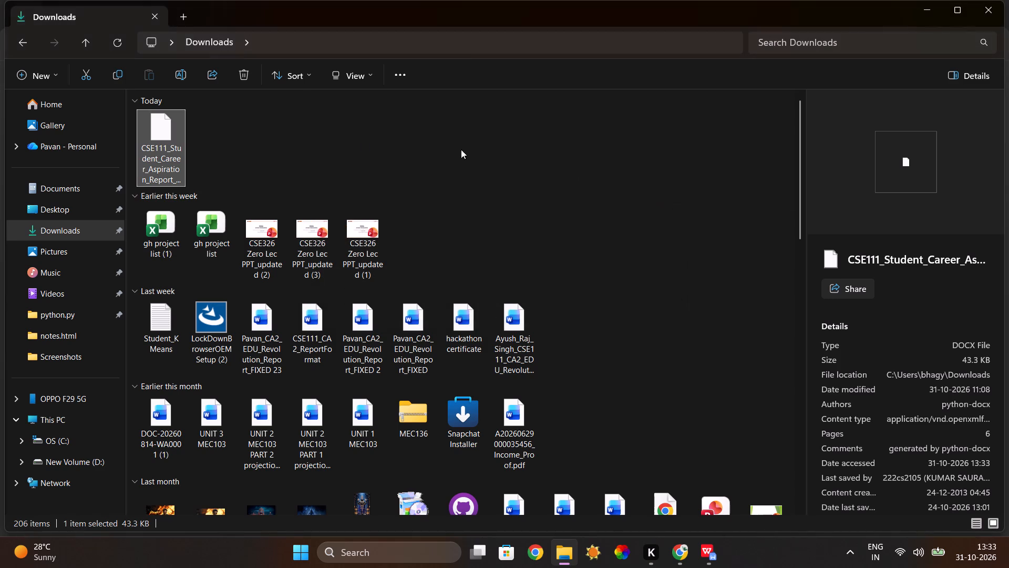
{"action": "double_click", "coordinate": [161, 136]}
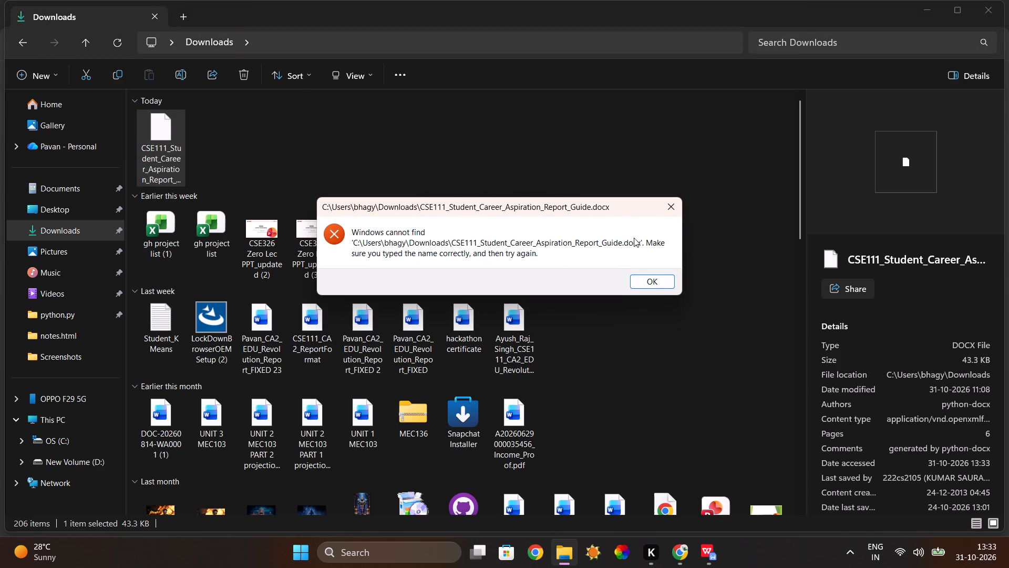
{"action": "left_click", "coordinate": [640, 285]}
Open CSE111_Student_Career_Aspiration_Report_Guide.docx from Downloads with Word.
{"action": "right_click", "coordinate": [163, 127]}
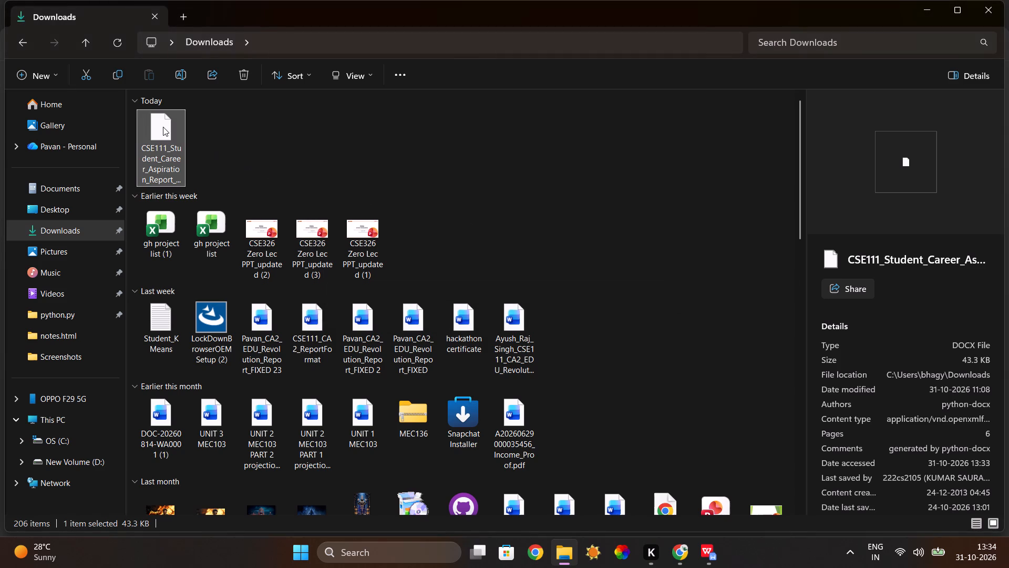
{"action": "left_click", "coordinate": [249, 184]}
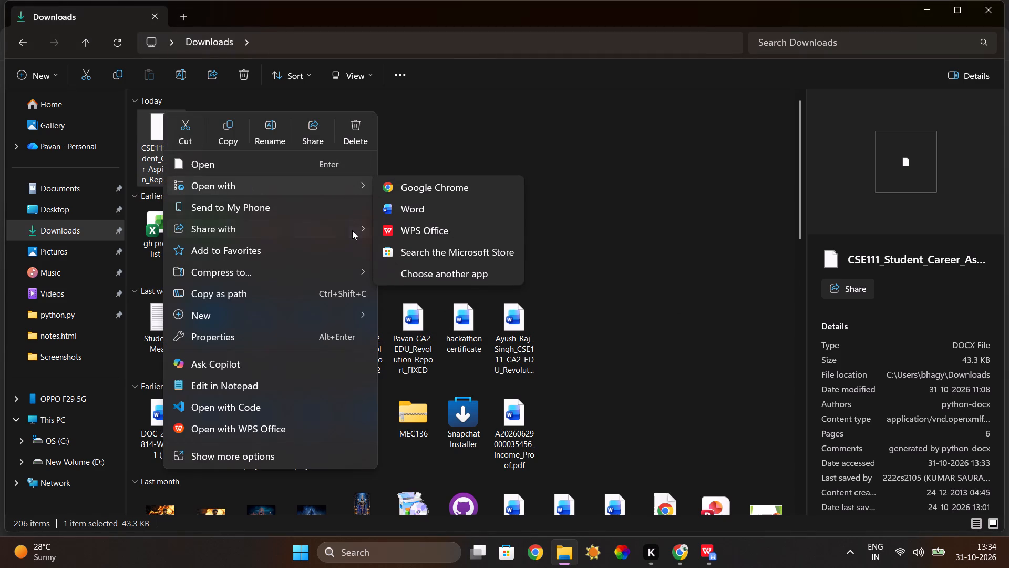
{"action": "left_click", "coordinate": [408, 209]}
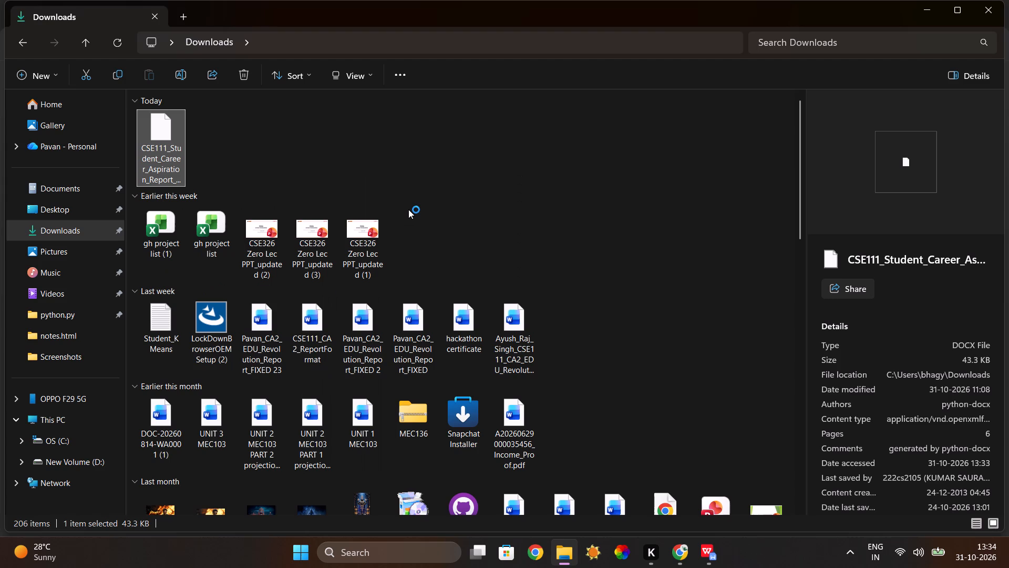
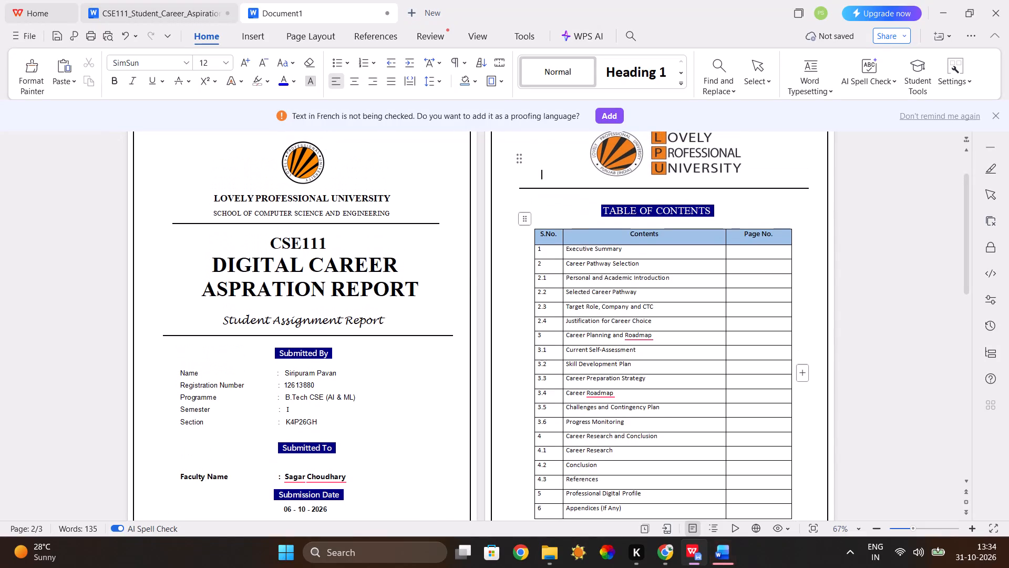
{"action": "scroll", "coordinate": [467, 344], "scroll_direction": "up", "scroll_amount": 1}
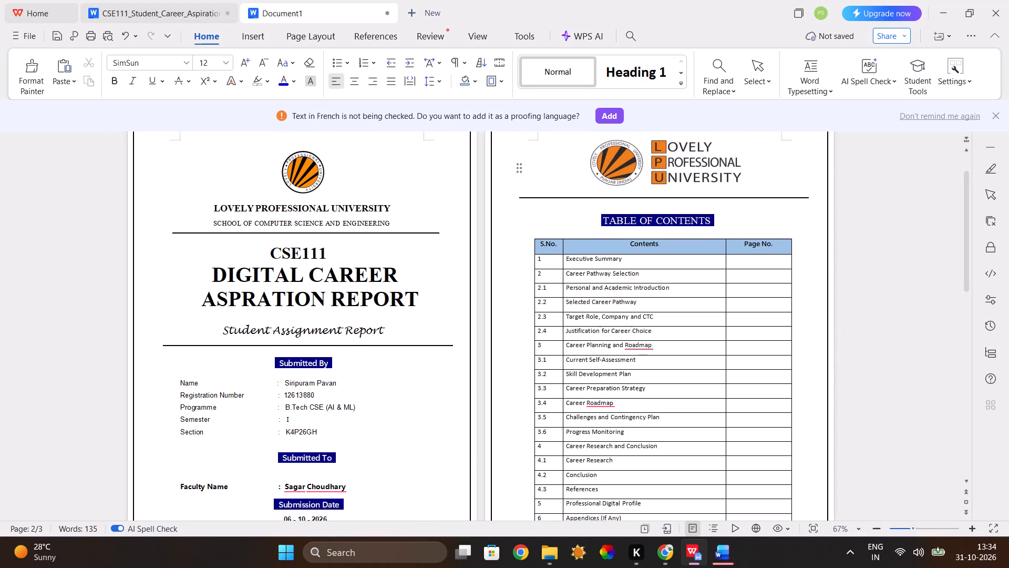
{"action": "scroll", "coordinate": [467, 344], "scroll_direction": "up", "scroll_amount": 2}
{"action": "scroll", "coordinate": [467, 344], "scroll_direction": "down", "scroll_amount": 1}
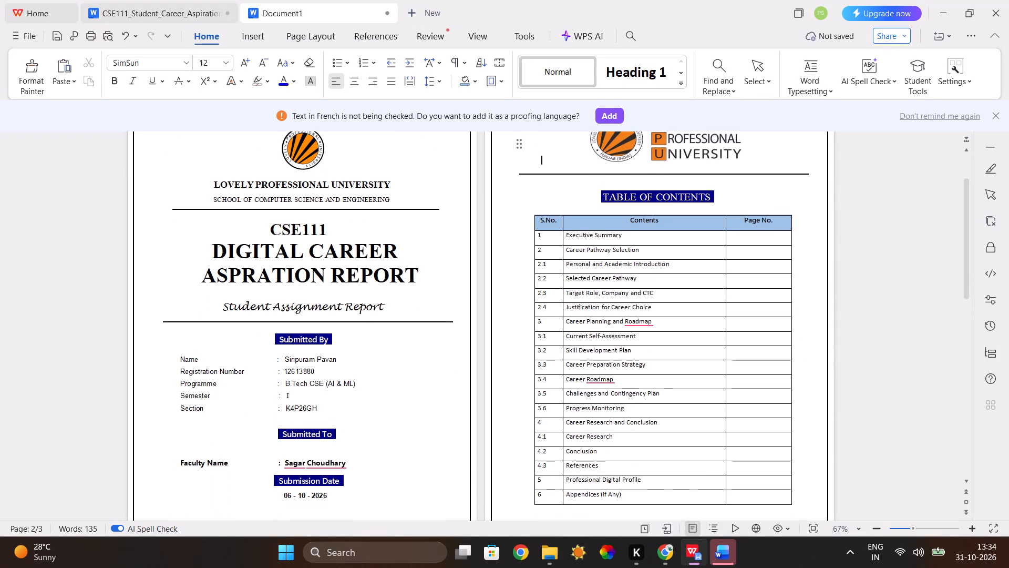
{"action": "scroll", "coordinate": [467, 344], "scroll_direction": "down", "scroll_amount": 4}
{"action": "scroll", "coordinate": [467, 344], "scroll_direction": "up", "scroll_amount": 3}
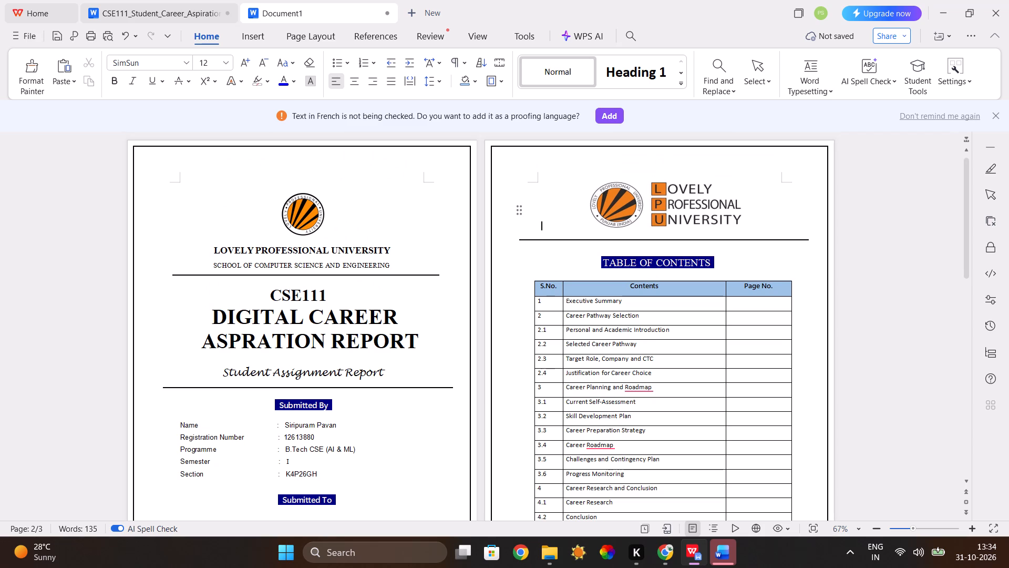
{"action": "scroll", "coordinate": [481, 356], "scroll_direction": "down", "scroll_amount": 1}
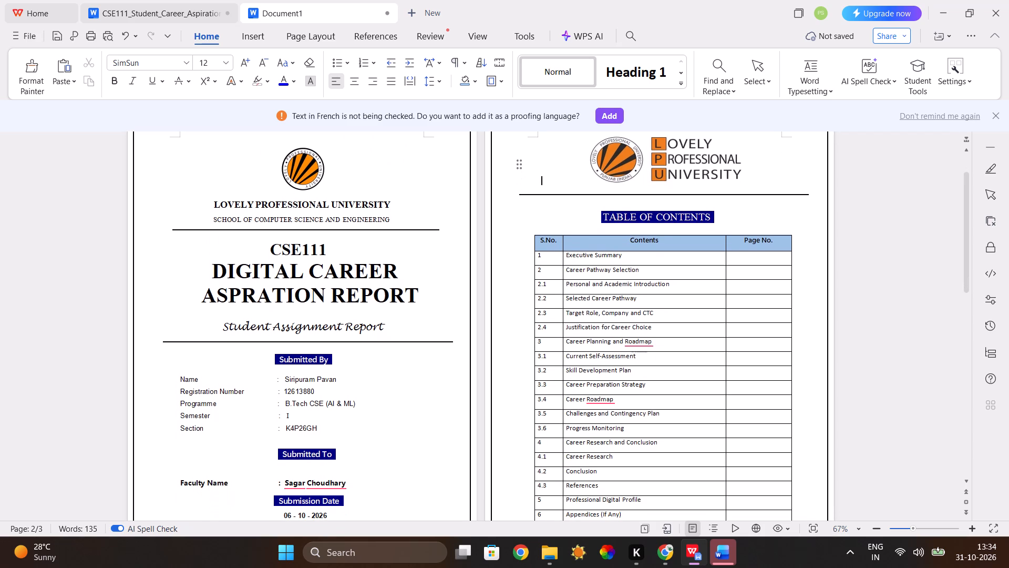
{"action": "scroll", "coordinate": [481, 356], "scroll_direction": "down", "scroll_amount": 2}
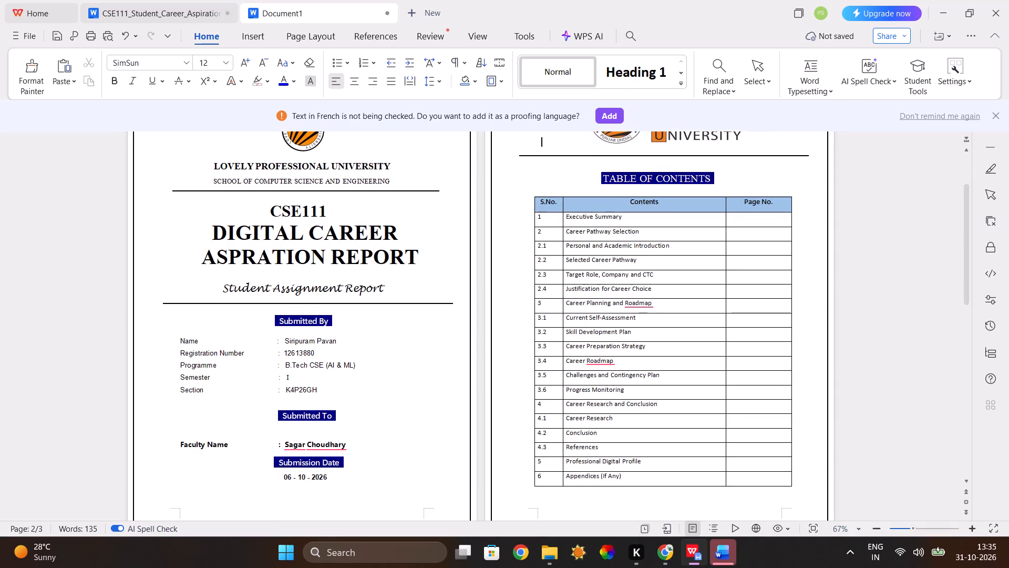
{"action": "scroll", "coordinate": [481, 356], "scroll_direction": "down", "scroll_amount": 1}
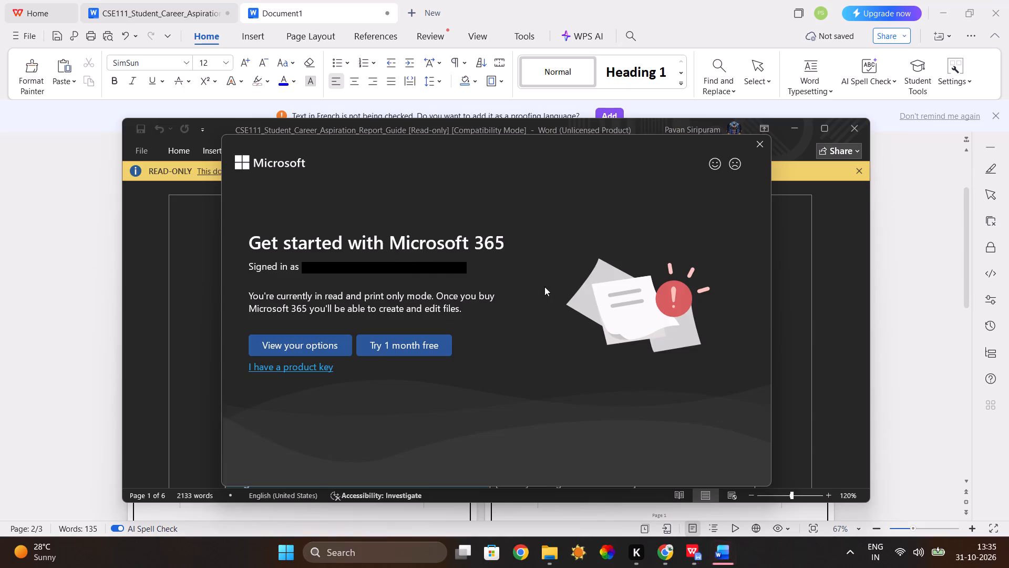
Dismiss the Microsoft 365 sign-up prompt and maximize the report guide's Word window.
{"action": "left_click", "coordinate": [754, 143]}
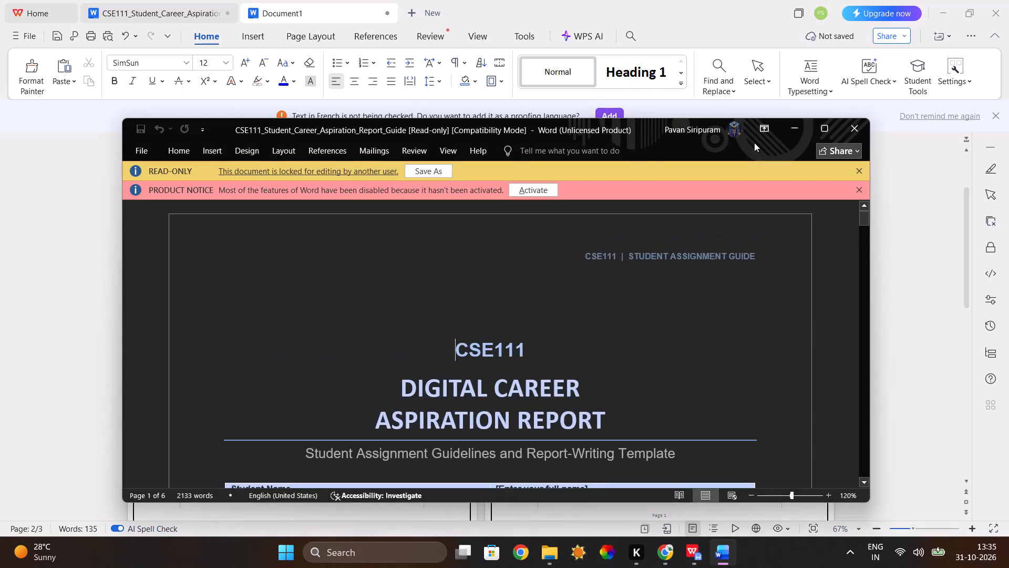
{"action": "left_click", "coordinate": [831, 120]}
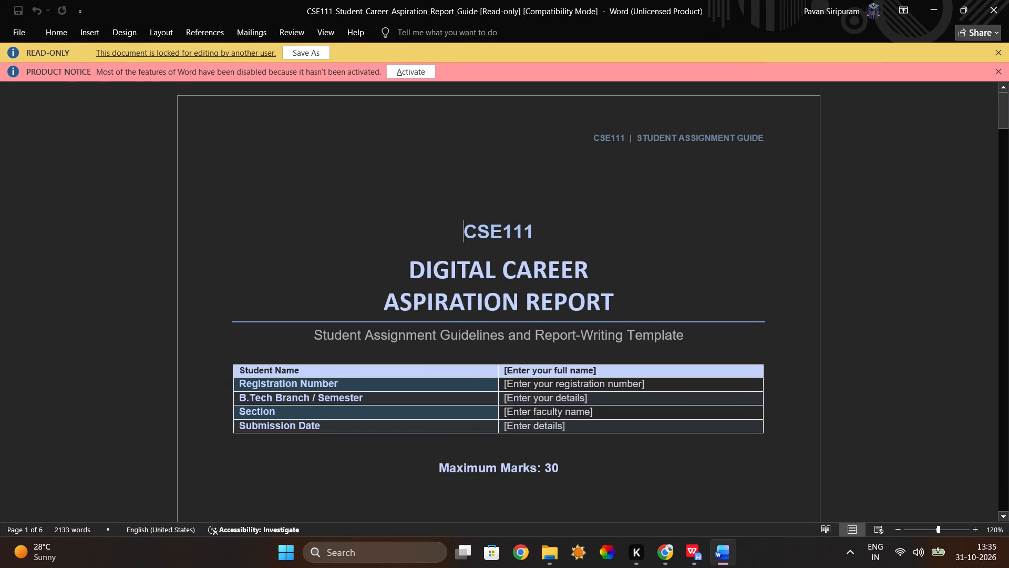
Skim the whole report guide from its cover page to the final checklist and assessment rubric, returning to the start.
{"action": "scroll", "coordinate": [627, 238], "scroll_direction": "down", "scroll_amount": 2}
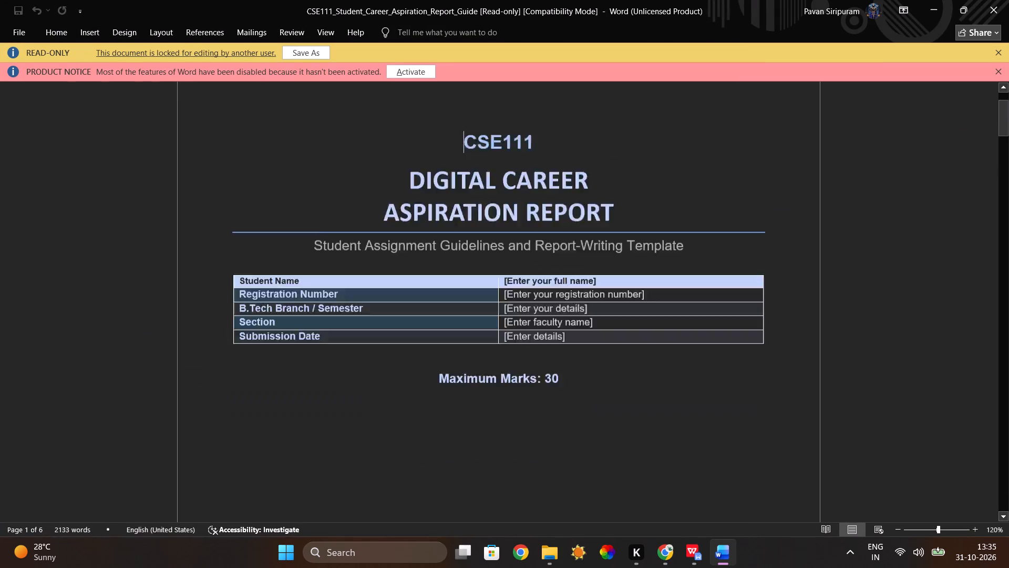
{"action": "scroll", "coordinate": [627, 238], "scroll_direction": "down", "scroll_amount": 1}
{"action": "scroll", "coordinate": [627, 238], "scroll_direction": "up", "scroll_amount": 4}
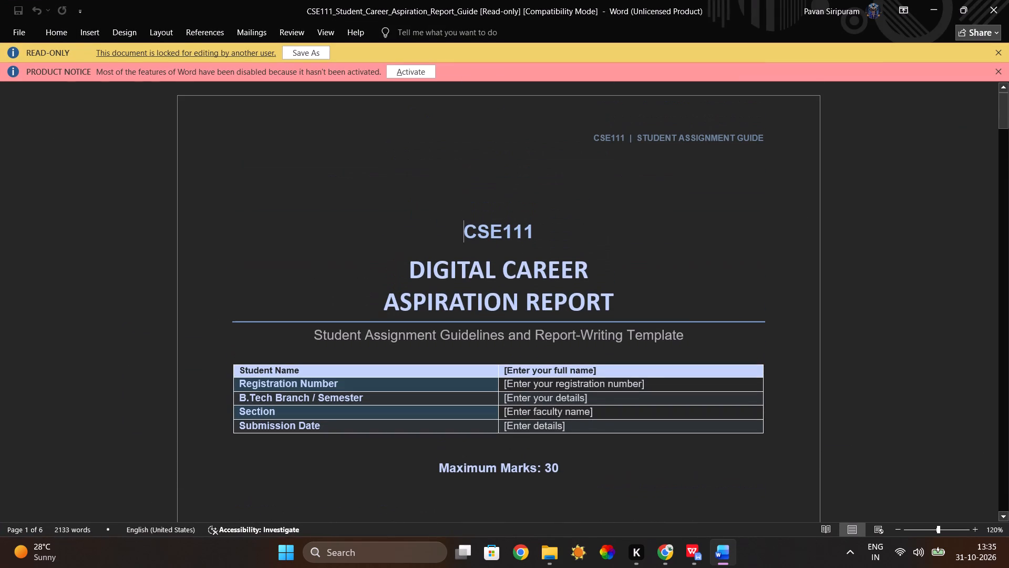
{"action": "scroll", "coordinate": [627, 238], "scroll_direction": "down", "scroll_amount": 10}
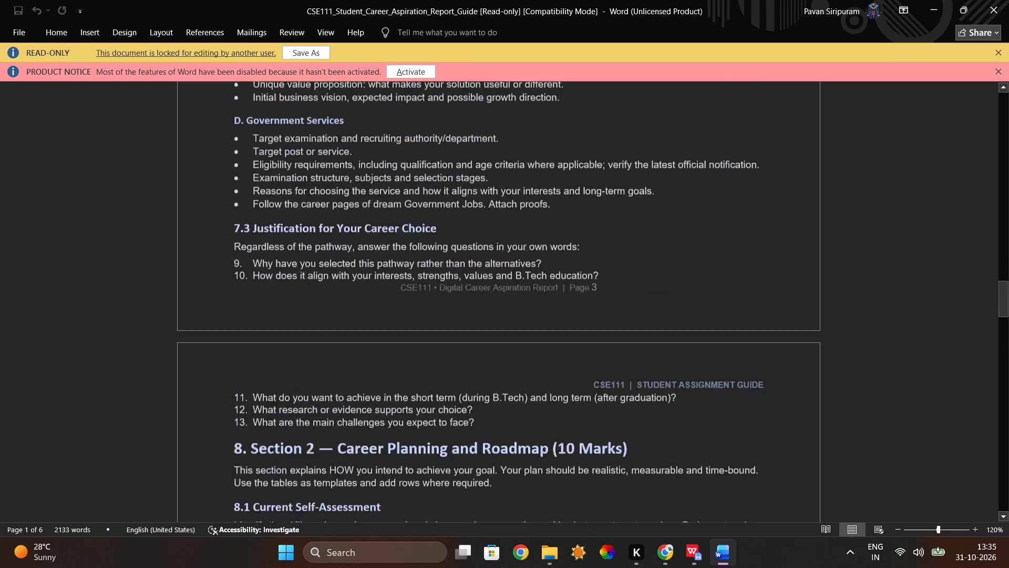
{"action": "scroll", "coordinate": [627, 238], "scroll_direction": "down", "scroll_amount": 15}
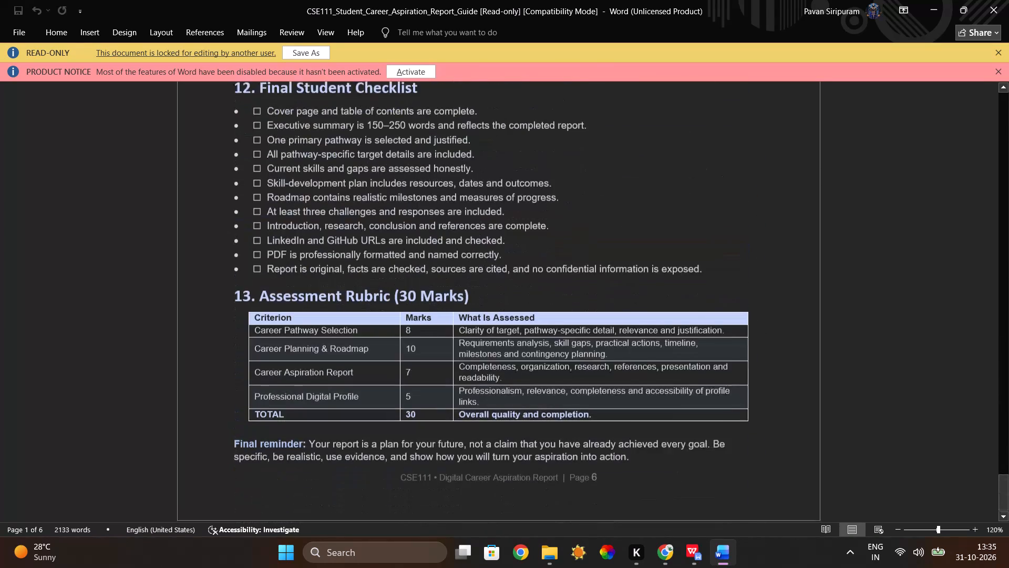
{"action": "scroll", "coordinate": [627, 238], "scroll_direction": "down", "scroll_amount": 8}
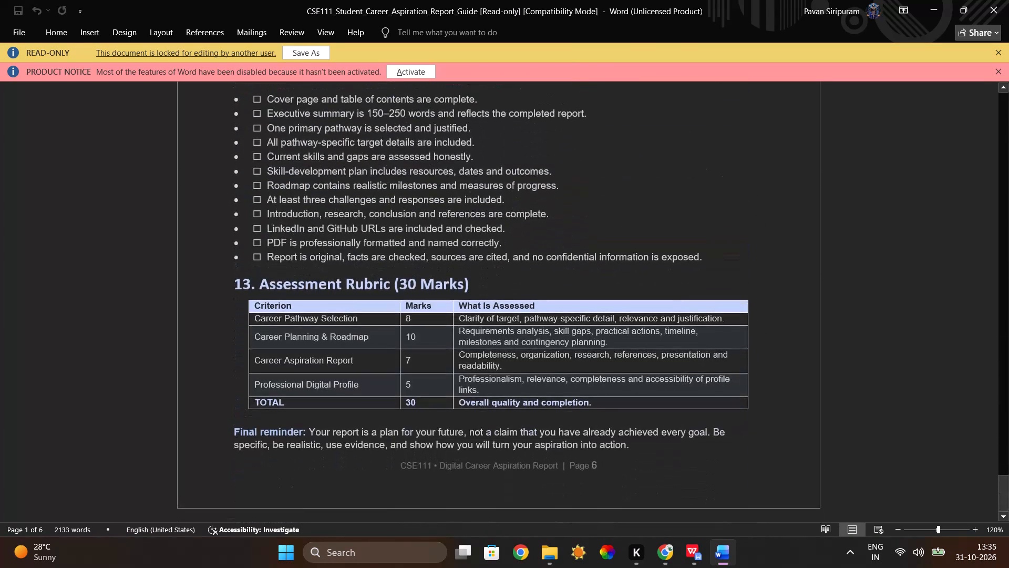
{"action": "scroll", "coordinate": [627, 238], "scroll_direction": "up", "scroll_amount": 20}
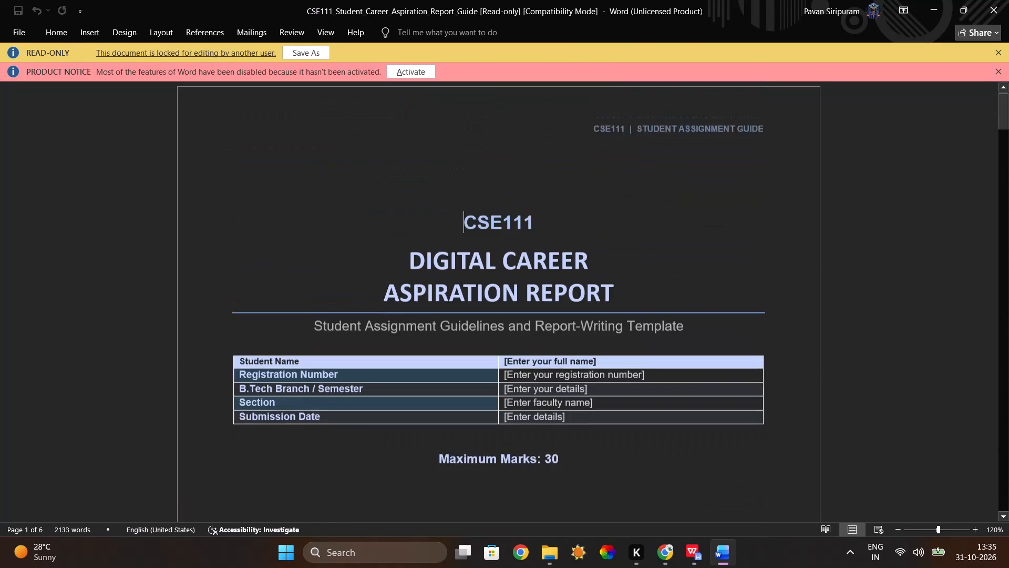
Read the guide's general instructions, marks breakdown, recommended report order and the requirements for each career pathway.
{"action": "scroll", "coordinate": [627, 238], "scroll_direction": "down", "scroll_amount": 4}
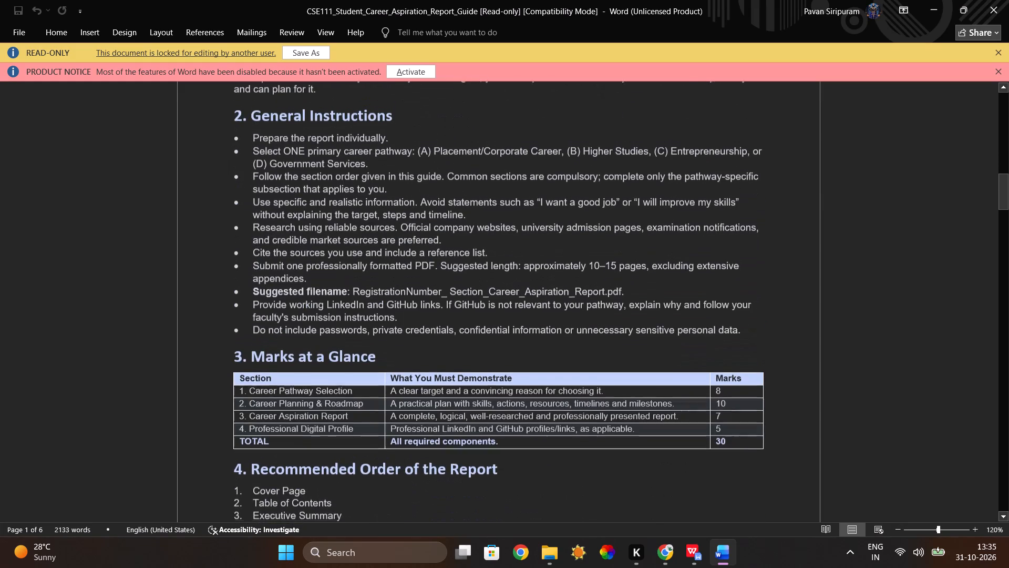
{"action": "scroll", "coordinate": [627, 238], "scroll_direction": "up", "scroll_amount": 2}
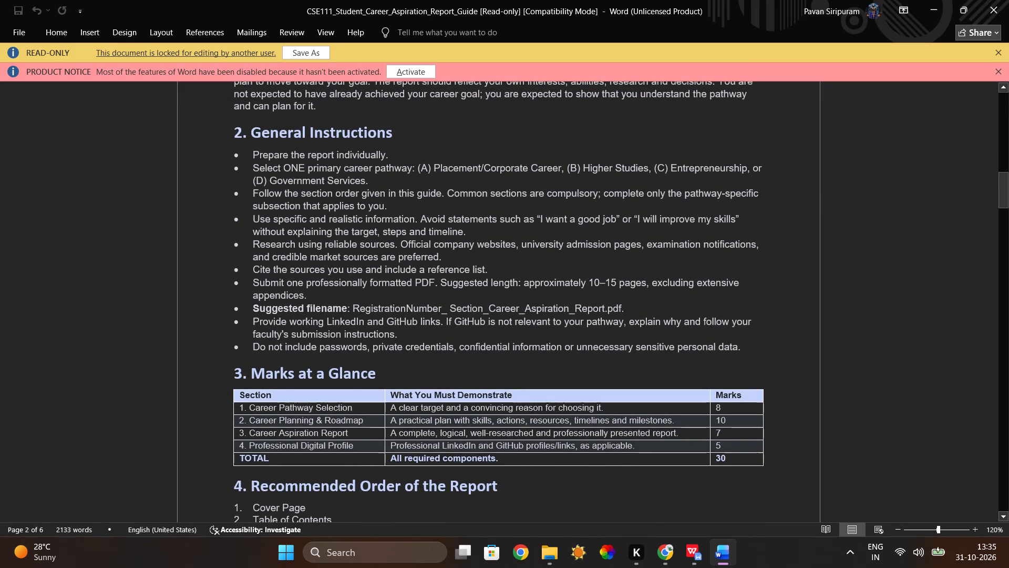
{"action": "scroll", "coordinate": [627, 238], "scroll_direction": "down", "scroll_amount": 2}
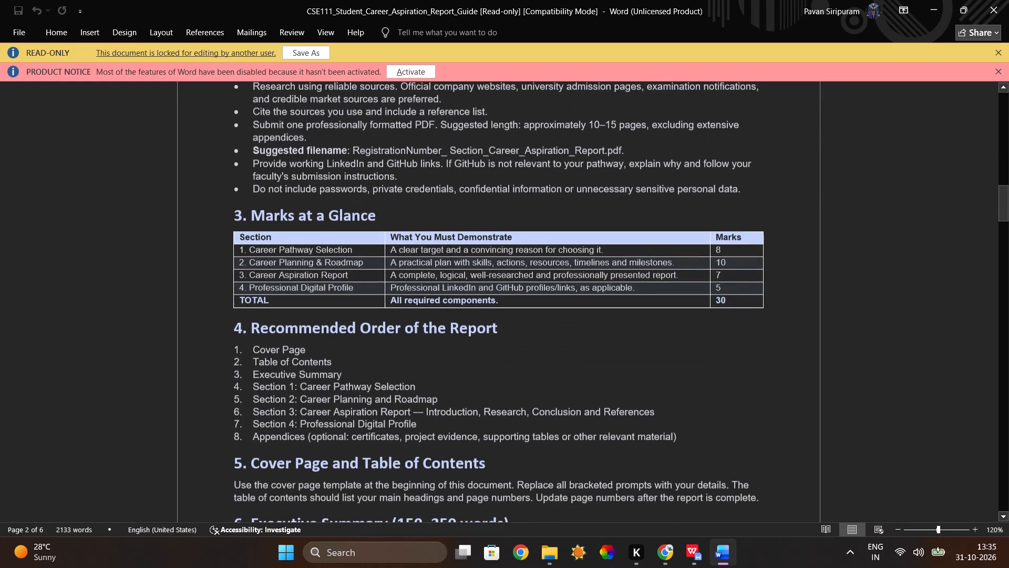
{"action": "scroll", "coordinate": [627, 238], "scroll_direction": "down", "scroll_amount": 1}
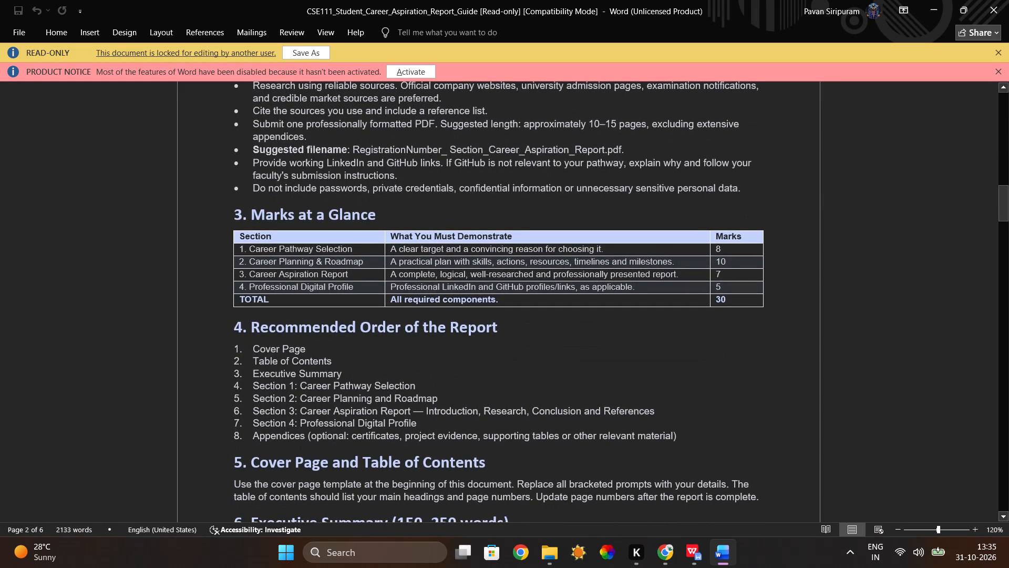
{"action": "scroll", "coordinate": [627, 238], "scroll_direction": "down", "scroll_amount": 6}
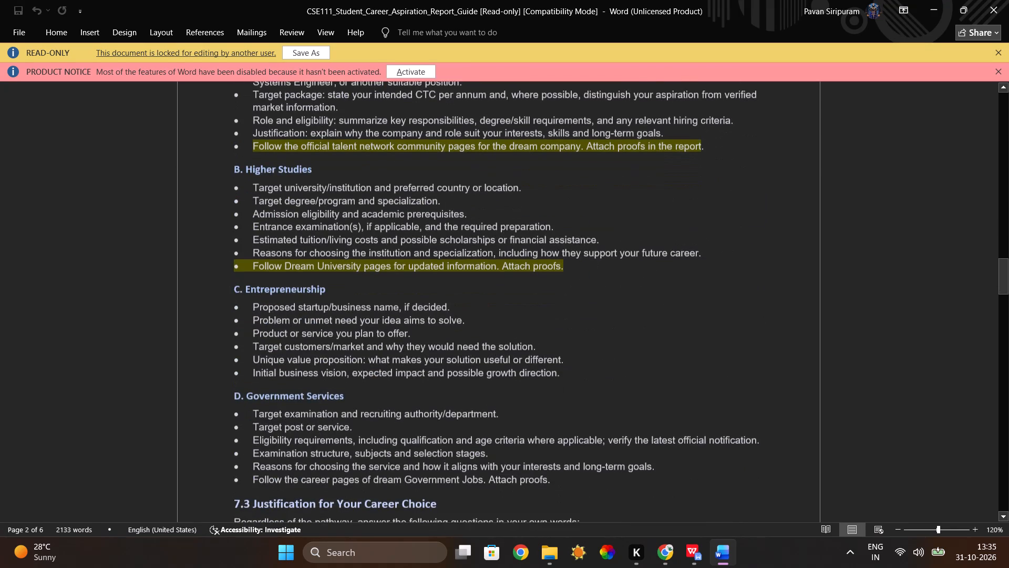
{"action": "scroll", "coordinate": [627, 238], "scroll_direction": "down", "scroll_amount": 1}
{"action": "left_click", "coordinate": [627, 238]}
{"action": "scroll", "coordinate": [627, 238], "scroll_direction": "up", "scroll_amount": 1}
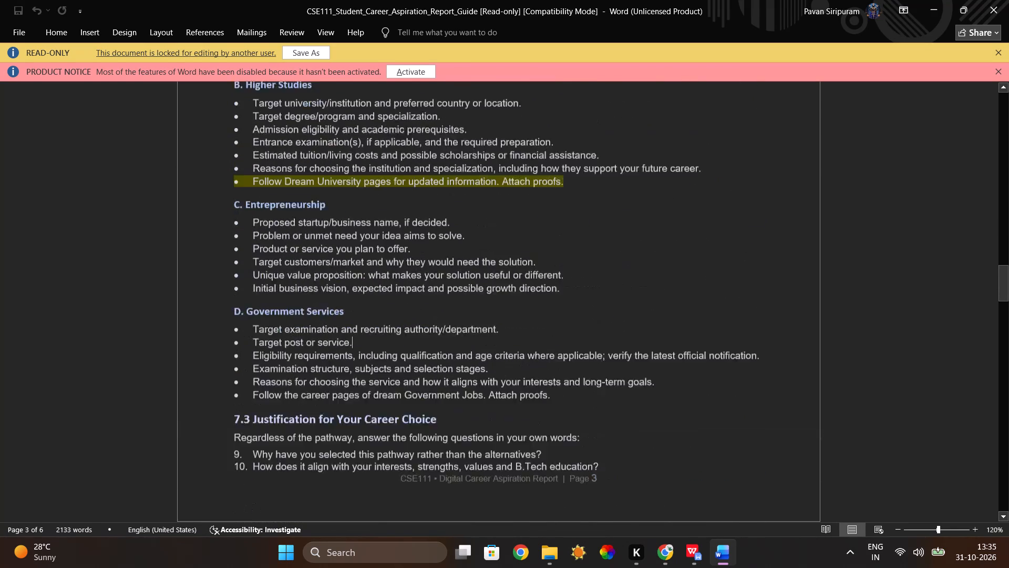
{"action": "scroll", "coordinate": [627, 238], "scroll_direction": "up", "scroll_amount": 1}
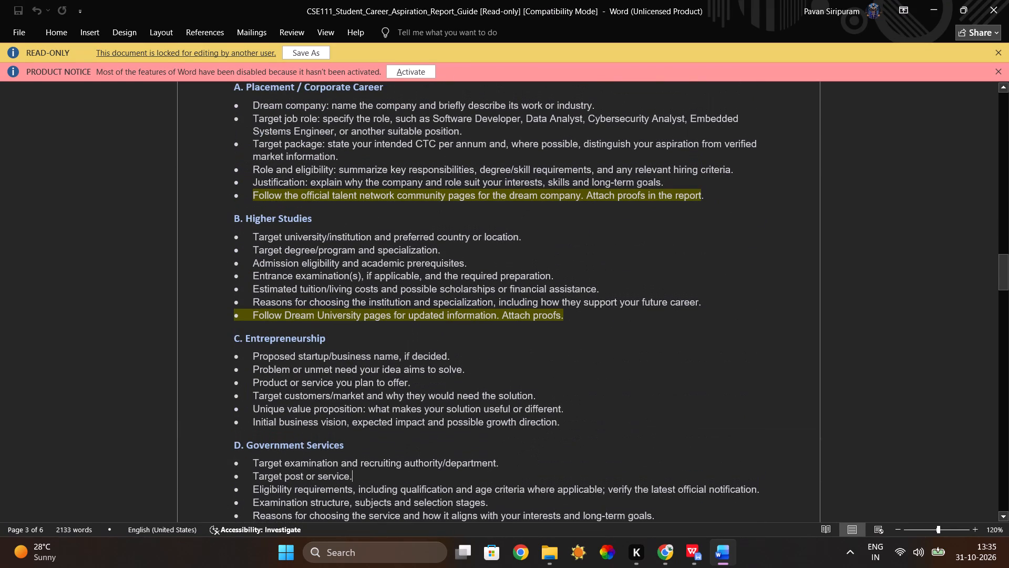
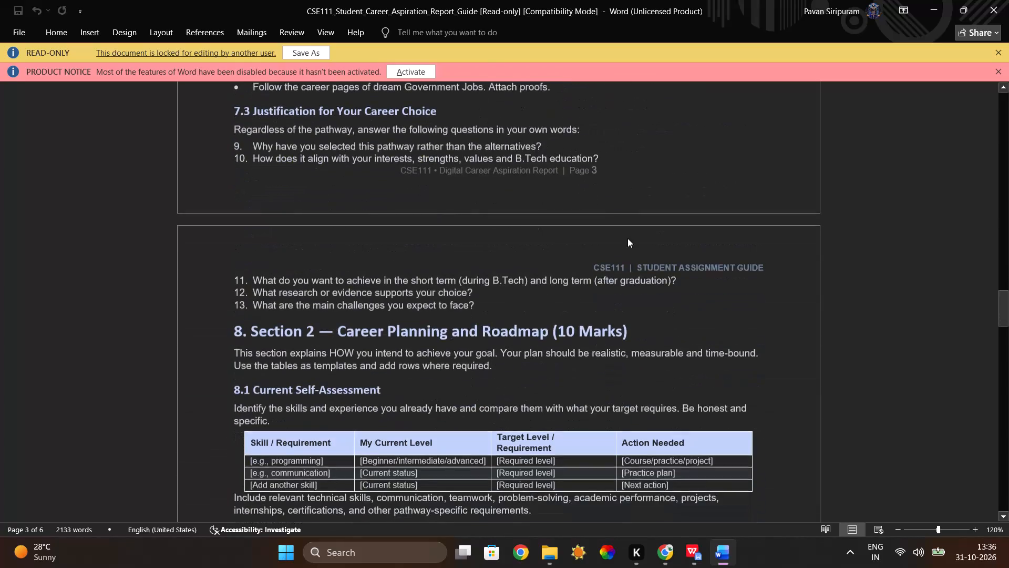
Read the guide's Section 2 requirements on career planning, from Current Self-Assessment to the Time-Bound Career Roadmap, and return to the cover page.
{"action": "scroll", "coordinate": [627, 238], "scroll_direction": "down", "scroll_amount": 1}
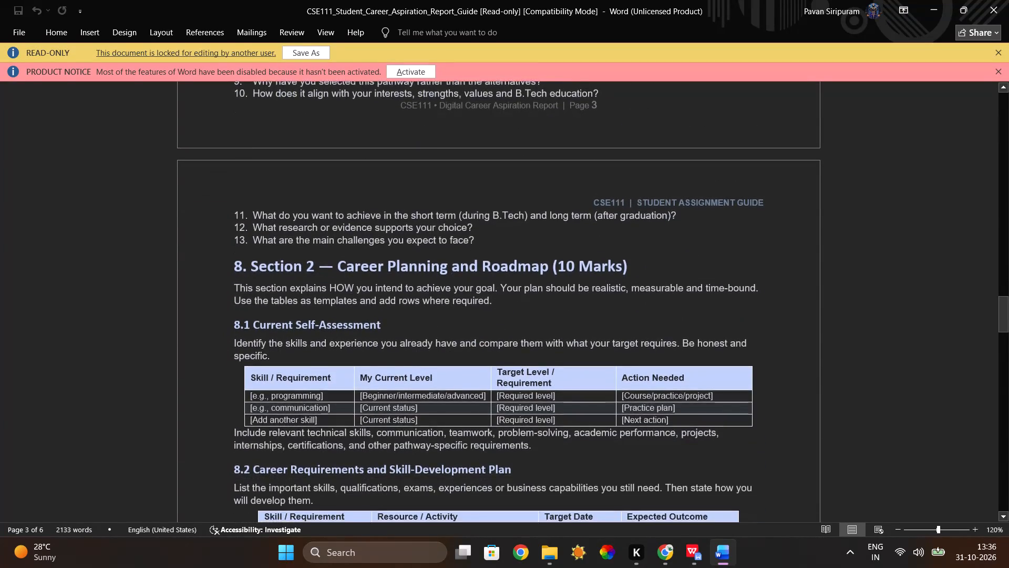
{"action": "scroll", "coordinate": [627, 238], "scroll_direction": "down", "scroll_amount": 2}
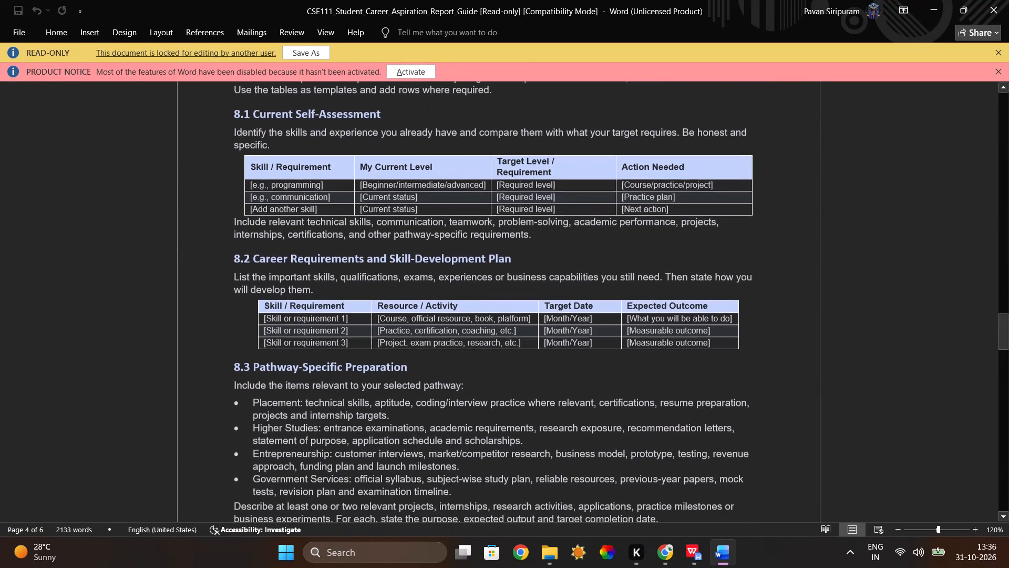
{"action": "scroll", "coordinate": [627, 238], "scroll_direction": "down", "scroll_amount": 1}
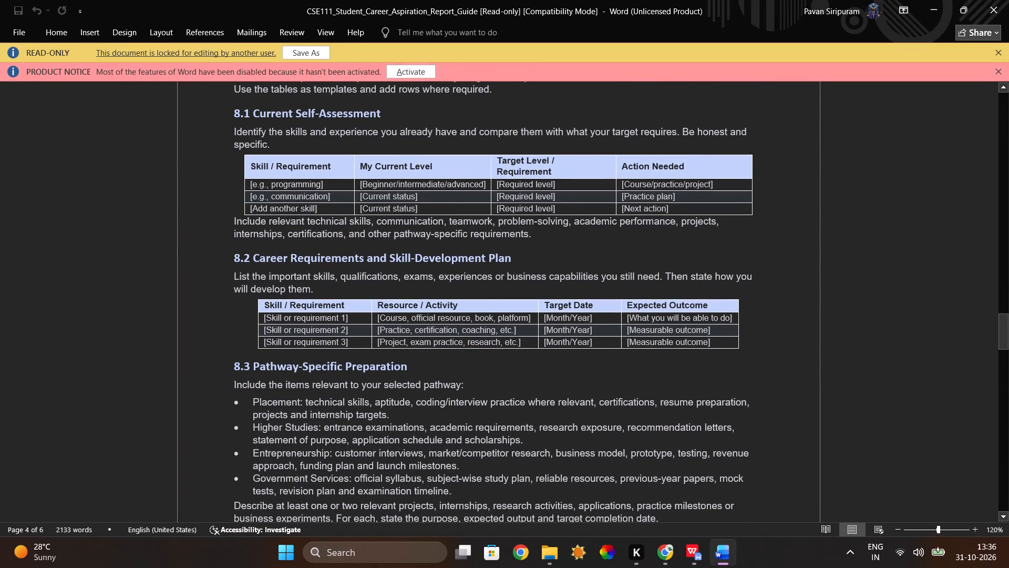
{"action": "scroll", "coordinate": [627, 238], "scroll_direction": "down", "scroll_amount": 1}
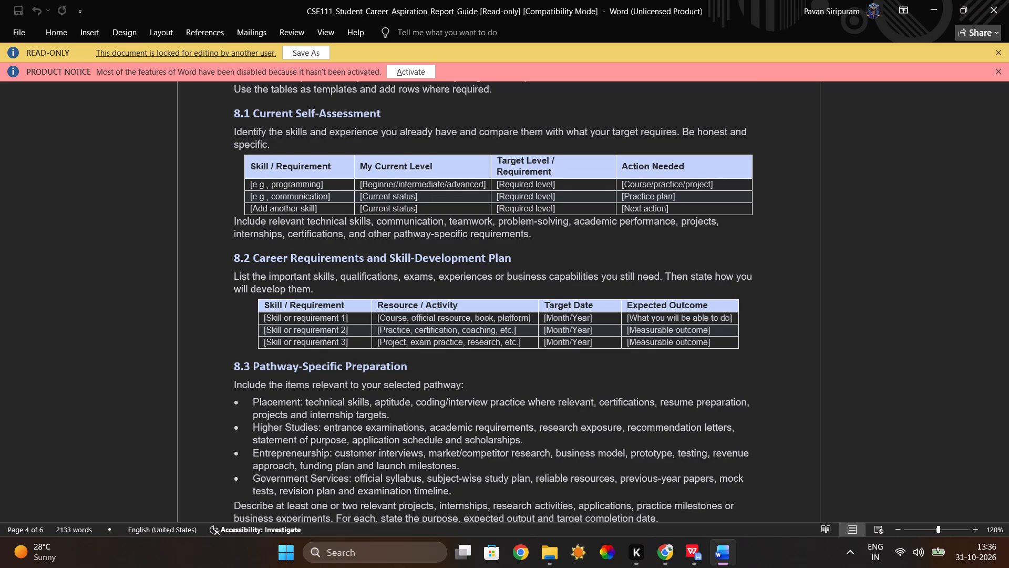
{"action": "scroll", "coordinate": [627, 238], "scroll_direction": "down", "scroll_amount": 2}
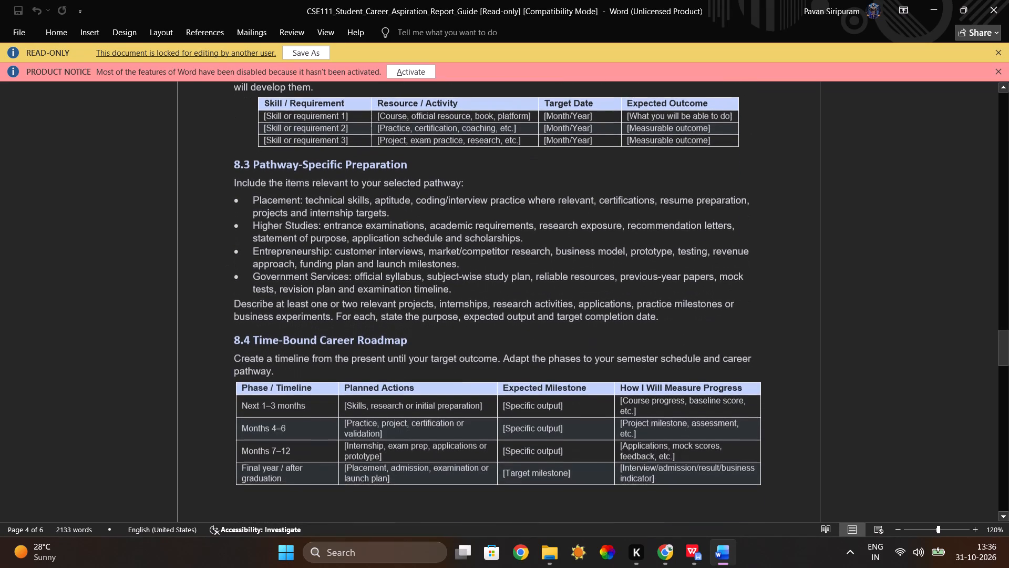
{"action": "scroll", "coordinate": [627, 238], "scroll_direction": "down", "scroll_amount": 1}
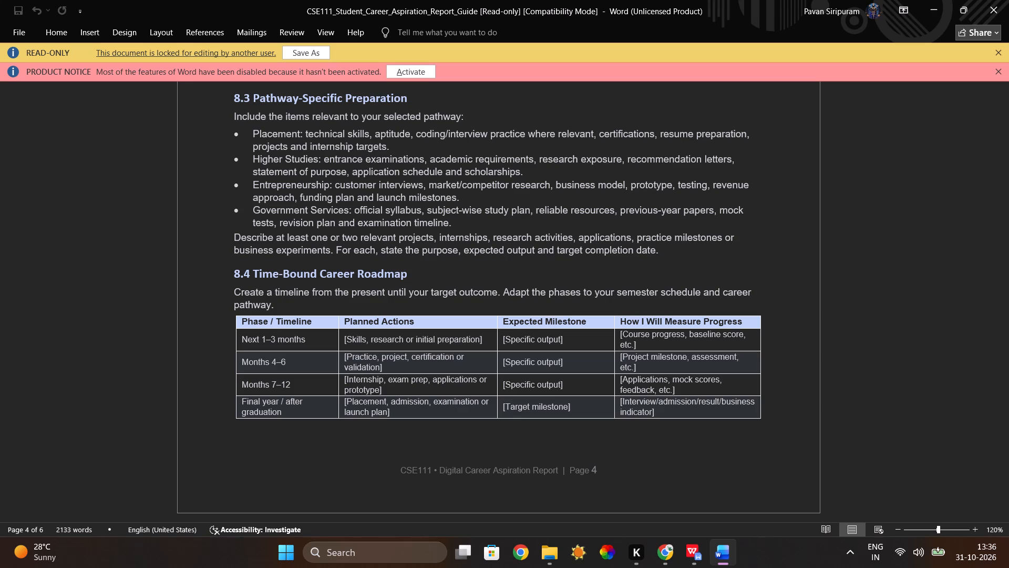
{"action": "scroll", "coordinate": [627, 238], "scroll_direction": "up", "scroll_amount": 5}
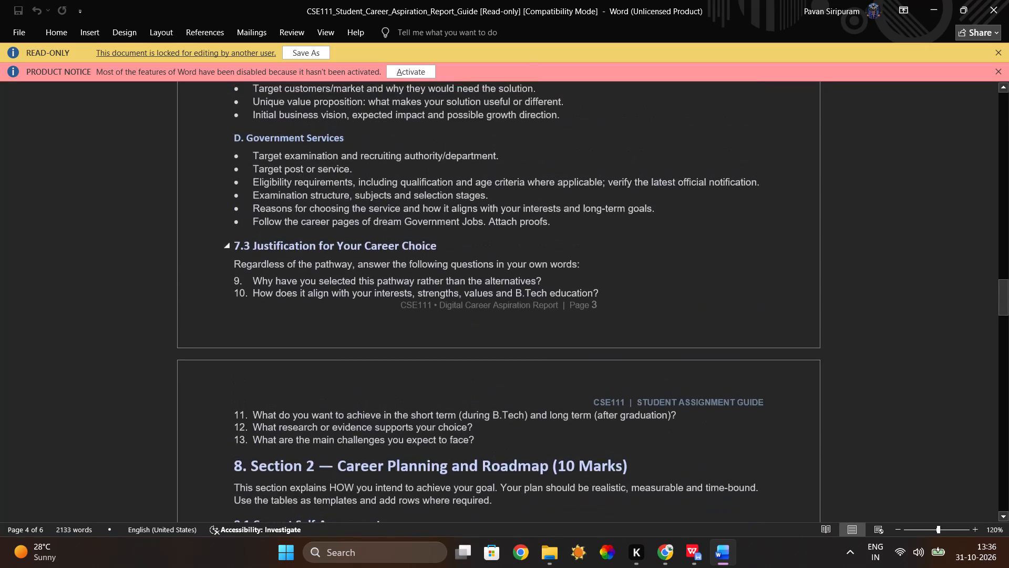
{"action": "scroll", "coordinate": [627, 238], "scroll_direction": "up", "scroll_amount": 6}
{"action": "scroll", "coordinate": [627, 238], "scroll_direction": "down", "scroll_amount": 4}
{"action": "scroll", "coordinate": [627, 238], "scroll_direction": "up", "scroll_amount": 5}
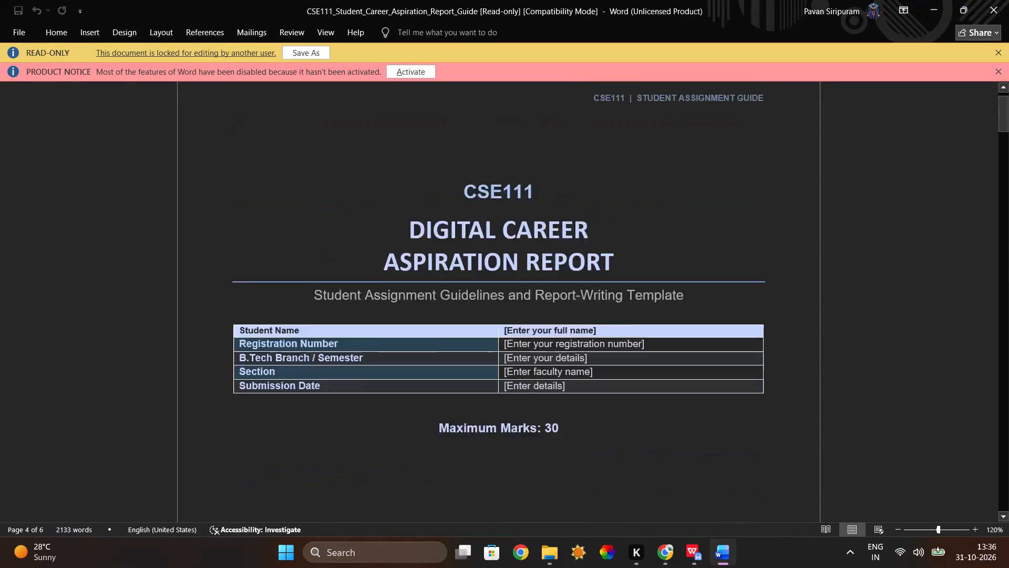
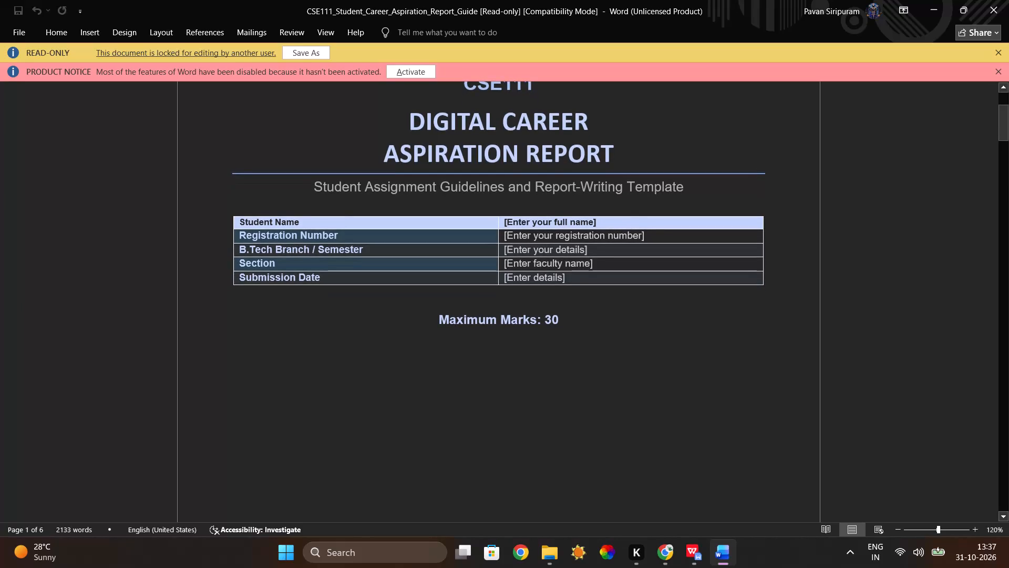
Skim the report guide from its cover page to the Final Student Checklist and Assessment Rubric on the last page.
{"action": "scroll", "coordinate": [627, 238], "scroll_direction": "up", "scroll_amount": 1}
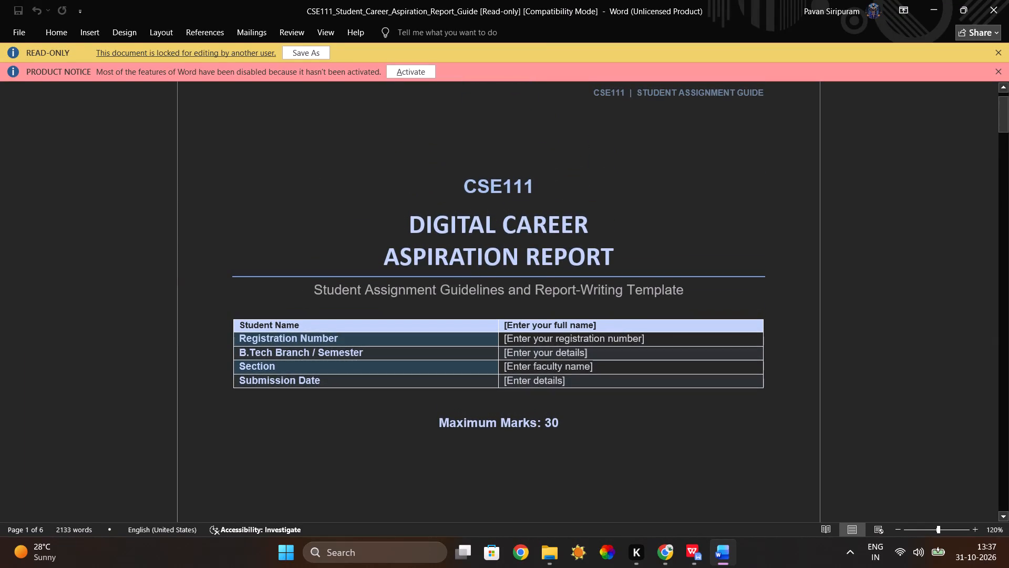
{"action": "scroll", "coordinate": [627, 238], "scroll_direction": "down", "scroll_amount": 13}
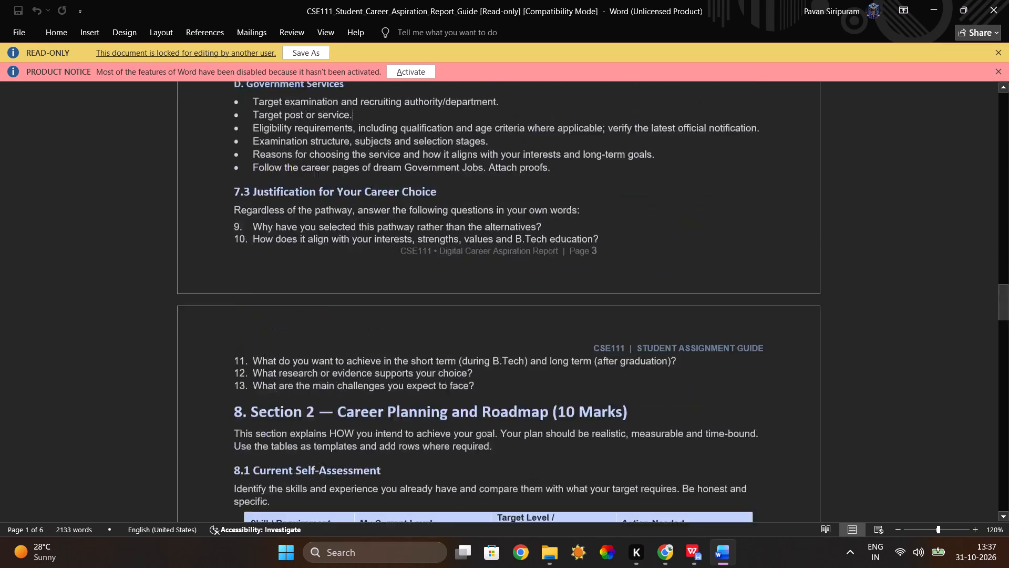
{"action": "scroll", "coordinate": [627, 238], "scroll_direction": "down", "scroll_amount": 17}
{"action": "scroll", "coordinate": [627, 238], "scroll_direction": "down", "scroll_amount": 5}
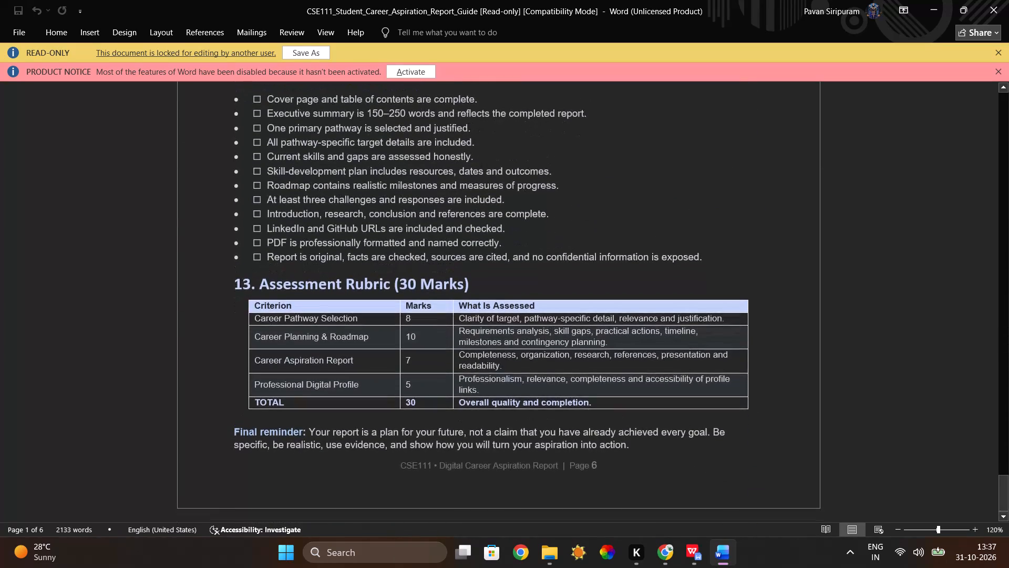
{"action": "scroll", "coordinate": [627, 238], "scroll_direction": "down", "scroll_amount": 15}
{"action": "scroll", "coordinate": [627, 238], "scroll_direction": "down", "scroll_amount": 20}
{"action": "scroll", "coordinate": [627, 238], "scroll_direction": "down", "scroll_amount": 9}
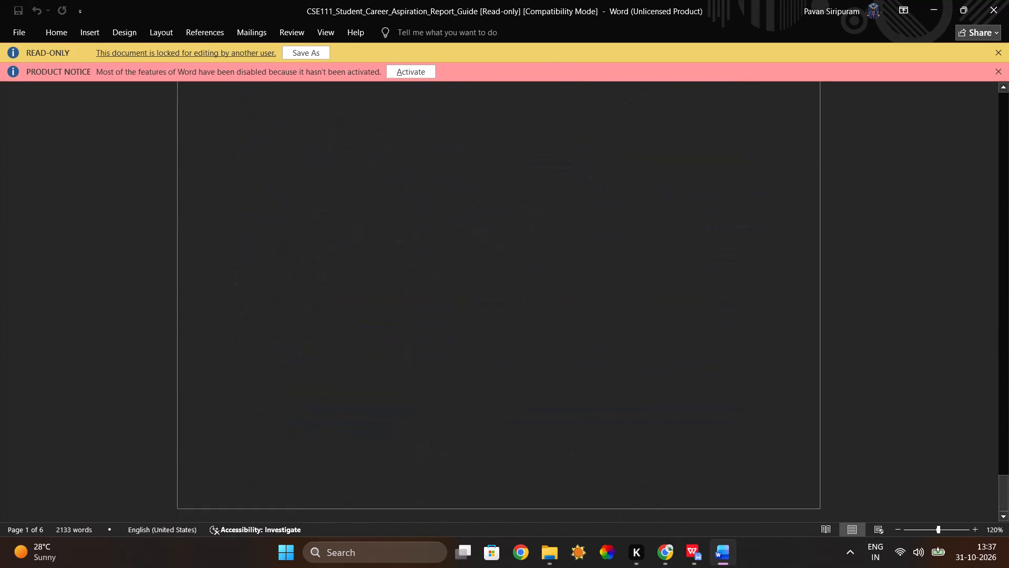
{"action": "scroll", "coordinate": [627, 238], "scroll_direction": "down", "scroll_amount": 8}
{"action": "scroll", "coordinate": [627, 238], "scroll_direction": "down", "scroll_amount": 20}
{"action": "scroll", "coordinate": [627, 238], "scroll_direction": "down", "scroll_amount": 18}
{"action": "scroll", "coordinate": [627, 238], "scroll_direction": "down", "scroll_amount": 7}
{"action": "scroll", "coordinate": [627, 238], "scroll_direction": "down", "scroll_amount": 20}
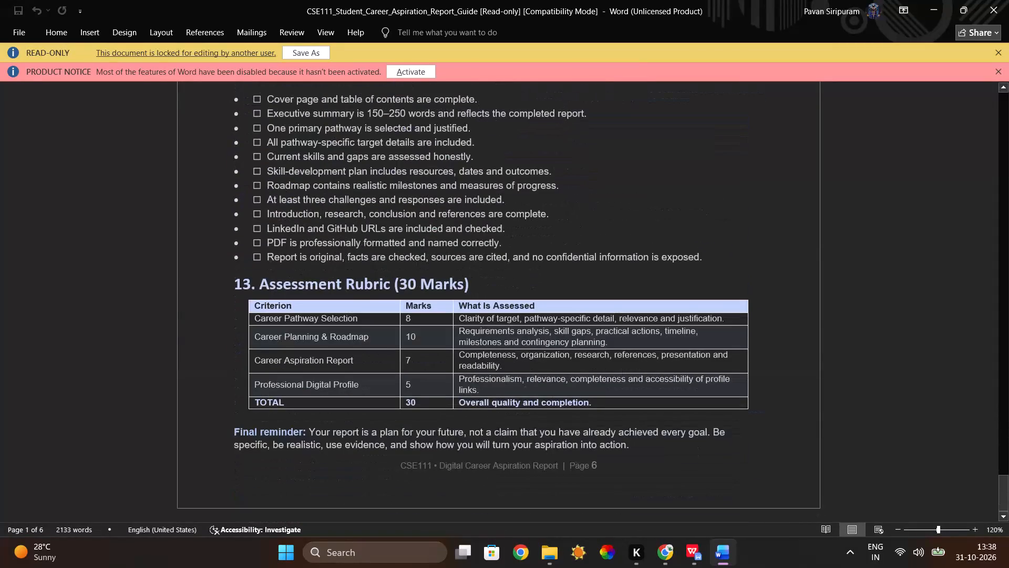
View all pages of the guide together at 20% zoom to survey the document's overall layout.
{"action": "scroll", "coordinate": [627, 238], "scroll_direction": "down", "scroll_amount": 8}
{"action": "scroll", "coordinate": [627, 238], "scroll_direction": "up", "scroll_amount": 1}
{"action": "scroll", "coordinate": [627, 238], "scroll_direction": "down", "scroll_amount": 4, "text": "ctrl"}
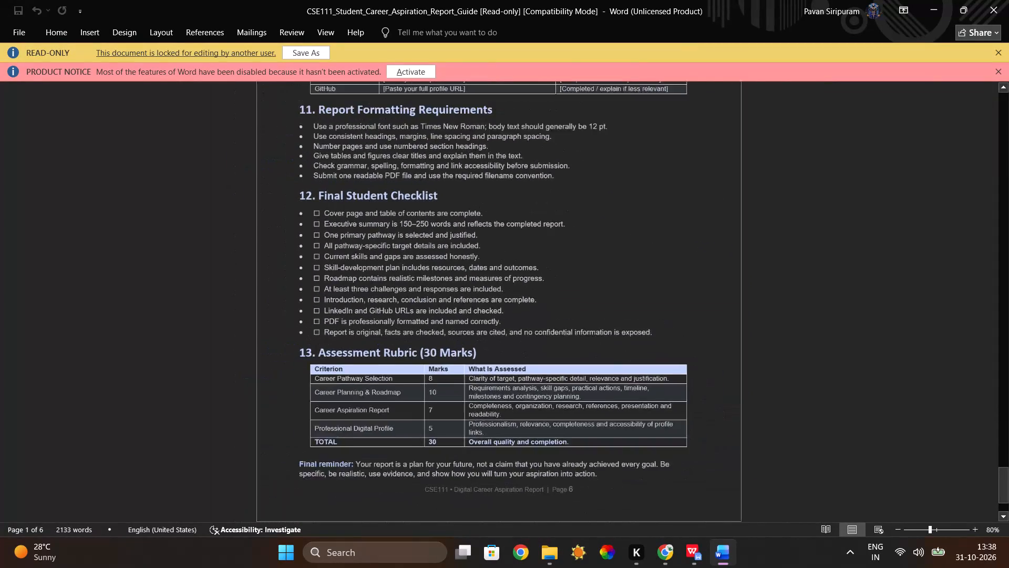
{"action": "scroll", "coordinate": [627, 238], "scroll_direction": "down", "scroll_amount": 7}
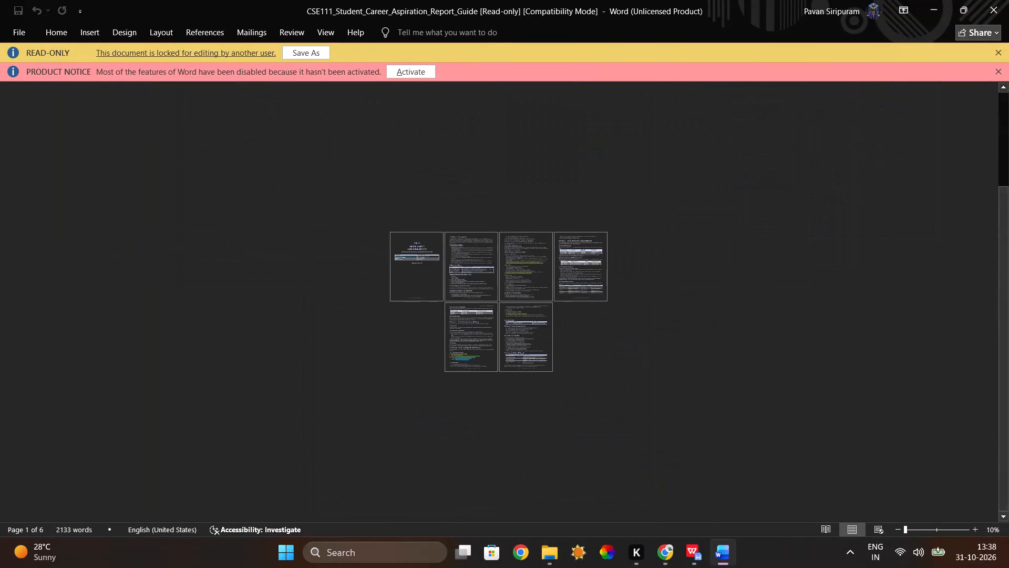
{"action": "scroll", "coordinate": [627, 238], "scroll_direction": "up", "scroll_amount": 3, "text": "ctrl"}
{"action": "scroll", "coordinate": [627, 238], "scroll_direction": "down", "scroll_amount": 1, "text": "ctrl"}
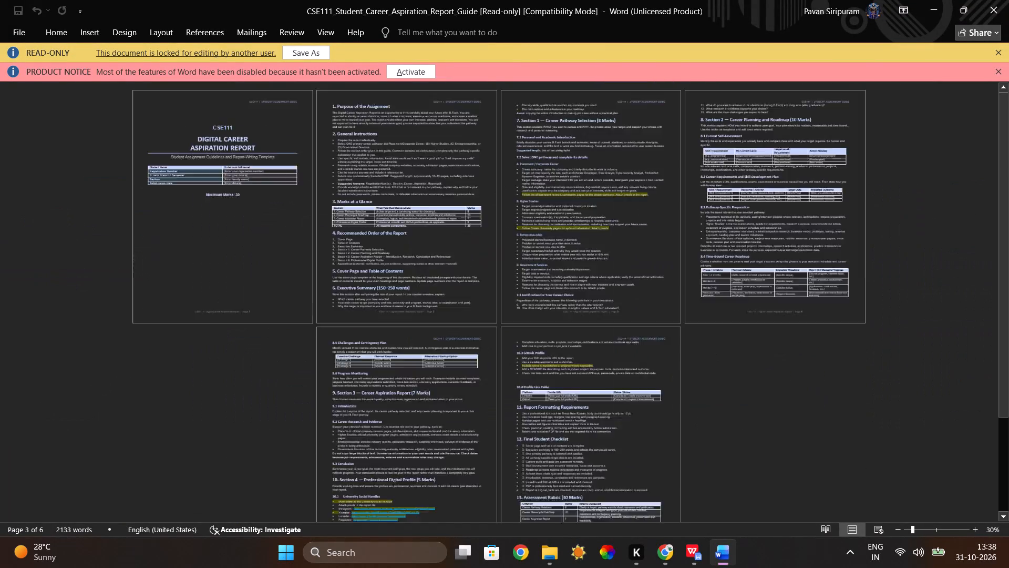
{"action": "scroll", "coordinate": [627, 238], "scroll_direction": "down", "scroll_amount": 1, "text": "ctrl"}
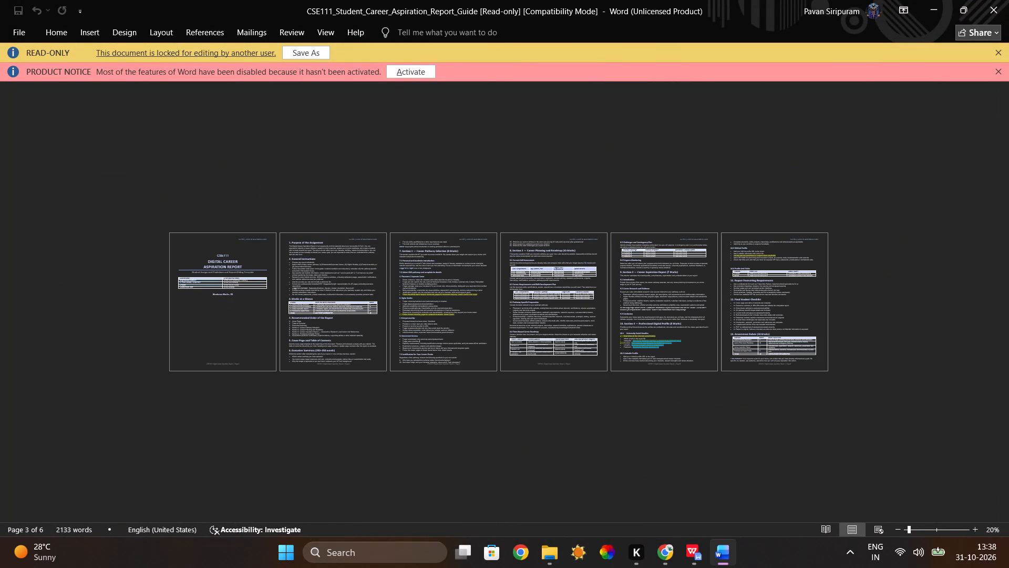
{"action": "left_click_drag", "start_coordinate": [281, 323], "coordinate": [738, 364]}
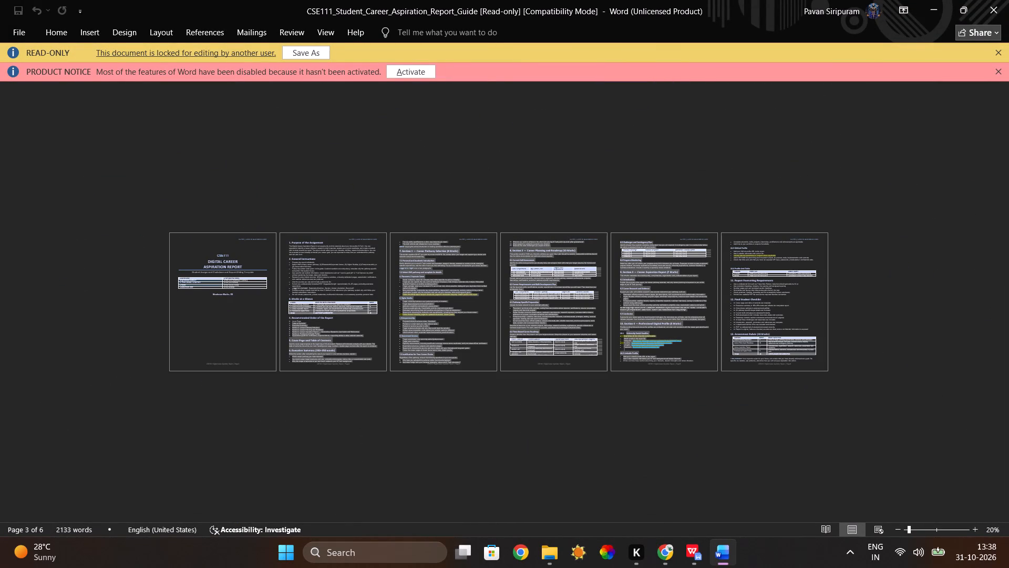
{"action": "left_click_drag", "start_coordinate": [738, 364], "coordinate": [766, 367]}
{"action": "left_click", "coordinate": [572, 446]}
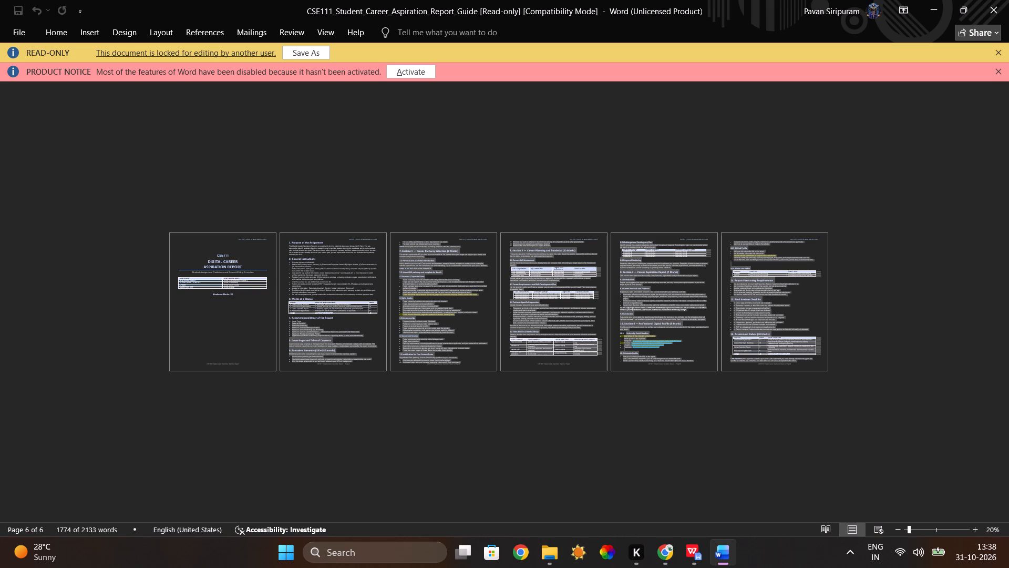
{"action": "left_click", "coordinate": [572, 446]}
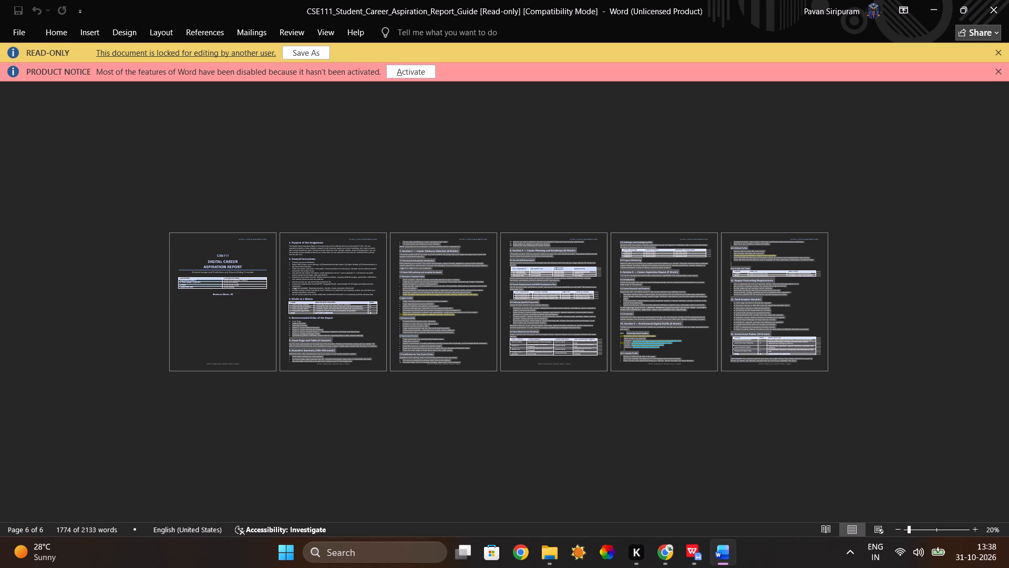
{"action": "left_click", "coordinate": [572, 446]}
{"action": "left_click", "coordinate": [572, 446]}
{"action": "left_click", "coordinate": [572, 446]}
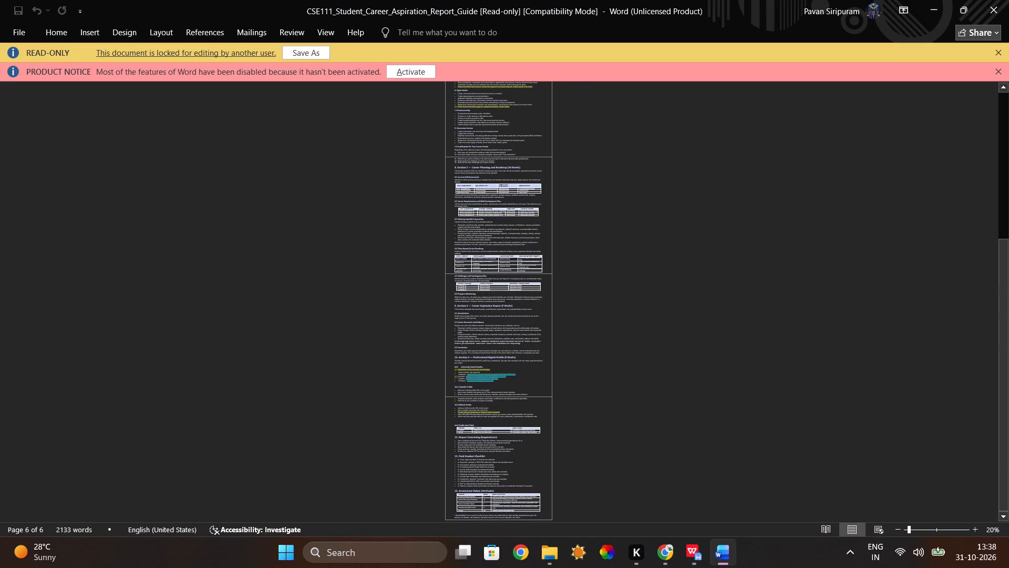
Restore the guide to 120% zoom and review its General Instructions, Marks at a Glance and Recommended Order of the Report.
{"action": "scroll", "coordinate": [621, 296], "scroll_direction": "up", "scroll_amount": 10}
{"action": "scroll", "coordinate": [621, 296], "scroll_direction": "up", "scroll_amount": 1, "text": "ctrl"}
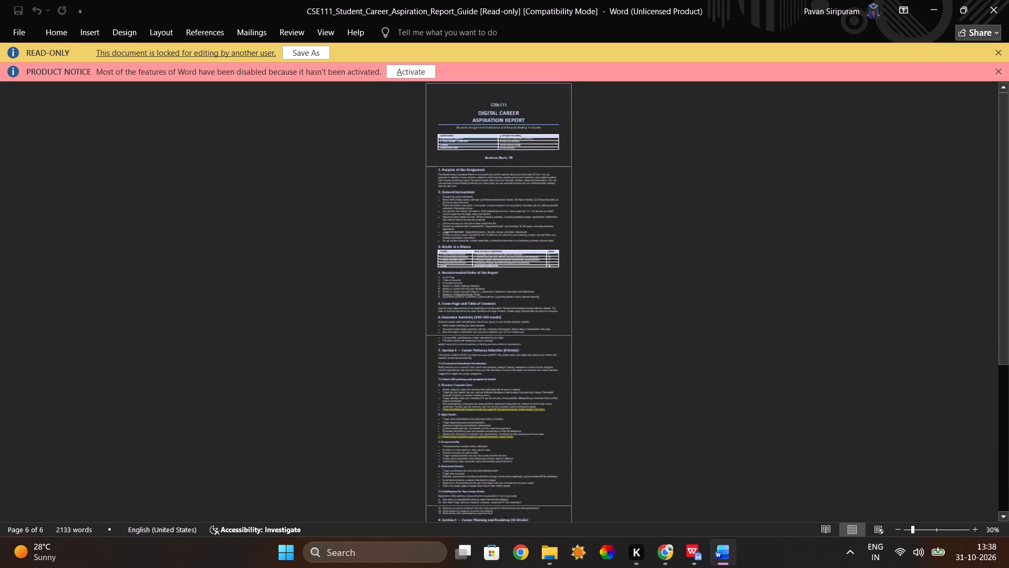
{"action": "scroll", "coordinate": [621, 296], "scroll_direction": "up", "scroll_amount": 1, "text": "ctrl"}
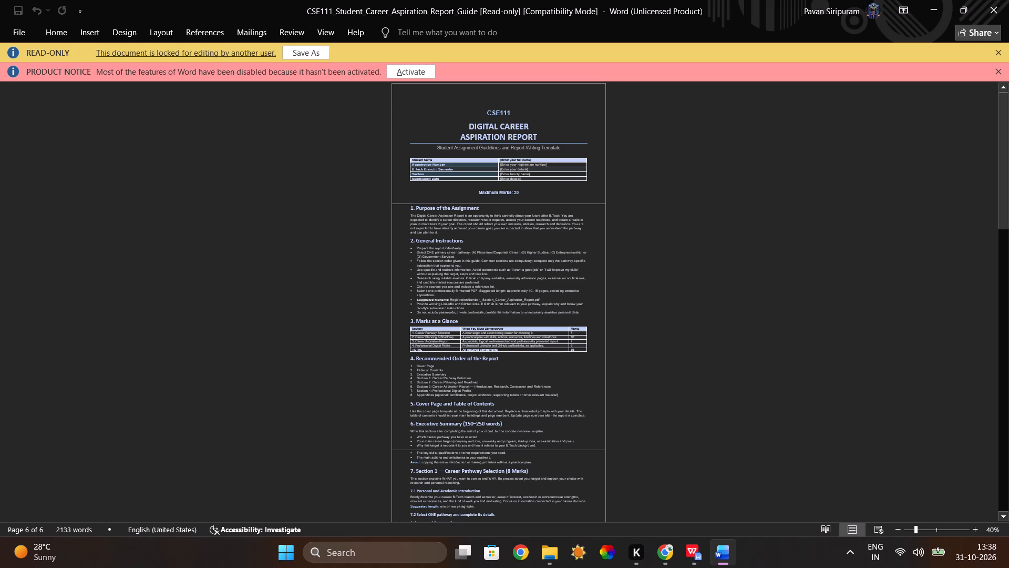
{"action": "left_click", "coordinate": [617, 296]}
{"action": "scroll", "coordinate": [617, 296], "scroll_direction": "up", "scroll_amount": 3, "text": "ctrl"}
{"action": "scroll", "coordinate": [617, 296], "scroll_direction": "up", "scroll_amount": 3}
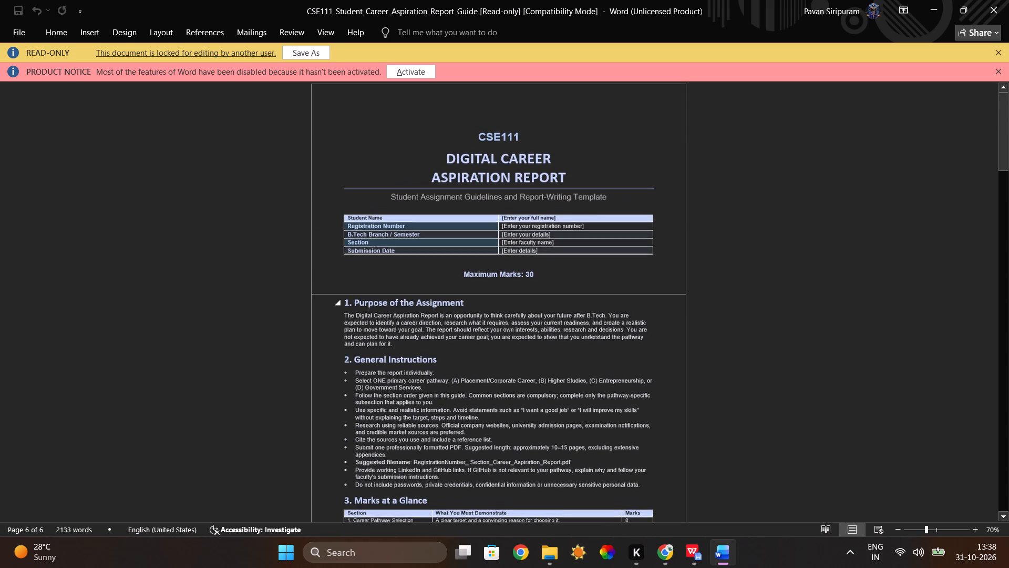
{"action": "scroll", "coordinate": [617, 296], "scroll_direction": "up", "scroll_amount": 3}
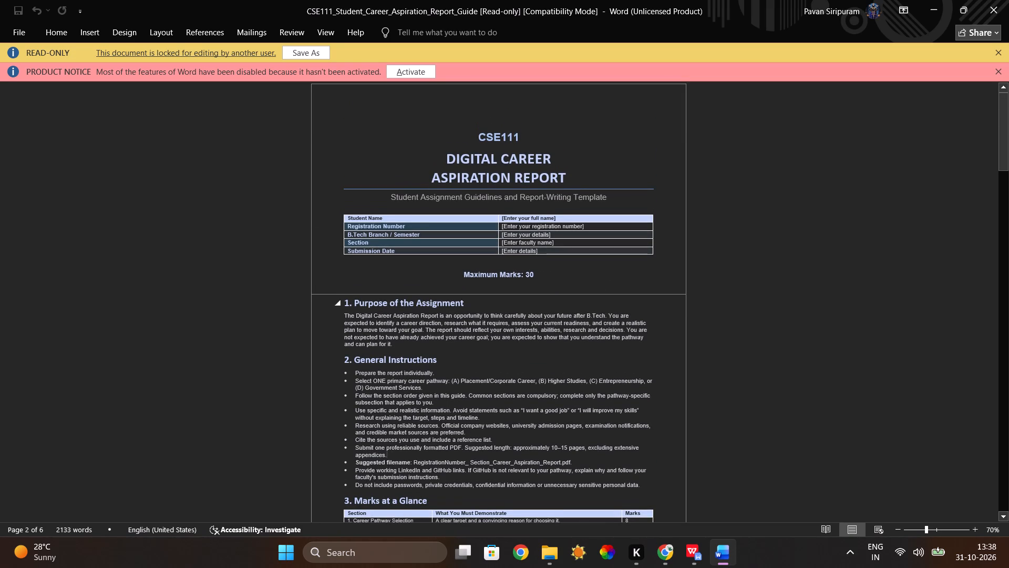
{"action": "scroll", "coordinate": [617, 296], "scroll_direction": "up", "scroll_amount": 3, "text": "ctrl"}
{"action": "scroll", "coordinate": [617, 296], "scroll_direction": "up", "scroll_amount": 1}
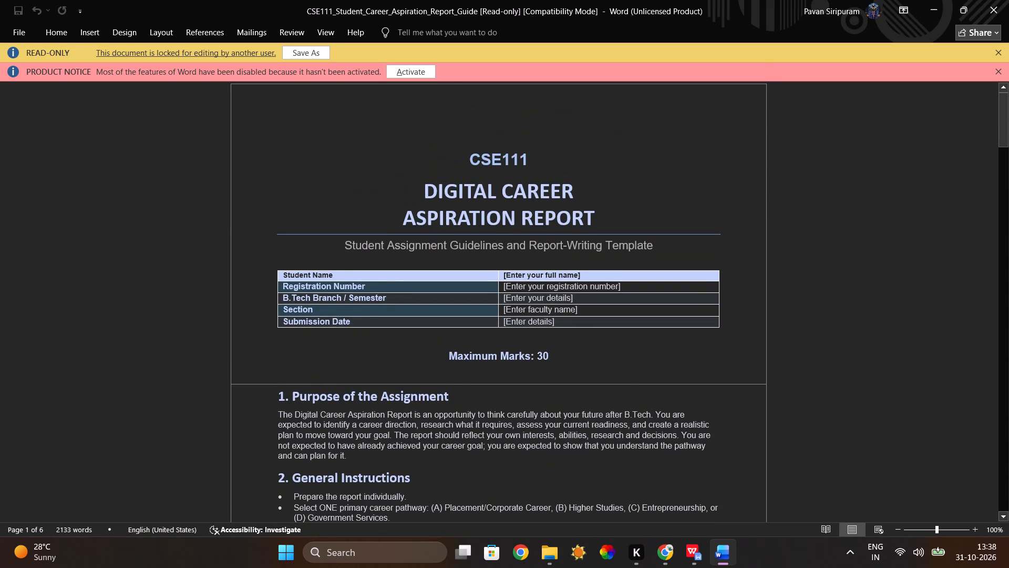
{"action": "scroll", "coordinate": [617, 296], "scroll_direction": "up", "scroll_amount": 2, "text": "ctrl"}
{"action": "scroll", "coordinate": [617, 296], "scroll_direction": "up", "scroll_amount": 1}
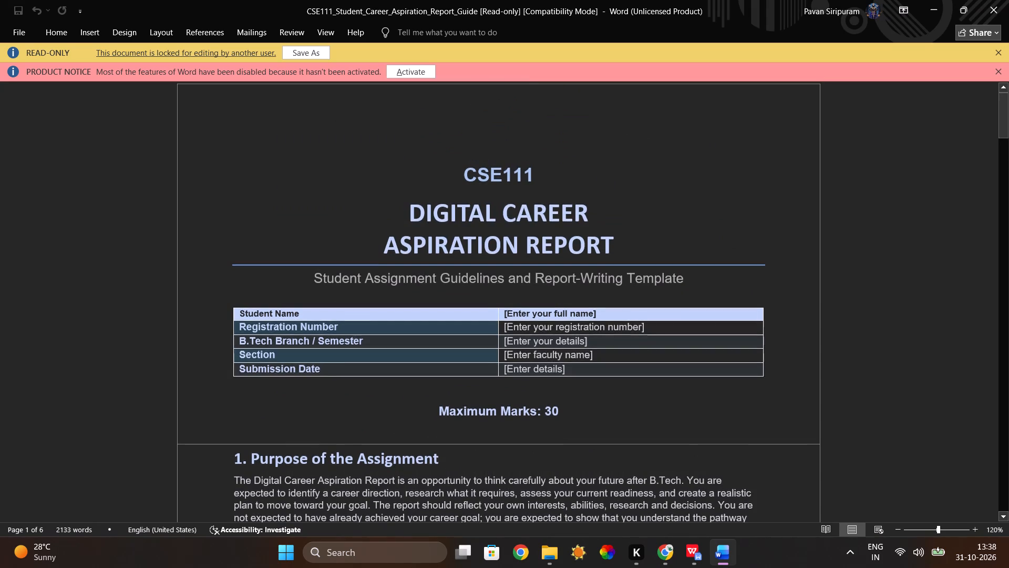
{"action": "scroll", "coordinate": [617, 296], "scroll_direction": "down", "scroll_amount": 4}
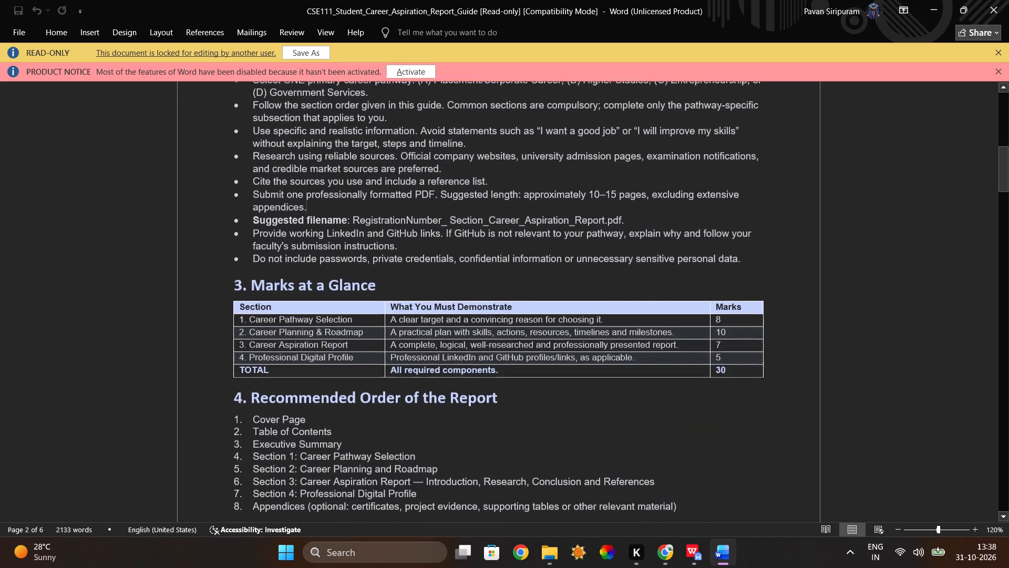
{"action": "scroll", "coordinate": [617, 296], "scroll_direction": "down", "scroll_amount": 1}
Read the guide's Executive Summary requirements and Section 1 on Career Pathway Selection, including the pathway options in 7.2.
{"action": "key", "text": "Down"}
{"action": "key", "text": "Down"}
{"action": "key", "text": "Down"}
{"action": "key", "text": "Down"}
{"action": "key", "text": "Down"}
{"action": "key", "text": "Down"}
{"action": "key", "text": "Down"}
{"action": "key", "text": "Down"}
{"action": "key", "text": "Down"}
{"action": "key", "text": "Down"}
{"action": "key", "text": "Down"}
{"action": "key", "text": "Down"}
{"action": "key", "text": "Down"}
{"action": "key", "text": "Down"}
{"action": "key", "text": "Down"}
{"action": "key", "text": "Down"}
{"action": "key", "text": "Down"}
{"action": "key", "text": "Down"}
{"action": "key", "text": "Down"}
{"action": "key", "text": "Down"}
{"action": "key", "text": "Down"}
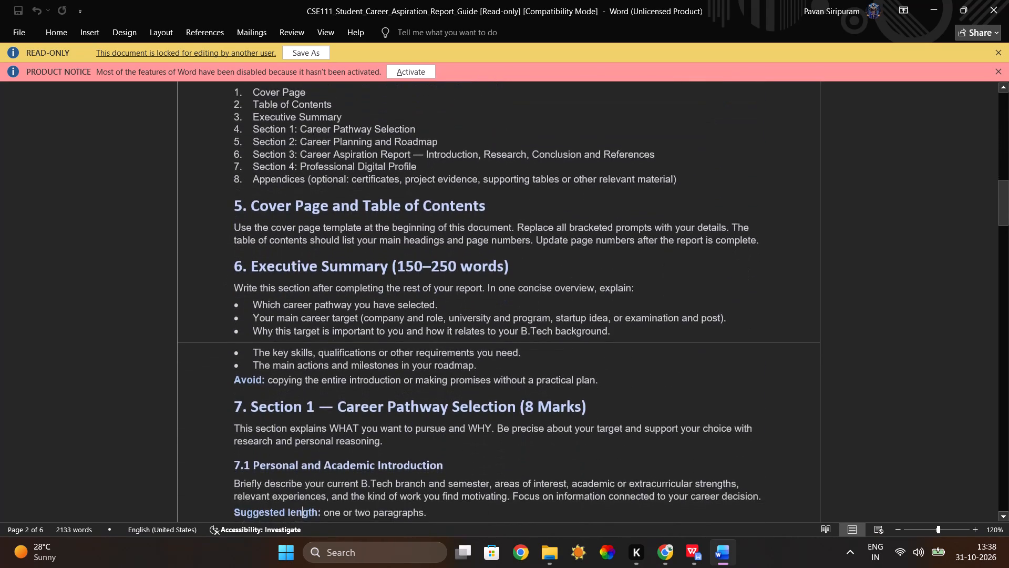
{"action": "key", "text": "Up"}
{"action": "key", "text": "Up"}
{"action": "key", "text": "Up"}
{"action": "key", "text": "Up"}
{"action": "key", "text": "Up"}
{"action": "key", "text": "Up"}
{"action": "key", "text": "Up"}
{"action": "key", "text": "Up"}
{"action": "key", "text": "Up"}
{"action": "key", "text": "Up"}
{"action": "key", "text": "Up"}
{"action": "key", "text": "Up"}
{"action": "key", "text": "Up"}
{"action": "key", "text": "Up"}
{"action": "key", "text": "Up"}
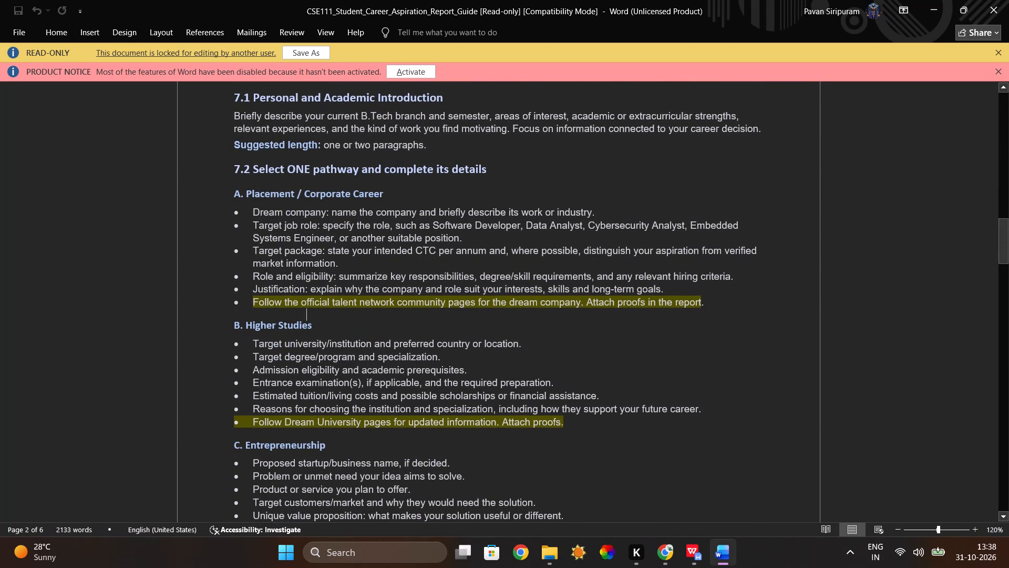
{"action": "key", "text": "Up"}
{"action": "key", "text": "Up"}
{"action": "key", "text": "Up"}
Look back over the guide's Executive Summary requirements, Recommended Order and Marks at a Glance, ending at the cover page.
{"action": "left_click", "coordinate": [123, 420]}
{"action": "key", "text": "Up"}
{"action": "key", "text": "Up"}
{"action": "key", "text": "Up"}
{"action": "key", "text": "Up"}
{"action": "key", "text": "Up"}
{"action": "key", "text": "Up"}
{"action": "key", "text": "Up"}
{"action": "key", "text": "Up"}
{"action": "key", "text": "Up"}
{"action": "key", "text": "Up"}
{"action": "key", "text": "Up"}
{"action": "key", "text": "Up"}
{"action": "key", "text": "Up"}
{"action": "key", "text": "Up"}
{"action": "key", "text": "Up"}
{"action": "key", "text": "Up"}
{"action": "key", "text": "Up"}
{"action": "key", "text": "Up"}
{"action": "key", "text": "Up"}
{"action": "key", "text": "Up"}
{"action": "key", "text": "Up"}
{"action": "key", "text": "Up"}
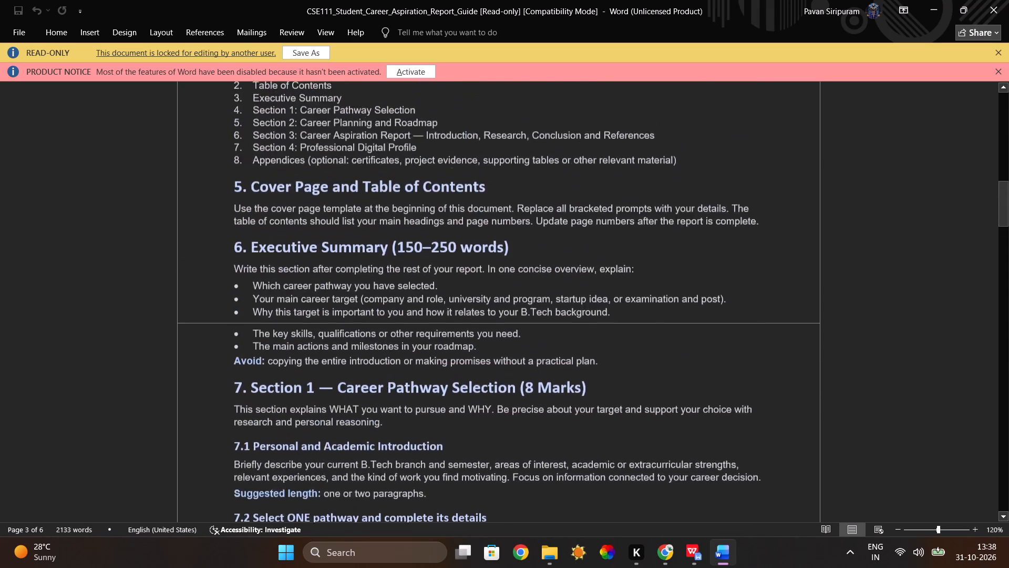
{"action": "key", "text": "Down"}
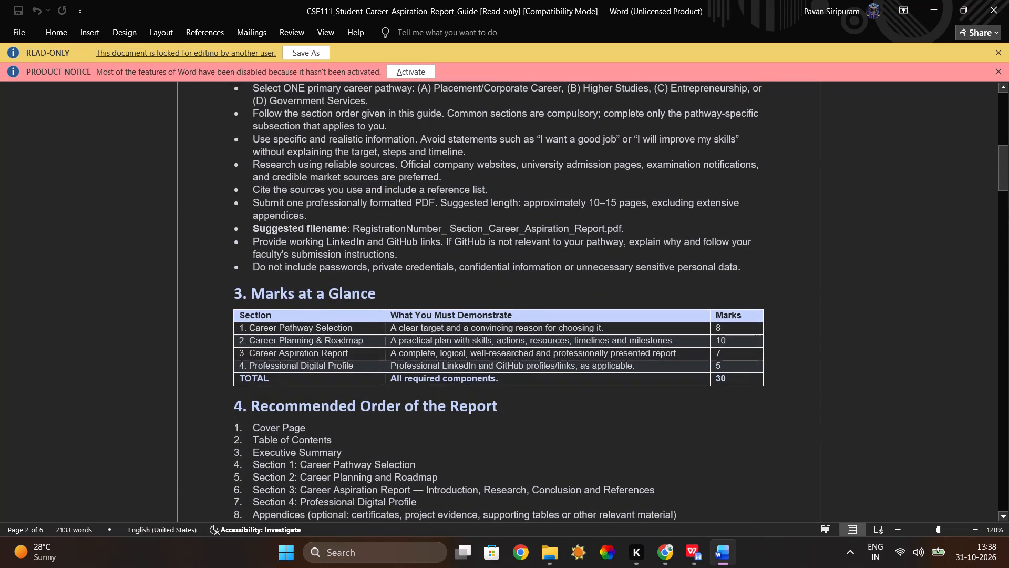
{"action": "scroll", "coordinate": [123, 420], "scroll_direction": "right", "scroll_amount": 1}
{"action": "scroll", "coordinate": [123, 420], "scroll_direction": "up", "scroll_amount": 4}
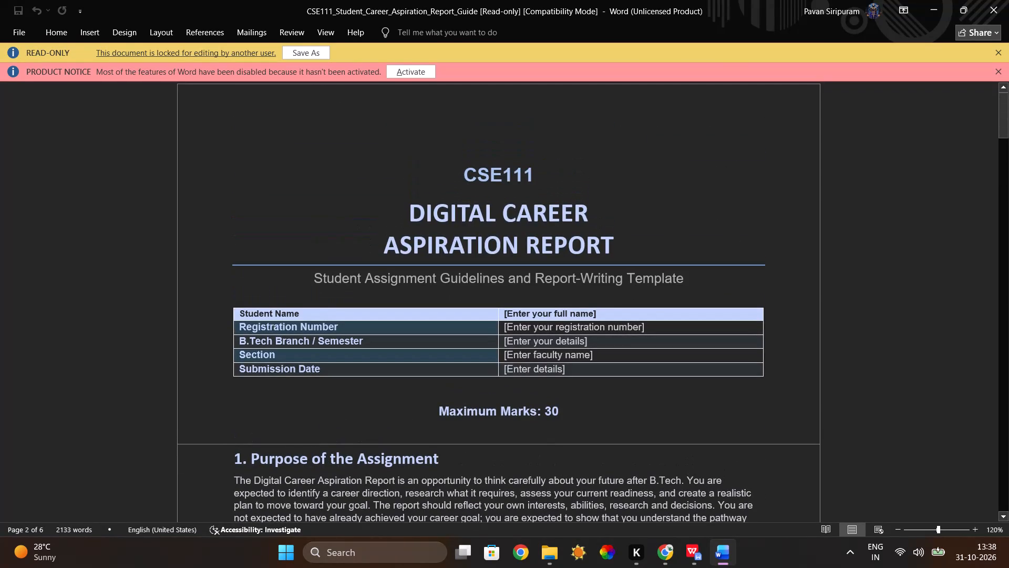
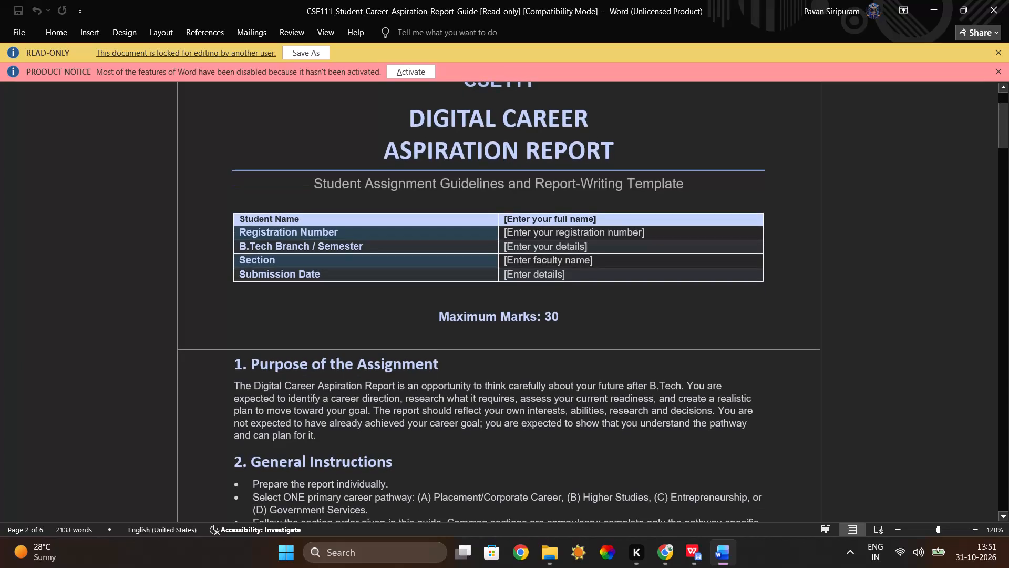
Review the guide's cover page details, Purpose of the Assignment and General Instructions.
{"action": "scroll", "coordinate": [472, 318], "scroll_direction": "down", "scroll_amount": 2}
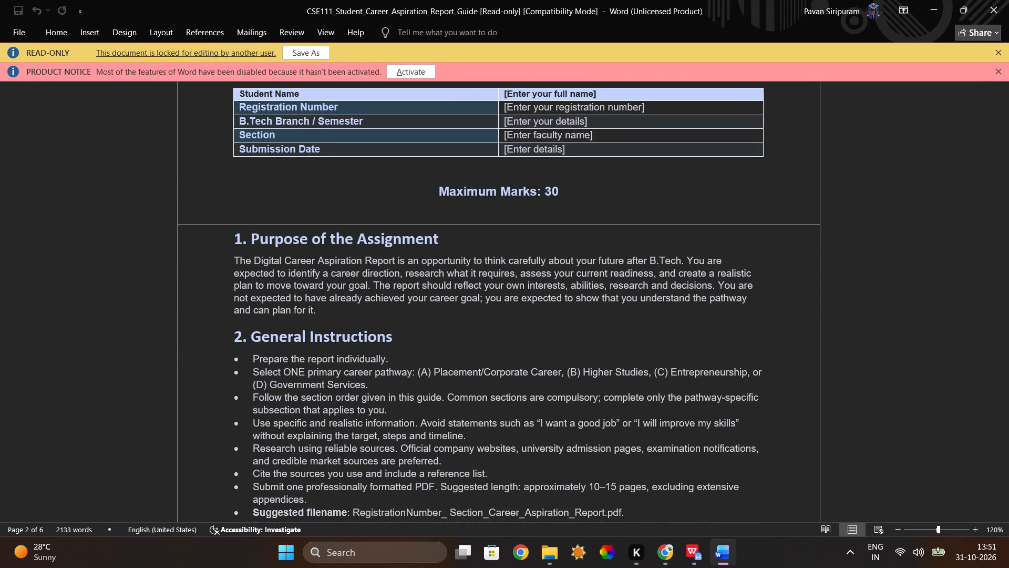
{"action": "scroll", "coordinate": [472, 318], "scroll_direction": "up", "scroll_amount": 1}
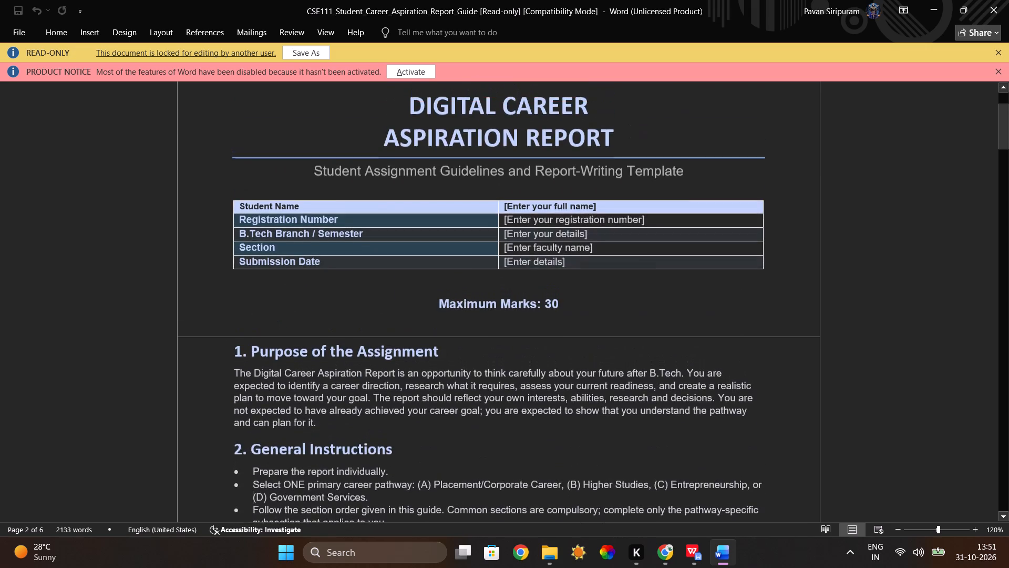
{"action": "scroll", "coordinate": [472, 318], "scroll_direction": "up", "scroll_amount": 2}
{"action": "scroll", "coordinate": [472, 318], "scroll_direction": "down", "scroll_amount": 1}
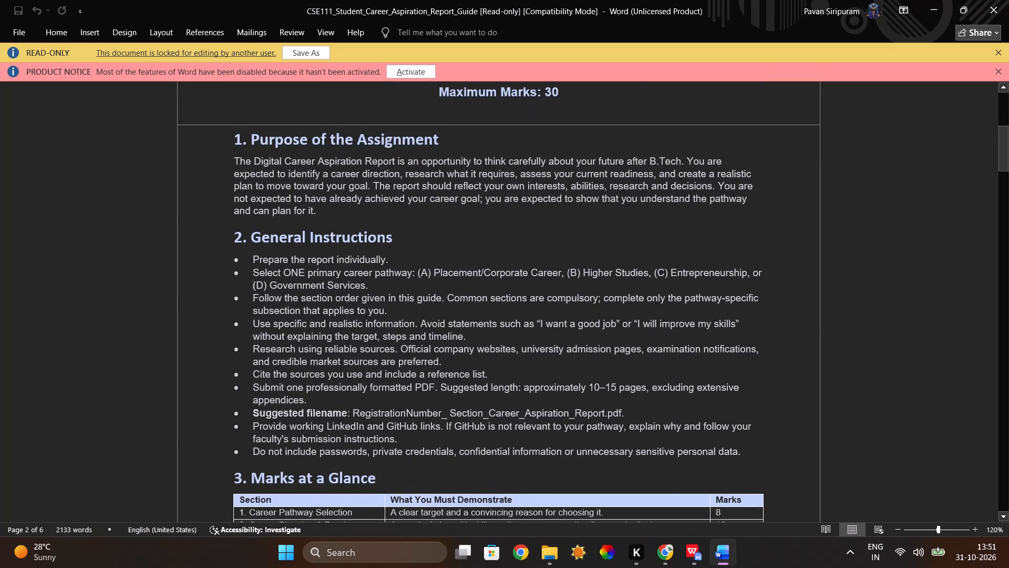
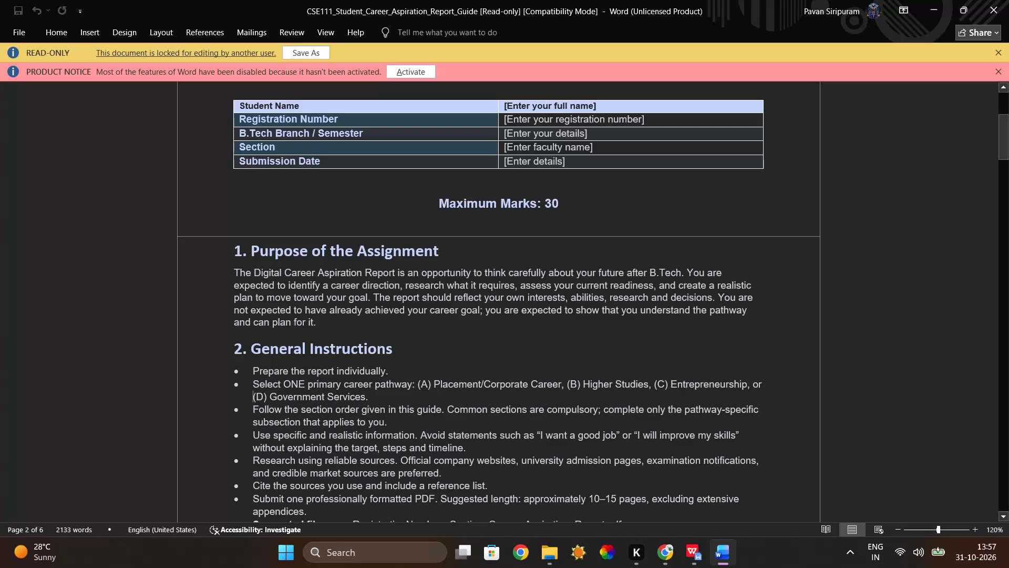
Examine the rest of the guide's General Instructions and the Marks at a Glance table.
{"action": "scroll", "coordinate": [446, 322], "scroll_direction": "down", "scroll_amount": 1}
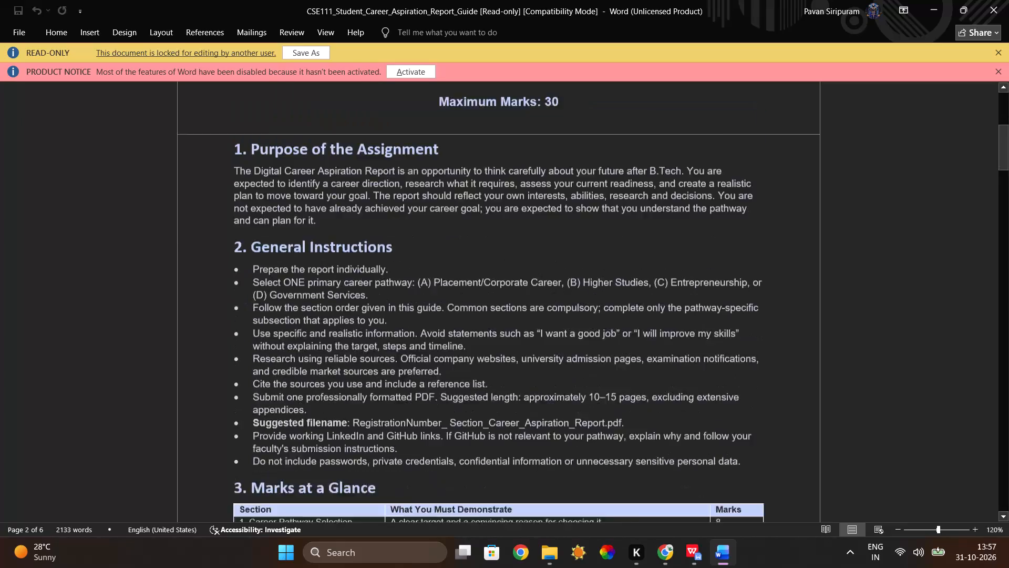
{"action": "scroll", "coordinate": [446, 322], "scroll_direction": "down", "scroll_amount": 1}
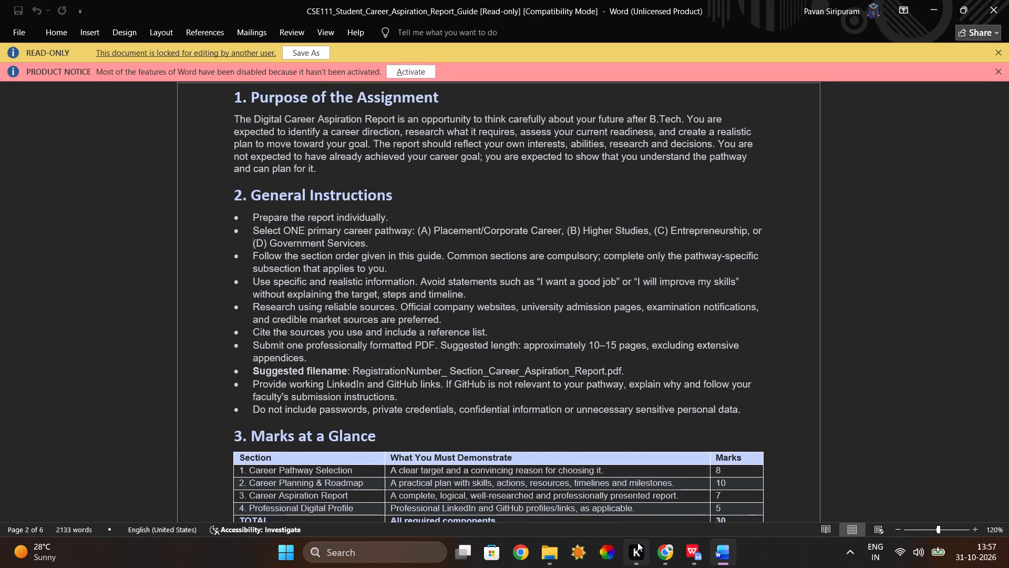
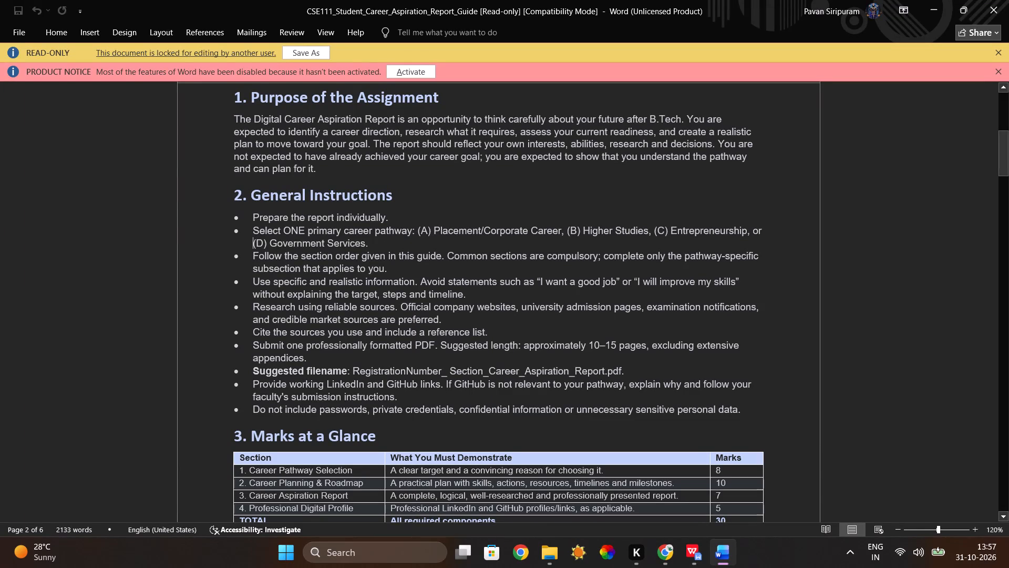
Examine the guide's full Marks at a Glance table and the start of the Recommended Order of the Report.
{"action": "scroll", "coordinate": [579, 280], "scroll_direction": "down", "scroll_amount": 1}
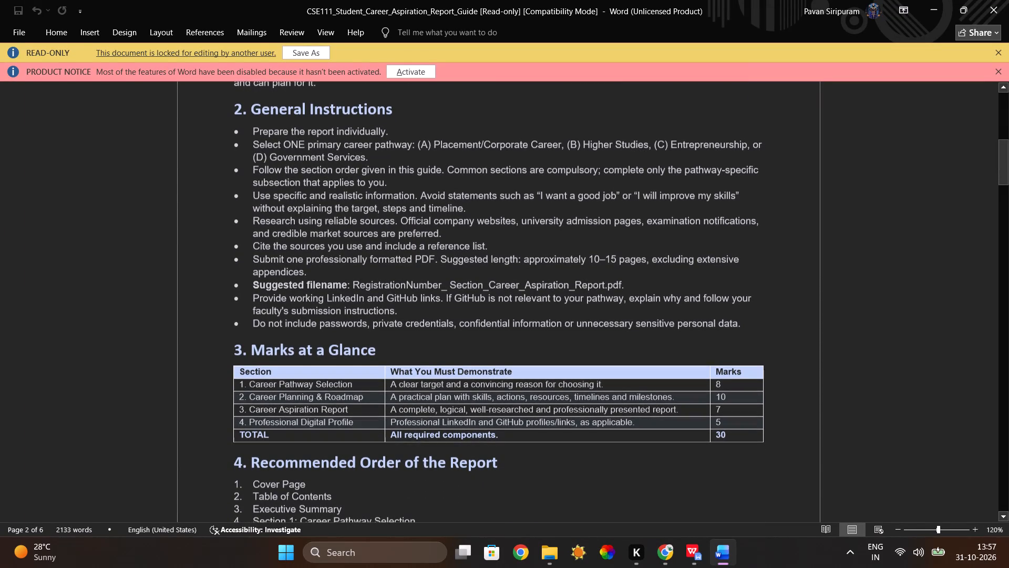
{"action": "scroll", "coordinate": [579, 280], "scroll_direction": "down", "scroll_amount": 1}
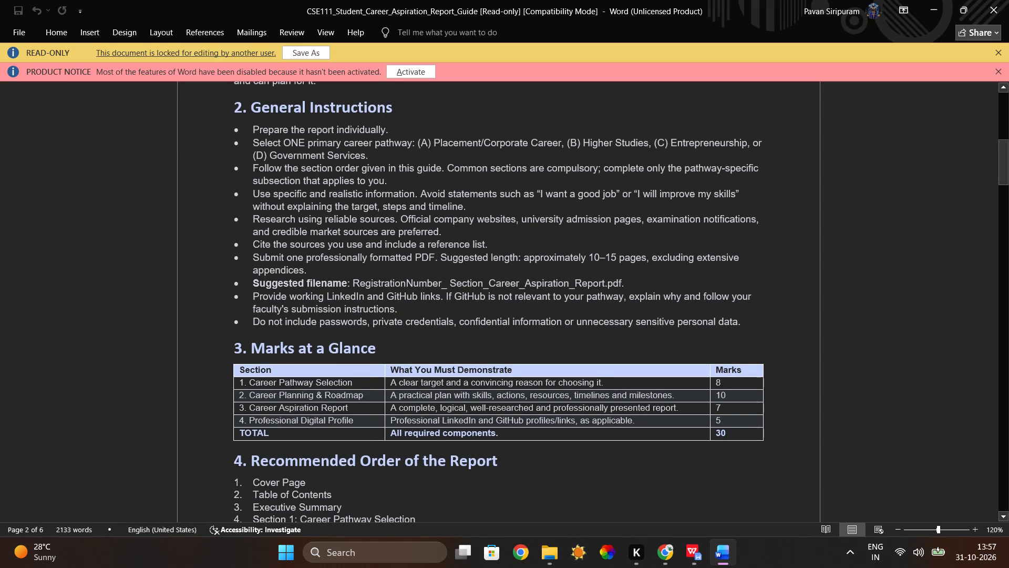
{"action": "scroll", "coordinate": [579, 280], "scroll_direction": "down", "scroll_amount": 3}
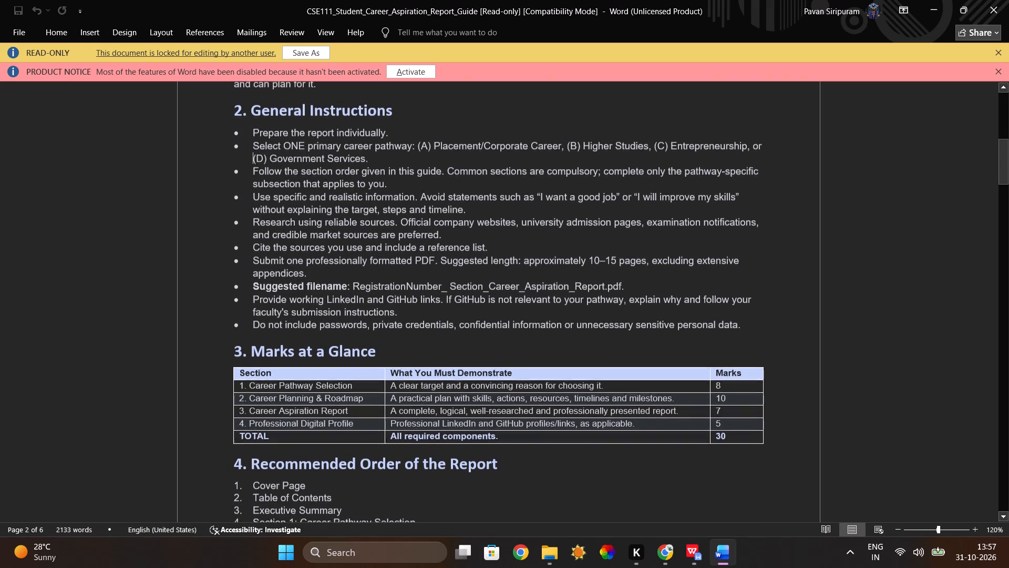
{"action": "scroll", "coordinate": [579, 280], "scroll_direction": "down", "scroll_amount": 1}
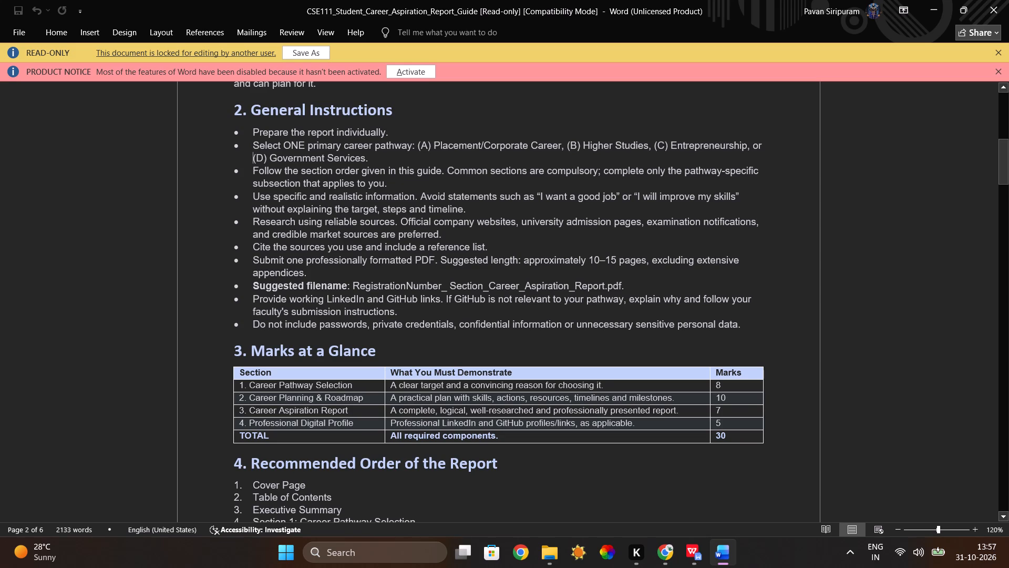
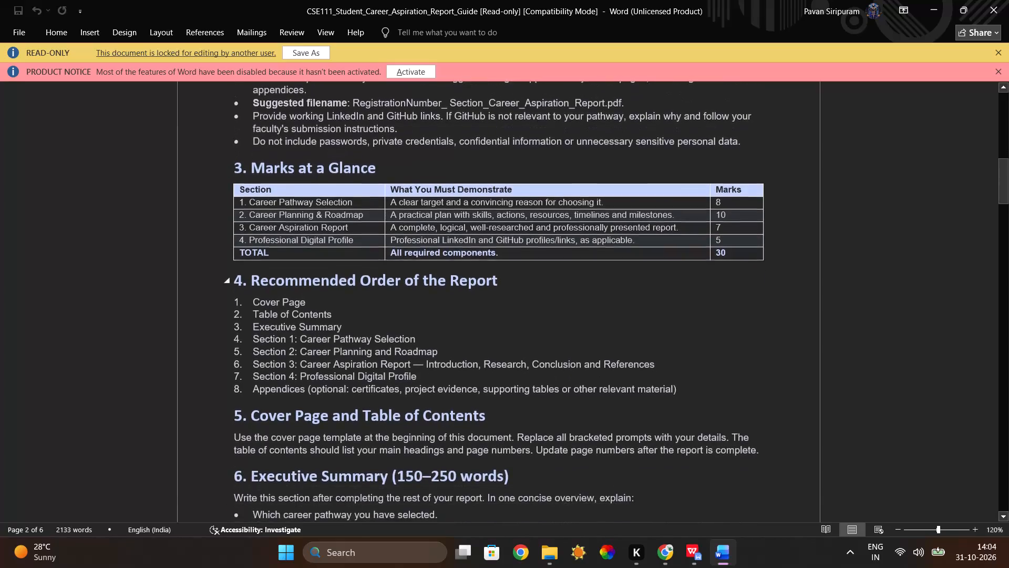
Skim the guide through to its end and examine the Report Formatting Requirements, Final Student Checklist and Assessment Rubric.
{"action": "scroll", "coordinate": [607, 279], "scroll_direction": "down", "scroll_amount": 1}
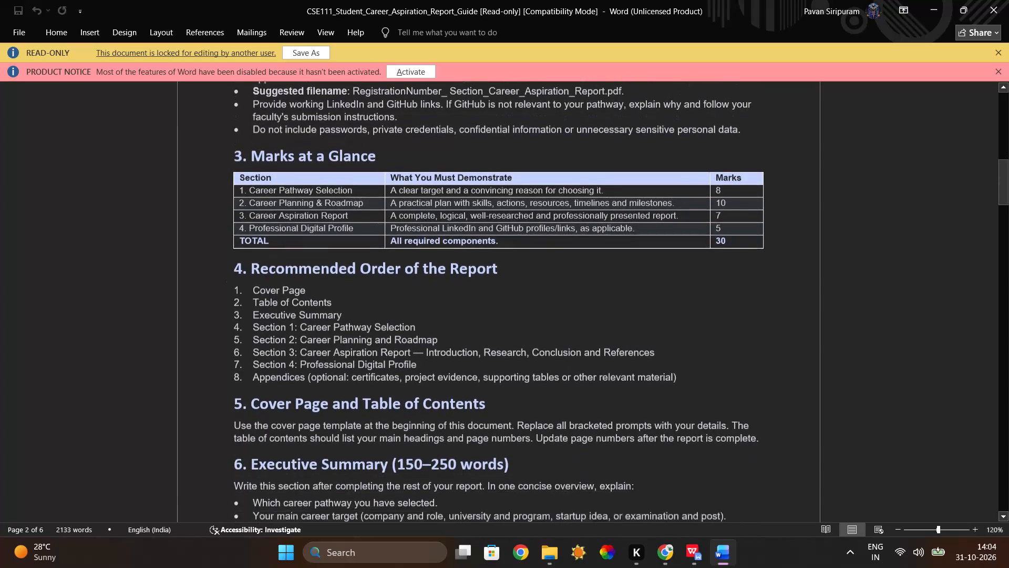
{"action": "scroll", "coordinate": [607, 279], "scroll_direction": "down", "scroll_amount": 1}
{"action": "scroll", "coordinate": [607, 279], "scroll_direction": "up", "scroll_amount": 1}
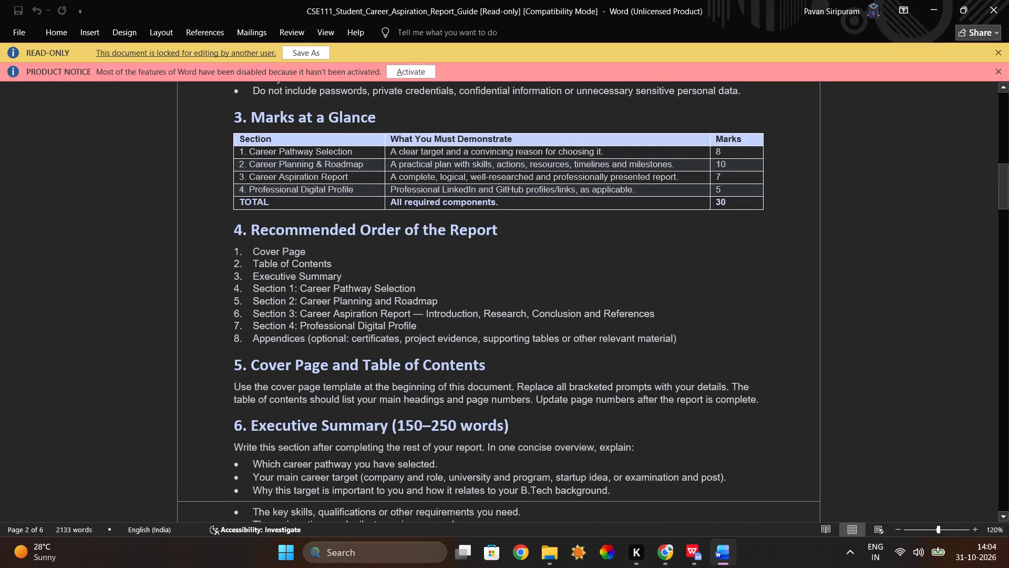
{"action": "scroll", "coordinate": [607, 279], "scroll_direction": "down", "scroll_amount": 3}
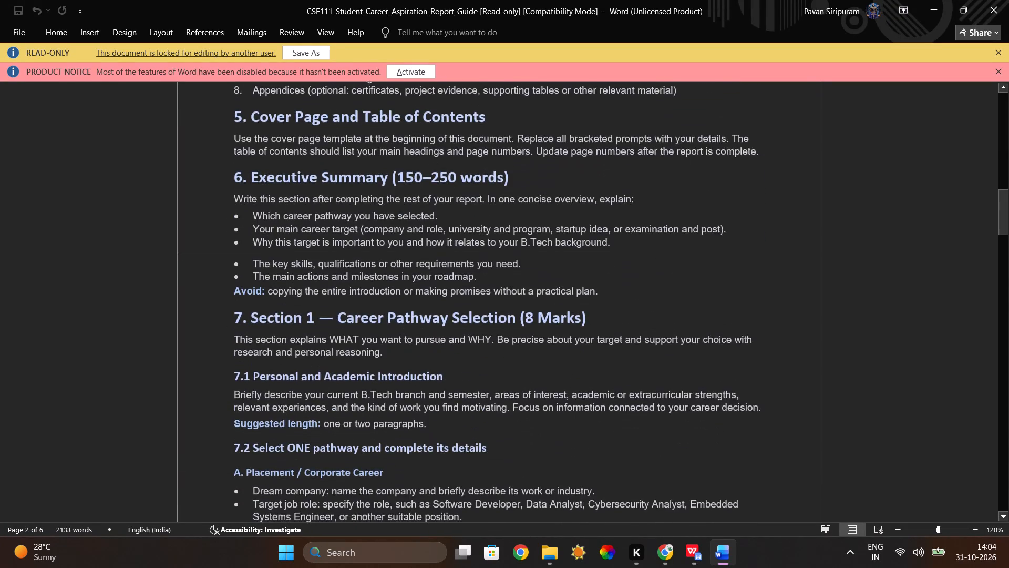
{"action": "scroll", "coordinate": [578, 267], "scroll_direction": "down", "scroll_amount": 3}
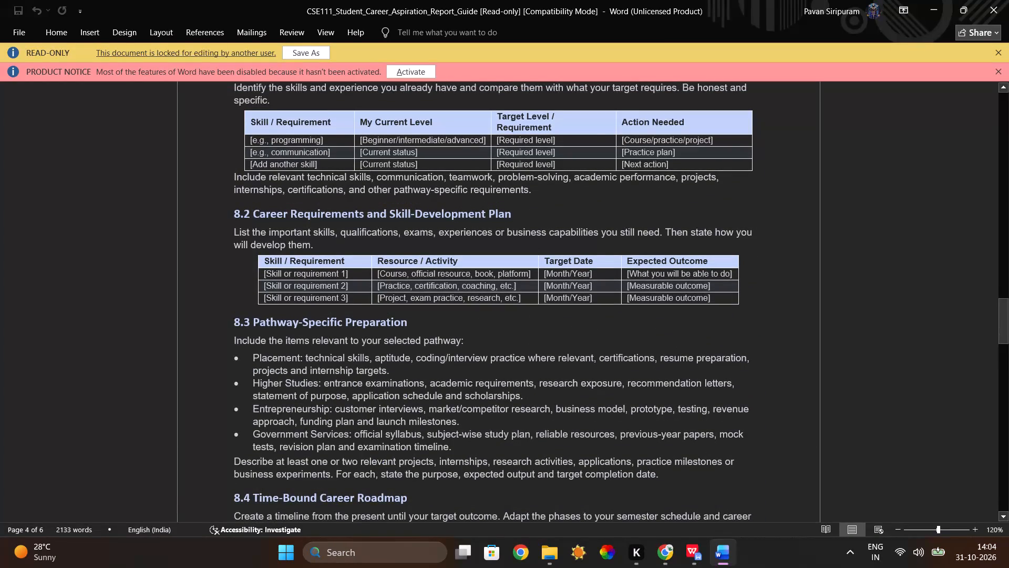
{"action": "scroll", "coordinate": [578, 267], "scroll_direction": "down", "scroll_amount": 6}
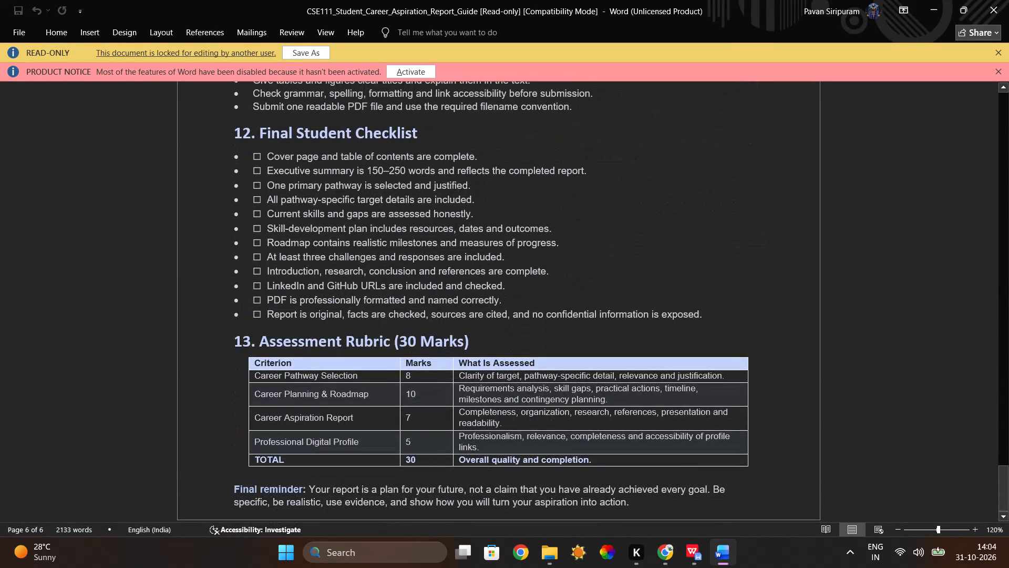
{"action": "scroll", "coordinate": [578, 267], "scroll_direction": "down", "scroll_amount": 1}
{"action": "scroll", "coordinate": [409, 351], "scroll_direction": "down", "scroll_amount": 1}
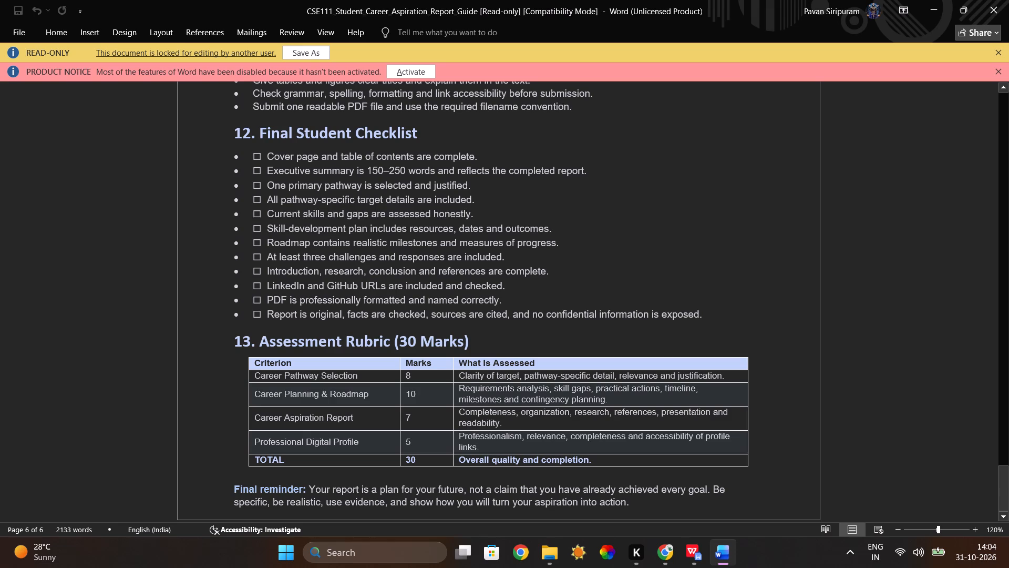
{"action": "scroll", "coordinate": [368, 398], "scroll_direction": "up", "scroll_amount": 1}
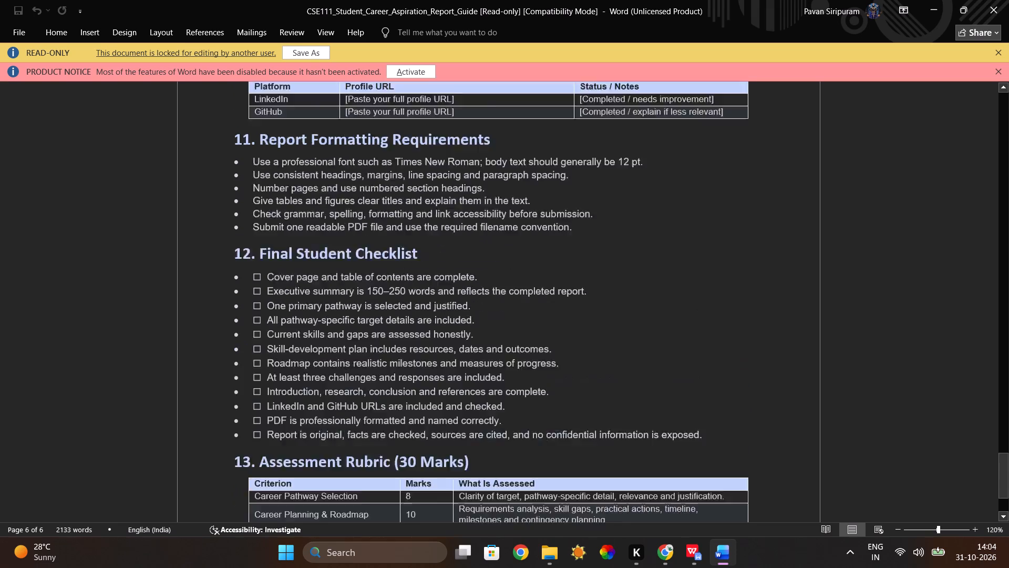
{"action": "scroll", "coordinate": [368, 398], "scroll_direction": "up", "scroll_amount": 1}
{"action": "scroll", "coordinate": [368, 398], "scroll_direction": "down", "scroll_amount": 1}
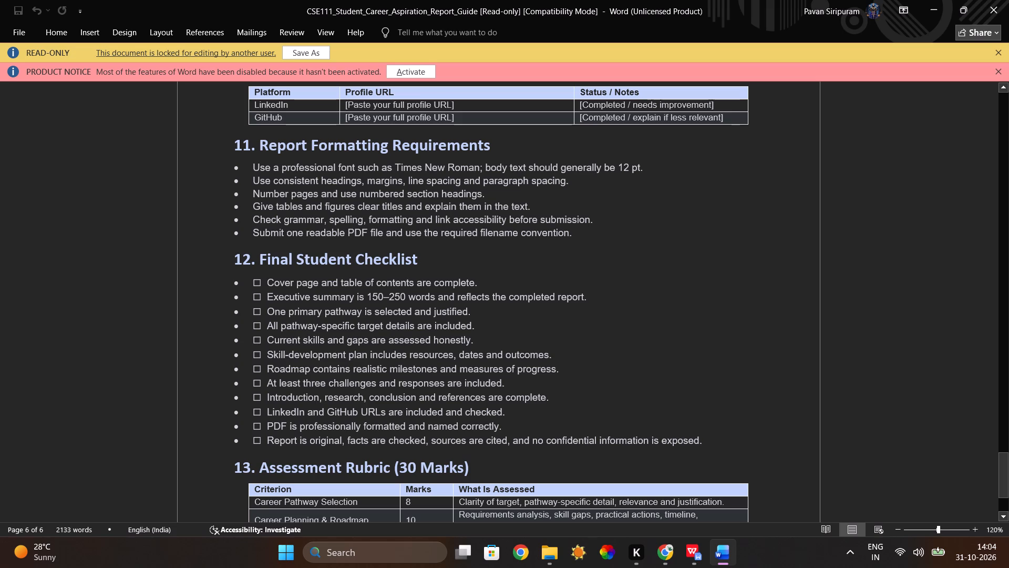
Reread the guide from the cover page template through the pathway options in Section 1, Career Pathway Selection.
{"action": "scroll", "coordinate": [424, 308], "scroll_direction": "up", "scroll_amount": 11}
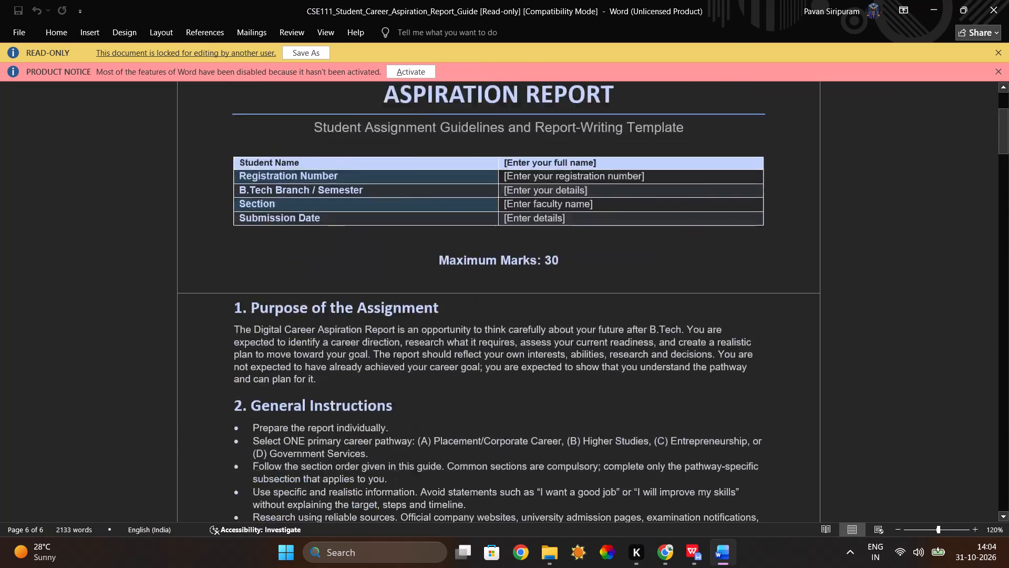
{"action": "scroll", "coordinate": [424, 308], "scroll_direction": "up", "scroll_amount": 6}
{"action": "scroll", "coordinate": [424, 308], "scroll_direction": "down", "scroll_amount": 3}
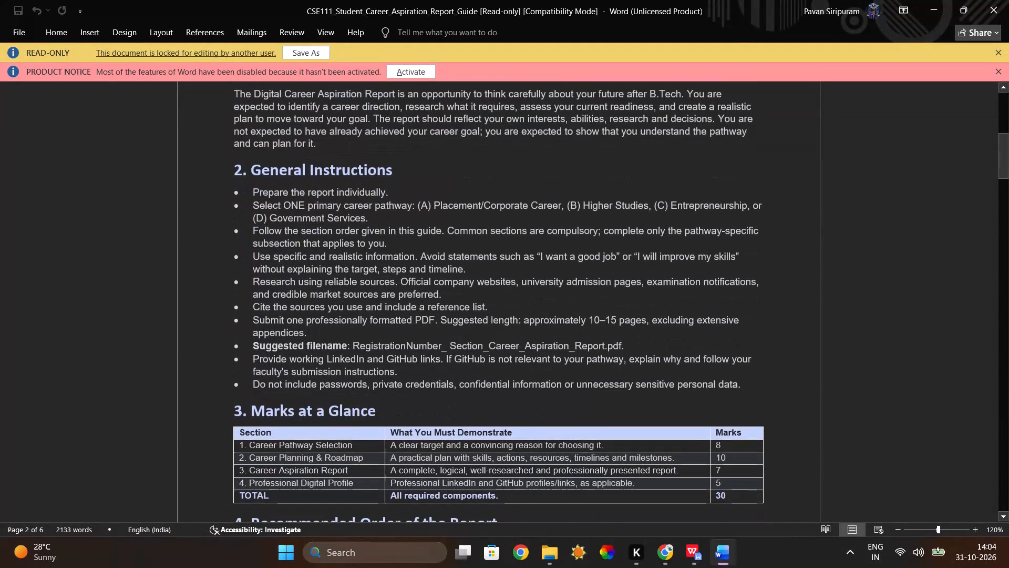
{"action": "scroll", "coordinate": [424, 308], "scroll_direction": "down", "scroll_amount": 3}
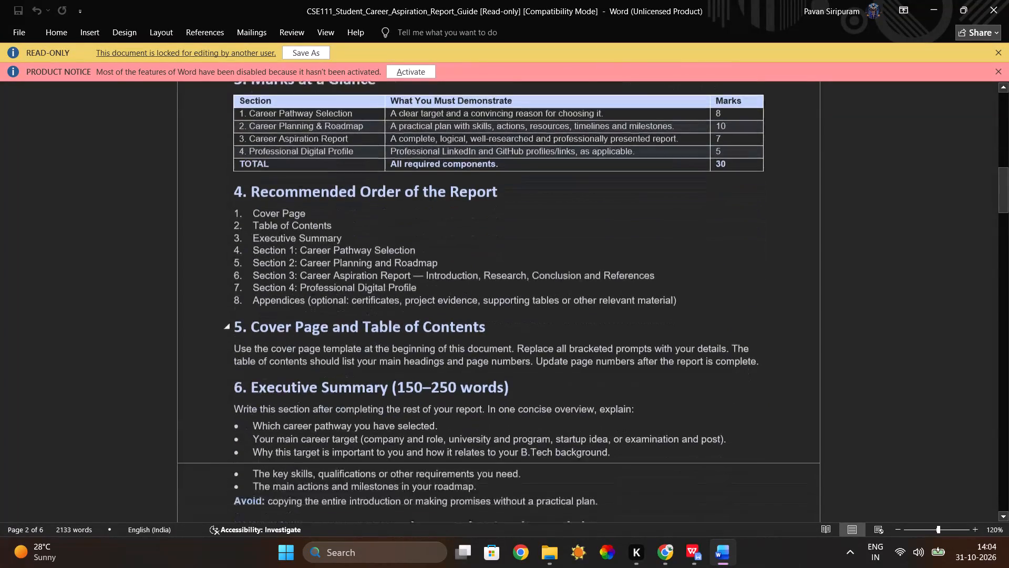
{"action": "scroll", "coordinate": [424, 308], "scroll_direction": "down", "scroll_amount": 4}
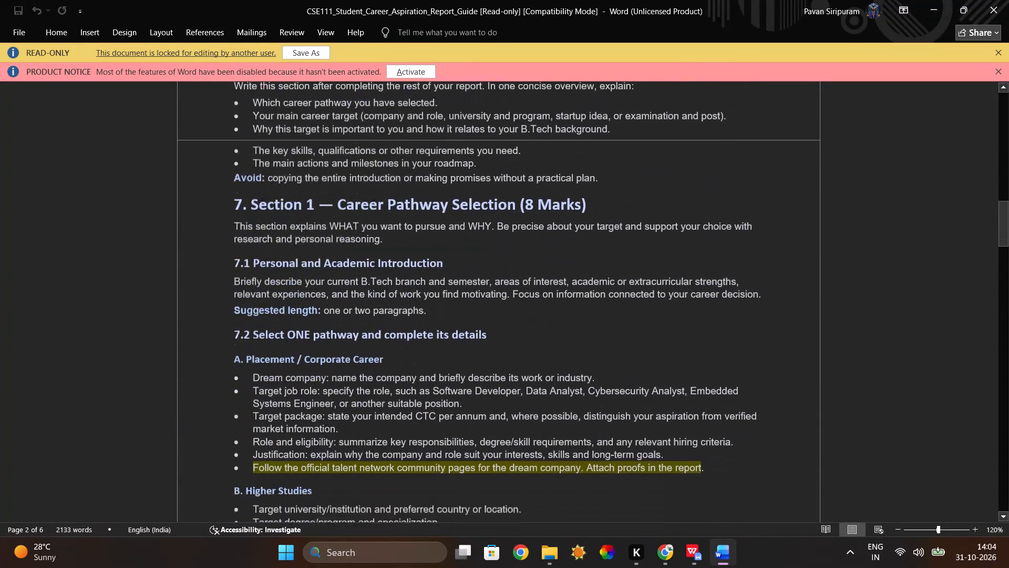
{"action": "scroll", "coordinate": [424, 308], "scroll_direction": "down", "scroll_amount": 3}
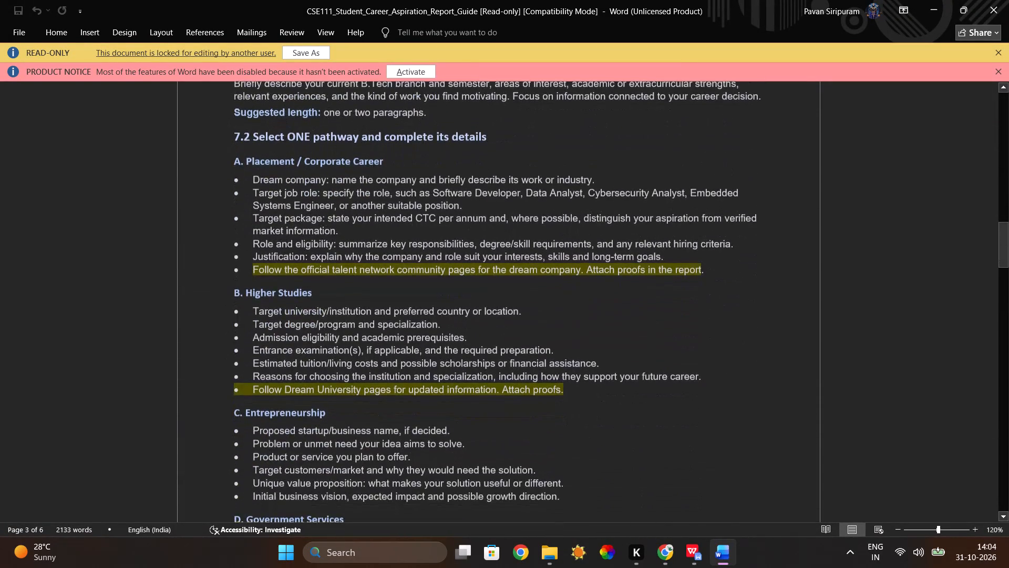
Examine the career choice justification questions, the Section 2 planning and roadmap templates, and the start of Section 3.
{"action": "scroll", "coordinate": [424, 308], "scroll_direction": "down", "scroll_amount": 4}
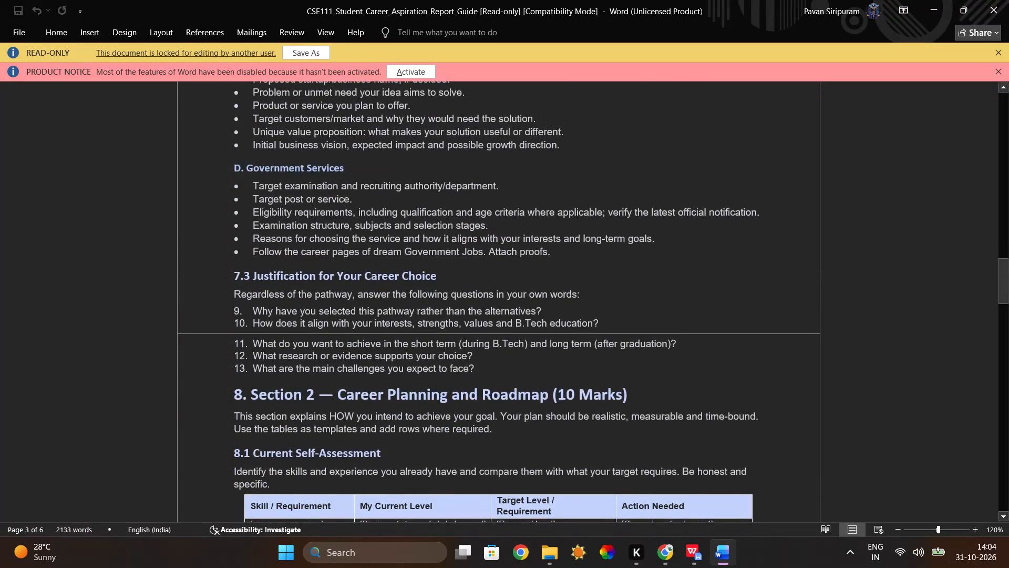
{"action": "scroll", "coordinate": [424, 308], "scroll_direction": "down", "scroll_amount": 3}
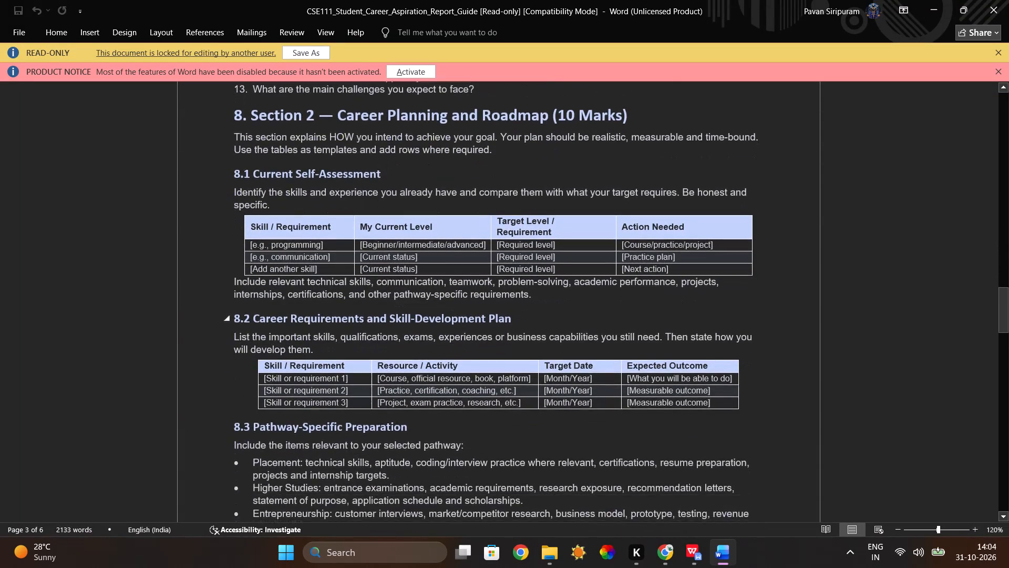
{"action": "scroll", "coordinate": [424, 308], "scroll_direction": "down", "scroll_amount": 2}
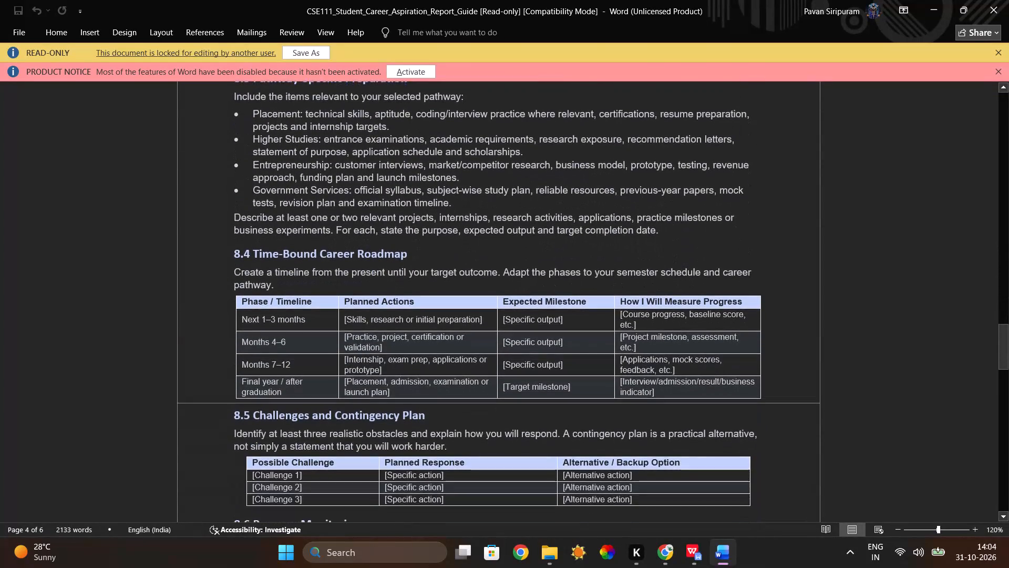
{"action": "scroll", "coordinate": [424, 308], "scroll_direction": "down", "scroll_amount": 3}
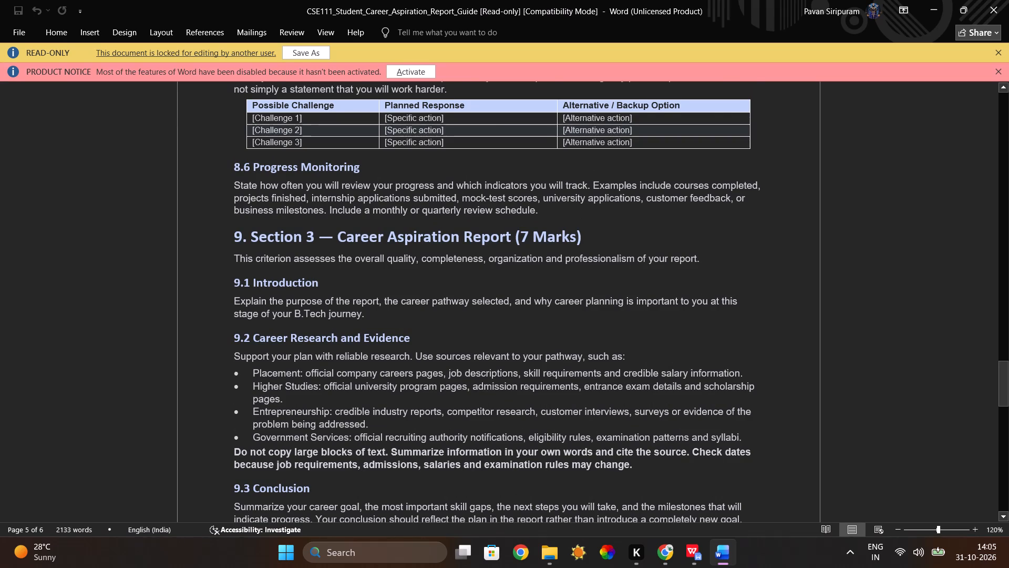
Recheck the guide's Section 2 requirements, from Challenges and Contingency Plan back to Current Self-Assessment.
{"action": "scroll", "coordinate": [424, 308], "scroll_direction": "up", "scroll_amount": 1}
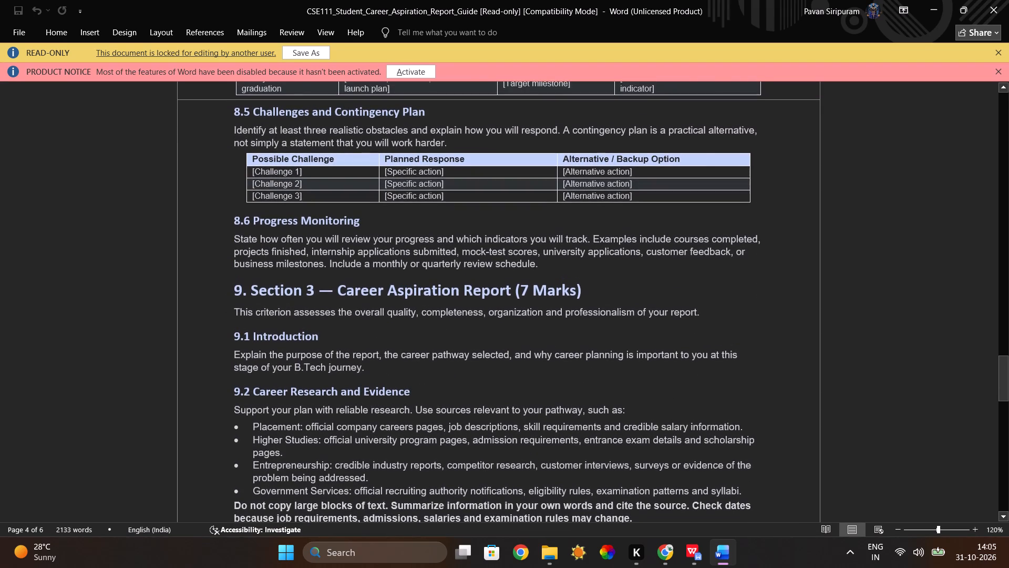
{"action": "scroll", "coordinate": [424, 308], "scroll_direction": "up", "scroll_amount": 3}
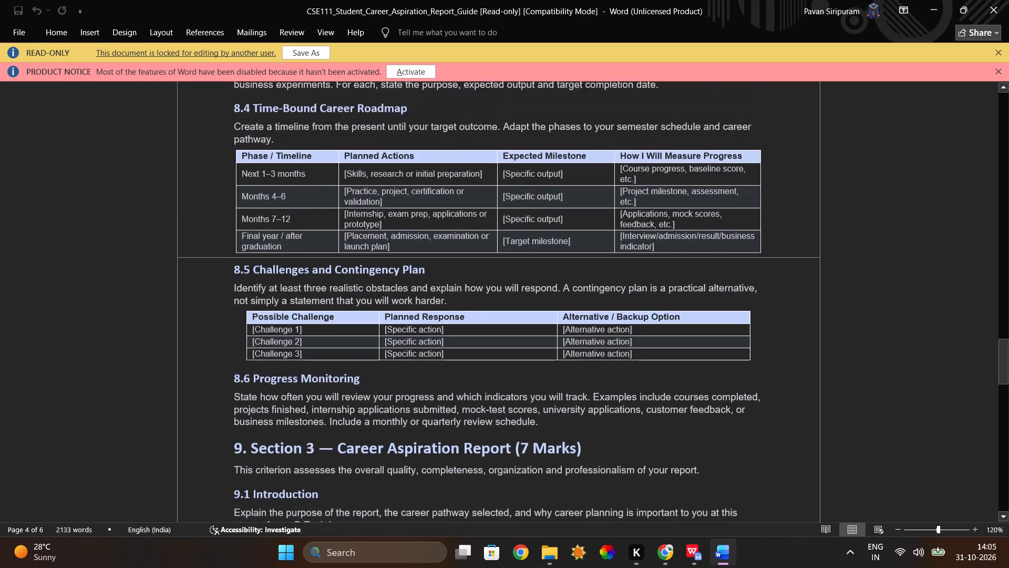
{"action": "scroll", "coordinate": [424, 308], "scroll_direction": "up", "scroll_amount": 3}
{"action": "scroll", "coordinate": [424, 308], "scroll_direction": "down", "scroll_amount": 1}
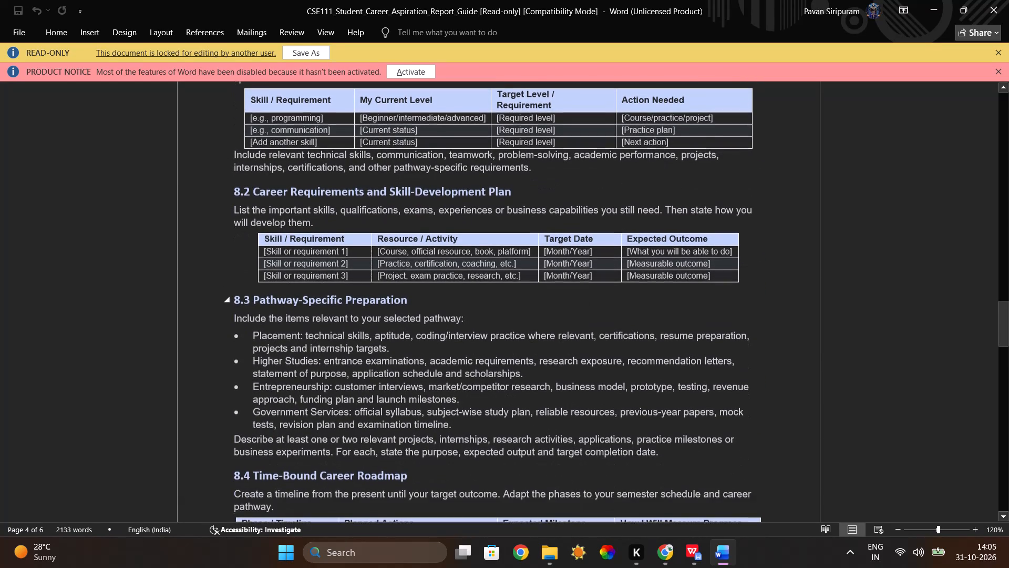
{"action": "scroll", "coordinate": [424, 308], "scroll_direction": "down", "scroll_amount": 1}
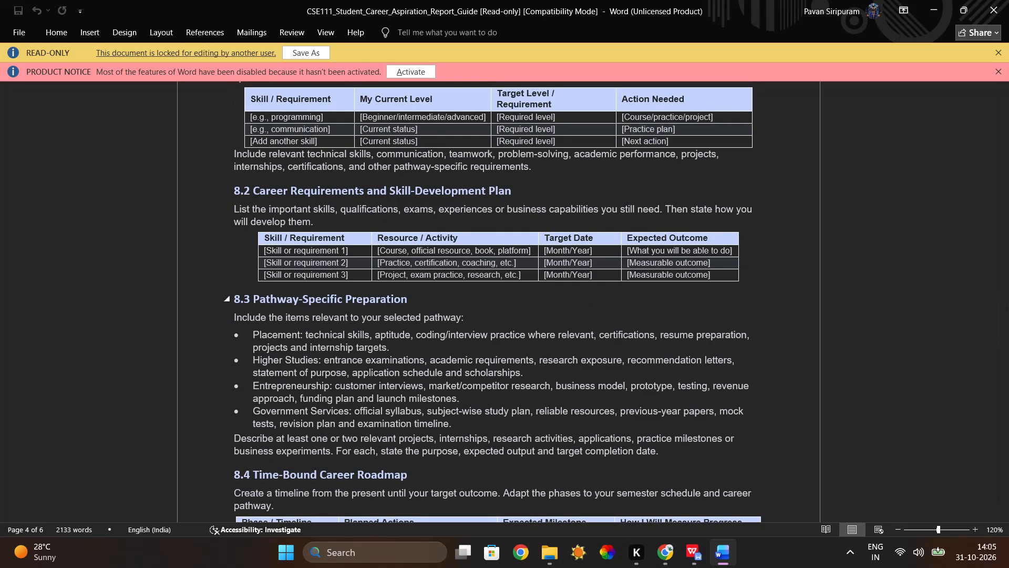
{"action": "scroll", "coordinate": [424, 308], "scroll_direction": "up", "scroll_amount": 2}
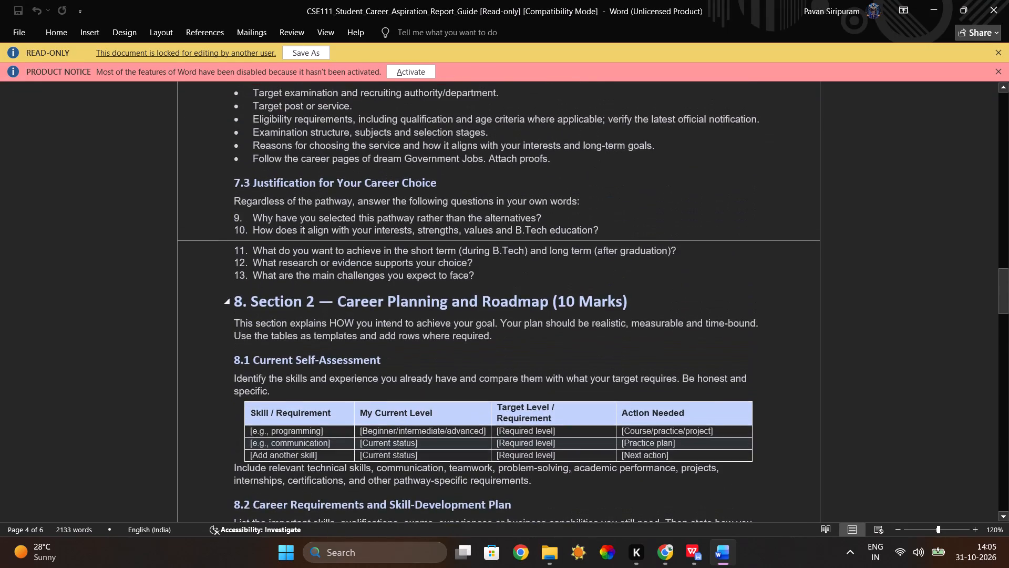
Review the guide's Recommended Order of the Report and Marks at a Glance, going back to the cover page template.
{"action": "scroll", "coordinate": [424, 308], "scroll_direction": "up", "scroll_amount": 4}
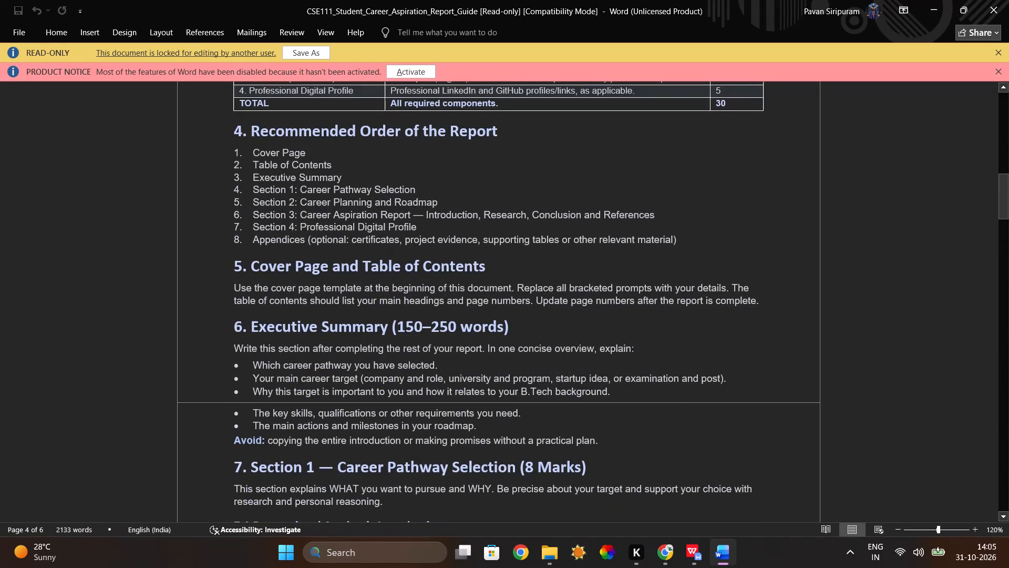
{"action": "scroll", "coordinate": [424, 308], "scroll_direction": "up", "scroll_amount": 1}
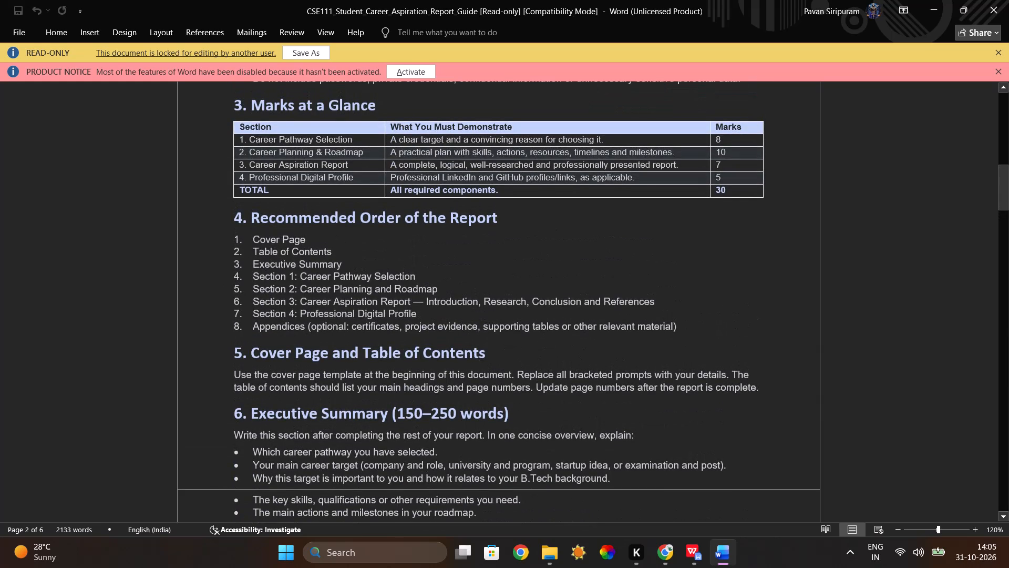
{"action": "scroll", "coordinate": [424, 308], "scroll_direction": "up", "scroll_amount": 2}
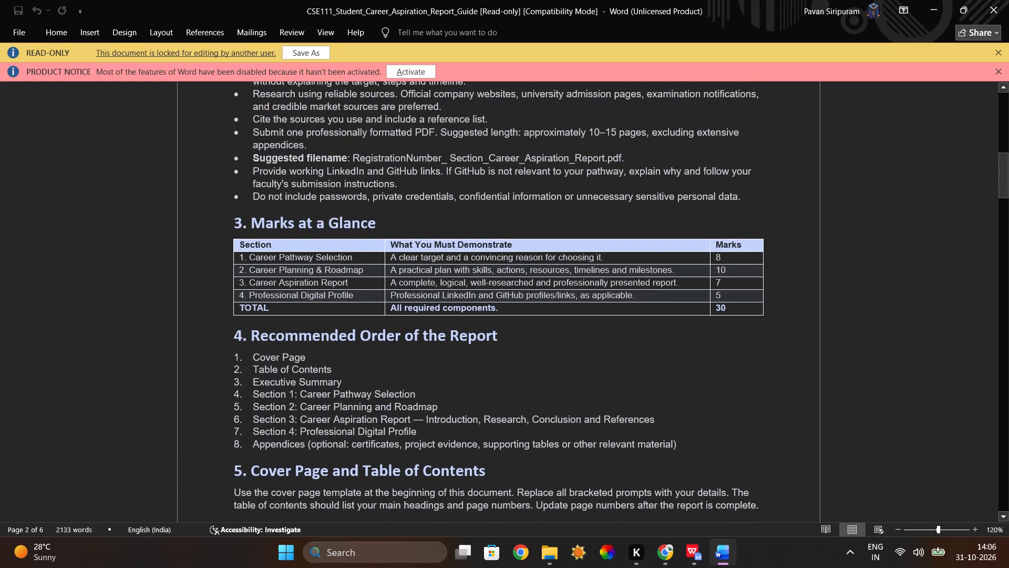
{"action": "scroll", "coordinate": [424, 308], "scroll_direction": "up", "scroll_amount": 3}
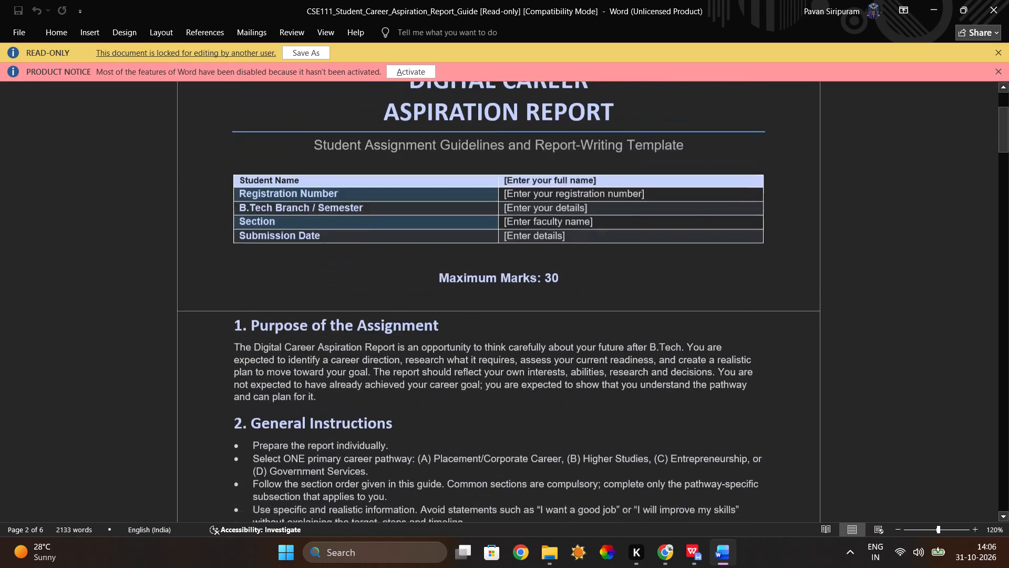
{"action": "scroll", "coordinate": [424, 308], "scroll_direction": "up", "scroll_amount": 1}
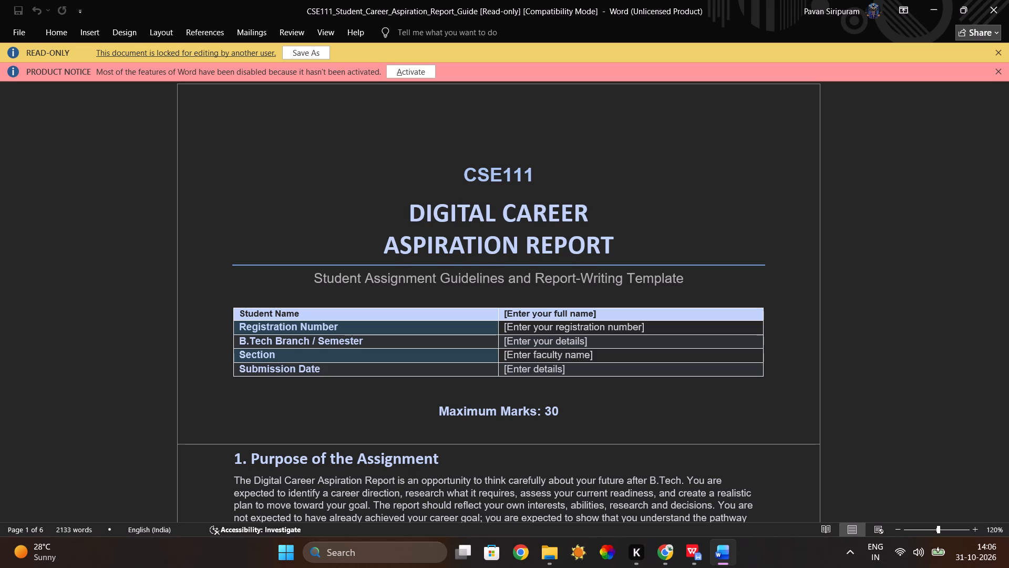
Read the guide from the cover page through General Instructions and the Recommended Order to the Executive Summary requirements.
{"action": "scroll", "coordinate": [424, 308], "scroll_direction": "down", "scroll_amount": 1}
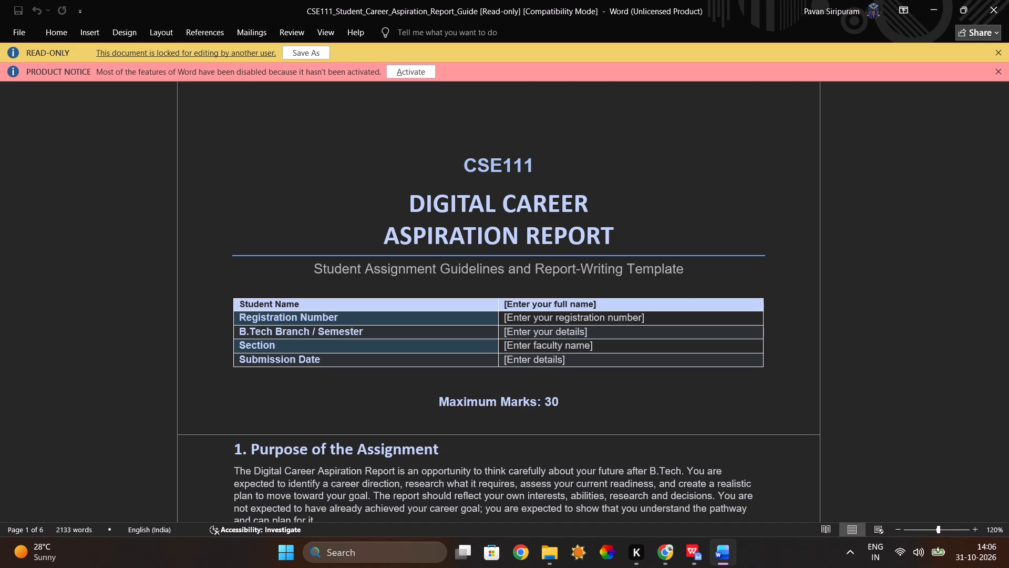
{"action": "scroll", "coordinate": [424, 308], "scroll_direction": "down", "scroll_amount": 1}
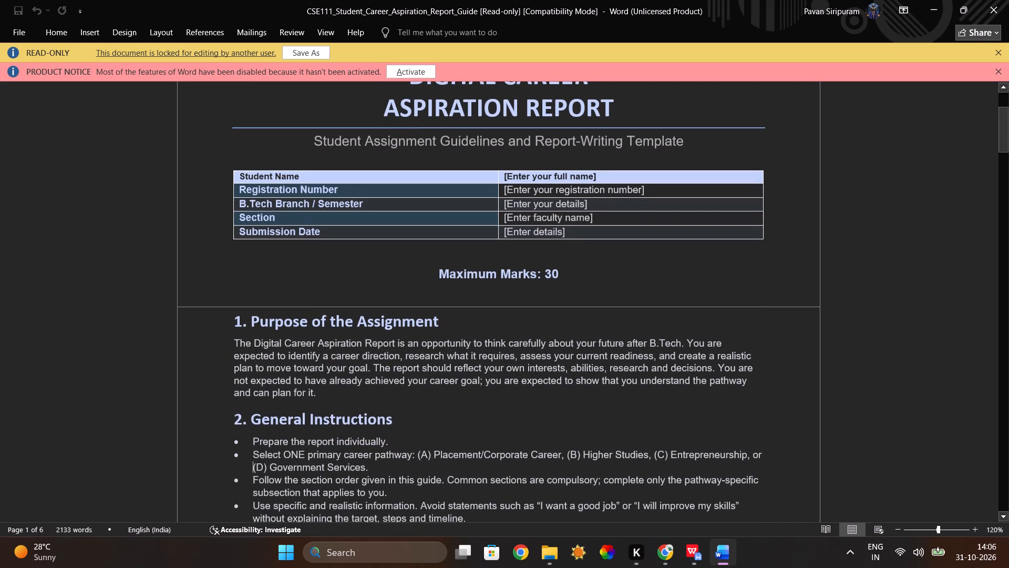
{"action": "scroll", "coordinate": [424, 308], "scroll_direction": "down", "scroll_amount": 1}
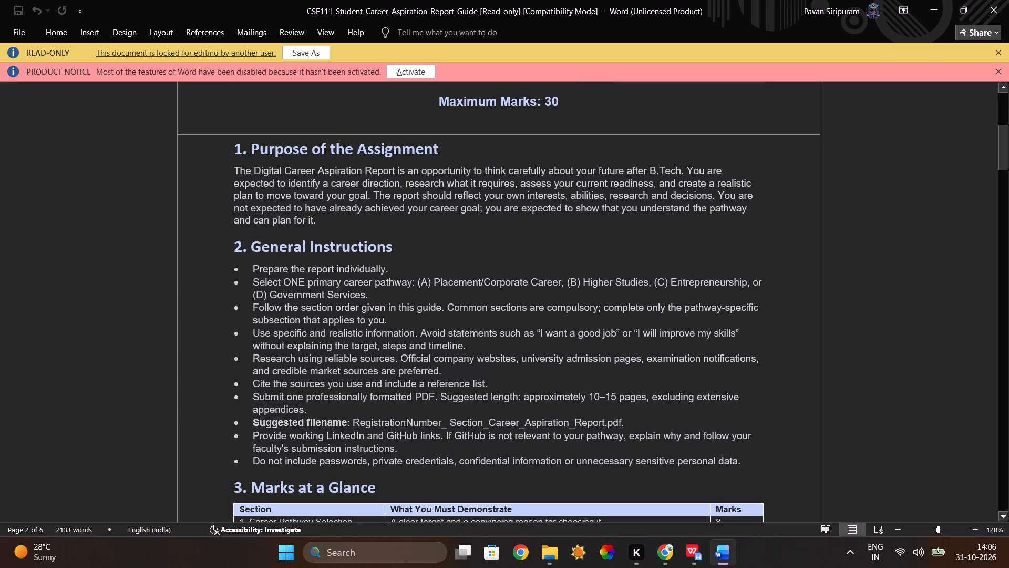
{"action": "scroll", "coordinate": [424, 308], "scroll_direction": "down", "scroll_amount": 1}
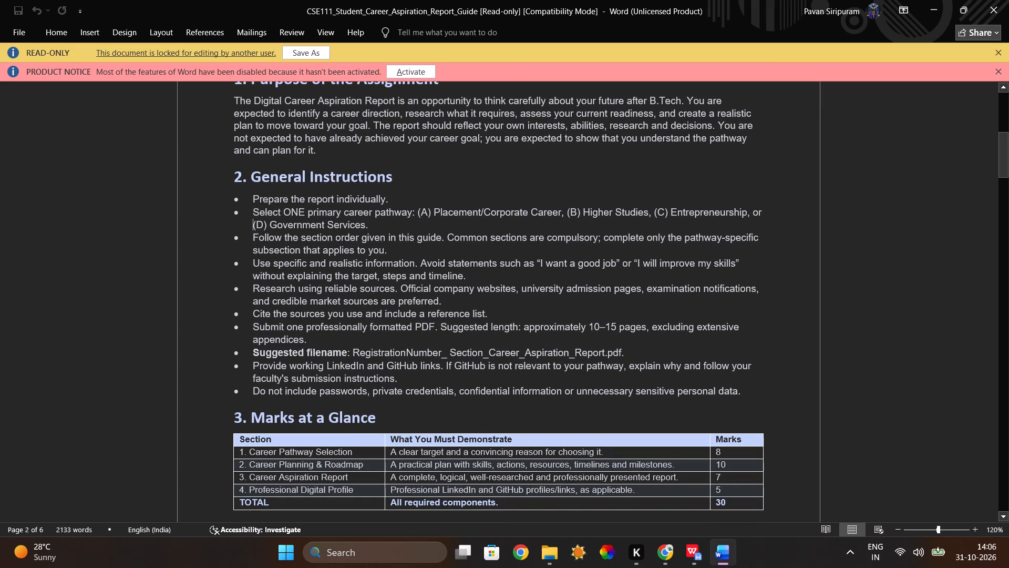
{"action": "scroll", "coordinate": [424, 308], "scroll_direction": "down", "scroll_amount": 2}
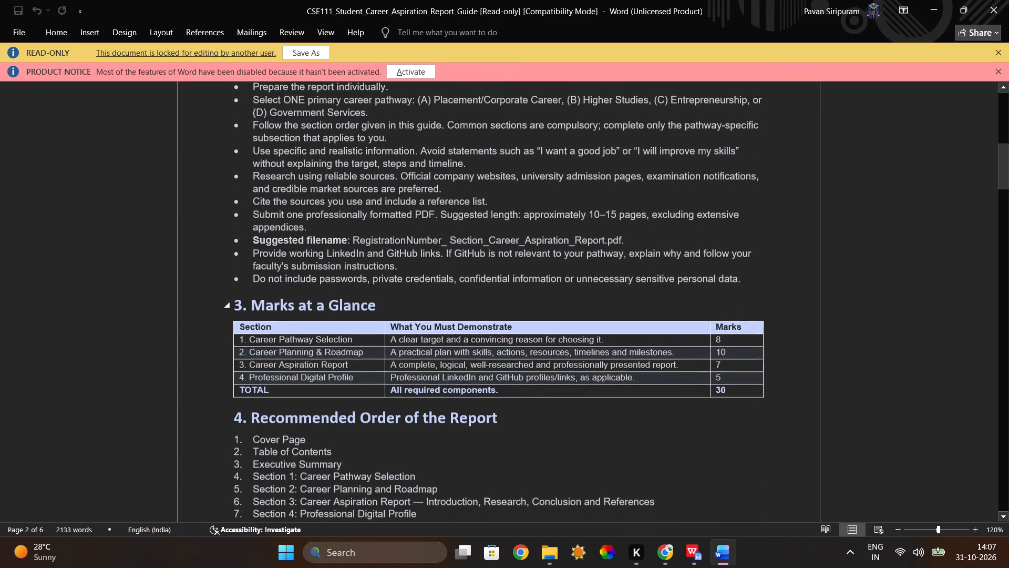
{"action": "scroll", "coordinate": [424, 308], "scroll_direction": "down", "scroll_amount": 3}
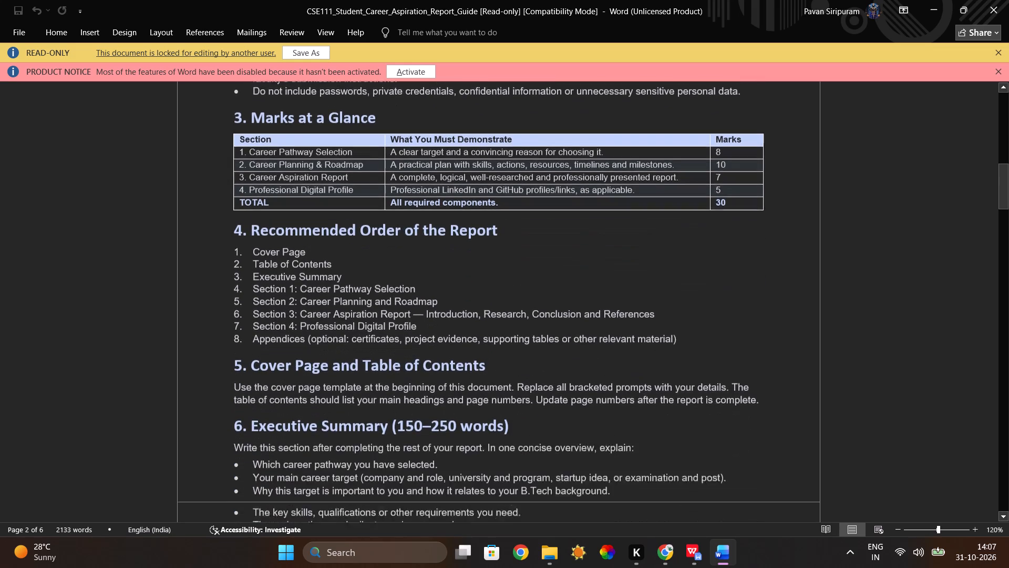
{"action": "scroll", "coordinate": [424, 308], "scroll_direction": "down", "scroll_amount": 1}
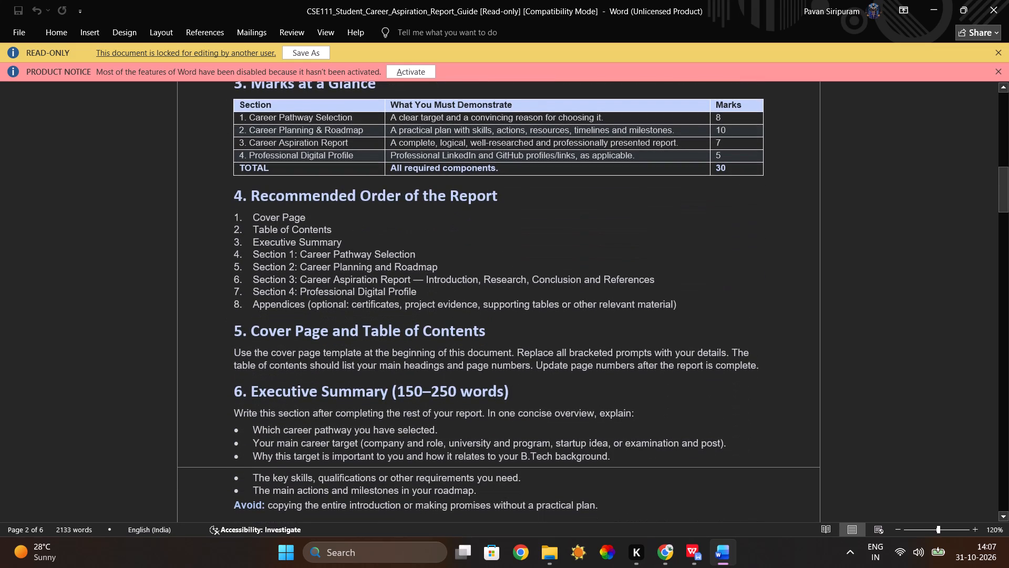
{"action": "scroll", "coordinate": [424, 308], "scroll_direction": "down", "scroll_amount": 1}
{"action": "scroll", "coordinate": [424, 308], "scroll_direction": "up", "scroll_amount": 2}
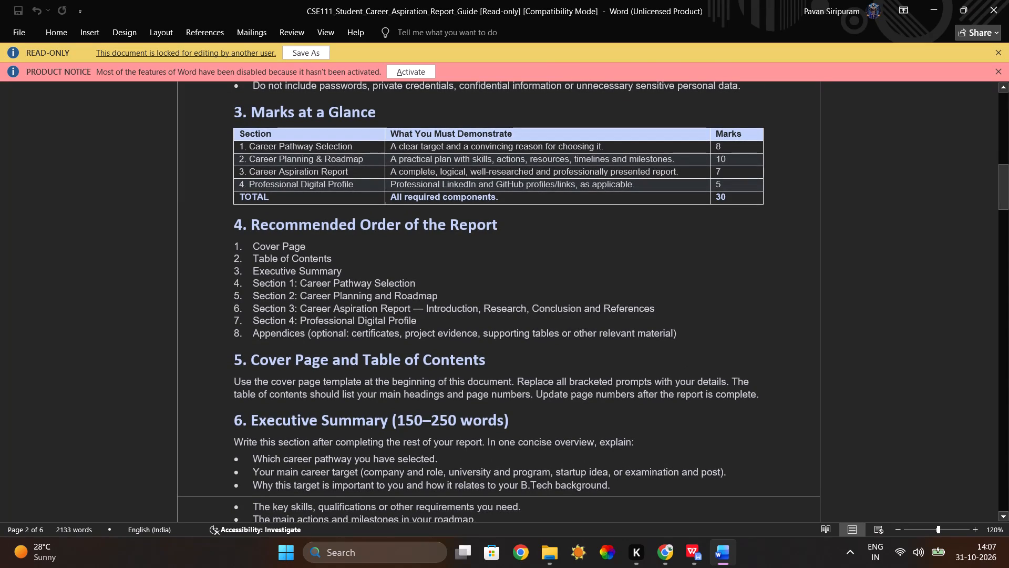
{"action": "scroll", "coordinate": [424, 308], "scroll_direction": "down", "scroll_amount": 1}
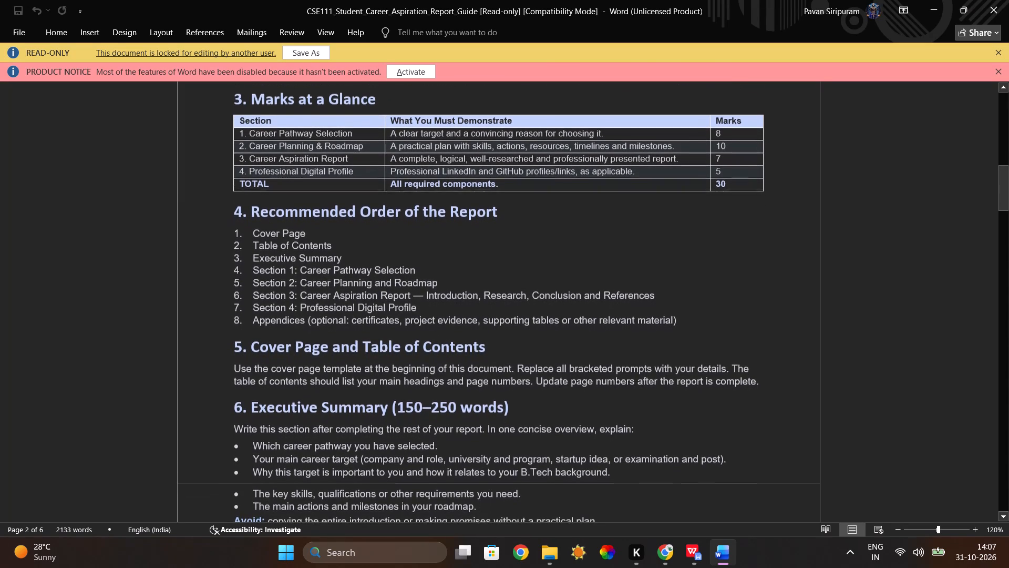
{"action": "scroll", "coordinate": [424, 308], "scroll_direction": "down", "scroll_amount": 1}
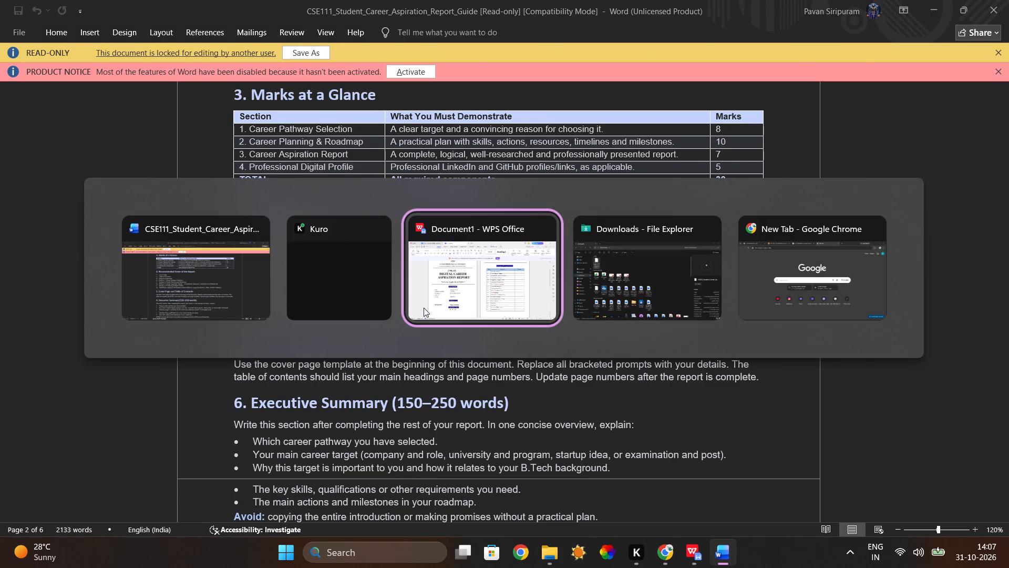
{"action": "scroll", "coordinate": [519, 282], "scroll_direction": "down", "scroll_amount": 1}
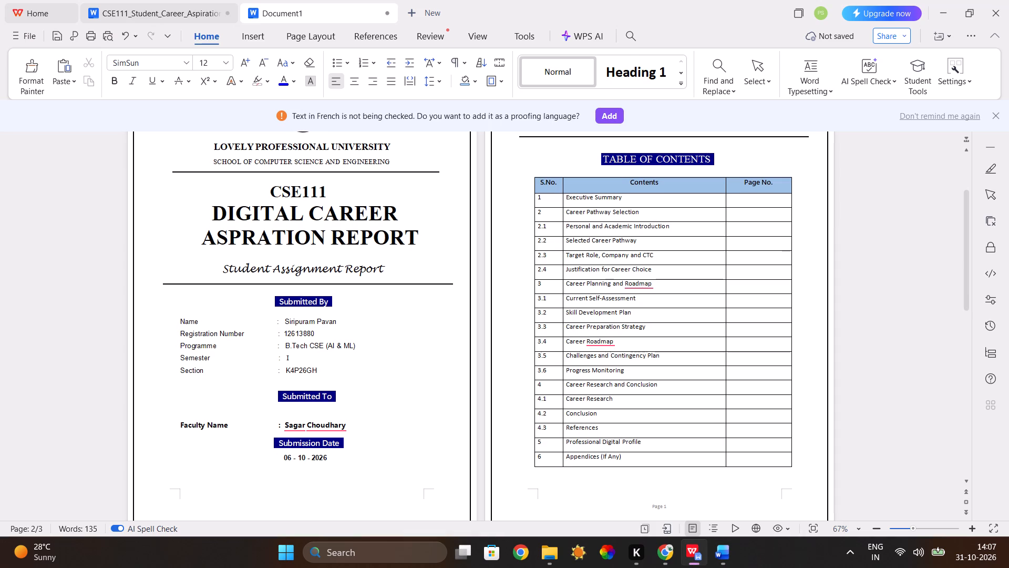
{"action": "scroll", "coordinate": [519, 282], "scroll_direction": "down", "scroll_amount": 1}
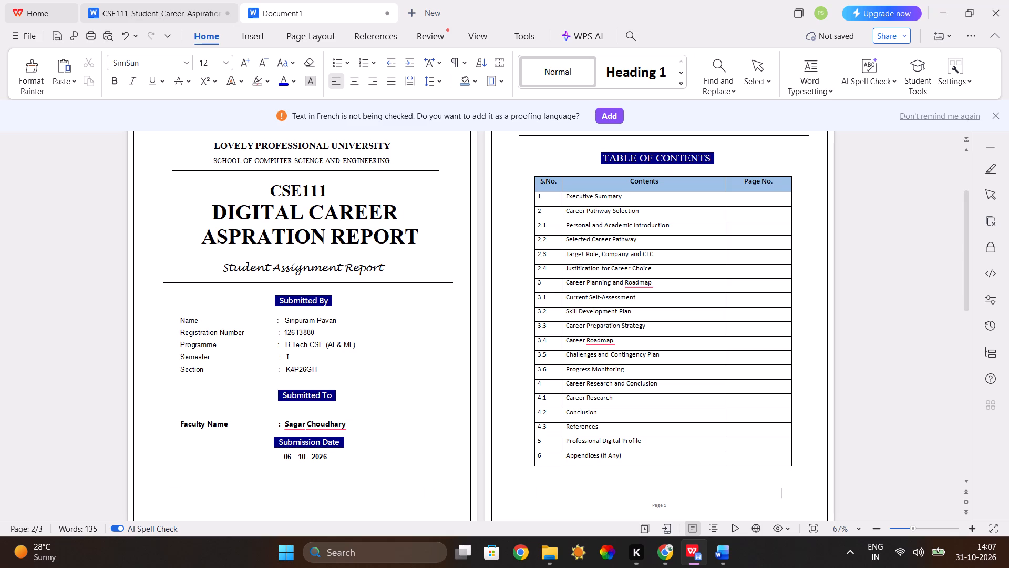
{"action": "scroll", "coordinate": [508, 295], "scroll_direction": "down", "scroll_amount": 3}
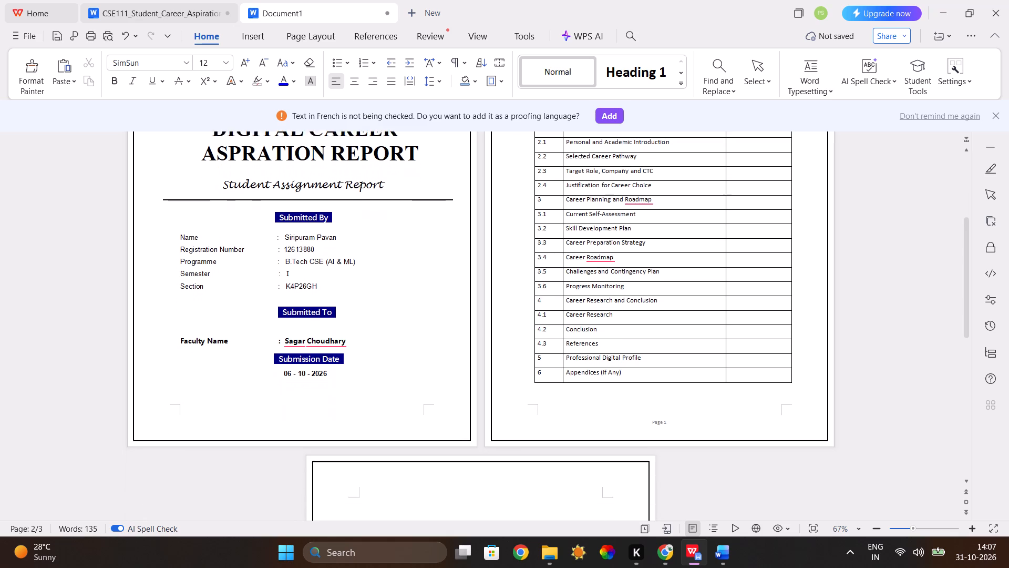
{"action": "scroll", "coordinate": [508, 295], "scroll_direction": "down", "scroll_amount": 2}
{"action": "scroll", "coordinate": [508, 295], "scroll_direction": "up", "scroll_amount": 1}
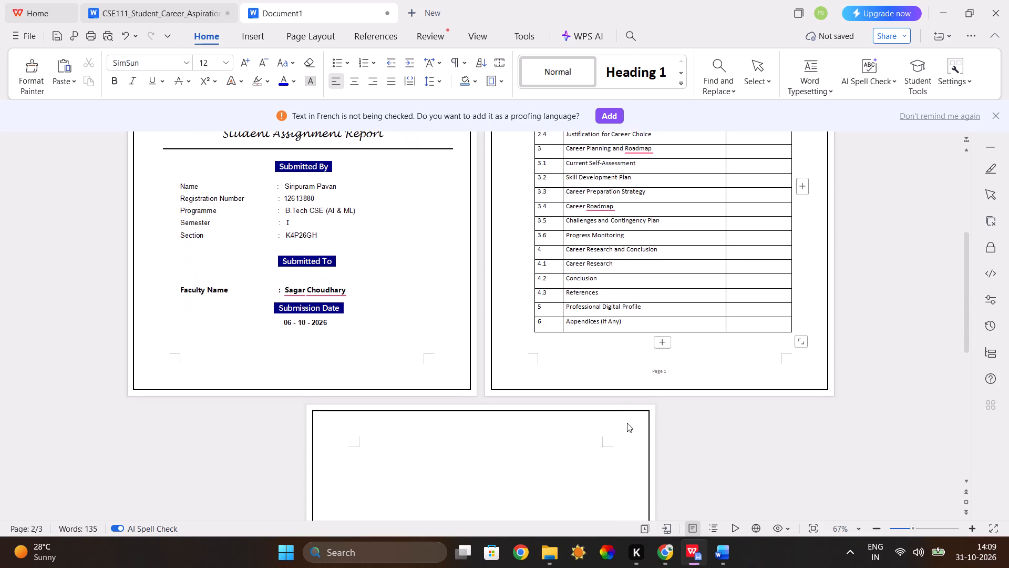
{"action": "scroll", "coordinate": [627, 423], "scroll_direction": "down", "scroll_amount": 1}
{"action": "left_click", "coordinate": [475, 358]}
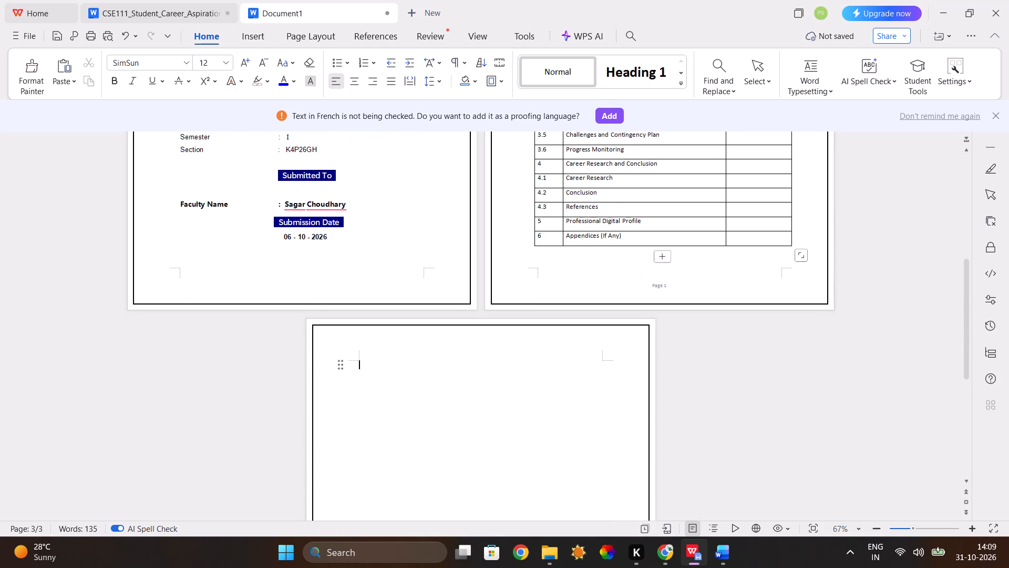
{"action": "scroll", "coordinate": [475, 358], "scroll_direction": "up", "scroll_amount": 5}
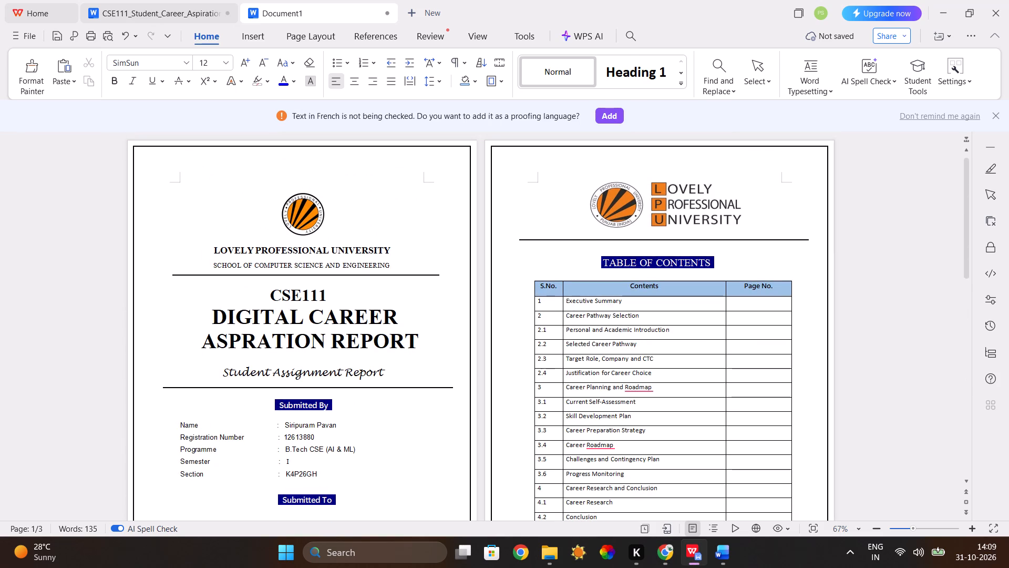
{"action": "scroll", "coordinate": [342, 348], "scroll_direction": "down", "scroll_amount": 1}
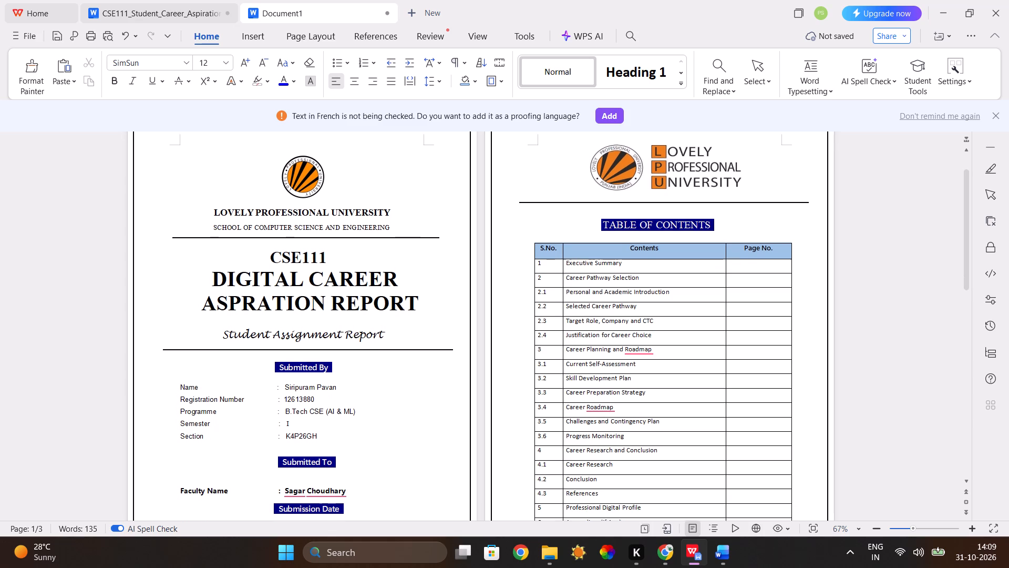
{"action": "scroll", "coordinate": [342, 348], "scroll_direction": "down", "scroll_amount": 4}
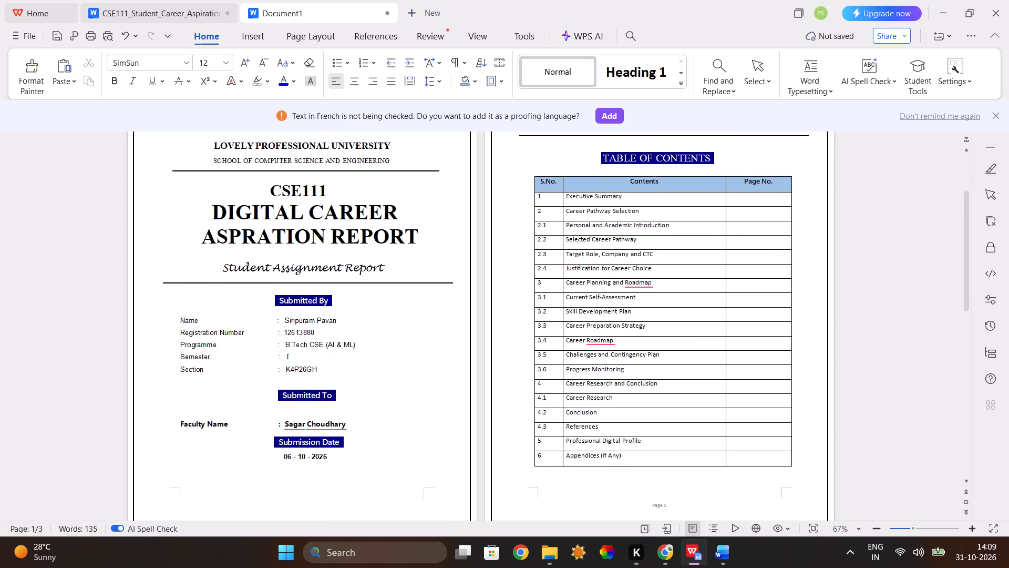
{"action": "scroll", "coordinate": [342, 348], "scroll_direction": "down", "scroll_amount": 4}
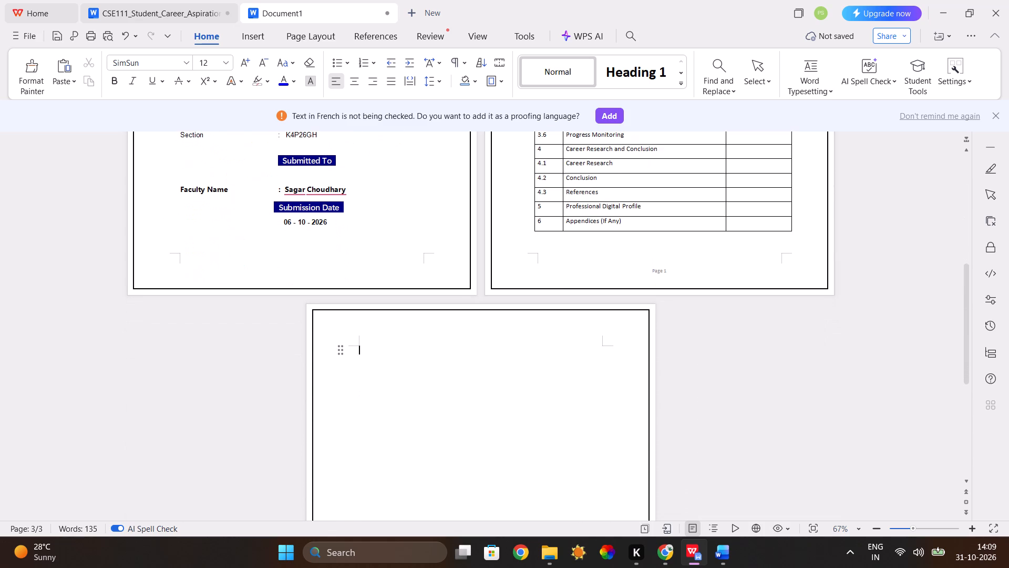
{"action": "scroll", "coordinate": [388, 354], "scroll_direction": "up", "scroll_amount": 2}
{"action": "scroll", "coordinate": [388, 354], "scroll_direction": "down", "scroll_amount": 1}
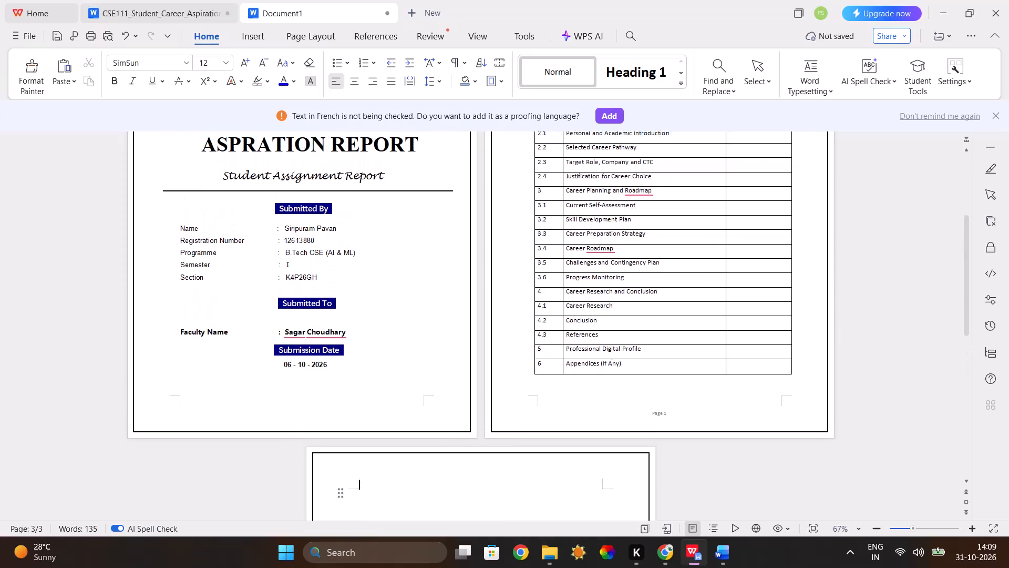
{"action": "scroll", "coordinate": [388, 354], "scroll_direction": "down", "scroll_amount": 1}
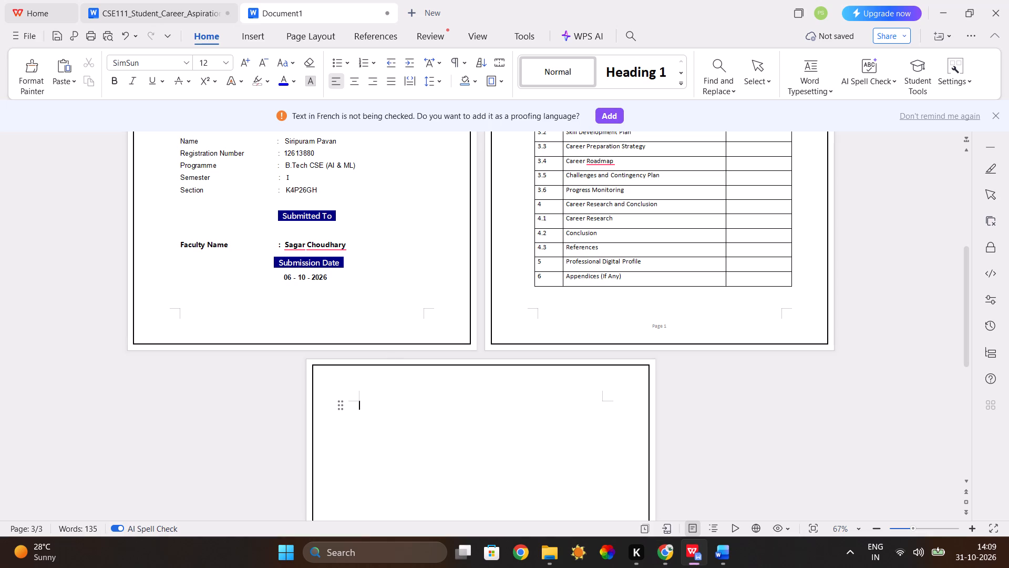
Set the text on the blank third page to Segoe UI Variable Small Semibold, bold, size 20.
{"action": "key", "text": "1"}
{"action": "key", "text": "BackSpace"}
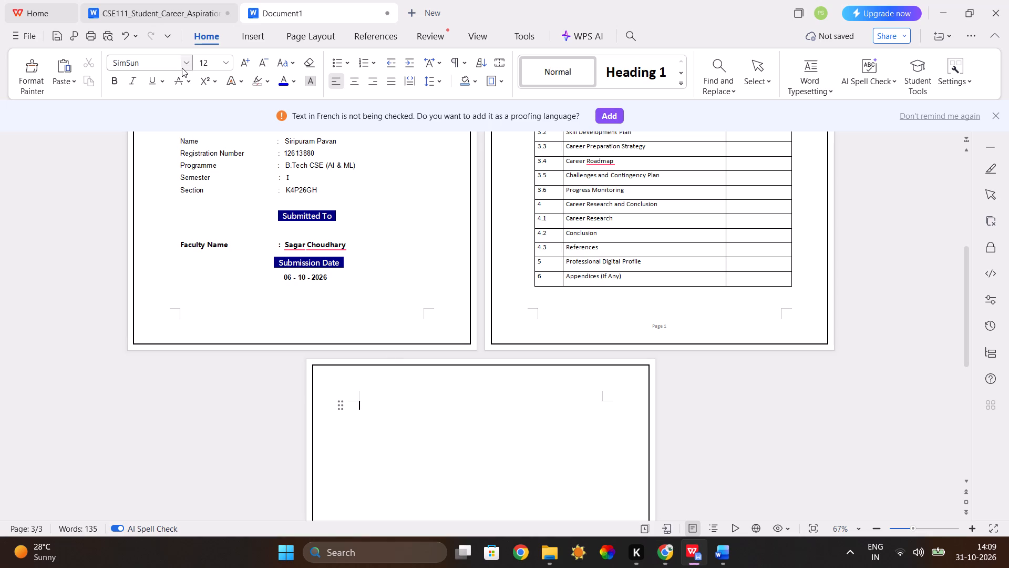
{"action": "left_click", "coordinate": [182, 68]}
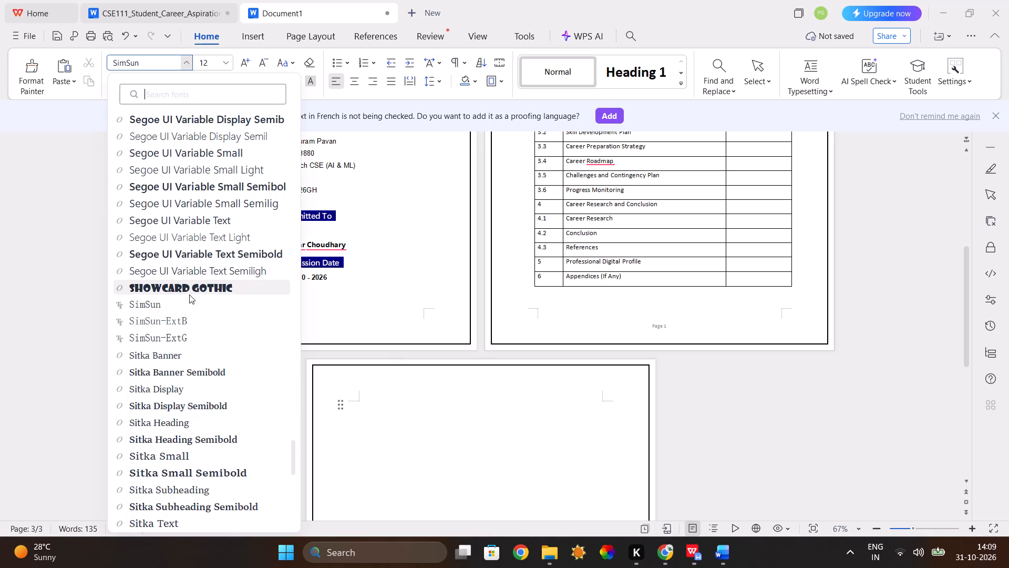
{"action": "left_click", "coordinate": [219, 189]}
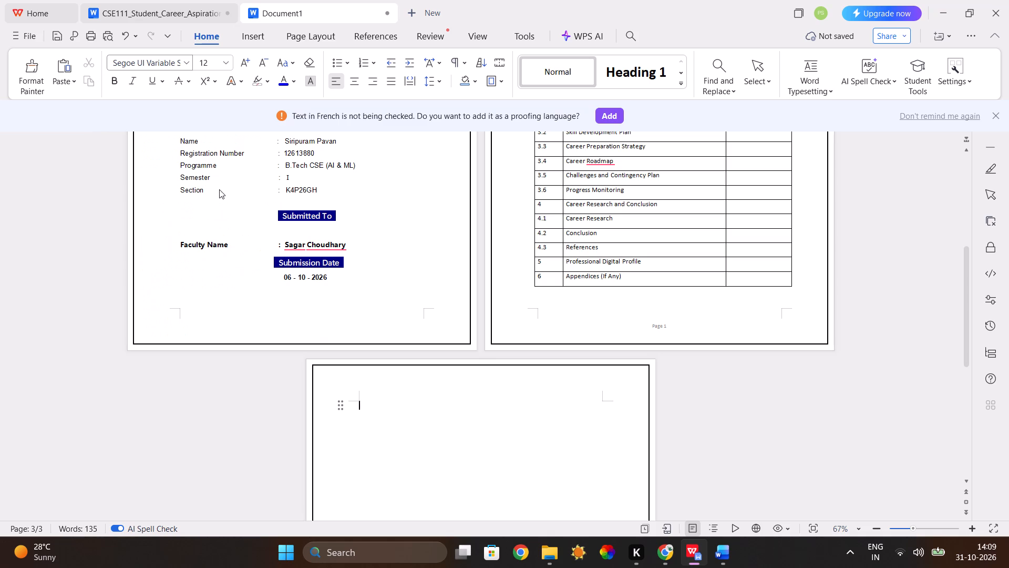
{"action": "key", "text": "1"}
{"action": "left_click", "coordinate": [113, 87]}
{"action": "key", "text": "BackSpace"}
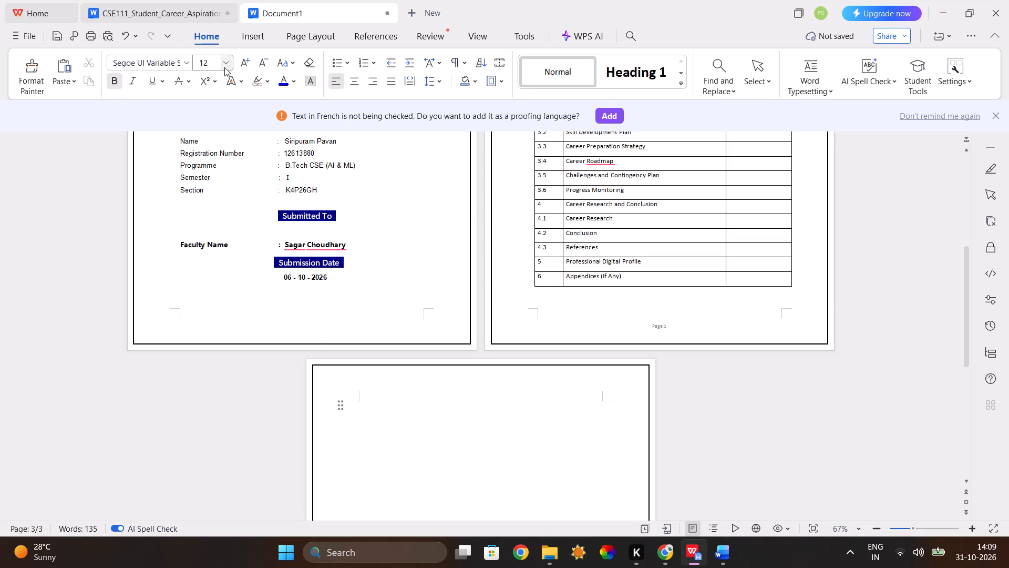
{"action": "left_click", "coordinate": [225, 67]}
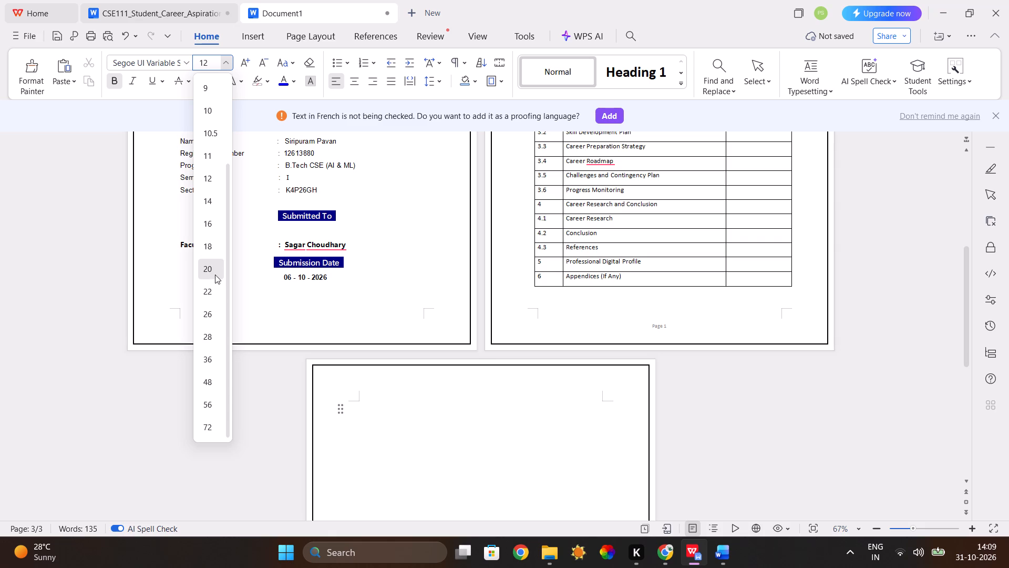
{"action": "left_click", "coordinate": [215, 275]}
Enter the heading "1. Executive Summary" at the top of the third page, matching the table of contents wording.
{"action": "key", "text": "1"}
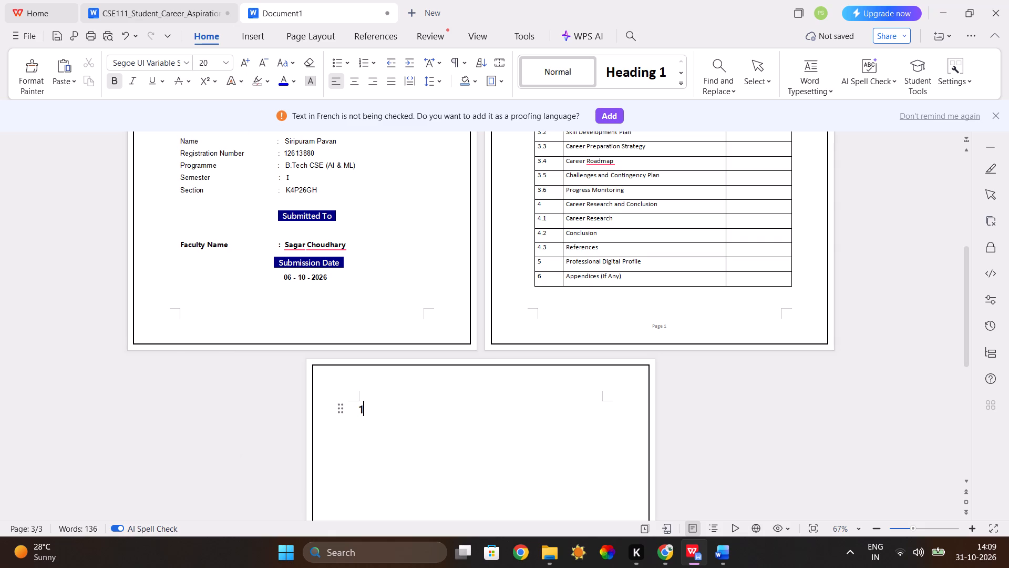
{"action": "type", "text": "."}
{"action": "key", "text": "space"}
{"action": "type", "text": "Execution"}
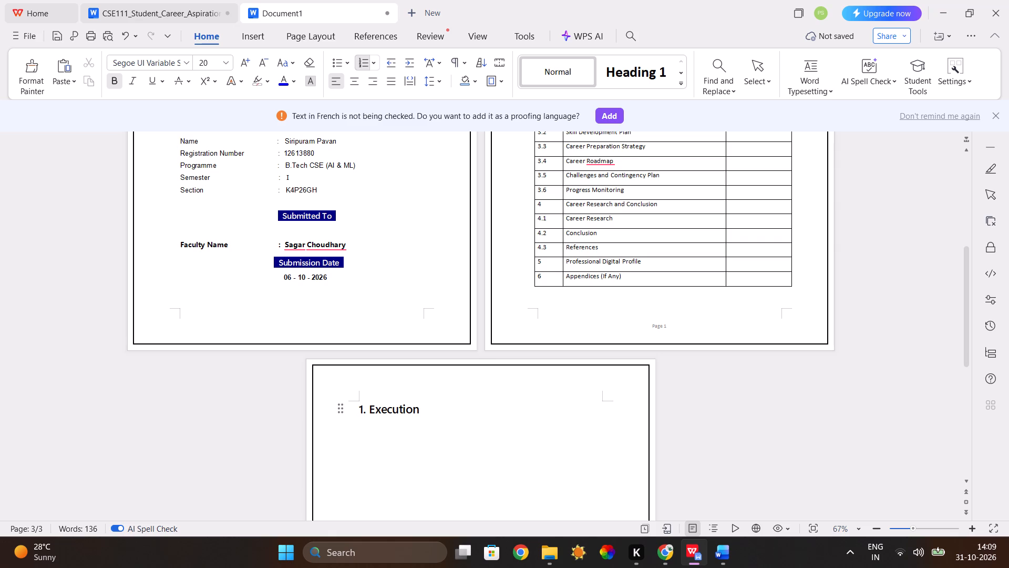
{"action": "scroll", "coordinate": [500, 362], "scroll_direction": "up", "scroll_amount": 2}
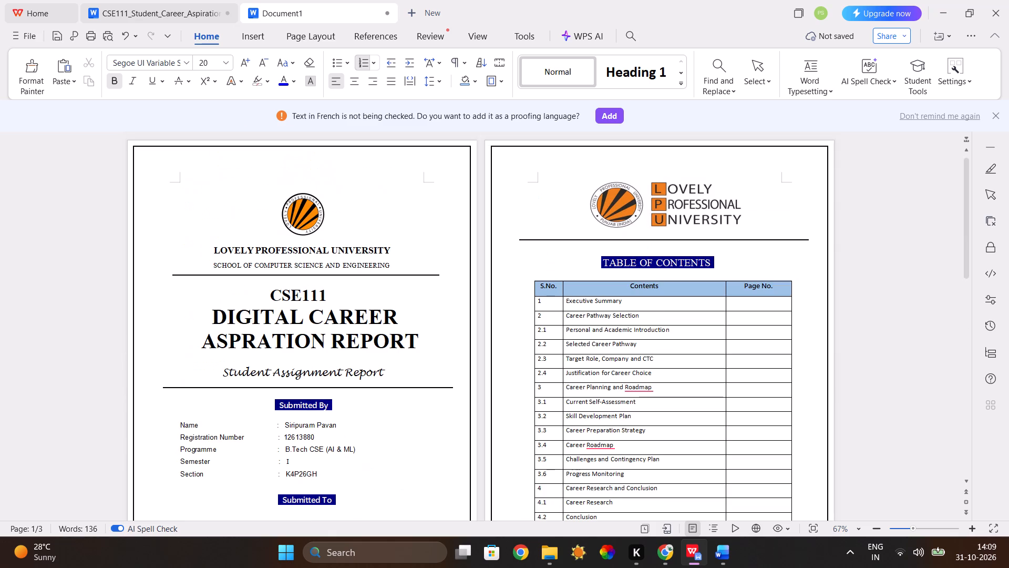
{"action": "scroll", "coordinate": [500, 362], "scroll_direction": "down", "scroll_amount": 3}
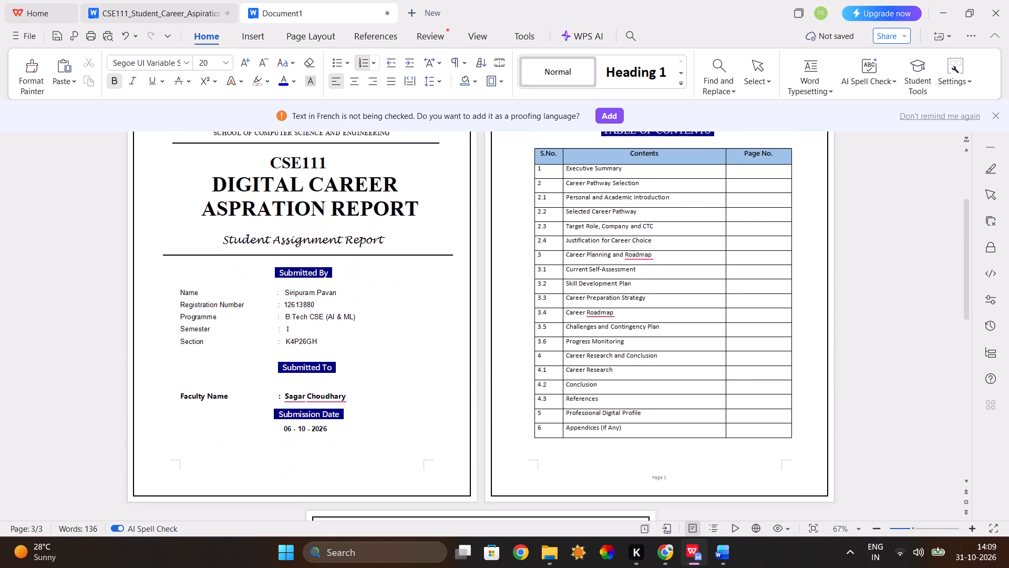
{"action": "scroll", "coordinate": [500, 362], "scroll_direction": "down", "scroll_amount": 2}
{"action": "key", "text": "BackSpace"}
{"action": "key", "text": "BackSpace"}
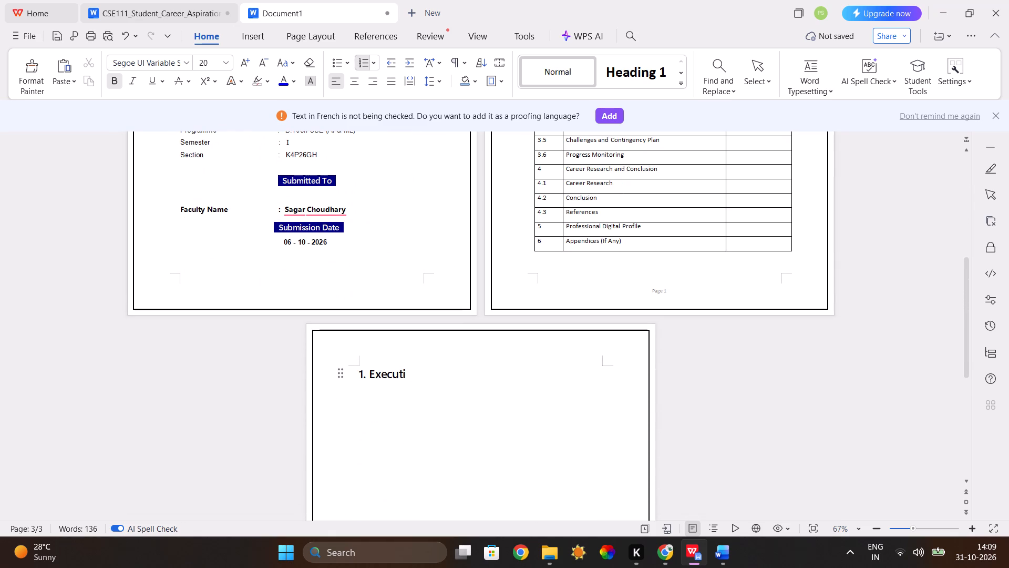
{"action": "type", "text": "ve"}
{"action": "key", "text": "space"}
{"action": "scroll", "coordinate": [500, 362], "scroll_direction": "up", "scroll_amount": 1}
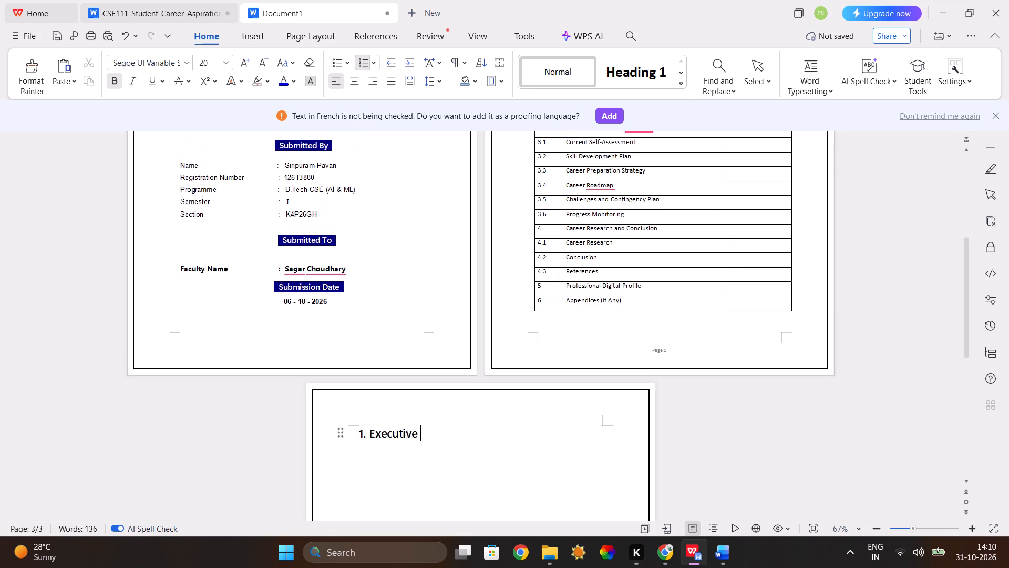
{"action": "scroll", "coordinate": [500, 362], "scroll_direction": "down", "scroll_amount": 1}
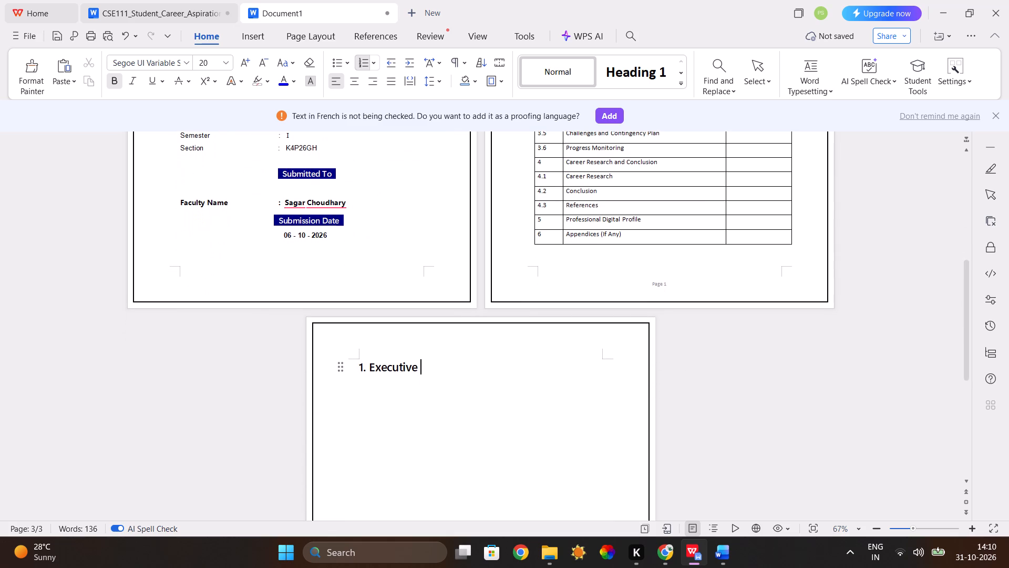
{"action": "type", "text": "Summary"}
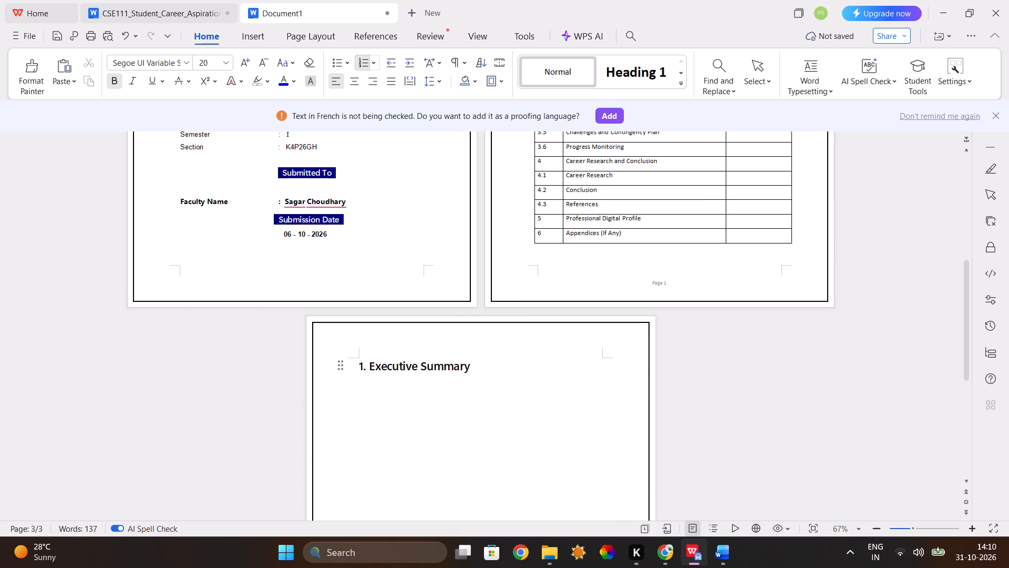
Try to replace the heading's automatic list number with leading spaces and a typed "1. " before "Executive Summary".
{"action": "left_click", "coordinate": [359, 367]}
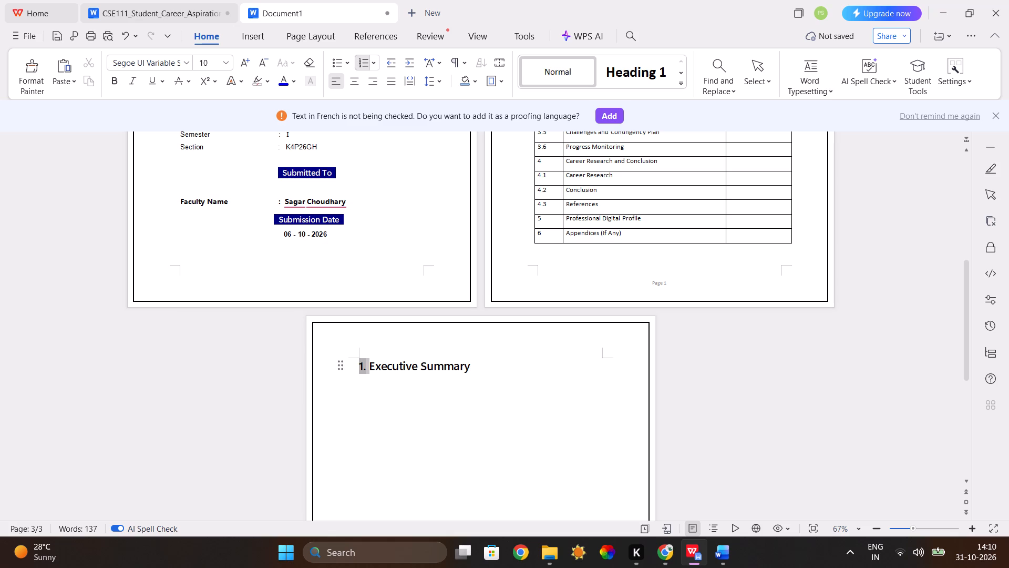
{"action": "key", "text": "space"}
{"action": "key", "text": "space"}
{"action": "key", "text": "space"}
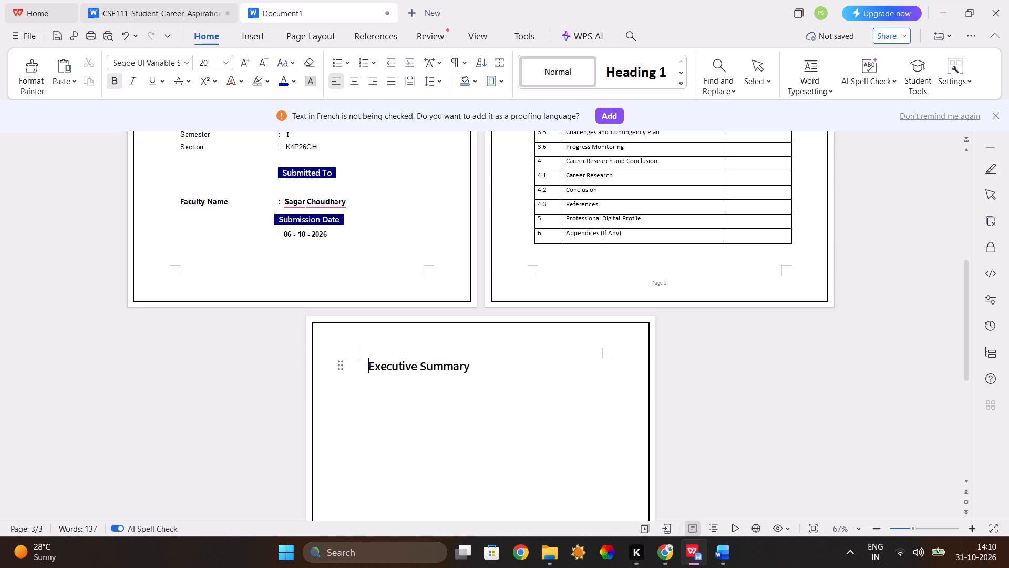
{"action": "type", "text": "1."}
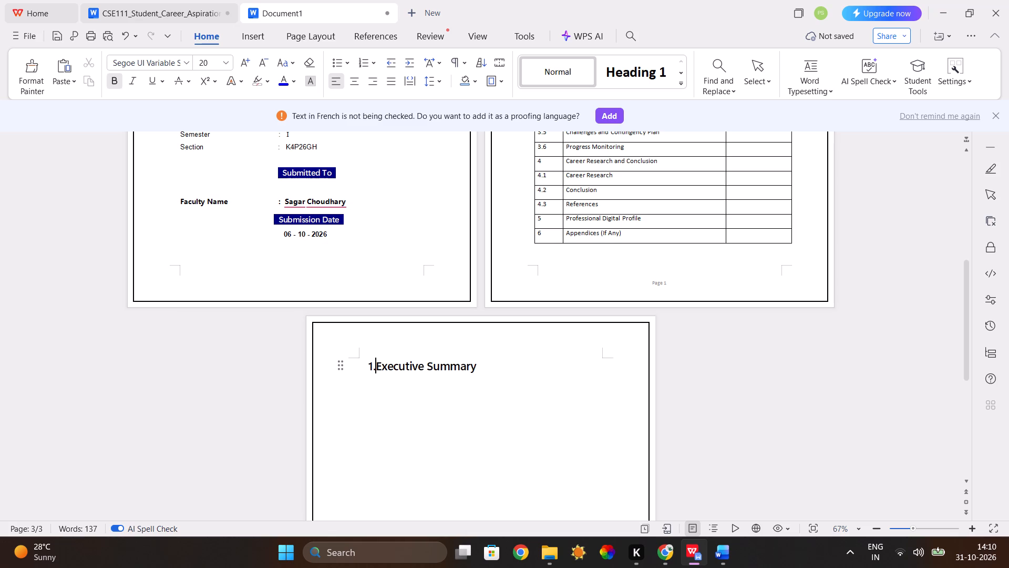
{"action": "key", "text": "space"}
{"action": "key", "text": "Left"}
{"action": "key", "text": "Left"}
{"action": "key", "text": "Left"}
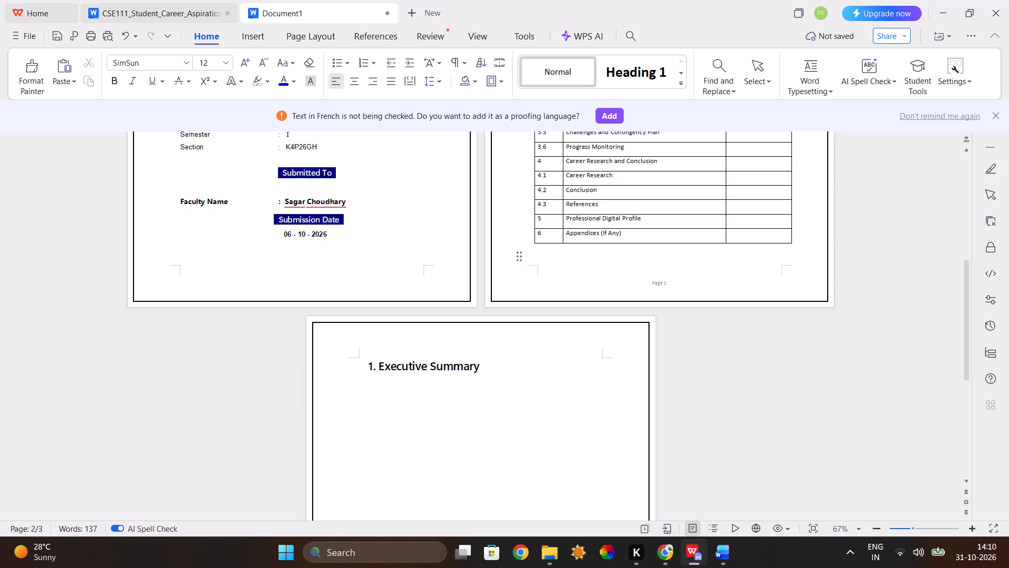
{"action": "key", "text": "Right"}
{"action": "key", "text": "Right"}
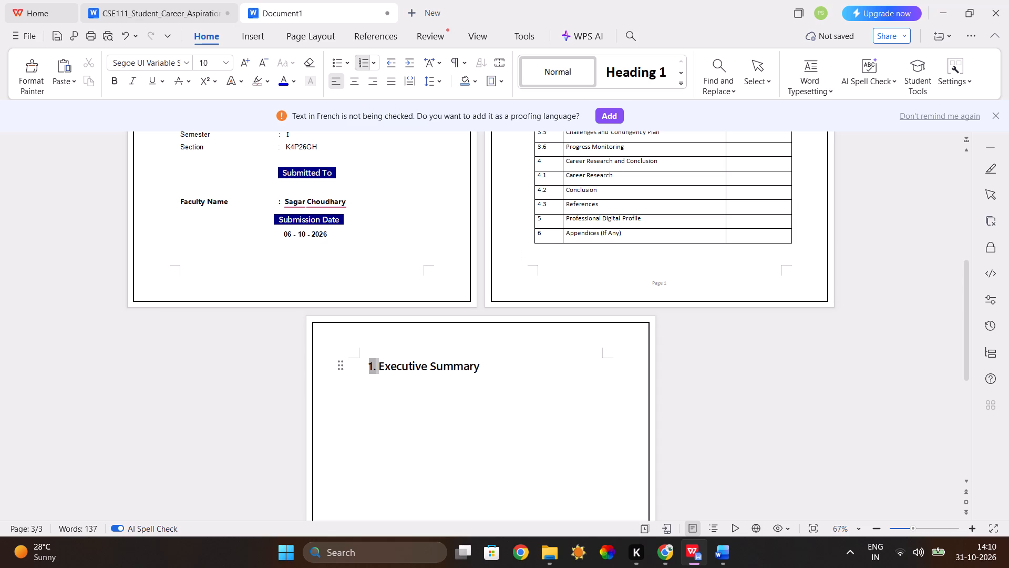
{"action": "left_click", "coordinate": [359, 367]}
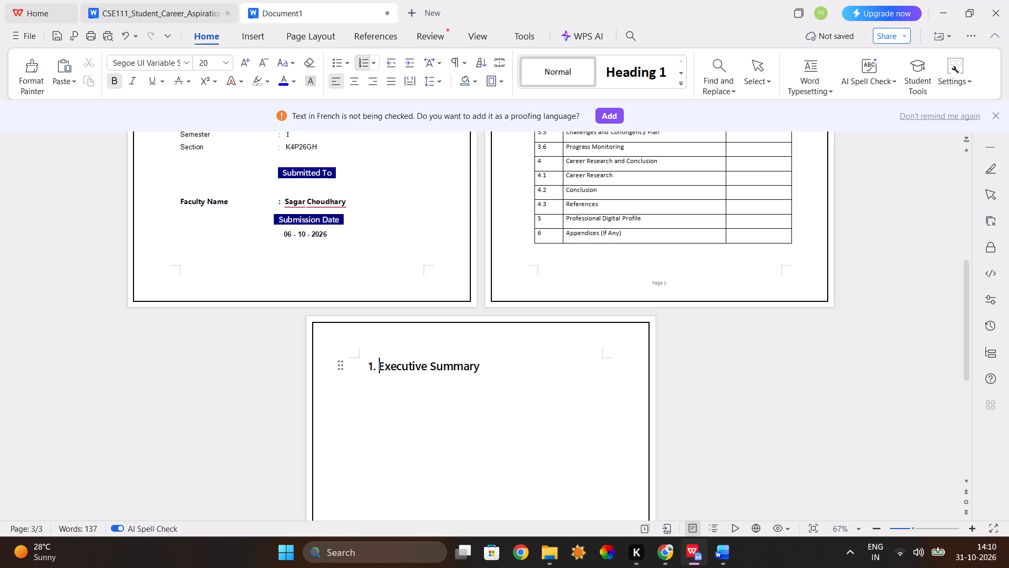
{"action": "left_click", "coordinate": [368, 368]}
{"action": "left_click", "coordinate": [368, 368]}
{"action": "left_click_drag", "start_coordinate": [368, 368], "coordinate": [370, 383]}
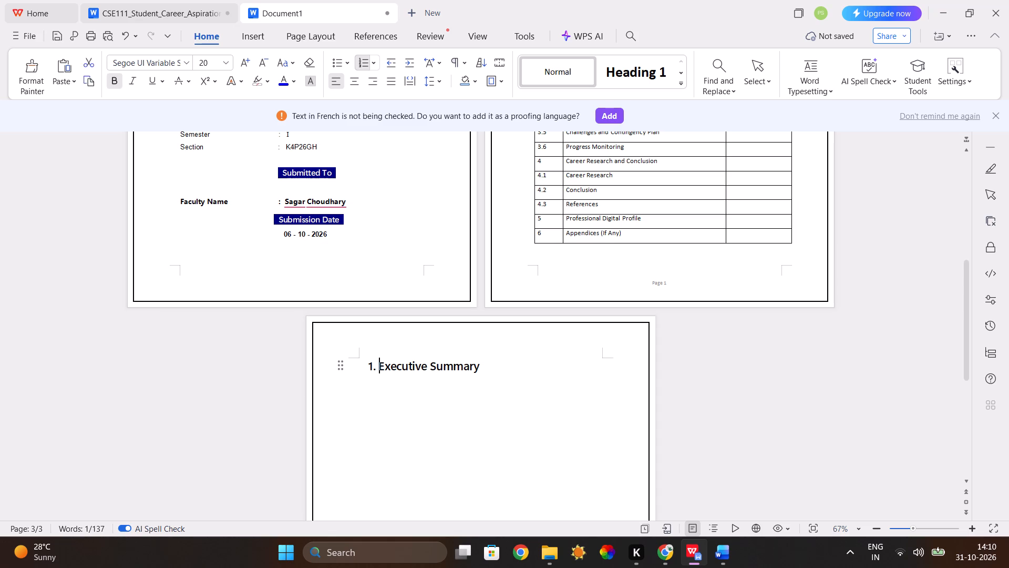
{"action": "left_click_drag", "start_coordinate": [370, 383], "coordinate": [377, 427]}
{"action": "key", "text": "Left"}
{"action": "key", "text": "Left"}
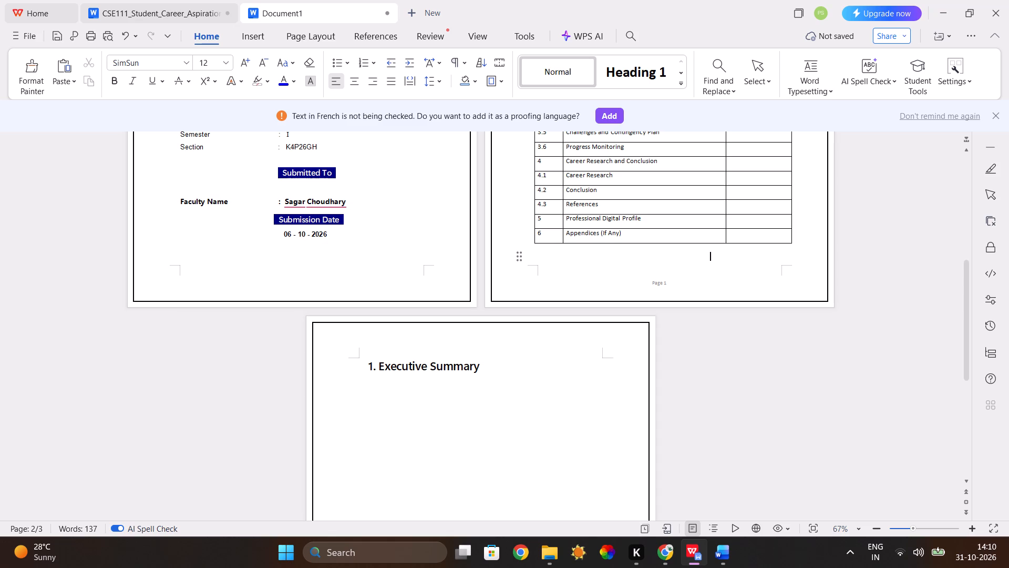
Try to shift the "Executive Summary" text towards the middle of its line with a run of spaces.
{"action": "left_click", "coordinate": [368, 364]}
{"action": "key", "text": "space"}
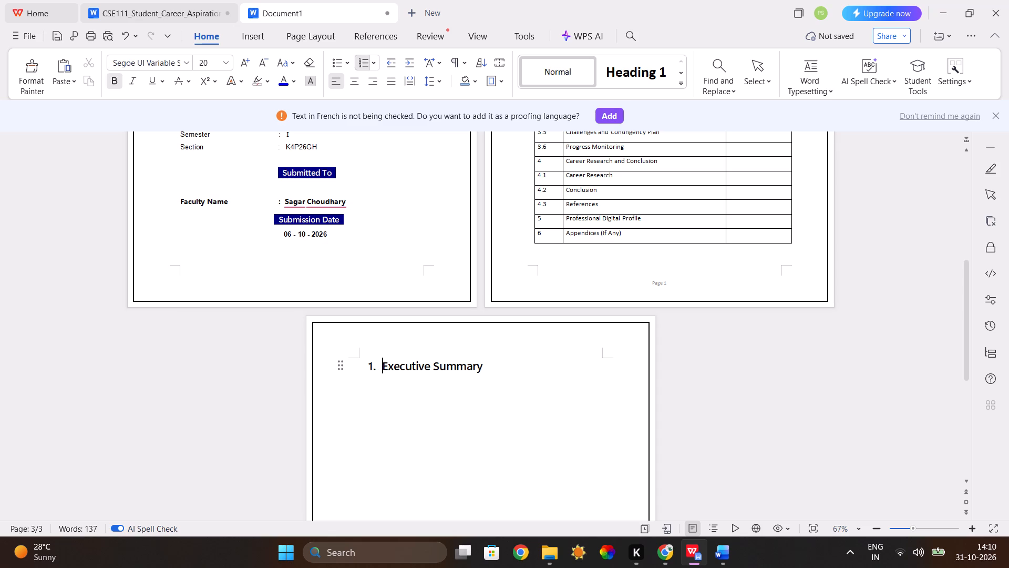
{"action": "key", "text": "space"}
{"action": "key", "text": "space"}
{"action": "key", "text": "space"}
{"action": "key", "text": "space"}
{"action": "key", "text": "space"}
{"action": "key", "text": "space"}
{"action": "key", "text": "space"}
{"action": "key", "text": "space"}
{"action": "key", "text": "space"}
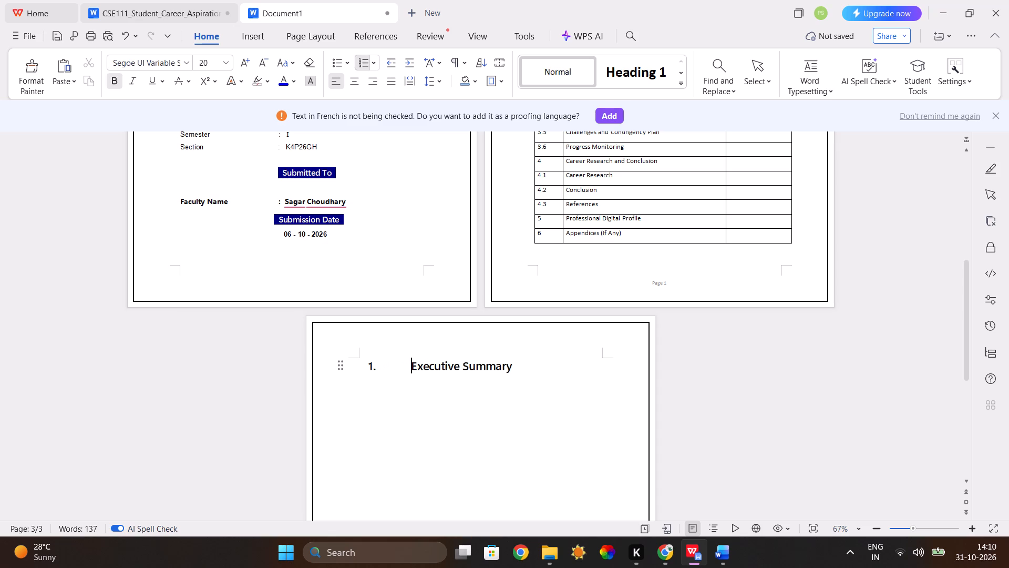
Insert a plain "1." directly before "Executive Summary" and delete the automatic list number and the spacing ahead of it.
{"action": "key", "text": "1"}
{"action": "key", "text": "period"}
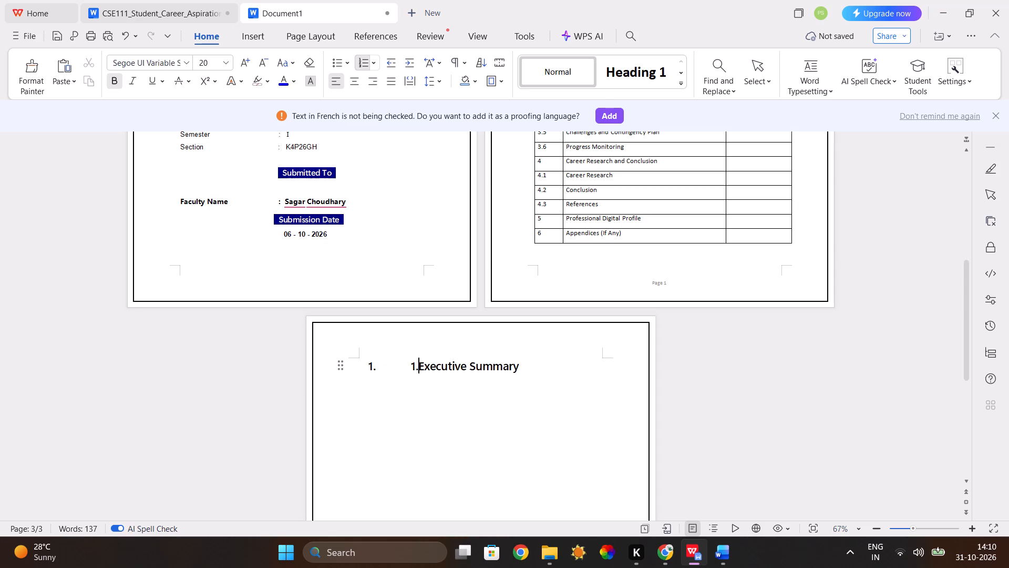
{"action": "key", "text": "Left"}
{"action": "key", "text": "Left"}
{"action": "key", "text": "Left"}
{"action": "key", "text": "ctrl+BackSpace"}
{"action": "key", "text": "ctrl+BackSpace"}
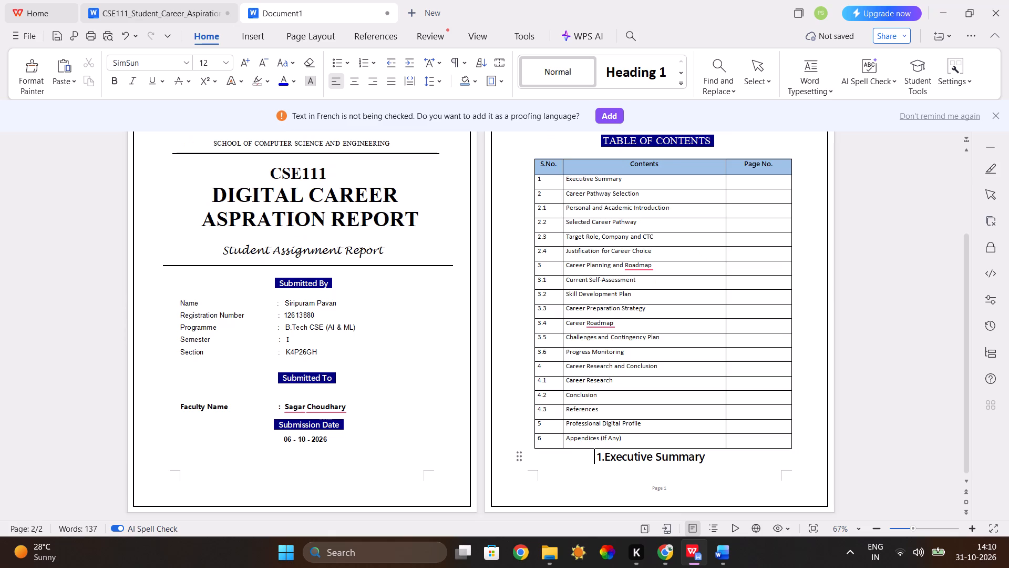
Move the "1.Executive Summary" heading from below the table of contents to the top of the third page.
{"action": "scroll", "coordinate": [368, 364], "scroll_direction": "down", "scroll_amount": 1}
{"action": "key", "text": "Return"}
{"action": "scroll", "coordinate": [368, 364], "scroll_direction": "down", "scroll_amount": 2}
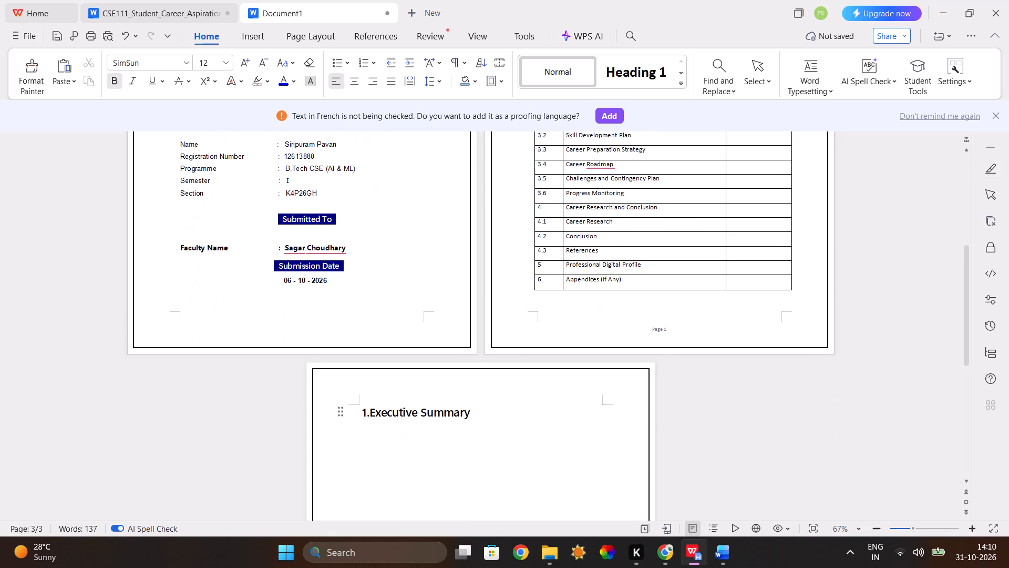
Pad the start of the "1.Executive Summary" heading with spaces so it sits roughly centred on the page.
{"action": "key", "text": "space"}
{"action": "key", "text": "space"}
{"action": "key", "text": "space"}
{"action": "key", "text": "space"}
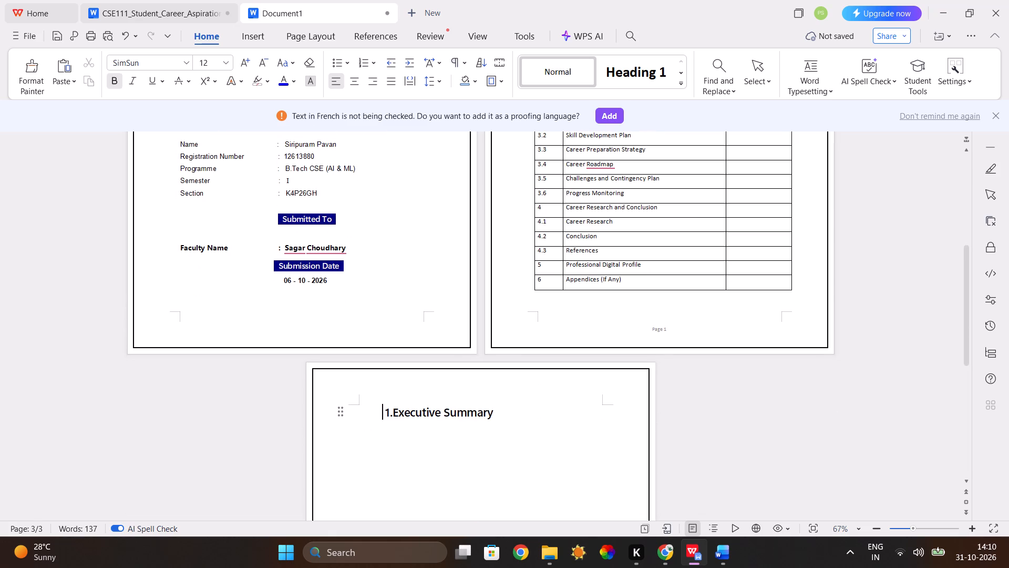
{"action": "key", "text": "space"}
{"action": "key", "text": "space"}
{"action": "key", "text": "space"}
{"action": "key", "text": "space"}
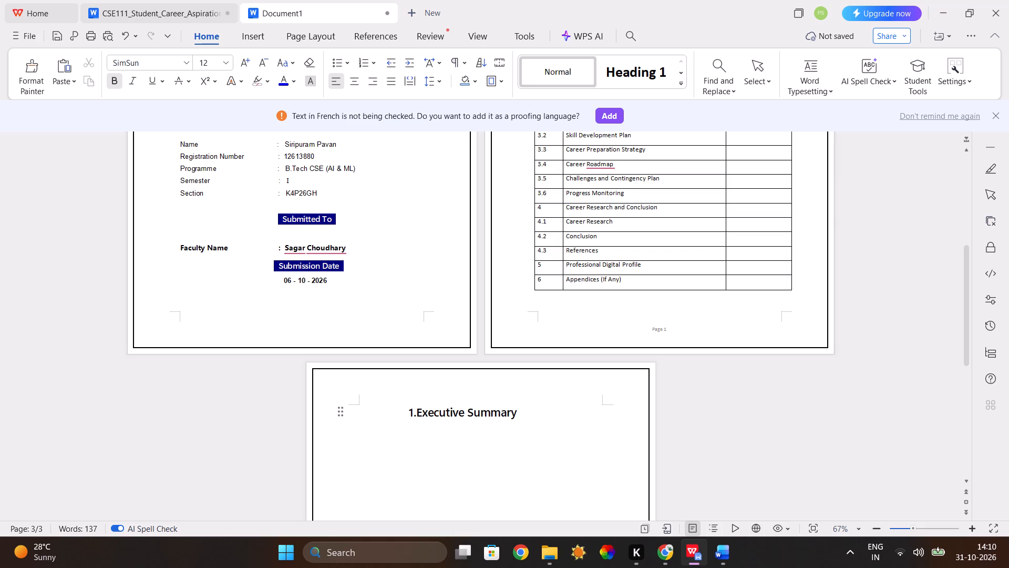
{"action": "key", "text": "Delete"}
{"action": "key", "text": "space"}
{"action": "key", "text": "space"}
{"action": "key", "text": "space"}
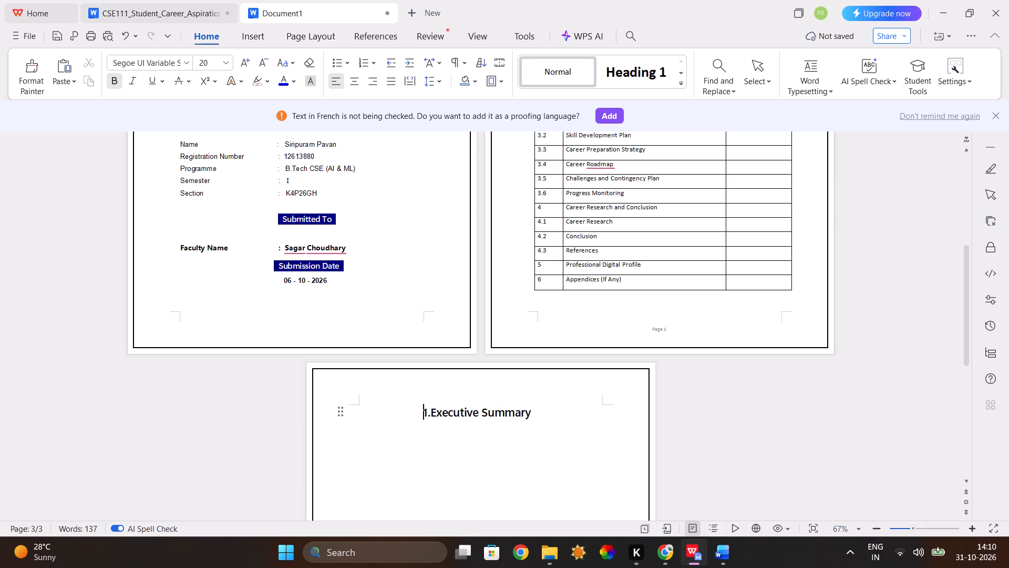
Change the font of the "1.Executive Summary" heading on the third page to Arial Black.
{"action": "scroll", "coordinate": [367, 394], "scroll_direction": "down", "scroll_amount": 2}
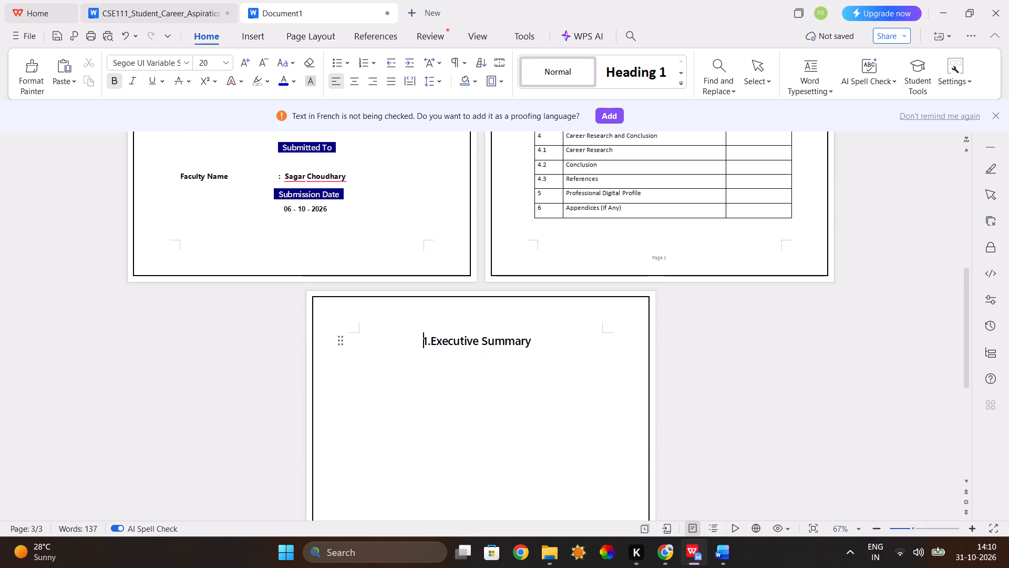
{"action": "scroll", "coordinate": [367, 394], "scroll_direction": "down", "scroll_amount": 1}
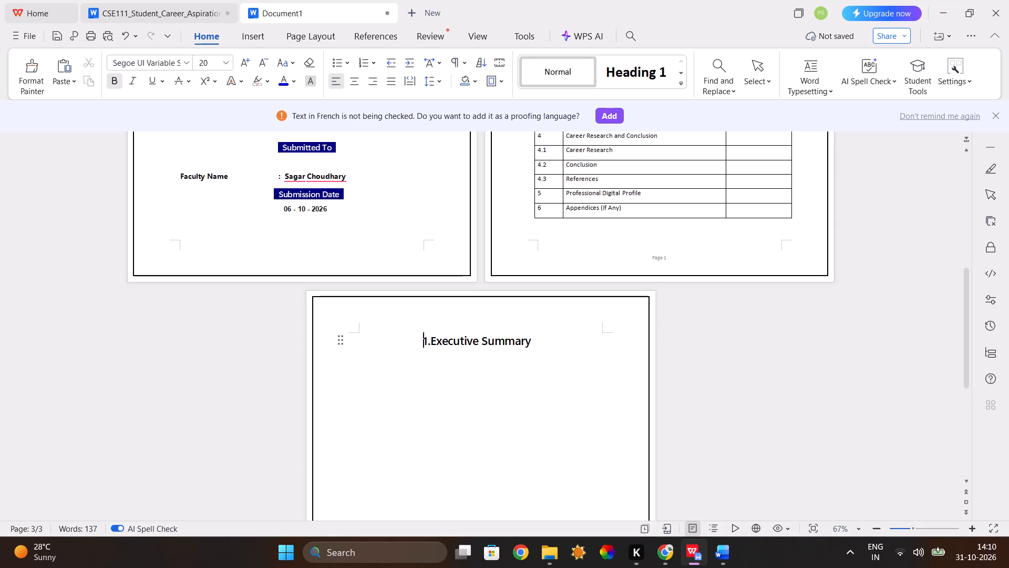
{"action": "left_click_drag", "start_coordinate": [423, 338], "coordinate": [531, 352]}
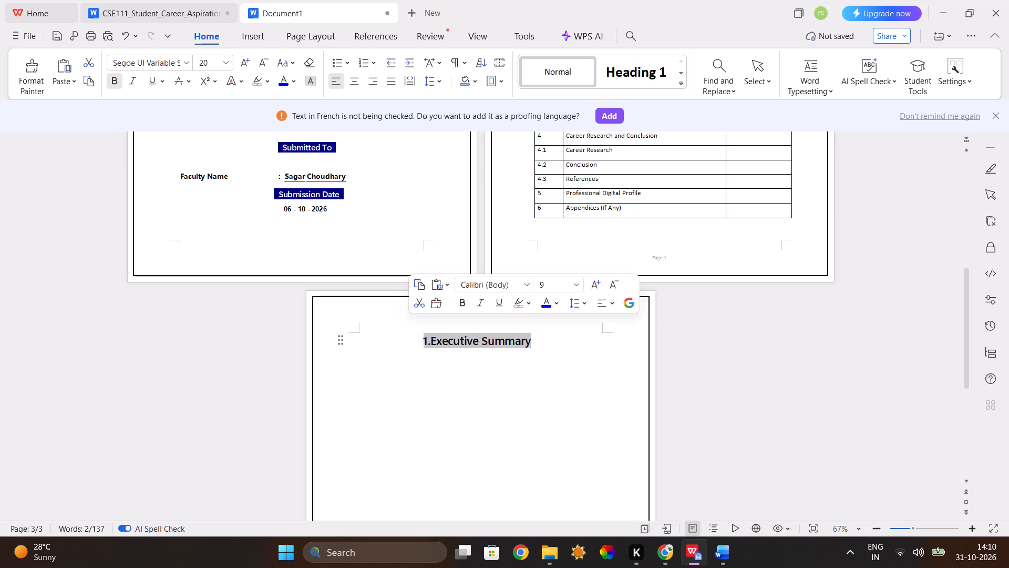
{"action": "left_click", "coordinate": [529, 284]}
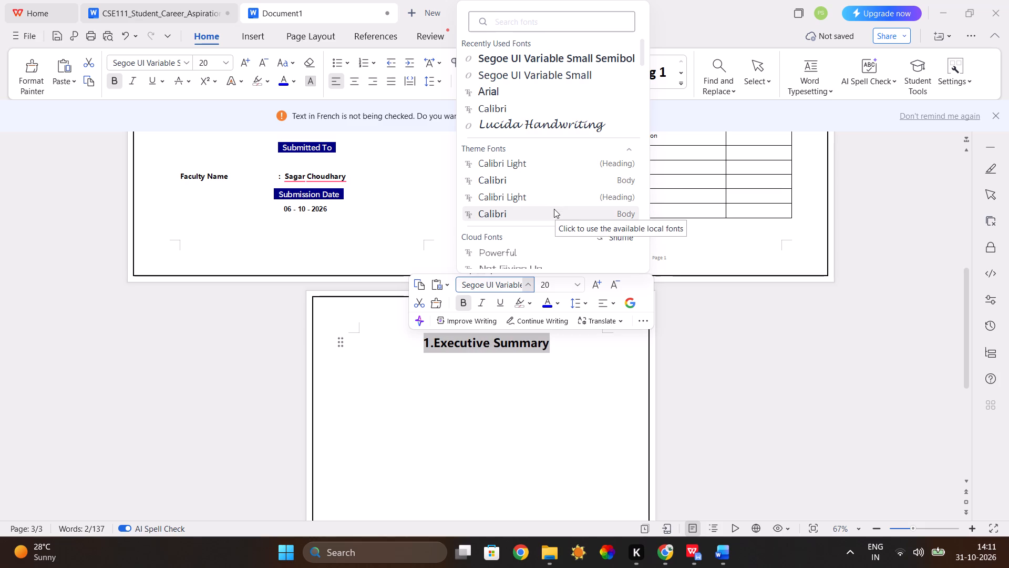
{"action": "scroll", "coordinate": [554, 209], "scroll_direction": "down", "scroll_amount": 1}
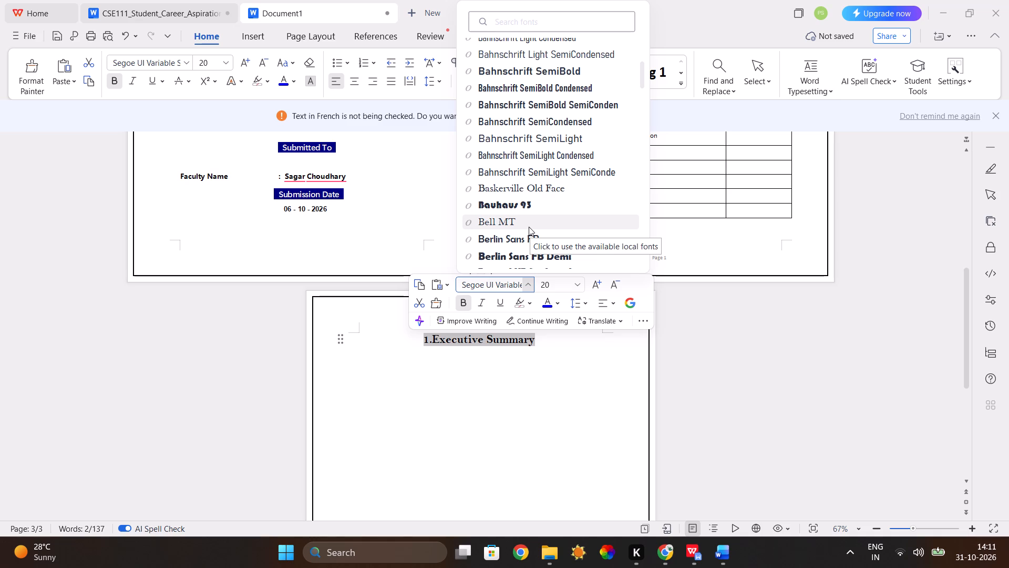
{"action": "scroll", "coordinate": [539, 226], "scroll_direction": "down", "scroll_amount": 1}
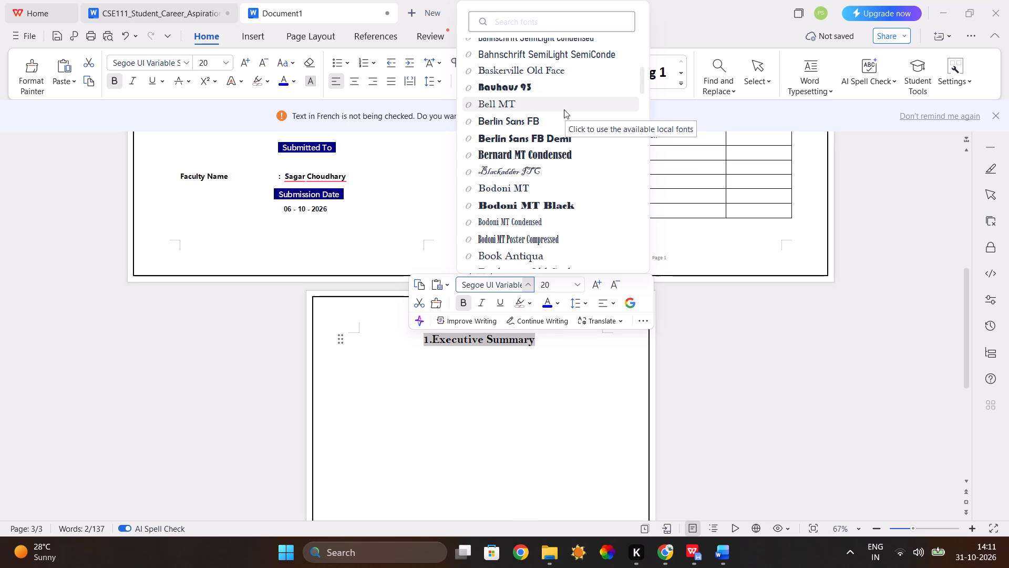
{"action": "scroll", "coordinate": [564, 109], "scroll_direction": "up", "scroll_amount": 1}
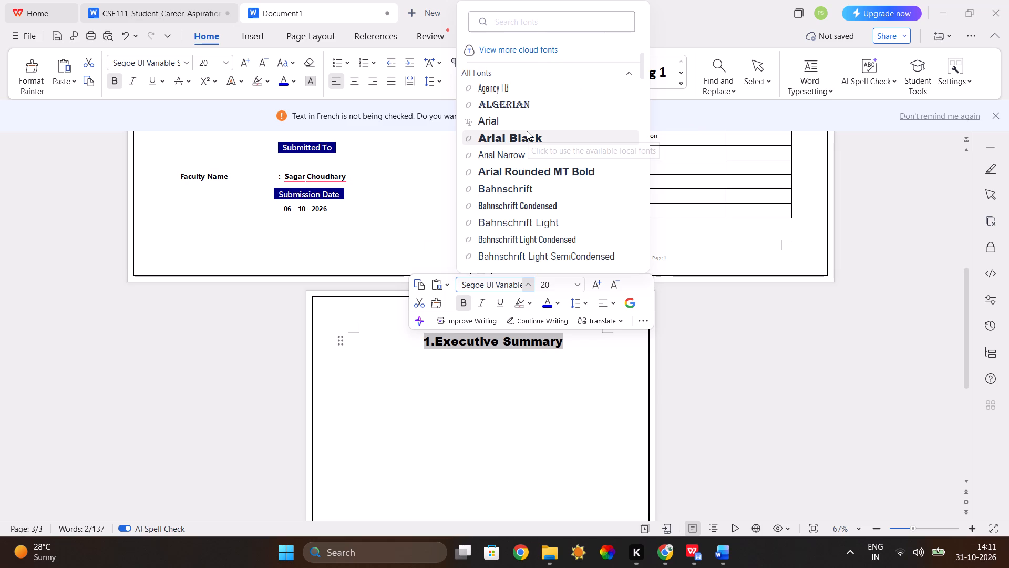
{"action": "left_click", "coordinate": [527, 131]}
{"action": "left_click", "coordinate": [510, 389]}
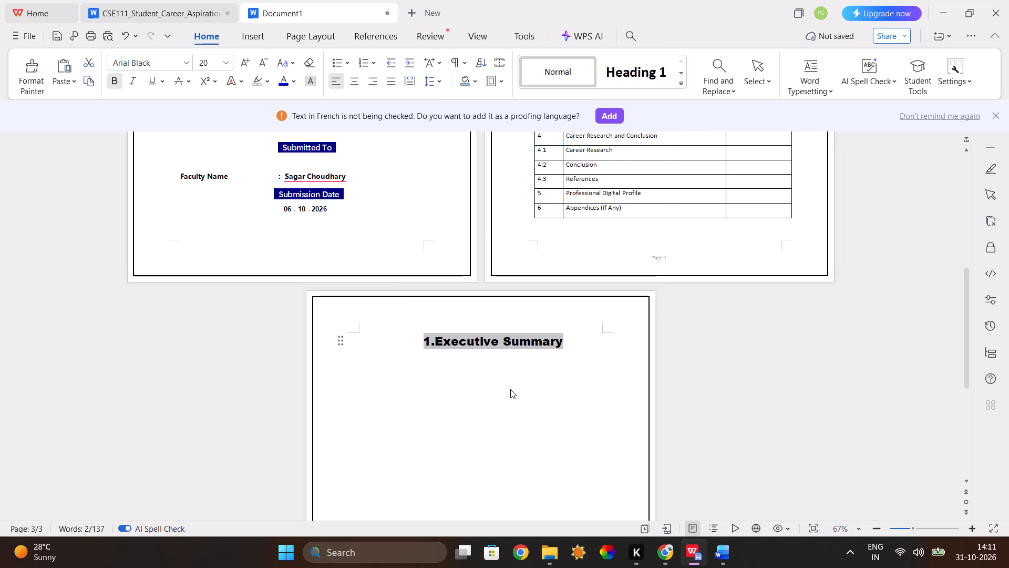
{"action": "left_click", "coordinate": [565, 341]}
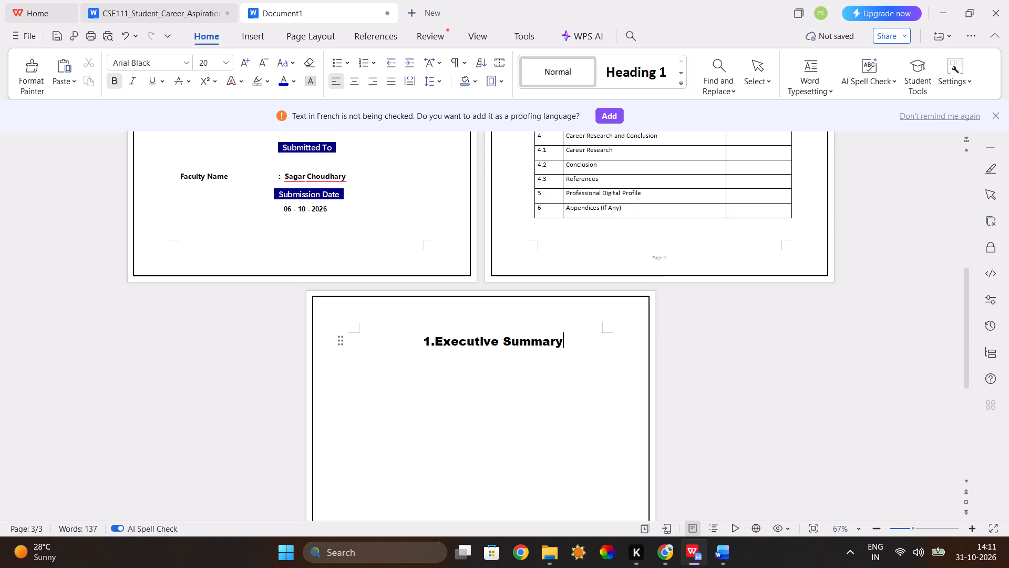
Replace the spacing in front of the "1.Executive Summary" heading with five spaces.
{"action": "scroll", "coordinate": [550, 400], "scroll_direction": "down", "scroll_amount": 1}
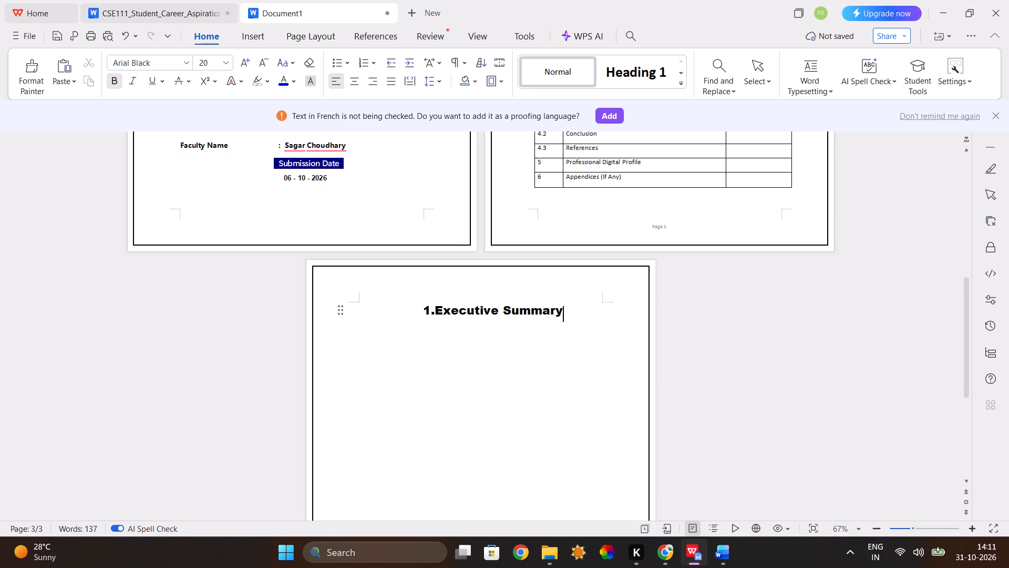
{"action": "scroll", "coordinate": [550, 400], "scroll_direction": "down", "scroll_amount": 1}
{"action": "left_click", "coordinate": [423, 310]}
{"action": "key", "text": "BackSpace"}
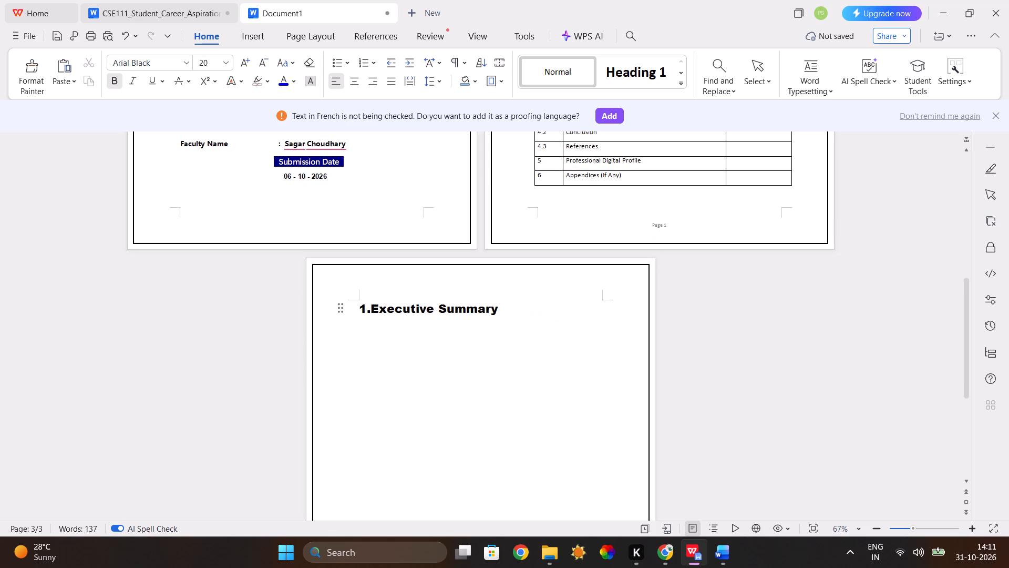
{"action": "key", "text": "space"}
{"action": "key", "text": "space"}
{"action": "key", "text": "space"}
{"action": "key", "text": "space"}
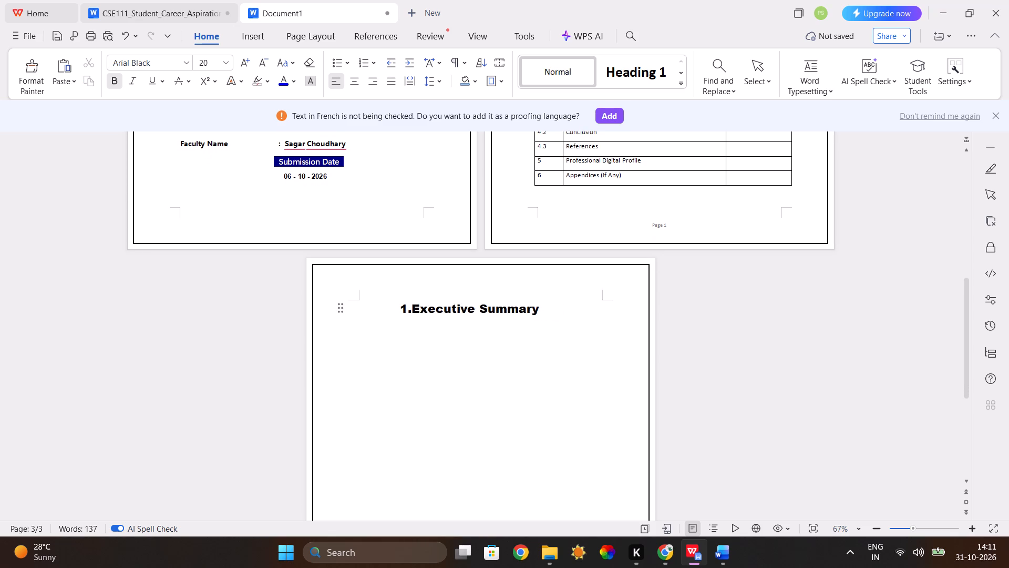
{"action": "key", "text": "space"}
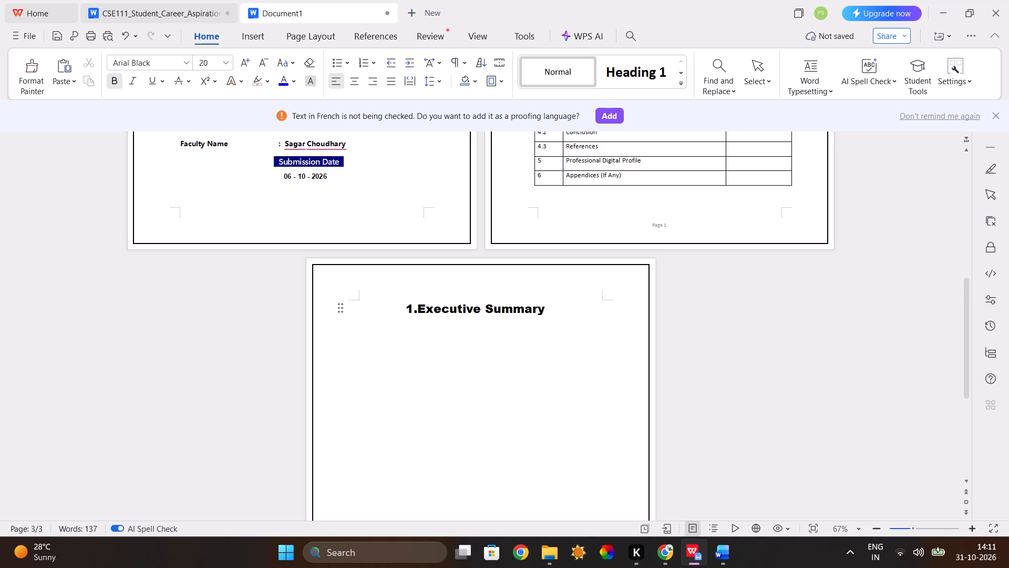
Try centre and right alignment on the "1.Executive Summary" heading and settle on justified alignment.
{"action": "left_click_drag", "start_coordinate": [406, 308], "coordinate": [560, 311]}
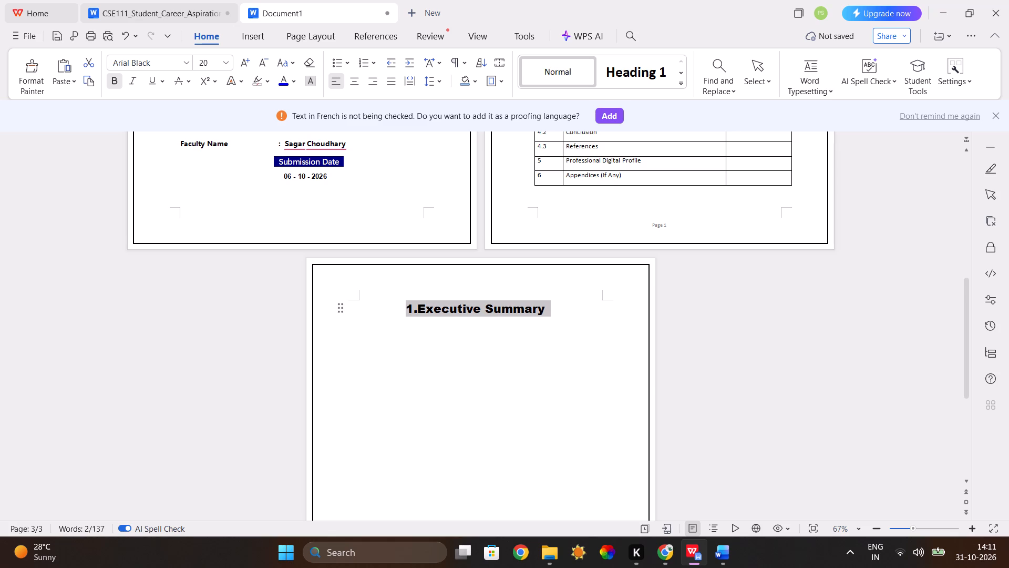
{"action": "left_click_drag", "start_coordinate": [560, 311], "coordinate": [552, 309]}
{"action": "left_click", "coordinate": [357, 76]}
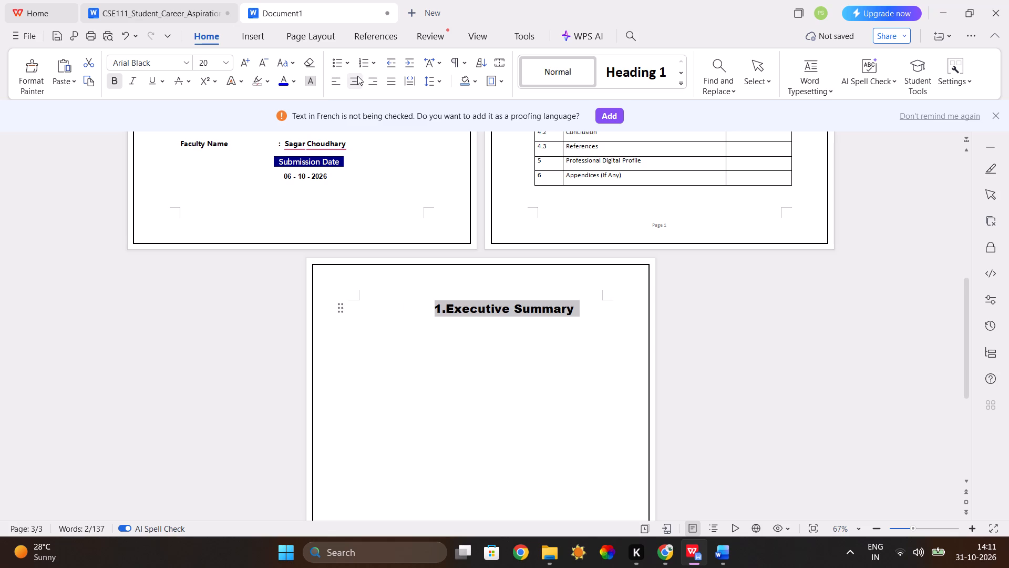
{"action": "left_click", "coordinate": [372, 80]}
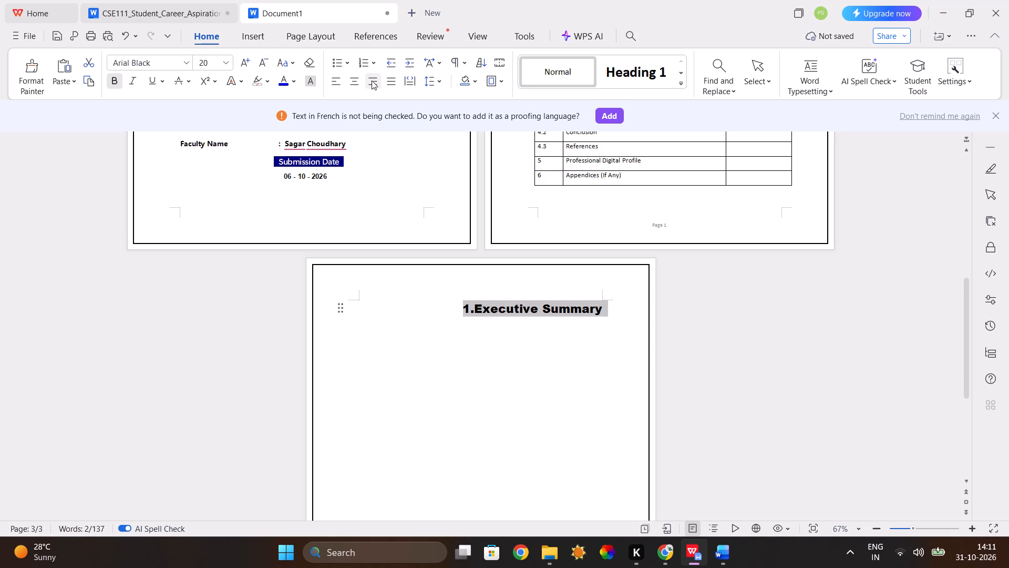
{"action": "left_click", "coordinate": [394, 83]}
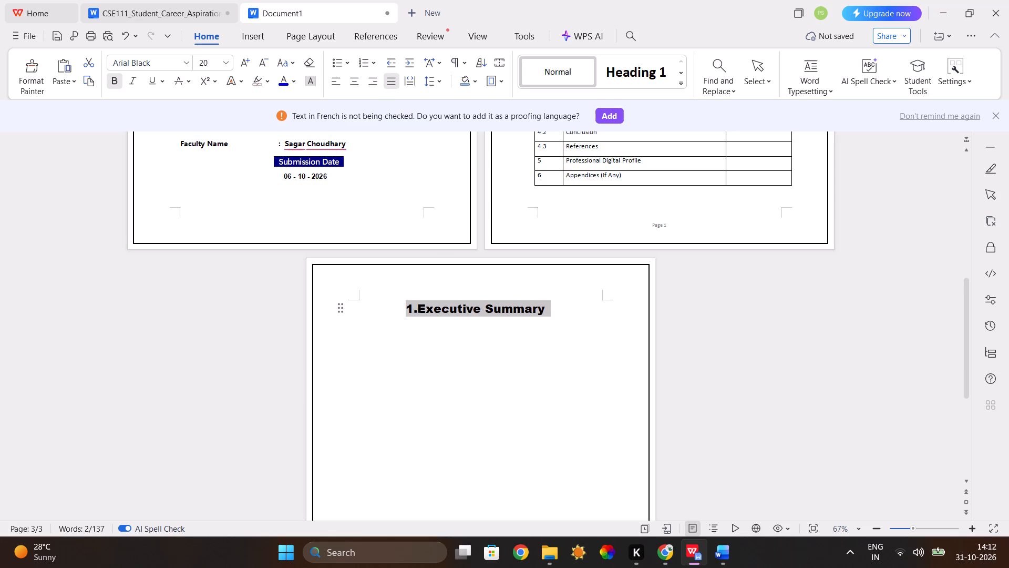
Add blank lines after the Executive Summary heading until the text cursor reaches a new fourth page.
{"action": "scroll", "coordinate": [471, 363], "scroll_direction": "down", "scroll_amount": 2}
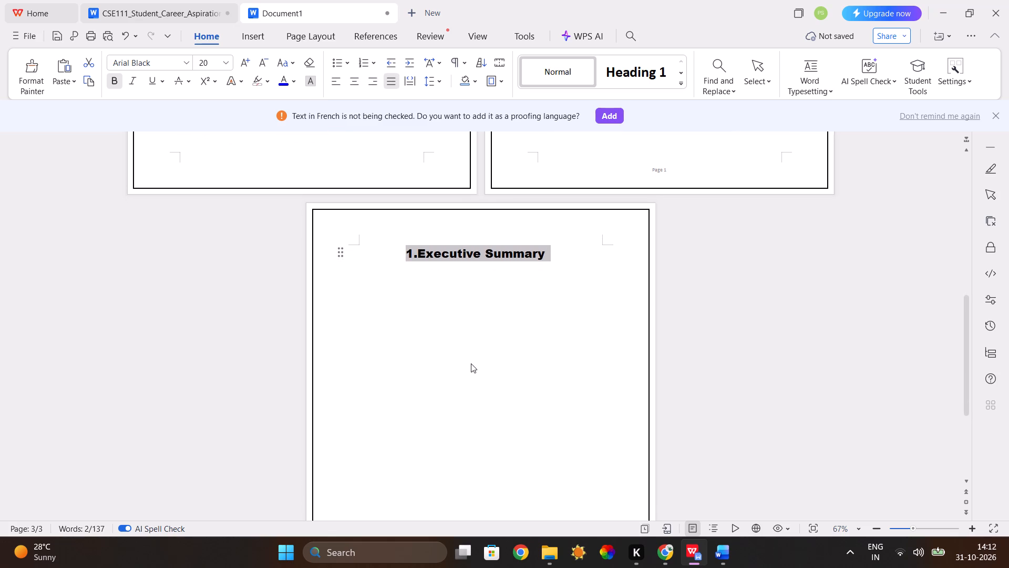
{"action": "scroll", "coordinate": [471, 363], "scroll_direction": "down", "scroll_amount": 1}
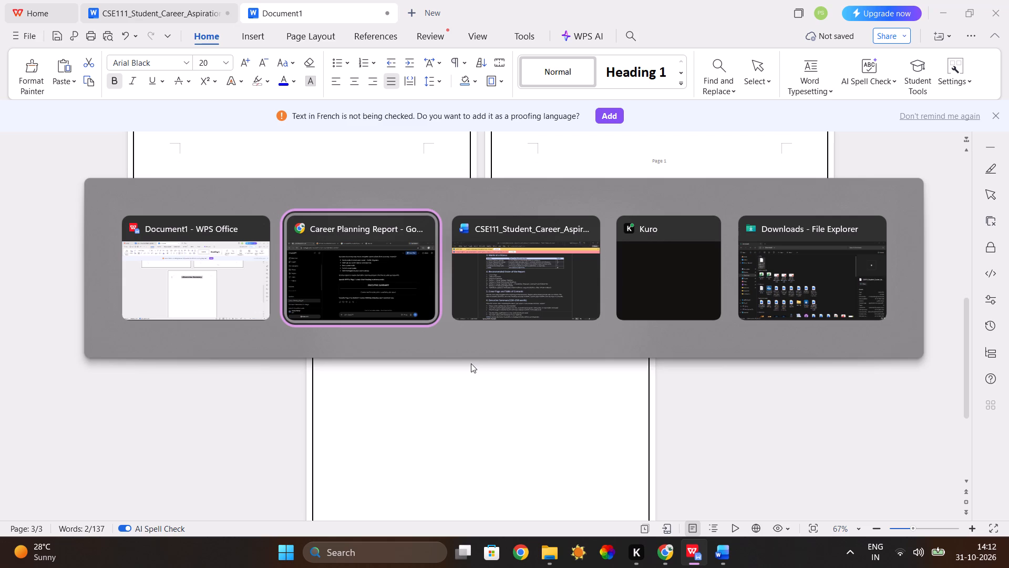
{"action": "scroll", "coordinate": [514, 431], "scroll_direction": "down", "scroll_amount": 2}
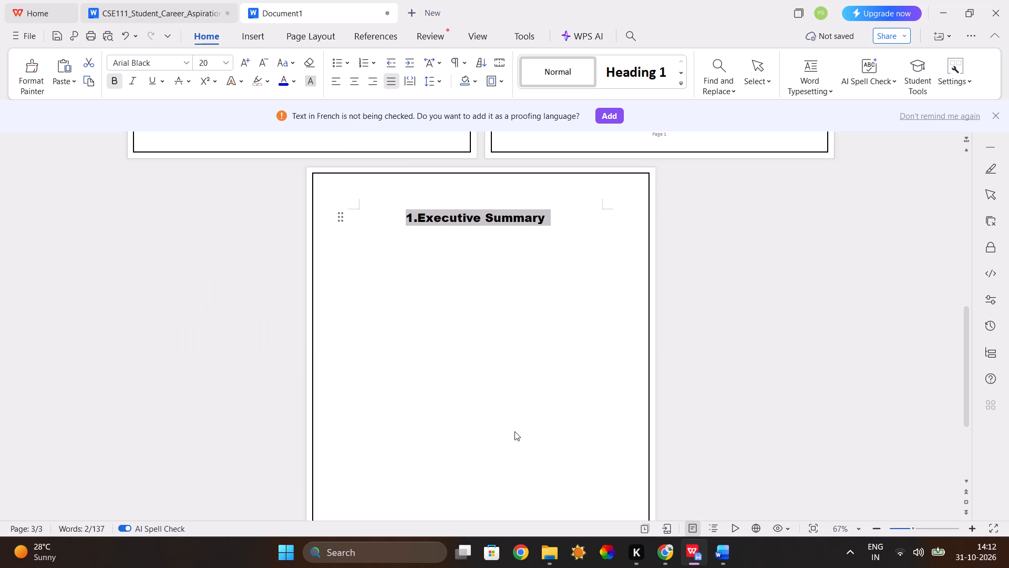
{"action": "scroll", "coordinate": [514, 431], "scroll_direction": "down", "scroll_amount": 3}
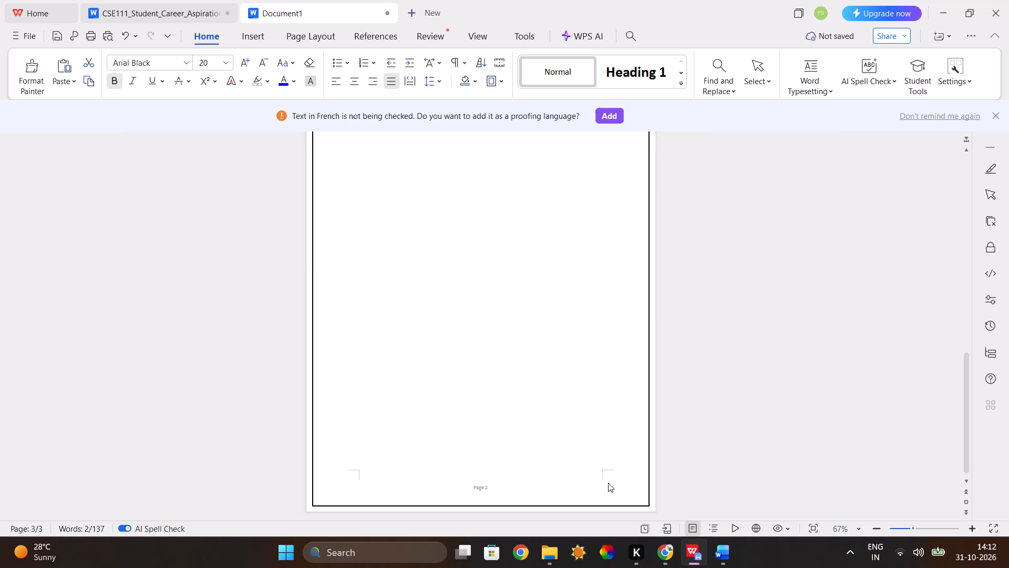
{"action": "scroll", "coordinate": [603, 388], "scroll_direction": "up", "scroll_amount": 2}
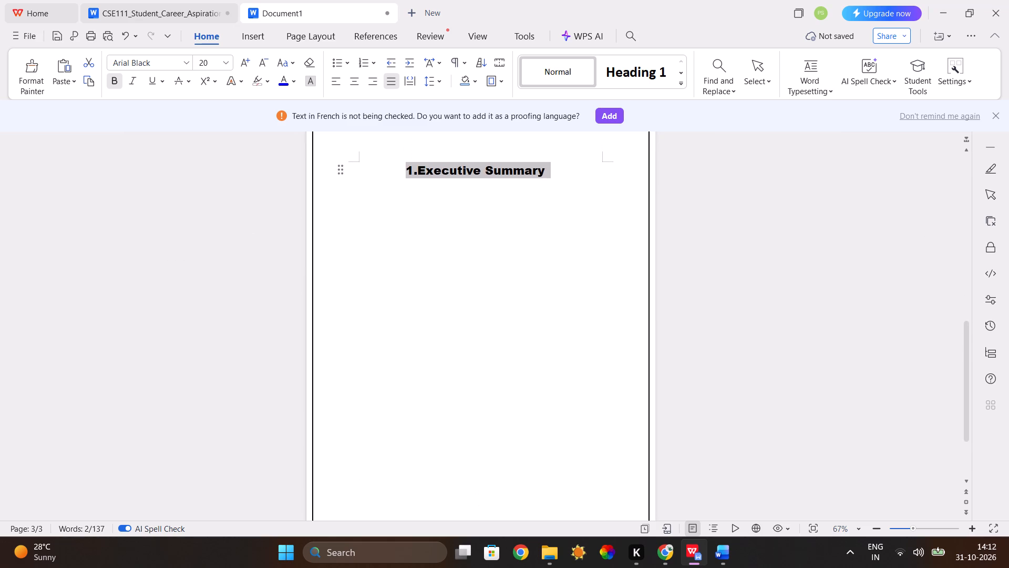
{"action": "scroll", "coordinate": [603, 388], "scroll_direction": "down", "scroll_amount": 4}
{"action": "left_click", "coordinate": [551, 464]}
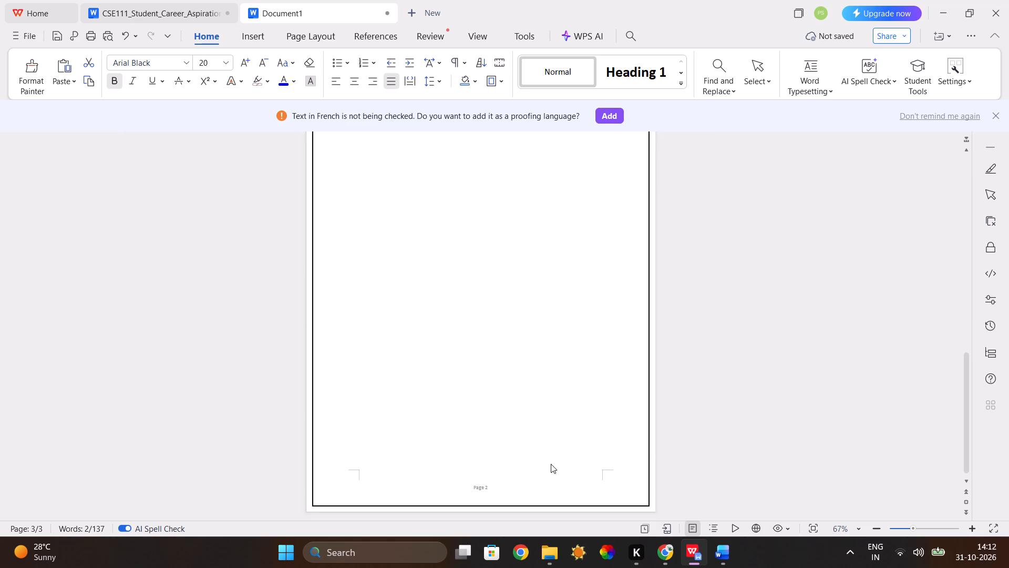
{"action": "scroll", "coordinate": [551, 464], "scroll_direction": "up", "scroll_amount": 2}
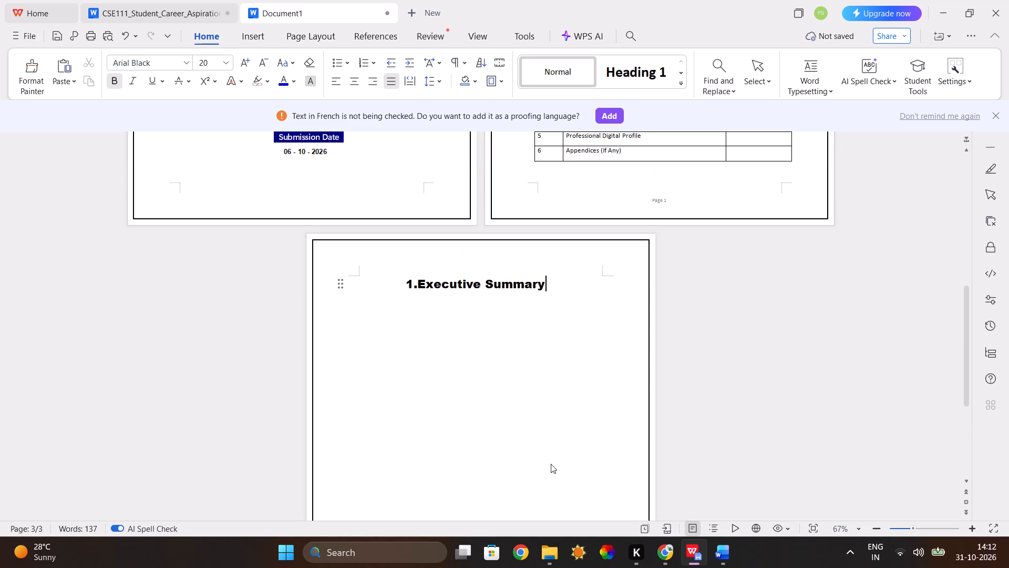
{"action": "key", "text": "Return"}
{"action": "key", "text": "BackSpace"}
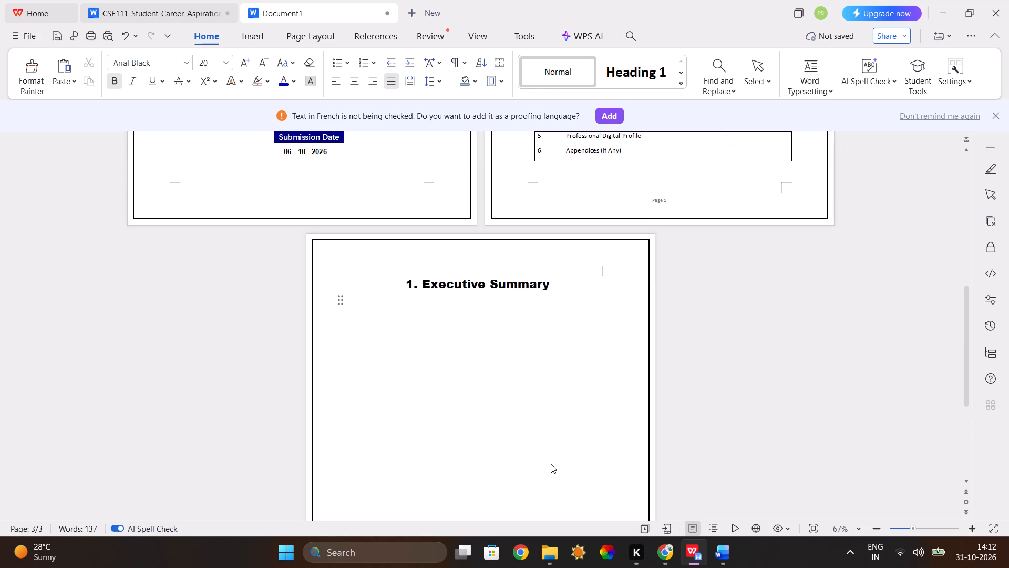
{"action": "key", "text": "Return"}
{"action": "key", "text": "Return"}
{"action": "key", "text": "Return"}
{"action": "key", "text": "Return"}
{"action": "key", "text": "Return"}
{"action": "key", "text": "Return"}
{"action": "key", "text": "Return"}
{"action": "key", "text": "Return"}
{"action": "key", "text": "Return"}
{"action": "key", "text": "Return"}
{"action": "key", "text": "Return"}
{"action": "key", "text": "Return"}
{"action": "key", "text": "Return"}
{"action": "key", "text": "Return"}
{"action": "key", "text": "Return"}
{"action": "key", "text": "Return"}
{"action": "key", "text": "Return"}
{"action": "key", "text": "Return"}
{"action": "key", "text": "Return"}
{"action": "key", "text": "Return"}
{"action": "key", "text": "Return"}
{"action": "key", "text": "Return"}
{"action": "key", "text": "Return"}
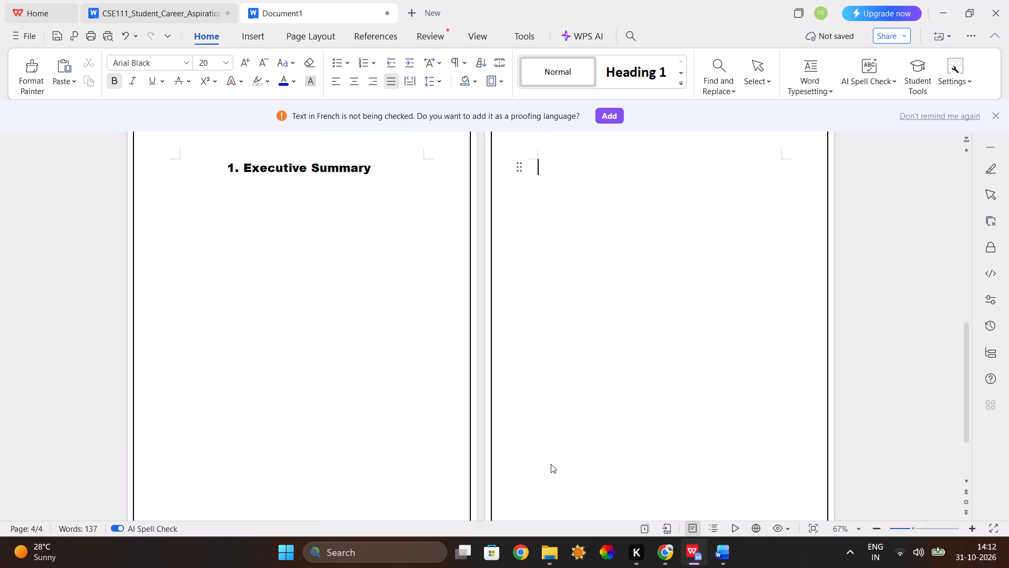
Check the new blank page, switch to ChatGPT in Chrome and examine the sample page for section 2, Career Pathway Selection.
{"action": "scroll", "coordinate": [551, 464], "scroll_direction": "up", "scroll_amount": 1}
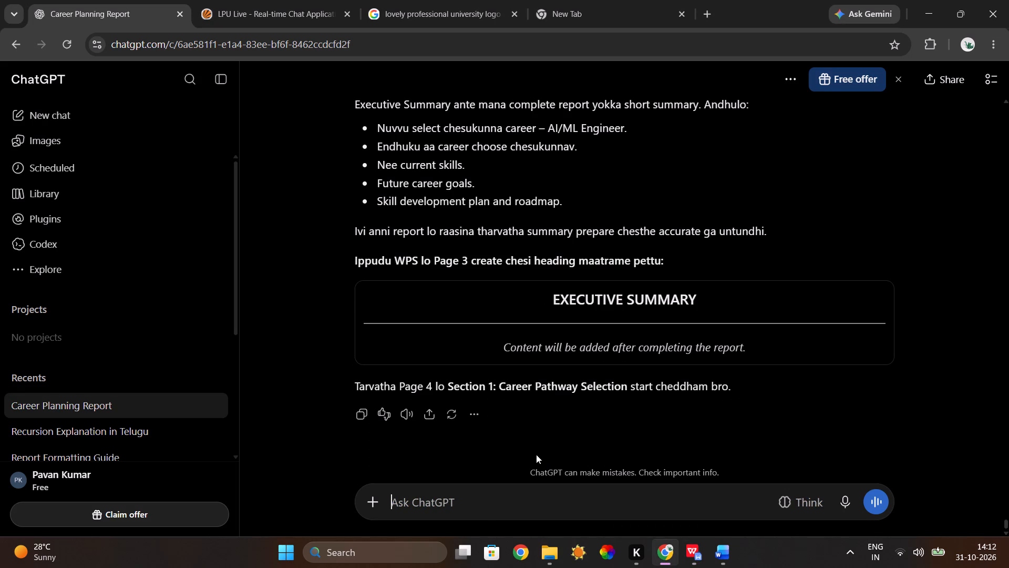
{"action": "scroll", "coordinate": [479, 478], "scroll_direction": "down", "scroll_amount": 2}
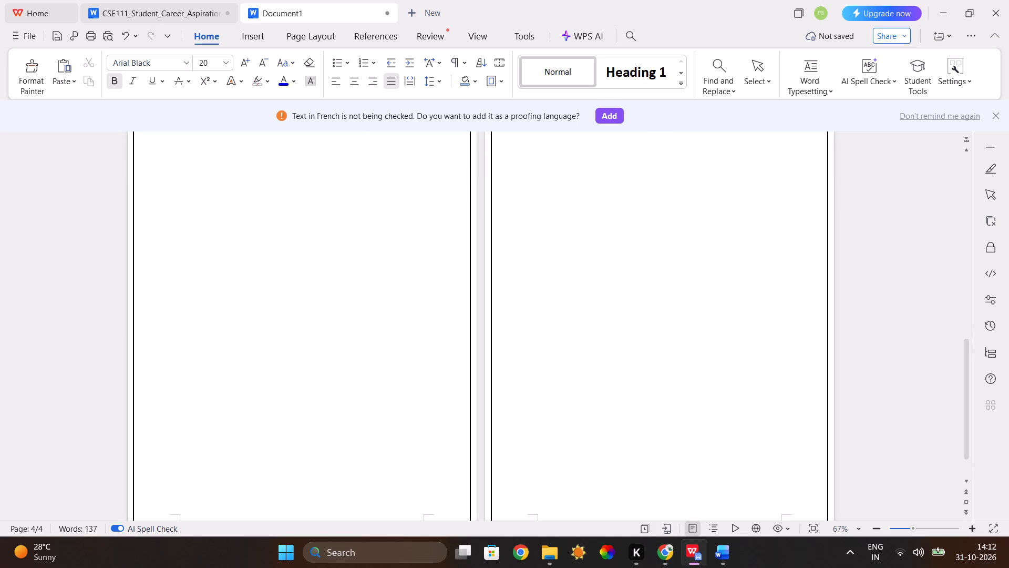
{"action": "scroll", "coordinate": [479, 478], "scroll_direction": "down", "scroll_amount": 1}
{"action": "scroll", "coordinate": [479, 478], "scroll_direction": "up", "scroll_amount": 3}
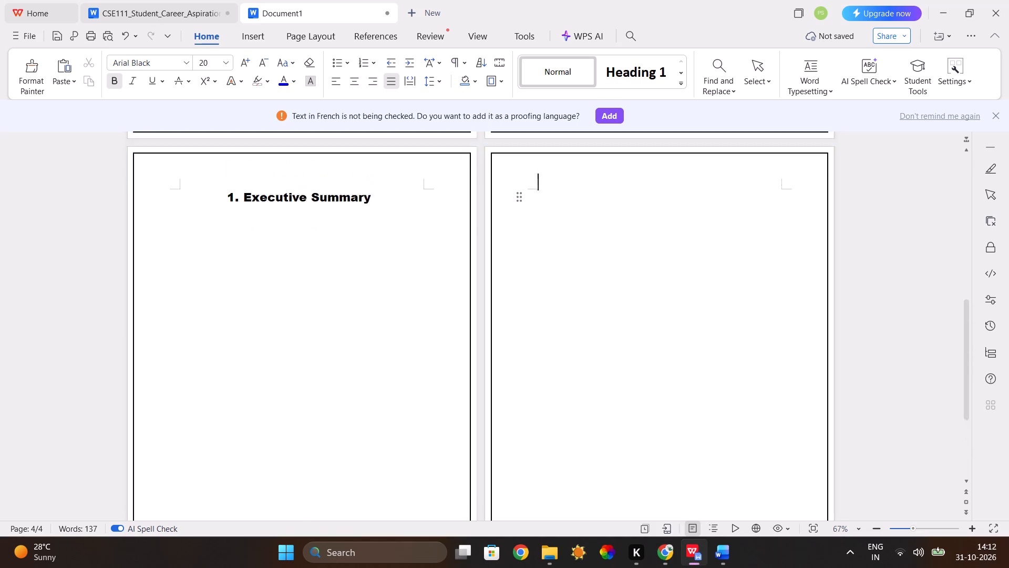
{"action": "scroll", "coordinate": [479, 478], "scroll_direction": "up", "scroll_amount": 1}
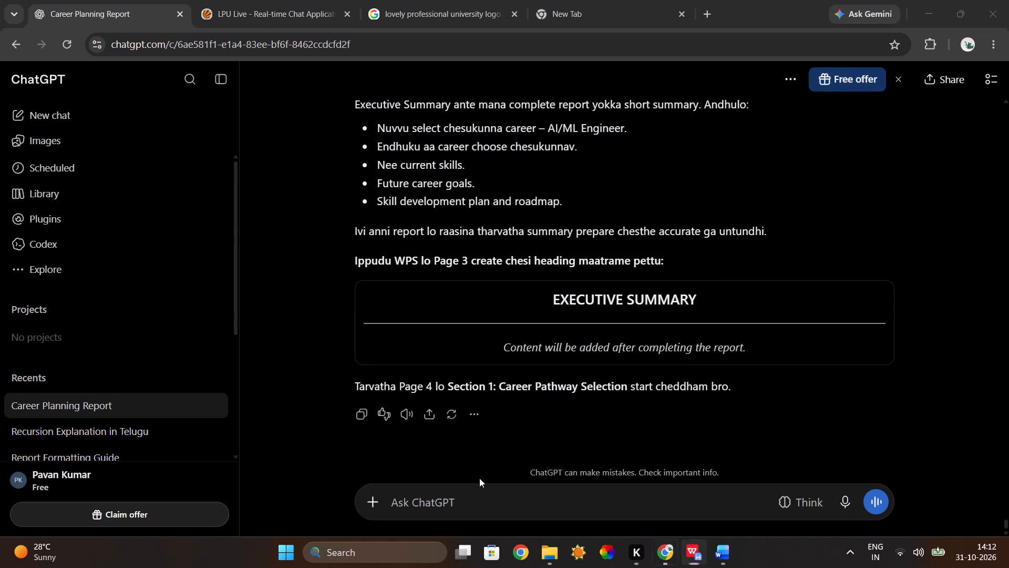
{"action": "scroll", "coordinate": [495, 406], "scroll_direction": "up", "scroll_amount": 2}
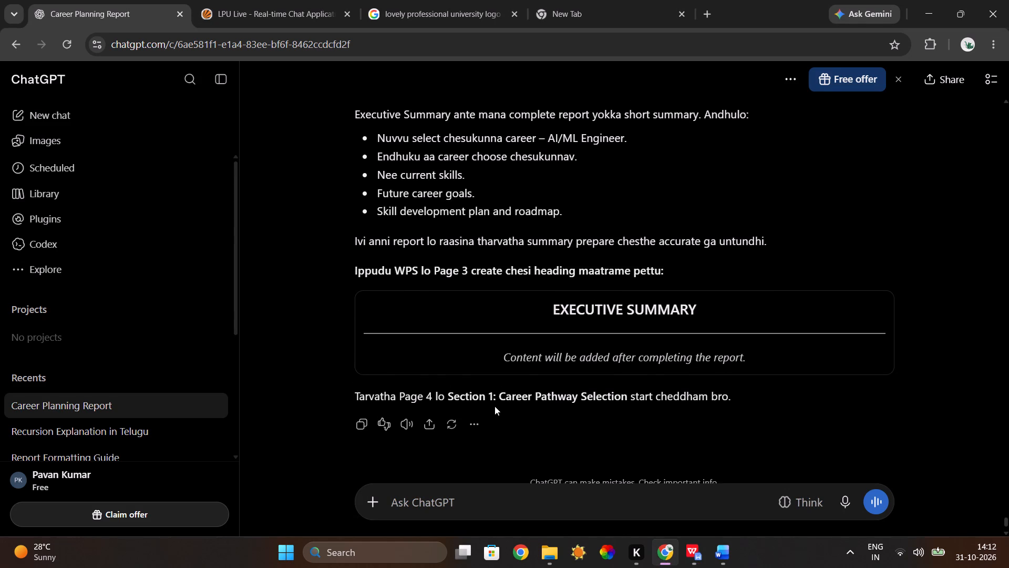
{"action": "scroll", "coordinate": [495, 406], "scroll_direction": "up", "scroll_amount": 4}
{"action": "scroll", "coordinate": [495, 406], "scroll_direction": "down", "scroll_amount": 1}
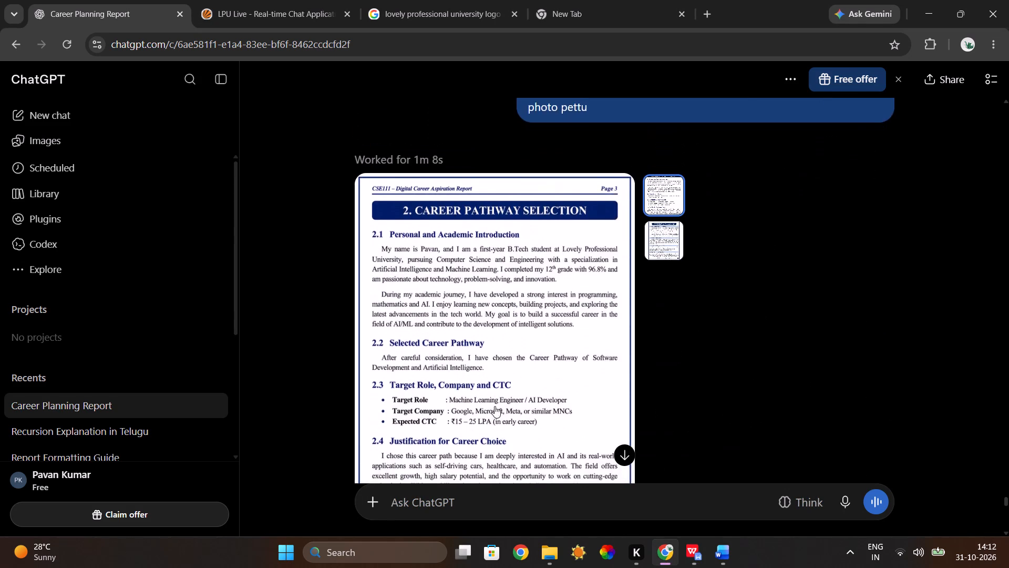
{"action": "scroll", "coordinate": [495, 406], "scroll_direction": "down", "scroll_amount": 1}
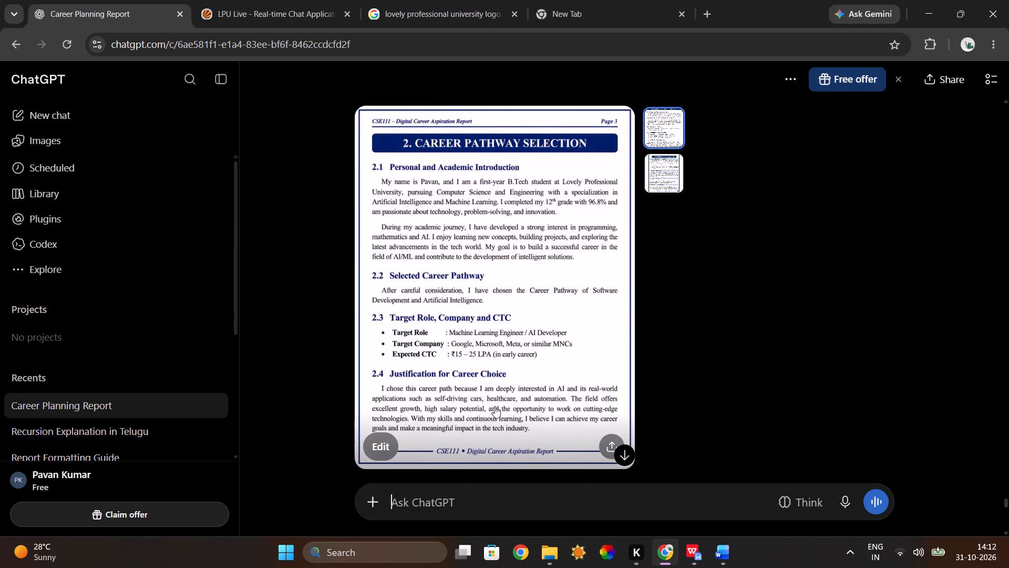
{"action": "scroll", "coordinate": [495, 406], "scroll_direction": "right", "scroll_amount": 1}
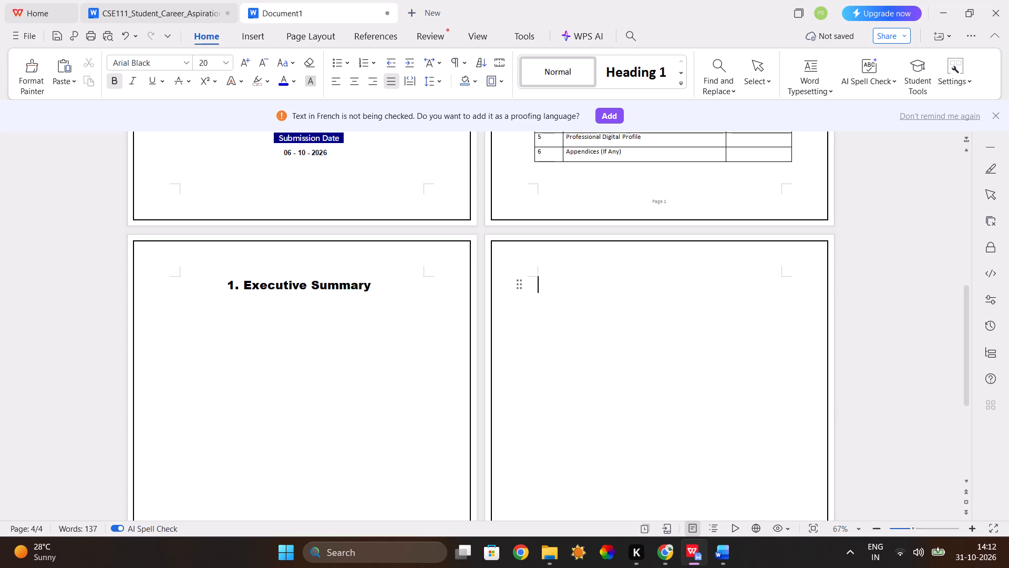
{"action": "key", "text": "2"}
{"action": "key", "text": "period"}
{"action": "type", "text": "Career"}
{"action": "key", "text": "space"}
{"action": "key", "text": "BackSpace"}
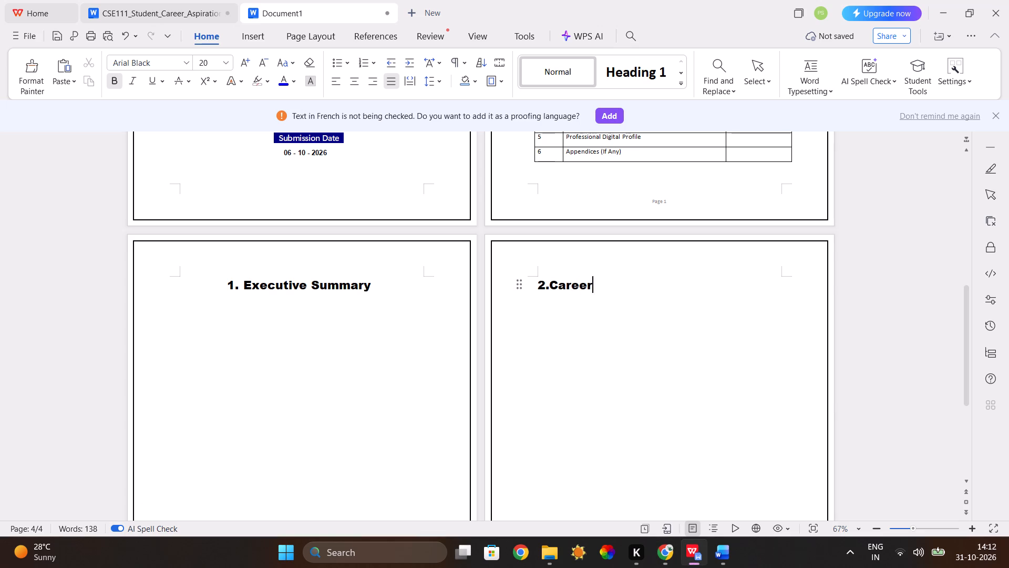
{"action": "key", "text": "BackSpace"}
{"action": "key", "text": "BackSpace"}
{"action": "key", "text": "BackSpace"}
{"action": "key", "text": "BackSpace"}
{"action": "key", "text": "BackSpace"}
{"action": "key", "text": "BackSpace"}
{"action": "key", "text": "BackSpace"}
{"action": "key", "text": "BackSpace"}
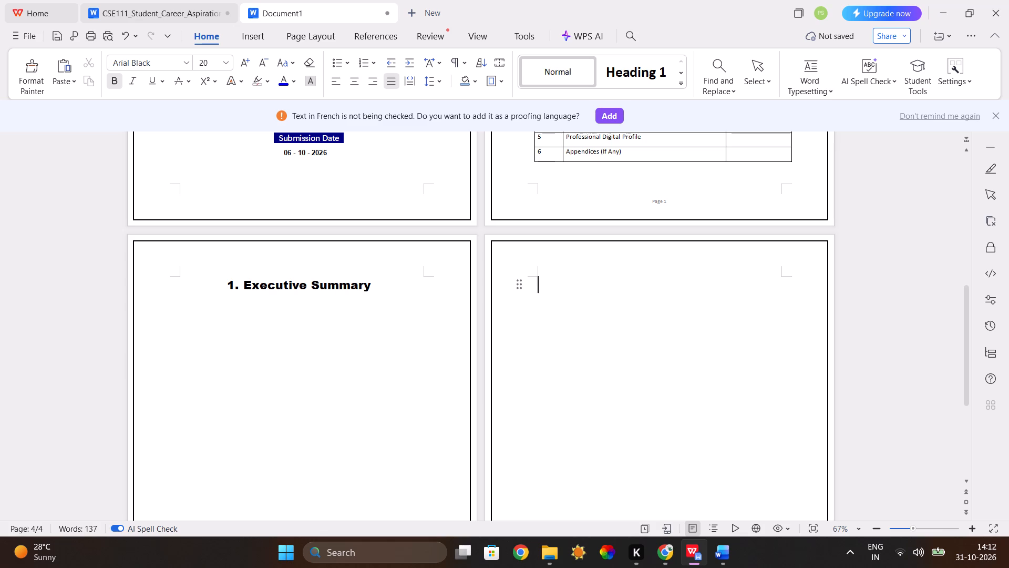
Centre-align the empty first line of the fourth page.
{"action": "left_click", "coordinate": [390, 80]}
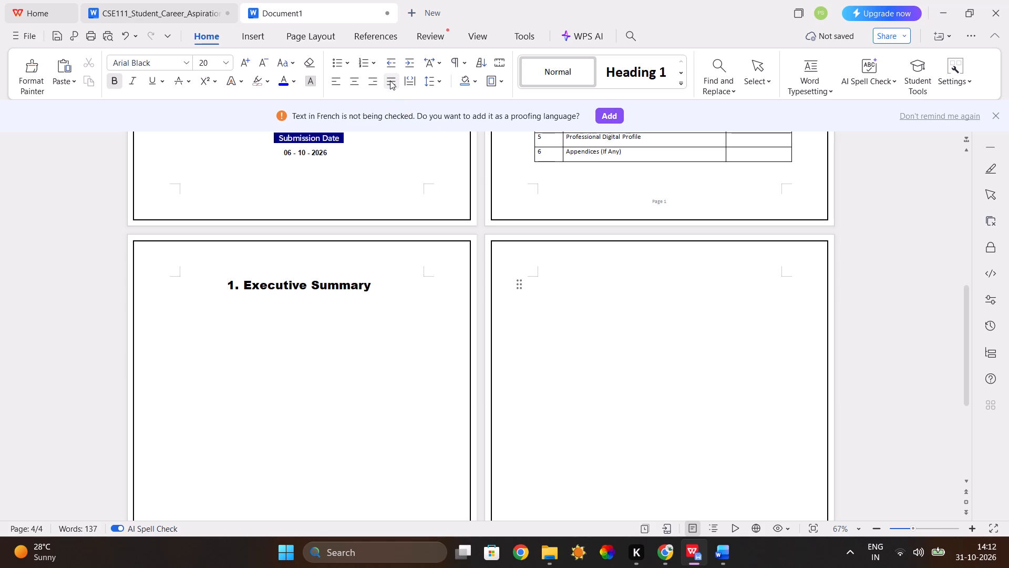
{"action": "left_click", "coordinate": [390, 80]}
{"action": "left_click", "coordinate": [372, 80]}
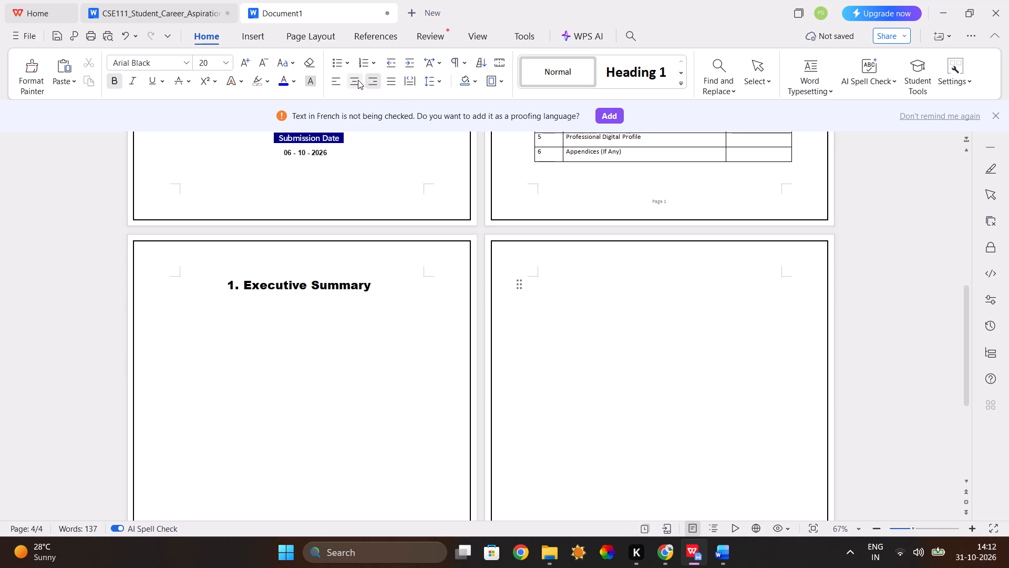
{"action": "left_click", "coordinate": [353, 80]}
Start the fourth page's heading with "2.Career" and insert a space after "2." so it continues the numbered headings.
{"action": "key", "text": "2"}
{"action": "key", "text": "period"}
{"action": "key", "text": "c"}
{"action": "key", "text": "BackSpace"}
{"action": "type", "text": "Career"}
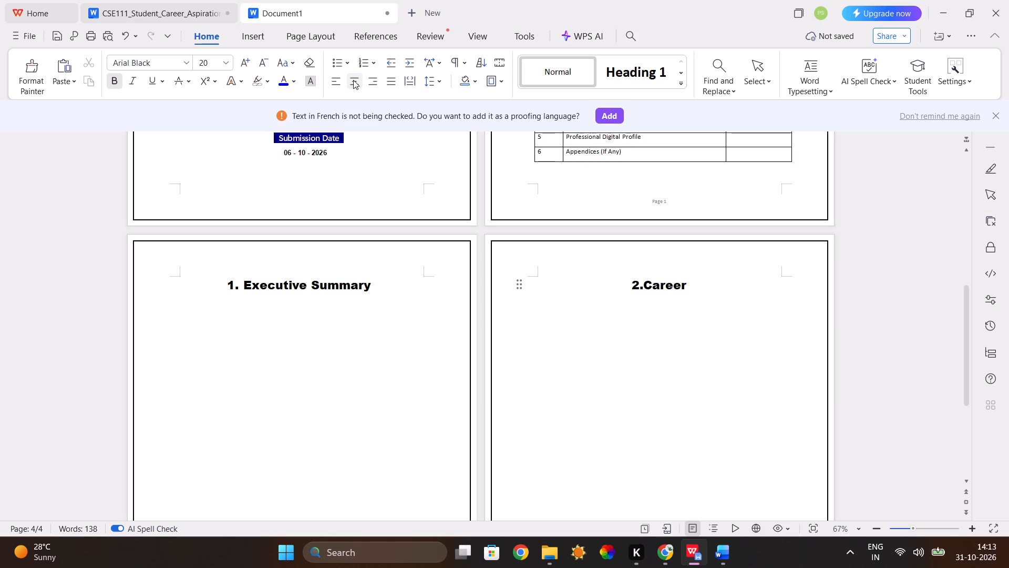
{"action": "key", "text": "space"}
{"action": "key", "text": "Left"}
{"action": "key", "text": "Left"}
{"action": "key", "text": "Left"}
{"action": "key", "text": "Left"}
{"action": "key", "text": "Left"}
{"action": "key", "text": "Left"}
{"action": "key", "text": "Left"}
{"action": "key", "text": "space"}
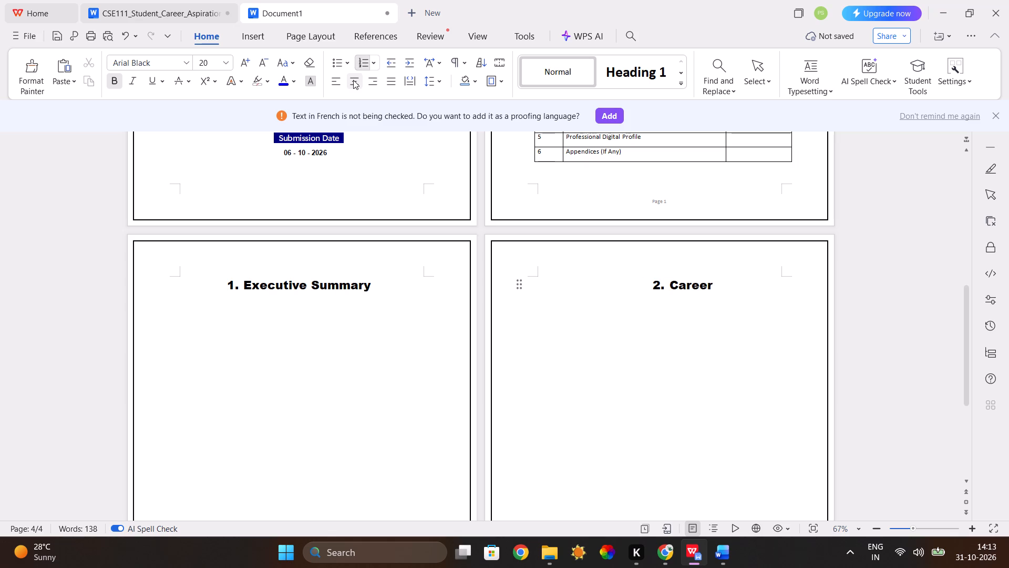
Complete the heading by adding "Pathway Selection" after "Career".
{"action": "key", "text": "Right"}
{"action": "key", "text": "Right"}
{"action": "key", "text": "Right"}
{"action": "key", "text": "Right"}
{"action": "key", "text": "Right"}
{"action": "key", "text": "Right"}
{"action": "key", "text": "space"}
{"action": "type", "text": "Pathway"}
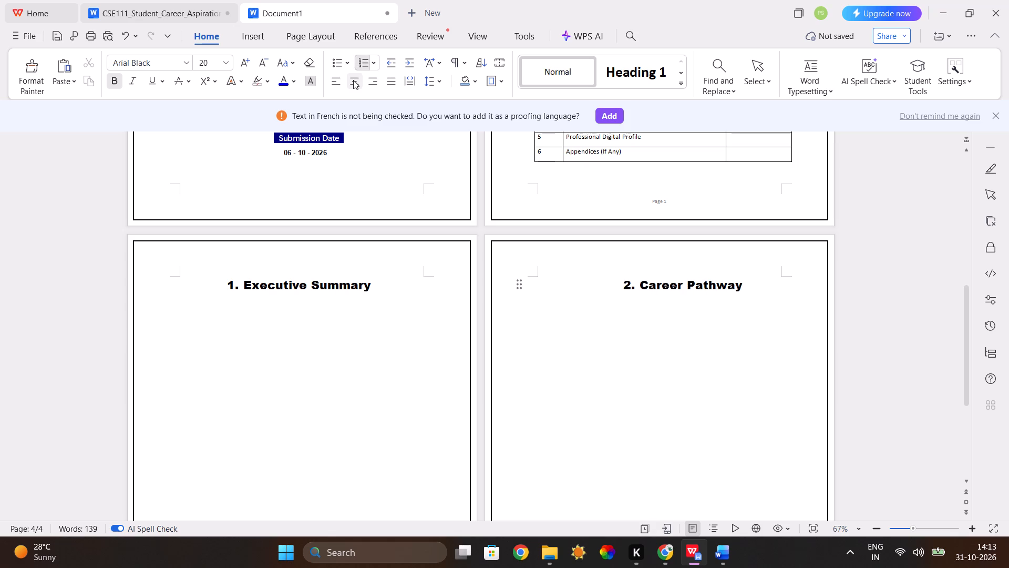
{"action": "key", "text": "space"}
{"action": "scroll", "coordinate": [353, 80], "scroll_direction": "up", "scroll_amount": 2}
{"action": "scroll", "coordinate": [441, 239], "scroll_direction": "up", "scroll_amount": 1}
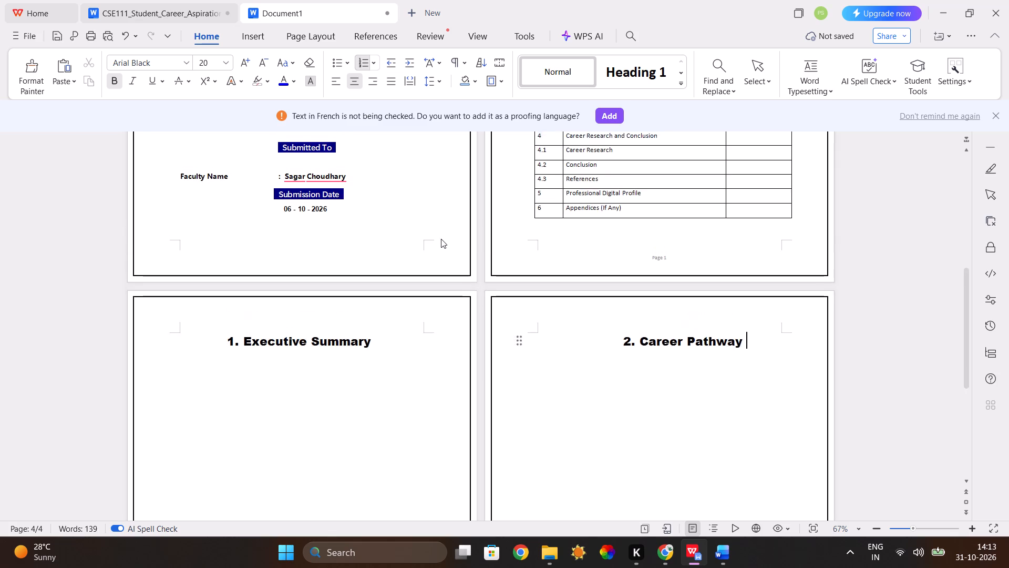
{"action": "scroll", "coordinate": [441, 239], "scroll_direction": "up", "scroll_amount": 2}
{"action": "scroll", "coordinate": [441, 239], "scroll_direction": "down", "scroll_amount": 2}
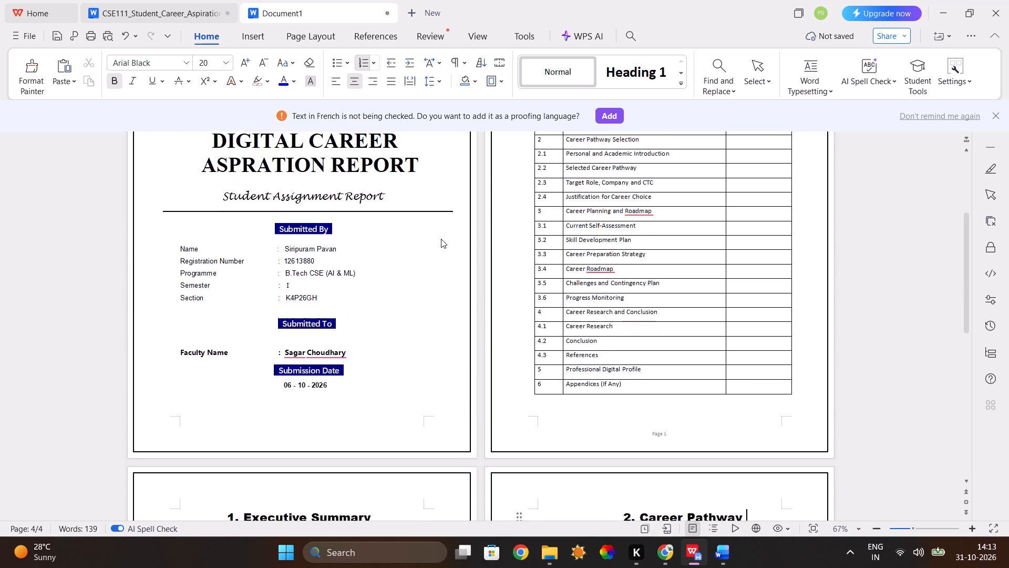
{"action": "scroll", "coordinate": [441, 239], "scroll_direction": "down", "scroll_amount": 3}
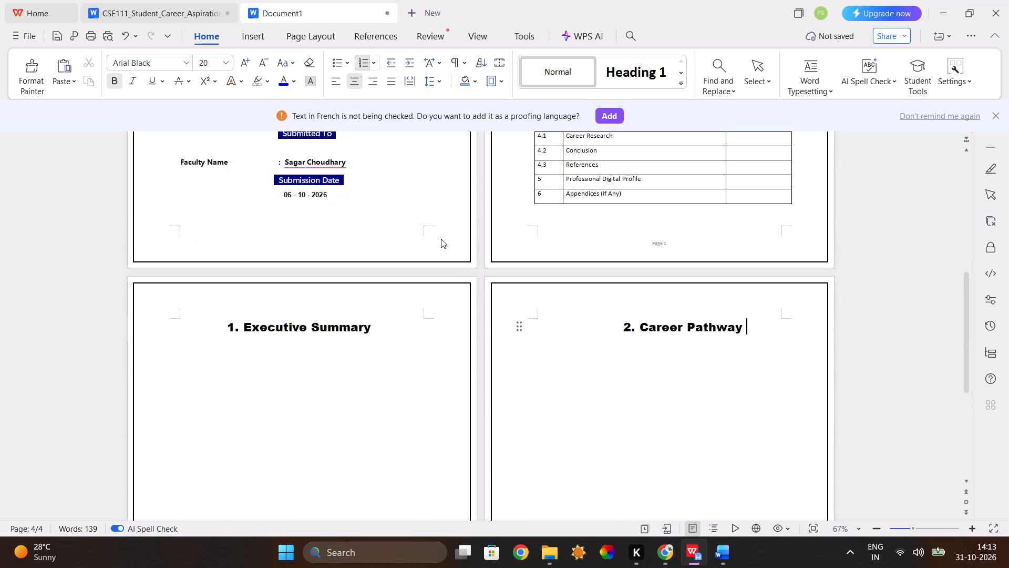
{"action": "key", "text": "shift+s"}
{"action": "type", "text": "eleci"}
{"action": "key", "text": "BackSpace"}
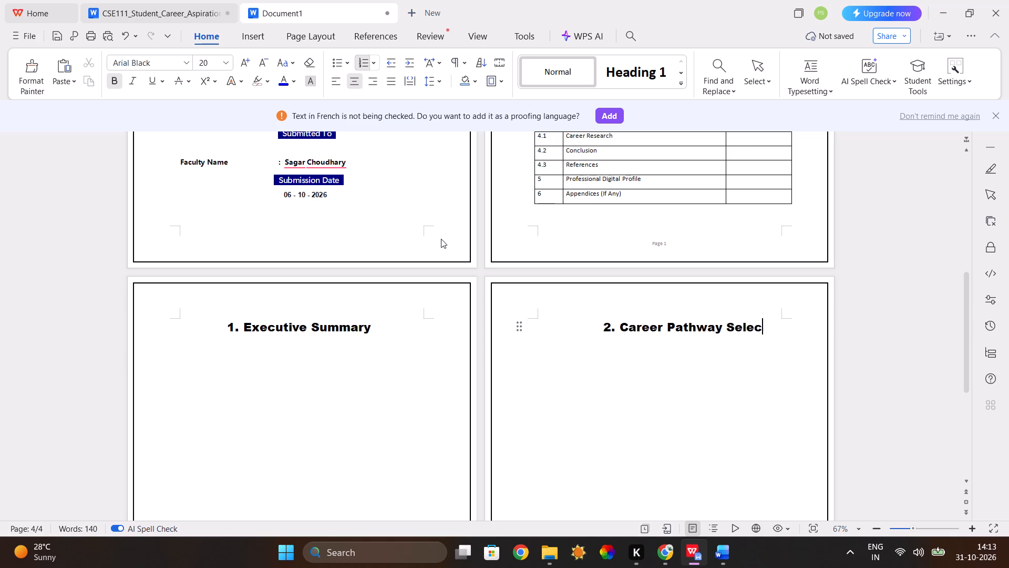
{"action": "type", "text": "tion"}
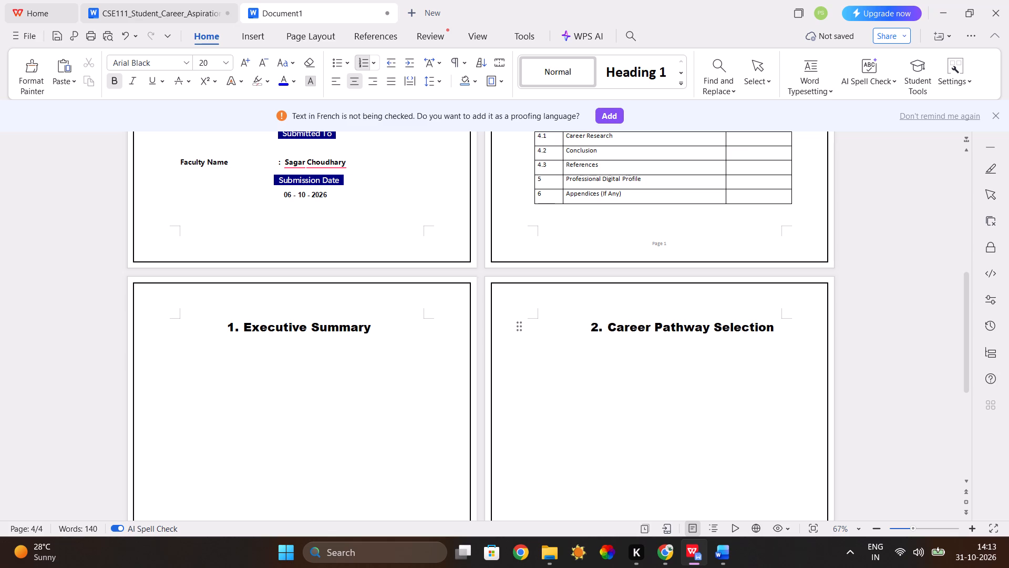
Set the "2. Career Pathway Selection" heading to justified alignment.
{"action": "left_click", "coordinate": [389, 77]}
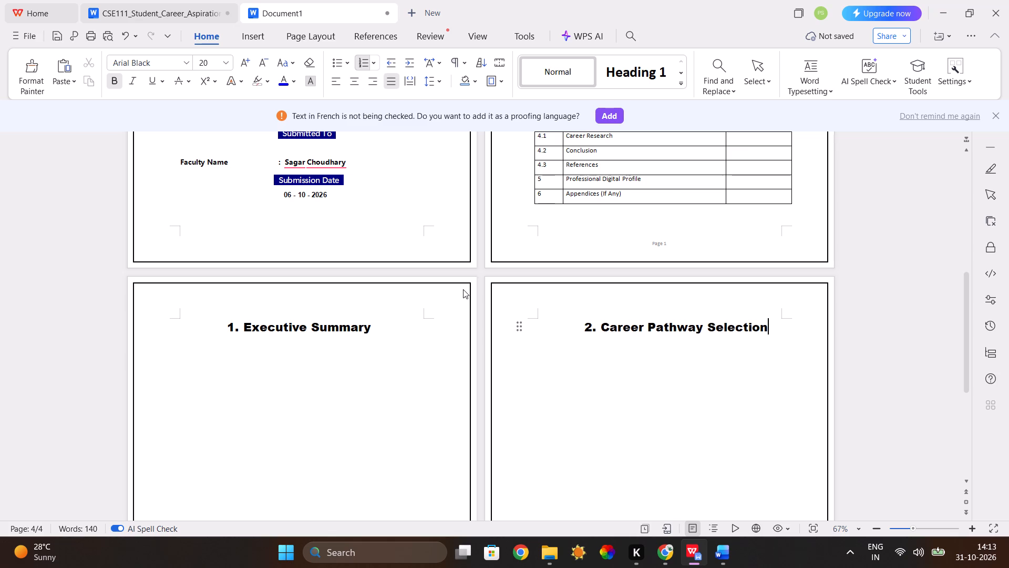
Select the numbers "1." and "2." and shift them slightly outward, widening the gap to their heading text.
{"action": "left_click", "coordinate": [581, 329]}
{"action": "left_click", "coordinate": [581, 329]}
{"action": "key", "text": "Left"}
{"action": "key", "text": "Left"}
{"action": "scroll", "coordinate": [624, 285], "scroll_direction": "up", "scroll_amount": 2}
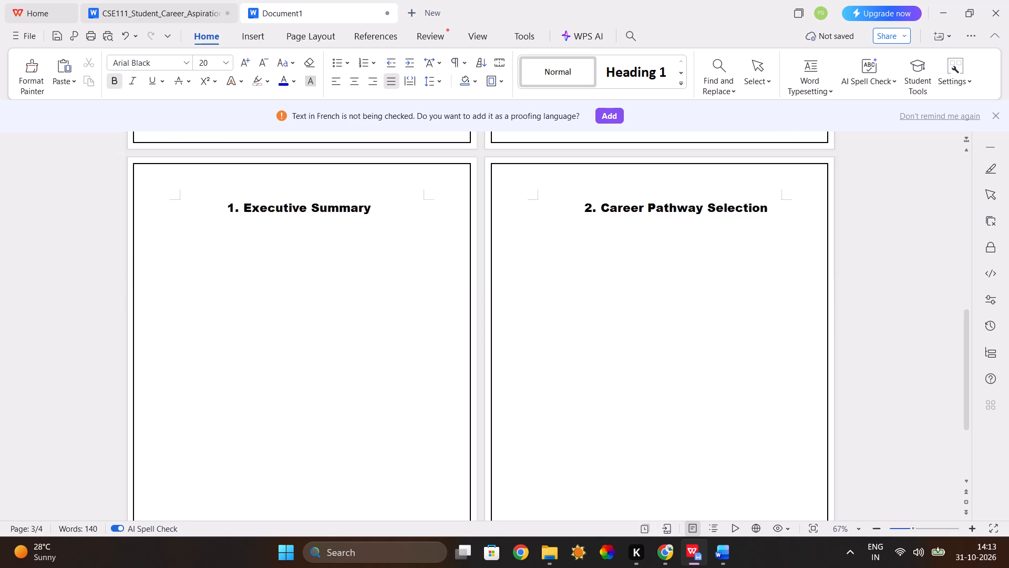
{"action": "left_click", "coordinate": [768, 232]}
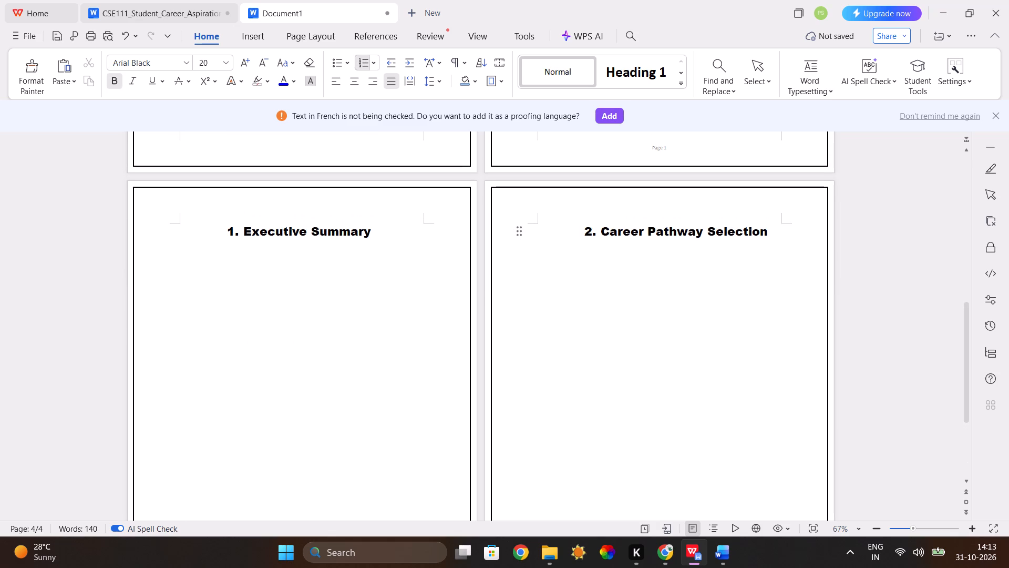
{"action": "left_click_drag", "start_coordinate": [585, 234], "coordinate": [744, 217]}
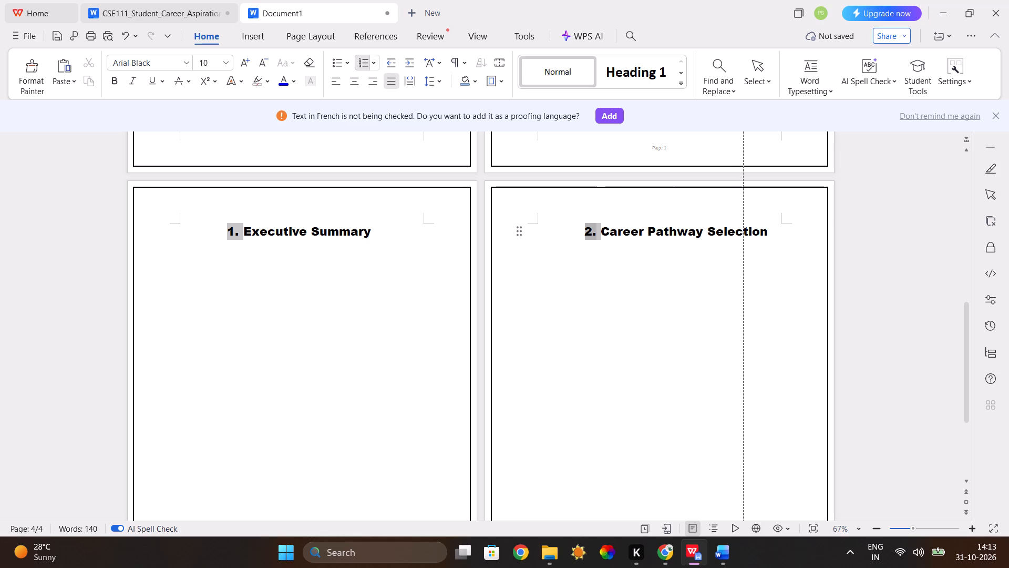
{"action": "left_click_drag", "start_coordinate": [744, 217], "coordinate": [581, 256]}
{"action": "left_click", "coordinate": [581, 256]}
{"action": "key", "text": "Left"}
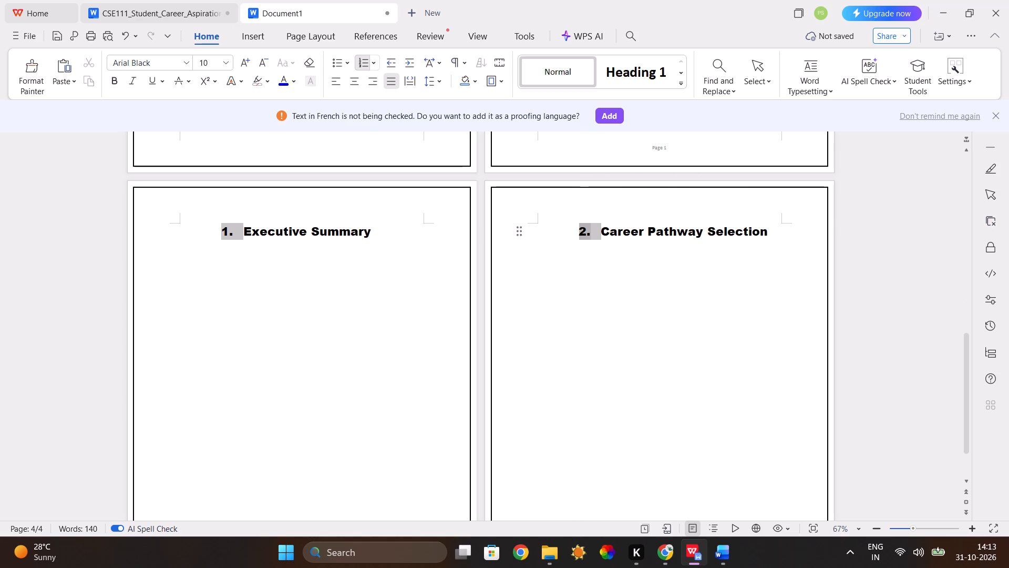
{"action": "key", "text": "Right"}
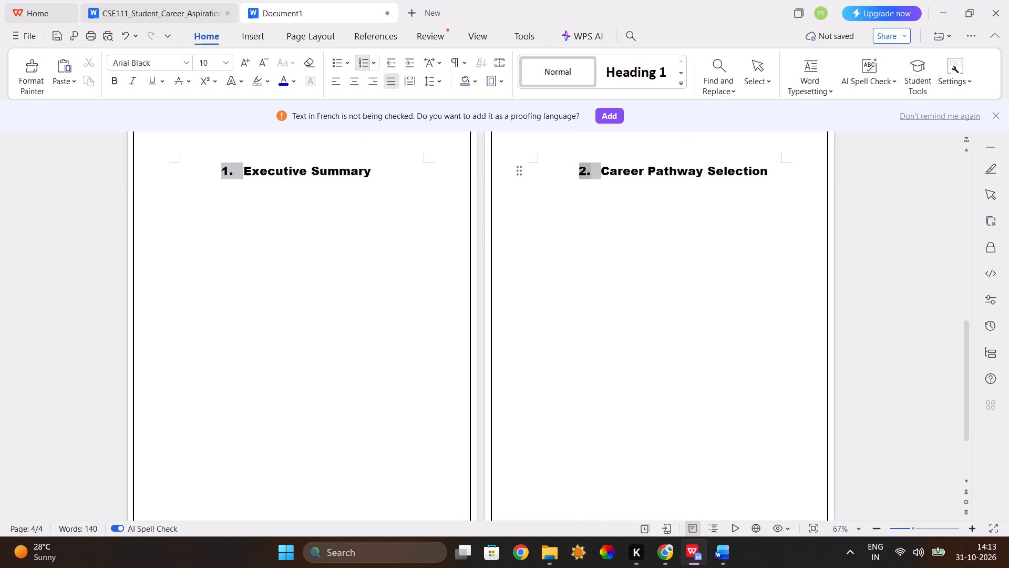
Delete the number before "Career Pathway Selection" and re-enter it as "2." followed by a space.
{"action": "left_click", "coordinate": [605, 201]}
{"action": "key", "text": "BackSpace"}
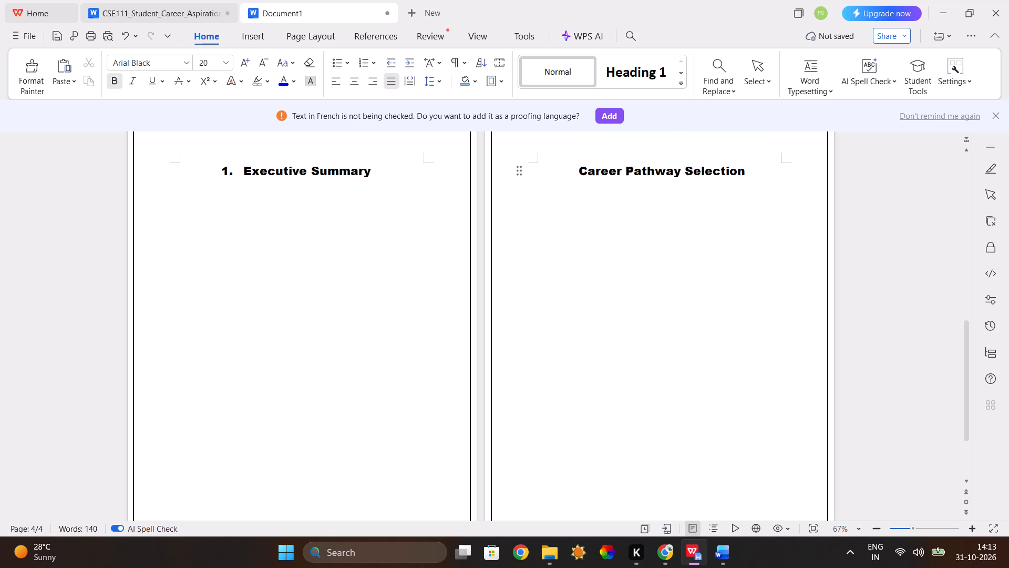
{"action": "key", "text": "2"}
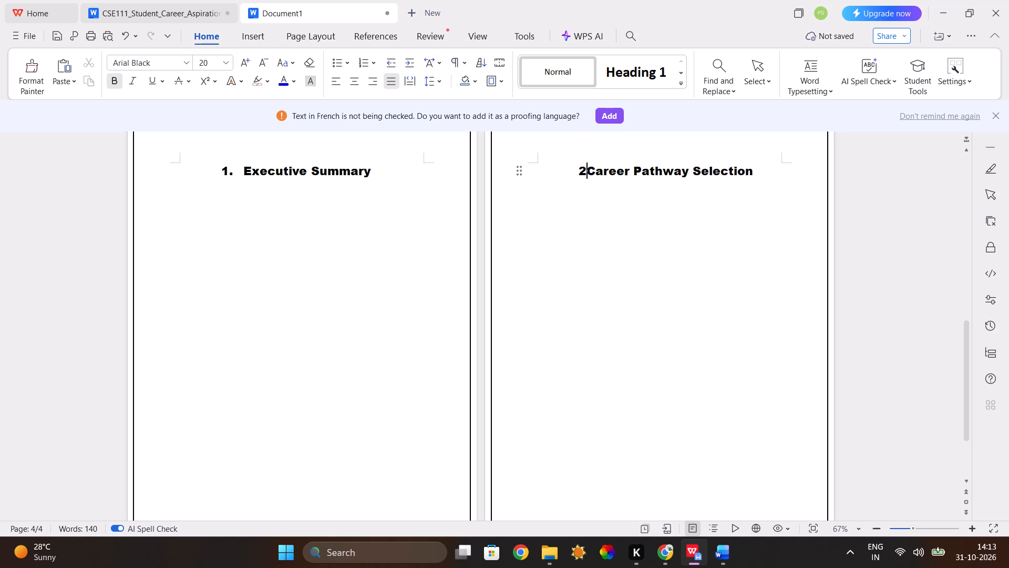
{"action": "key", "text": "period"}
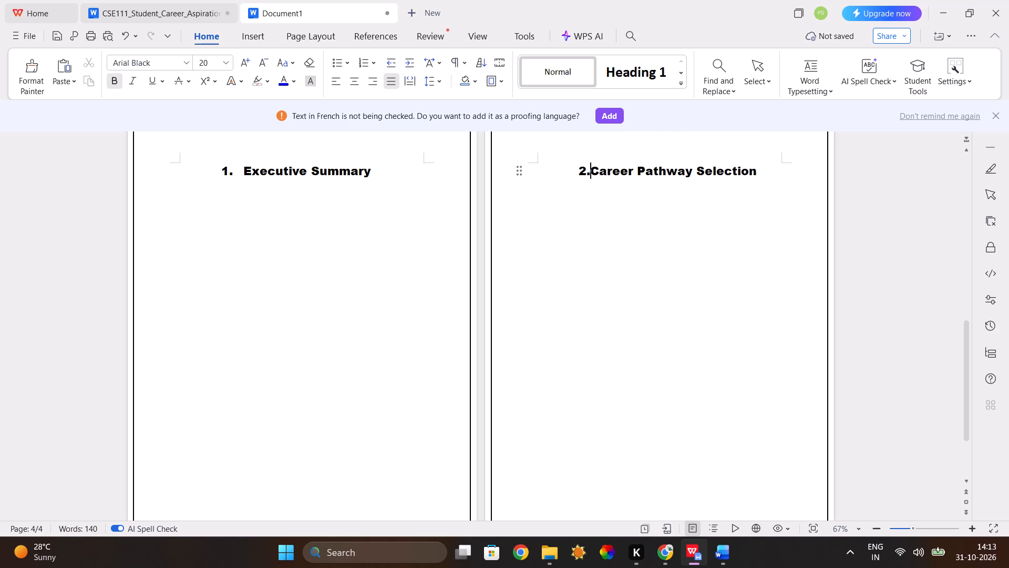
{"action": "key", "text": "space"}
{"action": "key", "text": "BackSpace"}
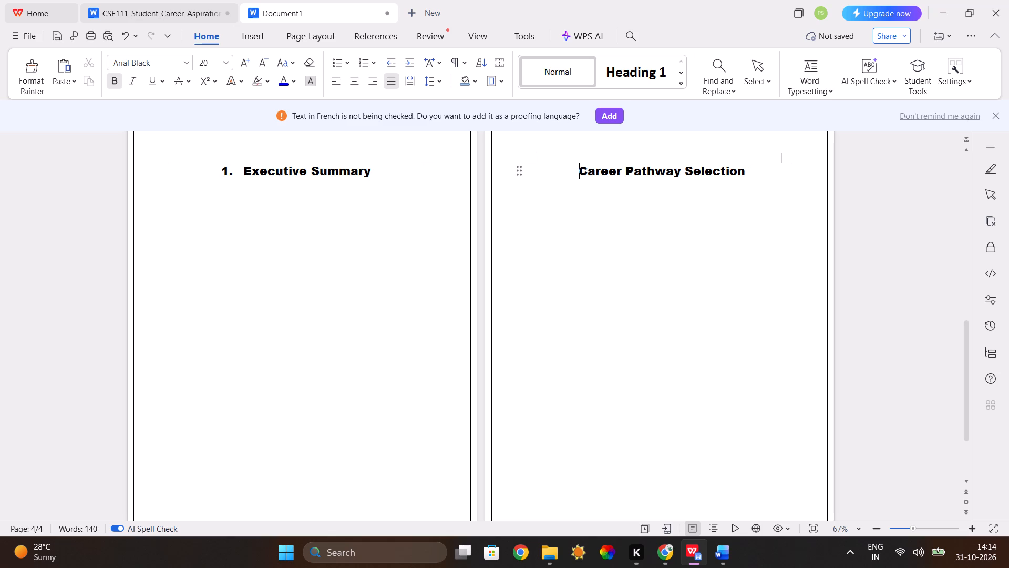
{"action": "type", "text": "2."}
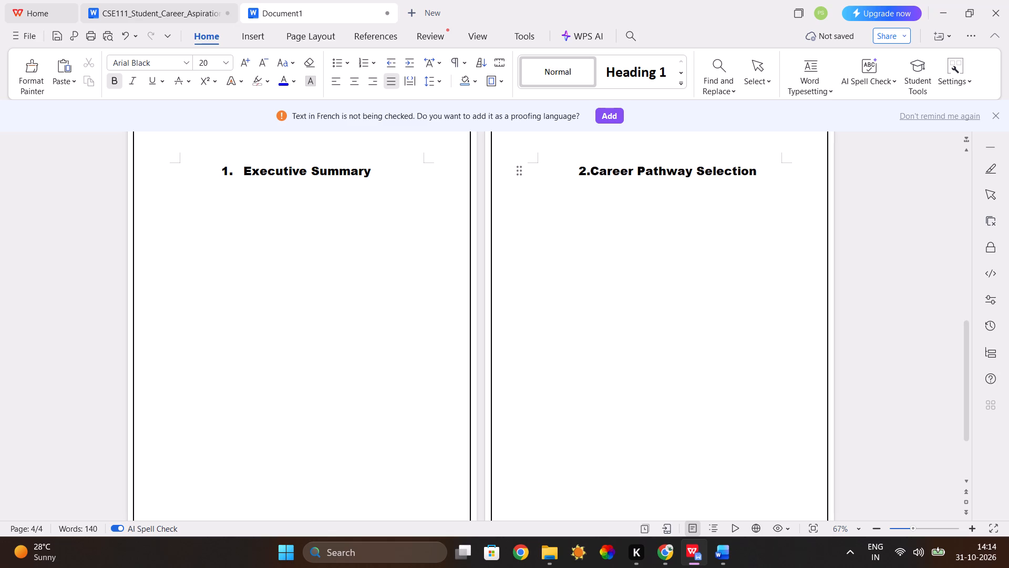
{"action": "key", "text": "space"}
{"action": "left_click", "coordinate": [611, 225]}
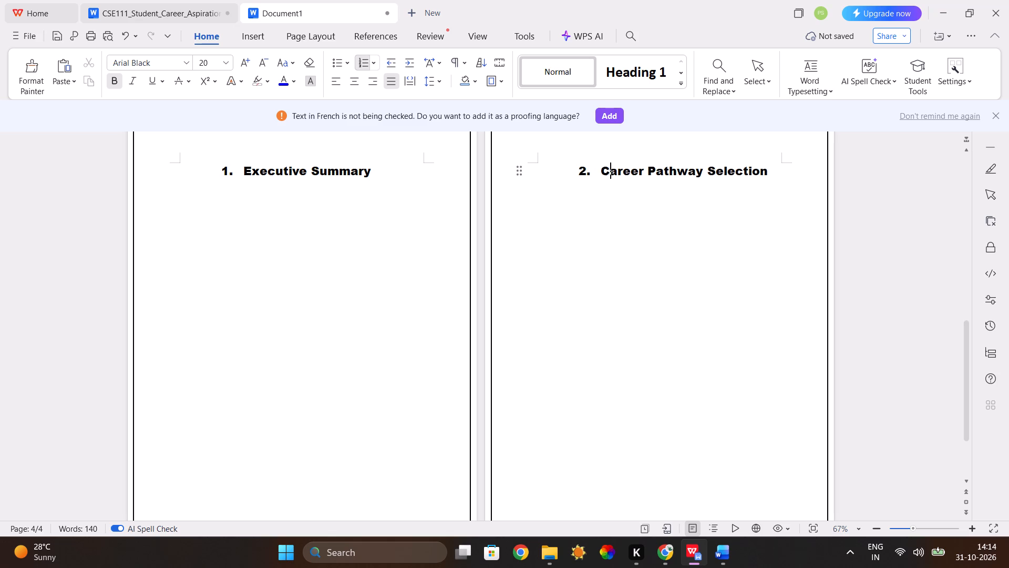
{"action": "left_click", "coordinate": [770, 171]}
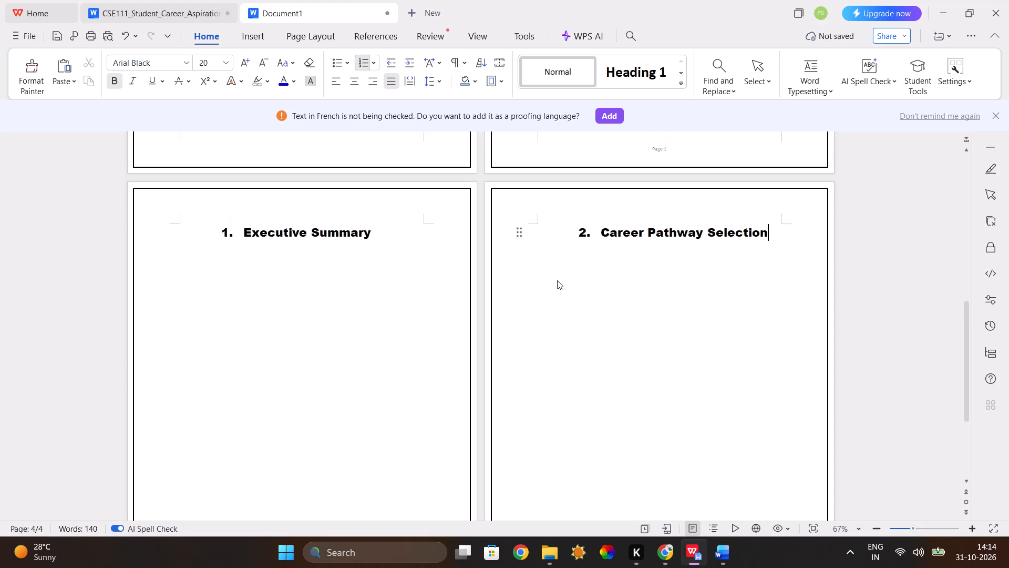
Review the table of contents for the subsections listed under Career Pathway Selection.
{"action": "scroll", "coordinate": [557, 280], "scroll_direction": "up", "scroll_amount": 2}
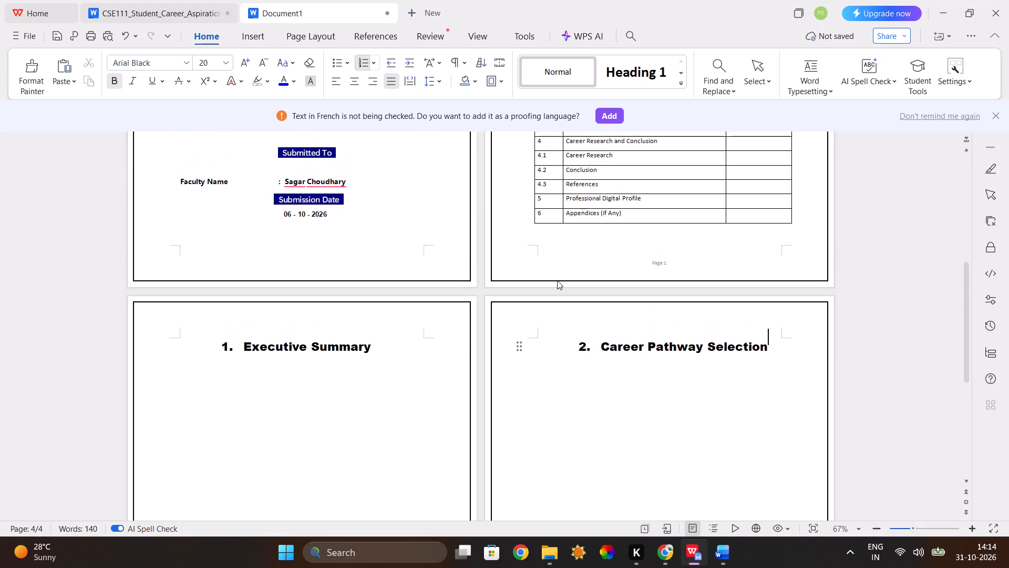
{"action": "scroll", "coordinate": [557, 280], "scroll_direction": "up", "scroll_amount": 1}
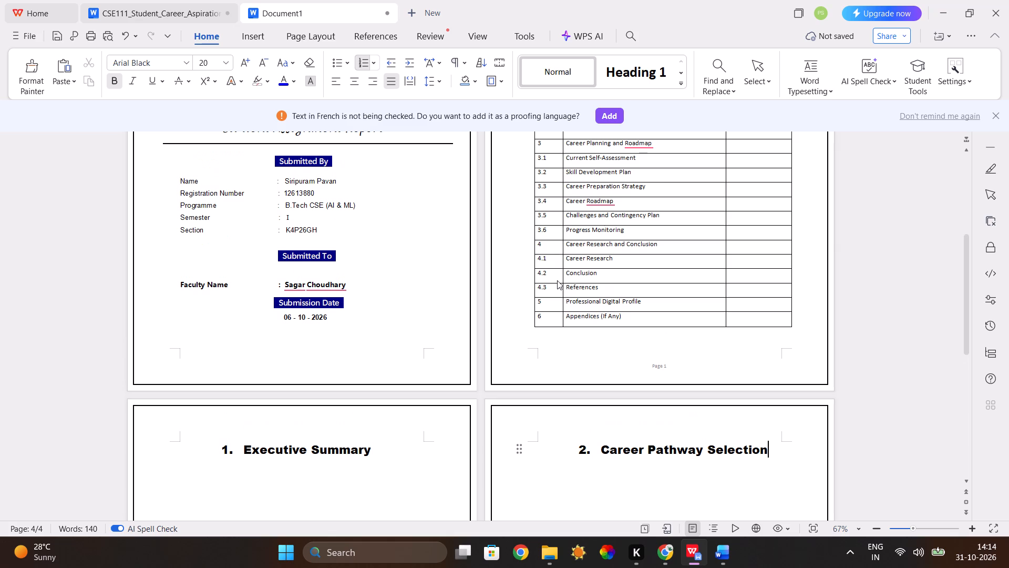
{"action": "scroll", "coordinate": [557, 280], "scroll_direction": "up", "scroll_amount": 2}
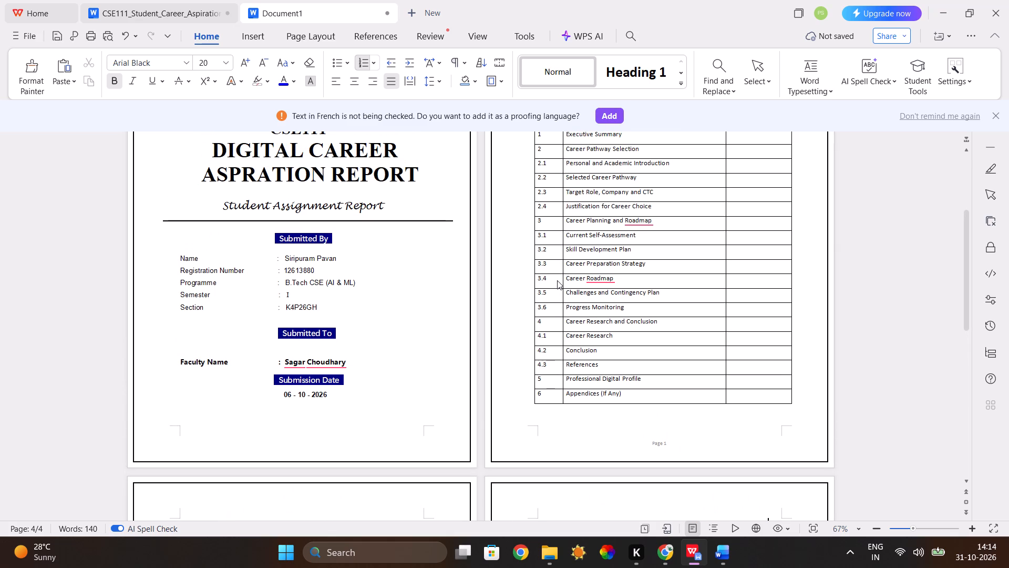
{"action": "scroll", "coordinate": [557, 280], "scroll_direction": "up", "scroll_amount": 1}
{"action": "scroll", "coordinate": [557, 280], "scroll_direction": "down", "scroll_amount": 1}
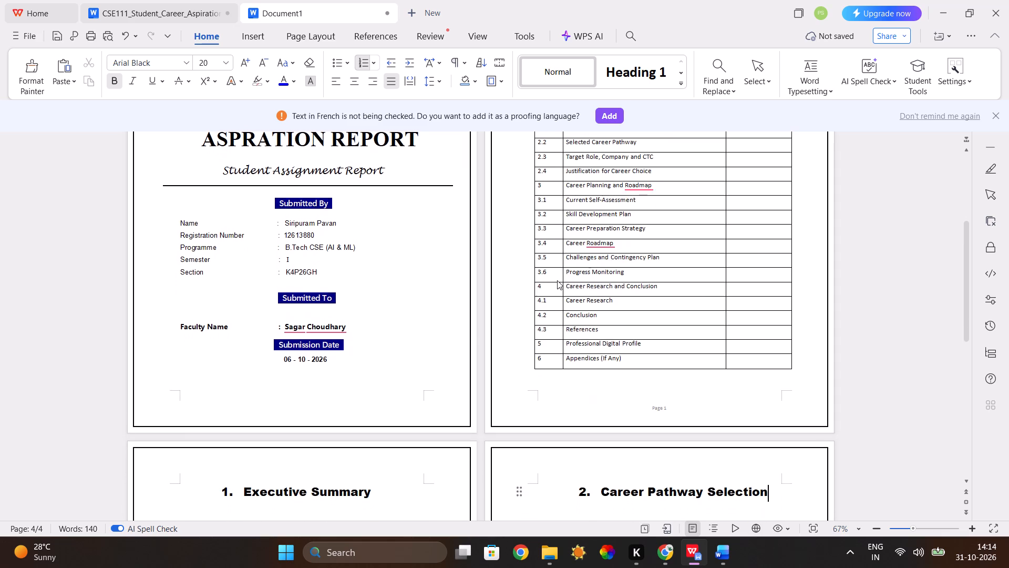
{"action": "scroll", "coordinate": [557, 280], "scroll_direction": "down", "scroll_amount": 1}
{"action": "scroll", "coordinate": [557, 280], "scroll_direction": "up", "scroll_amount": 1}
{"action": "scroll", "coordinate": [557, 280], "scroll_direction": "down", "scroll_amount": 3}
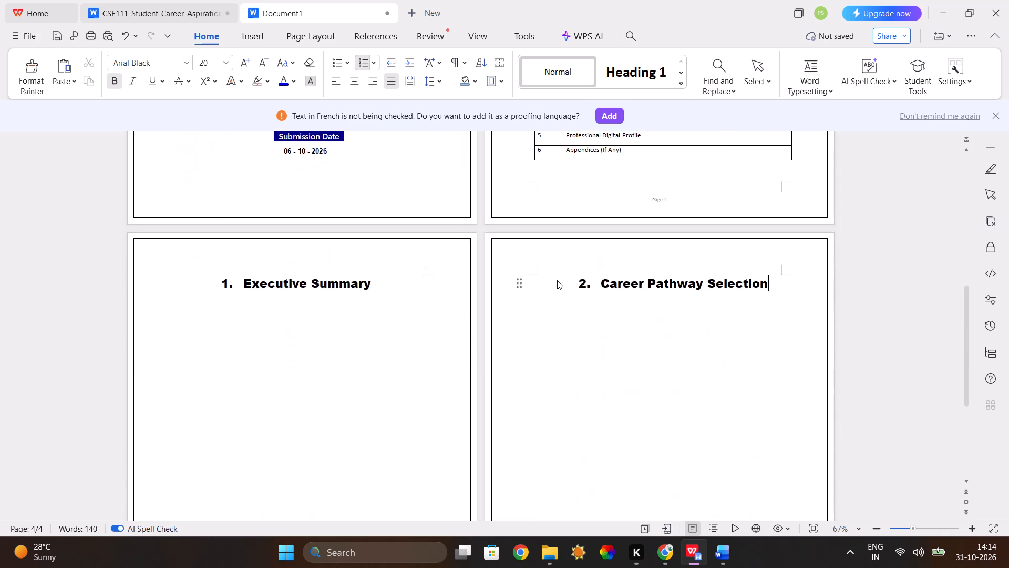
{"action": "scroll", "coordinate": [557, 280], "scroll_direction": "down", "scroll_amount": 2}
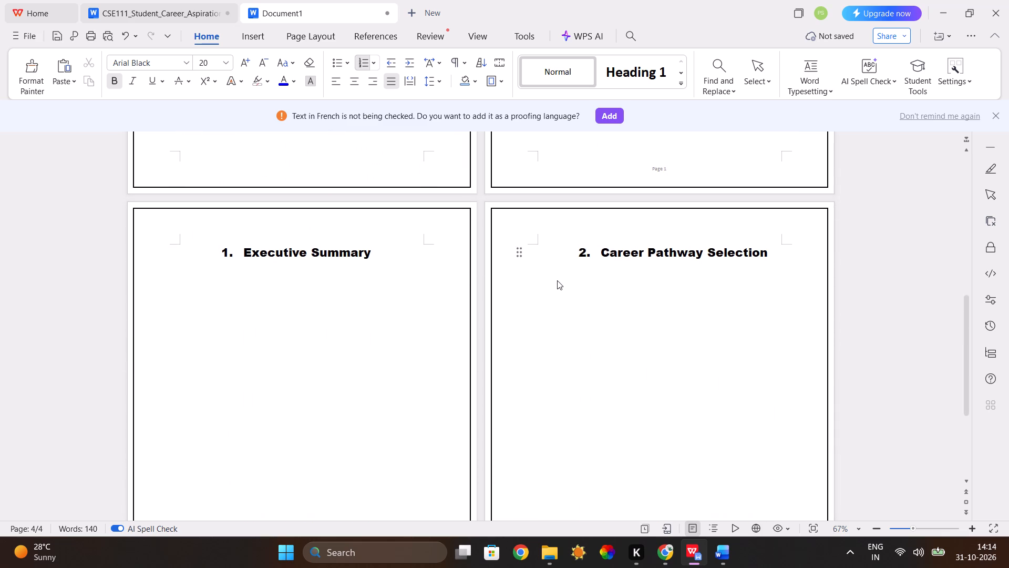
Add a line "2.1" below the "2. Career Pathway Selection" heading in non-bold Segoe UI Variable Small, size 9.
{"action": "key", "text": "Return"}
{"action": "key", "text": "BackSpace"}
{"action": "key", "text": "BackSpace"}
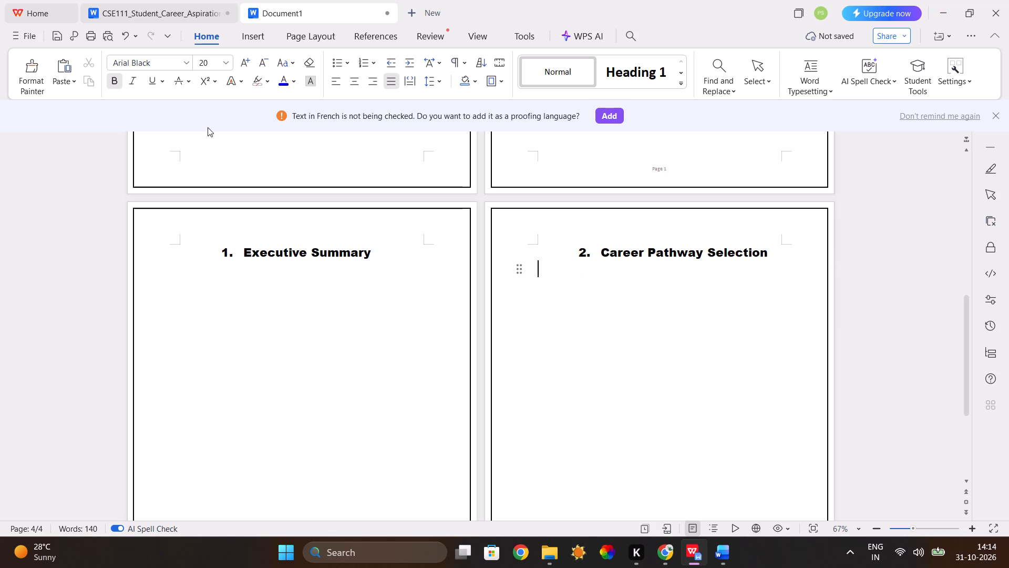
{"action": "left_click", "coordinate": [187, 62]}
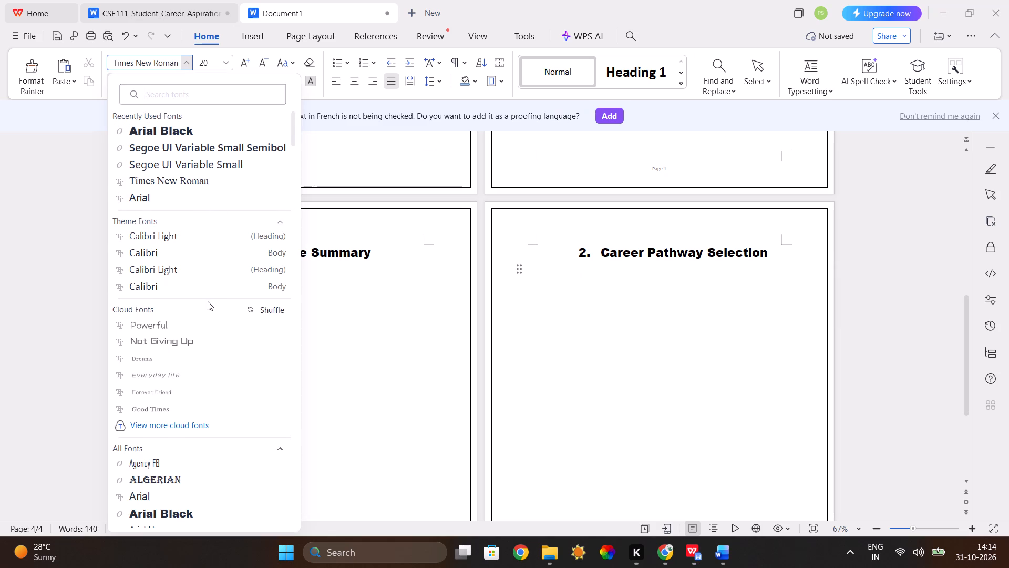
{"action": "scroll", "coordinate": [188, 386], "scroll_direction": "down", "scroll_amount": 3}
{"action": "scroll", "coordinate": [188, 386], "scroll_direction": "up", "scroll_amount": 8}
{"action": "left_click", "coordinate": [218, 167]}
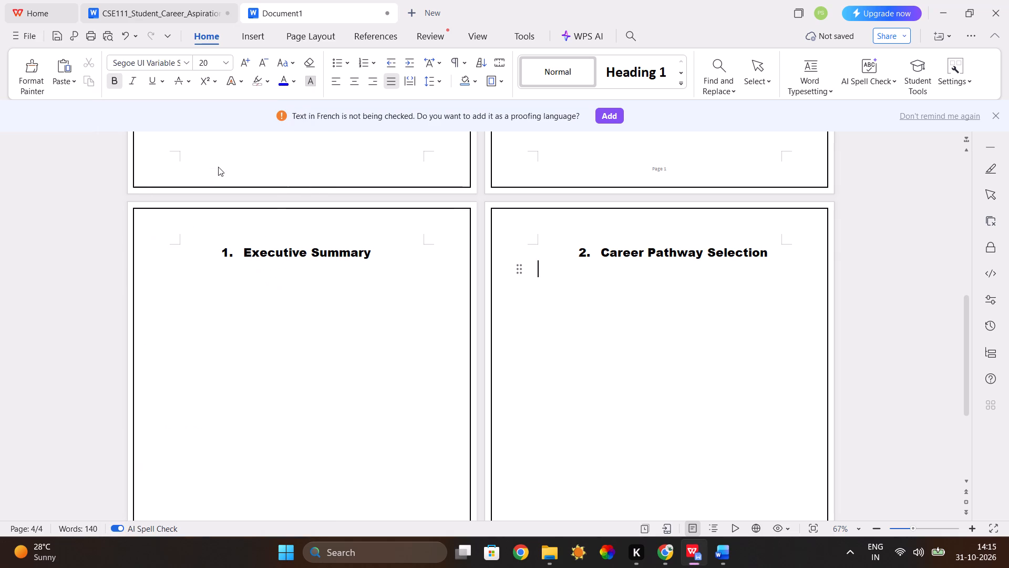
{"action": "left_click", "coordinate": [112, 82]}
{"action": "left_click", "coordinate": [226, 62]}
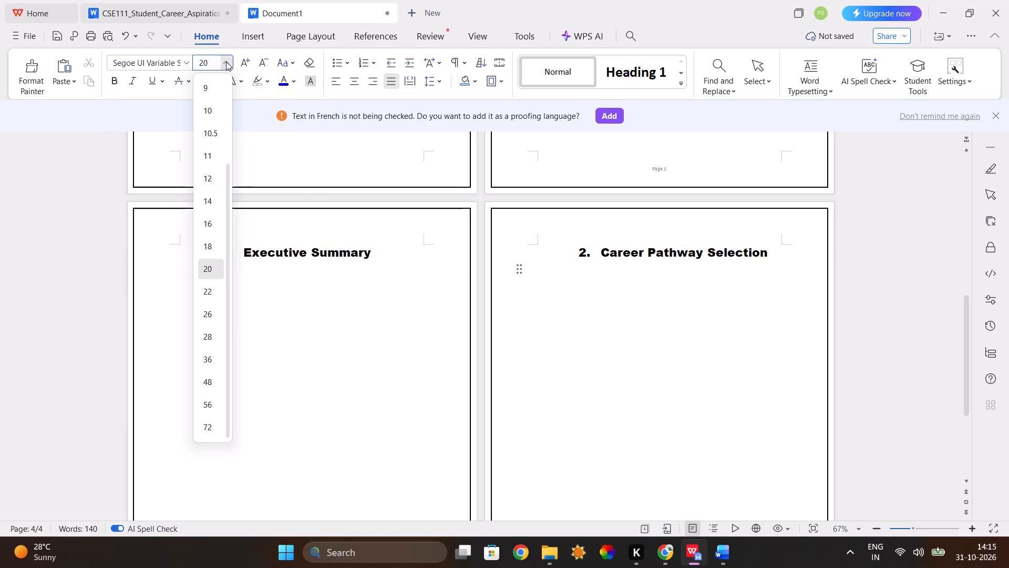
{"action": "left_click", "coordinate": [218, 95]}
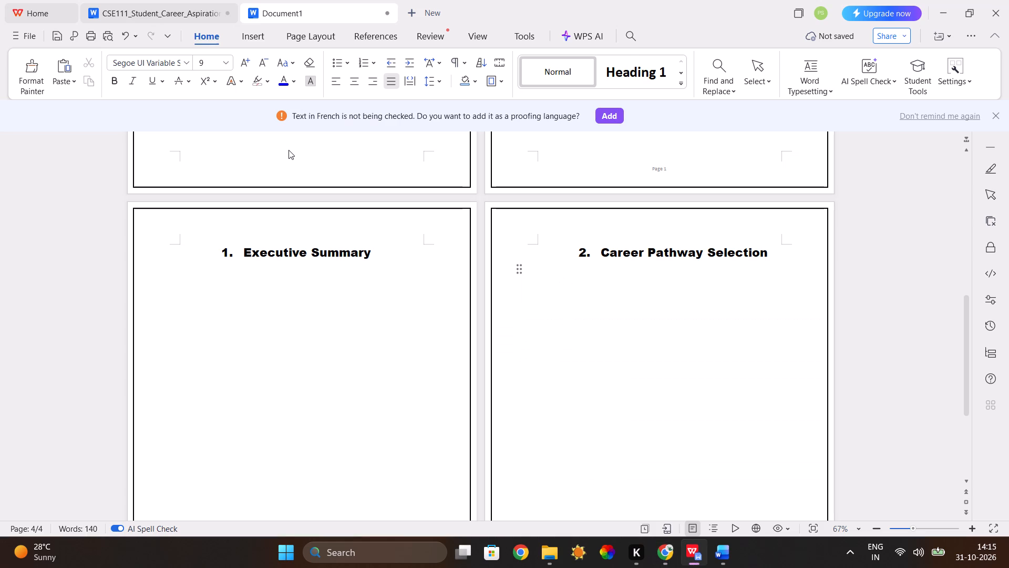
{"action": "key", "text": "2"}
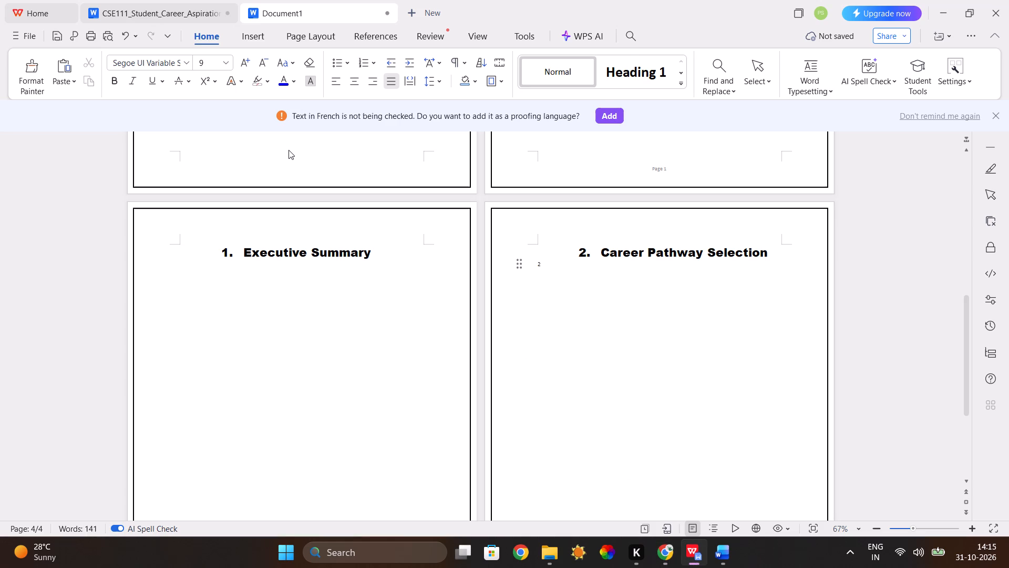
{"action": "type", "text": ".1"}
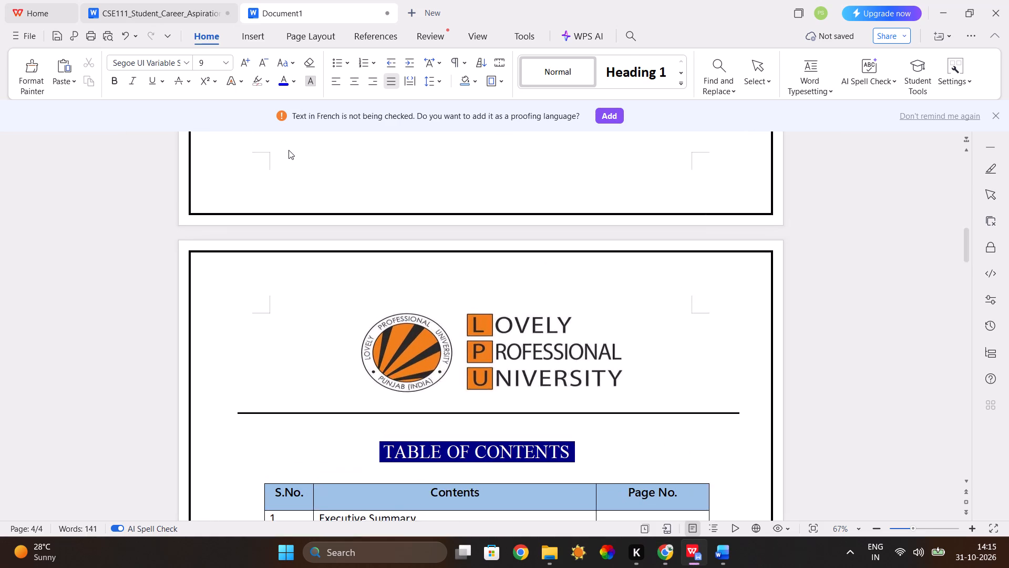
Copy "Personal and Academic Introduction" from the table of contents and paste it after "2.1" under the Career Pathway Selection heading.
{"action": "scroll", "coordinate": [289, 150], "scroll_direction": "down", "scroll_amount": 6}
{"action": "scroll", "coordinate": [289, 150], "scroll_direction": "up", "scroll_amount": 1}
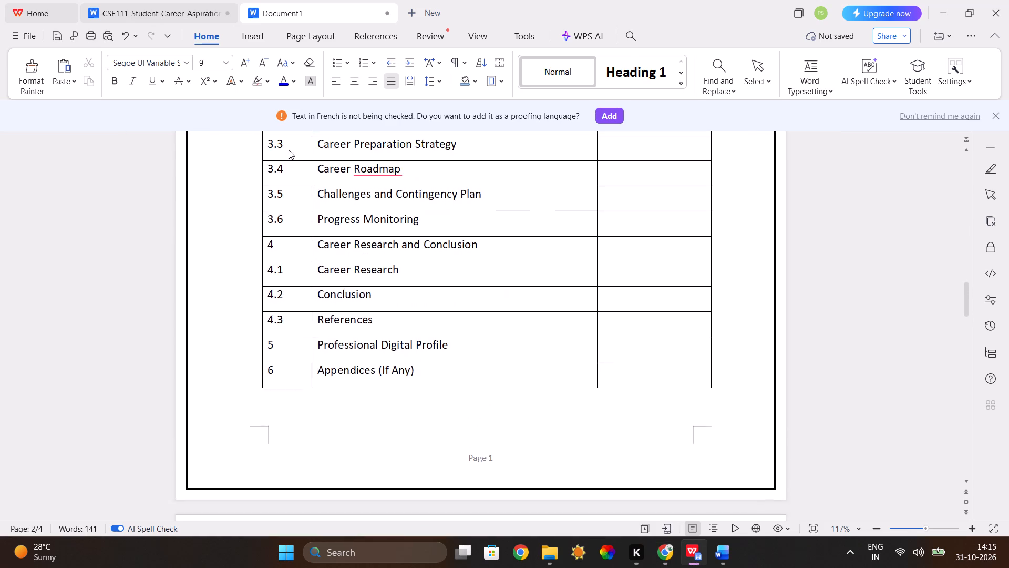
{"action": "scroll", "coordinate": [289, 150], "scroll_direction": "up", "scroll_amount": 3}
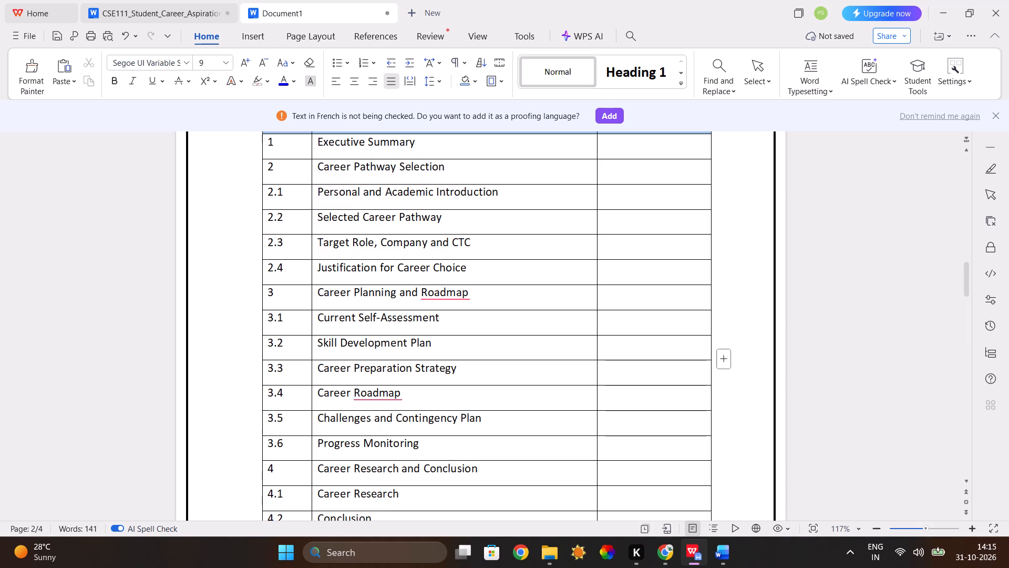
{"action": "left_click", "coordinate": [267, 191]}
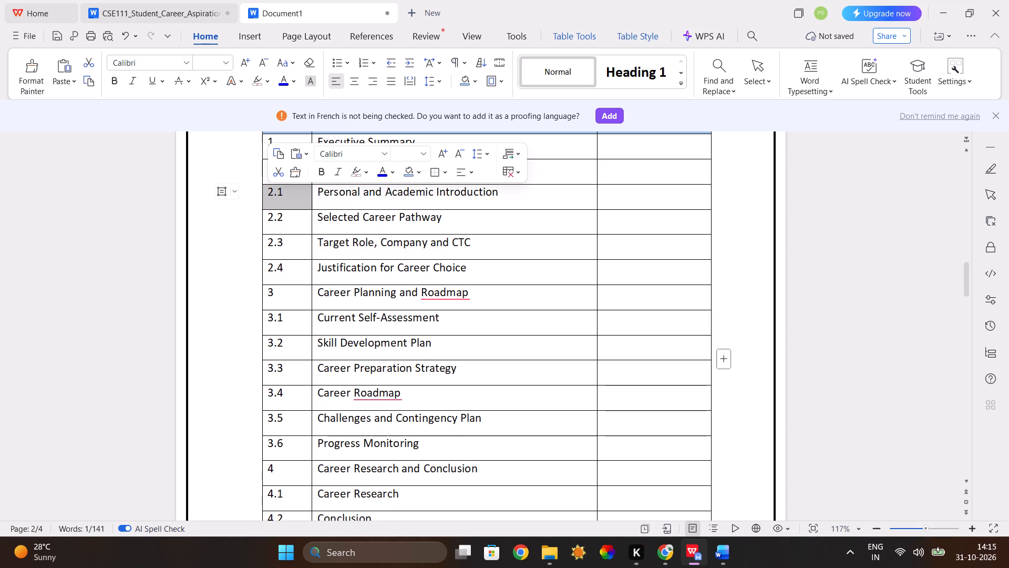
{"action": "left_click", "coordinate": [328, 192]}
{"action": "left_click_drag", "start_coordinate": [317, 194], "coordinate": [467, 194]}
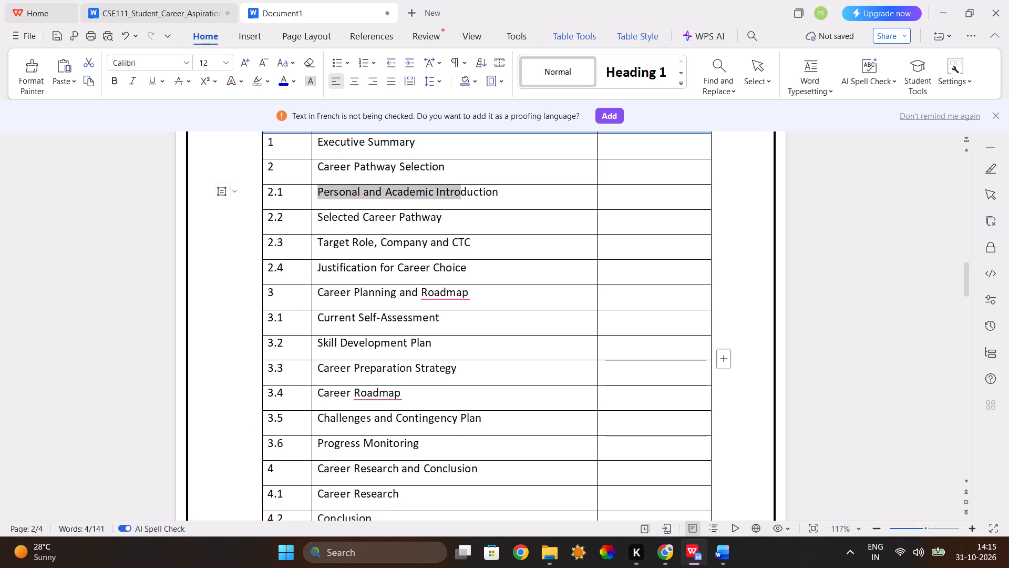
{"action": "left_click_drag", "start_coordinate": [467, 194], "coordinate": [504, 195]}
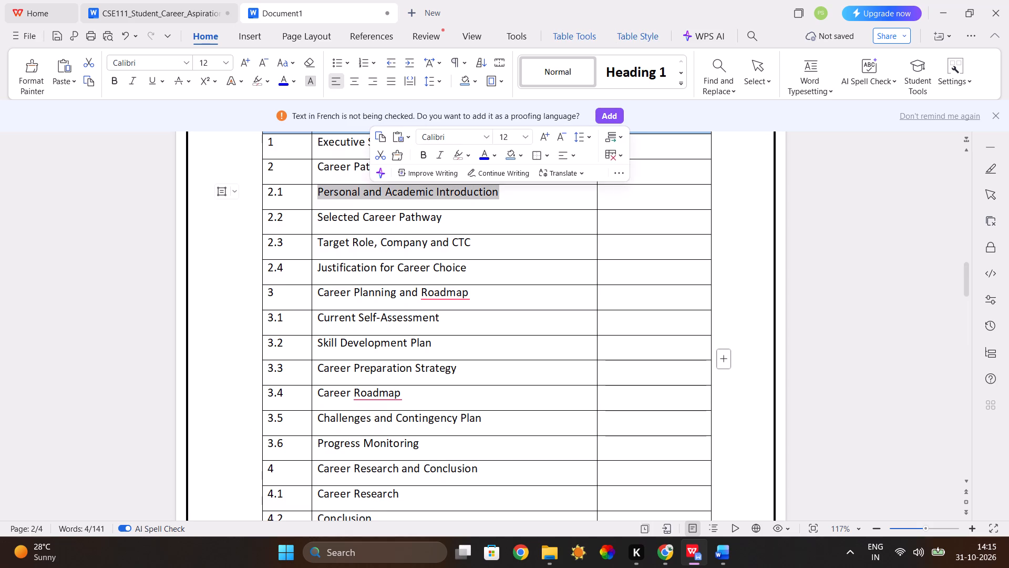
{"action": "key", "text": "ctrl+c"}
{"action": "scroll", "coordinate": [504, 195], "scroll_direction": "down", "scroll_amount": 8}
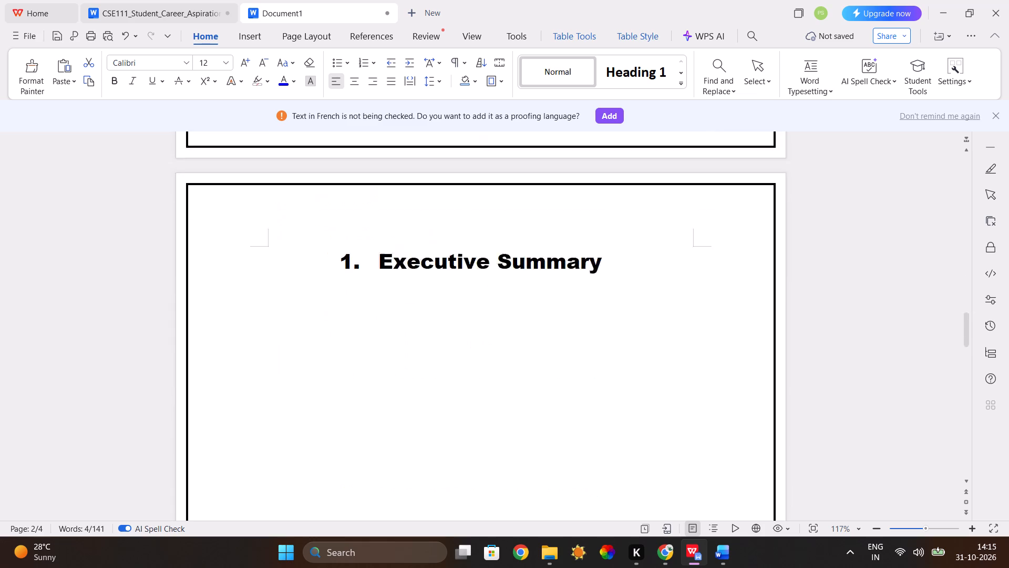
{"action": "scroll", "coordinate": [358, 204], "scroll_direction": "down", "scroll_amount": 8}
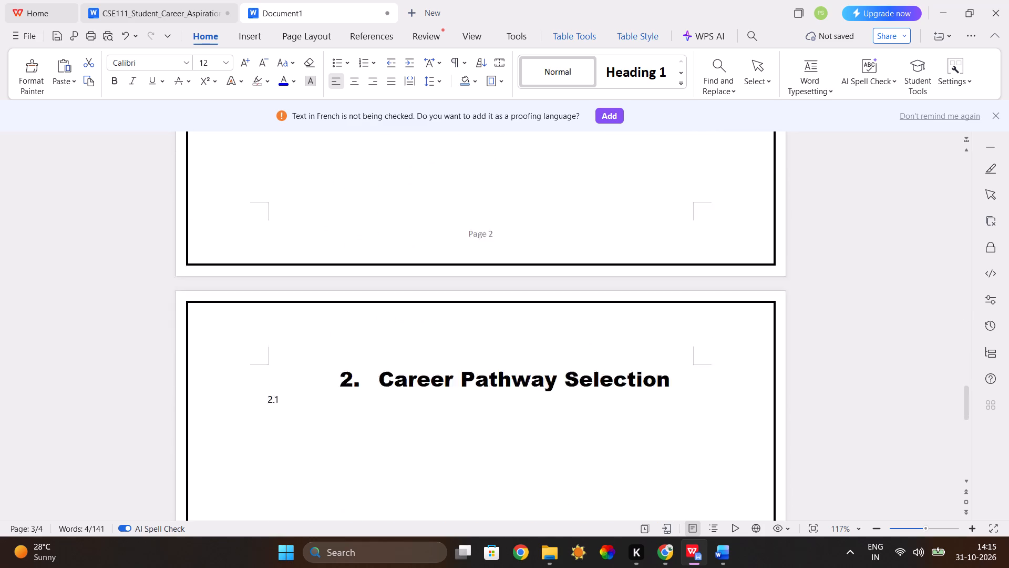
{"action": "left_click", "coordinate": [284, 258]}
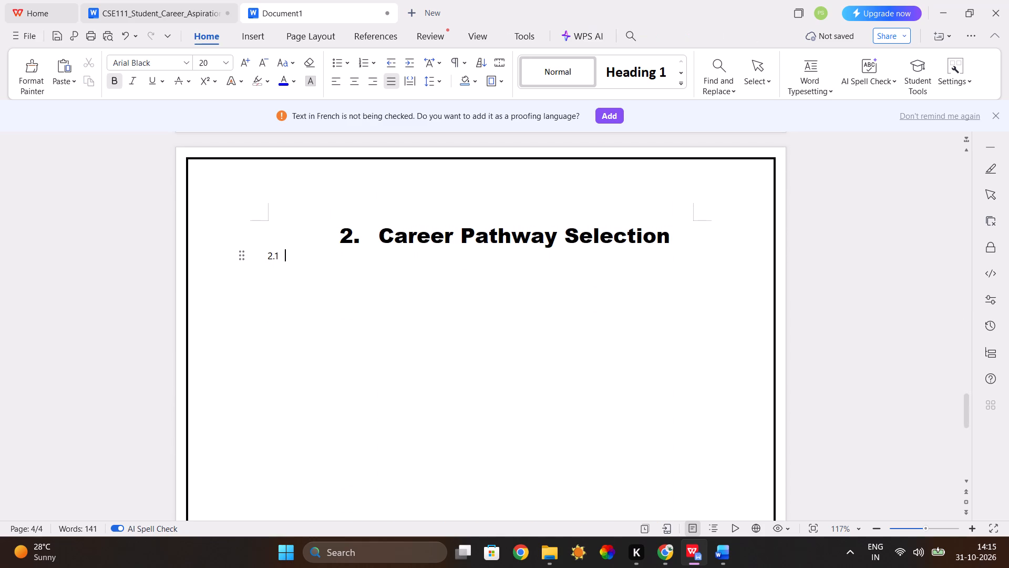
{"action": "key", "text": "ctrl+v"}
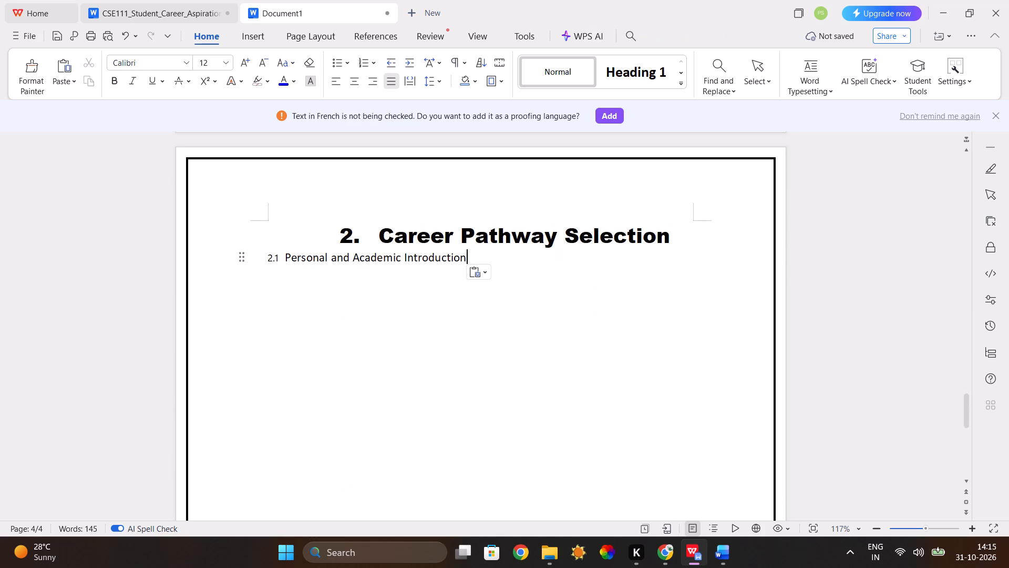
Try re-entering the "2.1" before "Personal and Academic Introduction", and delete the number from the line.
{"action": "left_click", "coordinate": [281, 258]}
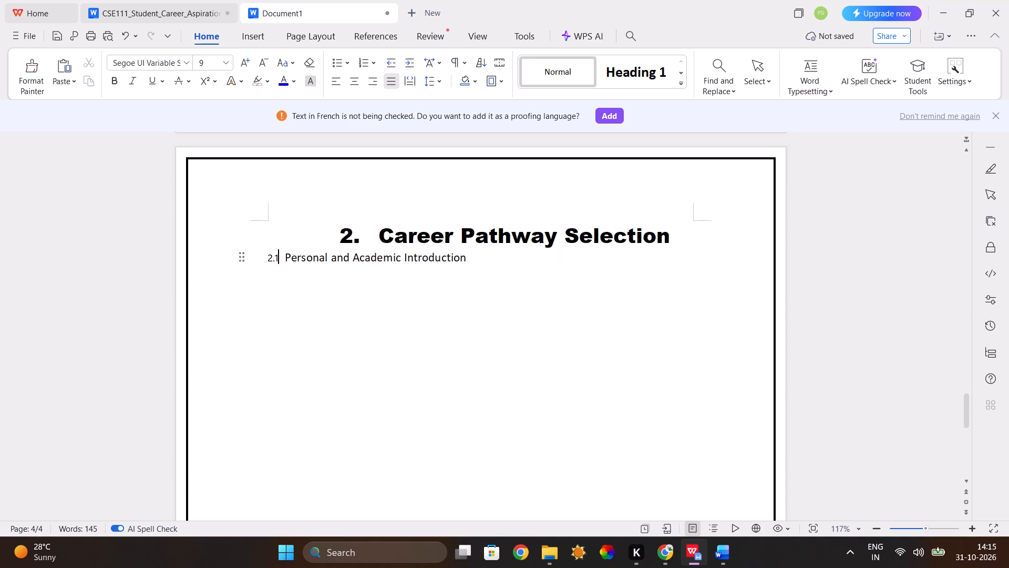
{"action": "key", "text": "BackSpace"}
{"action": "key", "text": "BackSpace"}
{"action": "key", "text": "BackSpace"}
{"action": "type", "text": "2.1"}
{"action": "key", "text": "BackSpace"}
{"action": "key", "text": "BackSpace"}
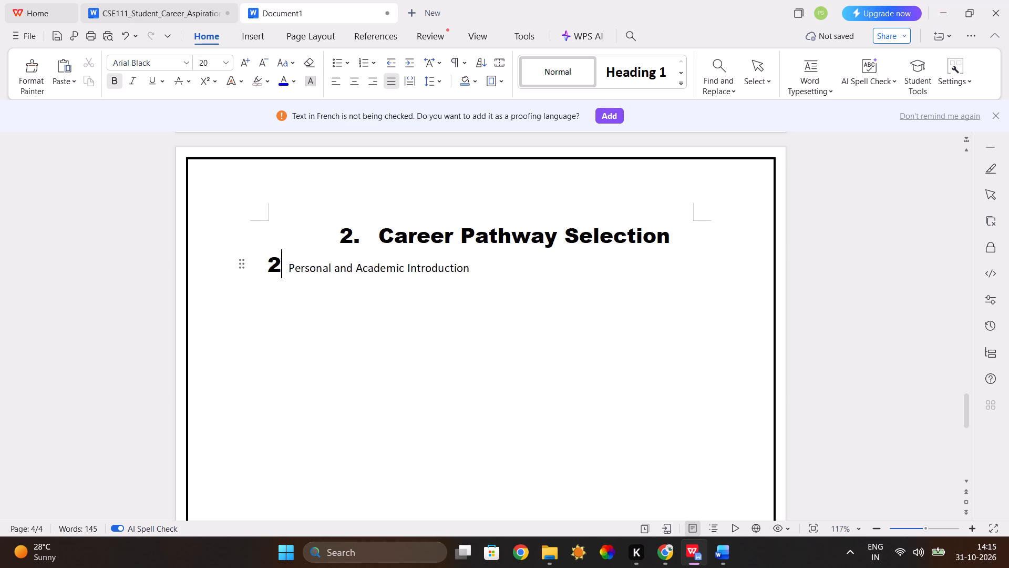
{"action": "key", "text": "BackSpace"}
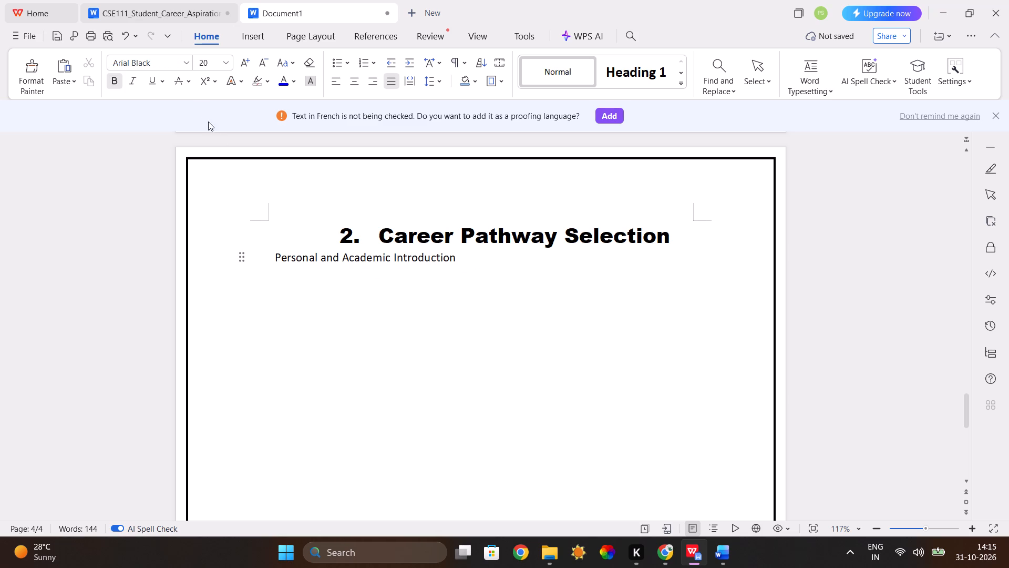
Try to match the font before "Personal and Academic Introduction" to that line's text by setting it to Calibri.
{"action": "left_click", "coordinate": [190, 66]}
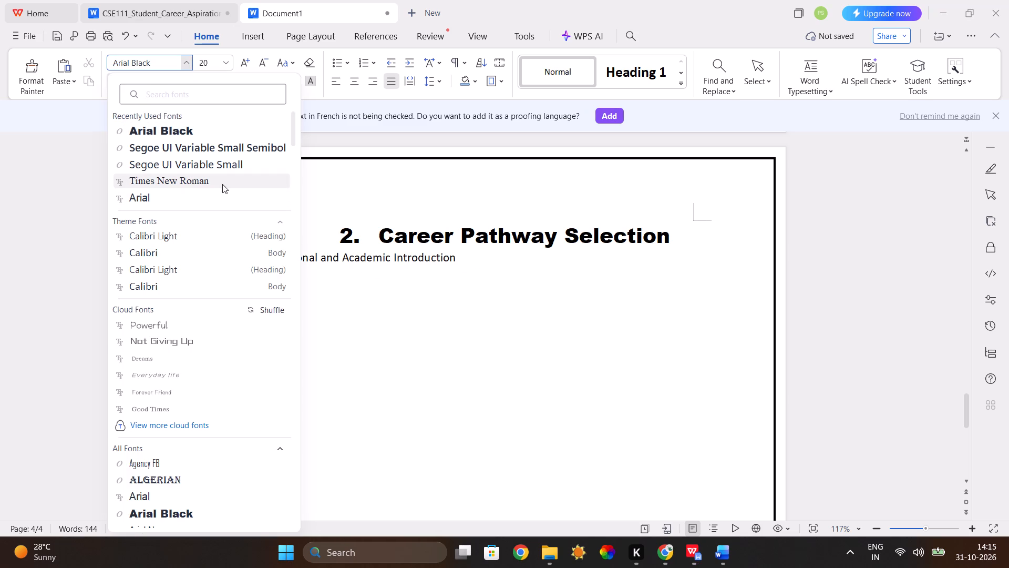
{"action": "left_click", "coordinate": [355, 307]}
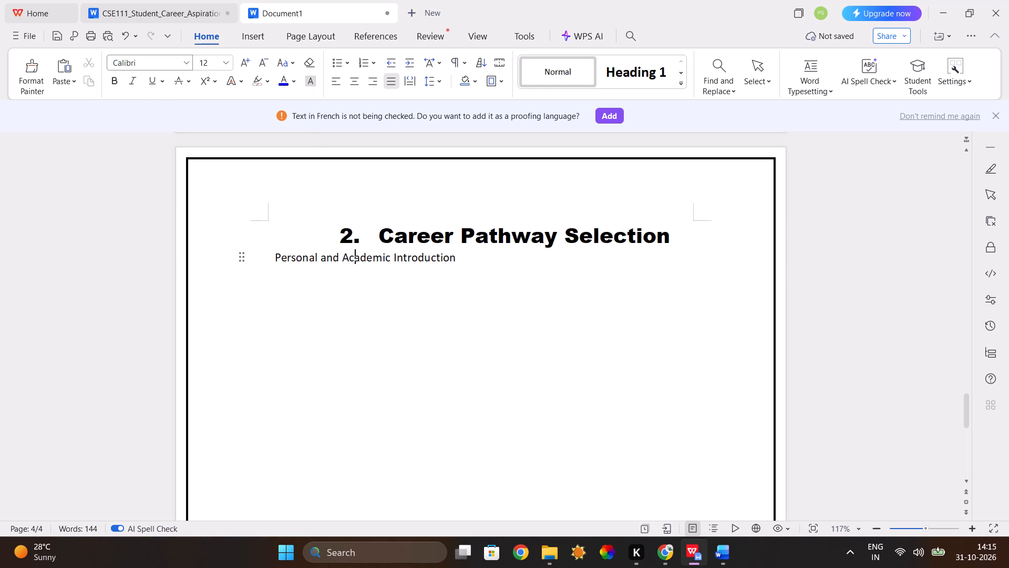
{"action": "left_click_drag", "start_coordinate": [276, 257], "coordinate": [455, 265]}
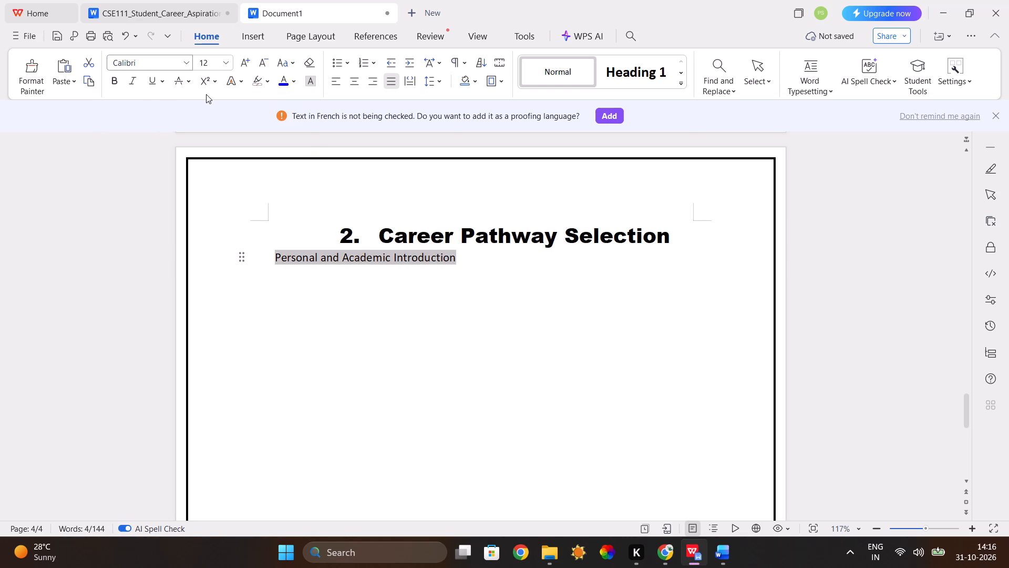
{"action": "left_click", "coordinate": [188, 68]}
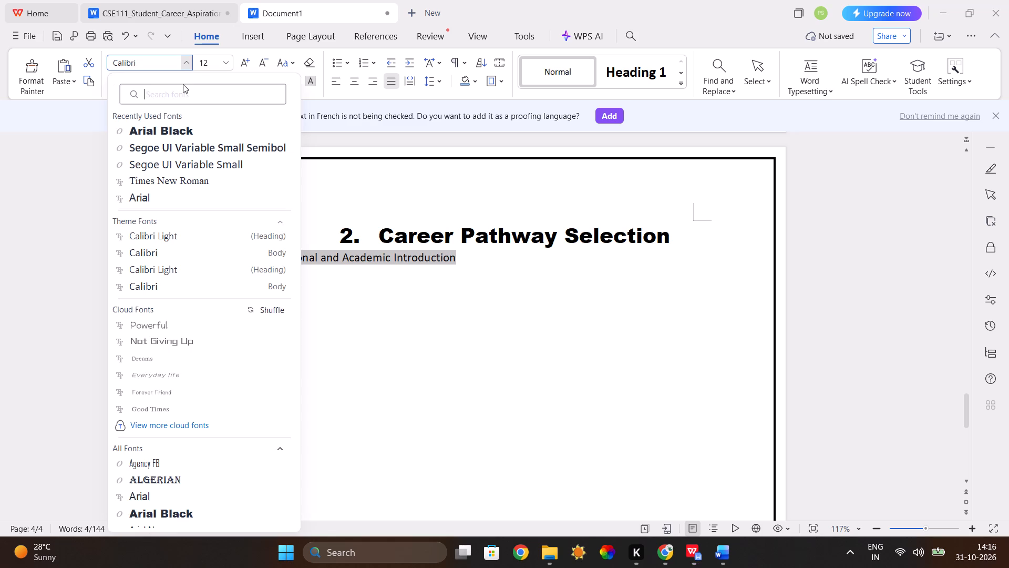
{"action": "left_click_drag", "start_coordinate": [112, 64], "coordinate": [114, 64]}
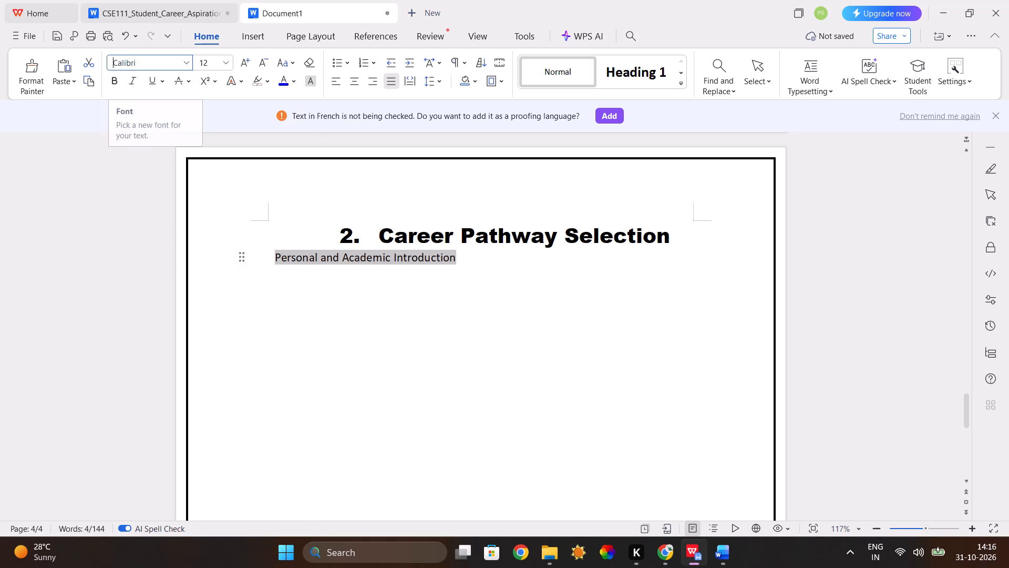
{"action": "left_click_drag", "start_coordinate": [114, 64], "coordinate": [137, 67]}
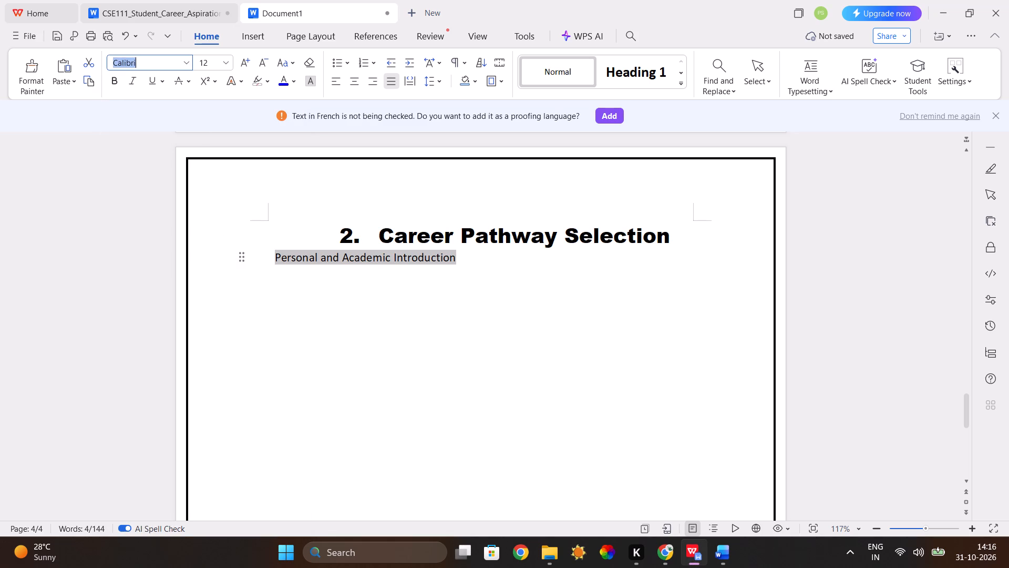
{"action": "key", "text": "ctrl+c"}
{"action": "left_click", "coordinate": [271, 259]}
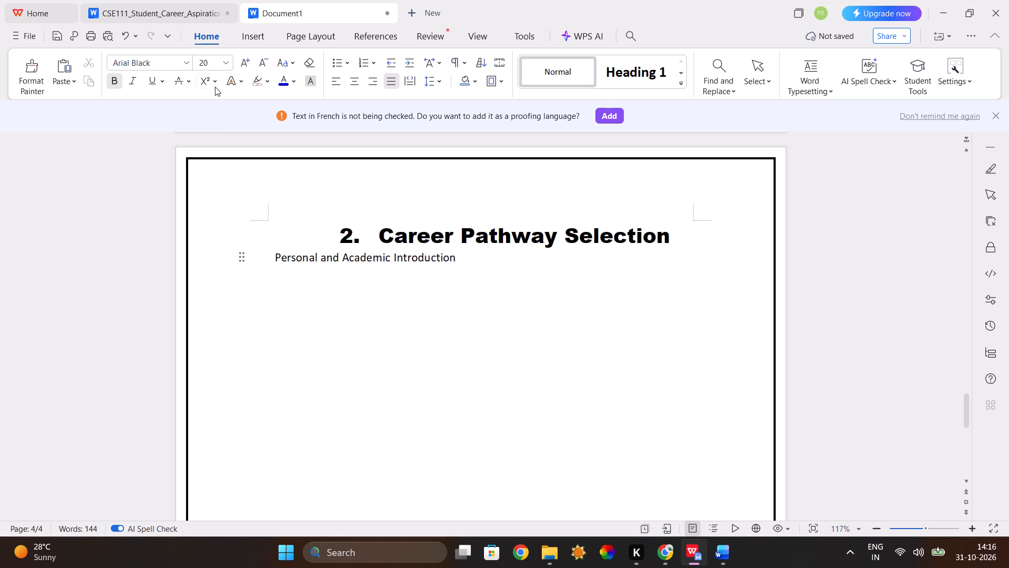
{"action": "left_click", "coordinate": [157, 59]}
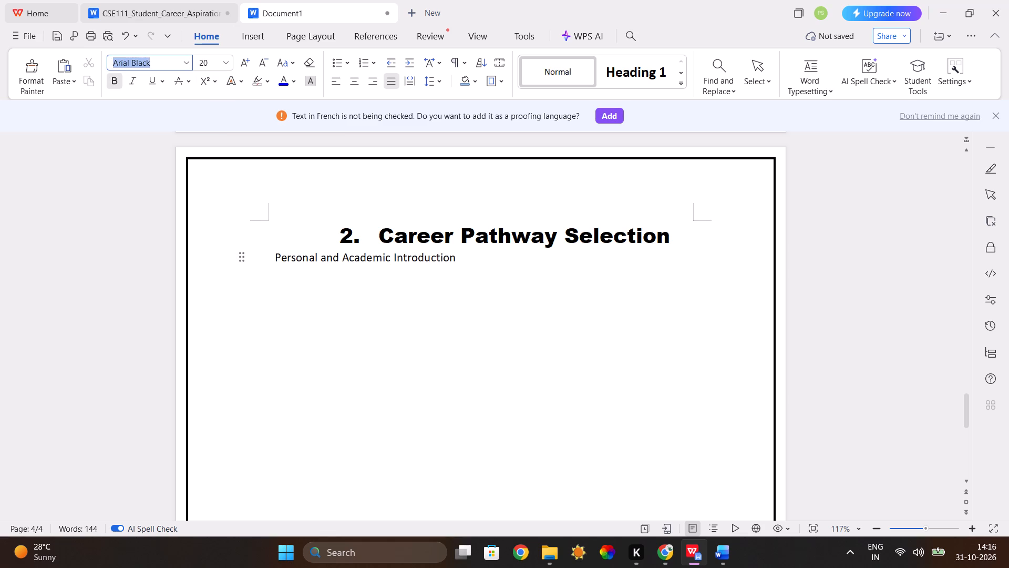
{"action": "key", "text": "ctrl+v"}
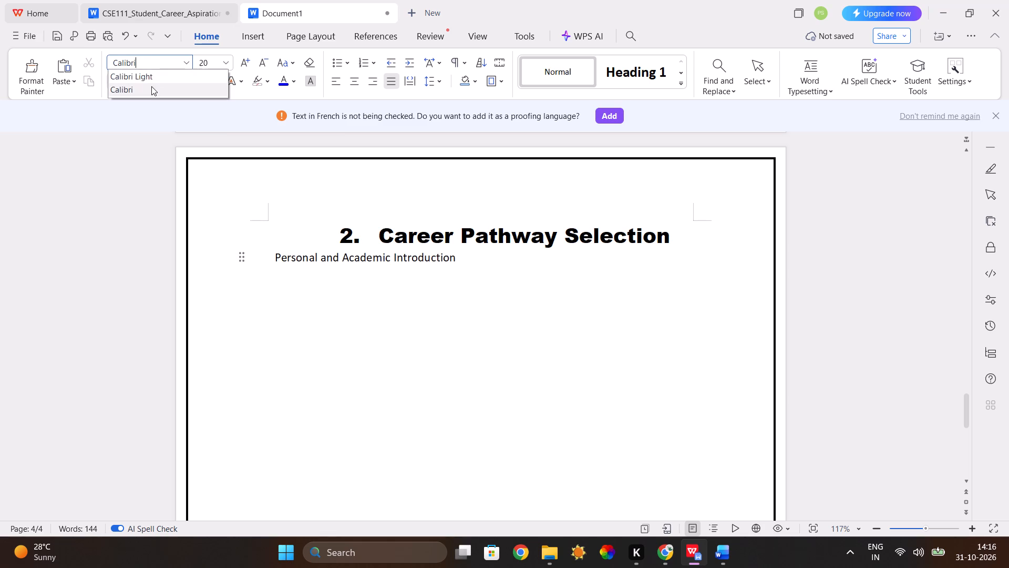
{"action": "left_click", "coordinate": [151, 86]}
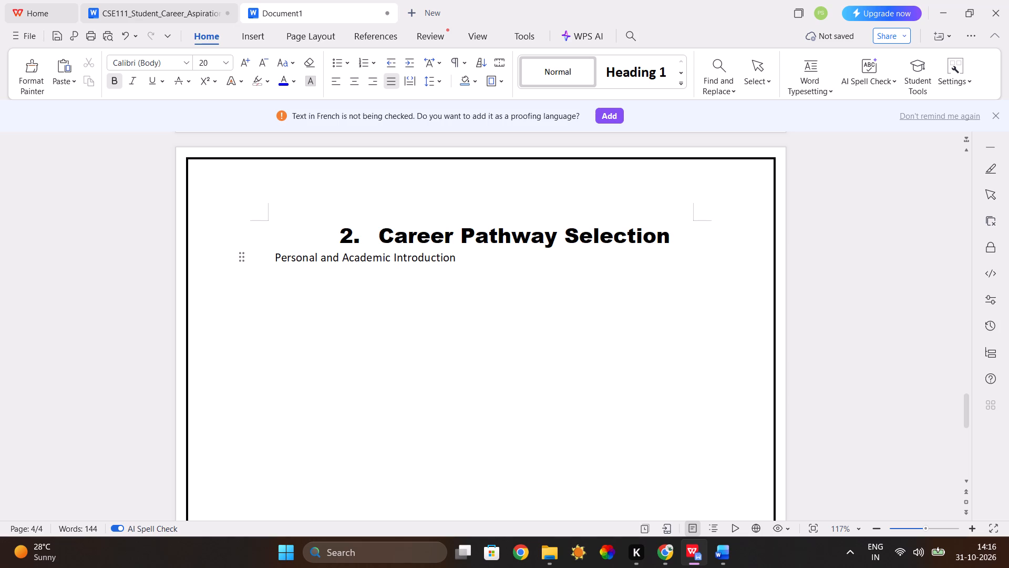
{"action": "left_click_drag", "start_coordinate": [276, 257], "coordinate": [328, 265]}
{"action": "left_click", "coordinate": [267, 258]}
Add "2.1" and a single space before "Personal and Academic Introduction" in non-bold Calibri (Body), size 12.
{"action": "left_click_drag", "start_coordinate": [148, 62], "coordinate": [129, 62]}
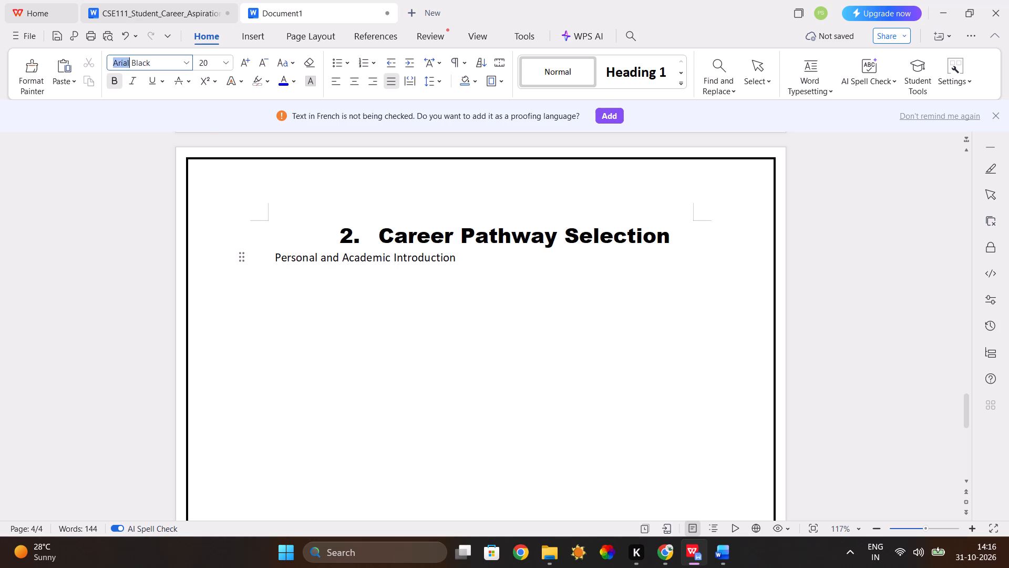
{"action": "left_click_drag", "start_coordinate": [129, 62], "coordinate": [155, 65]}
{"action": "key", "text": "ctrl+v"}
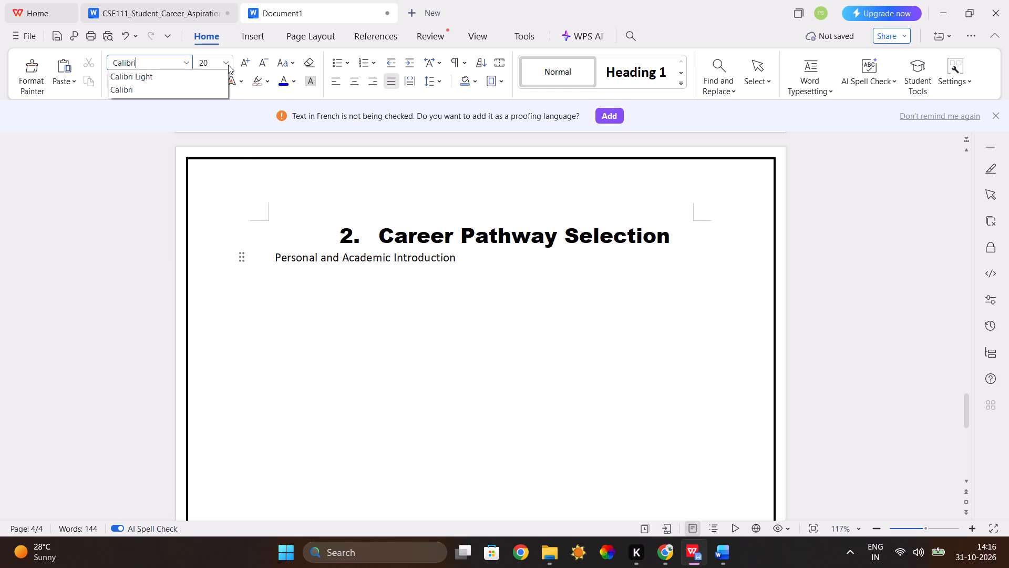
{"action": "left_click", "coordinate": [228, 65]}
{"action": "left_click", "coordinate": [217, 176]}
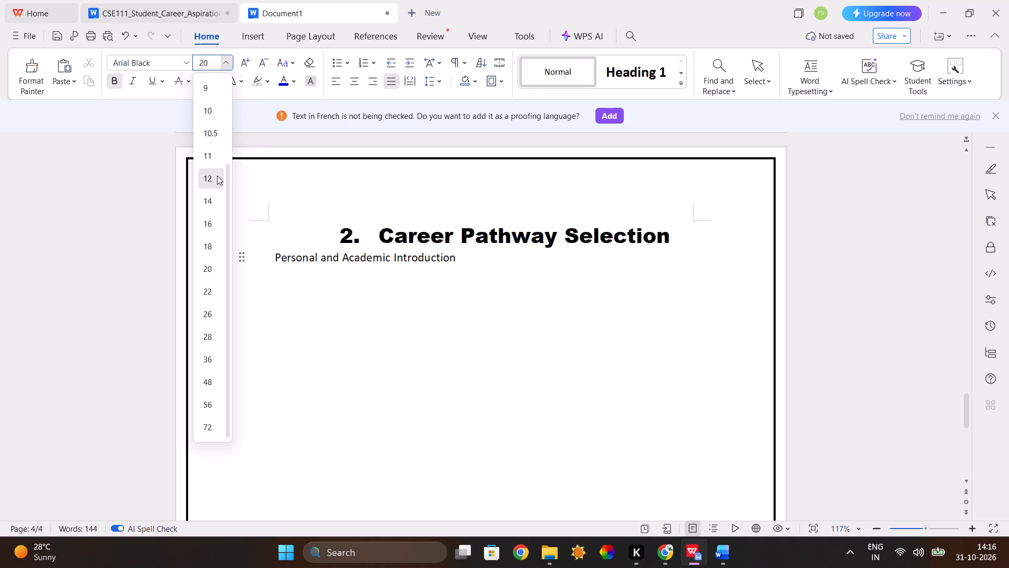
{"action": "left_click", "coordinate": [186, 59]}
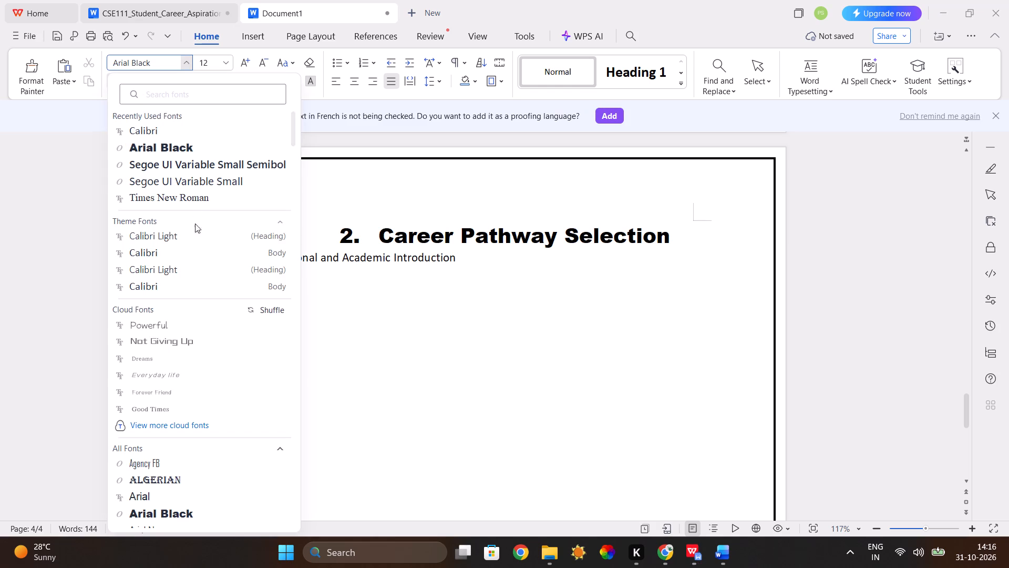
{"action": "left_click", "coordinate": [209, 258]}
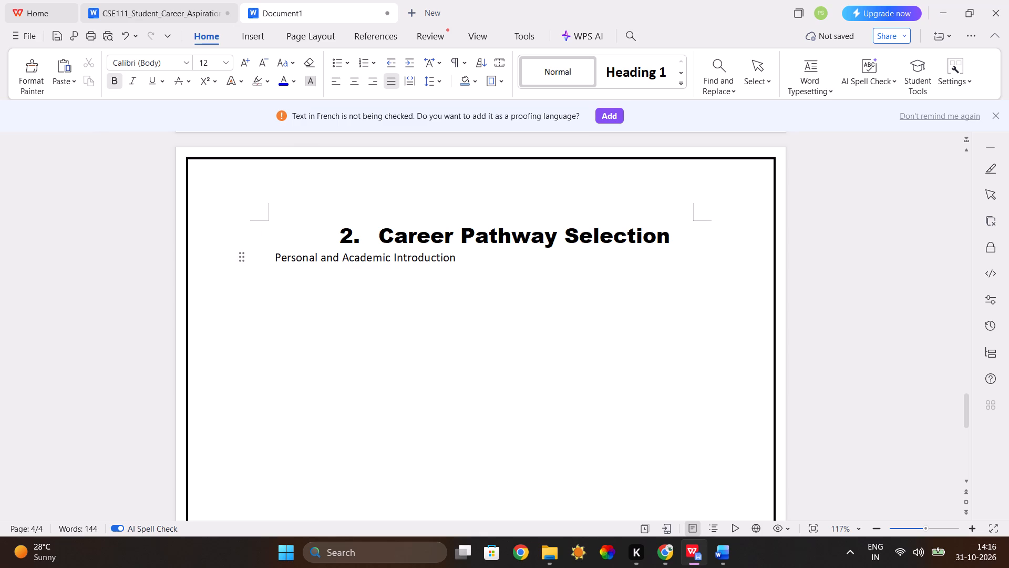
{"action": "key", "text": "2"}
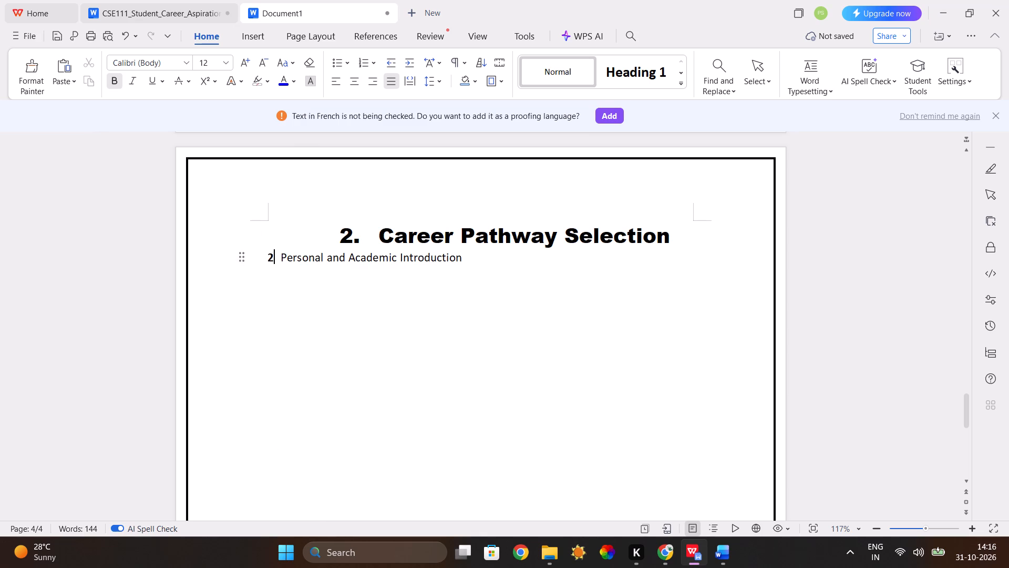
{"action": "type", "text": ".1"}
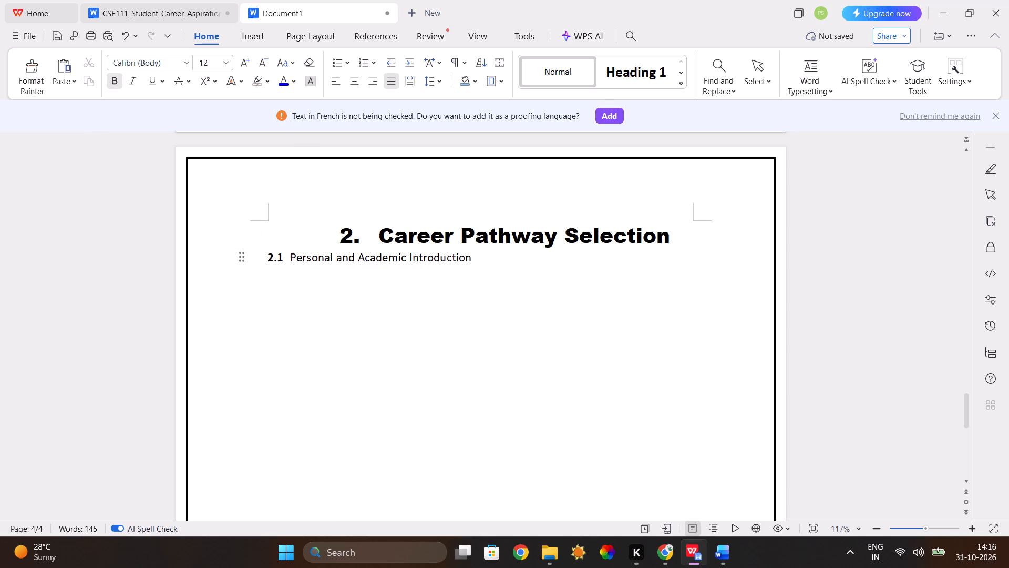
{"action": "left_click", "coordinate": [116, 82]}
{"action": "key", "text": "BackSpace"}
{"action": "key", "text": "BackSpace"}
{"action": "key", "text": "BackSpace"}
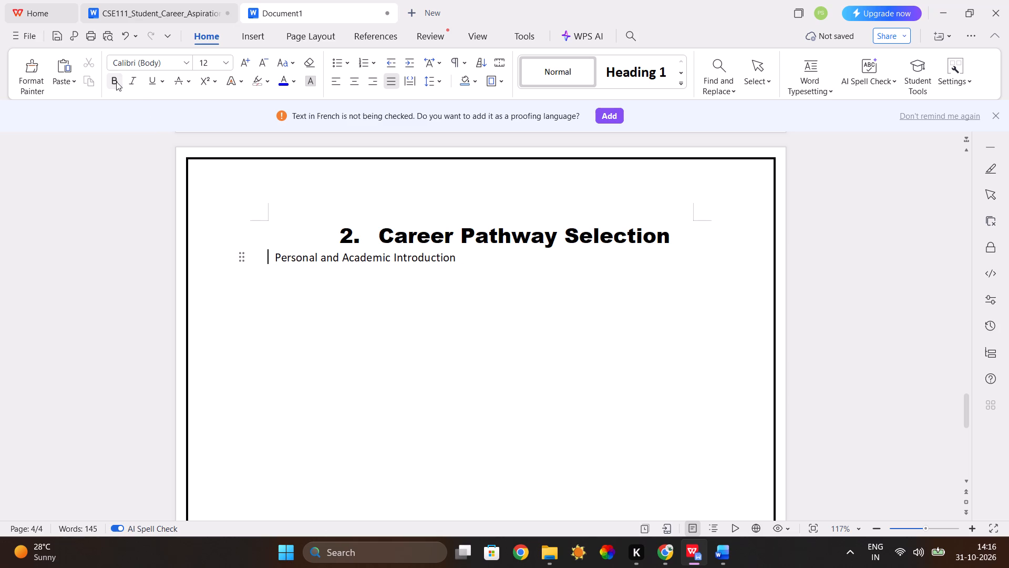
{"action": "type", "text": "2.1"}
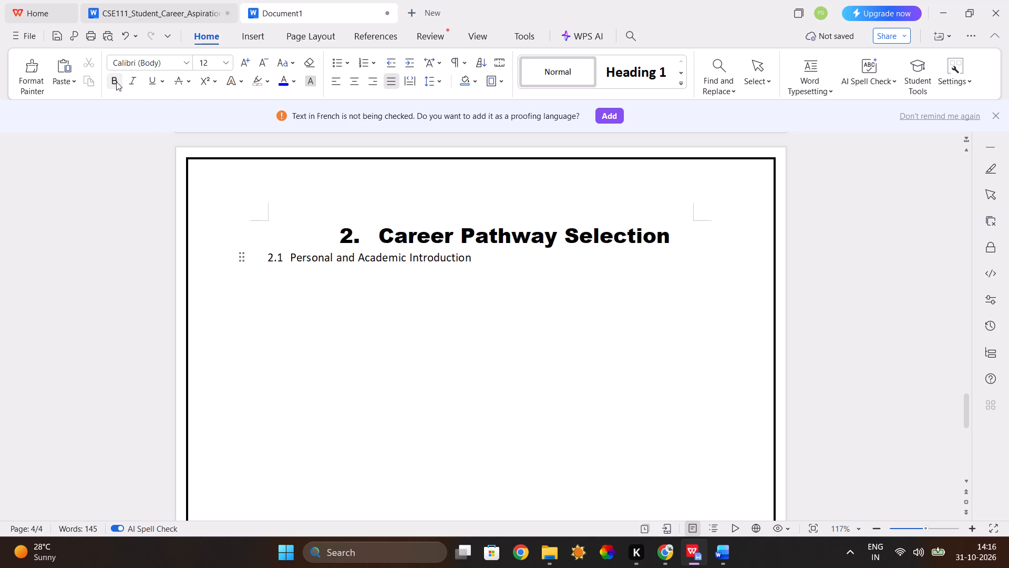
{"action": "key", "text": "Delete"}
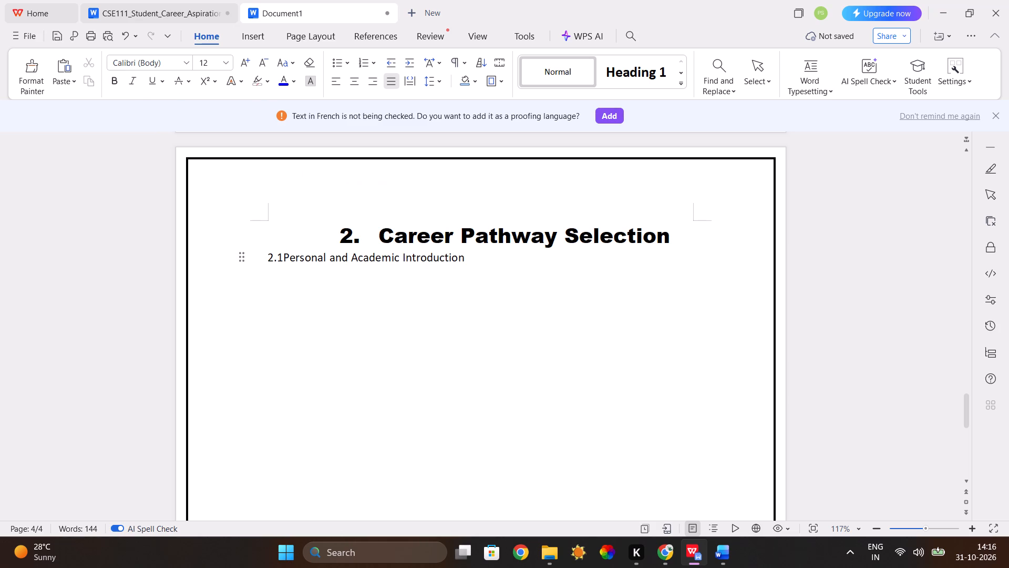
{"action": "key", "text": "space"}
Insert a blank, unnumbered line between the "Career Pathway Selection" heading and the 2.1 subheading.
{"action": "scroll", "coordinate": [374, 312], "scroll_direction": "down", "scroll_amount": 1}
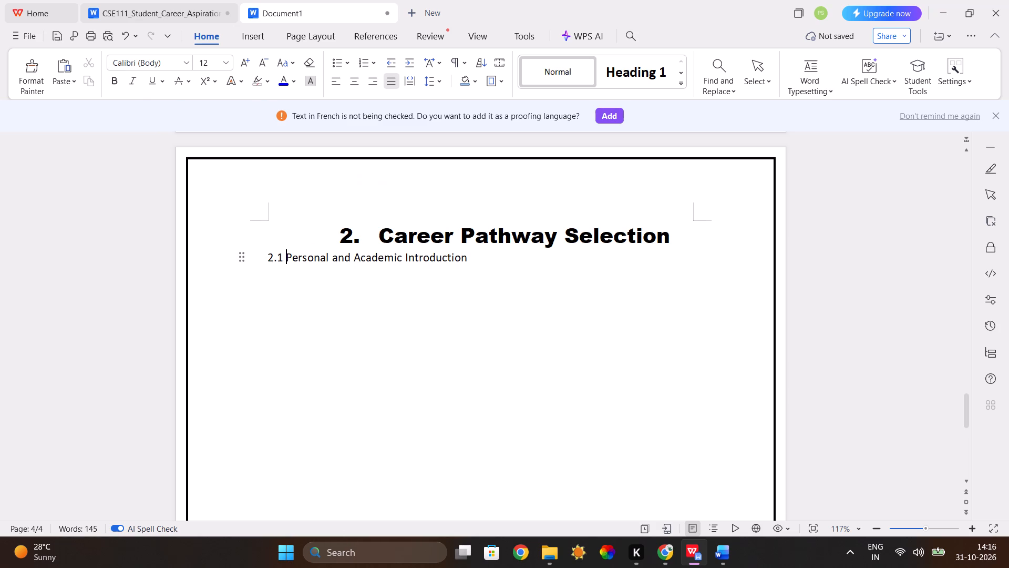
{"action": "scroll", "coordinate": [374, 312], "scroll_direction": "down", "scroll_amount": 1}
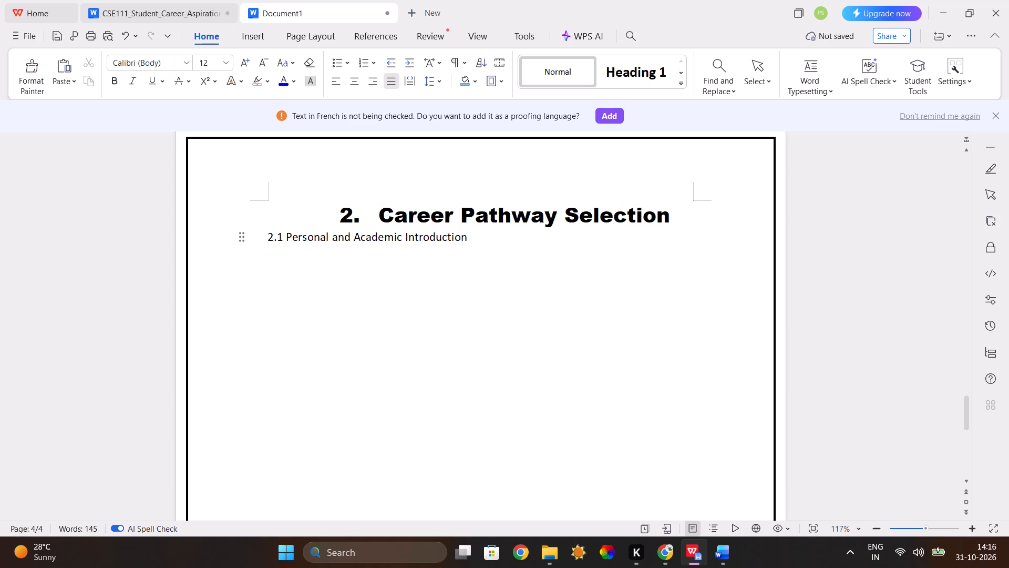
{"action": "left_click", "coordinate": [677, 214]}
{"action": "left_click", "coordinate": [677, 214]}
{"action": "key", "text": "Return"}
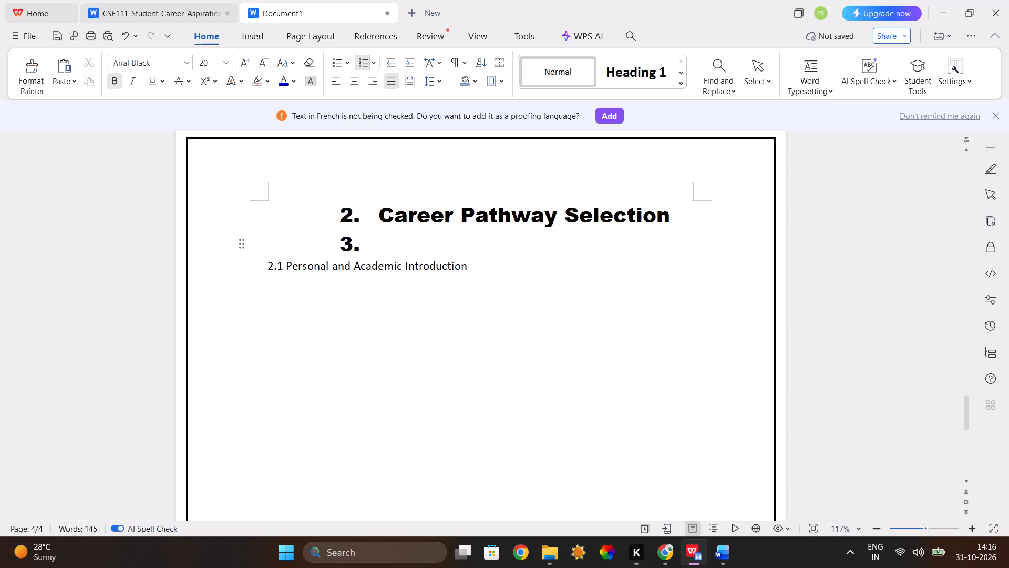
{"action": "key", "text": "BackSpace"}
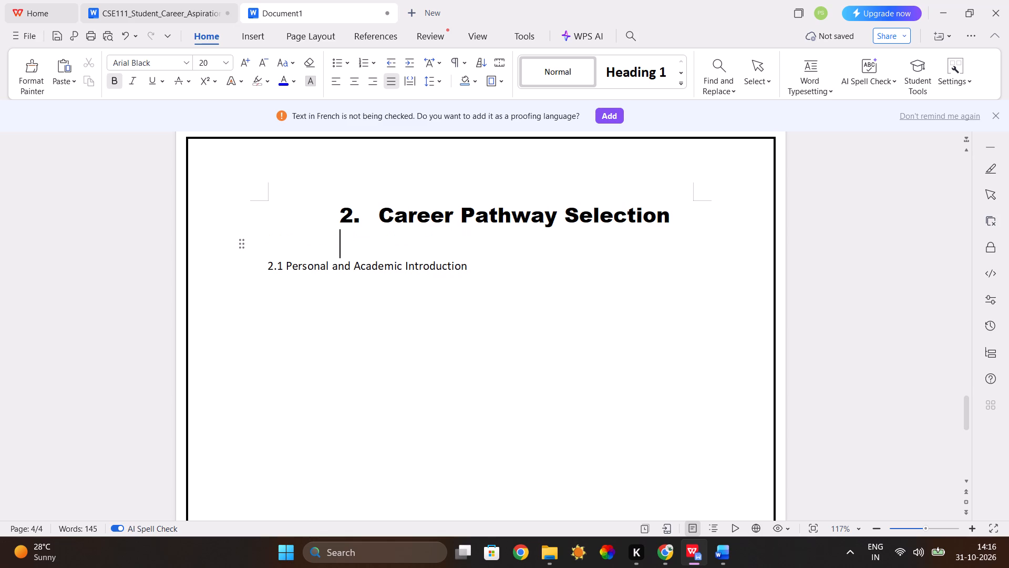
Look over the report pages, from the table of contents through Executive Summary to Career Pathway Selection.
{"action": "scroll", "coordinate": [677, 214], "scroll_direction": "down", "scroll_amount": 4}
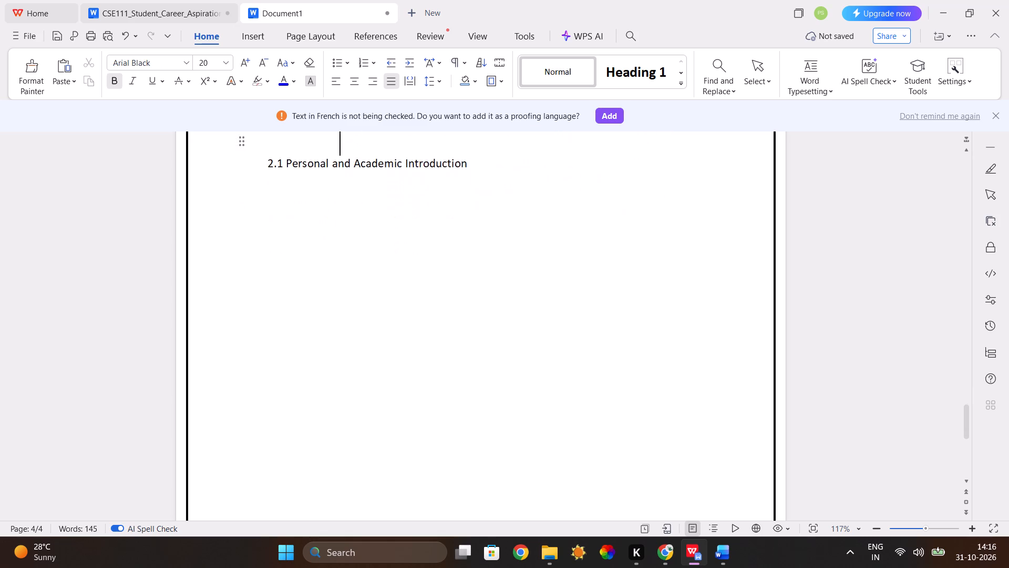
{"action": "scroll", "coordinate": [677, 214], "scroll_direction": "down", "scroll_amount": 4}
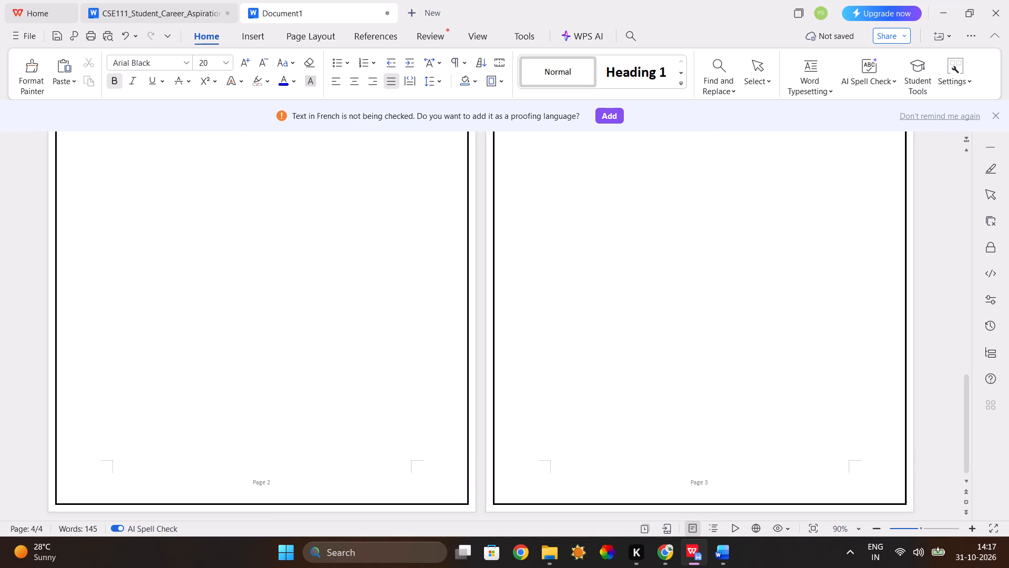
{"action": "scroll", "coordinate": [677, 214], "scroll_direction": "up", "scroll_amount": 4}
{"action": "scroll", "coordinate": [677, 214], "scroll_direction": "left", "scroll_amount": 1}
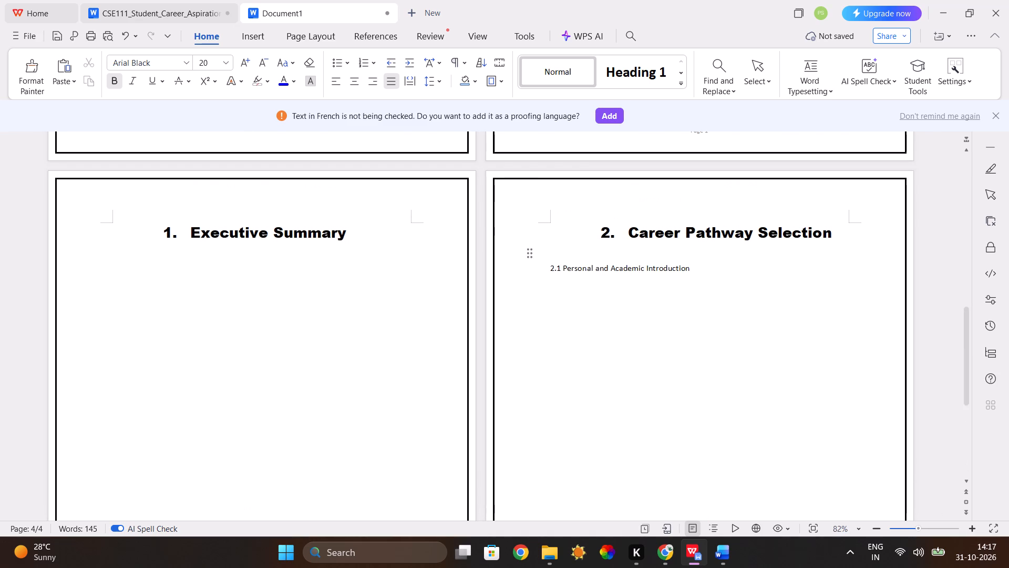
{"action": "scroll", "coordinate": [677, 214], "scroll_direction": "left", "scroll_amount": 1}
{"action": "scroll", "coordinate": [677, 214], "scroll_direction": "down", "scroll_amount": 6}
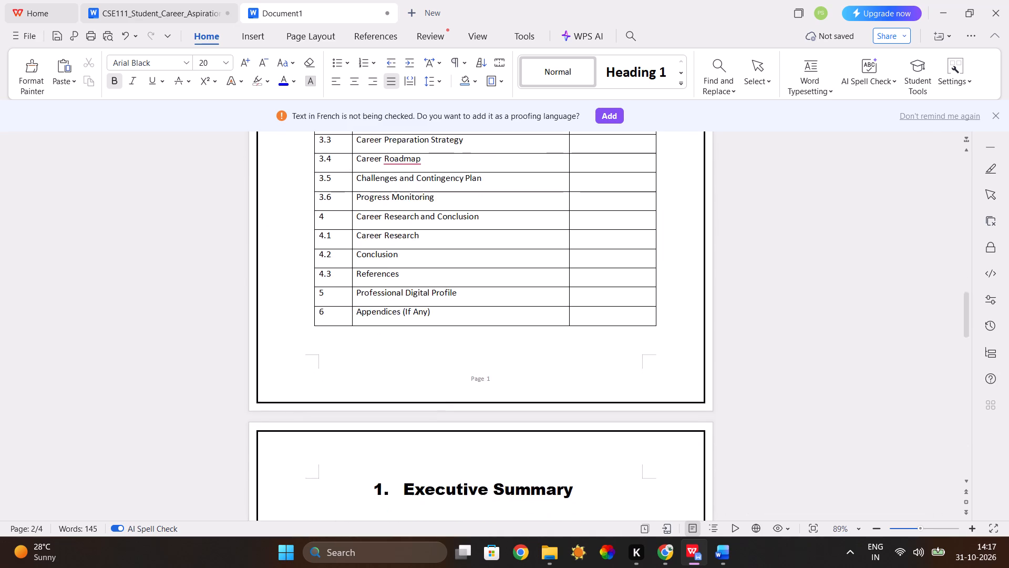
{"action": "scroll", "coordinate": [677, 214], "scroll_direction": "down", "scroll_amount": 3}
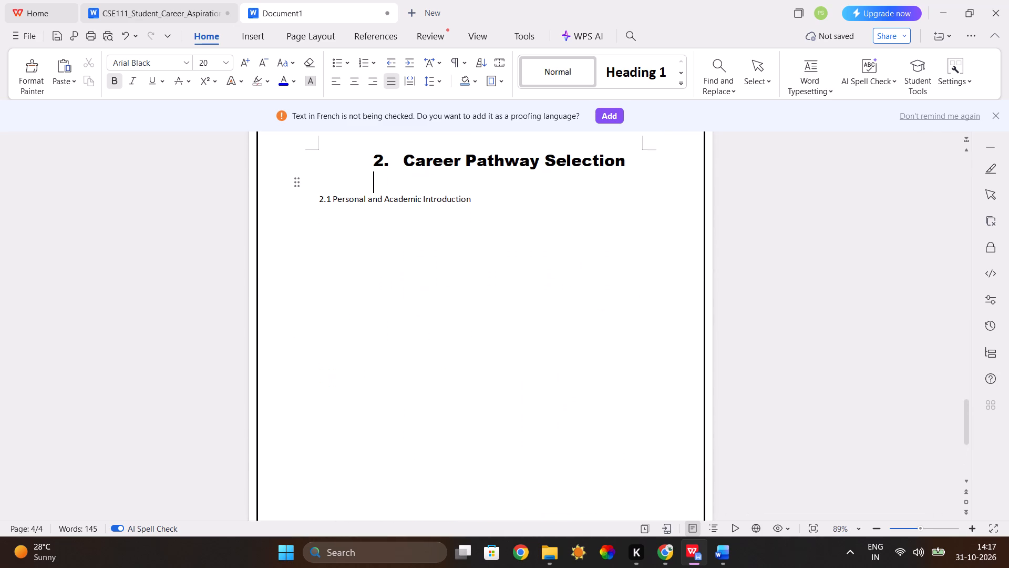
{"action": "scroll", "coordinate": [677, 214], "scroll_direction": "down", "scroll_amount": 1}
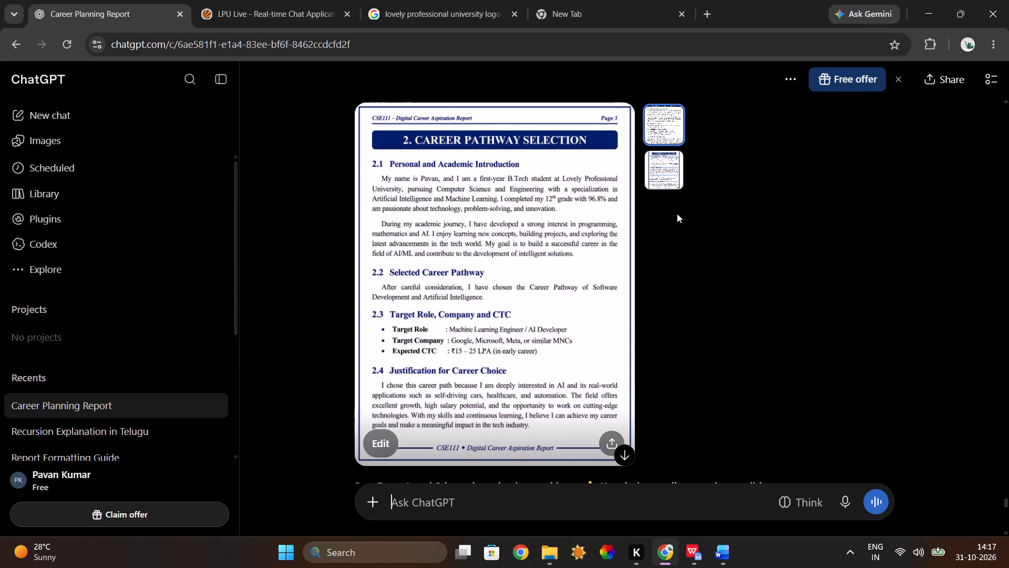
{"action": "scroll", "coordinate": [677, 214], "scroll_direction": "down", "scroll_amount": 1}
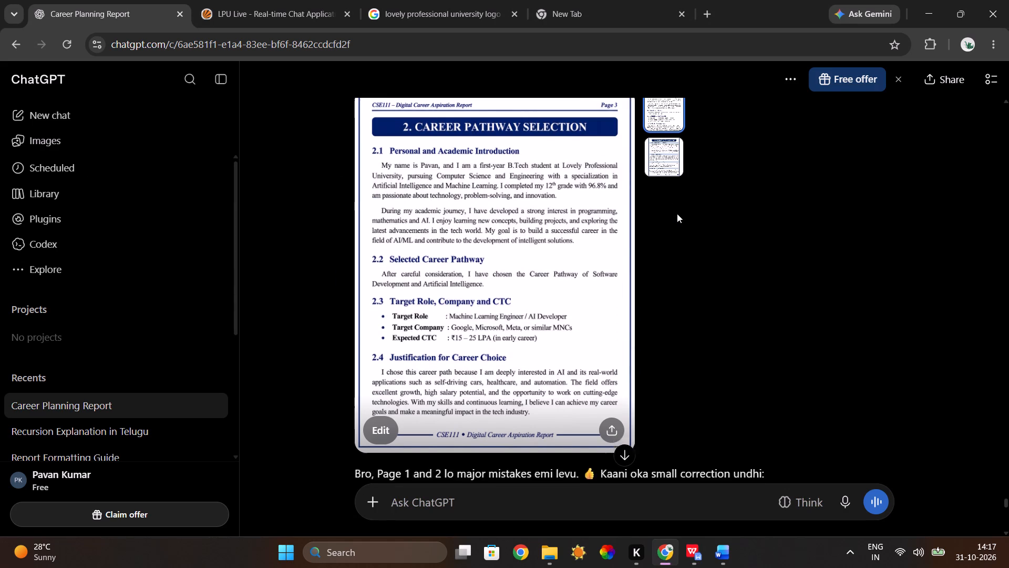
{"action": "scroll", "coordinate": [677, 214], "scroll_direction": "down", "scroll_amount": 7}
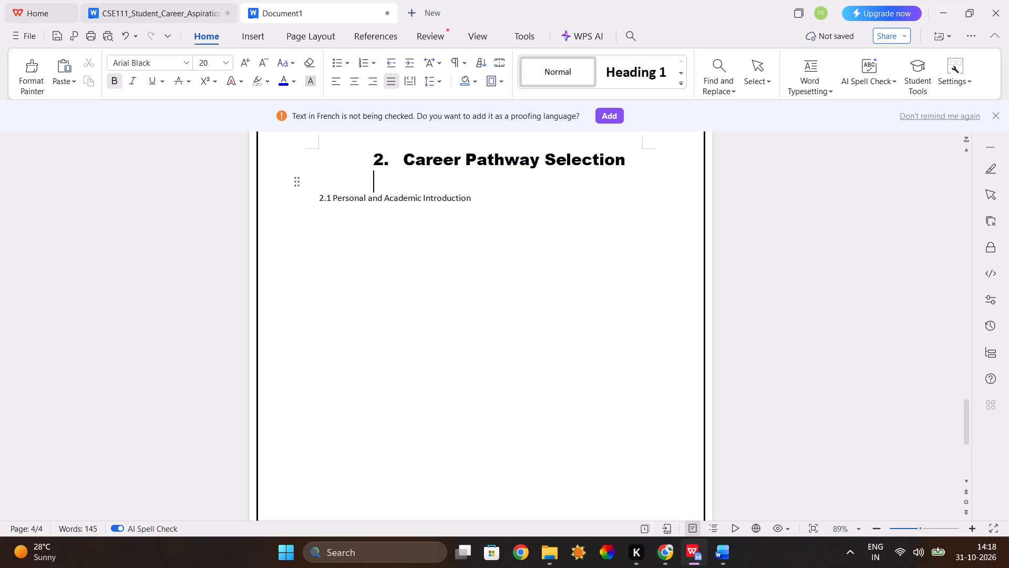
{"action": "left_click_drag", "start_coordinate": [317, 198], "coordinate": [471, 198]}
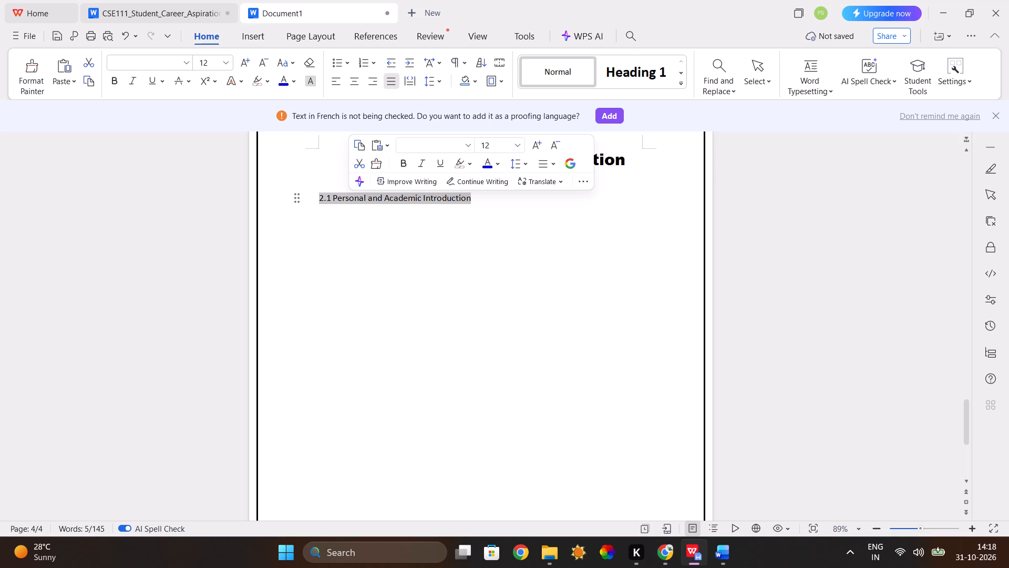
{"action": "key", "text": "BackSpace"}
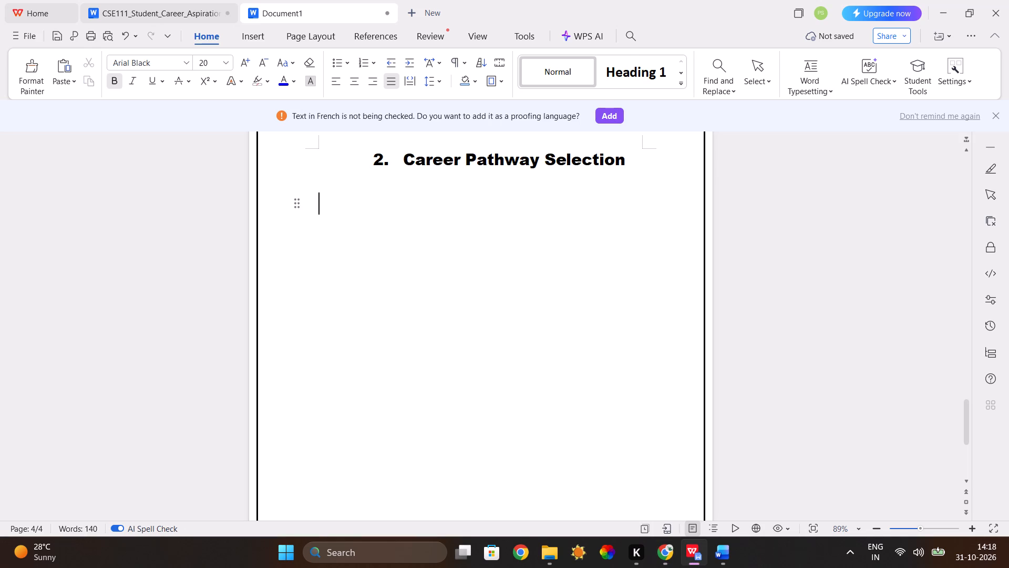
{"action": "key", "text": "ctrl+v"}
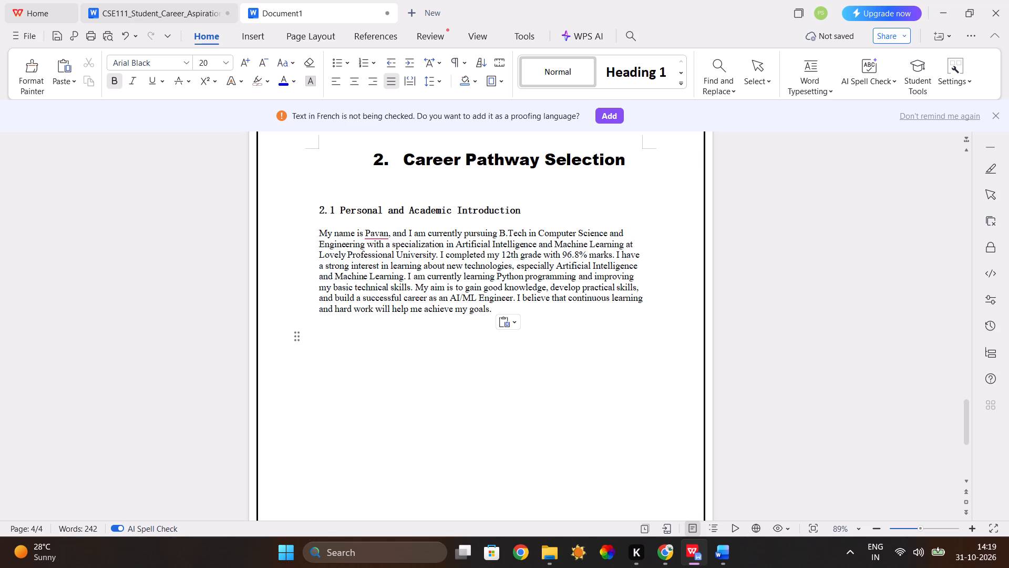
Set the pasted "2.1 Personal and Academic Introduction" subheading to Times New Roman, size 14, keeping it bold.
{"action": "left_click_drag", "start_coordinate": [321, 203], "coordinate": [520, 209]}
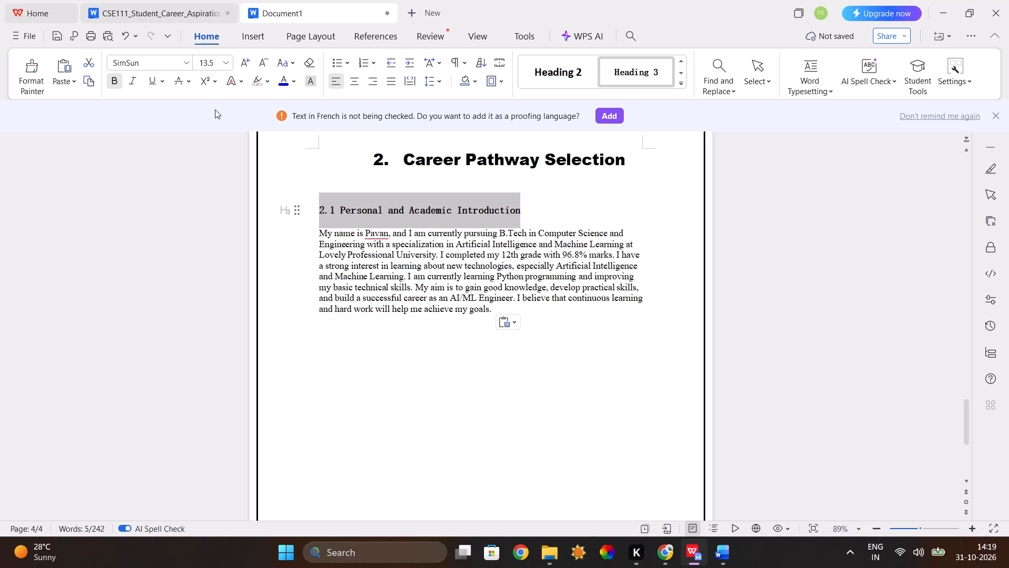
{"action": "left_click", "coordinate": [189, 60]}
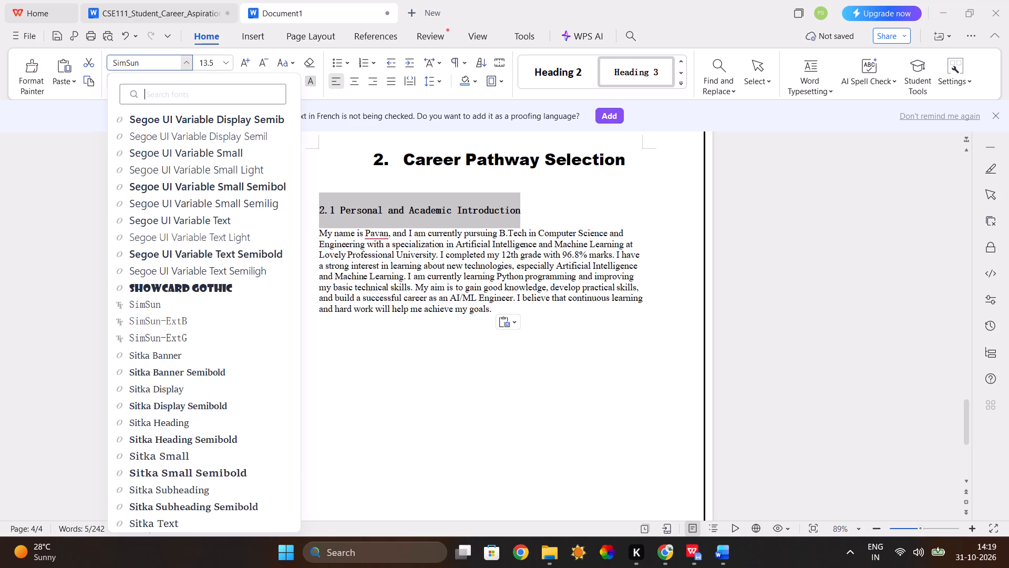
{"action": "type", "text": "tim"}
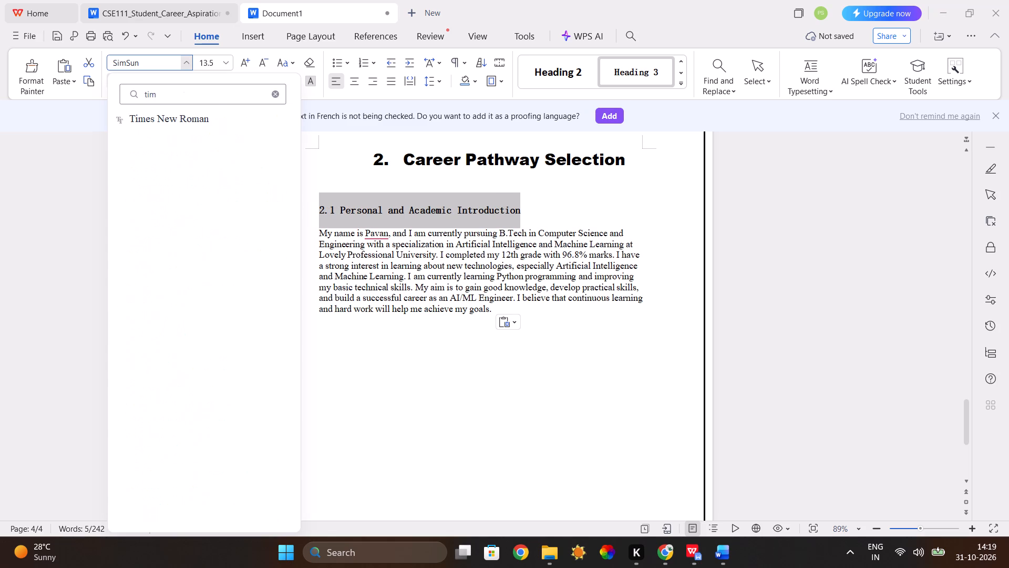
{"action": "left_click", "coordinate": [218, 111]}
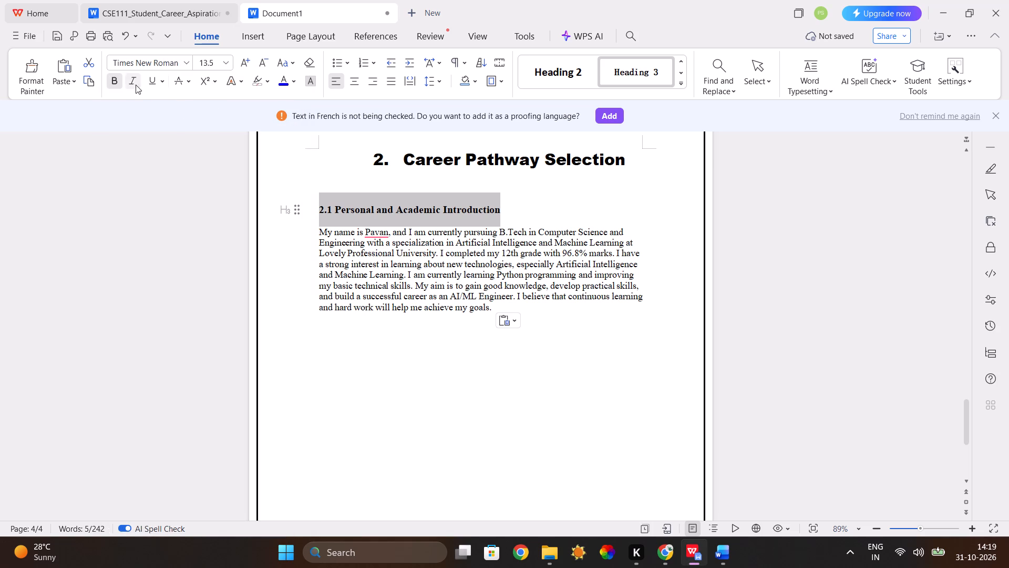
{"action": "left_click", "coordinate": [115, 79]}
{"action": "left_click", "coordinate": [115, 79]}
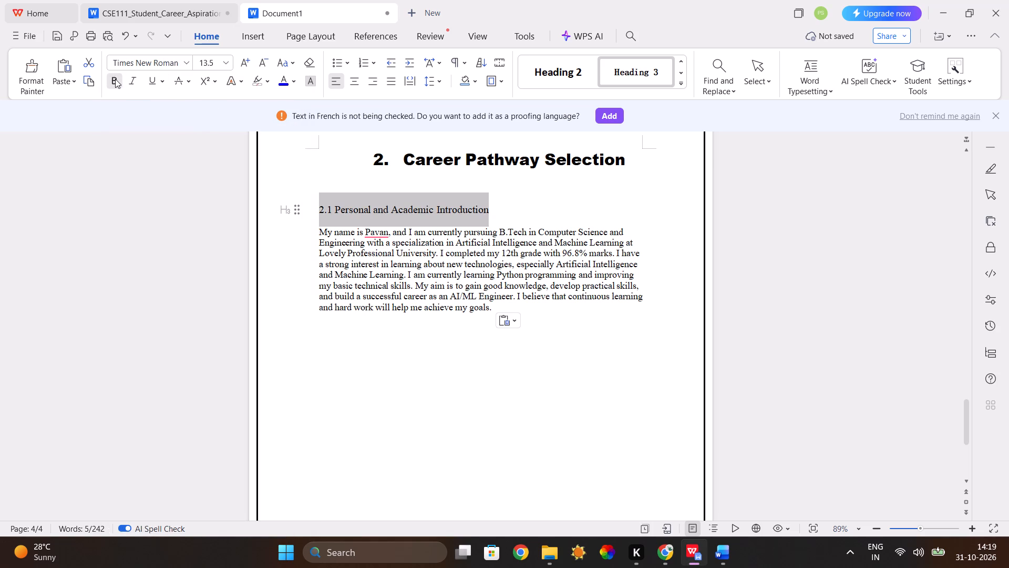
{"action": "left_click", "coordinate": [348, 330]}
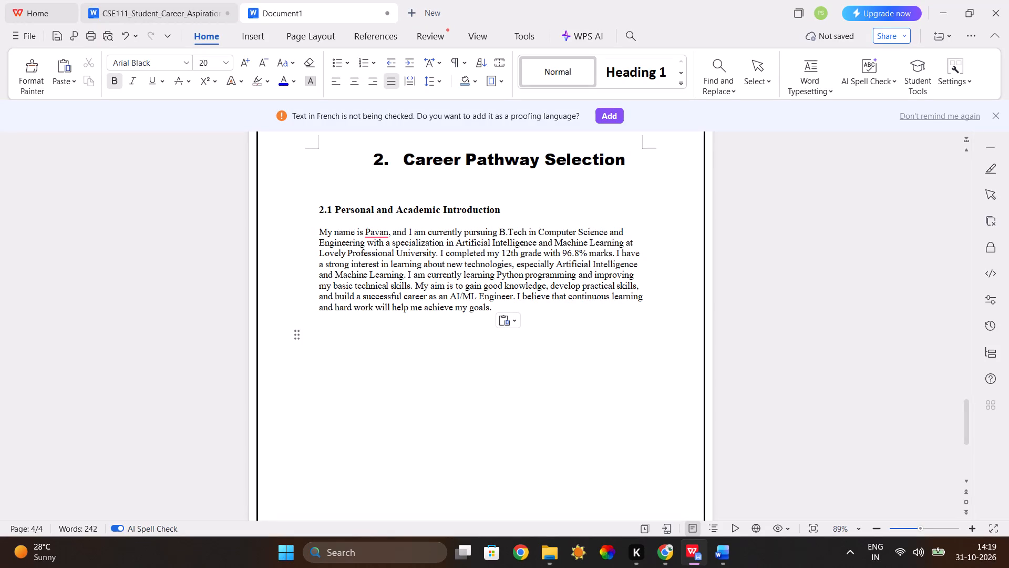
{"action": "left_click_drag", "start_coordinate": [316, 209], "coordinate": [505, 201]}
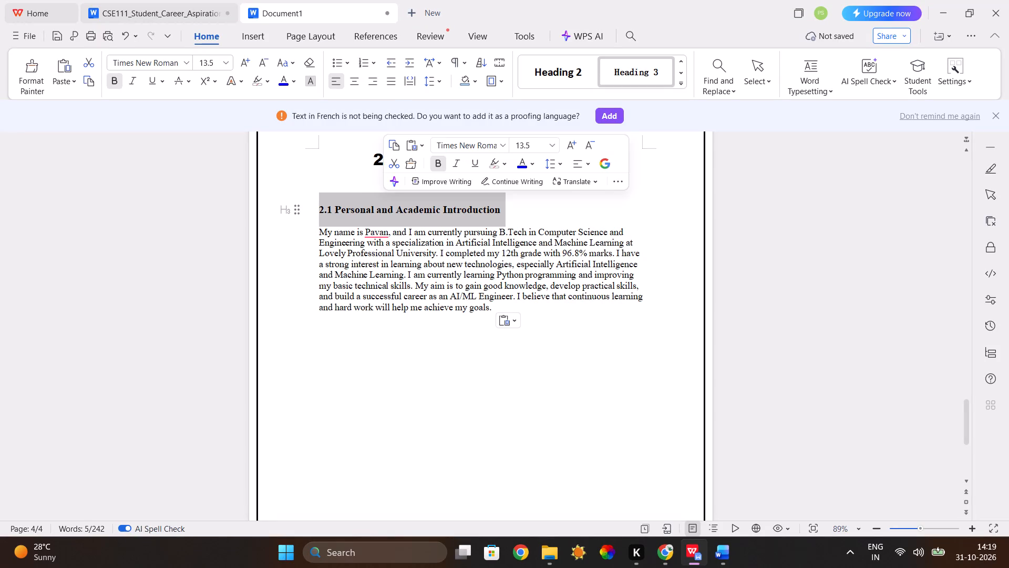
{"action": "left_click", "coordinate": [227, 62]}
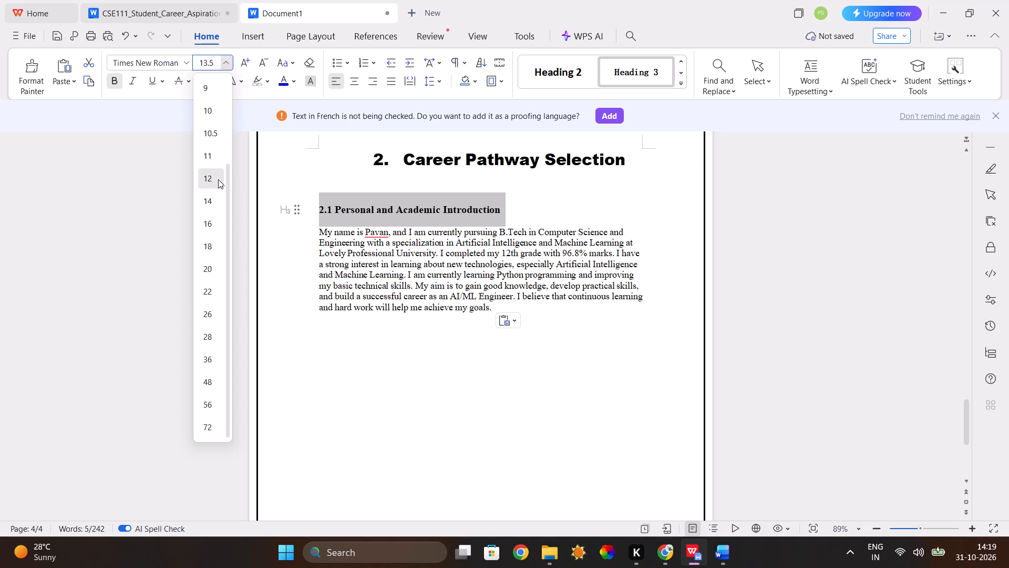
{"action": "left_click", "coordinate": [214, 179]}
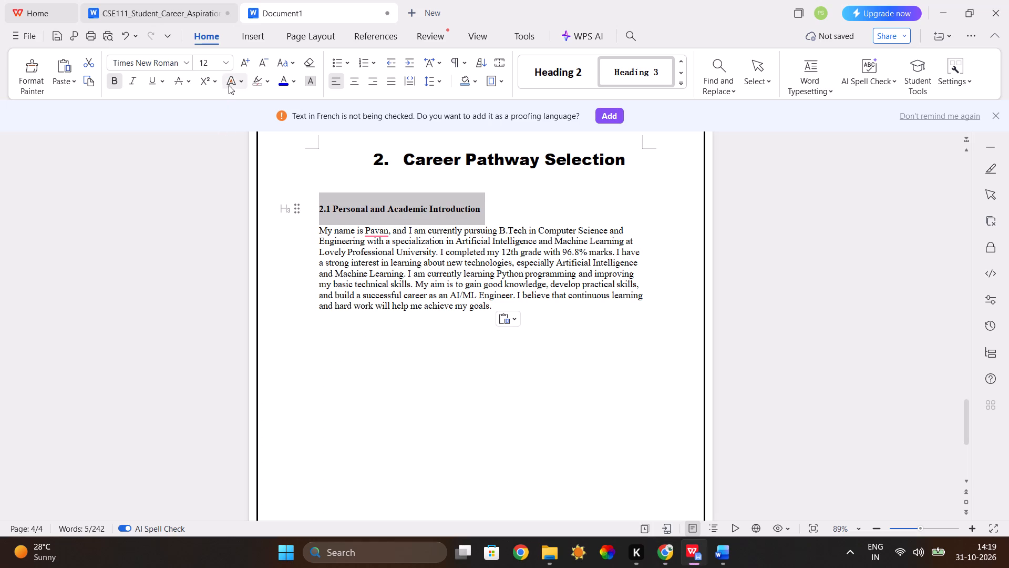
{"action": "left_click", "coordinate": [232, 59]}
{"action": "left_click", "coordinate": [212, 198]}
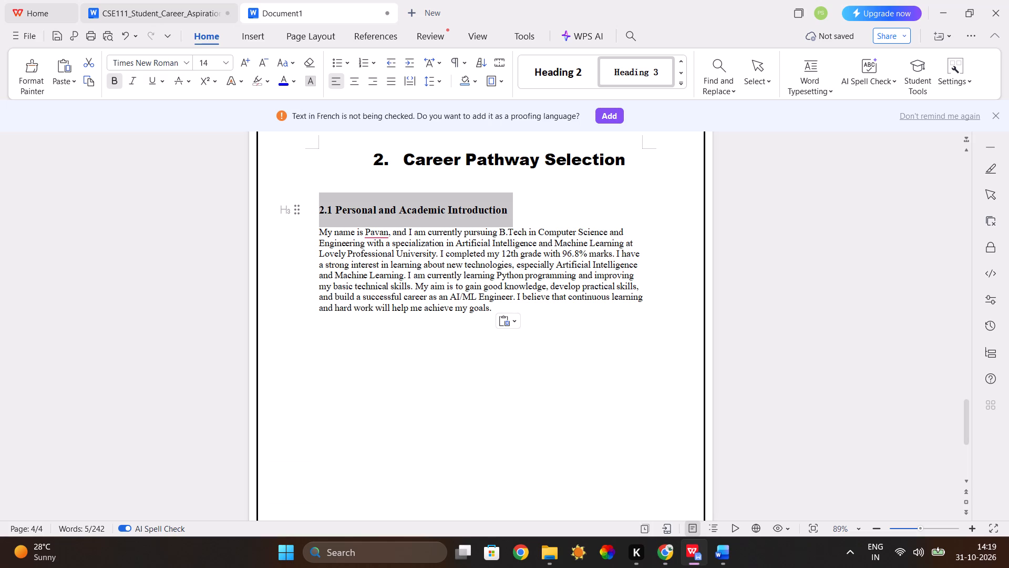
Justify the introduction paragraph under 2.1 and the "2.1 Personal and Academic Introduction" subheading.
{"action": "left_click_drag", "start_coordinate": [318, 232], "coordinate": [490, 308]}
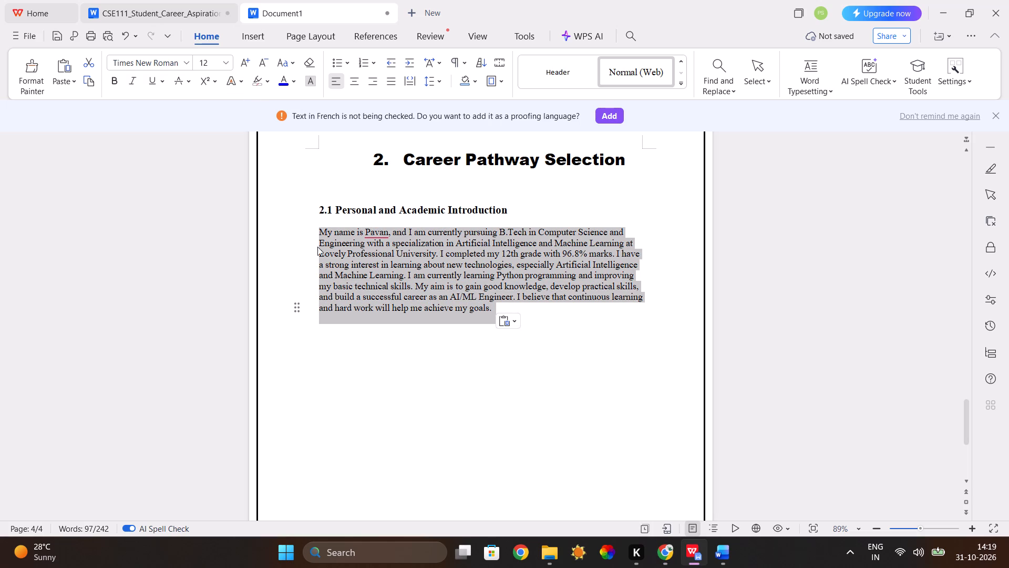
{"action": "left_click", "coordinate": [395, 386]}
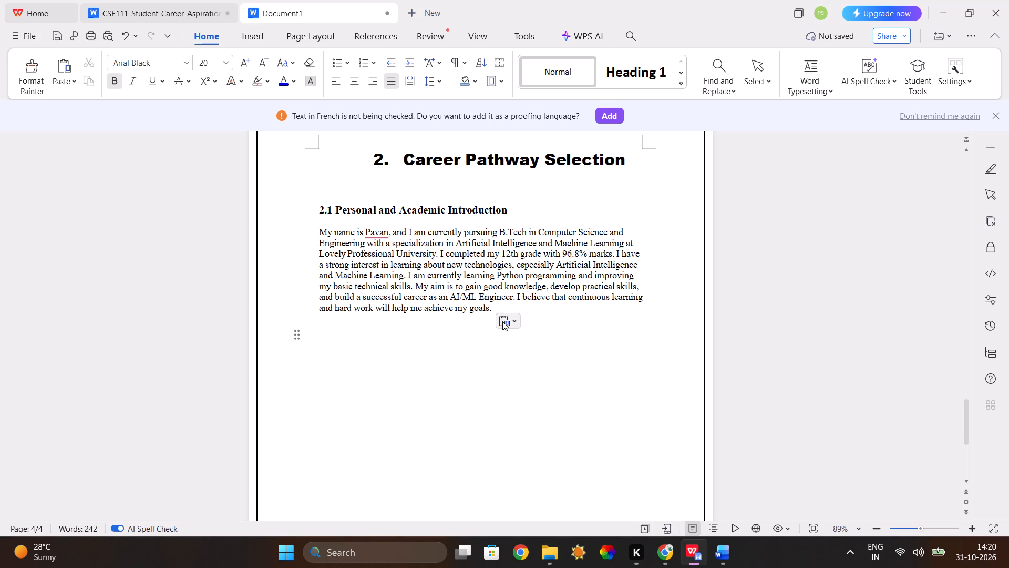
{"action": "left_click", "coordinate": [516, 320]}
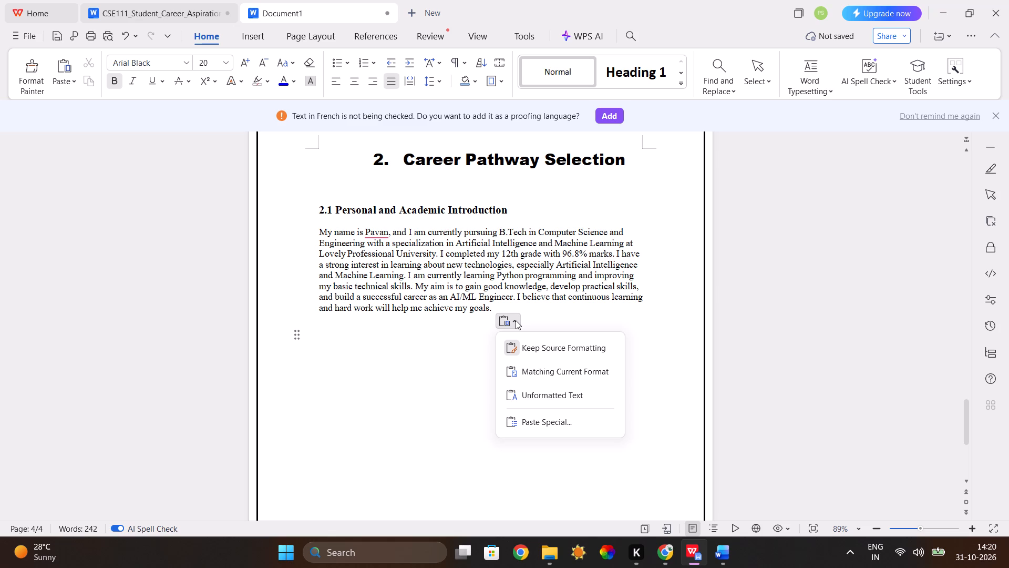
{"action": "left_click", "coordinate": [516, 320]}
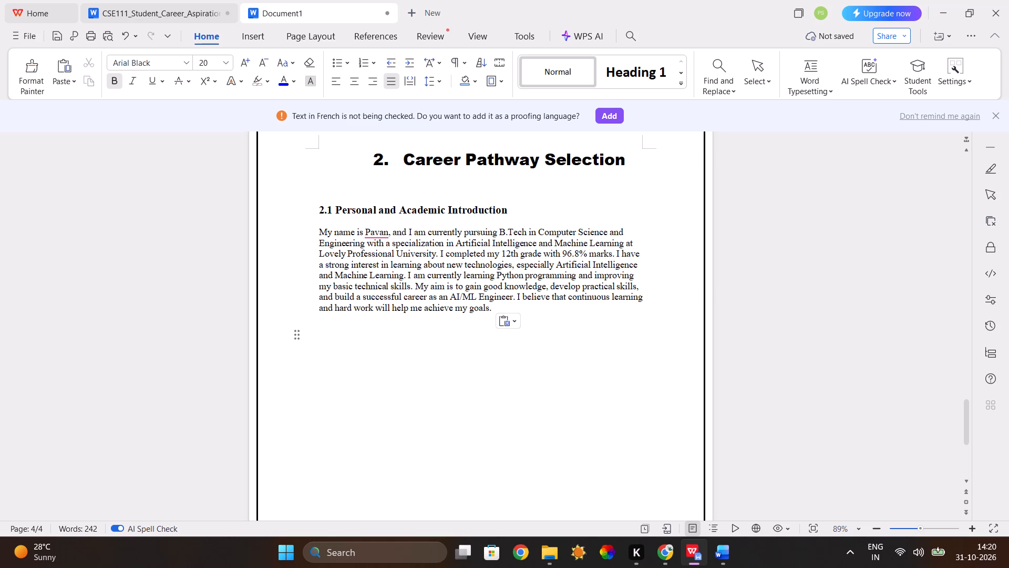
{"action": "left_click_drag", "start_coordinate": [318, 231], "coordinate": [484, 305]}
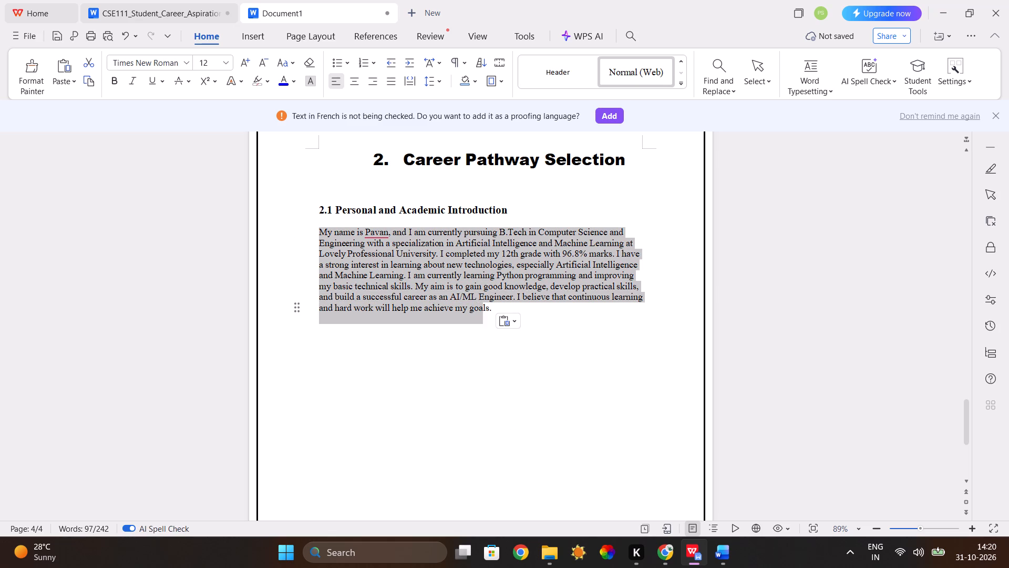
{"action": "left_click_drag", "start_coordinate": [484, 305], "coordinate": [492, 306]}
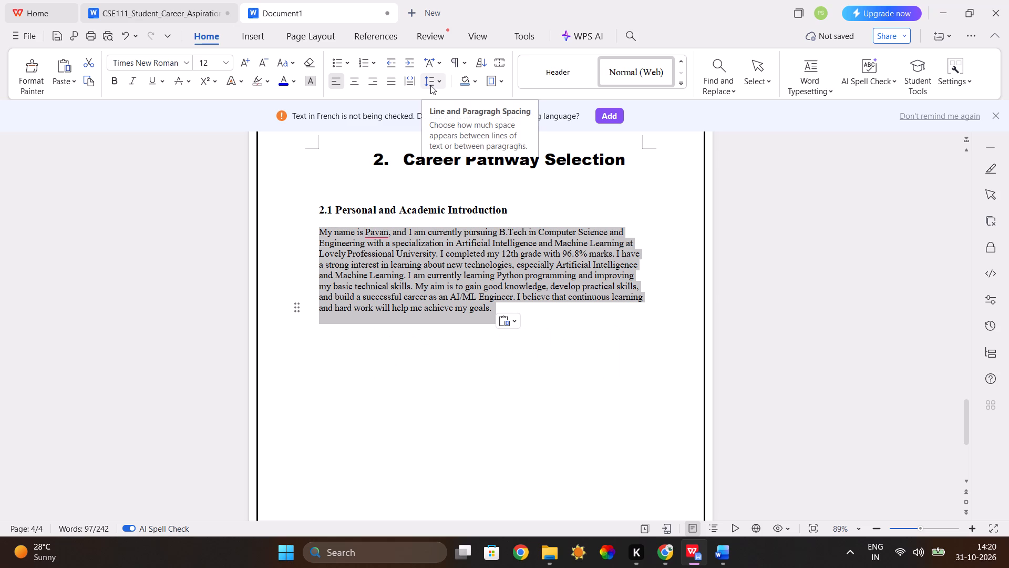
{"action": "left_click", "coordinate": [396, 81]}
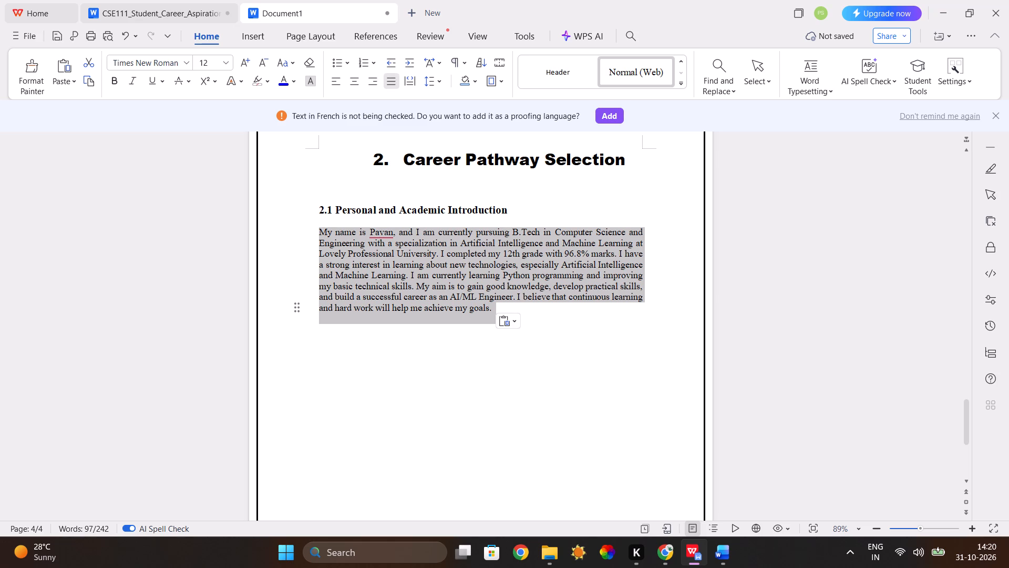
{"action": "left_click_drag", "start_coordinate": [320, 208], "coordinate": [510, 208]}
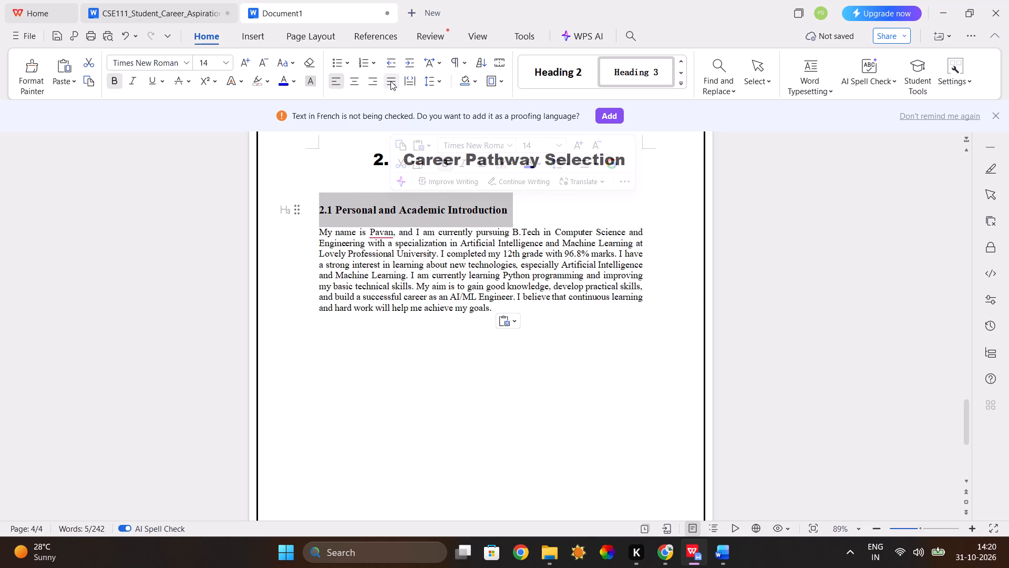
{"action": "left_click", "coordinate": [390, 81]}
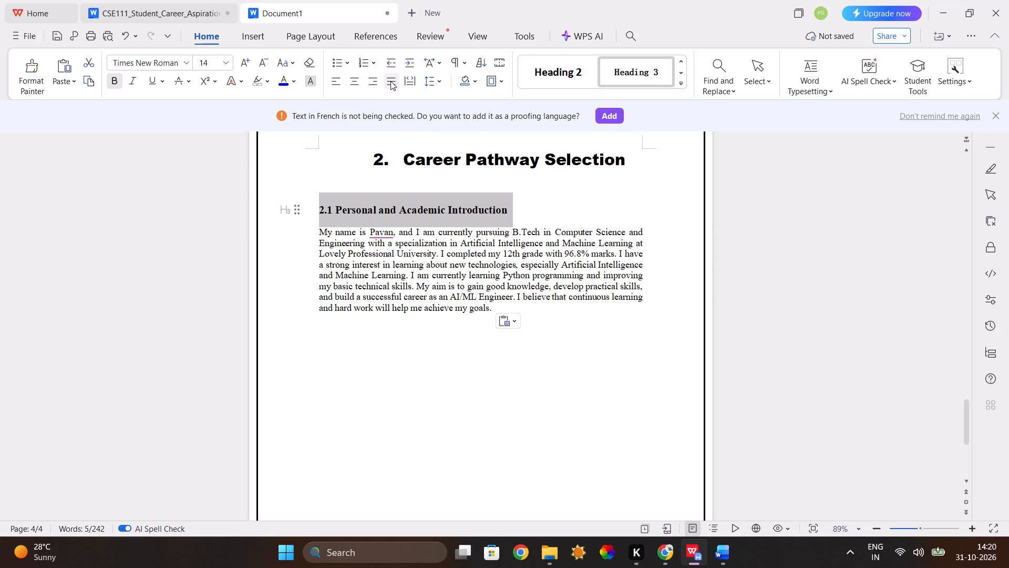
Switch to the ChatGPT conversation and examine the sample page for "2. Career Pathway Selection" and its subheadings.
{"action": "left_click", "coordinate": [450, 355]}
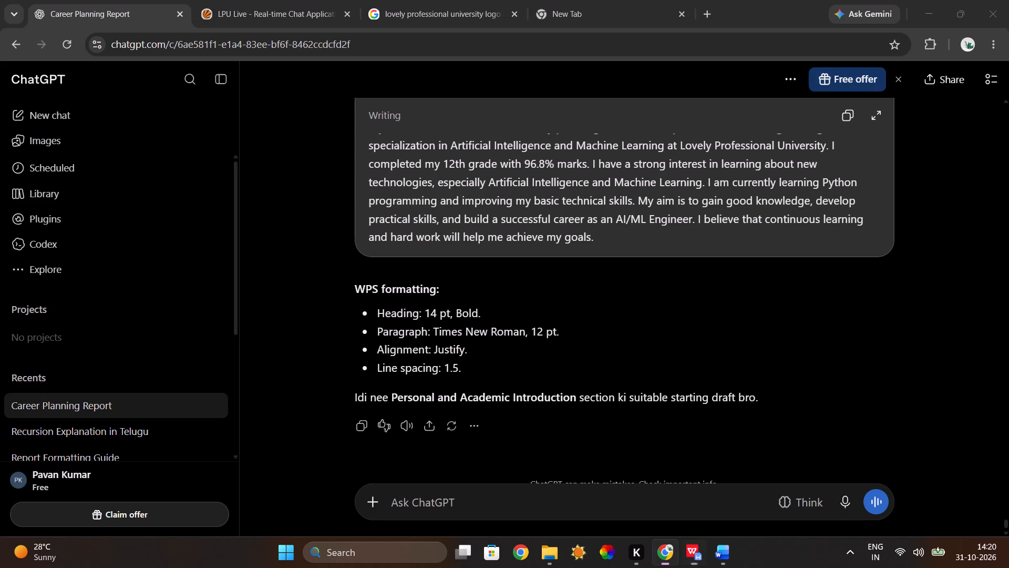
{"action": "scroll", "coordinate": [403, 337], "scroll_direction": "up", "scroll_amount": 1}
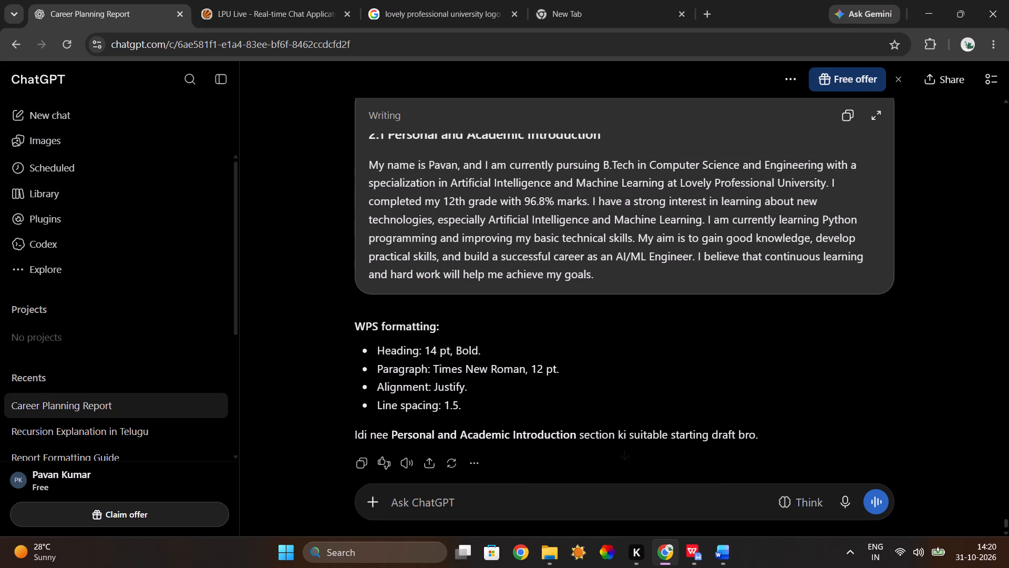
{"action": "scroll", "coordinate": [403, 337], "scroll_direction": "up", "scroll_amount": 5}
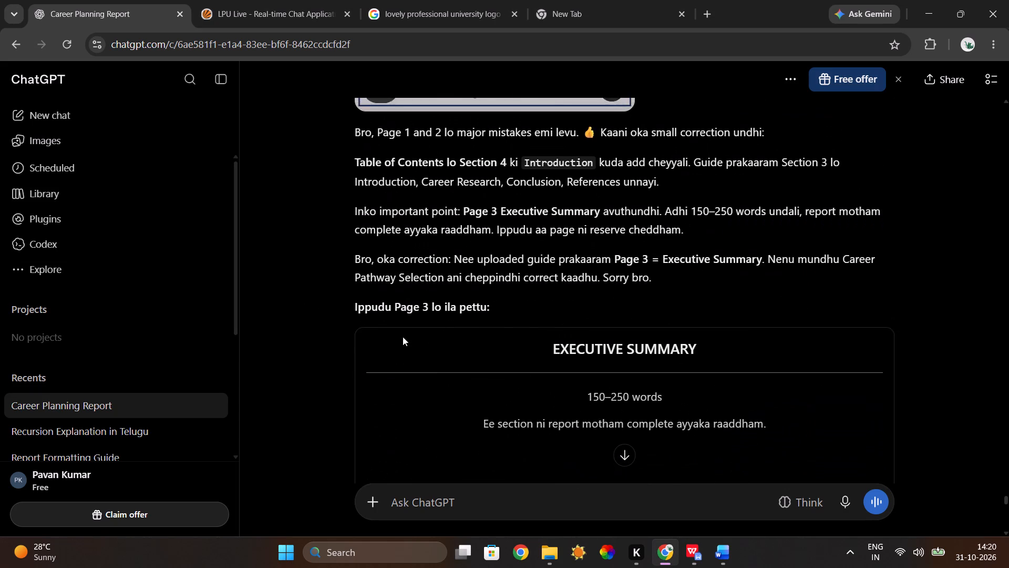
{"action": "scroll", "coordinate": [403, 337], "scroll_direction": "up", "scroll_amount": 1}
{"action": "scroll", "coordinate": [403, 337], "scroll_direction": "down", "scroll_amount": 2}
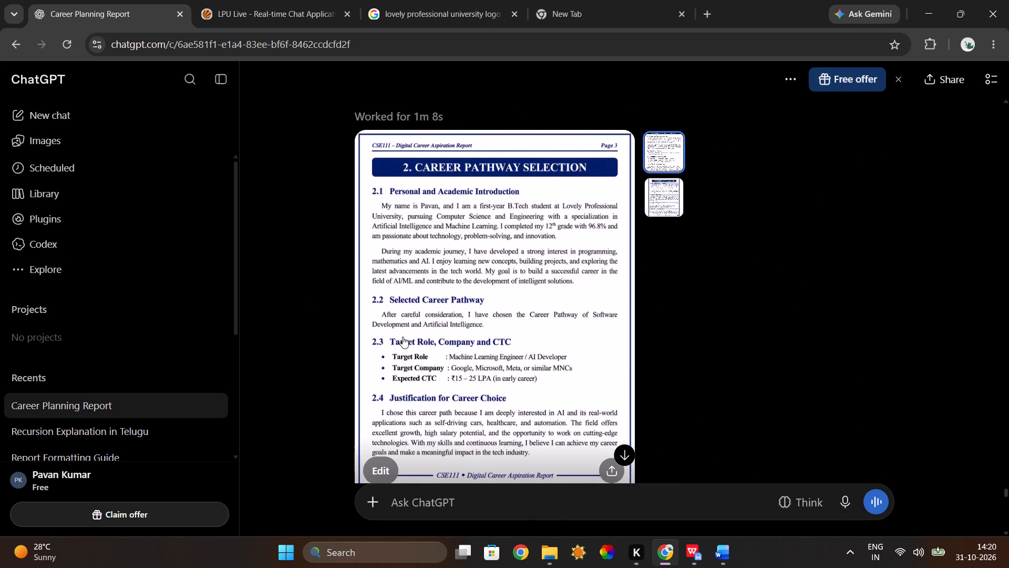
{"action": "scroll", "coordinate": [403, 337], "scroll_direction": "down", "scroll_amount": 1}
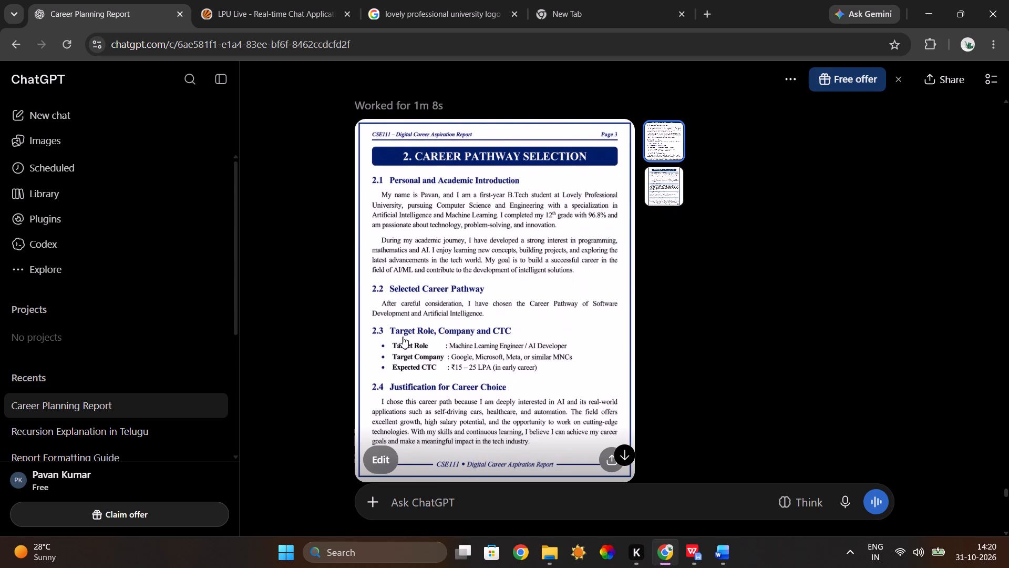
{"action": "scroll", "coordinate": [403, 337], "scroll_direction": "down", "scroll_amount": 1}
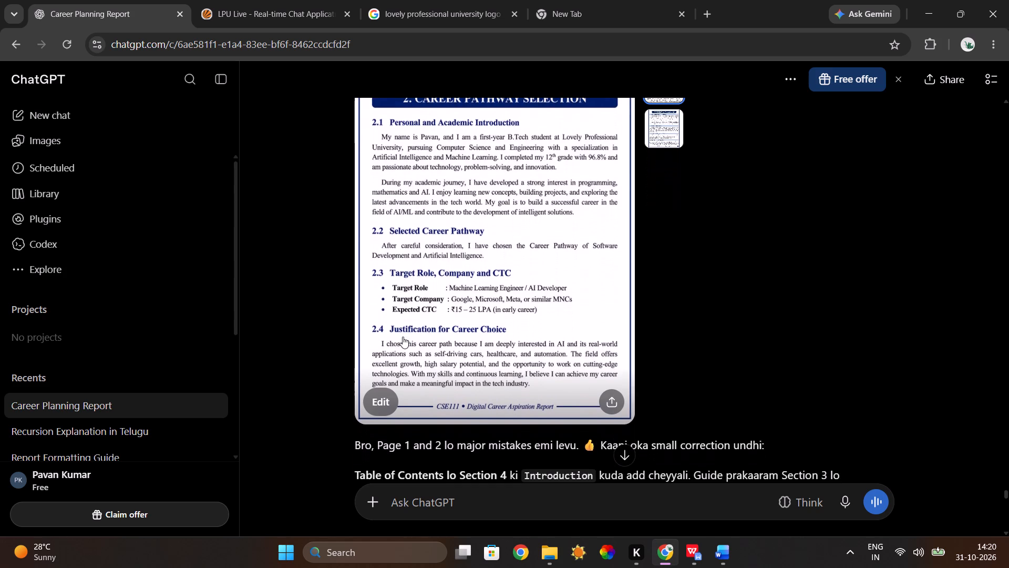
{"action": "scroll", "coordinate": [403, 337], "scroll_direction": "down", "scroll_amount": 1}
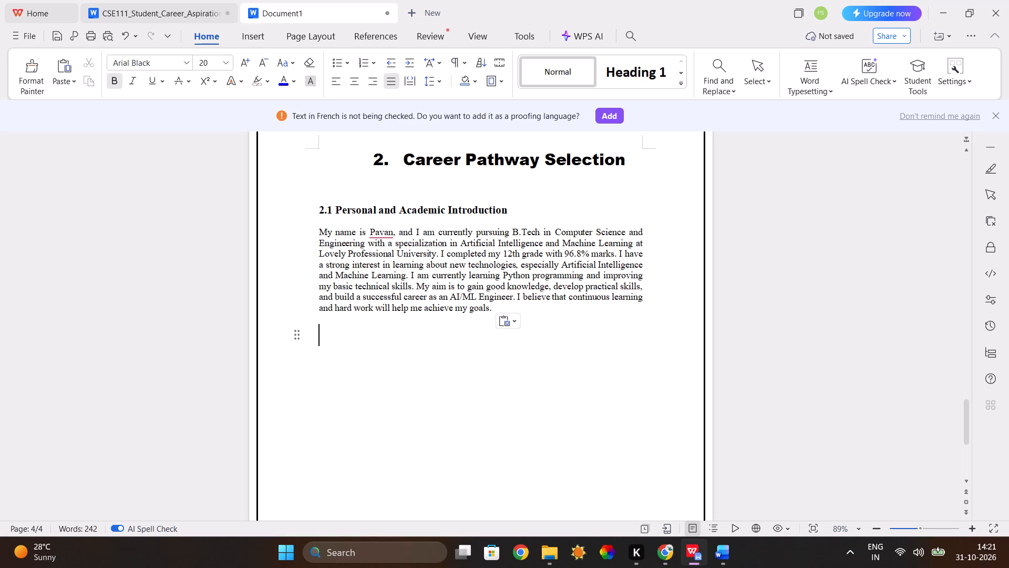
In WPS Office, copy the "2.1 Personal and Academic Introduction" subheading to the line below the introduction paragraph and renumber the copy 2.2.
{"action": "left_click_drag", "start_coordinate": [321, 211], "coordinate": [419, 212]}
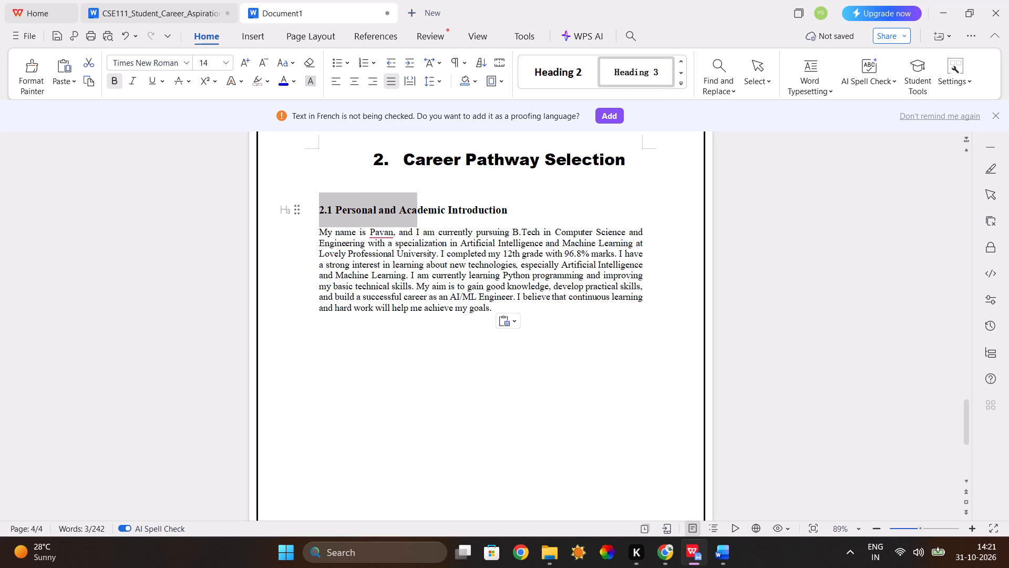
{"action": "left_click_drag", "start_coordinate": [419, 212], "coordinate": [508, 218]}
{"action": "key", "text": "ctrl+c"}
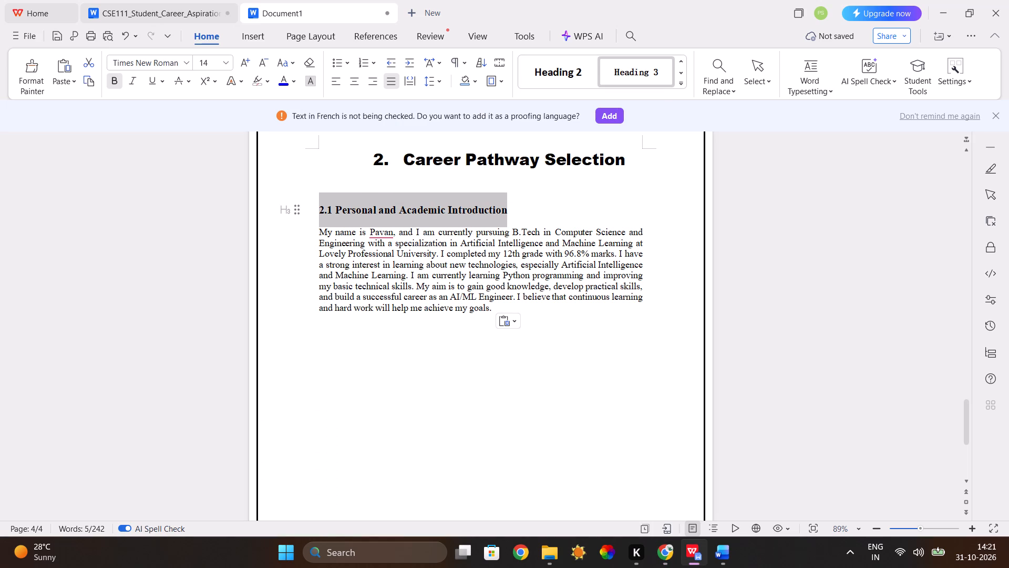
{"action": "left_click", "coordinate": [354, 342]}
{"action": "key", "text": "ctrl+v"}
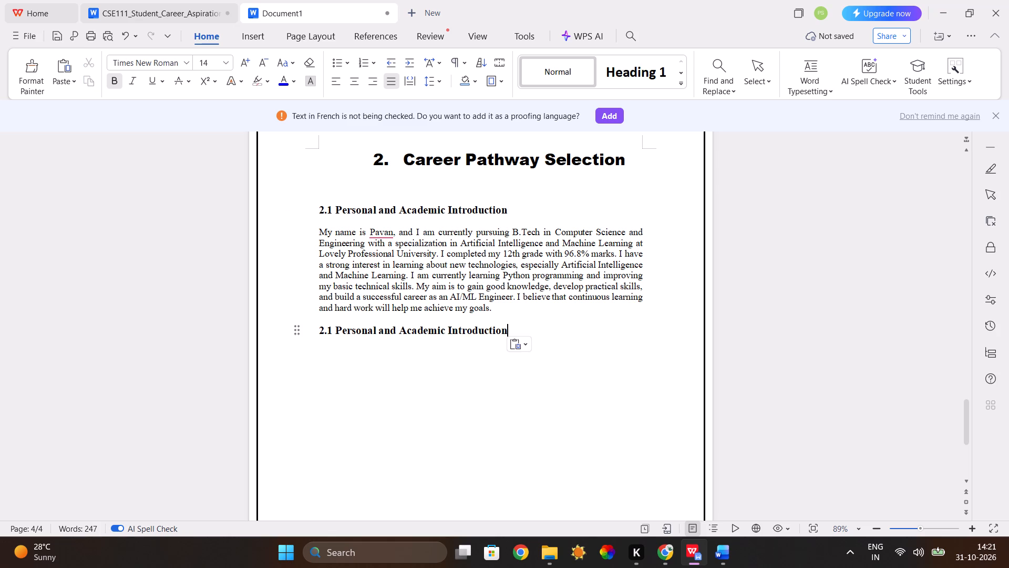
{"action": "left_click", "coordinate": [330, 333]}
{"action": "left_click", "coordinate": [332, 333]}
{"action": "key", "text": "BackSpace"}
{"action": "key", "text": "2"}
Replace the 2.2 subheading's title with "Selected Career Pathway", copied from the table of contents.
{"action": "left_click_drag", "start_coordinate": [506, 332], "coordinate": [388, 323]}
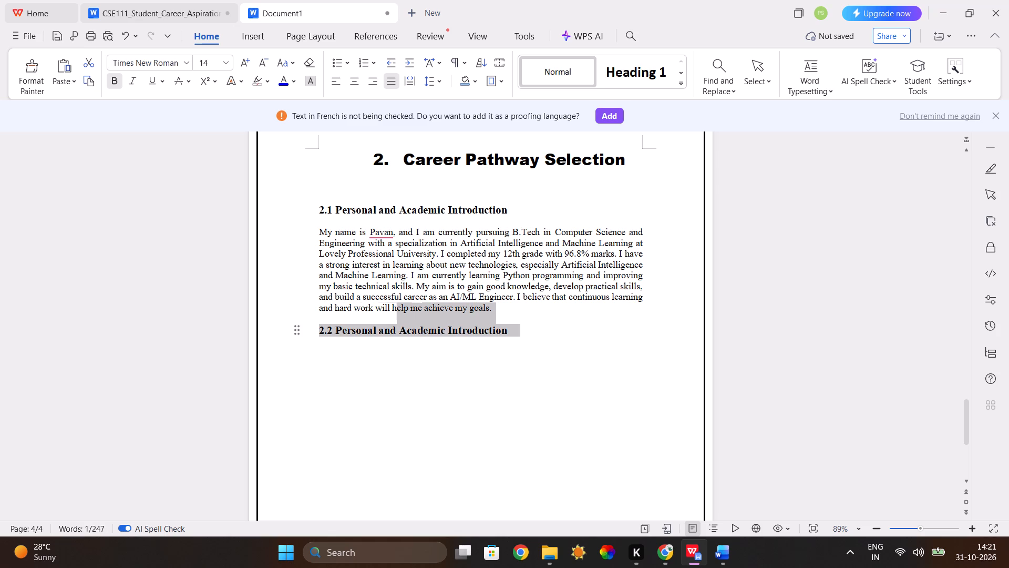
{"action": "left_click_drag", "start_coordinate": [388, 323], "coordinate": [337, 337]}
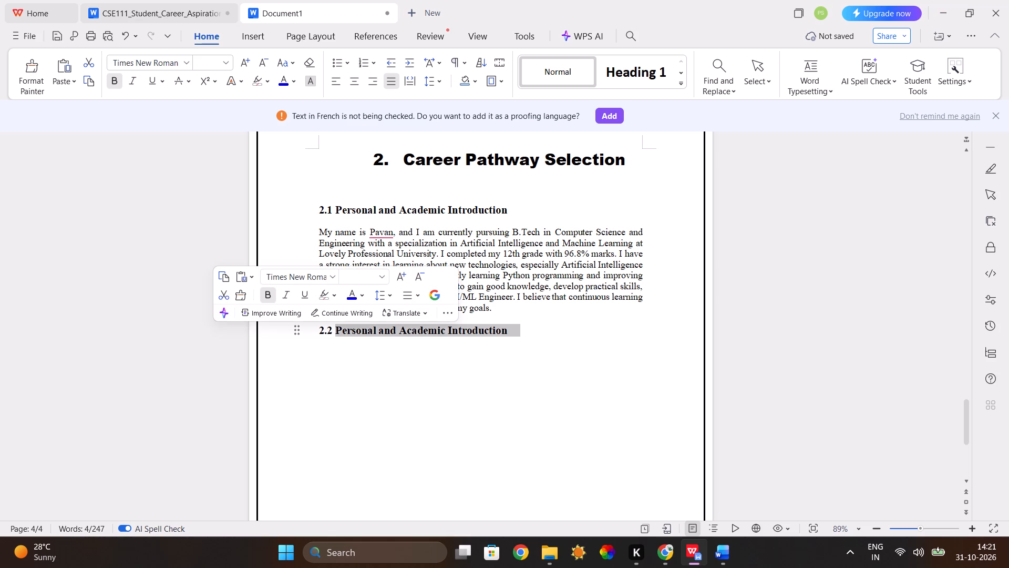
{"action": "scroll", "coordinate": [473, 395], "scroll_direction": "up", "scroll_amount": 2}
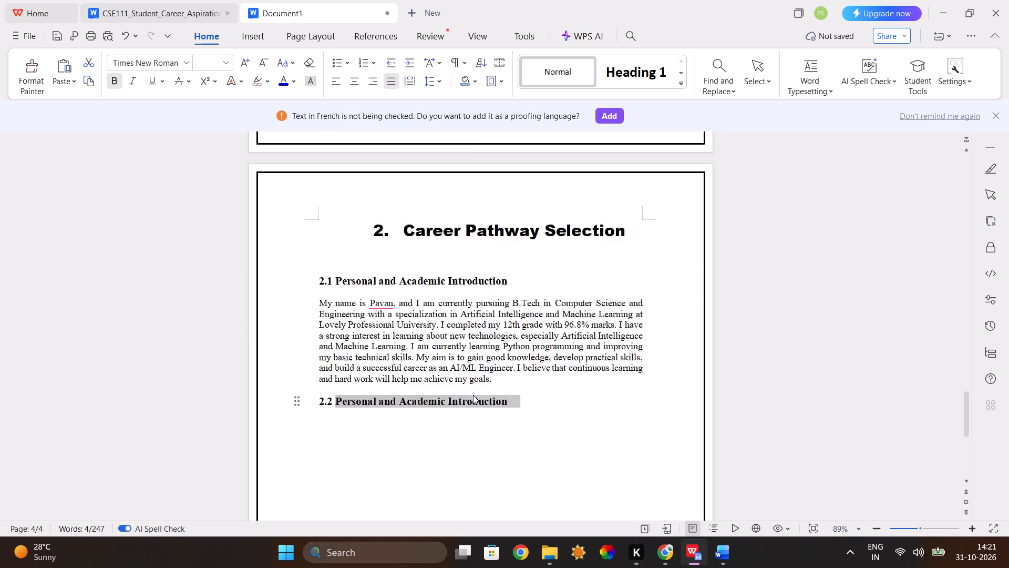
{"action": "scroll", "coordinate": [473, 395], "scroll_direction": "up", "scroll_amount": 5}
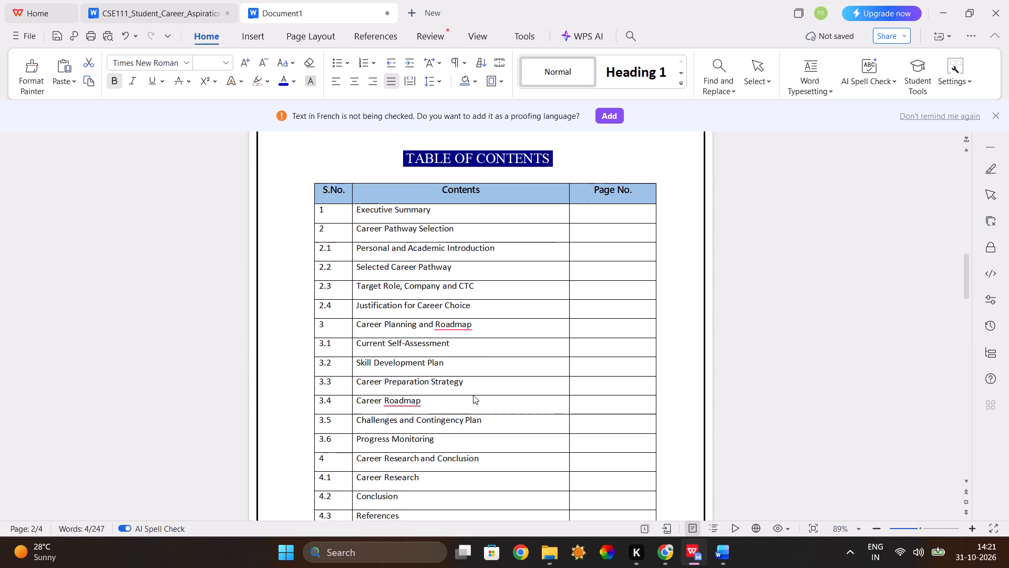
{"action": "scroll", "coordinate": [473, 395], "scroll_direction": "up", "scroll_amount": 1}
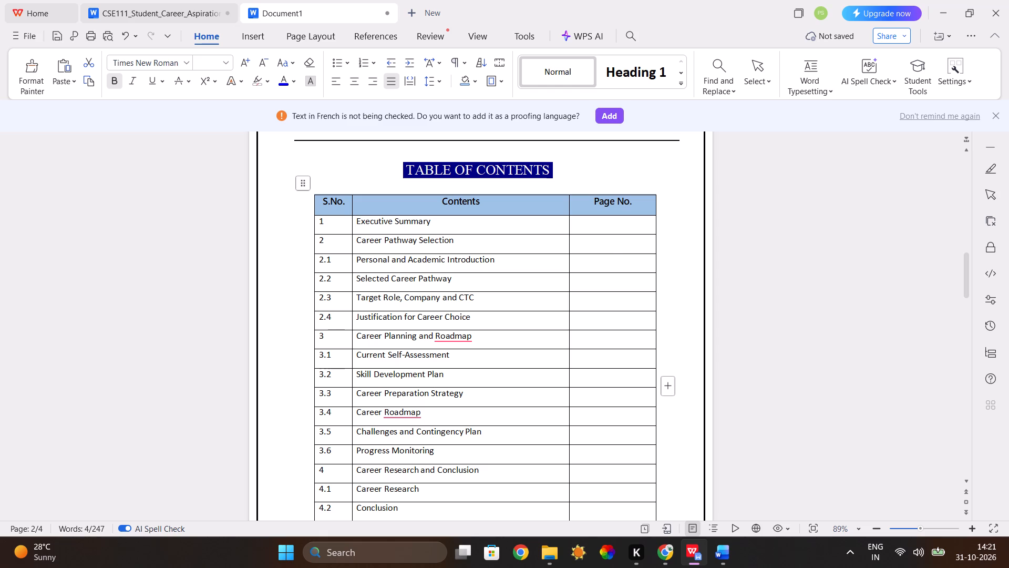
{"action": "left_click", "coordinate": [356, 277]}
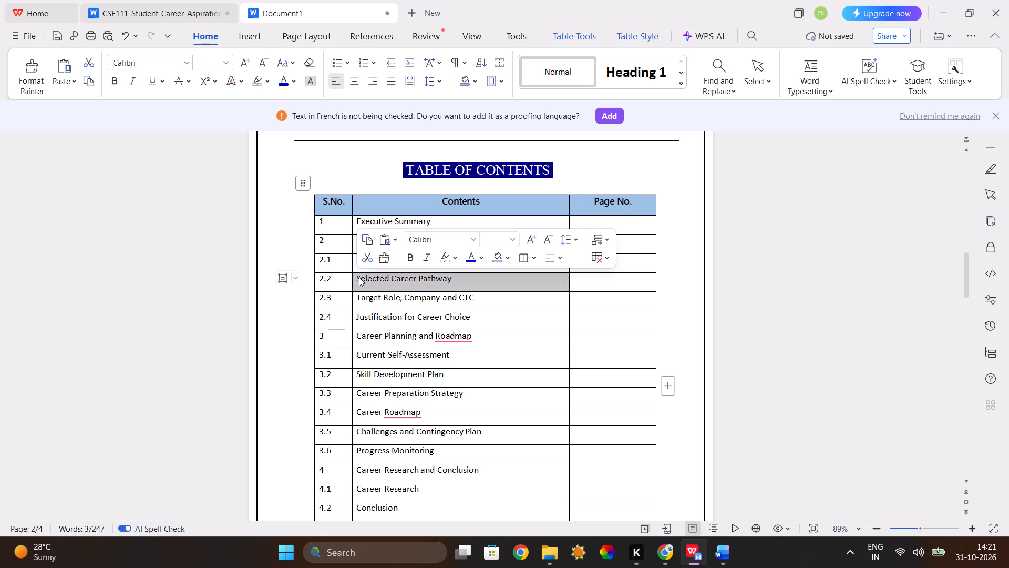
{"action": "left_click", "coordinate": [359, 277]}
{"action": "left_click_drag", "start_coordinate": [358, 277], "coordinate": [458, 279]}
{"action": "key", "text": "ctrl+c"}
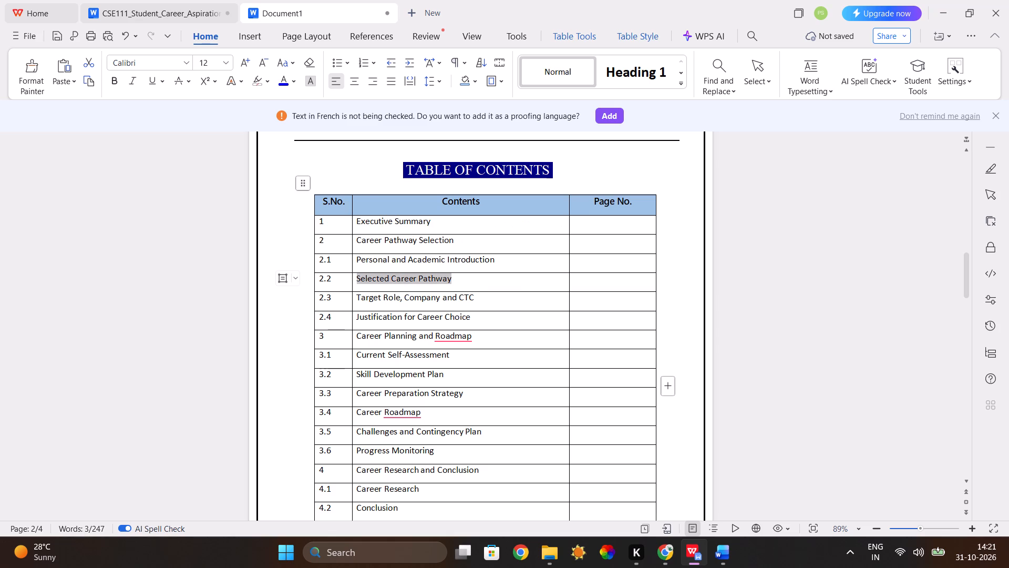
{"action": "scroll", "coordinate": [458, 279], "scroll_direction": "down", "scroll_amount": 9}
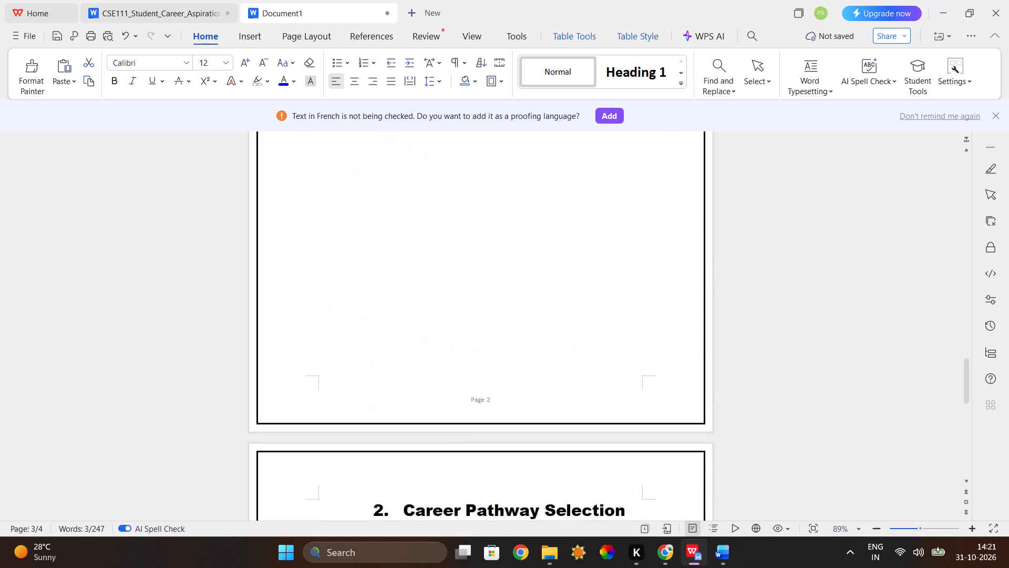
{"action": "scroll", "coordinate": [458, 279], "scroll_direction": "down", "scroll_amount": 1}
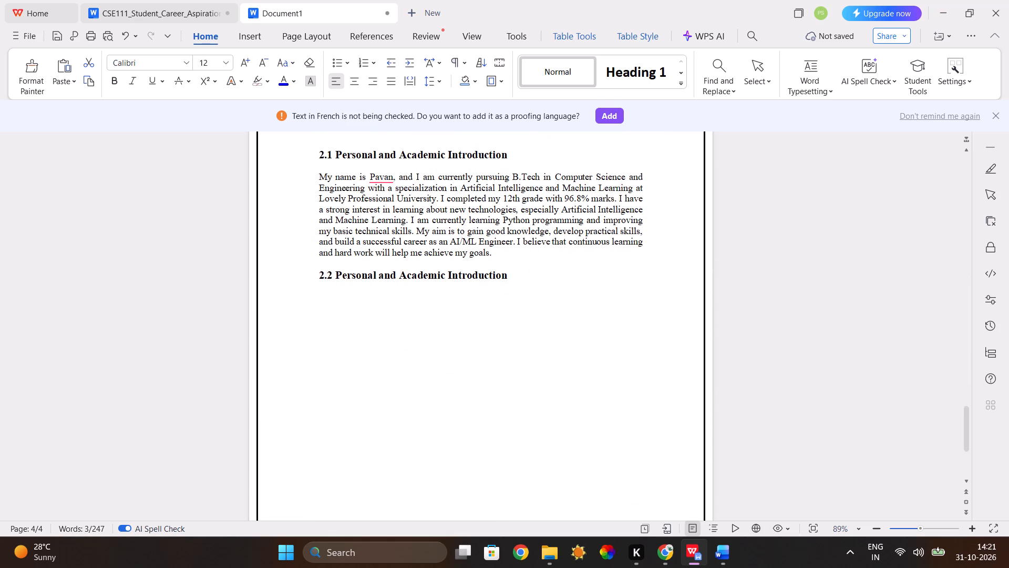
{"action": "left_click_drag", "start_coordinate": [337, 275], "coordinate": [511, 277]}
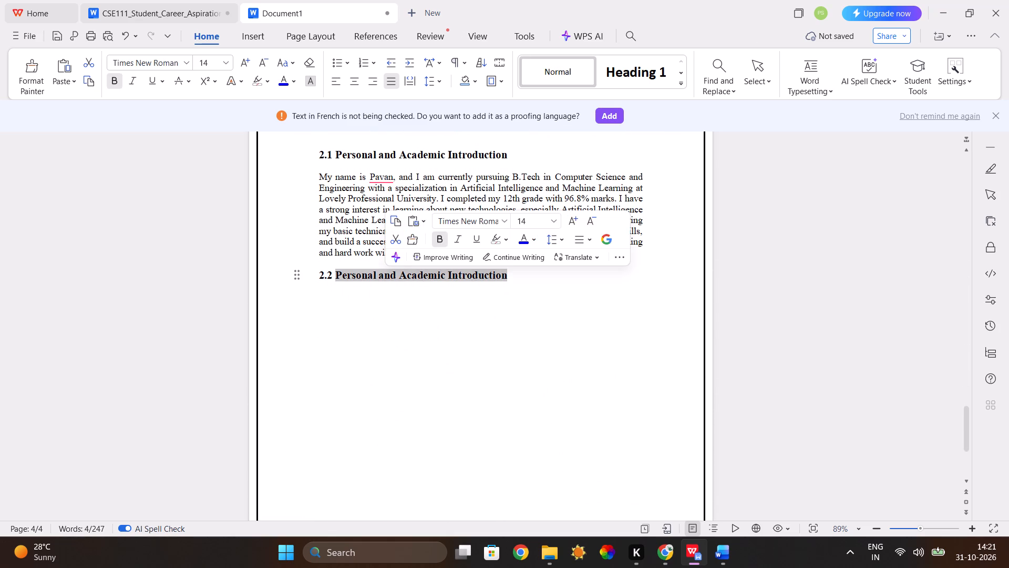
{"action": "key", "text": "ctrl+v"}
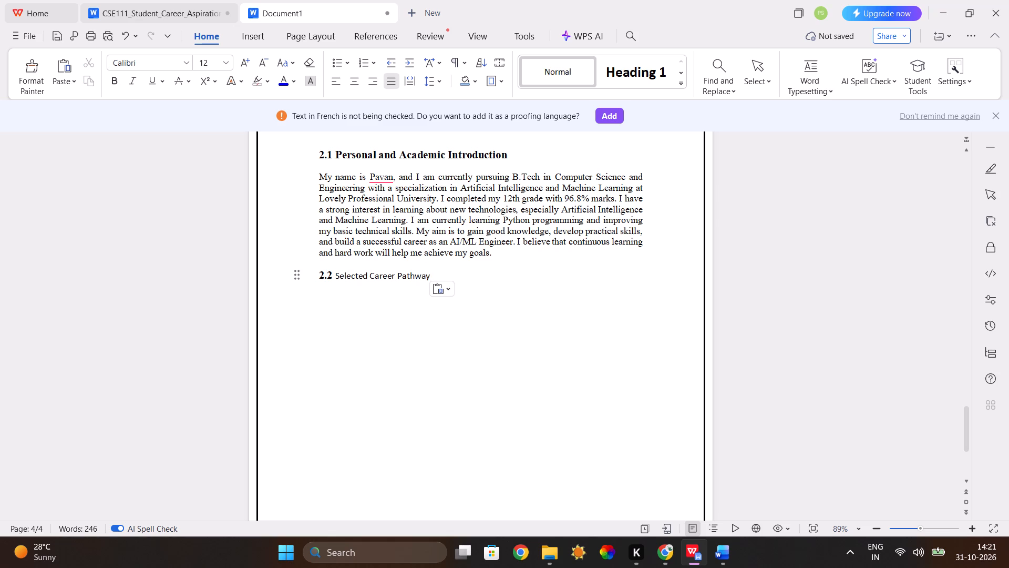
Format the pasted "Selected Career Pathway" title in Times New Roman, size 14, bold.
{"action": "left_click_drag", "start_coordinate": [429, 277], "coordinate": [334, 277]}
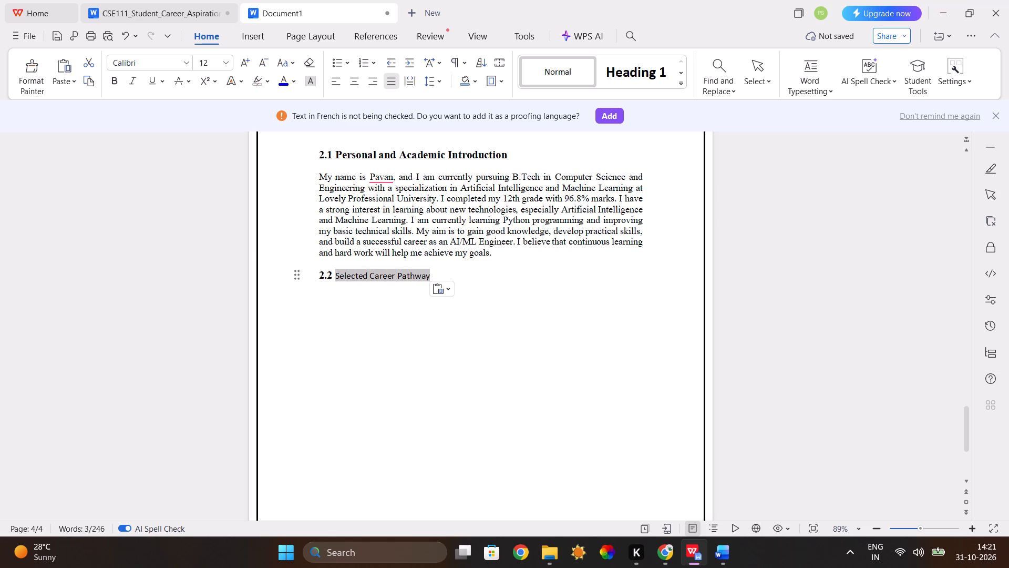
{"action": "left_click_drag", "start_coordinate": [334, 277], "coordinate": [334, 277]}
{"action": "left_click", "coordinate": [330, 221]}
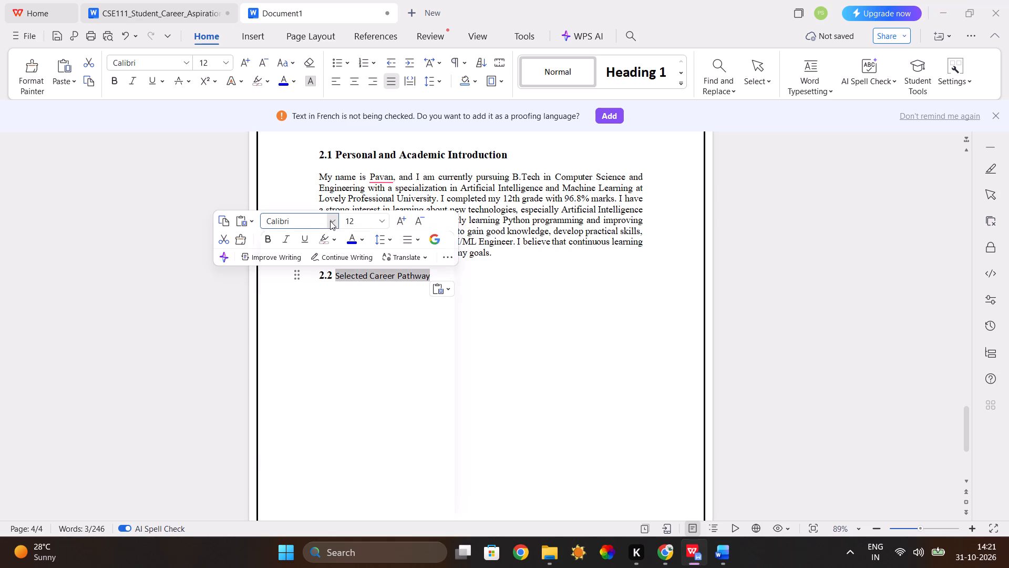
{"action": "left_click", "coordinate": [341, 295]}
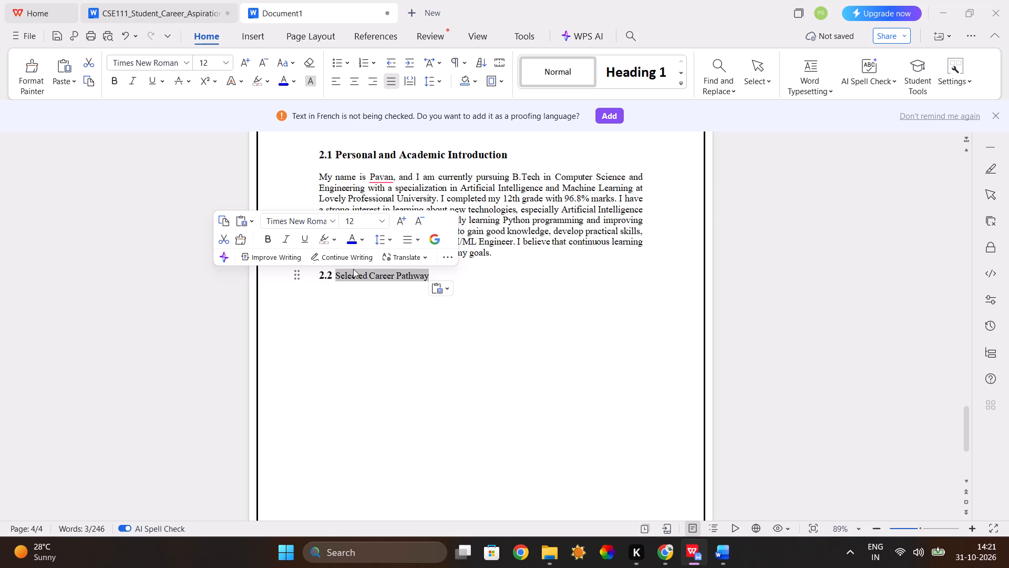
{"action": "left_click", "coordinate": [378, 224]}
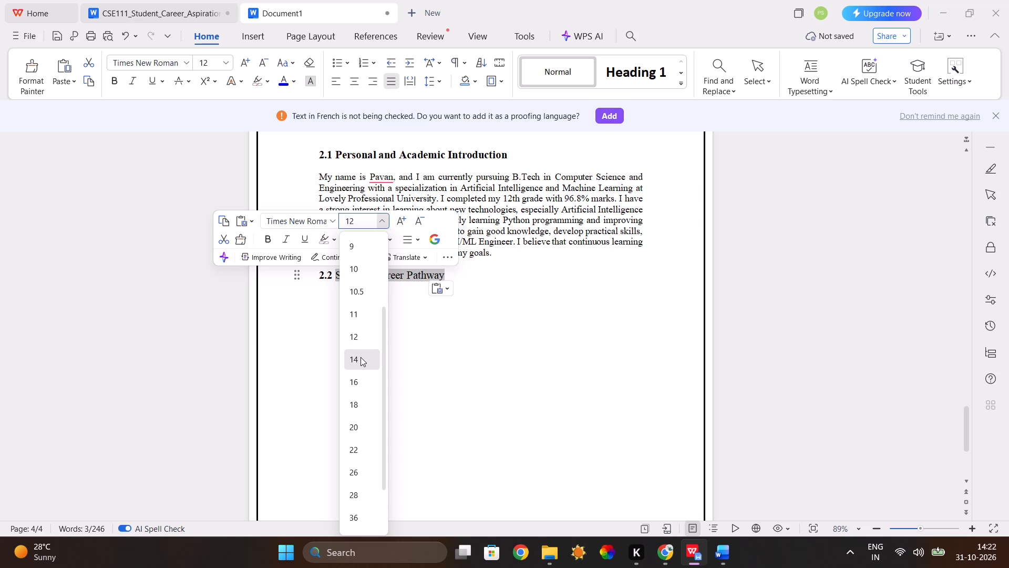
{"action": "left_click", "coordinate": [361, 357]}
{"action": "left_click", "coordinate": [268, 238]}
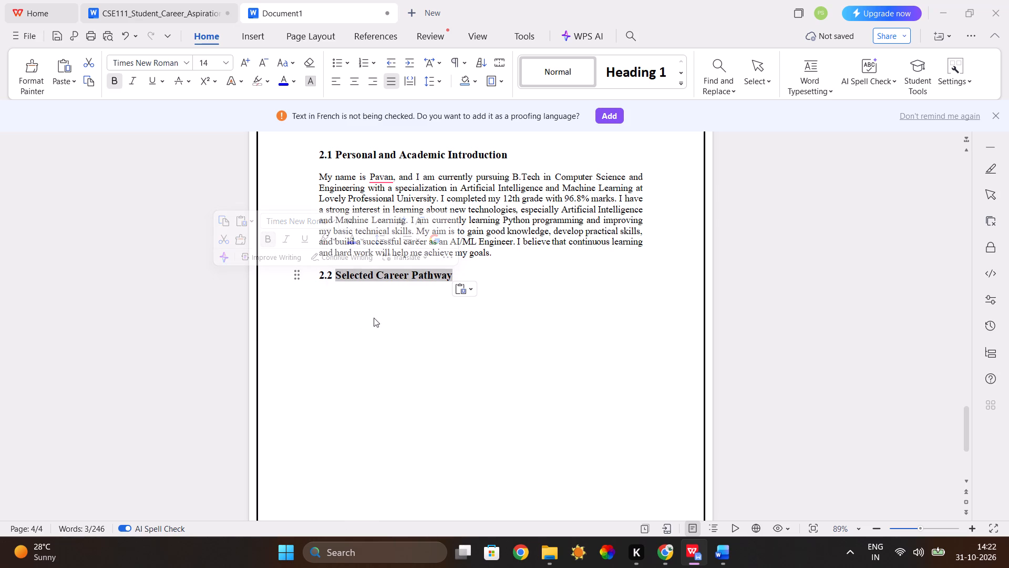
Add a colon at the end of both the 2.1 and 2.2 subheadings.
{"action": "left_click", "coordinate": [322, 155]}
{"action": "left_click_drag", "start_coordinate": [322, 155], "coordinate": [375, 153]}
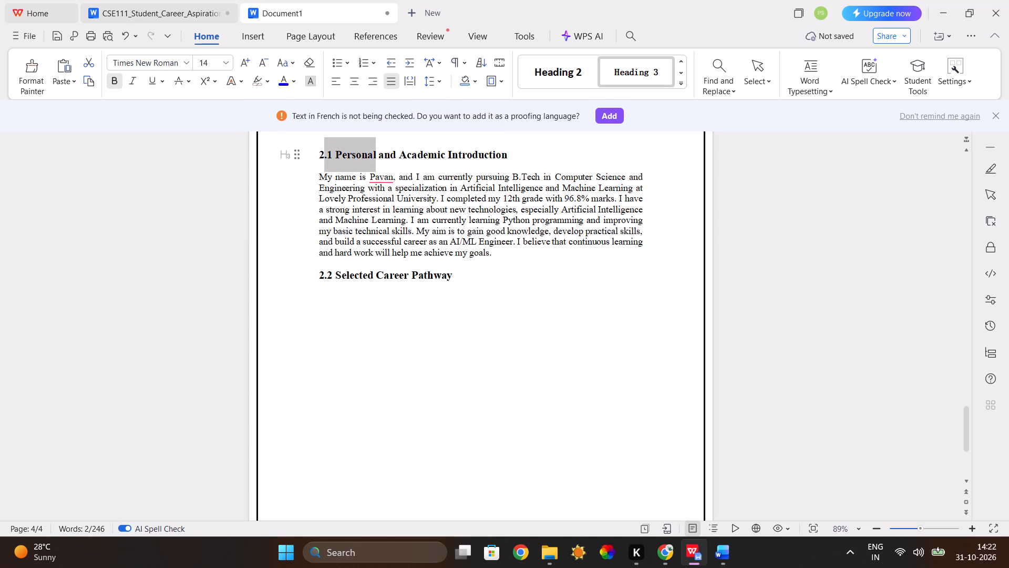
{"action": "left_click", "coordinate": [459, 275]}
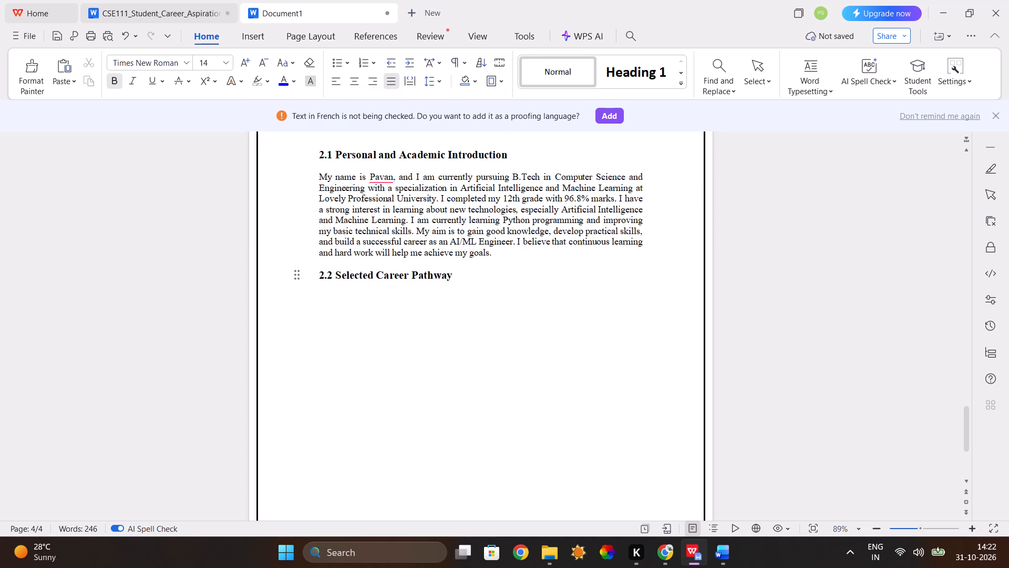
{"action": "left_click", "coordinate": [510, 151]}
{"action": "key", "text": "shift+colon"}
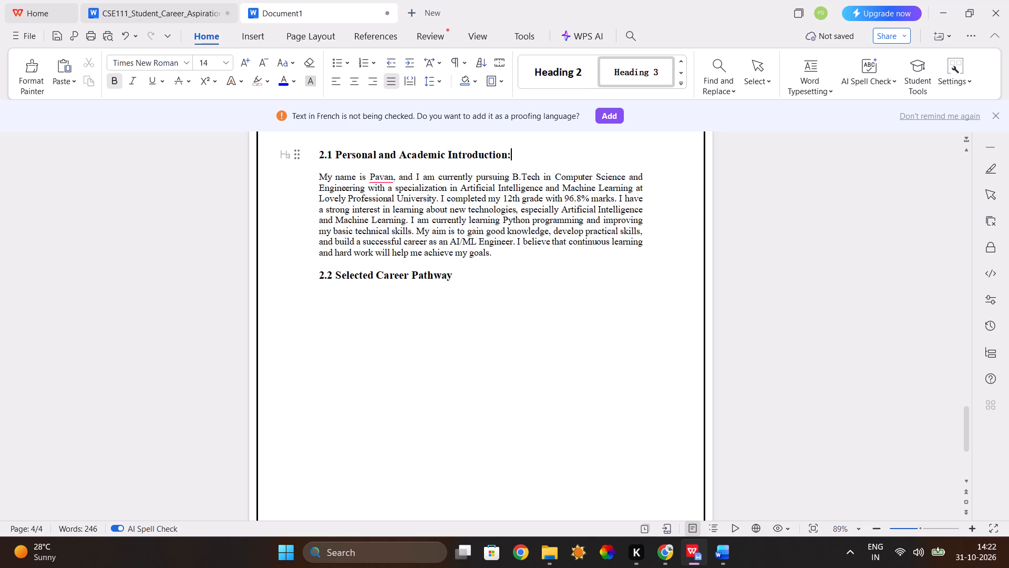
{"action": "left_click", "coordinate": [456, 269]}
{"action": "key", "text": "shift+colon"}
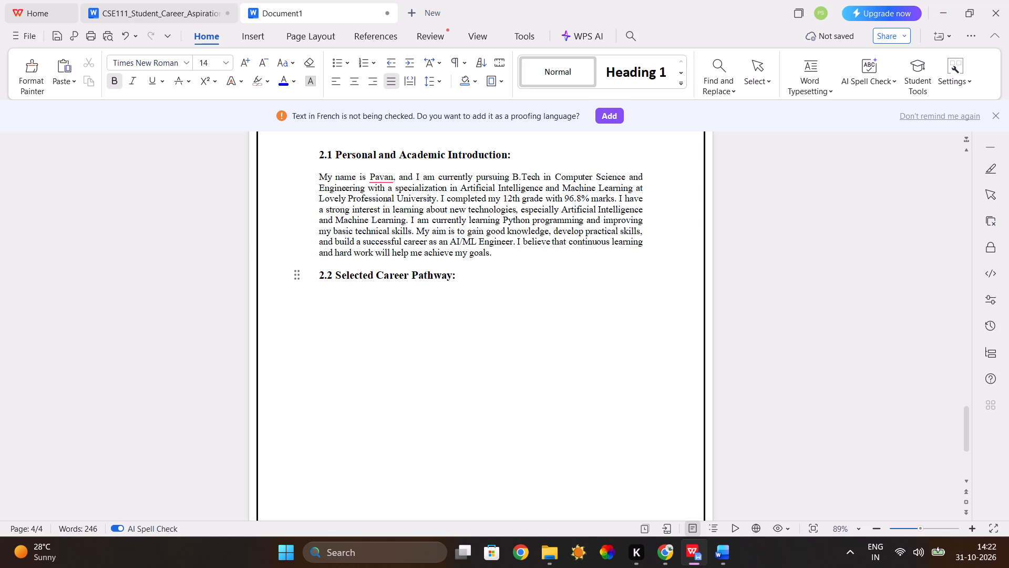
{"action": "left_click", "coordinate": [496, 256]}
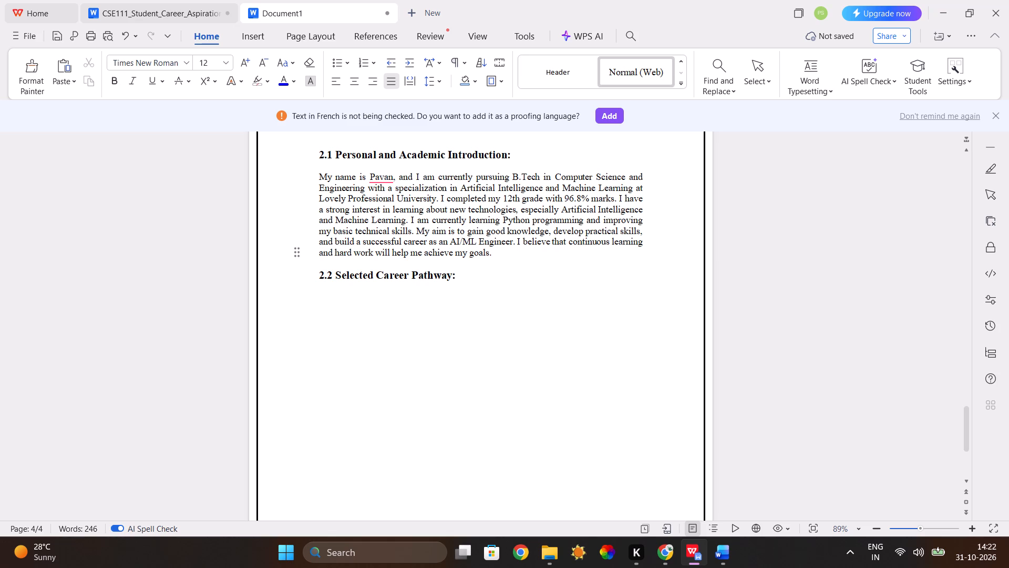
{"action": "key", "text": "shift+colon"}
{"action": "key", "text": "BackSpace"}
{"action": "left_click", "coordinate": [507, 156]}
{"action": "key", "text": "space"}
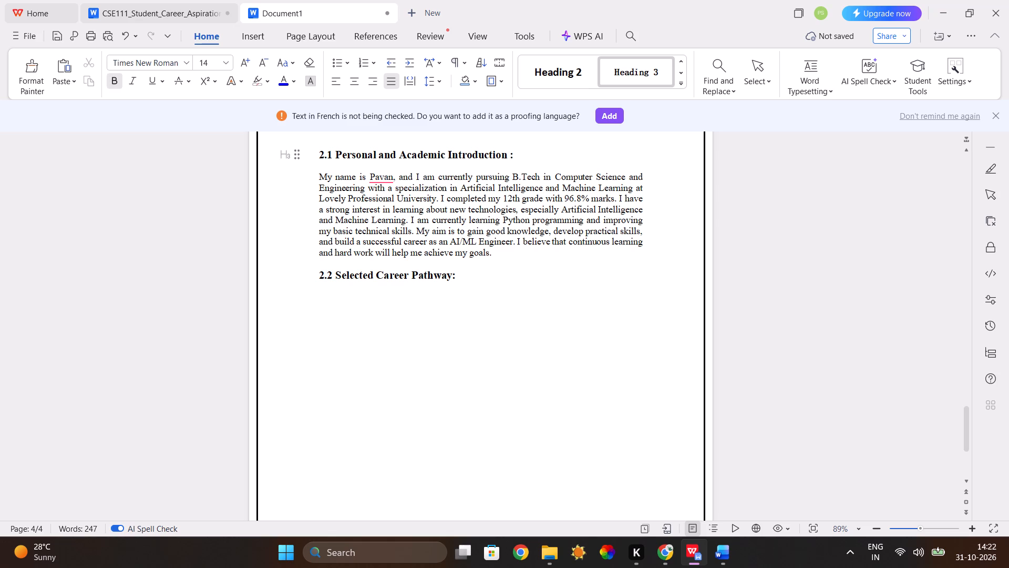
{"action": "left_click", "coordinate": [450, 275]}
{"action": "key", "text": "space"}
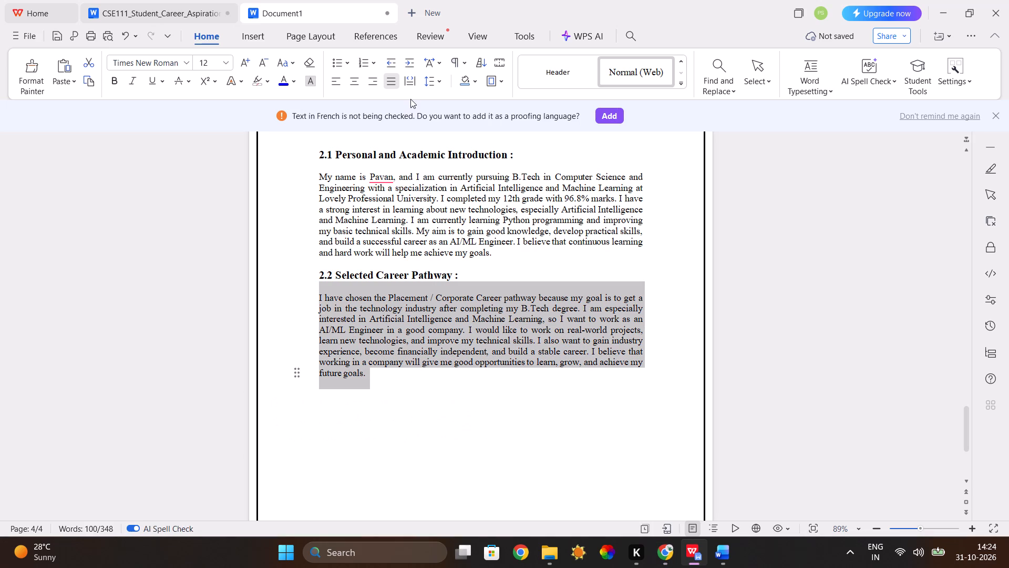
{"action": "left_click", "coordinate": [431, 84]}
{"action": "left_click", "coordinate": [445, 129]}
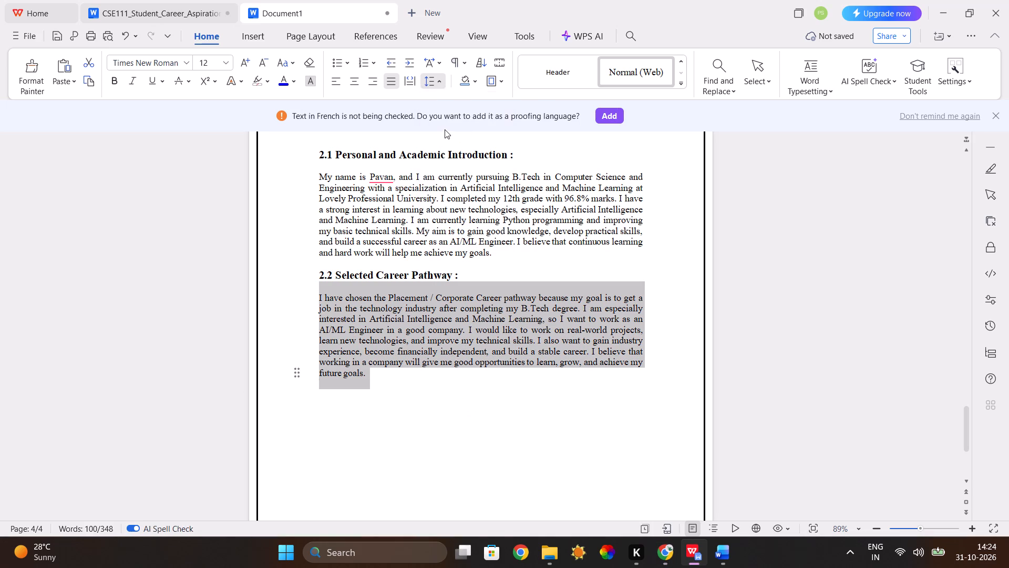
Set the line spacing of the 2.1 Personal and Academic Introduction paragraph to 1.5.
{"action": "left_click_drag", "start_coordinate": [318, 177], "coordinate": [417, 226]}
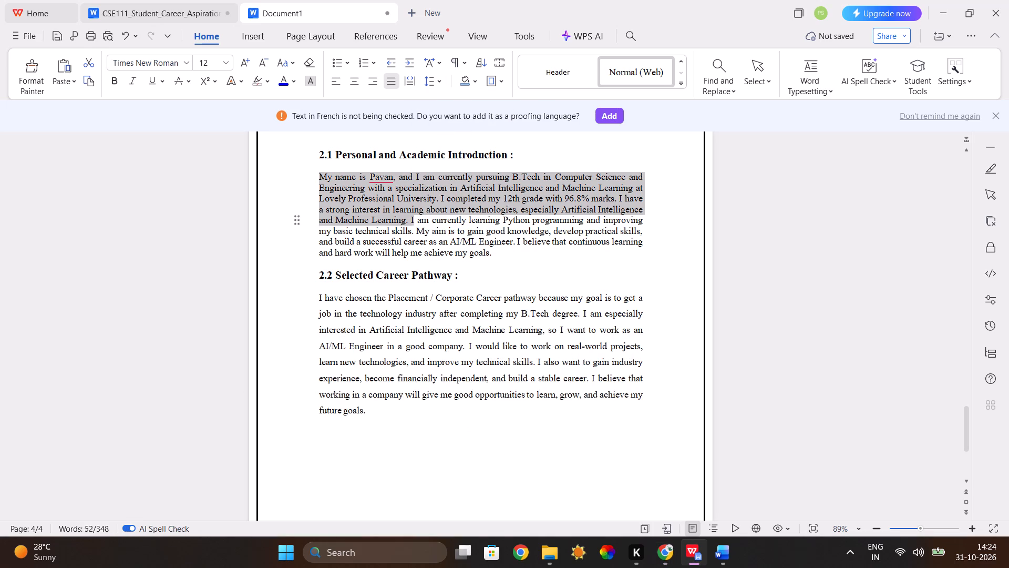
{"action": "left_click_drag", "start_coordinate": [417, 226], "coordinate": [491, 253]}
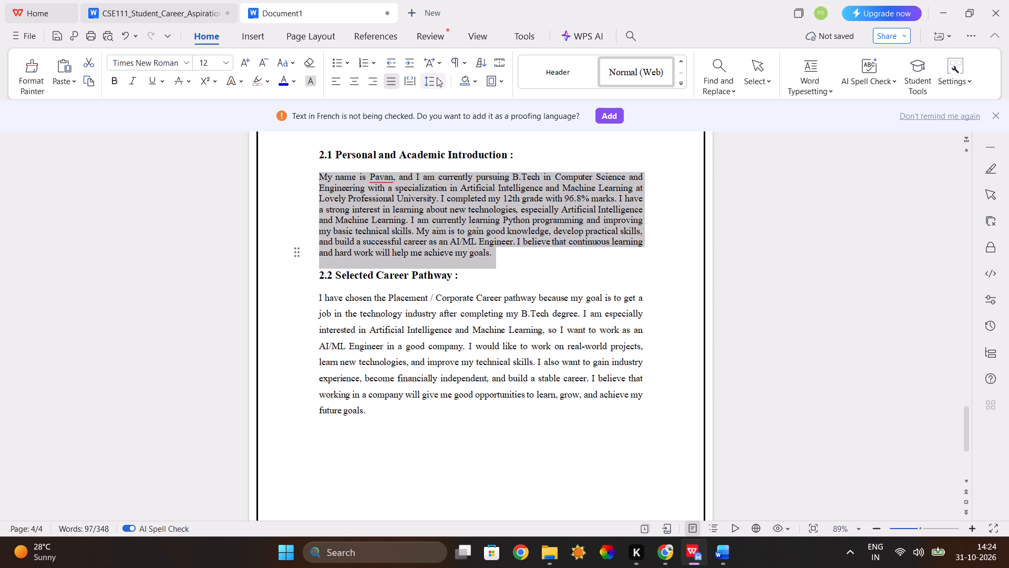
{"action": "left_click", "coordinate": [433, 79]}
{"action": "left_click", "coordinate": [444, 122]}
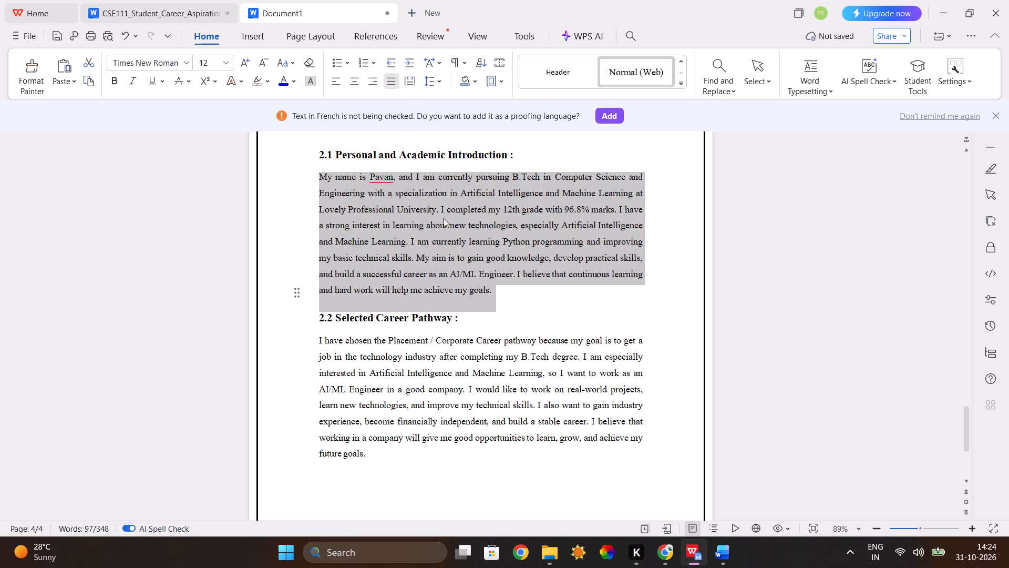
{"action": "left_click", "coordinate": [528, 321]}
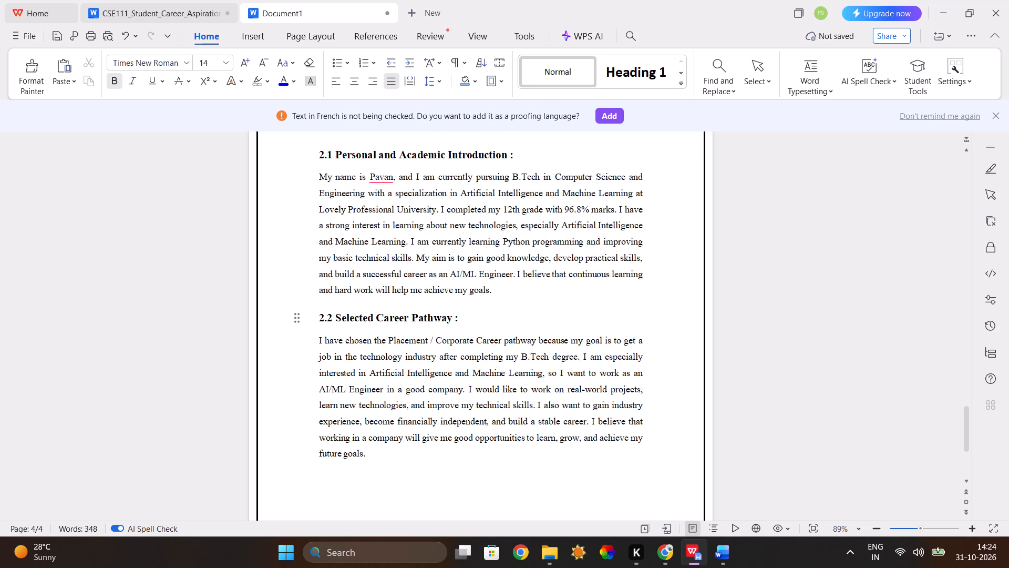